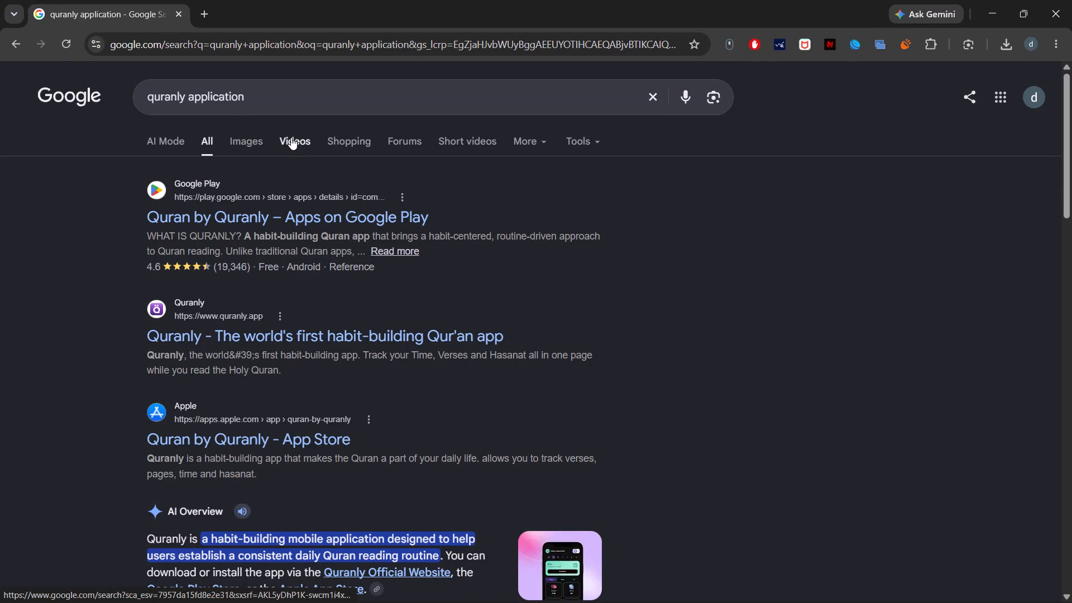
Look through the video and image results of the Google search for quranly application.
{"action": "left_click", "coordinate": [291, 137]}
{"action": "left_click", "coordinate": [328, 135]}
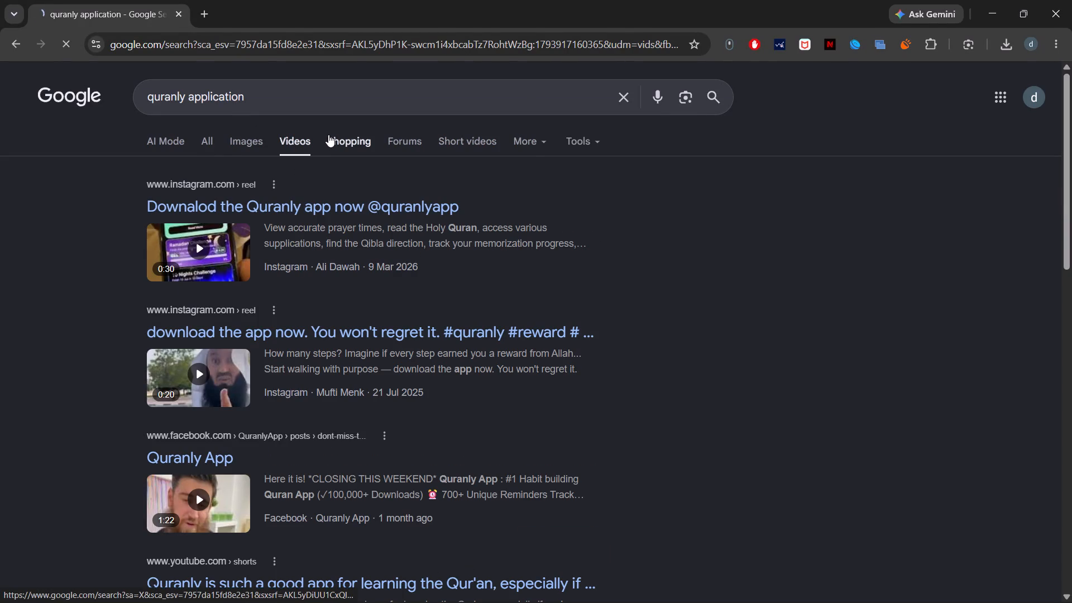
{"action": "scroll", "coordinate": [117, 88], "scroll_direction": "right", "scroll_amount": 6}
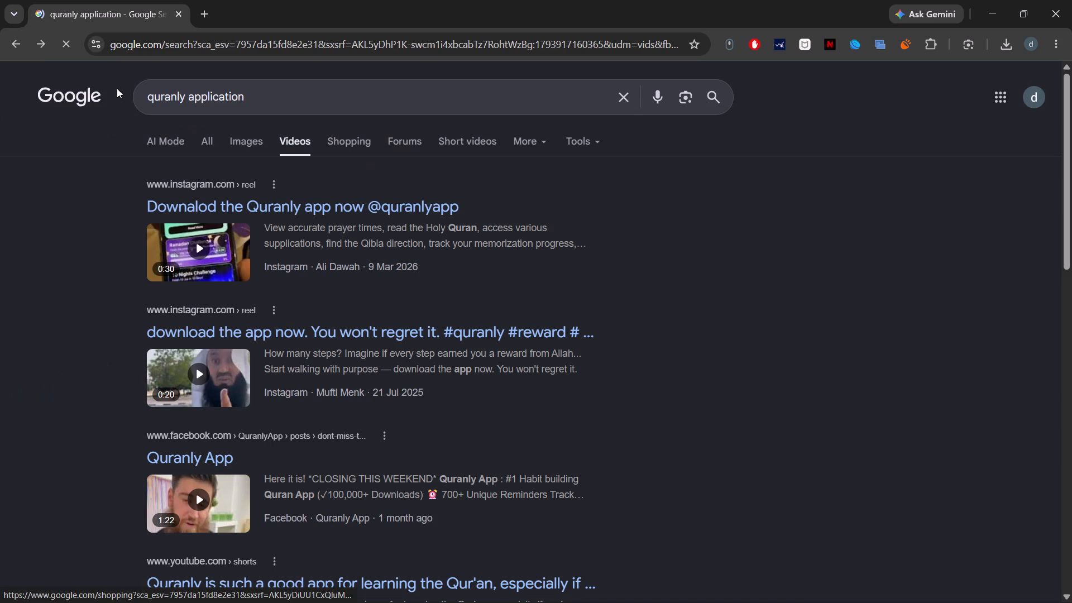
{"action": "left_click", "coordinate": [239, 140]}
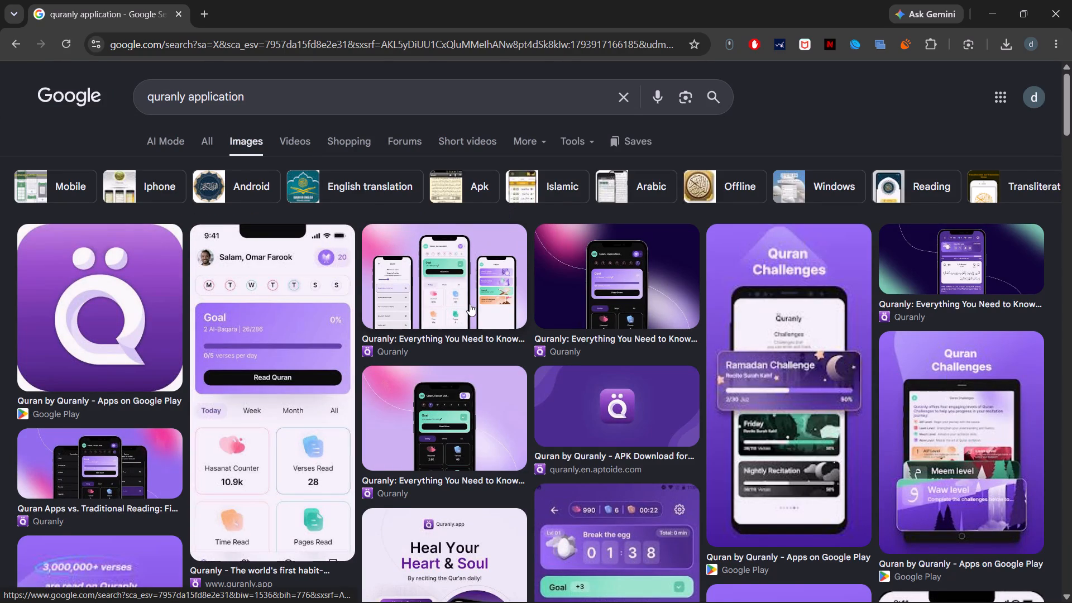
{"action": "scroll", "coordinate": [470, 304], "scroll_direction": "down", "scroll_amount": 2}
{"action": "scroll", "coordinate": [470, 304], "scroll_direction": "up", "scroll_amount": 6}
Open the Pinterest home page (in.pinterest.com) in a new browser tab and close the Google results tab.
{"action": "left_click", "coordinate": [212, 17]}
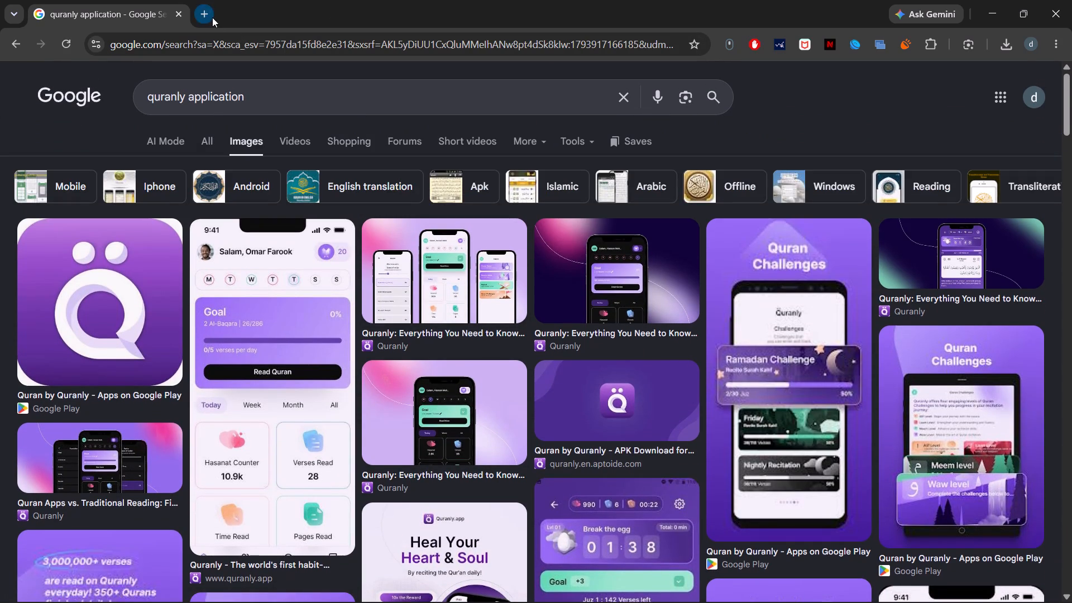
{"action": "left_click", "coordinate": [177, 9]}
{"action": "type", "text": "pinter"}
{"action": "type", "text": "est"}
{"action": "key", "text": "space"}
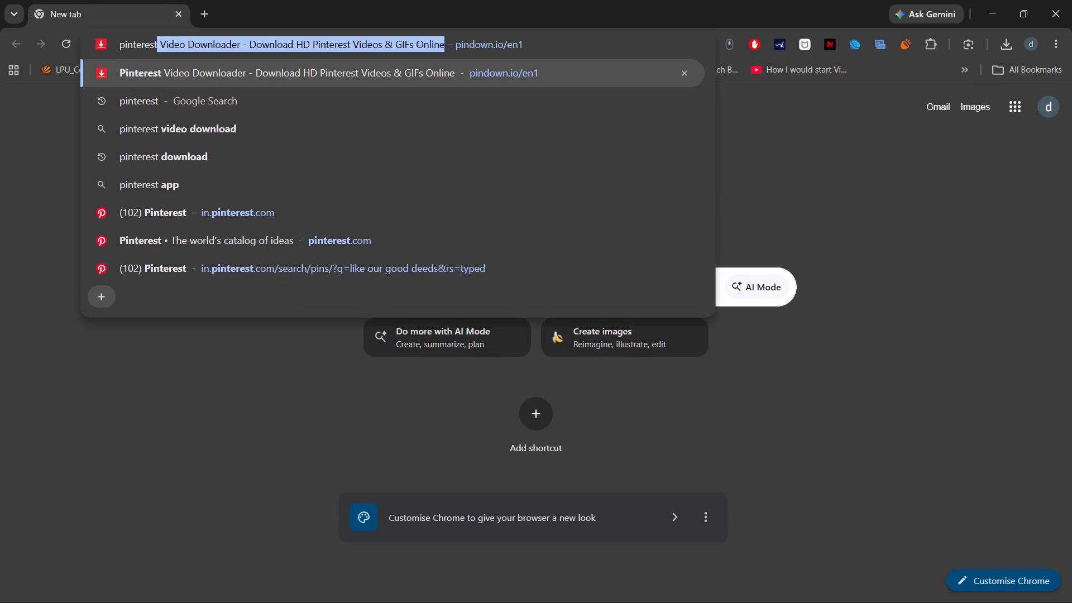
{"action": "key", "text": "backslash"}
{"action": "key", "text": "BackSpace"}
{"action": "key", "text": "Return"}
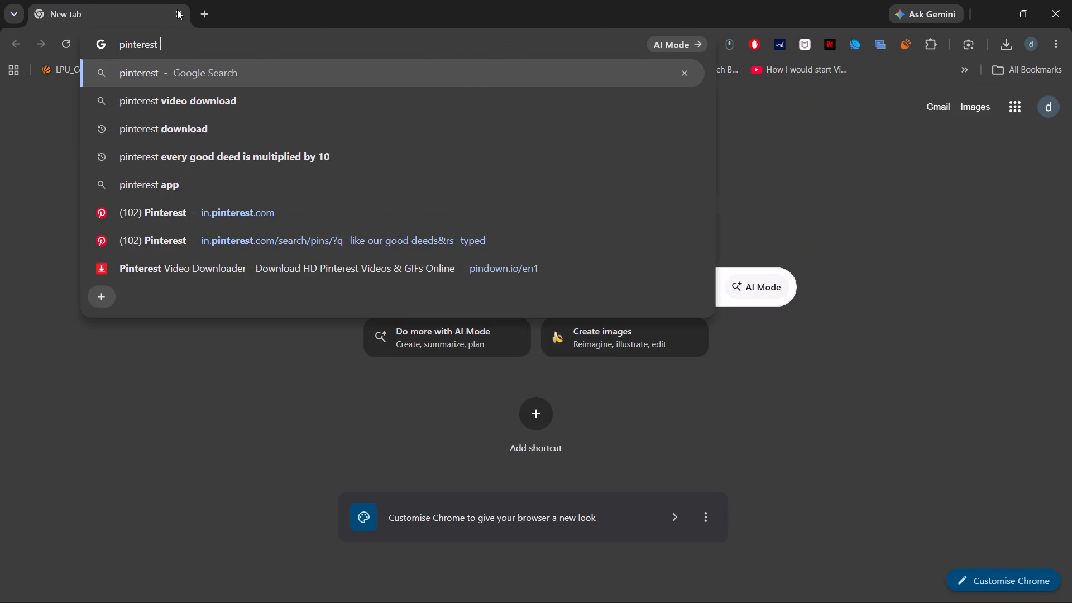
{"action": "left_click", "coordinate": [184, 210]}
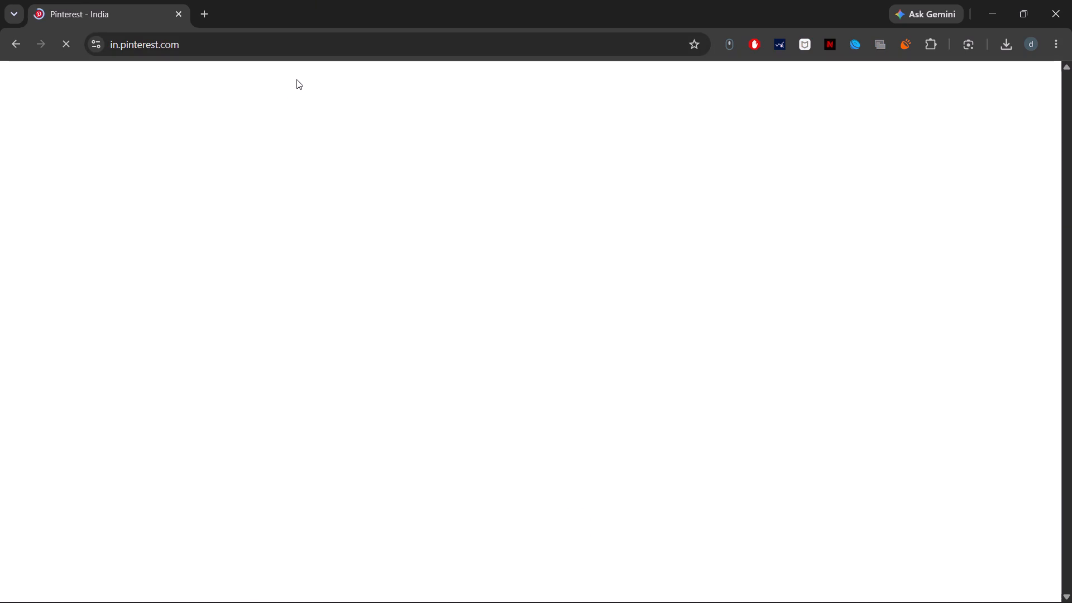
Search Pinterest for the suggested phrase "quranly app".
{"action": "left_click", "coordinate": [296, 79]}
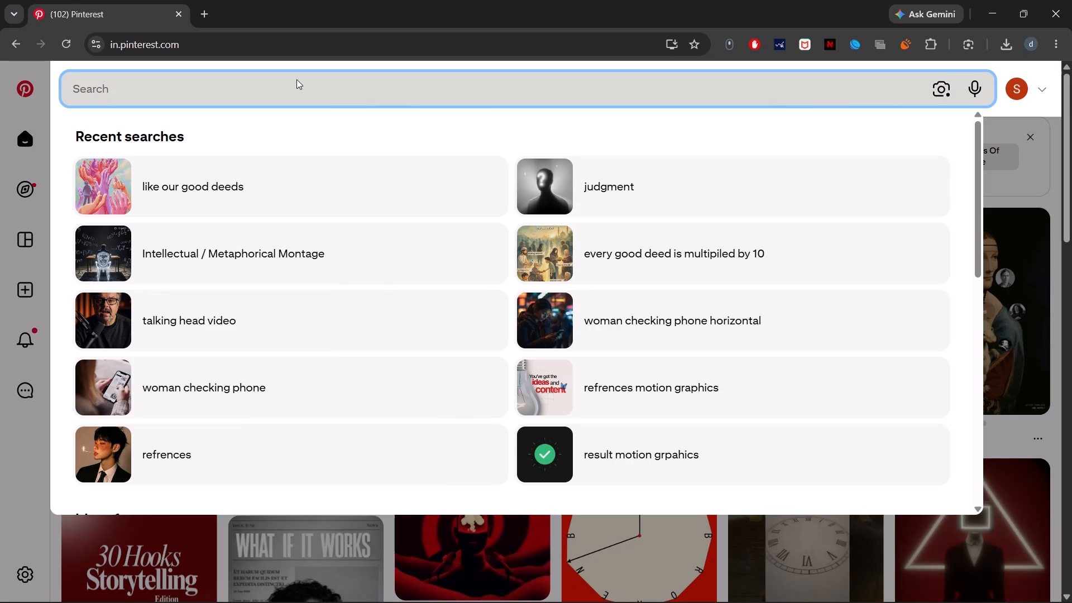
{"action": "type", "text": "qu"}
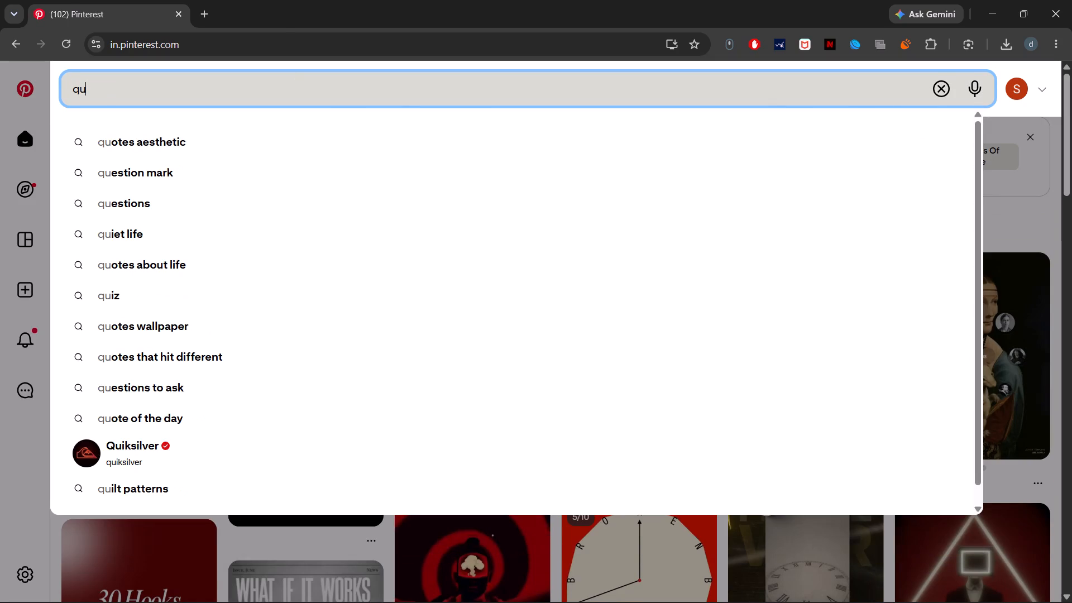
{"action": "type", "text": "ra"}
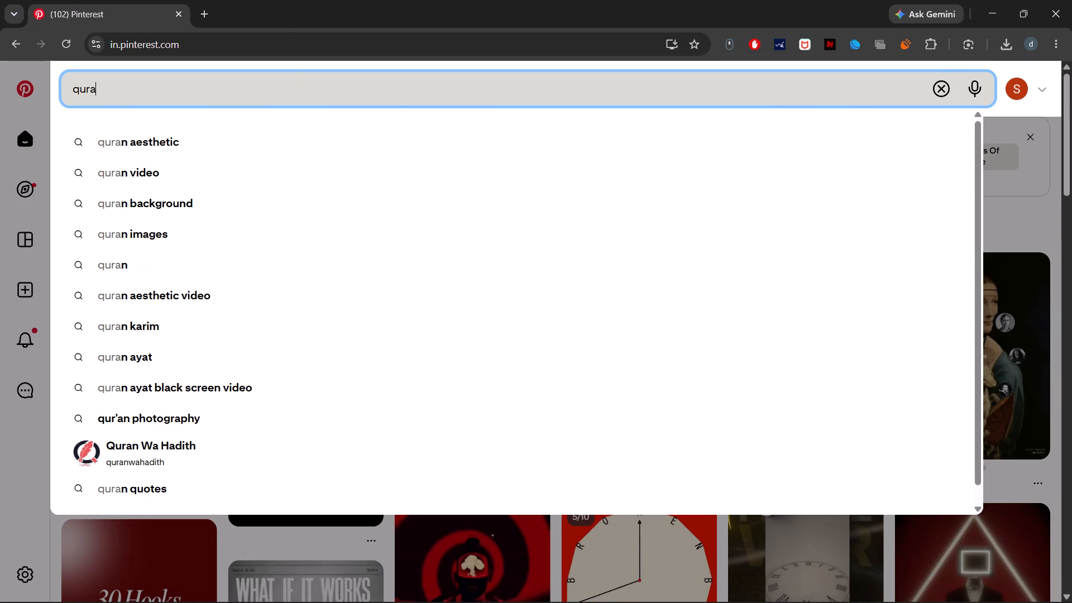
{"action": "type", "text": "nly"}
{"action": "key", "text": "space"}
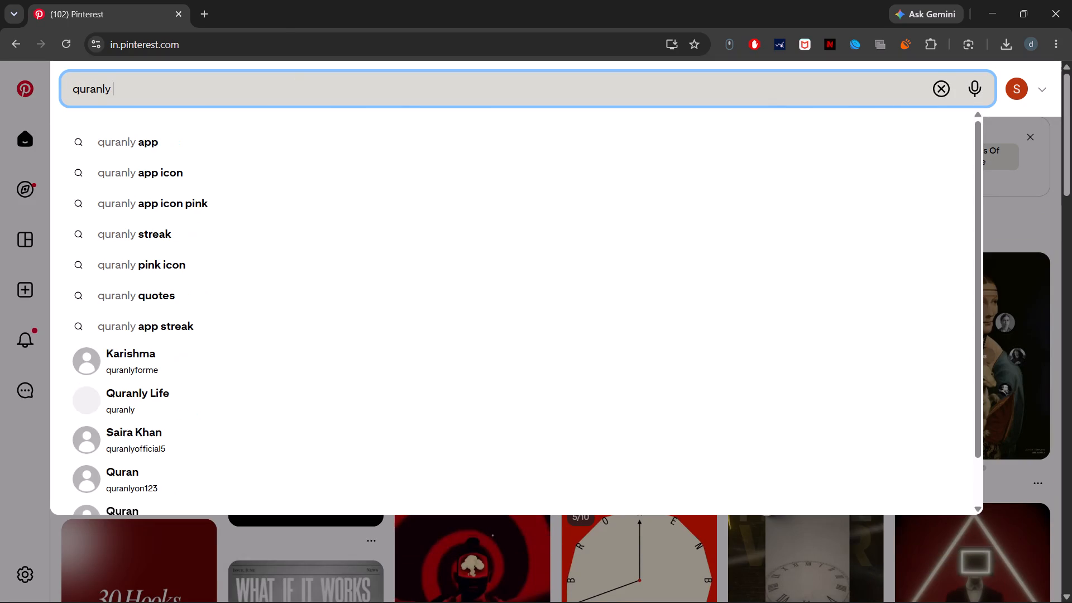
{"action": "key", "text": "Down"}
{"action": "key", "text": "Return"}
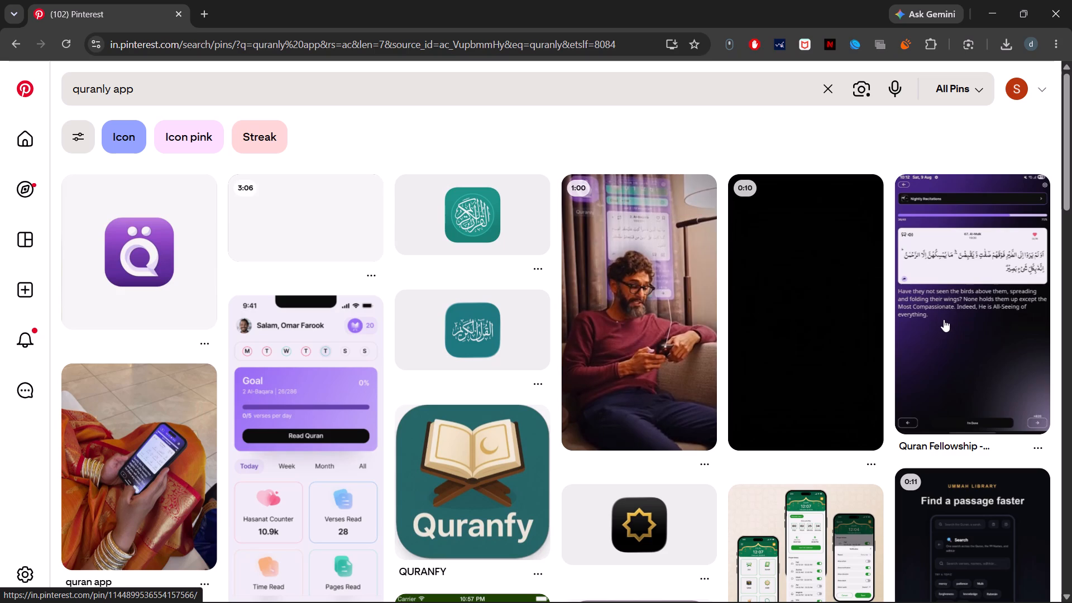
Examine the Pinterest pins for quranly app, looking for app screens and design references.
{"action": "scroll", "coordinate": [778, 379], "scroll_direction": "down", "scroll_amount": 2}
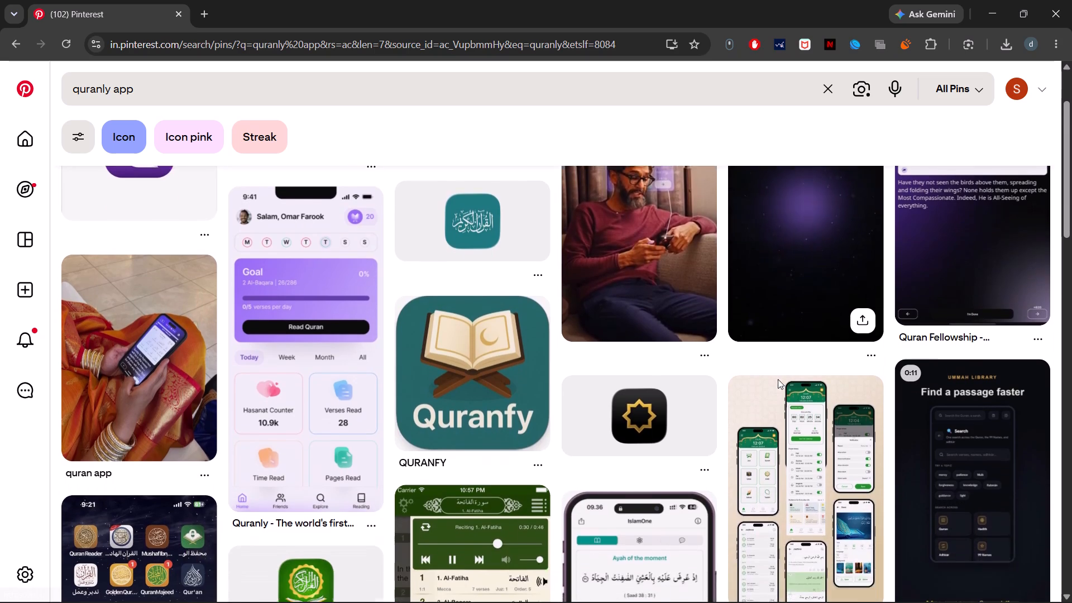
{"action": "scroll", "coordinate": [778, 379], "scroll_direction": "down", "scroll_amount": 1}
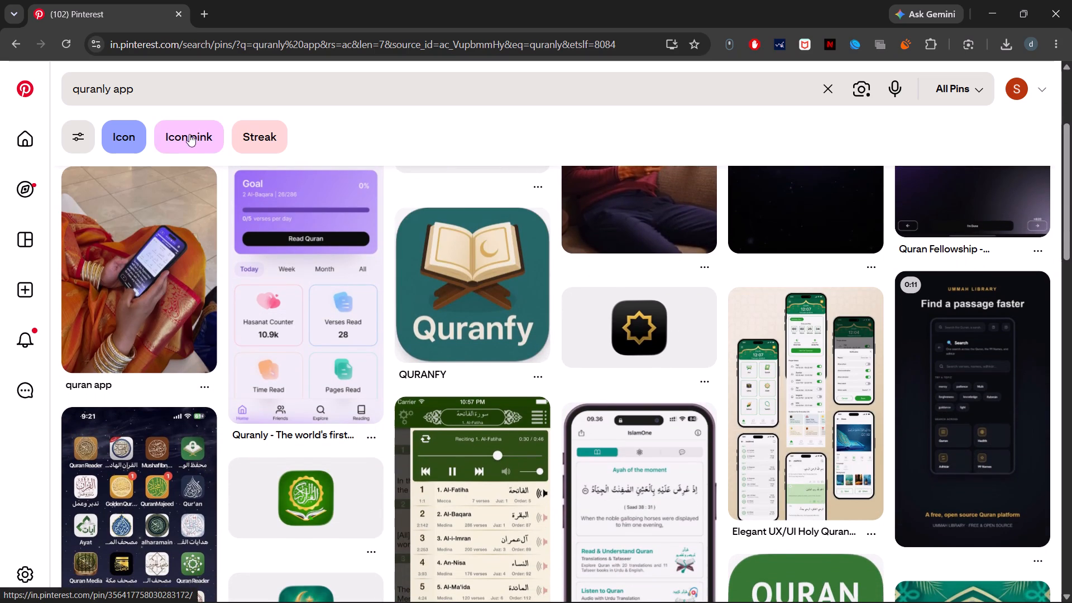
{"action": "scroll", "coordinate": [285, 315], "scroll_direction": "down", "scroll_amount": 7}
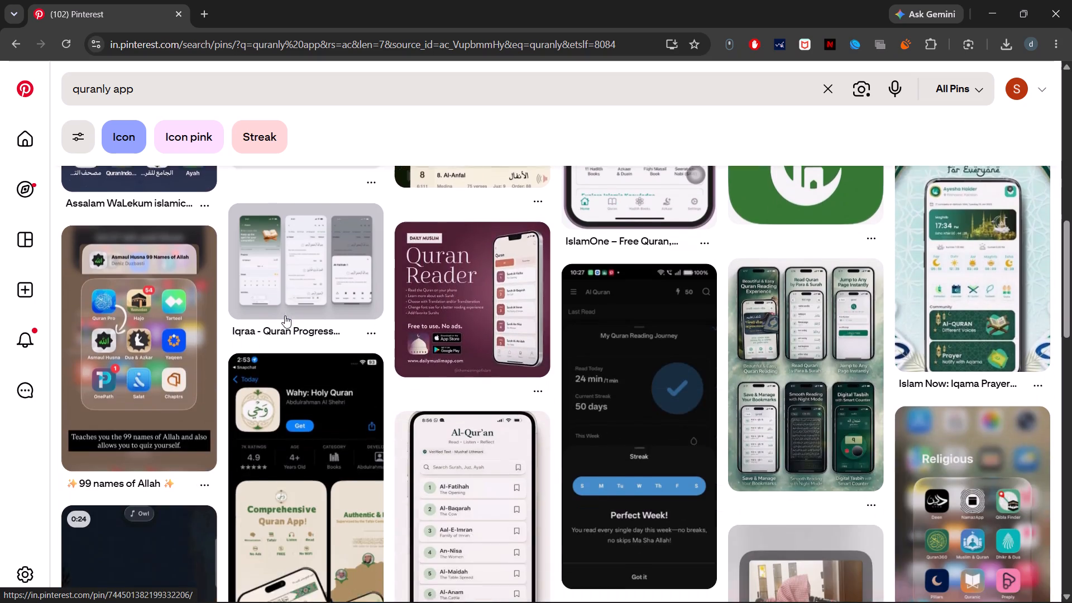
{"action": "scroll", "coordinate": [285, 315], "scroll_direction": "down", "scroll_amount": 4}
{"action": "scroll", "coordinate": [285, 315], "scroll_direction": "up", "scroll_amount": 1}
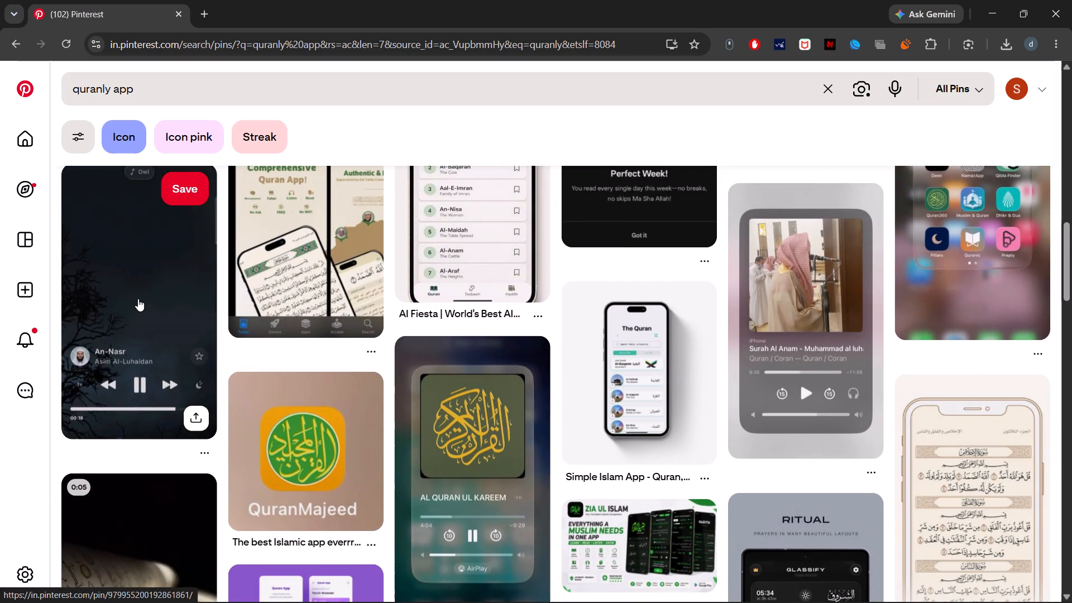
{"action": "scroll", "coordinate": [138, 299], "scroll_direction": "down", "scroll_amount": 3}
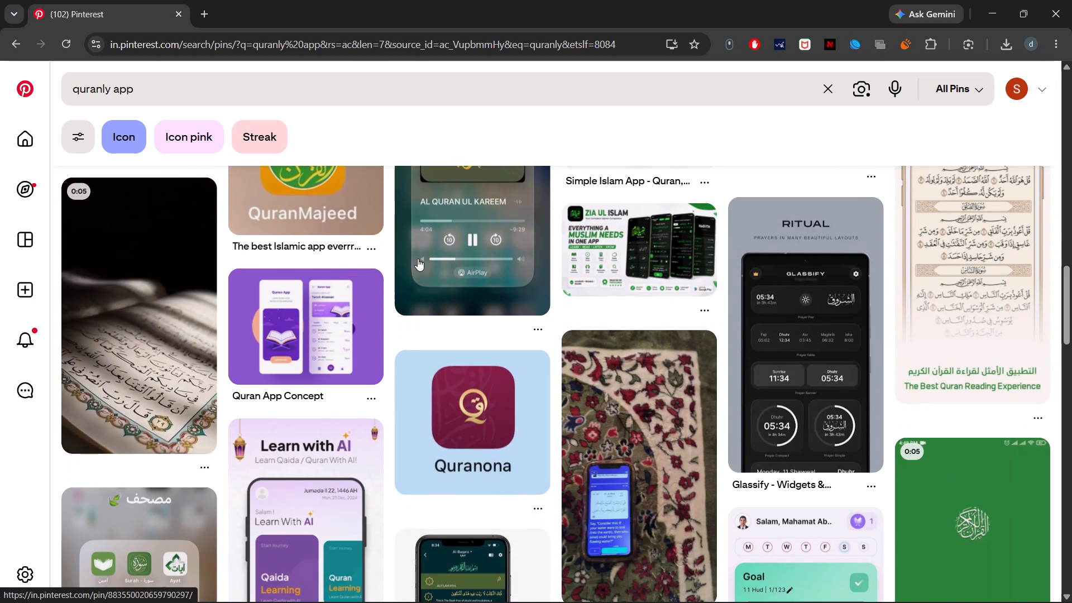
{"action": "scroll", "coordinate": [455, 264], "scroll_direction": "down", "scroll_amount": 5}
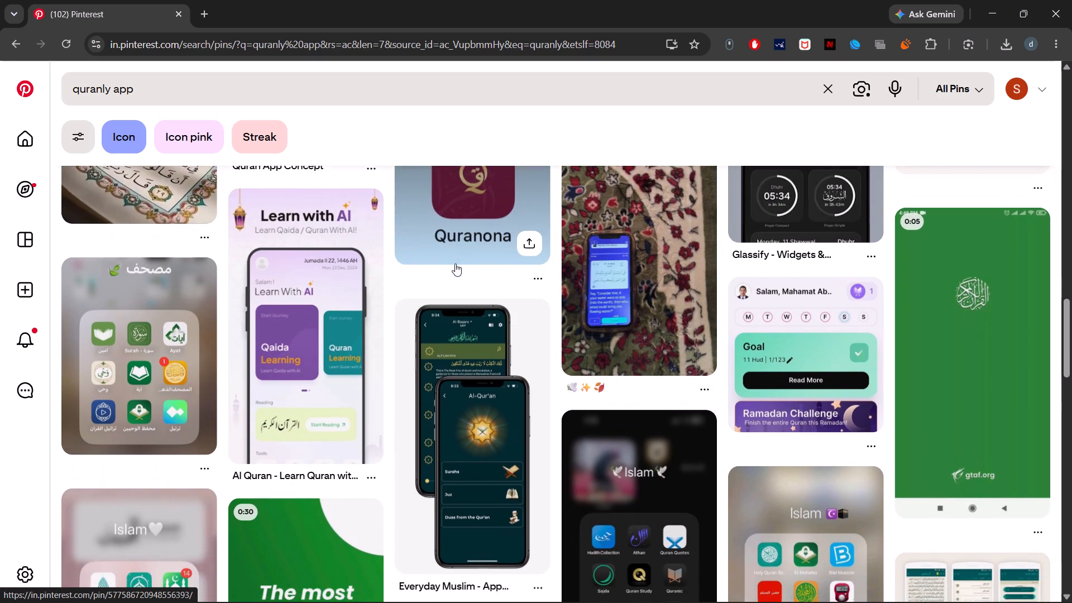
{"action": "scroll", "coordinate": [455, 264], "scroll_direction": "down", "scroll_amount": 5}
{"action": "scroll", "coordinate": [455, 264], "scroll_direction": "up", "scroll_amount": 1}
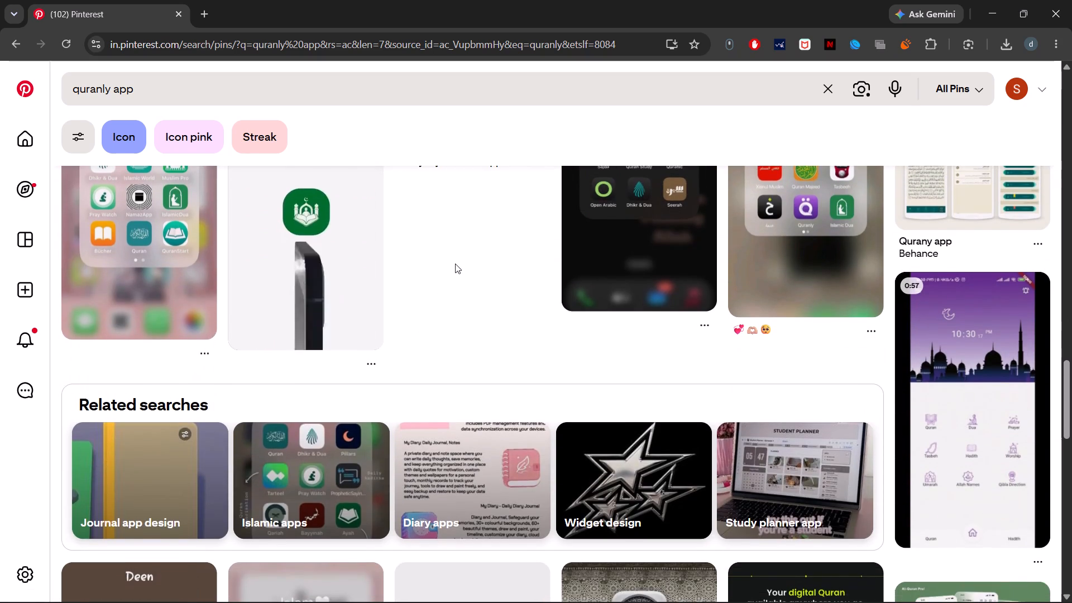
{"action": "scroll", "coordinate": [455, 264], "scroll_direction": "up", "scroll_amount": 1}
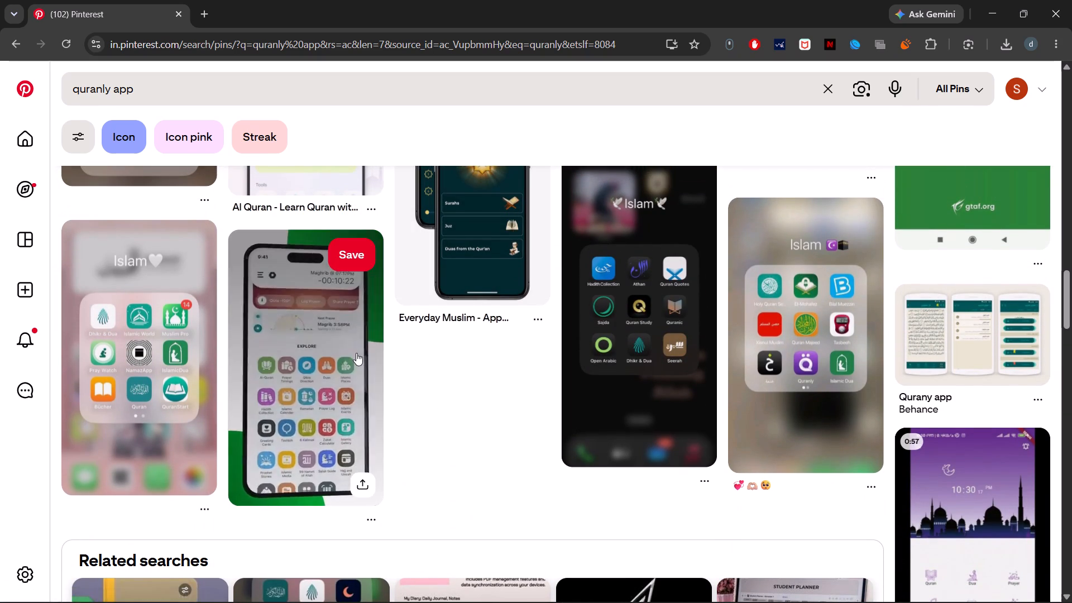
{"action": "scroll", "coordinate": [356, 353], "scroll_direction": "down", "scroll_amount": 8}
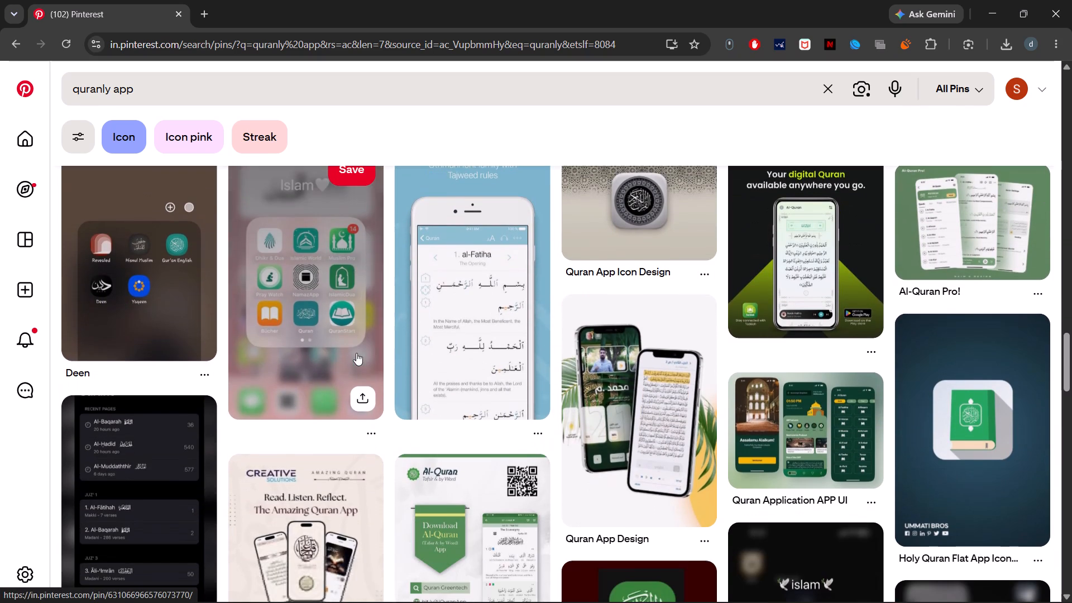
Extend the Pinterest search to "quranly app motion graphics".
{"action": "left_click", "coordinate": [284, 84]}
{"action": "key", "text": "space"}
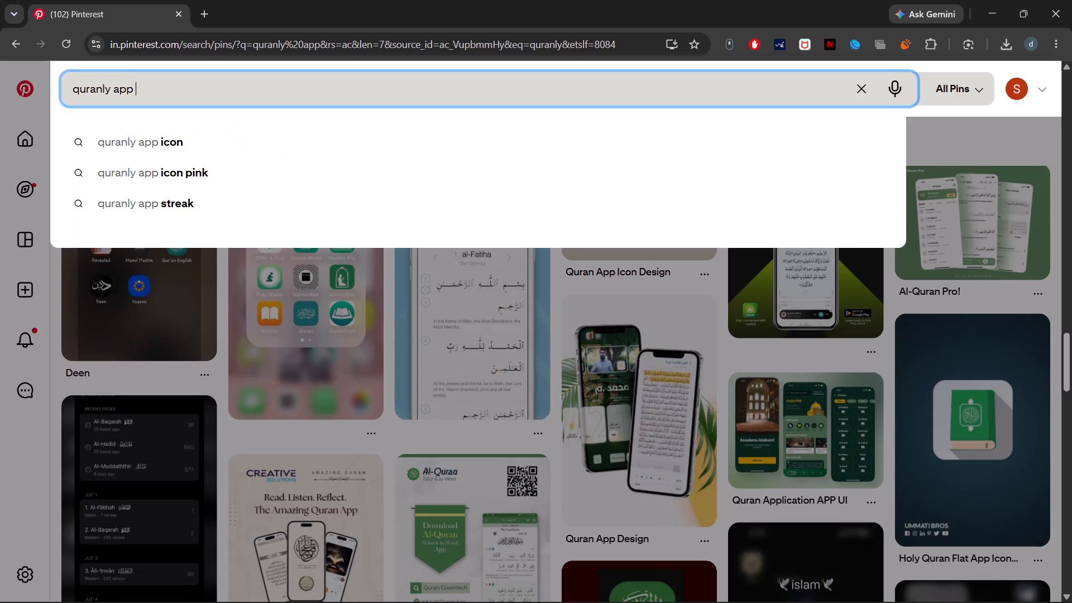
{"action": "type", "text": "motion graphi"}
{"action": "type", "text": "cs\\"}
{"action": "key", "text": "BackSpace"}
{"action": "key", "text": "Return"}
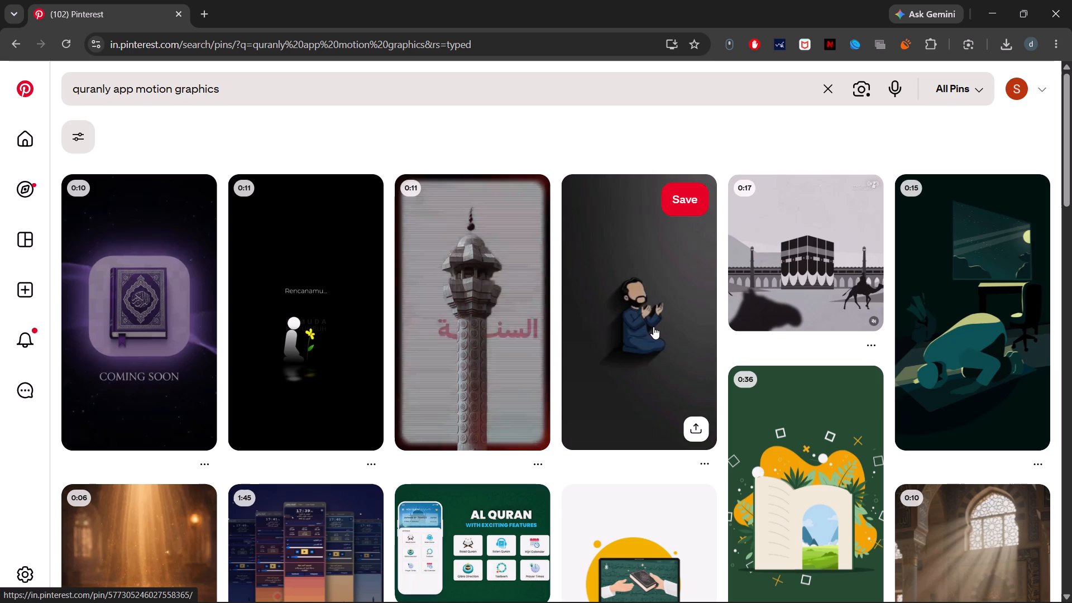
Examine the Pinterest pins for quranly app motion graphics, looking for usable animation references.
{"action": "scroll", "coordinate": [696, 338], "scroll_direction": "down", "scroll_amount": 3}
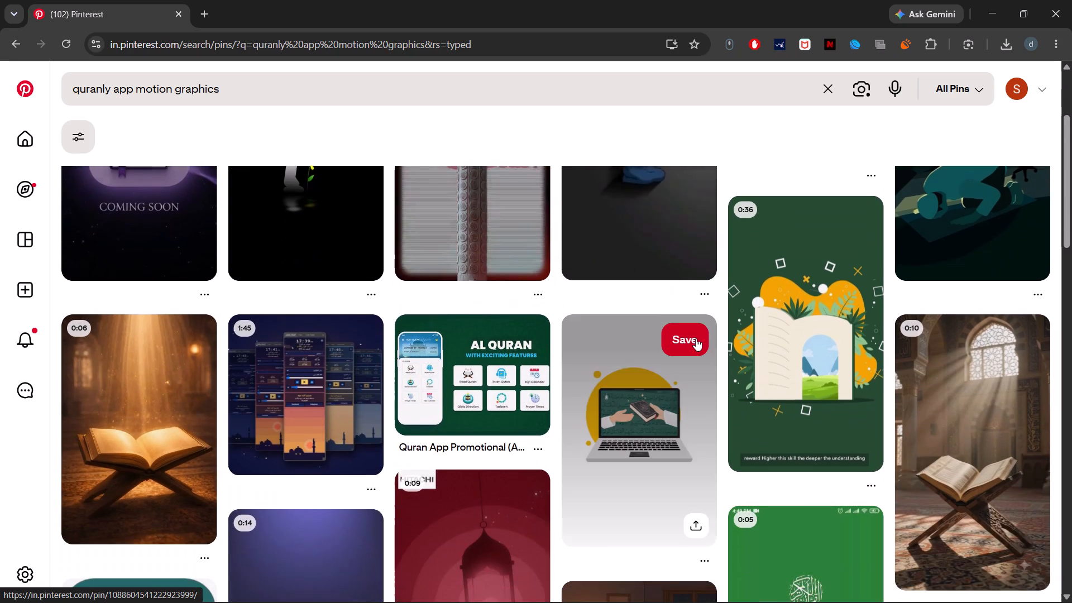
{"action": "scroll", "coordinate": [696, 338], "scroll_direction": "down", "scroll_amount": 4}
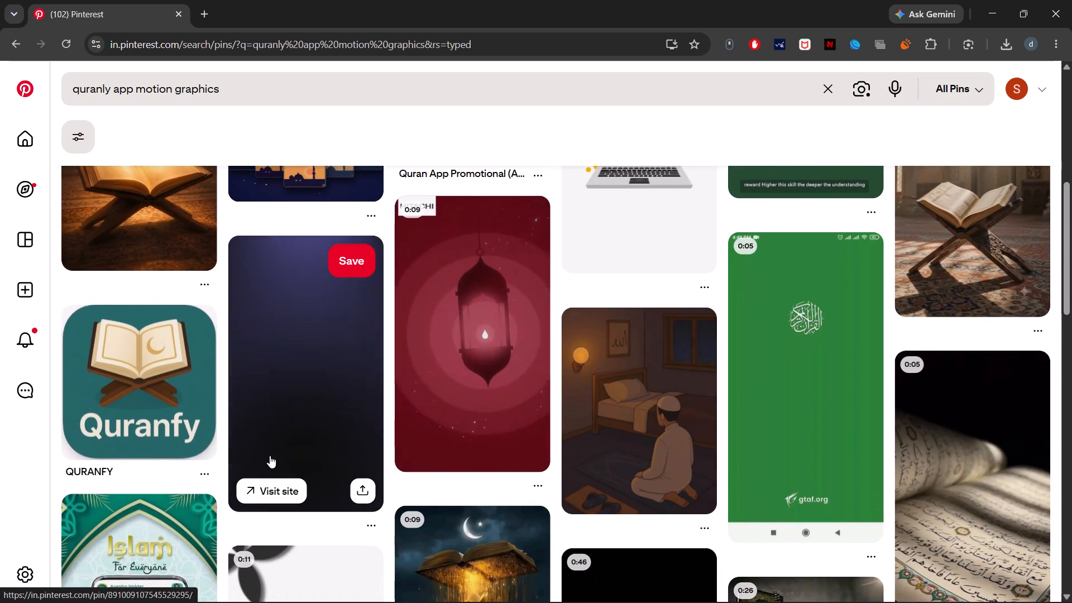
{"action": "scroll", "coordinate": [270, 456], "scroll_direction": "down", "scroll_amount": 2}
{"action": "scroll", "coordinate": [103, 477], "scroll_direction": "down", "scroll_amount": 2}
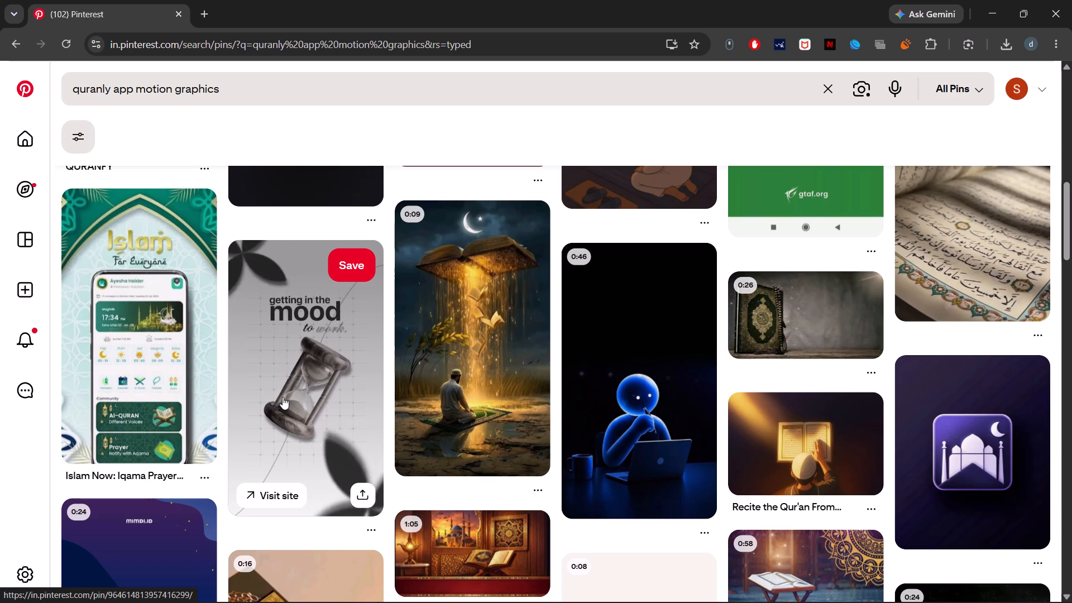
{"action": "scroll", "coordinate": [283, 397], "scroll_direction": "down", "scroll_amount": 5}
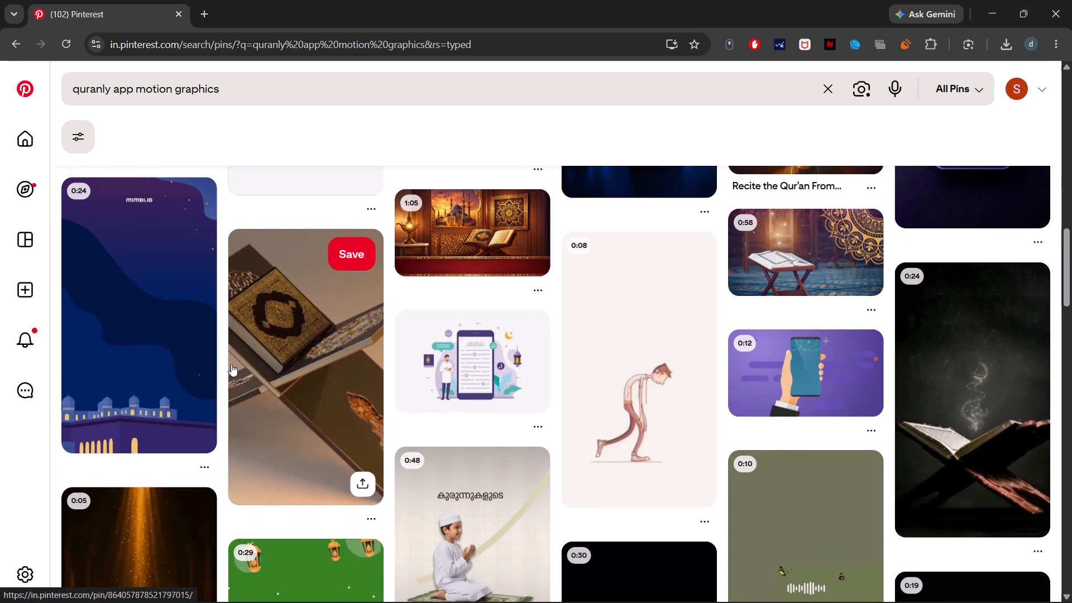
{"action": "scroll", "coordinate": [275, 341], "scroll_direction": "down", "scroll_amount": 4}
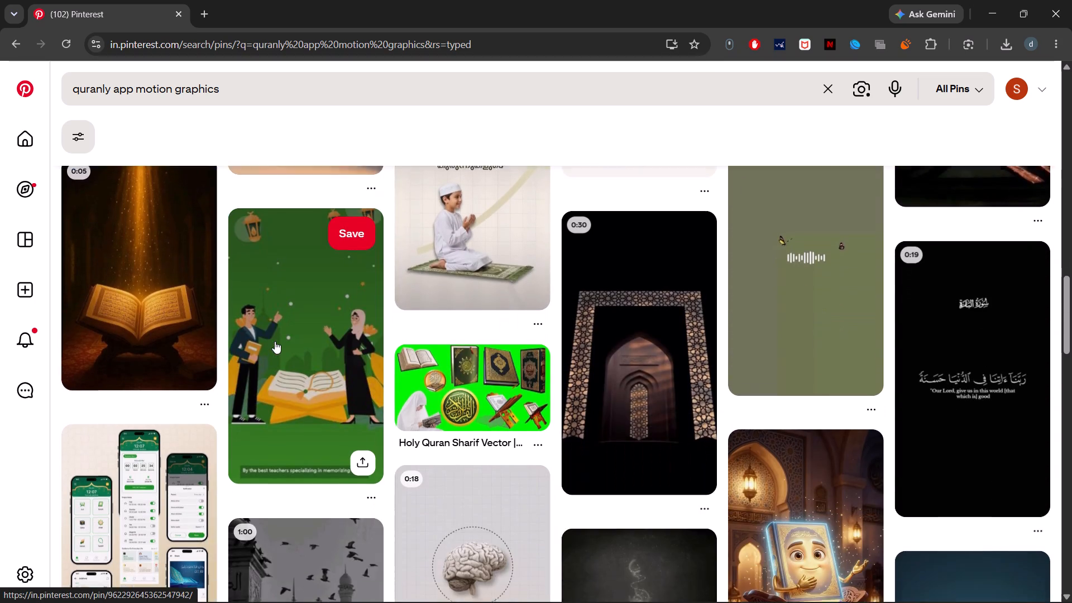
{"action": "scroll", "coordinate": [275, 341], "scroll_direction": "down", "scroll_amount": 3}
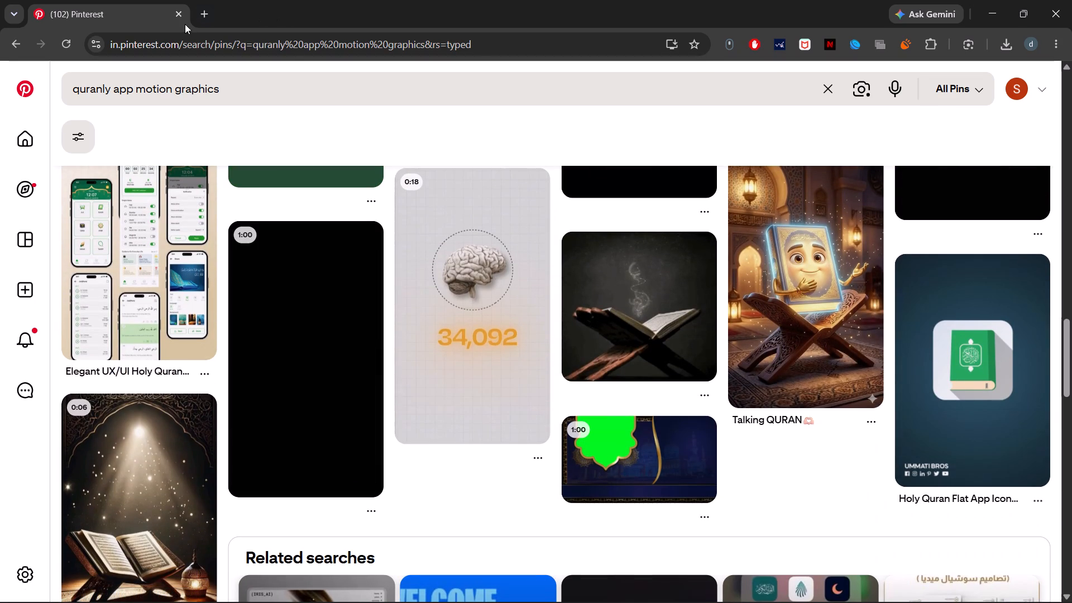
Search Google for "quranly application" in a new tab and show the image results.
{"action": "left_click", "coordinate": [196, 18]}
{"action": "key", "text": "q"}
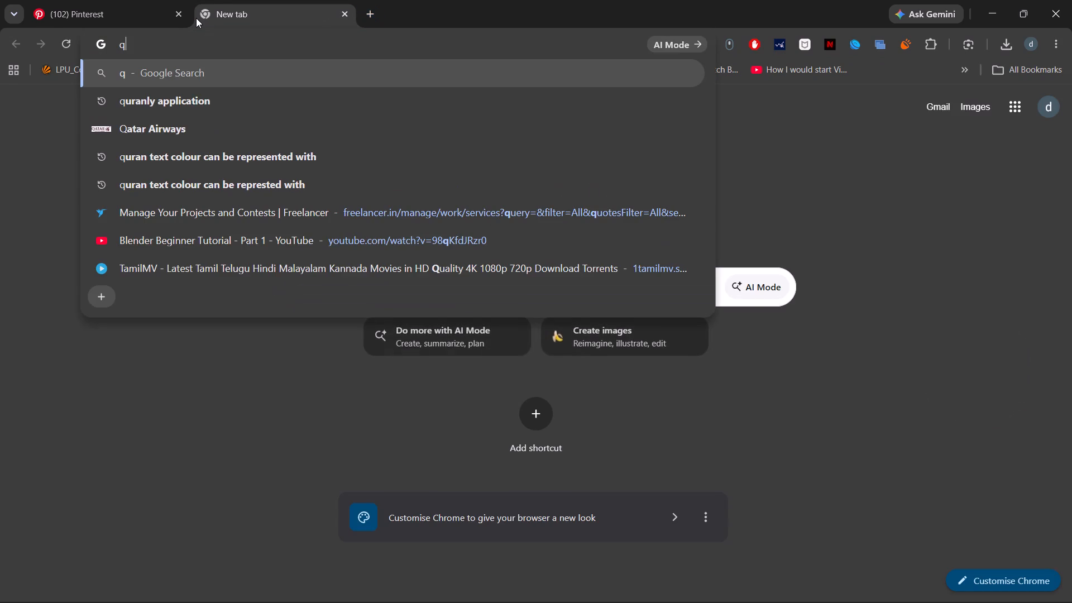
{"action": "type", "text": "uranly"}
{"action": "key", "text": "space"}
{"action": "key", "text": "Right"}
{"action": "key", "text": "Return"}
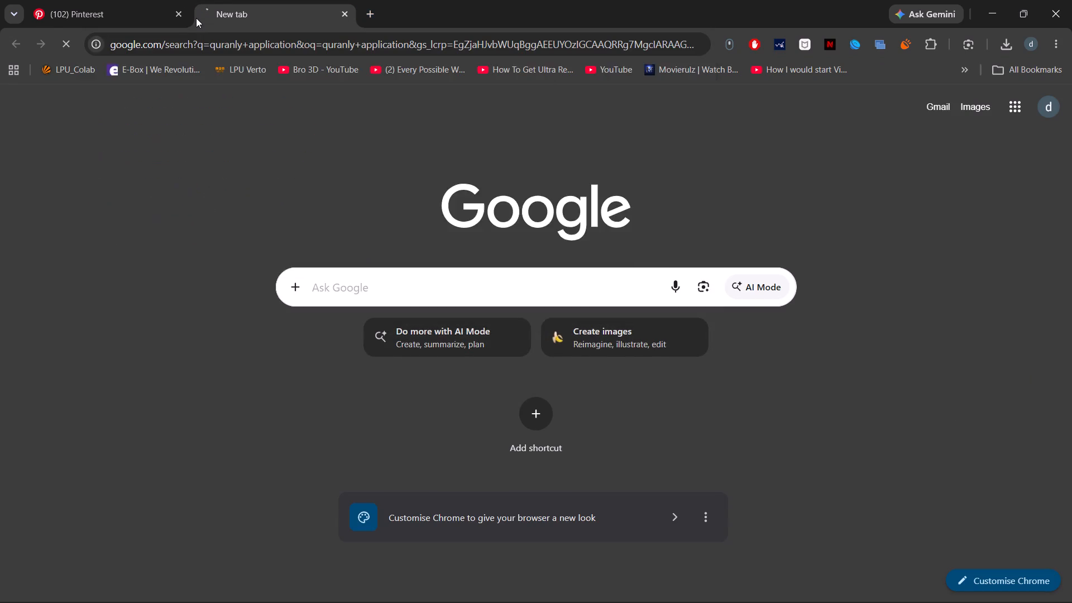
{"action": "left_click", "coordinate": [248, 143]}
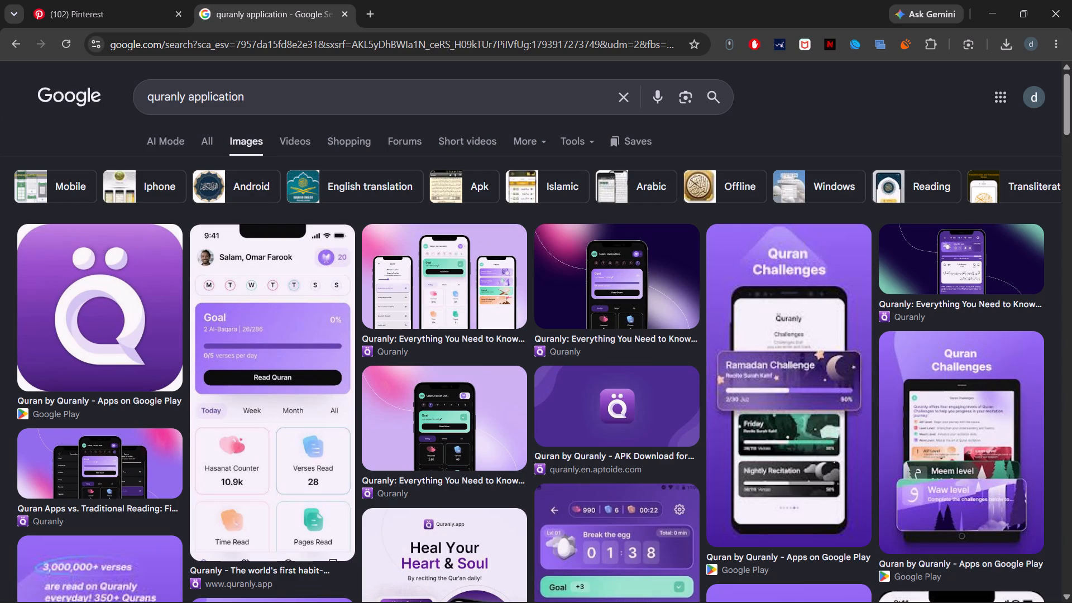
Refine the Google image search to "quranly application motion graphics" and look over the first results.
{"action": "left_click", "coordinate": [324, 107]}
{"action": "key", "text": "space"}
{"action": "type", "text": "motion"}
{"action": "key", "text": "space"}
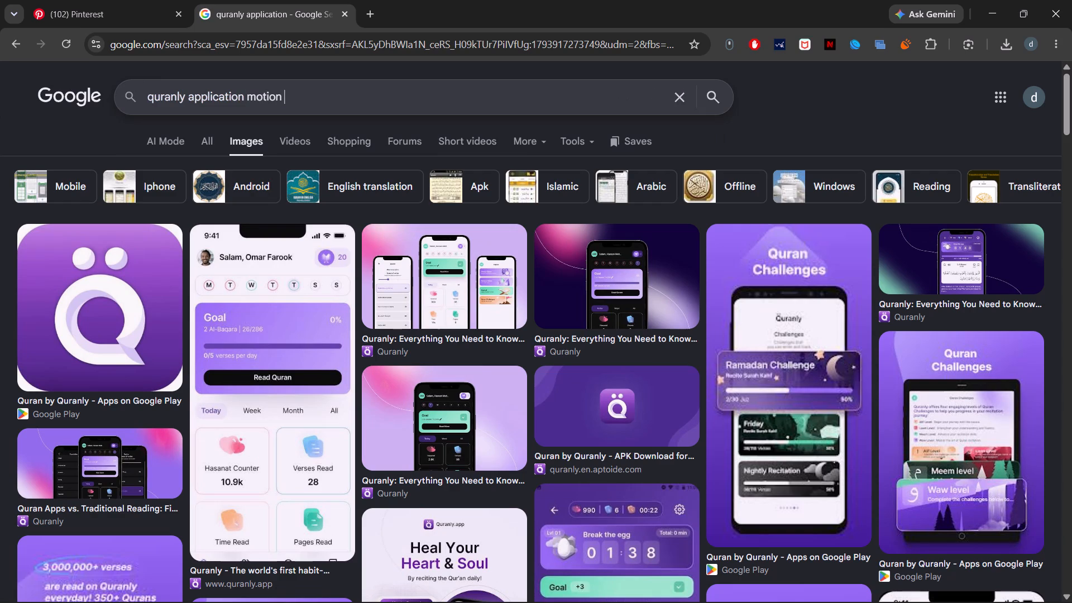
{"action": "type", "text": "graphics"}
{"action": "key", "text": "Return"}
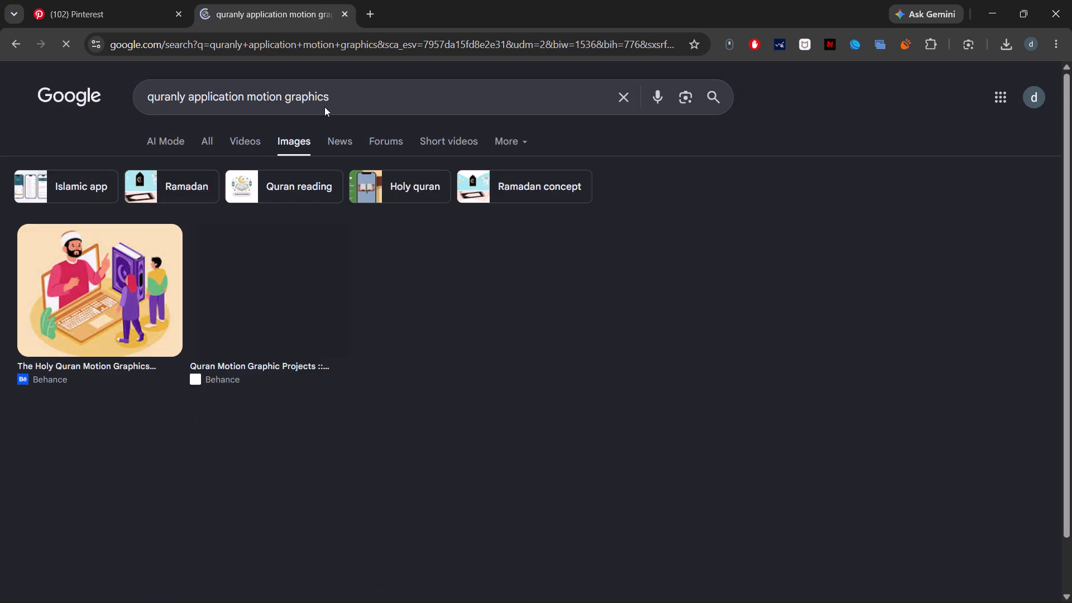
{"action": "scroll", "coordinate": [447, 265], "scroll_direction": "down", "scroll_amount": 1}
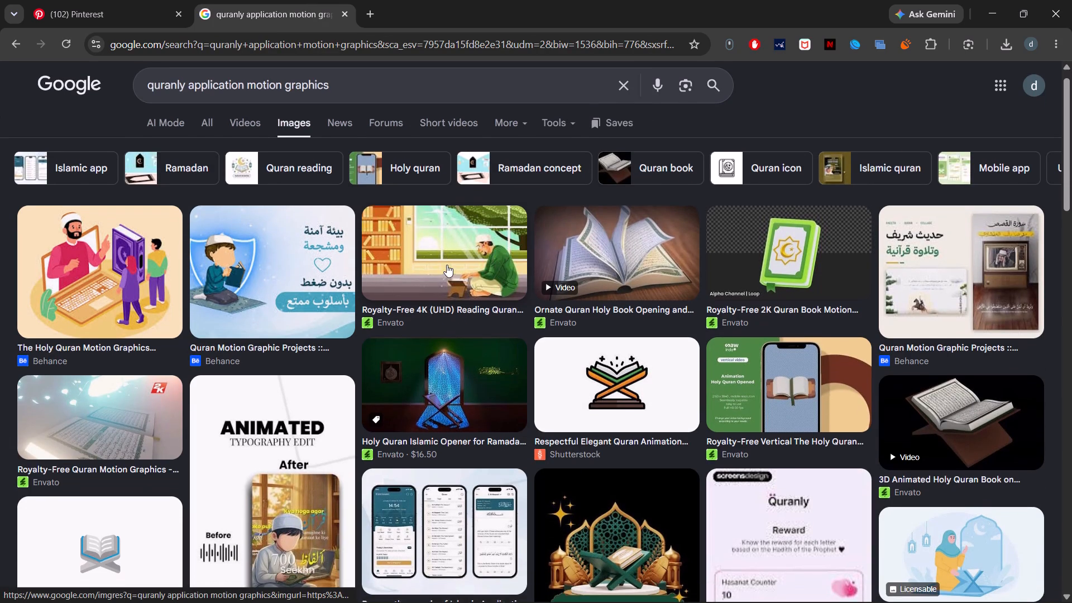
Examine the image results for "quranly application motion graphics" for usable Quran app animation references.
{"action": "scroll", "coordinate": [447, 265], "scroll_direction": "down", "scroll_amount": 1}
{"action": "scroll", "coordinate": [881, 383], "scroll_direction": "down", "scroll_amount": 1}
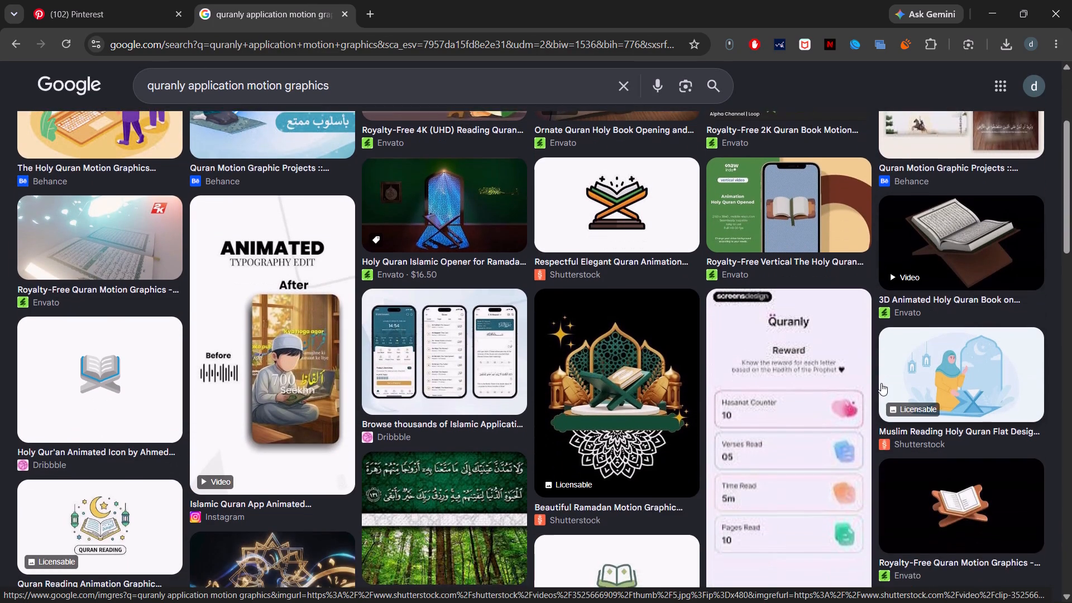
{"action": "scroll", "coordinate": [881, 383], "scroll_direction": "down", "scroll_amount": 5}
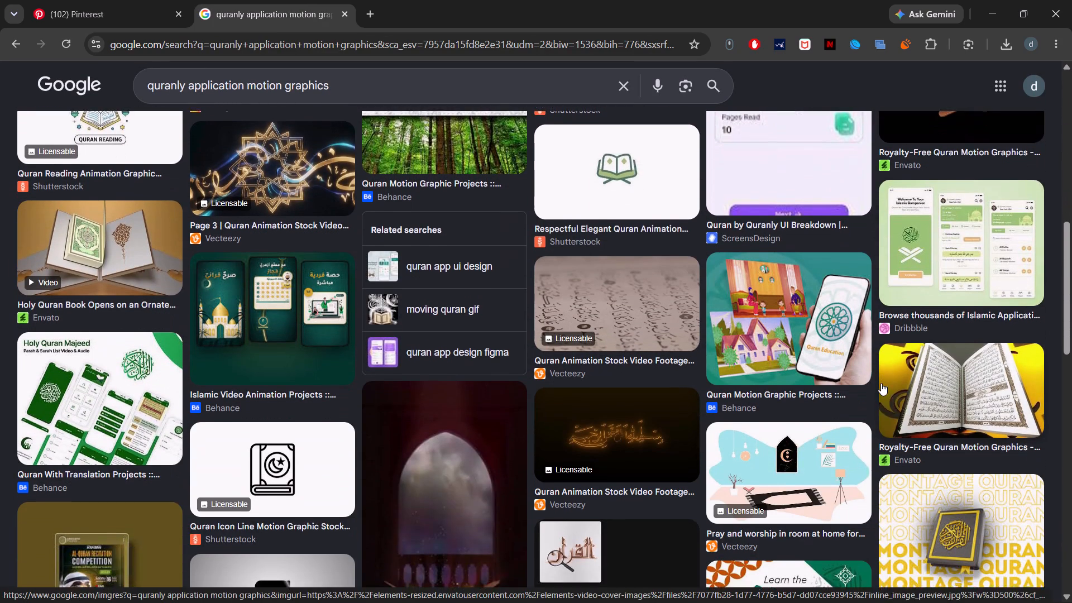
{"action": "scroll", "coordinate": [881, 383], "scroll_direction": "down", "scroll_amount": 5}
{"action": "scroll", "coordinate": [881, 383], "scroll_direction": "up", "scroll_amount": 2}
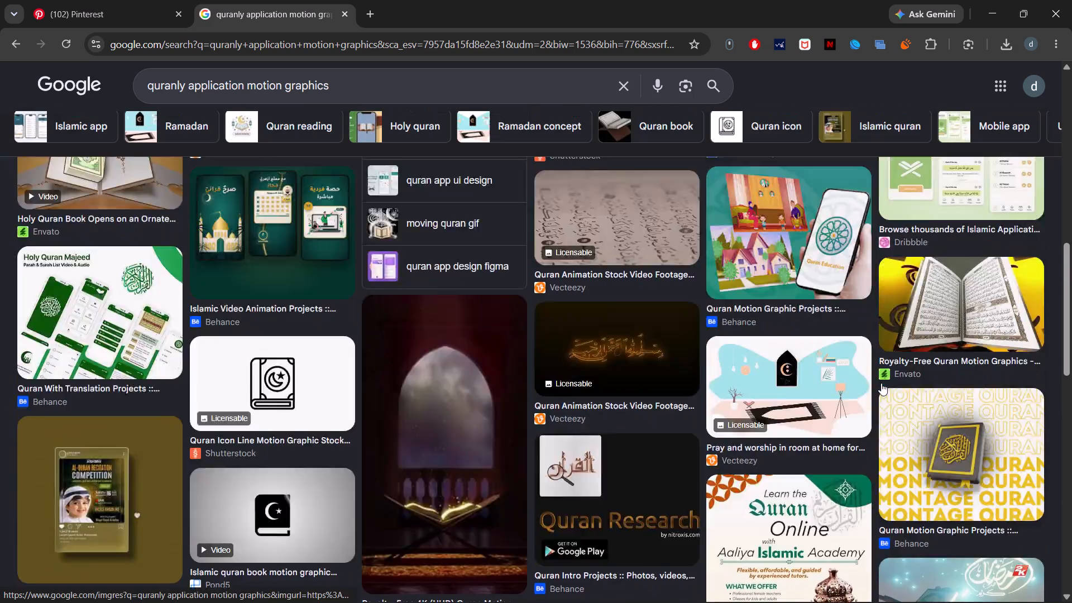
{"action": "scroll", "coordinate": [881, 383], "scroll_direction": "up", "scroll_amount": 12}
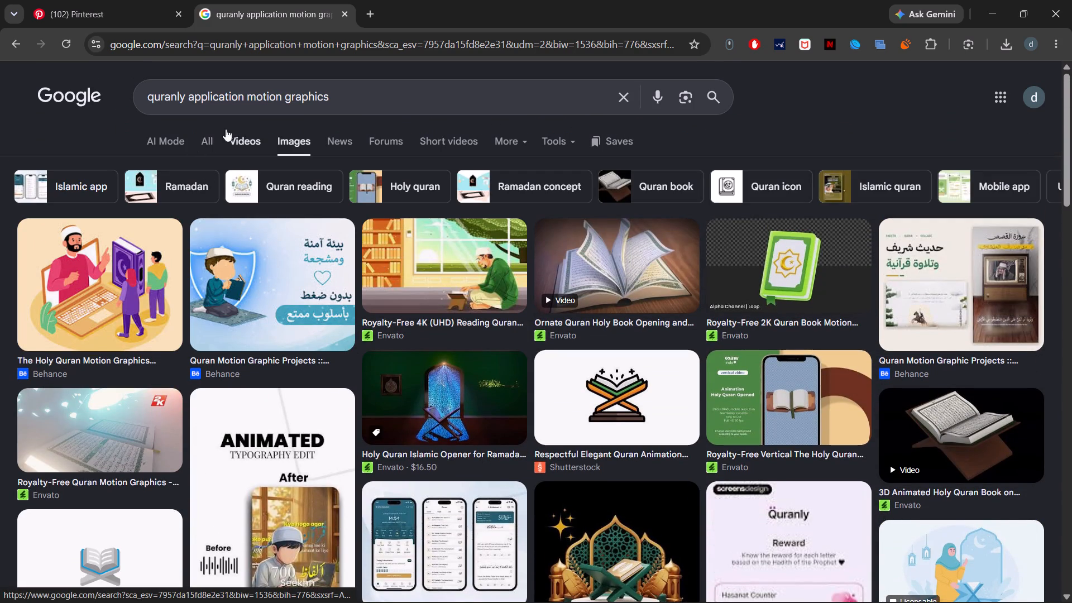
Show the general web results for "quranly application motion graphics" and look through them.
{"action": "left_click", "coordinate": [210, 131]}
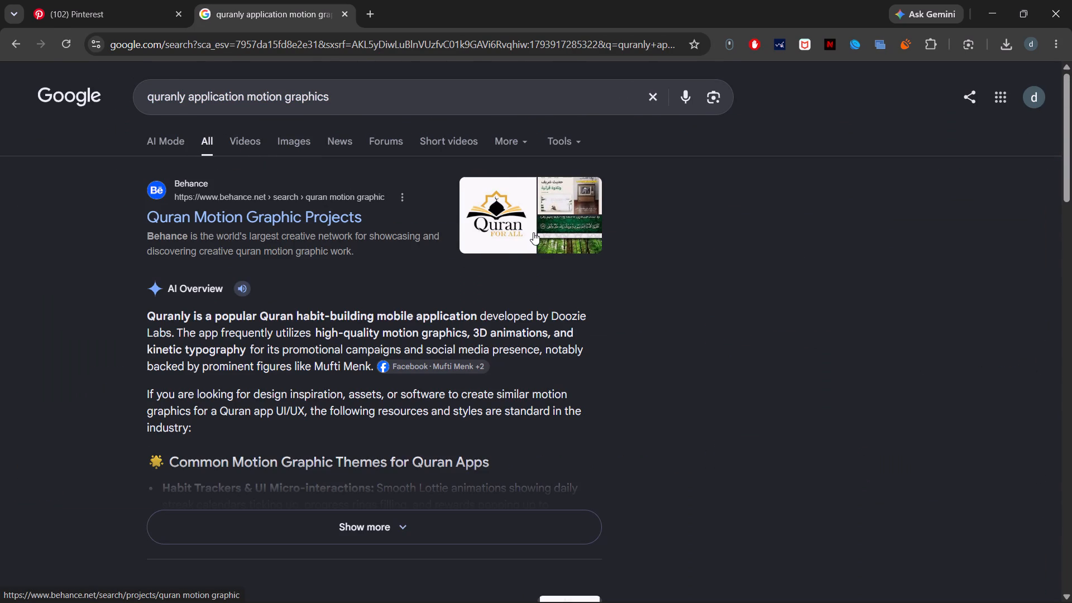
{"action": "scroll", "coordinate": [533, 232], "scroll_direction": "down", "scroll_amount": 4}
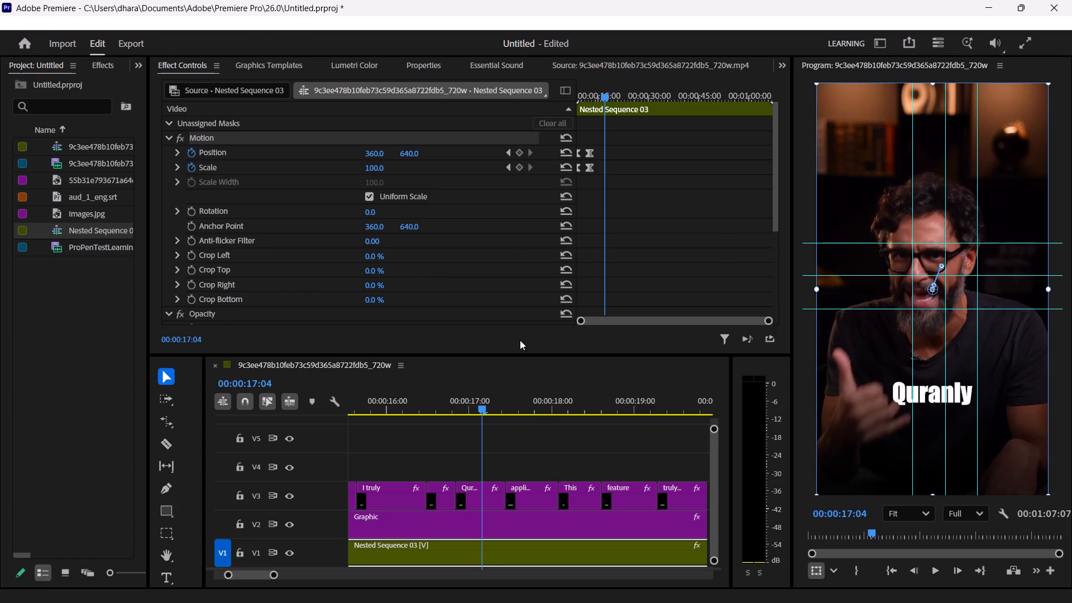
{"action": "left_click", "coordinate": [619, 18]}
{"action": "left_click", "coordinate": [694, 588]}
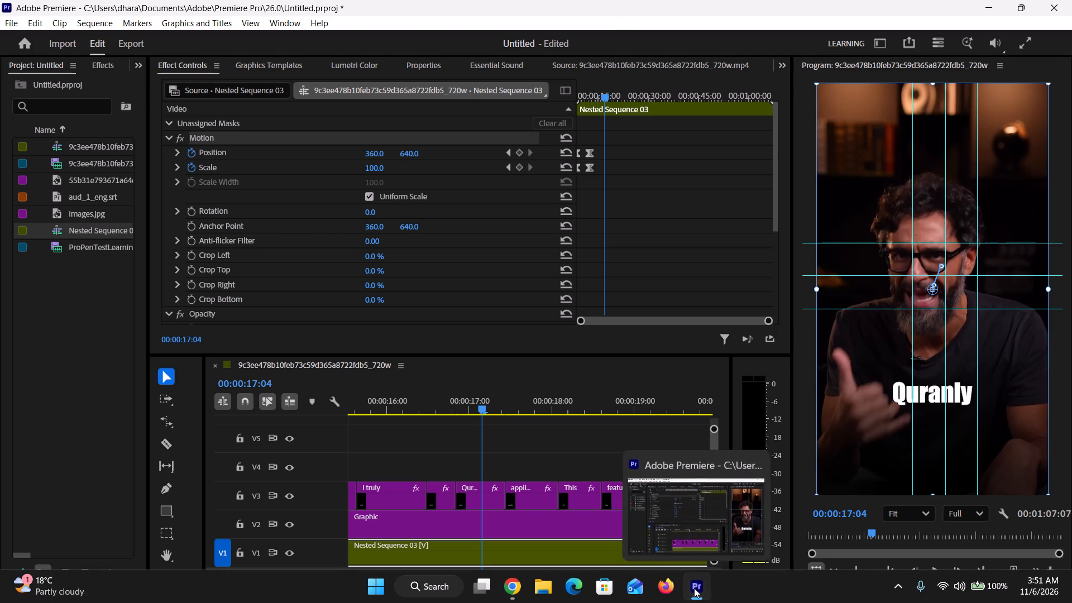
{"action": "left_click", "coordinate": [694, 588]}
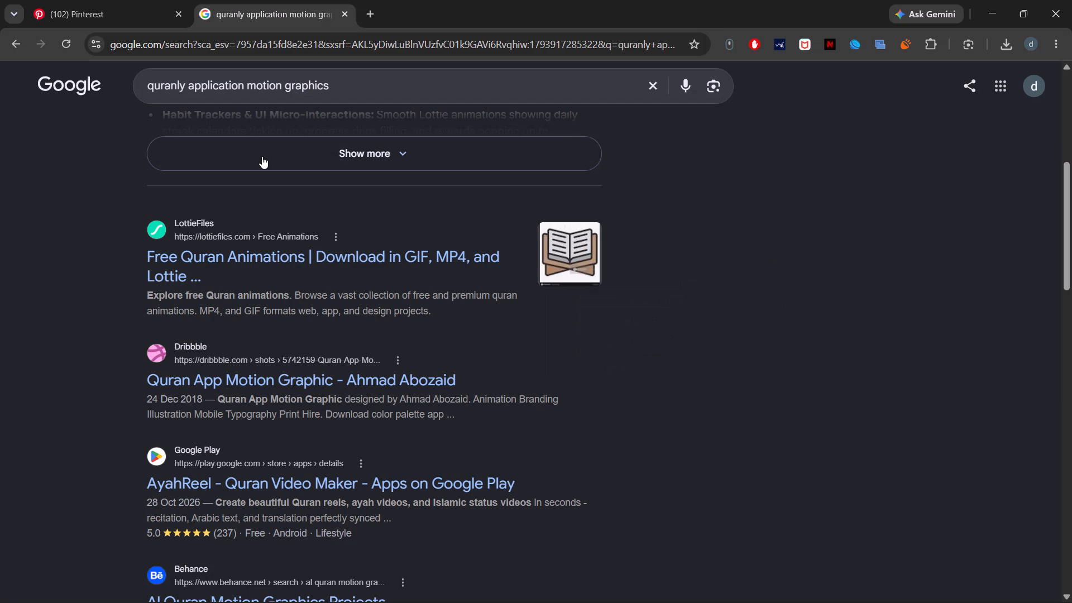
Shorten the Google search to "quranly application" and show its image results.
{"action": "left_click_drag", "start_coordinate": [348, 97], "coordinate": [295, 93]}
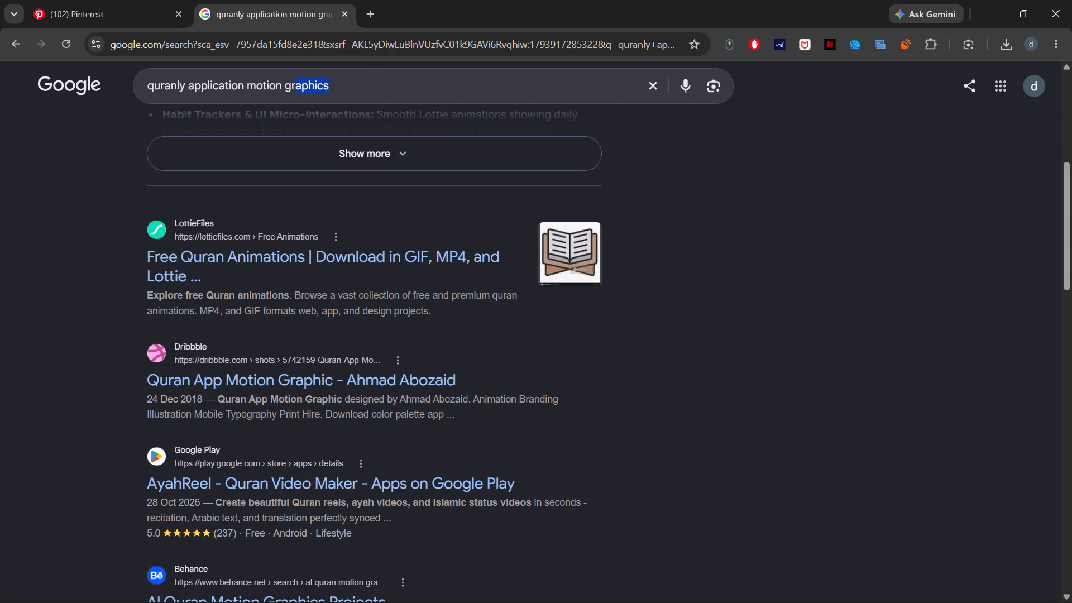
{"action": "left_click_drag", "start_coordinate": [295, 93], "coordinate": [241, 87]}
{"action": "key", "text": "BackSpace"}
{"action": "key", "text": "Return"}
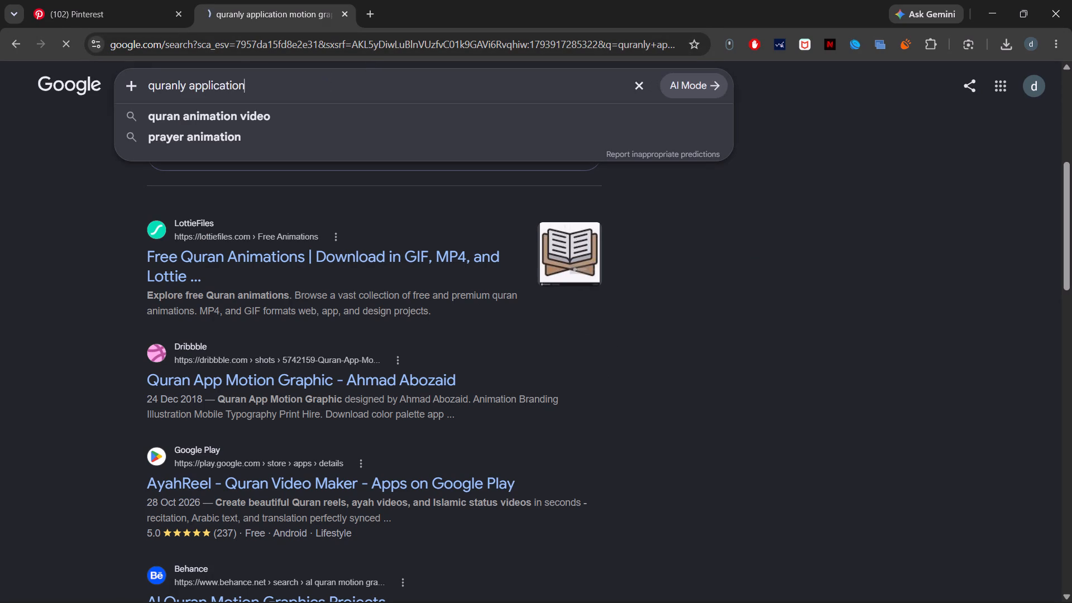
{"action": "left_click", "coordinate": [234, 140]}
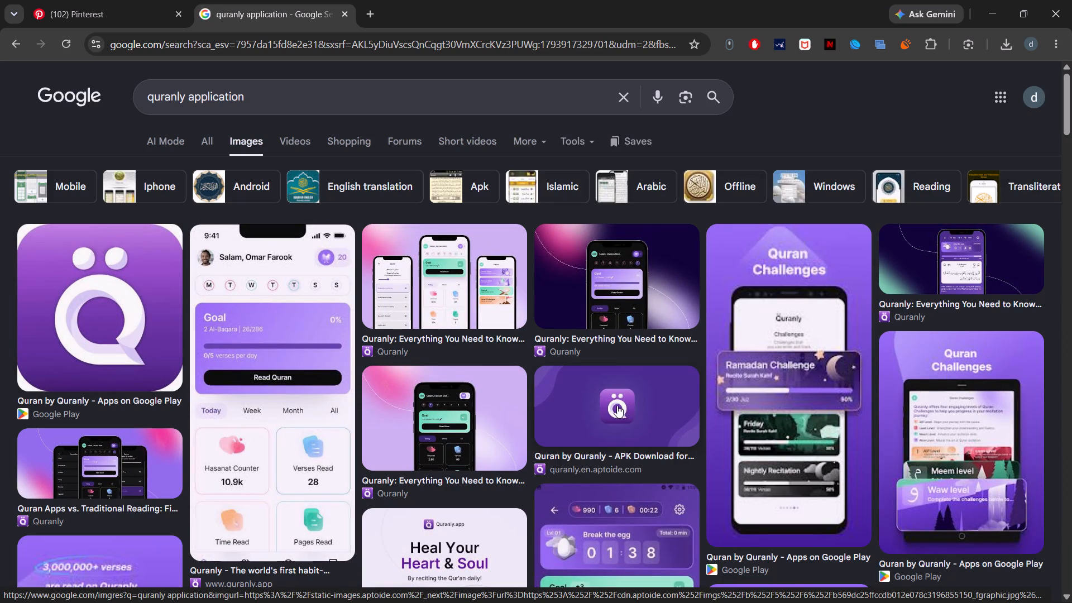
Examine the "quranly application" image results for usable logo artwork and app screens.
{"action": "scroll", "coordinate": [413, 423], "scroll_direction": "down", "scroll_amount": 2}
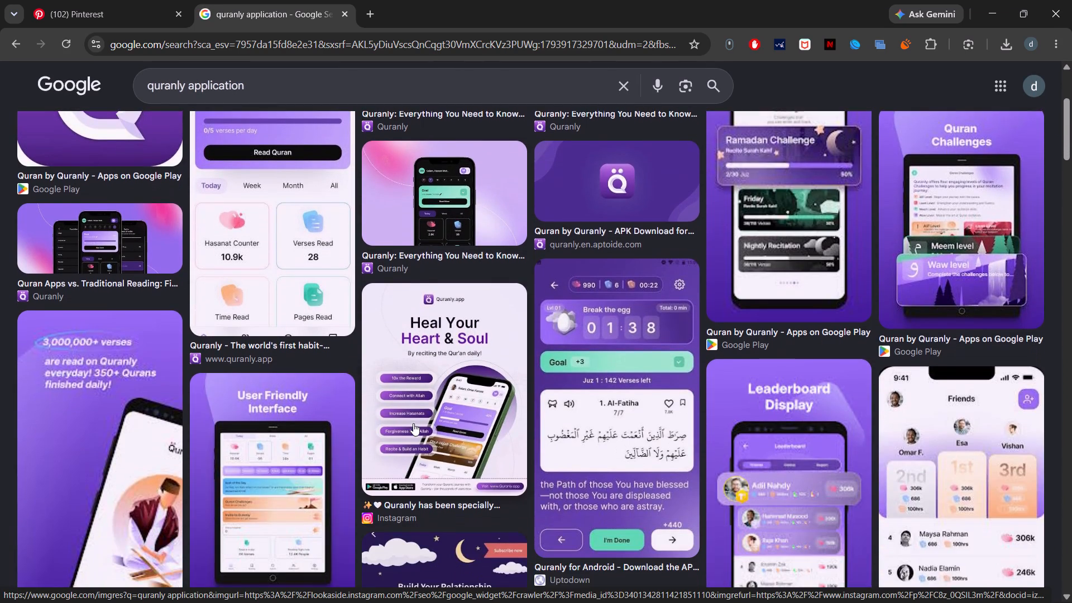
{"action": "scroll", "coordinate": [413, 423], "scroll_direction": "down", "scroll_amount": 5}
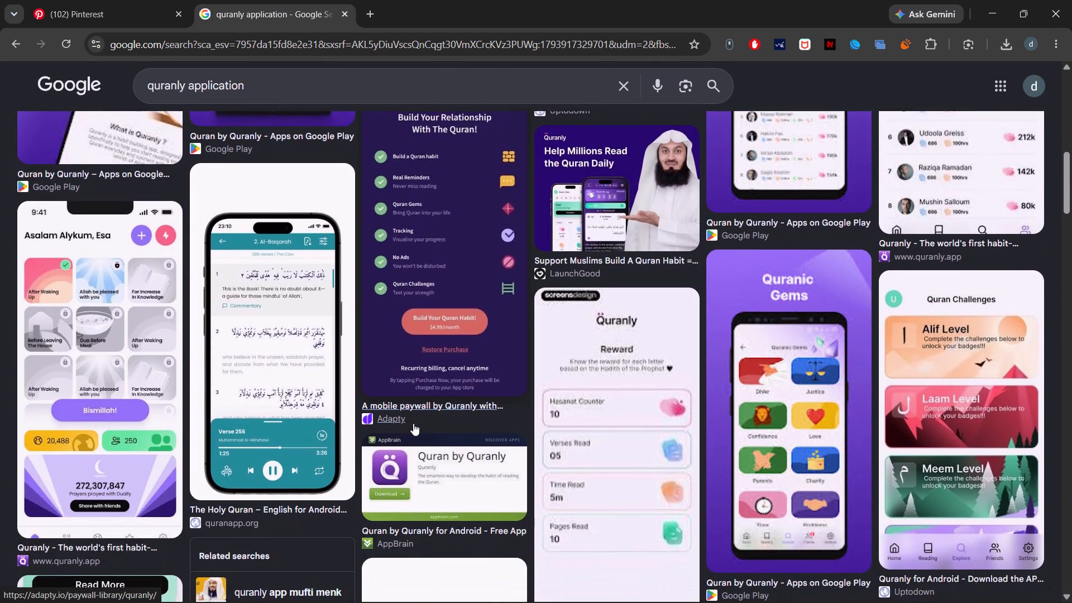
{"action": "scroll", "coordinate": [413, 423], "scroll_direction": "down", "scroll_amount": 5}
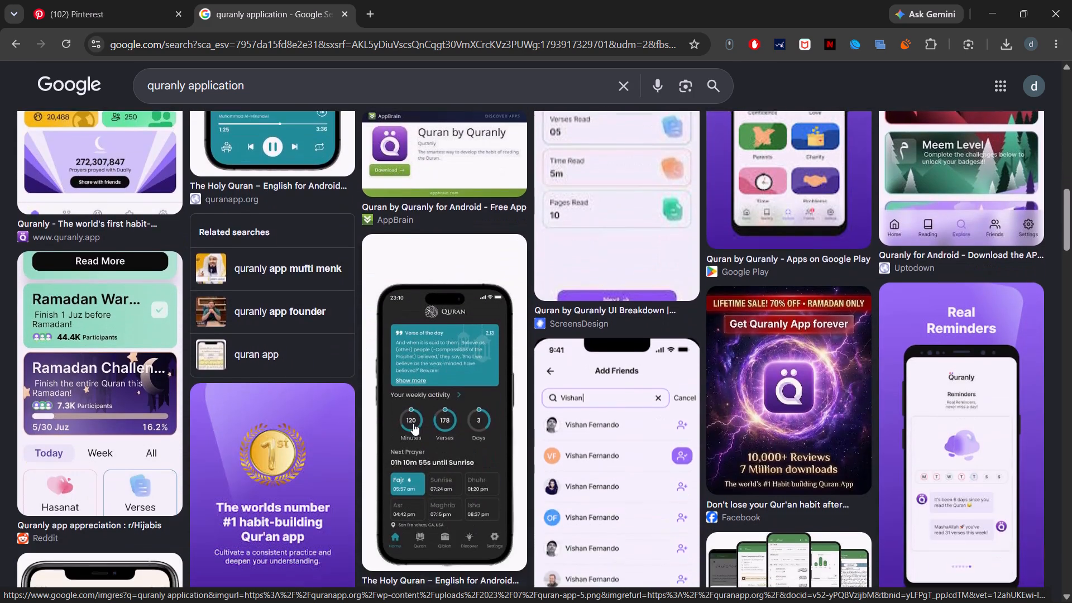
{"action": "scroll", "coordinate": [413, 423], "scroll_direction": "down", "scroll_amount": 4}
{"action": "scroll", "coordinate": [413, 423], "scroll_direction": "up", "scroll_amount": 2}
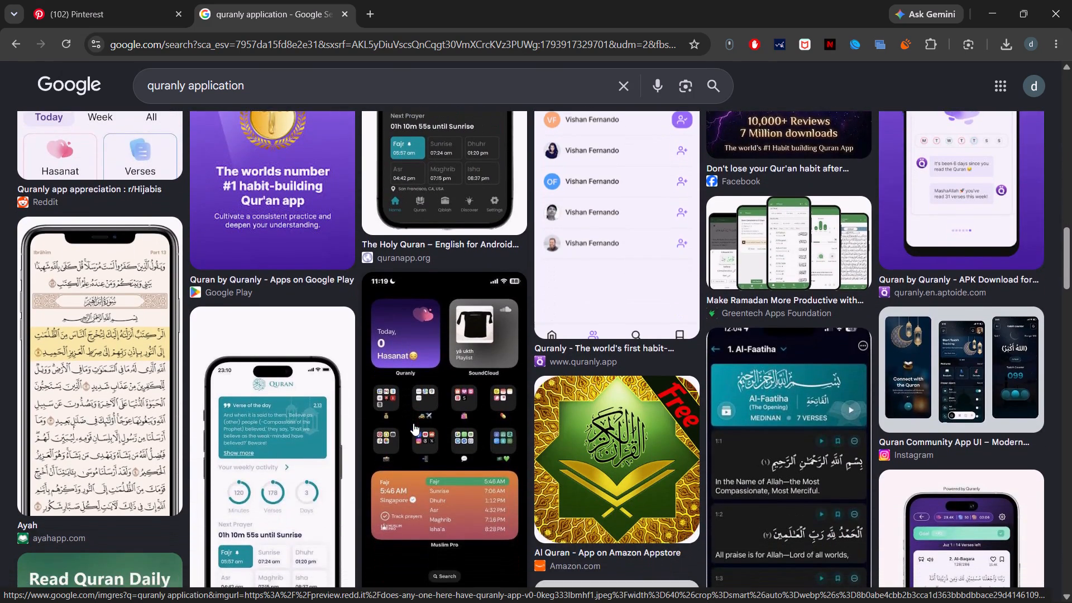
{"action": "scroll", "coordinate": [413, 423], "scroll_direction": "up", "scroll_amount": 17}
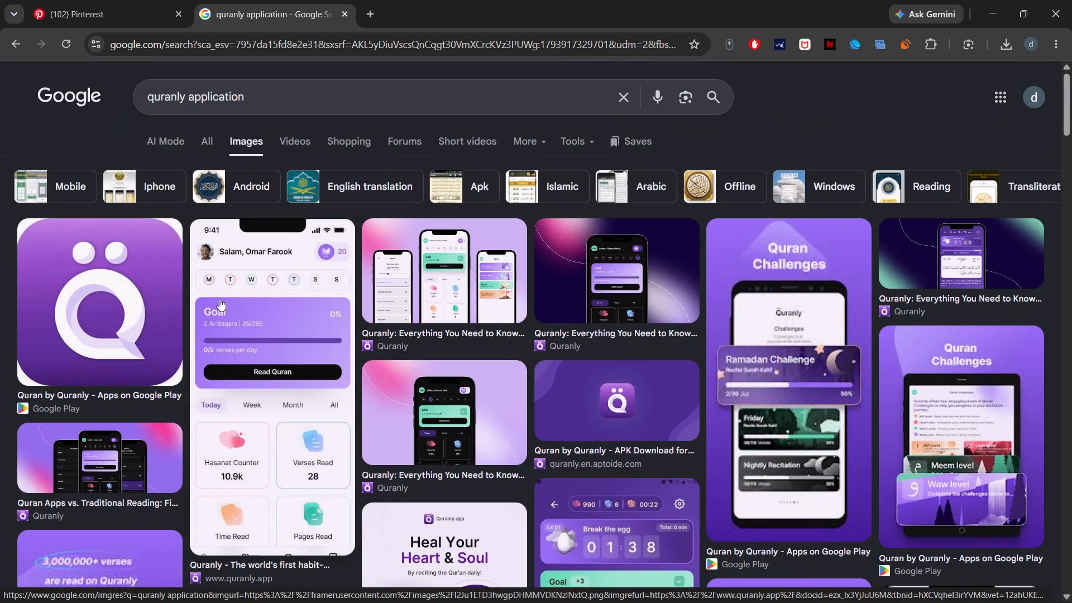
Preview the purple Quranly app icon image and open its Google Play source page.
{"action": "left_click", "coordinate": [132, 326]}
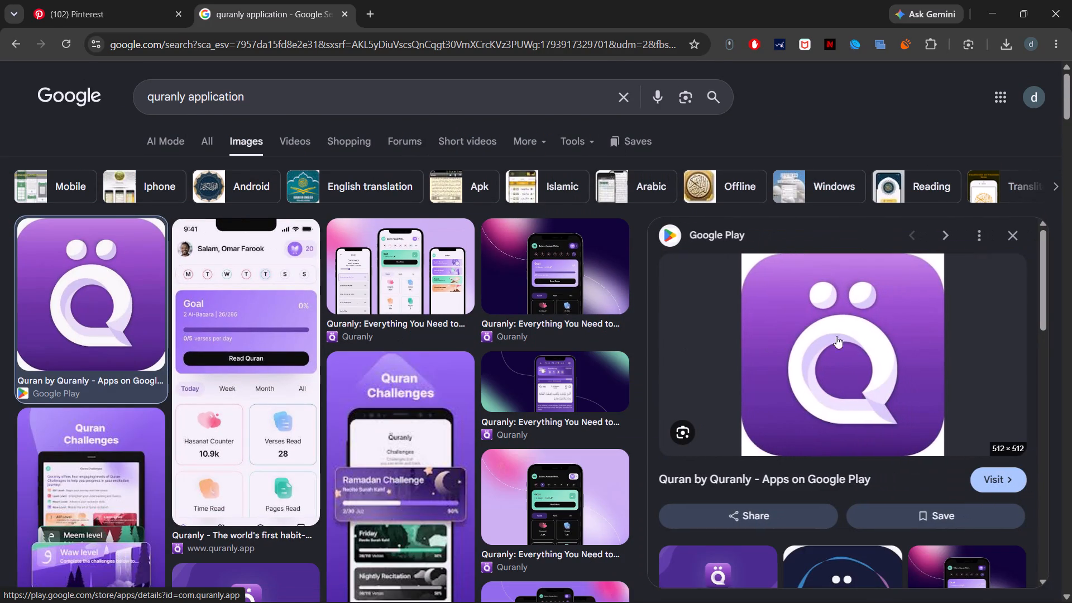
{"action": "left_click", "coordinate": [851, 341]}
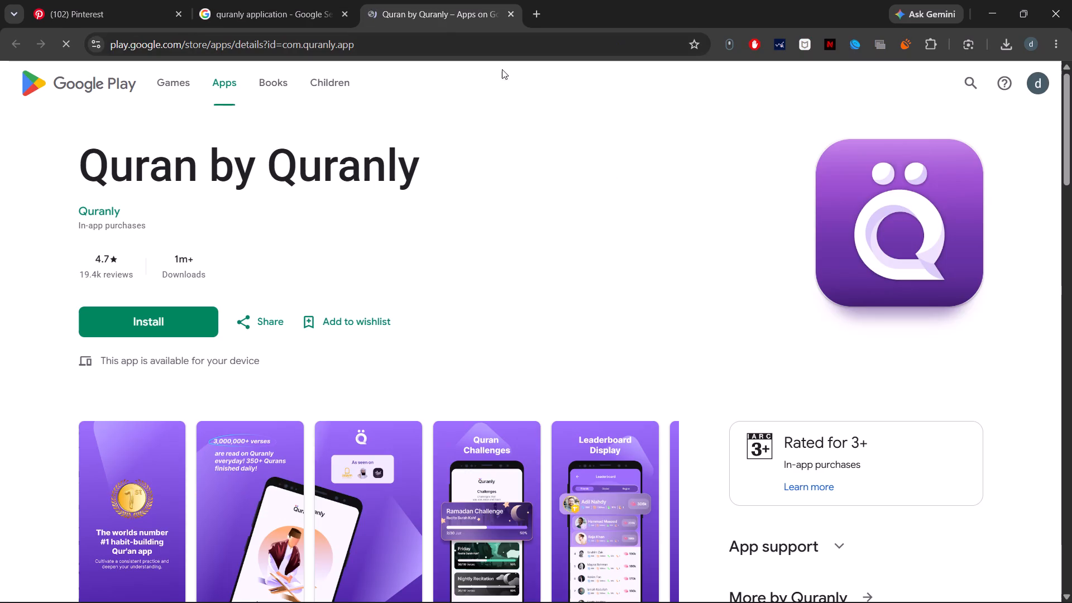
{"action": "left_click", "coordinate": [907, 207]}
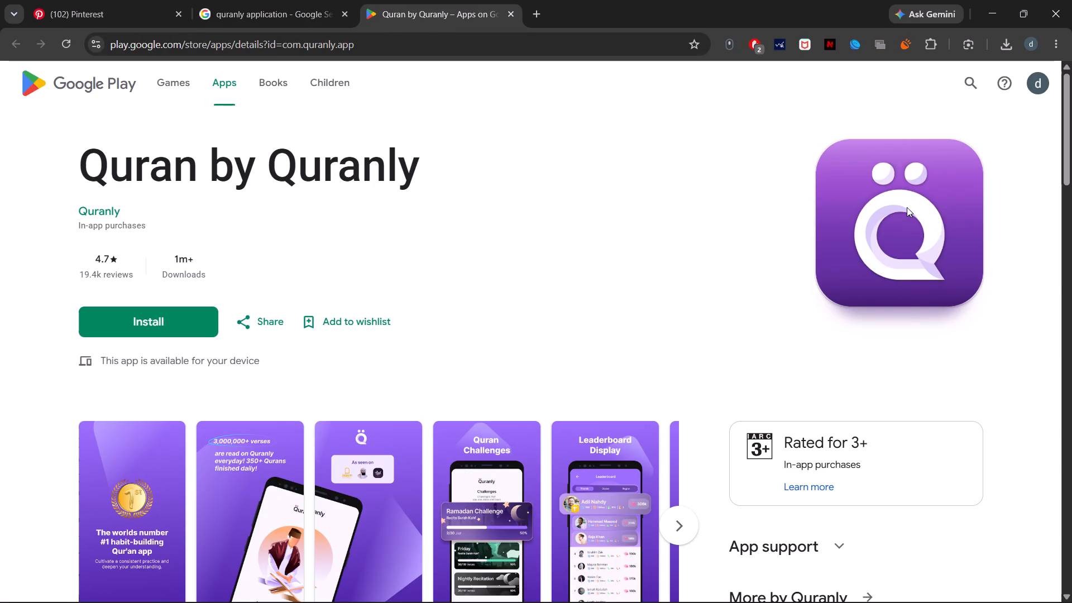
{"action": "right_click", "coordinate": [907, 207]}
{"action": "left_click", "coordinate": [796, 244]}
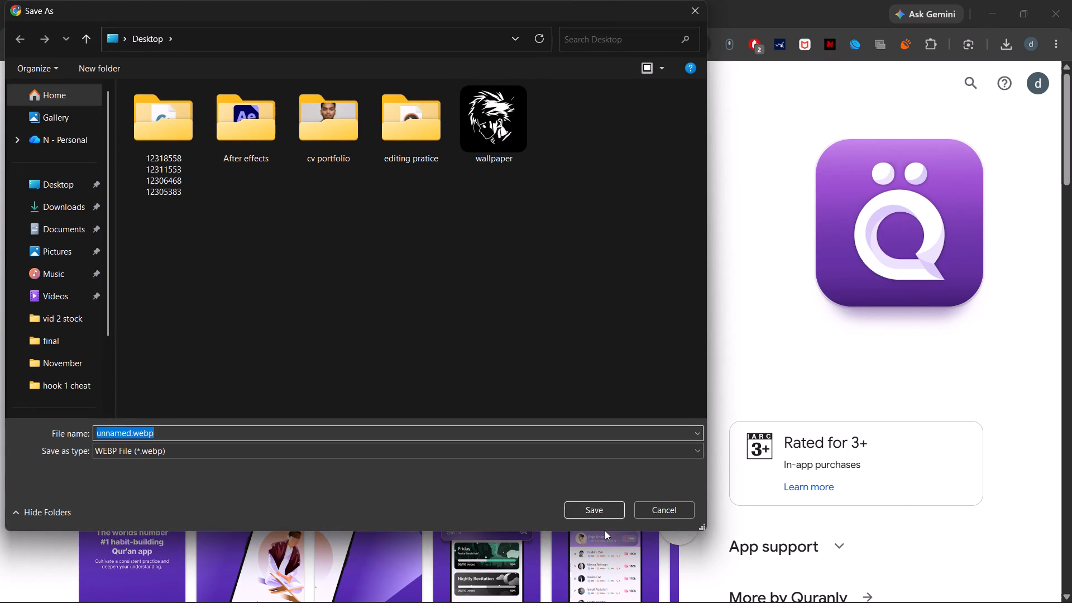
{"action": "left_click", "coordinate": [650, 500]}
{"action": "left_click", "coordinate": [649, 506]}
Look through the app screenshots on the Quran by Quranly store page, then close that page.
{"action": "scroll", "coordinate": [516, 491], "scroll_direction": "down", "scroll_amount": 2}
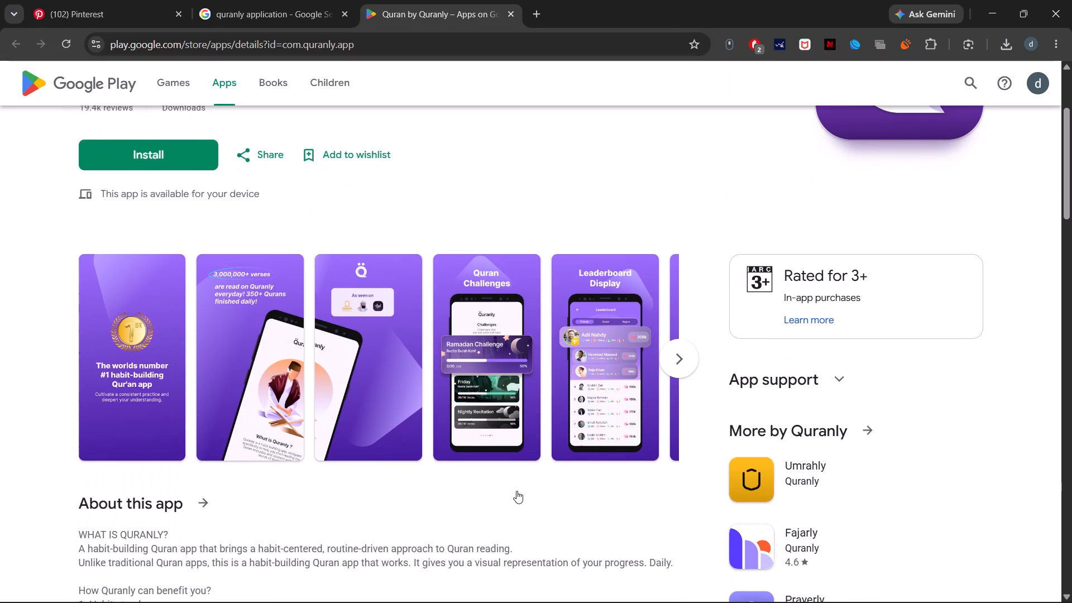
{"action": "left_click", "coordinate": [668, 357]}
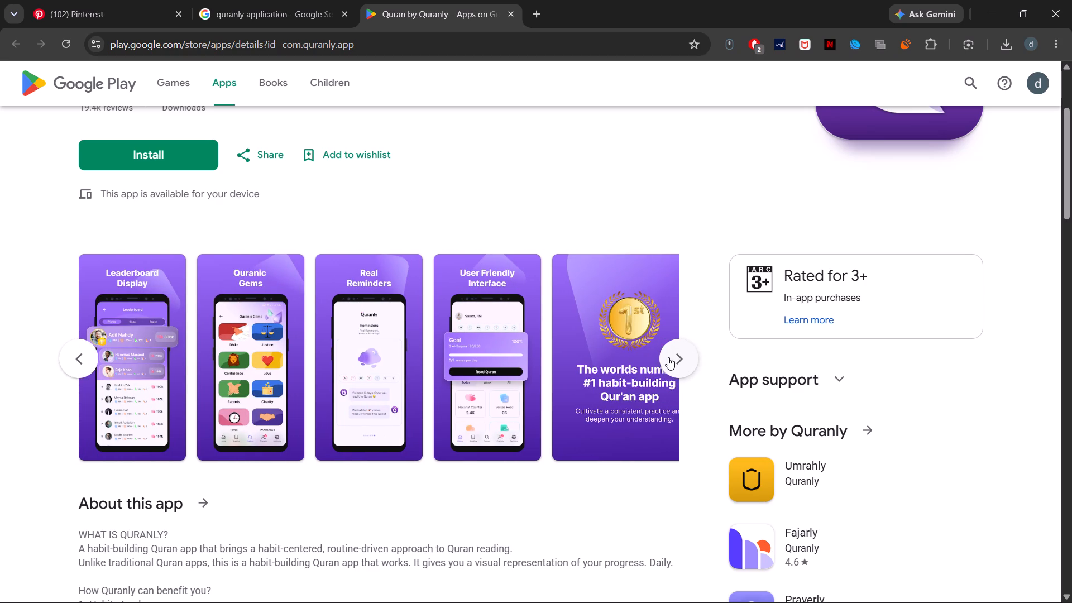
{"action": "scroll", "coordinate": [540, 363], "scroll_direction": "right", "scroll_amount": 14}
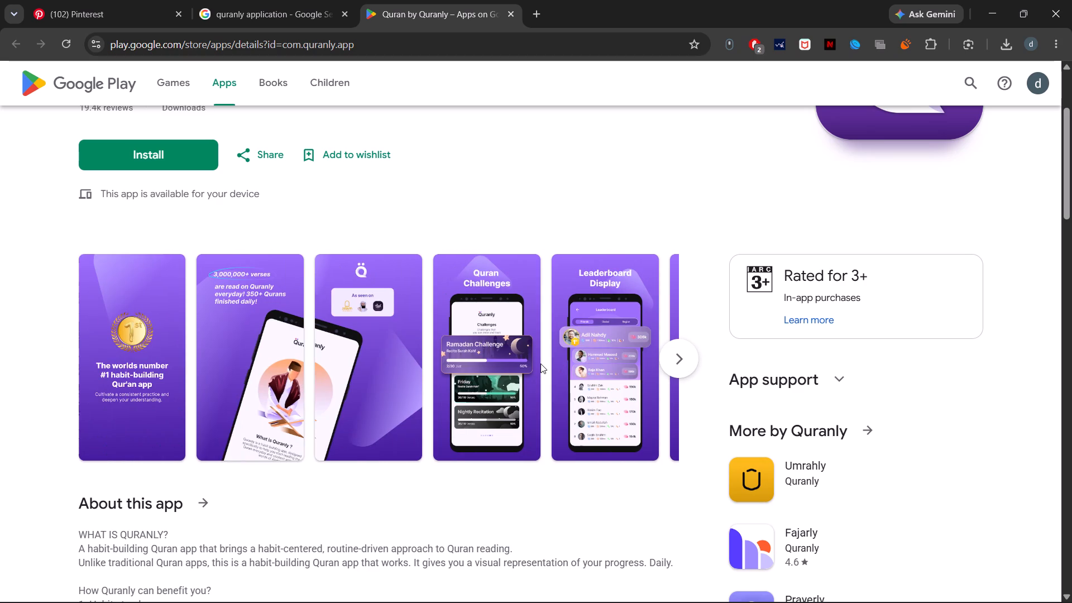
{"action": "scroll", "coordinate": [540, 363], "scroll_direction": "right", "scroll_amount": 3}
{"action": "scroll", "coordinate": [523, 190], "scroll_direction": "right", "scroll_amount": 5}
{"action": "left_click", "coordinate": [513, 15]}
Look through more Quranly image results and preview the Aptoide image with the logo on a purple background.
{"action": "scroll", "coordinate": [499, 472], "scroll_direction": "down", "scroll_amount": 1}
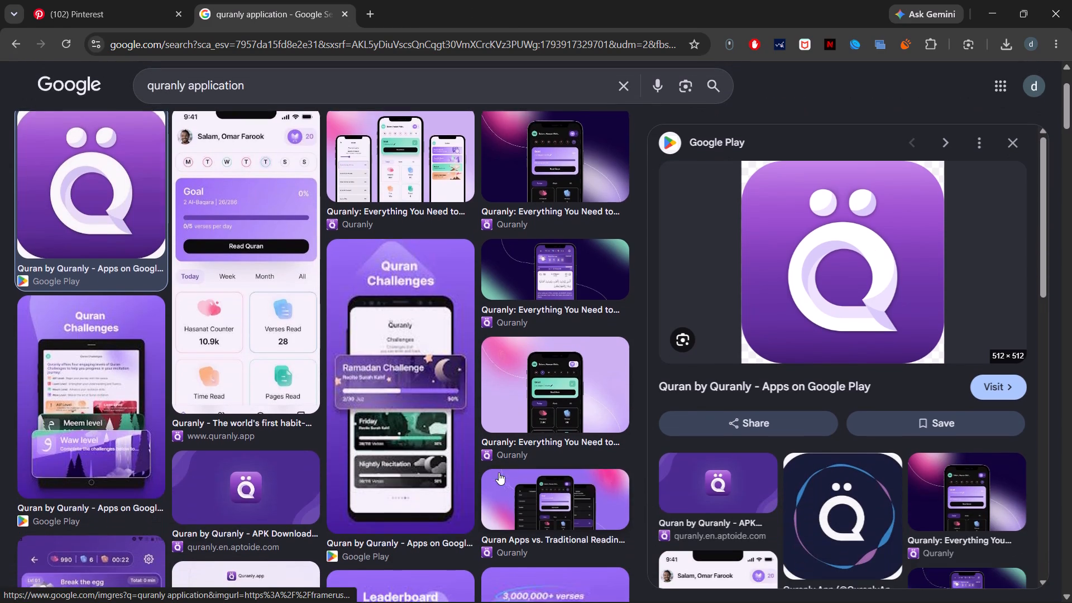
{"action": "scroll", "coordinate": [499, 472], "scroll_direction": "down", "scroll_amount": 1}
{"action": "scroll", "coordinate": [468, 427], "scroll_direction": "down", "scroll_amount": 1}
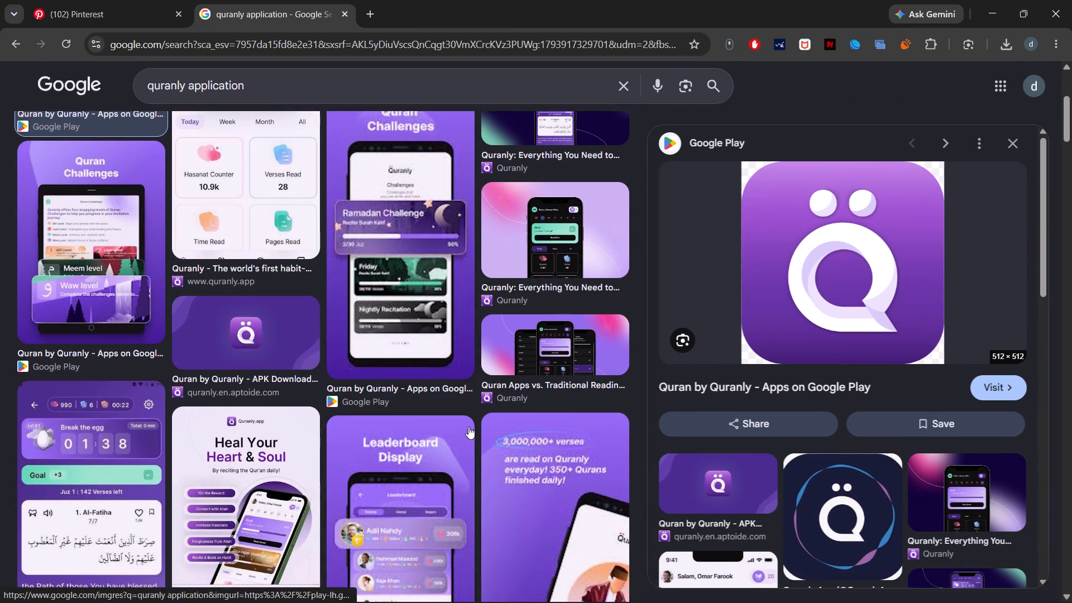
{"action": "left_click", "coordinate": [251, 331]}
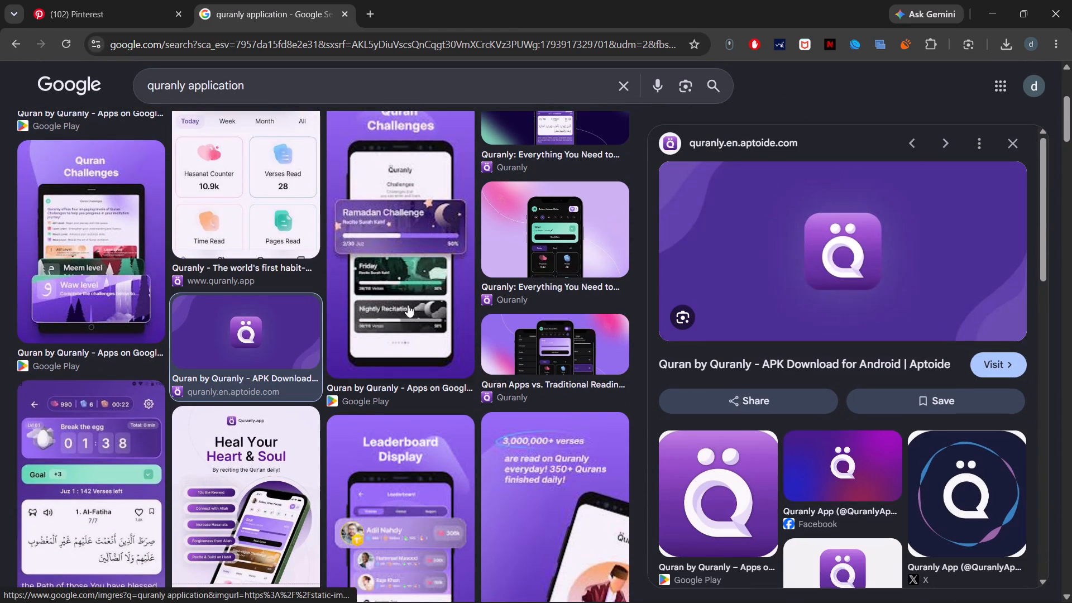
{"action": "scroll", "coordinate": [540, 478], "scroll_direction": "down", "scroll_amount": 2}
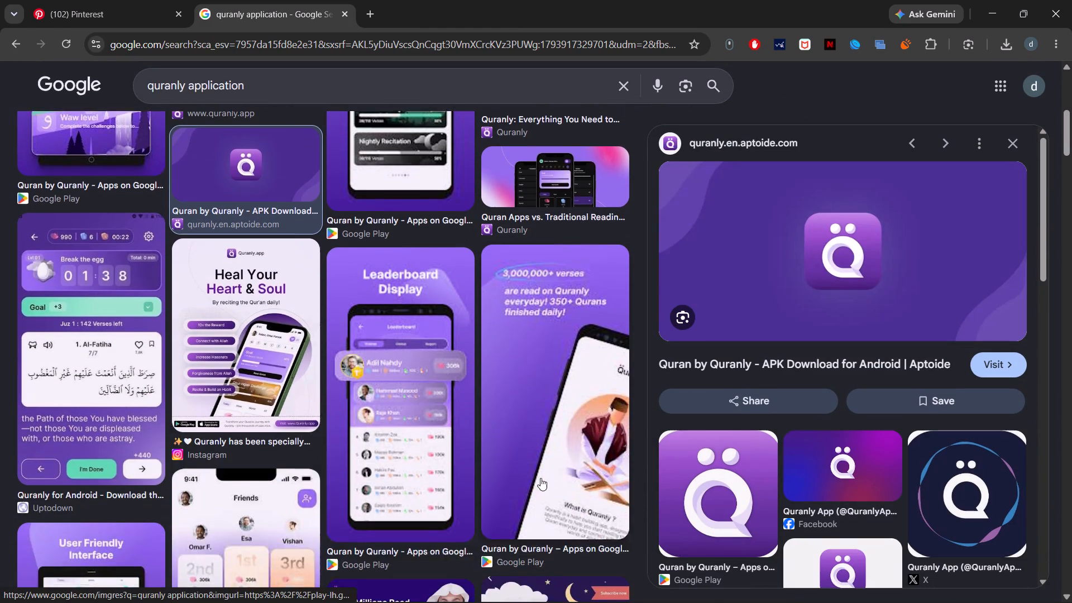
Save the 512 × 512 Quranly app icon from the Google Play image result to the Desktop as unnamed.png.
{"action": "scroll", "coordinate": [540, 478], "scroll_direction": "up", "scroll_amount": 5}
{"action": "left_click", "coordinate": [66, 303]}
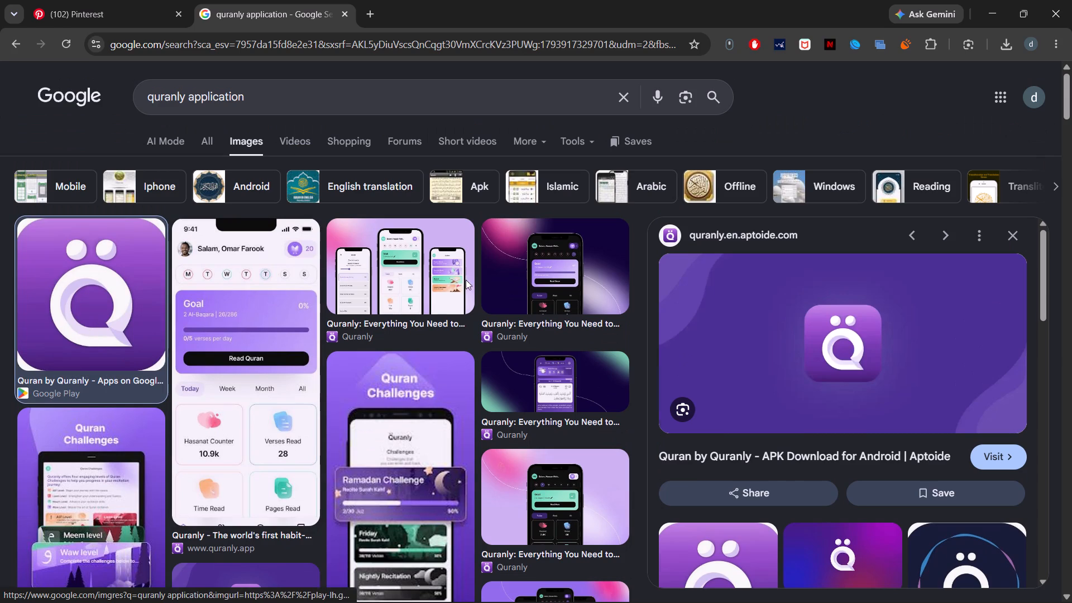
{"action": "right_click", "coordinate": [779, 309]}
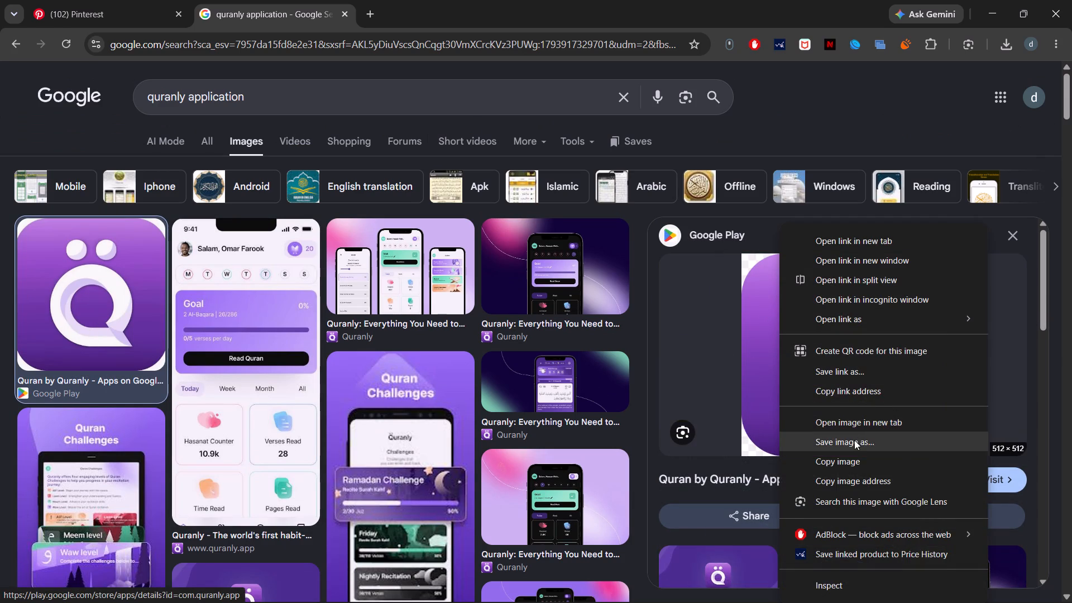
{"action": "left_click", "coordinate": [854, 440]}
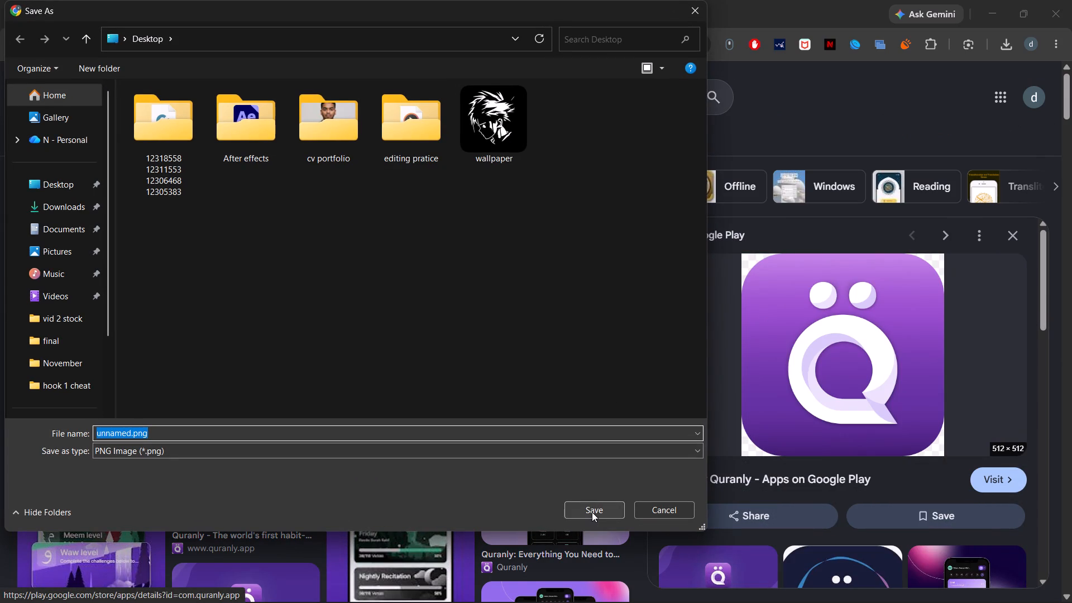
{"action": "left_click", "coordinate": [590, 510]}
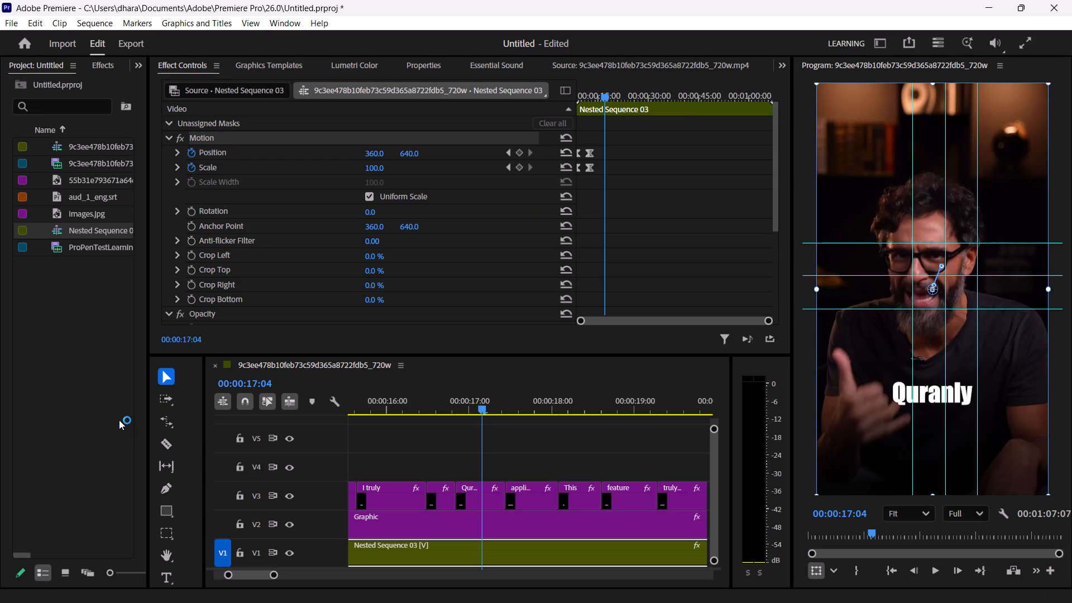
Import the Quranly logo image unnamed.png from the Desktop into the project.
{"action": "double_click", "coordinate": [69, 299]}
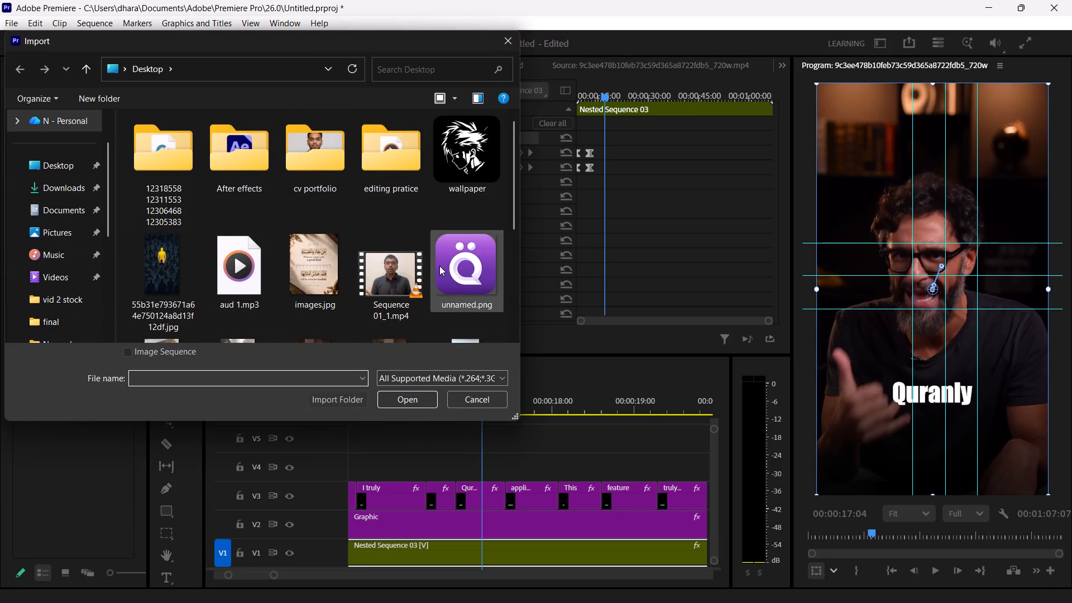
{"action": "left_click", "coordinate": [439, 266]}
{"action": "left_click", "coordinate": [417, 396]}
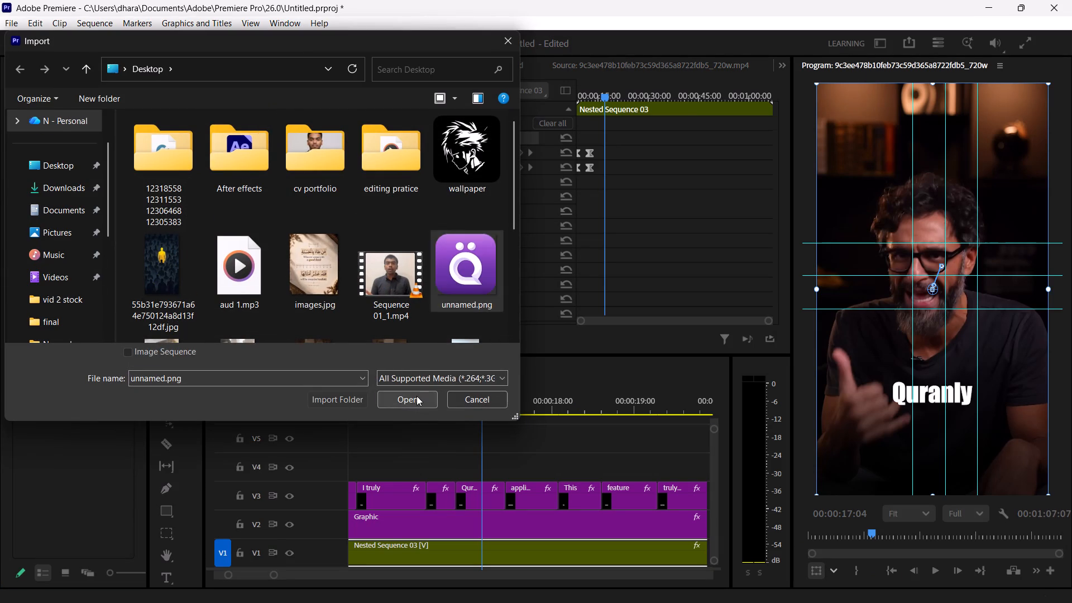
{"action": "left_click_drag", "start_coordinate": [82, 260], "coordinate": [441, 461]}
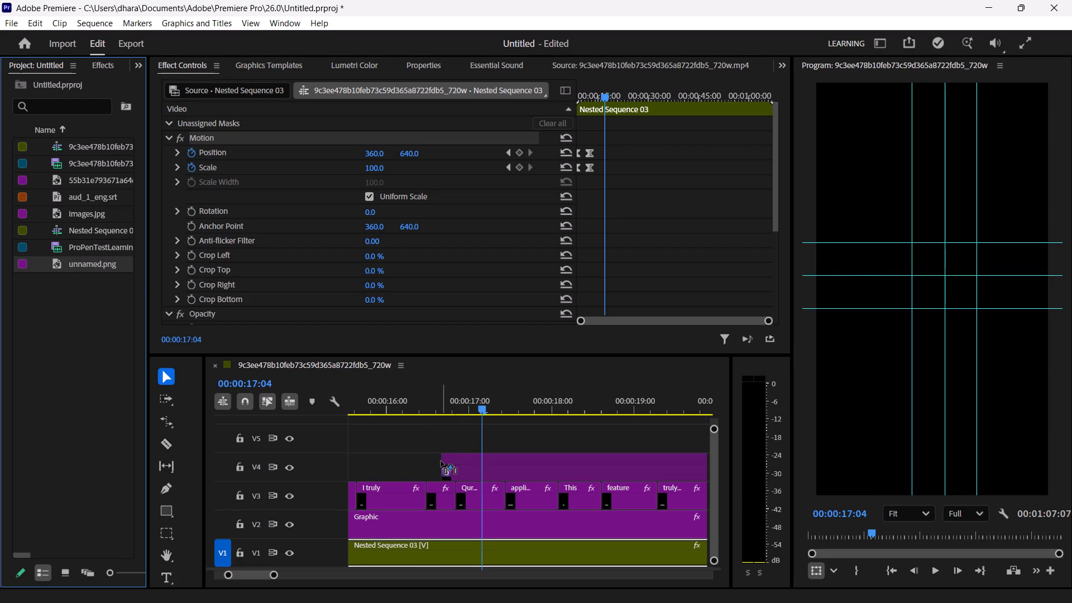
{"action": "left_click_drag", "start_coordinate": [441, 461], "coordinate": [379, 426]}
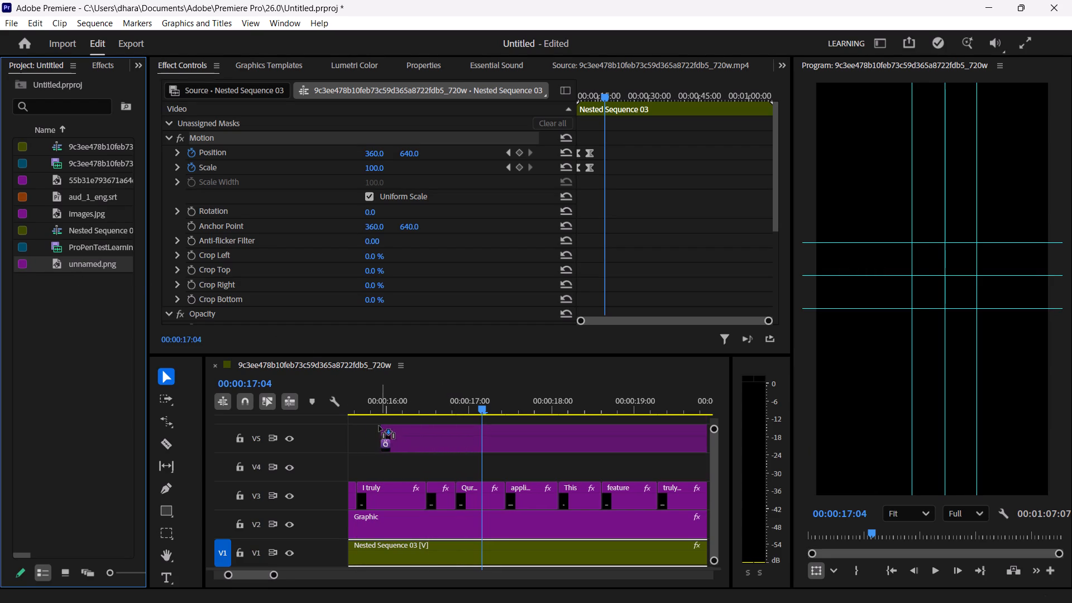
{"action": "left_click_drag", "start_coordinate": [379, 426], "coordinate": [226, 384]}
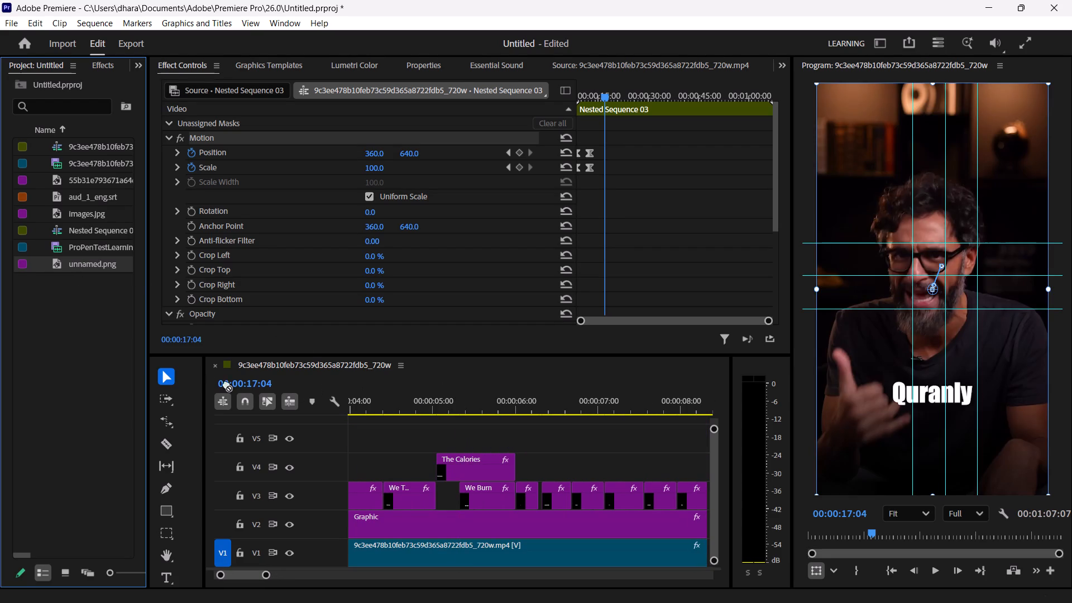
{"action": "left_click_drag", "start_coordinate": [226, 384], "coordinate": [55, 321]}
Place unnamed.png on video track V4 directly above the "Quranly" caption, starting at 00:00:16:21.
{"action": "left_click_drag", "start_coordinate": [712, 429], "coordinate": [724, 423]}
{"action": "left_click_drag", "start_coordinate": [264, 573], "coordinate": [280, 571]}
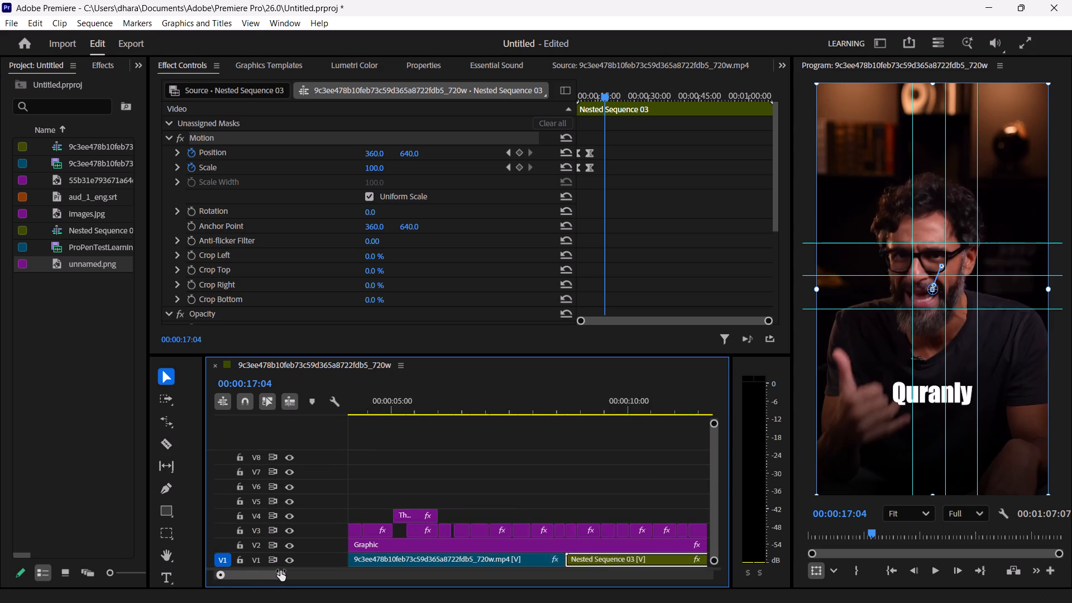
{"action": "left_click_drag", "start_coordinate": [280, 571], "coordinate": [313, 555]}
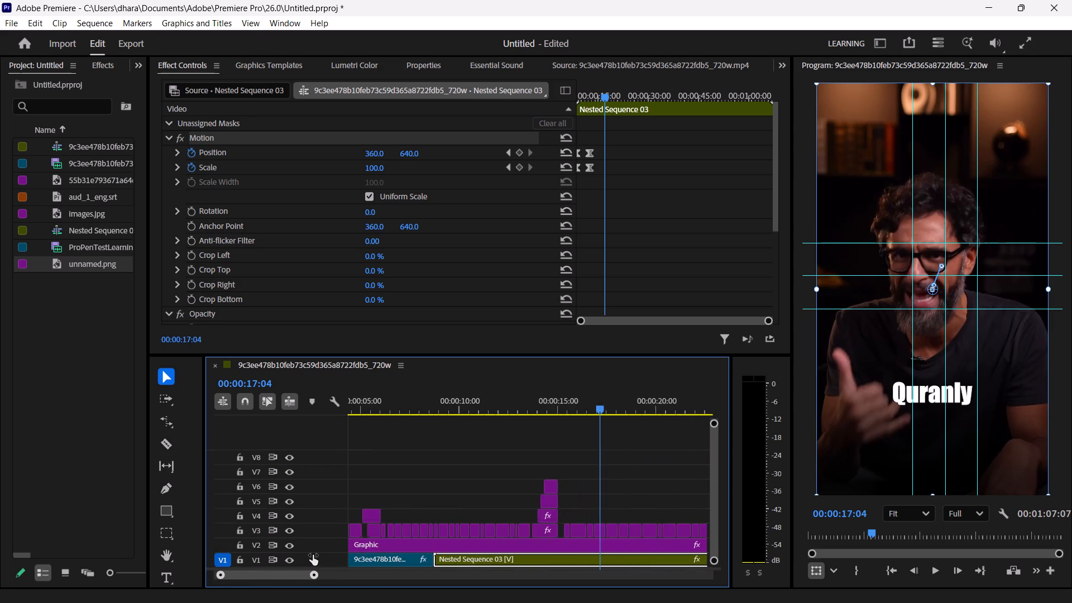
{"action": "left_click_drag", "start_coordinate": [313, 555], "coordinate": [311, 553]}
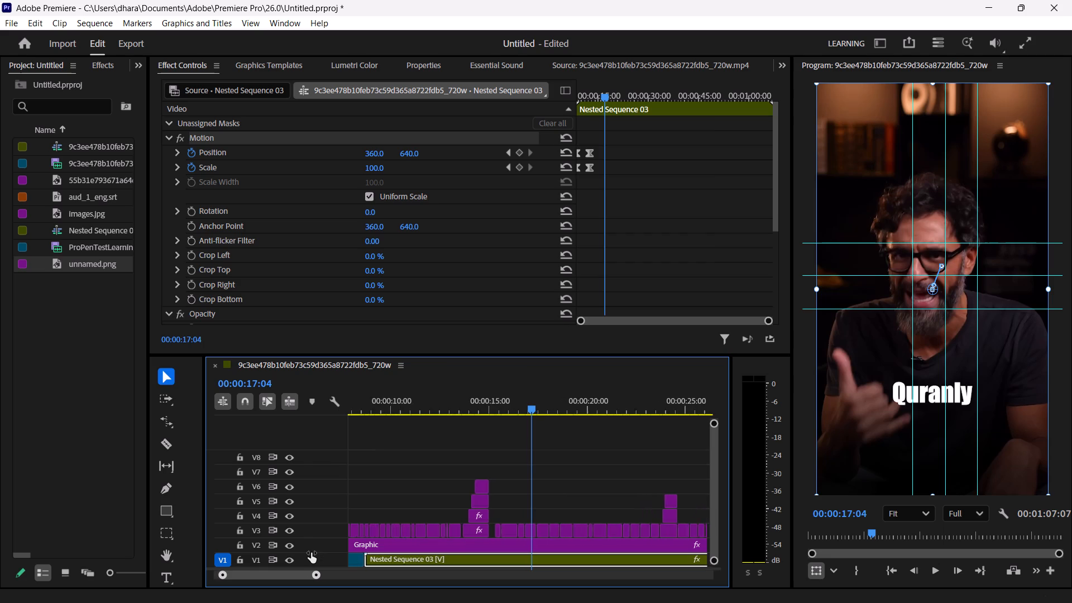
{"action": "left_click_drag", "start_coordinate": [311, 553], "coordinate": [256, 567]}
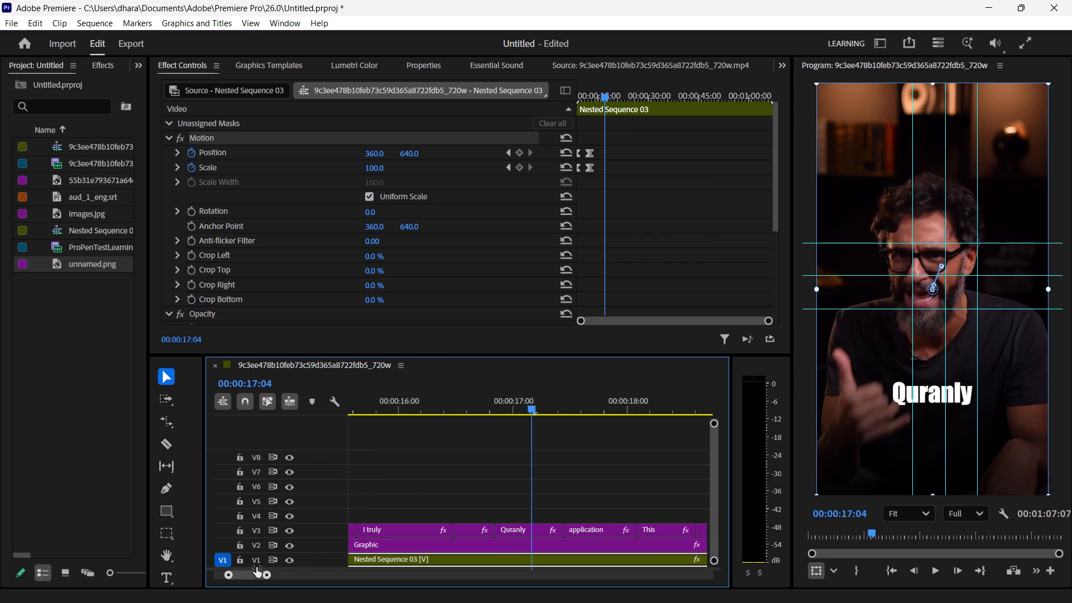
{"action": "left_click_drag", "start_coordinate": [256, 567], "coordinate": [257, 567]}
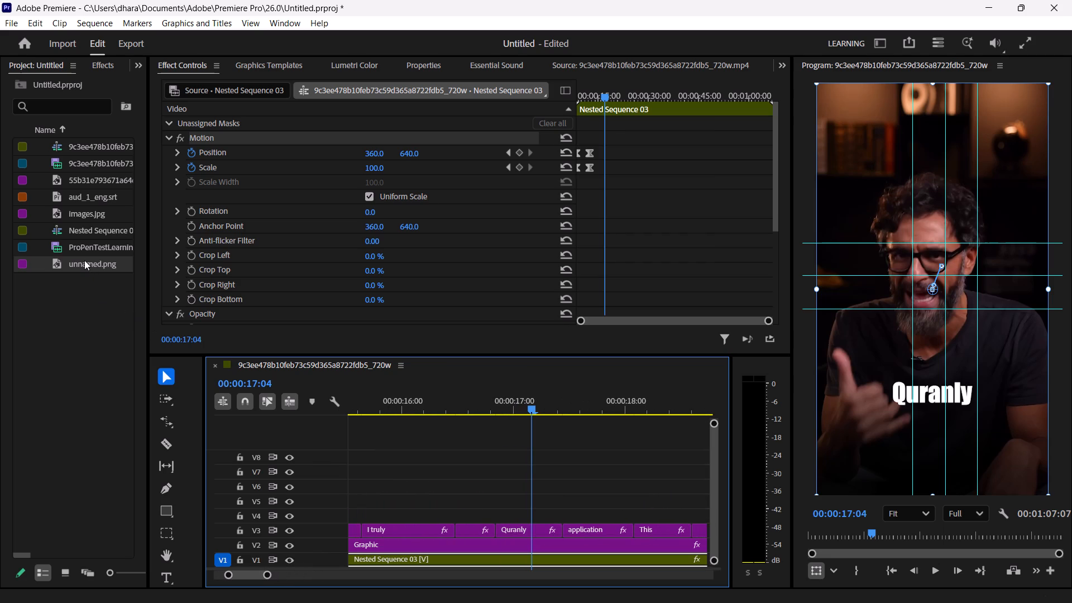
{"action": "left_click_drag", "start_coordinate": [84, 262], "coordinate": [486, 554]}
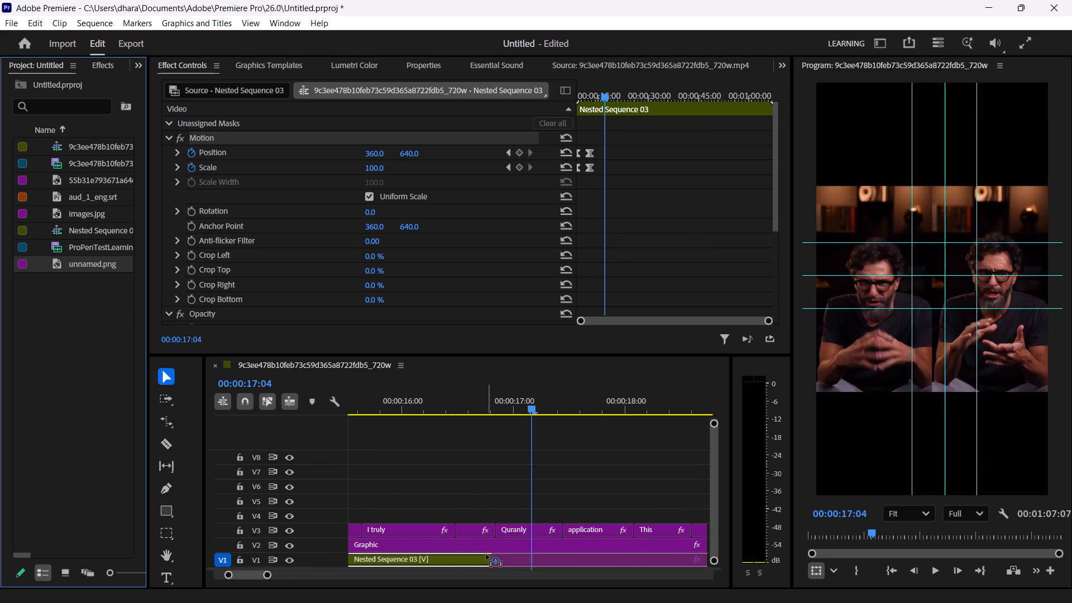
{"action": "left_click_drag", "start_coordinate": [486, 554], "coordinate": [500, 518]}
Trim the end of the unnamed.png clip on V4 to the end of the "application" caption, at about 00:00:18:02.
{"action": "left_click_drag", "start_coordinate": [269, 576], "coordinate": [338, 562]}
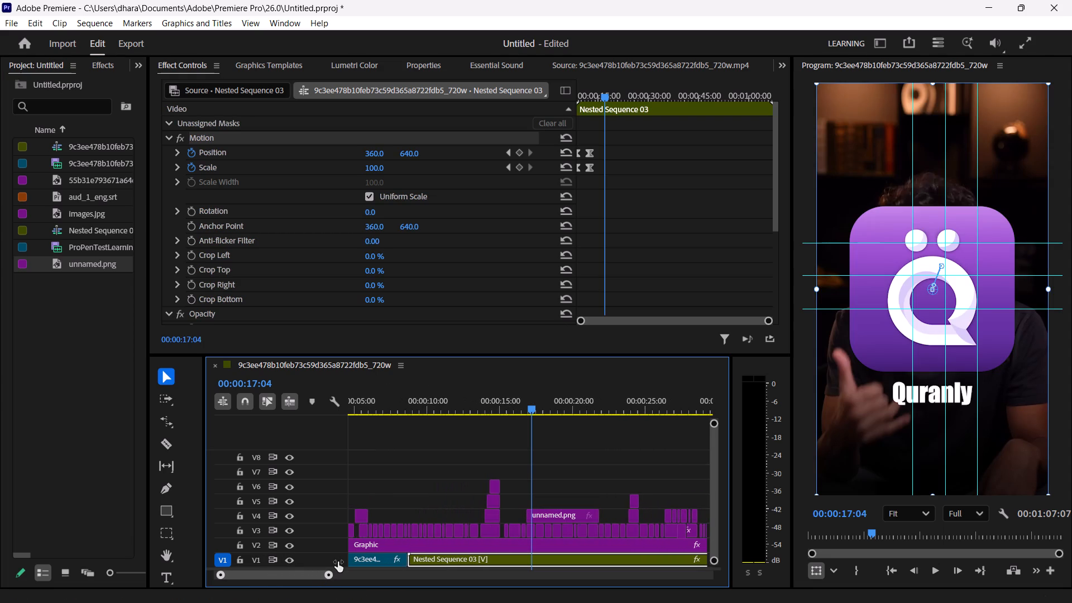
{"action": "left_click_drag", "start_coordinate": [338, 562], "coordinate": [307, 563]}
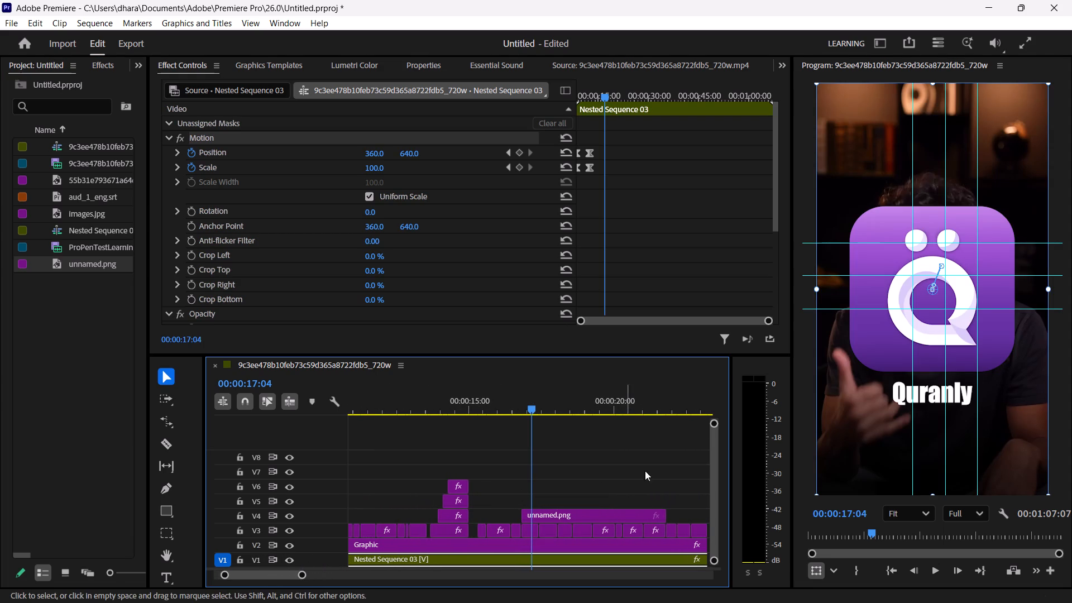
{"action": "left_click_drag", "start_coordinate": [664, 516], "coordinate": [590, 518]}
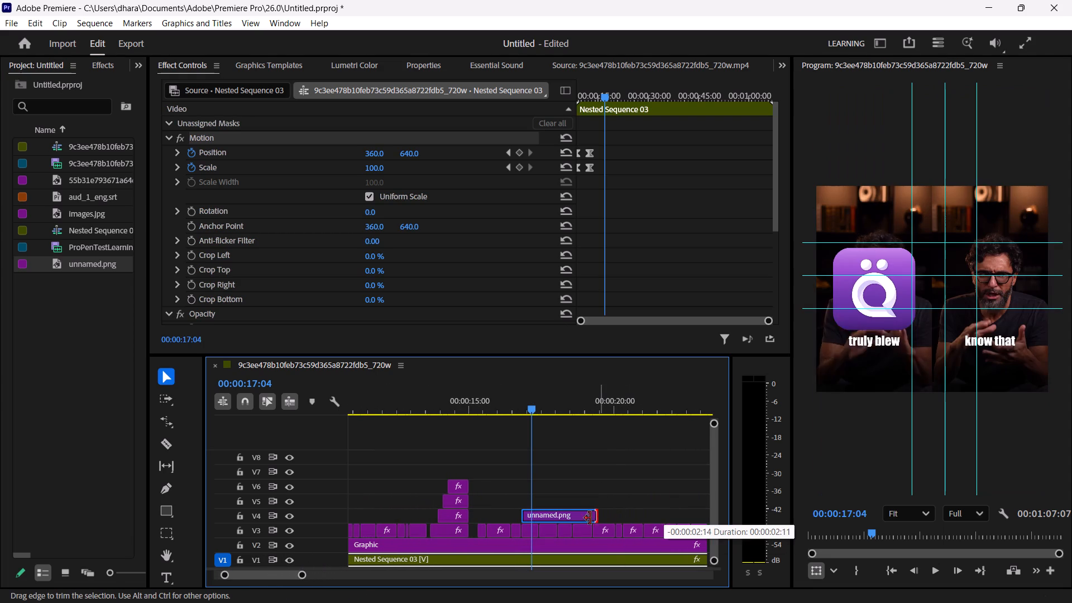
{"action": "left_click_drag", "start_coordinate": [590, 518], "coordinate": [557, 521]}
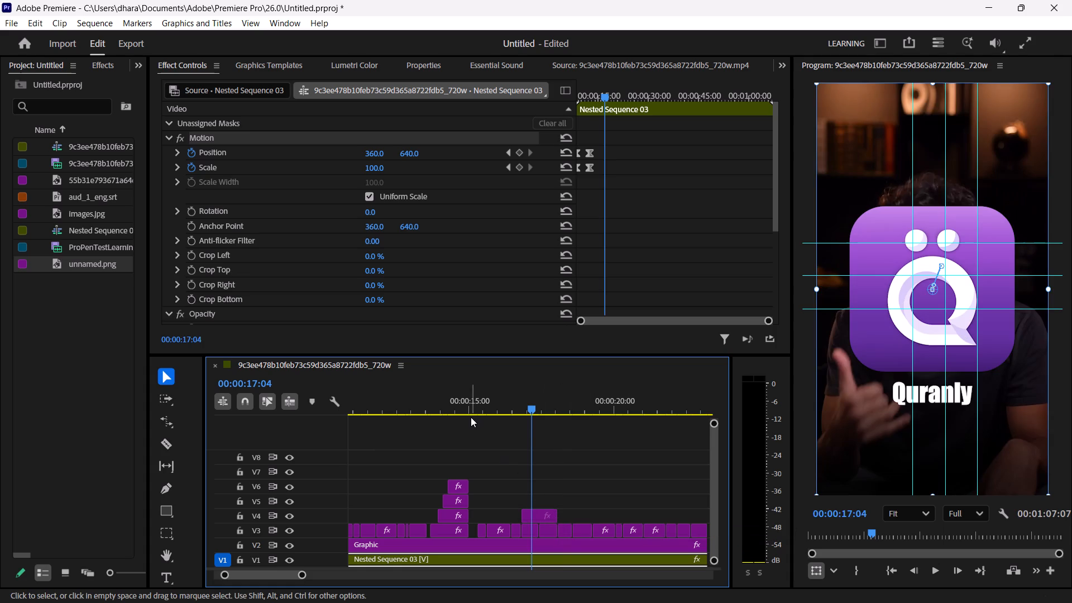
Play the sequence in short bursts from about 00:00:15:00 to check the logo's timing against the captions.
{"action": "left_click", "coordinate": [473, 405]}
{"action": "key", "text": "space"}
{"action": "key", "text": "space"}
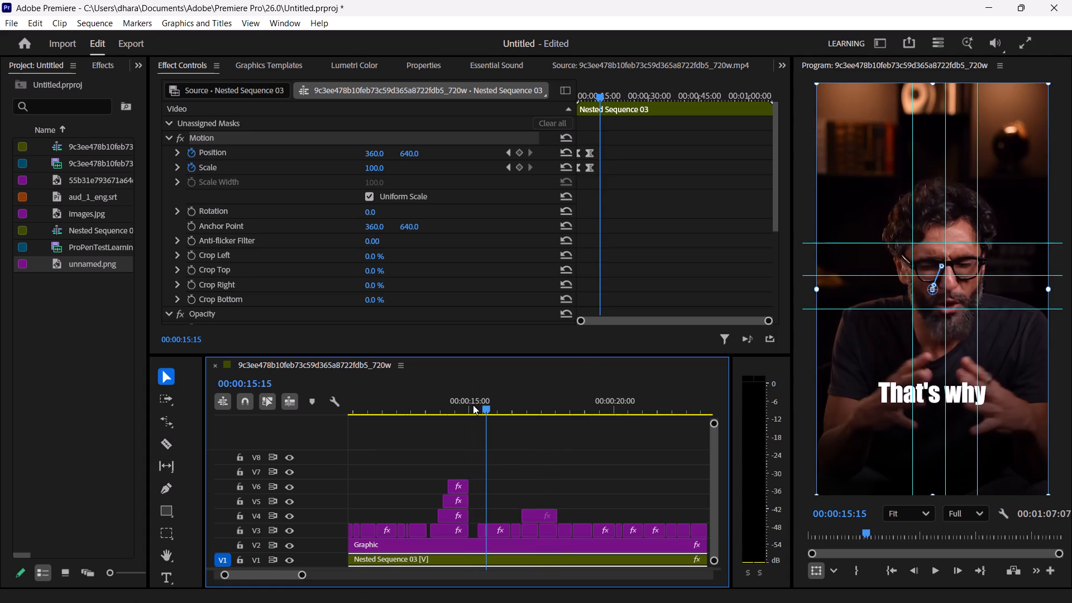
{"action": "key", "text": "space"}
{"action": "key", "text": "space"}
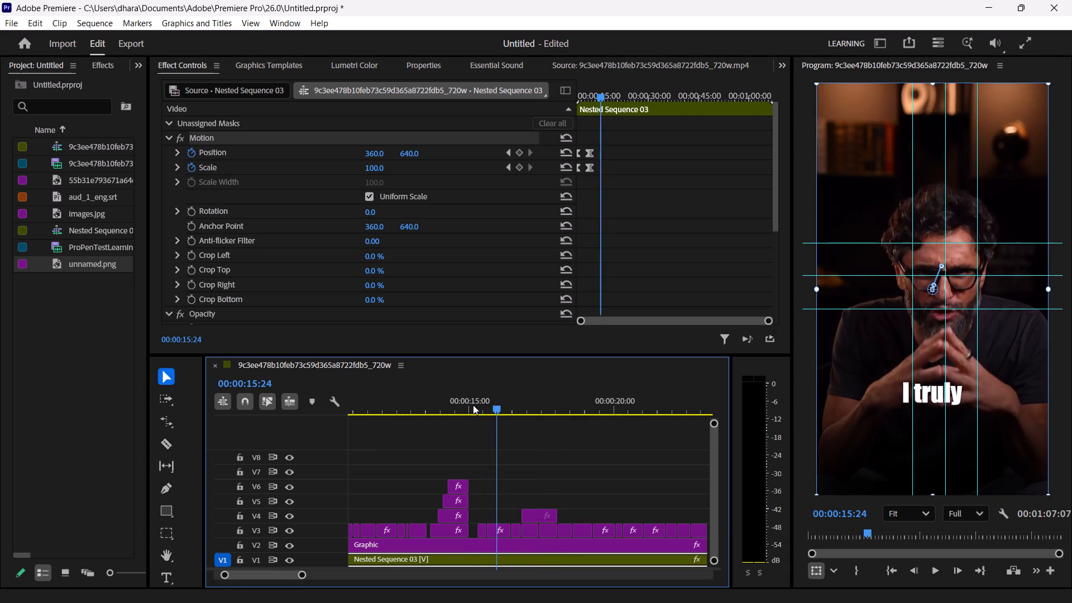
{"action": "key", "text": "space"}
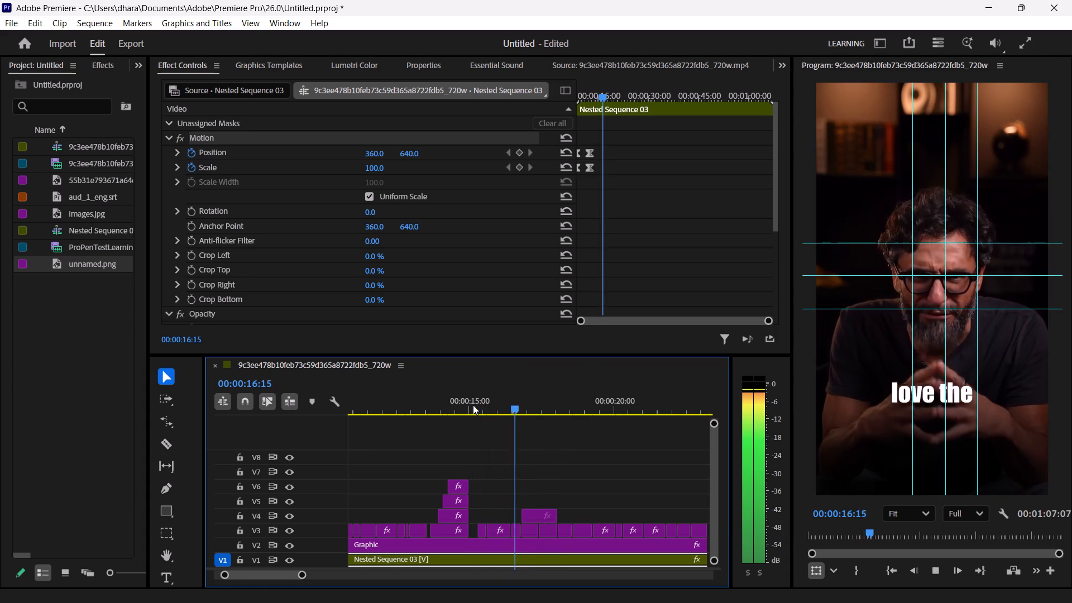
{"action": "key", "text": "space"}
{"action": "key", "text": "space"}
{"action": "key", "text": "space"}
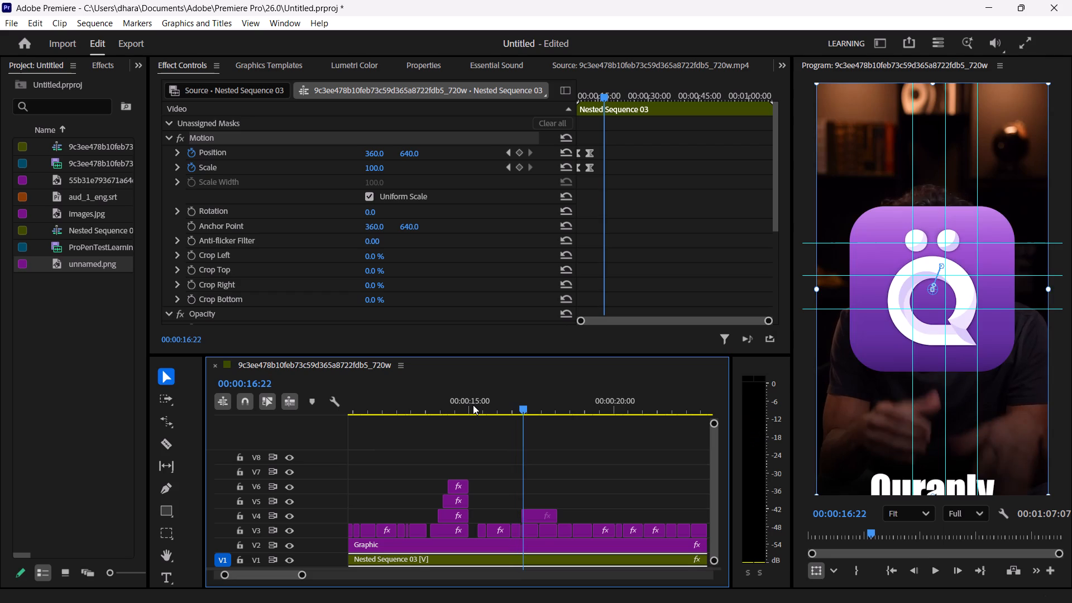
{"action": "key", "text": "space"}
{"action": "key", "text": "space"}
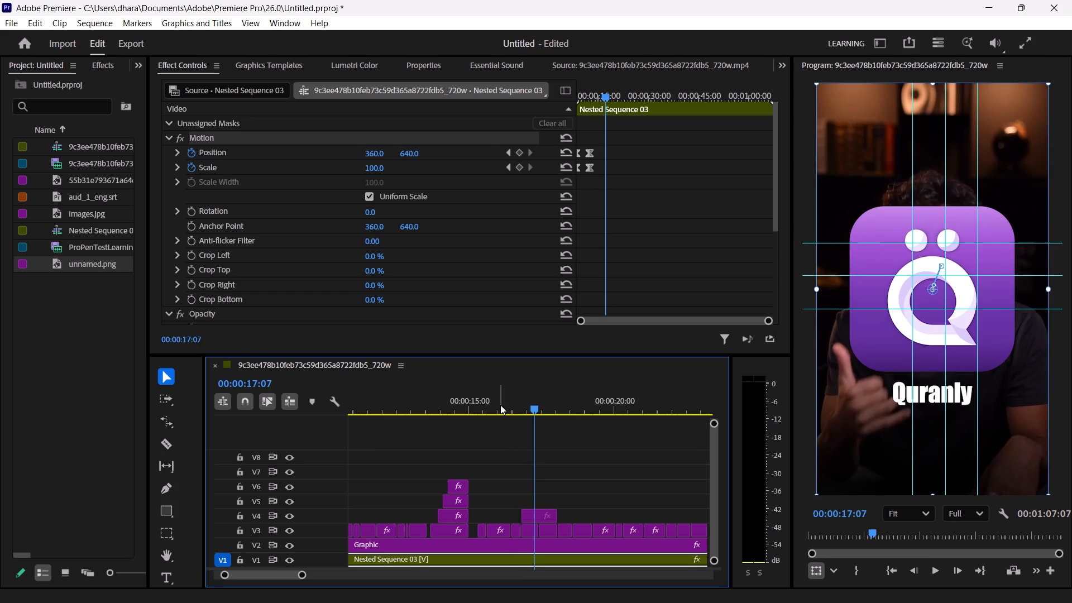
{"action": "key", "text": "space"}
{"action": "key", "text": "space"}
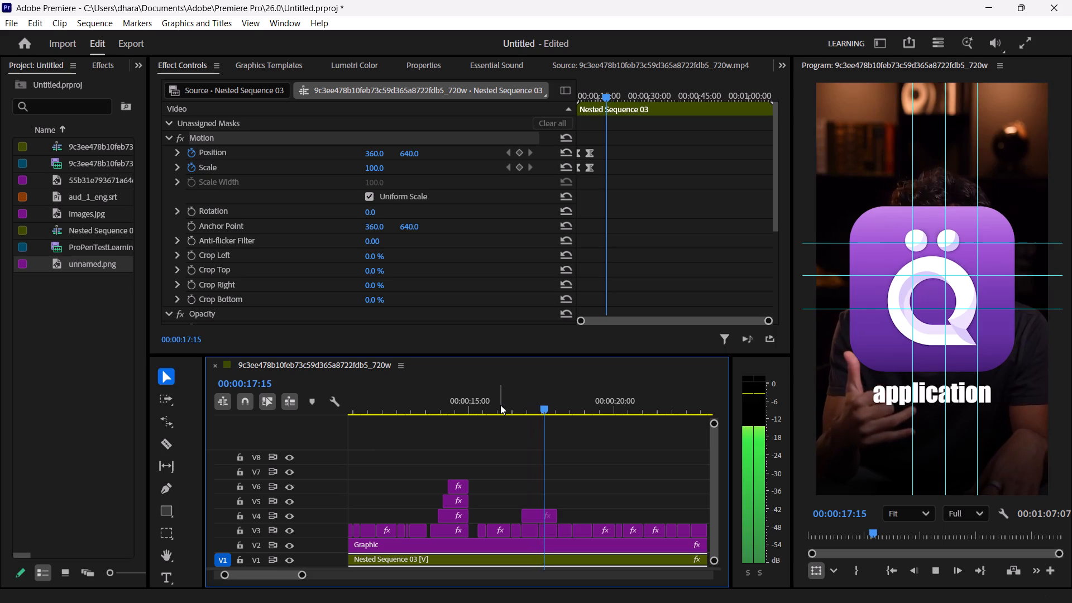
{"action": "key", "text": "space"}
{"action": "key", "text": "space"}
{"action": "key", "text": "space"}
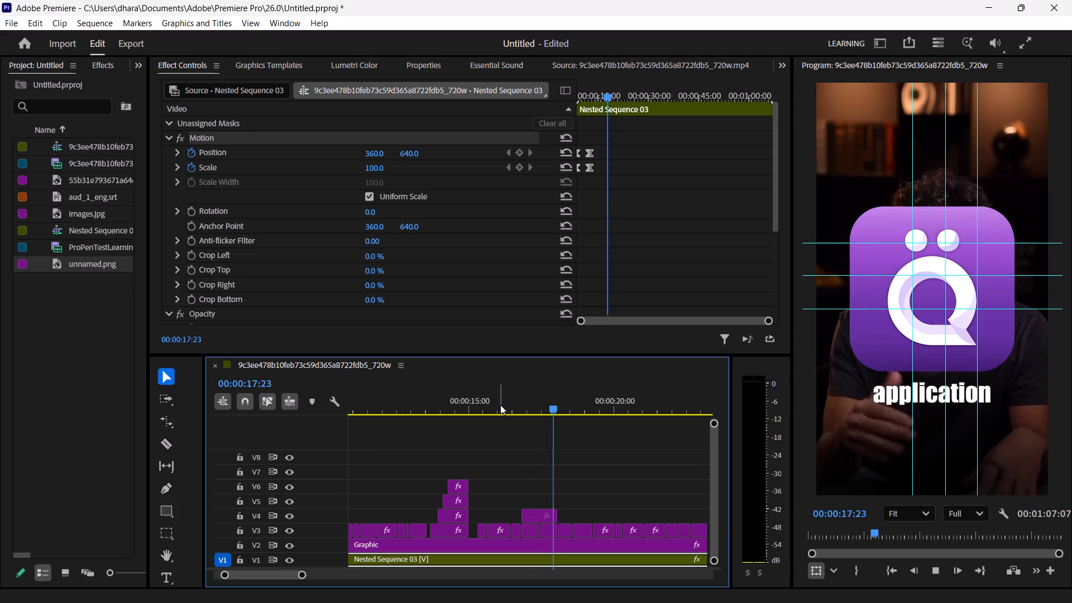
{"action": "key", "text": "space"}
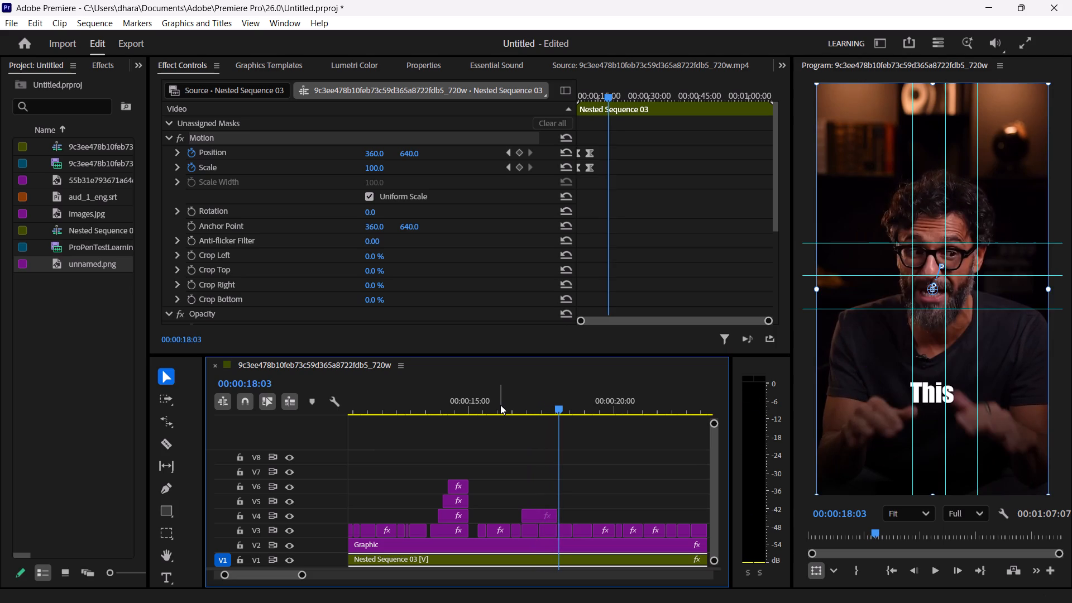
Step the playhead back frame by frame to the first frame of the logo clip at 00:00:16:21.
{"action": "key", "text": "Left"}
{"action": "key", "text": "Left"}
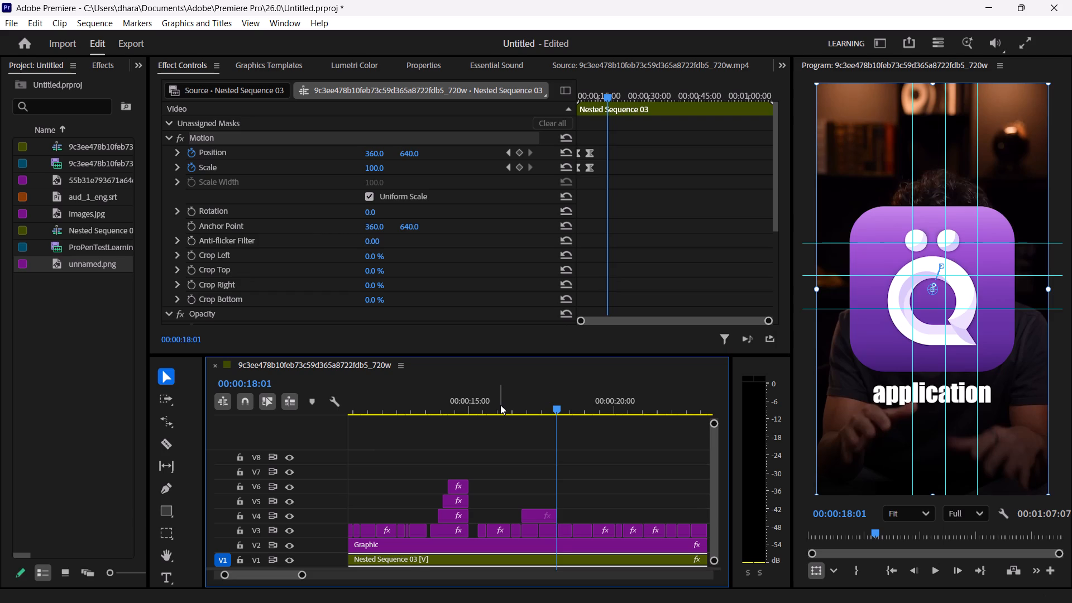
{"action": "key", "text": "Left"}
{"action": "key", "text": "Left"}
{"action": "key", "text": "Left"}
{"action": "key", "text": "Left"}
{"action": "key", "text": "Left"}
{"action": "key", "text": "Left"}
{"action": "key", "text": "Left"}
{"action": "key", "text": "Left"}
{"action": "key", "text": "Left"}
{"action": "key", "text": "Left"}
{"action": "key", "text": "Left"}
{"action": "key", "text": "Left"}
{"action": "key", "text": "Left"}
{"action": "key", "text": "Left"}
{"action": "key", "text": "Left"}
{"action": "key", "text": "Left"}
{"action": "key", "text": "Left"}
{"action": "key", "text": "Left"}
{"action": "key", "text": "Left"}
{"action": "key", "text": "Left"}
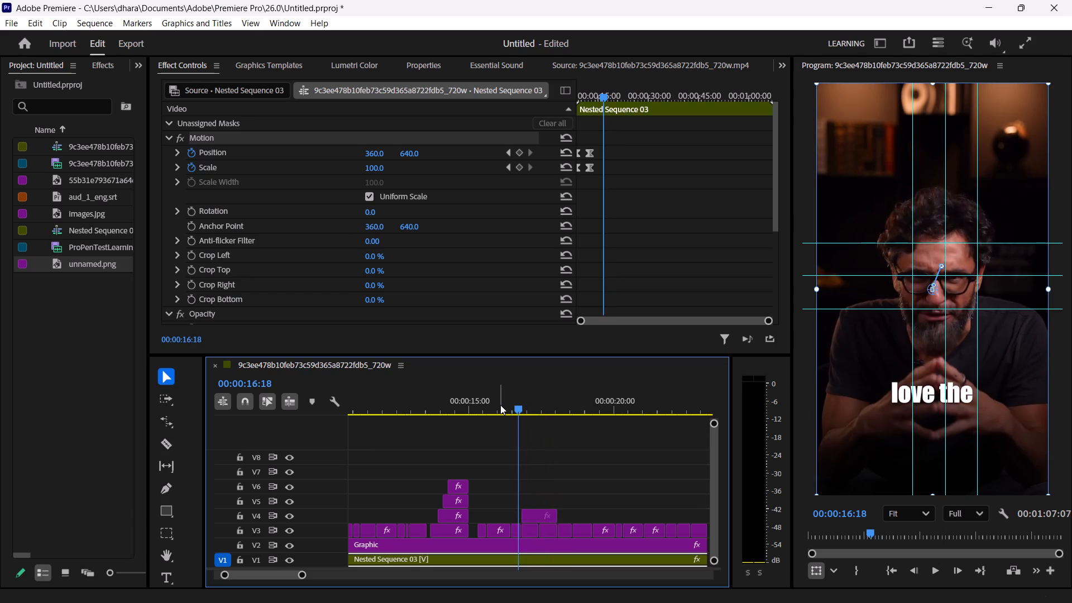
{"action": "key", "text": "Right"}
{"action": "key", "text": "Right"}
{"action": "key", "text": "Right"}
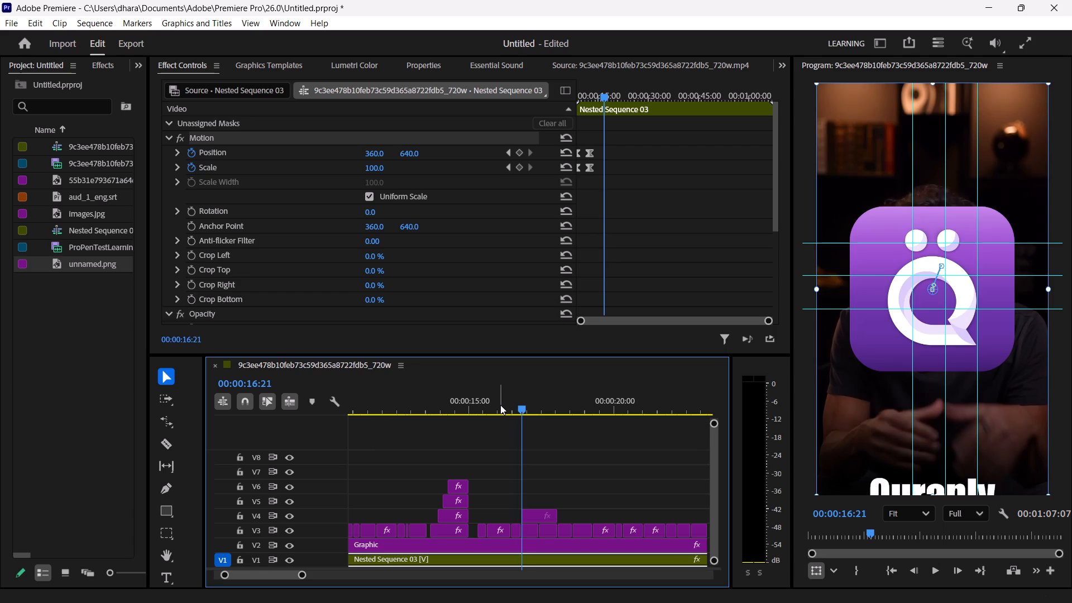
{"action": "key", "text": "Left"}
{"action": "key", "text": "Right"}
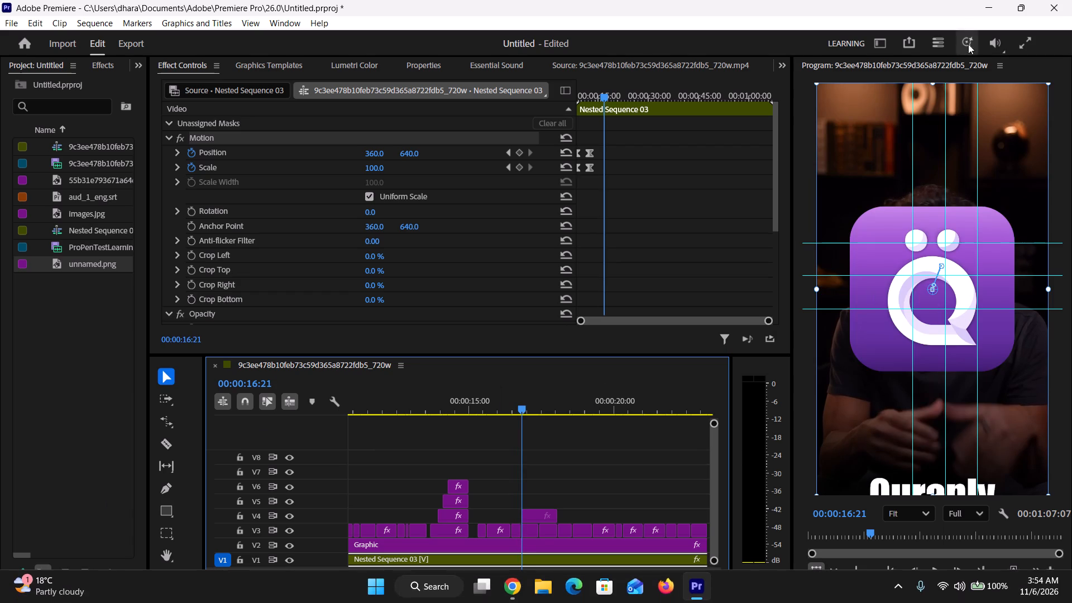
Set the scale of the unnamed.png clip on V4 to 35.
{"action": "left_click", "coordinate": [991, 219]}
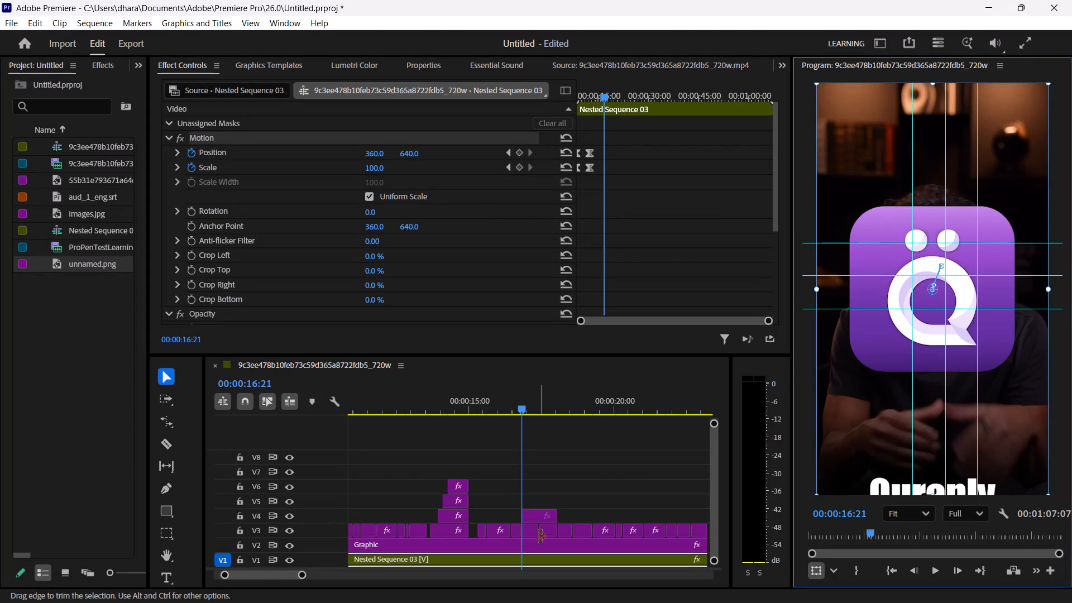
{"action": "left_click", "coordinate": [537, 516]}
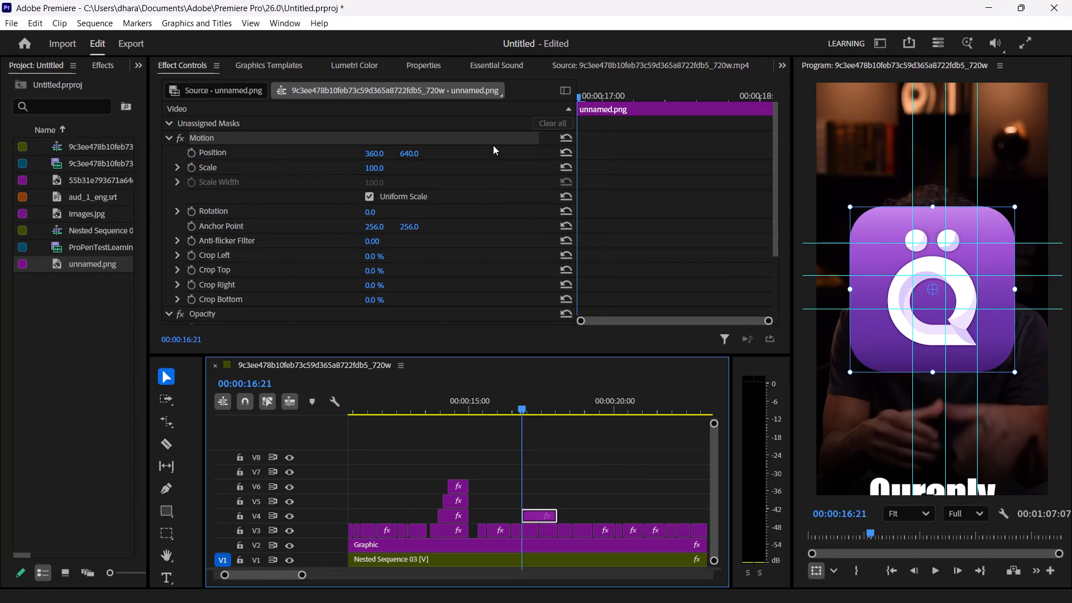
{"action": "left_click_drag", "start_coordinate": [371, 165], "coordinate": [326, 162]}
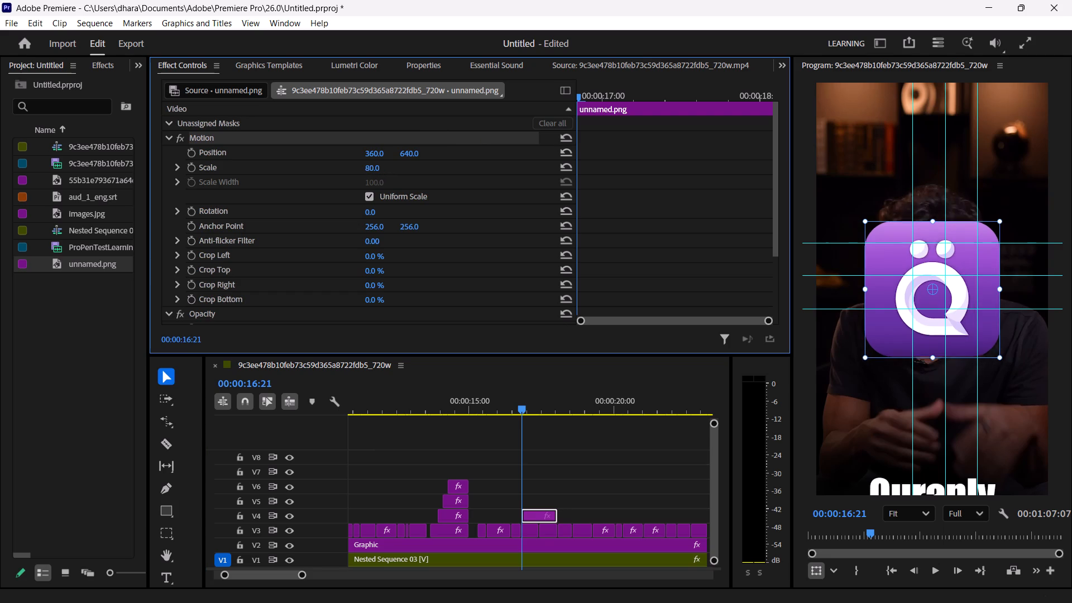
{"action": "left_click_drag", "start_coordinate": [326, 162], "coordinate": [322, 160]}
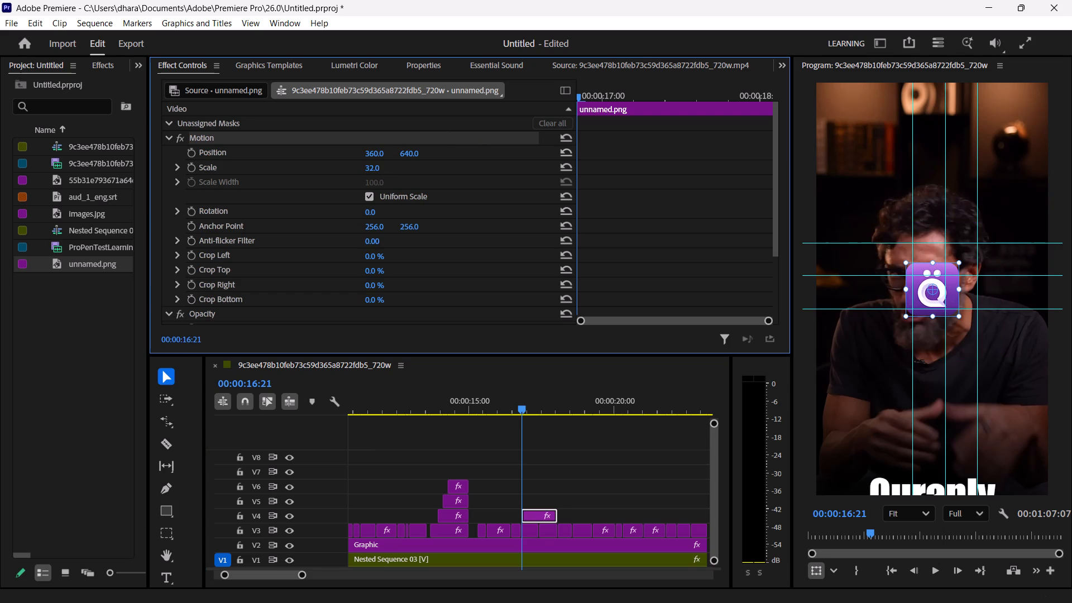
{"action": "left_click_drag", "start_coordinate": [322, 160], "coordinate": [326, 161]}
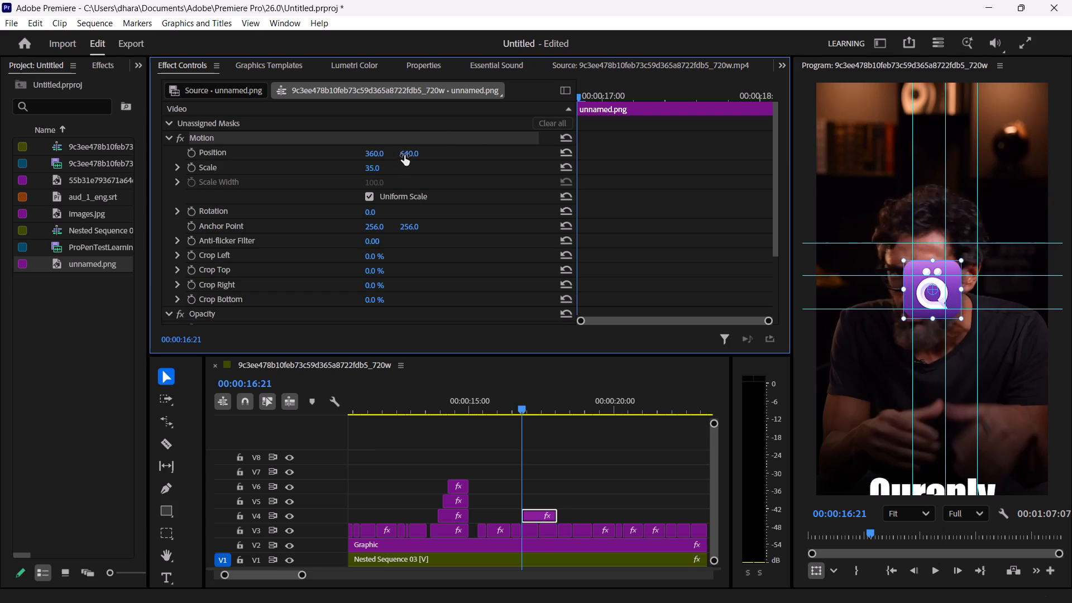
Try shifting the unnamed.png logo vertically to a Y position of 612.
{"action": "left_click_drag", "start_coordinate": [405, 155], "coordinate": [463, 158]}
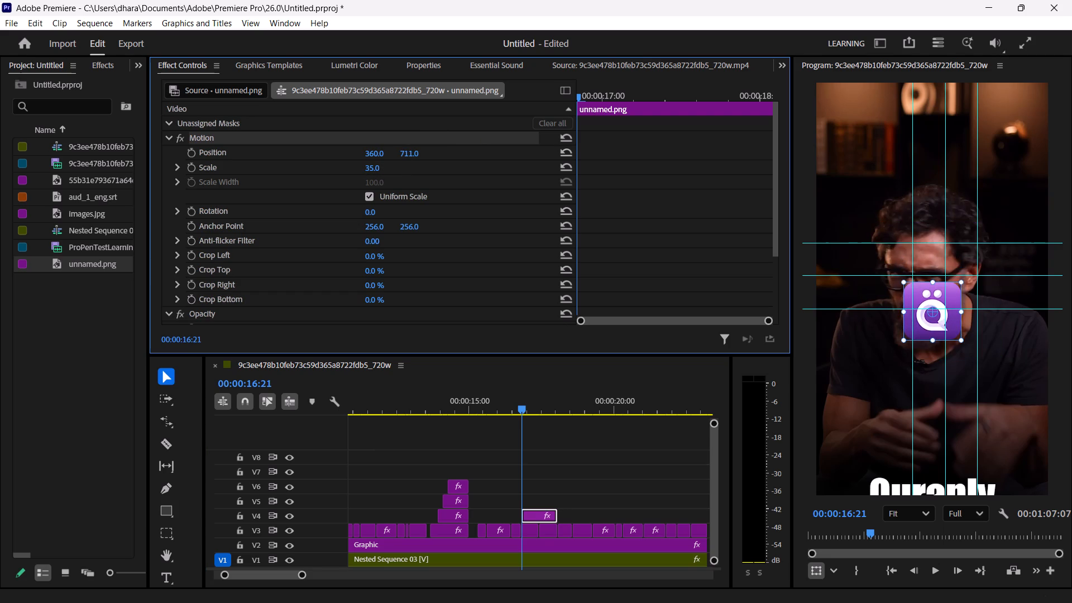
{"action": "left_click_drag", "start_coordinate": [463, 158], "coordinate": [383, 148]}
Step frame by frame through the opening of the logo clip, ending at 00:00:17:04, to compare the logo's placement with the "Quranly" caption.
{"action": "key", "text": "Right"}
{"action": "key", "text": "Right"}
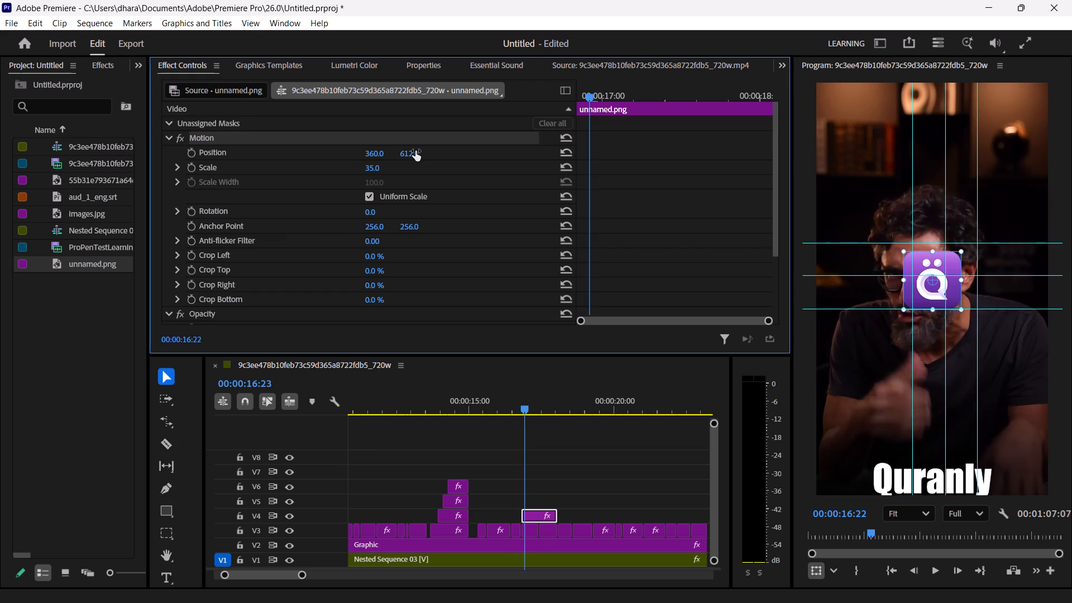
{"action": "key", "text": "Right"}
{"action": "key", "text": "Right"}
{"action": "key", "text": "Right"}
{"action": "key", "text": "Right"}
{"action": "key", "text": "Right"}
{"action": "key", "text": "Right"}
{"action": "key", "text": "Right"}
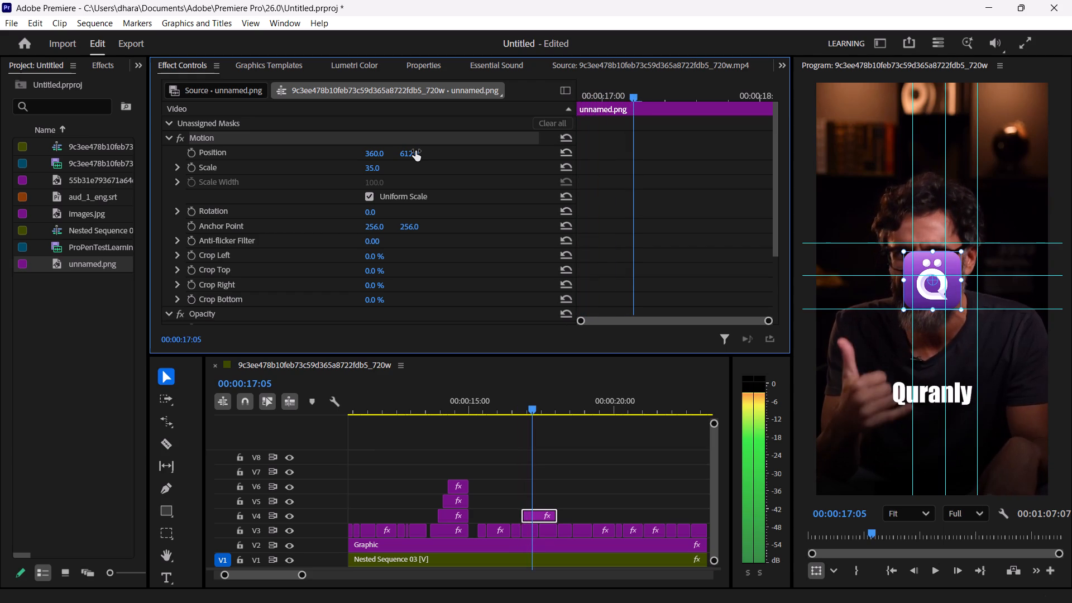
{"action": "key", "text": "Left"}
{"action": "key", "text": "Right"}
{"action": "key", "text": "Right"}
{"action": "key", "text": "Right"}
{"action": "key", "text": "Left"}
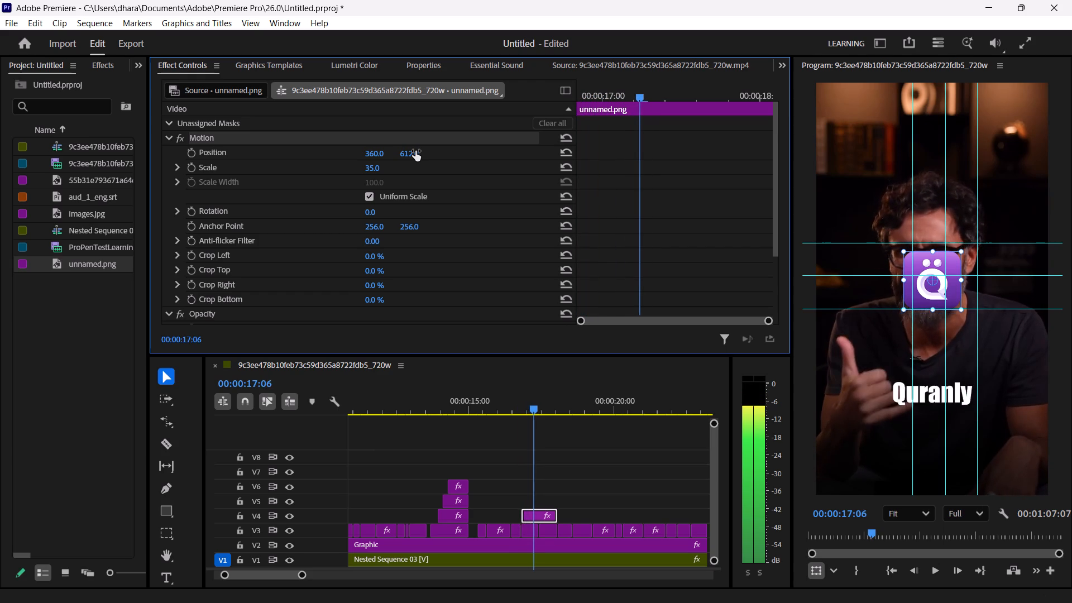
{"action": "key", "text": "Left"}
{"action": "key", "text": "Right"}
{"action": "key", "text": "Right"}
{"action": "key", "text": "Left"}
{"action": "key", "text": "Left"}
{"action": "key", "text": "Left"}
{"action": "key", "text": "Left"}
{"action": "key", "text": "Right"}
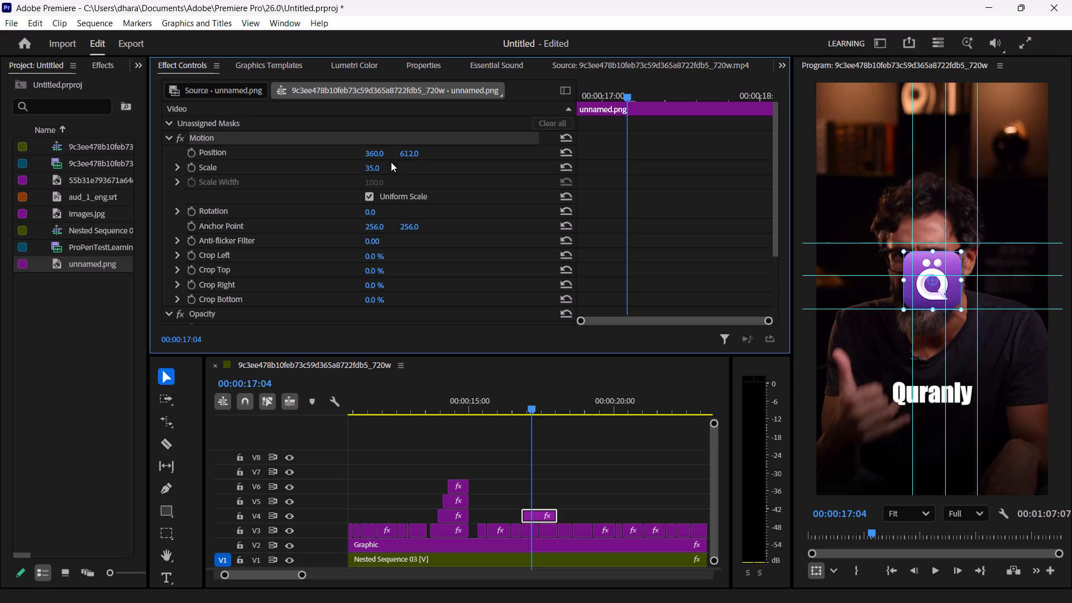
Set the unnamed.png logo's position to 378, 830 so it sits just above the "Quranly" caption.
{"action": "left_click_drag", "start_coordinate": [405, 154], "coordinate": [465, 147]}
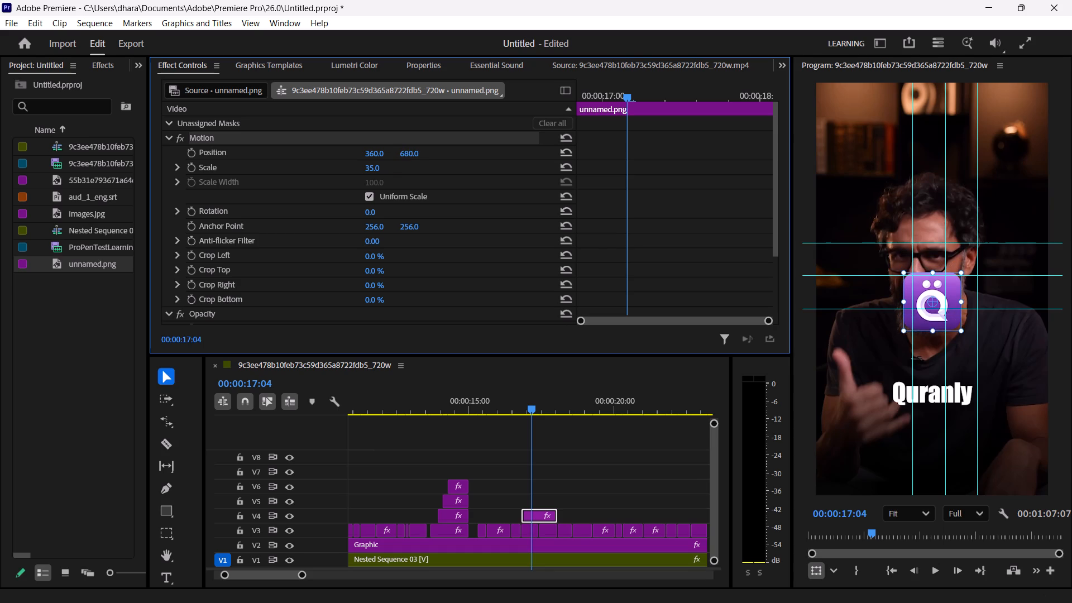
{"action": "left_click_drag", "start_coordinate": [465, 147], "coordinate": [554, 151]}
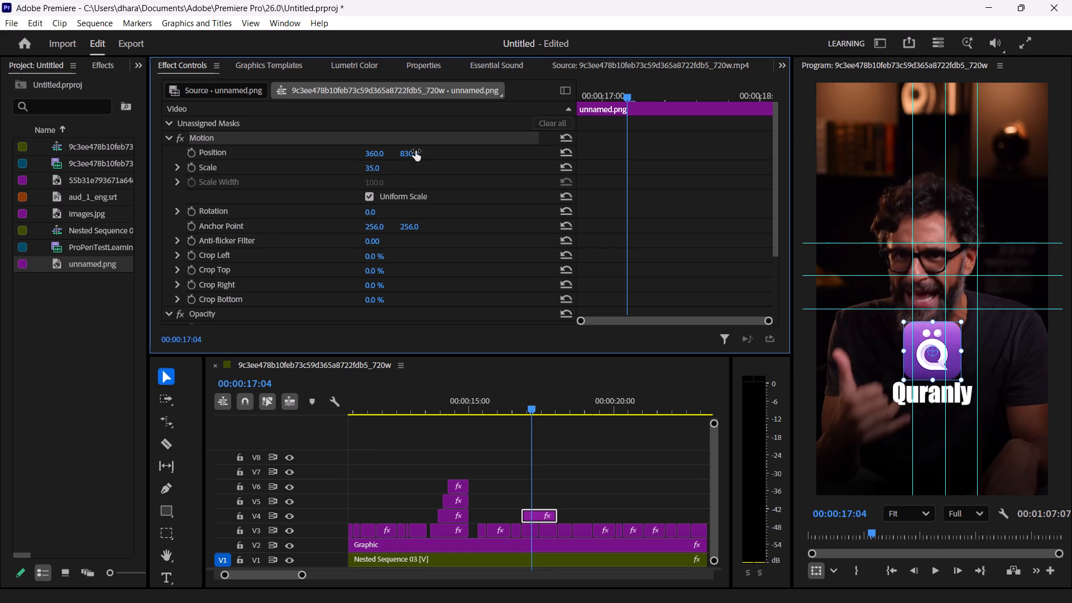
{"action": "left_click_drag", "start_coordinate": [372, 152], "coordinate": [366, 152]}
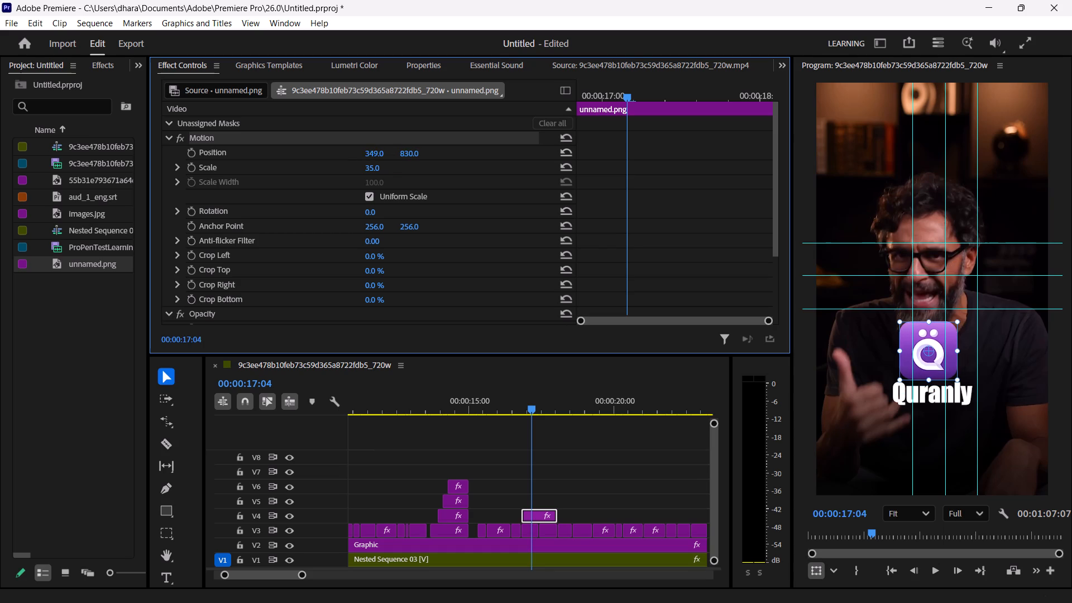
{"action": "left_click_drag", "start_coordinate": [366, 152], "coordinate": [384, 150]}
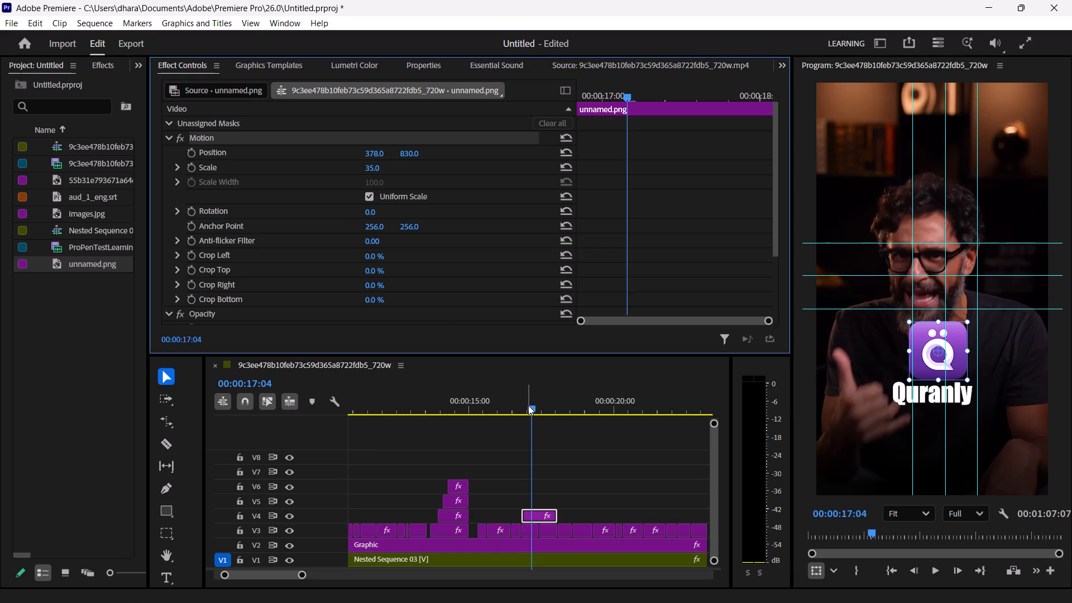
Play the sequence in short bursts from just before the logo clip to check how the repositioned logo appears.
{"action": "left_click_drag", "start_coordinate": [529, 403], "coordinate": [511, 407]}
{"action": "key", "text": "space"}
{"action": "key", "text": "space"}
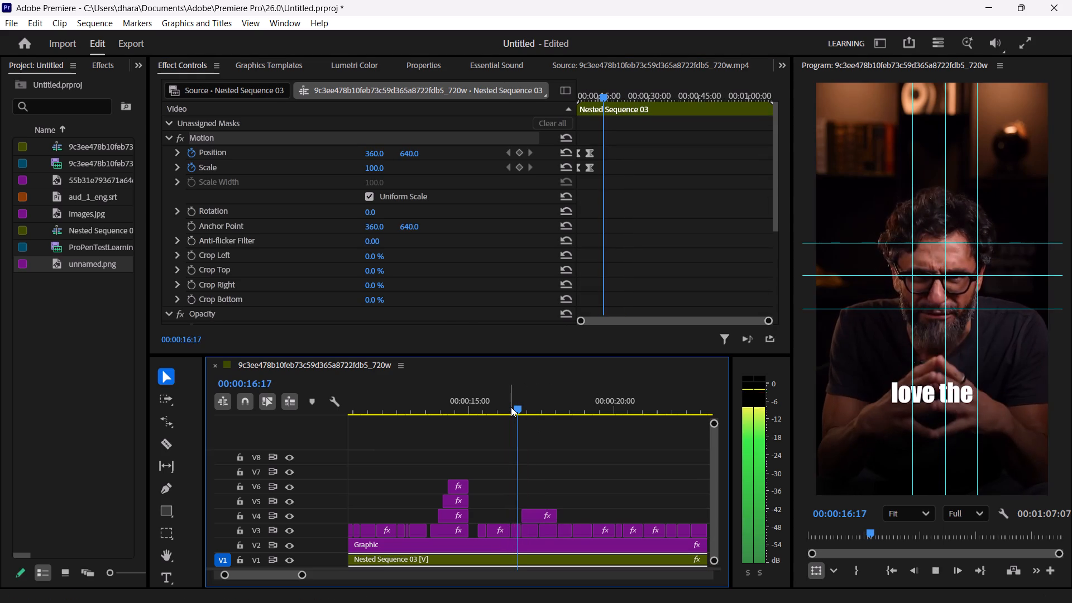
{"action": "key", "text": "space"}
{"action": "key", "text": "space"}
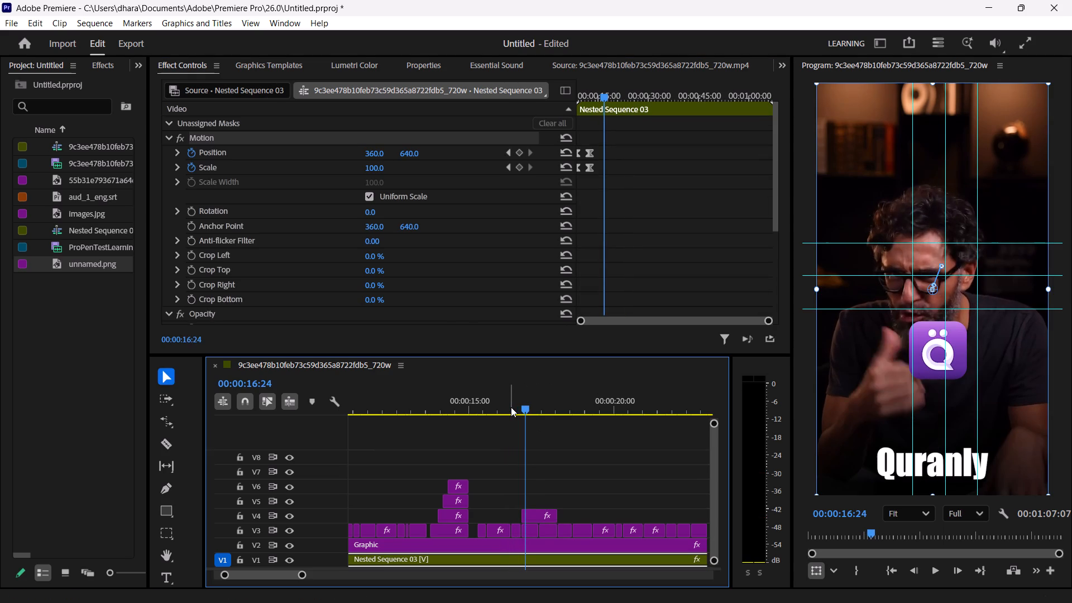
Step the playhead back frame by frame to the first frame of the logo clip at 00:00:16:21.
{"action": "key", "text": "Left"}
{"action": "key", "text": "Left"}
{"action": "key", "text": "Left"}
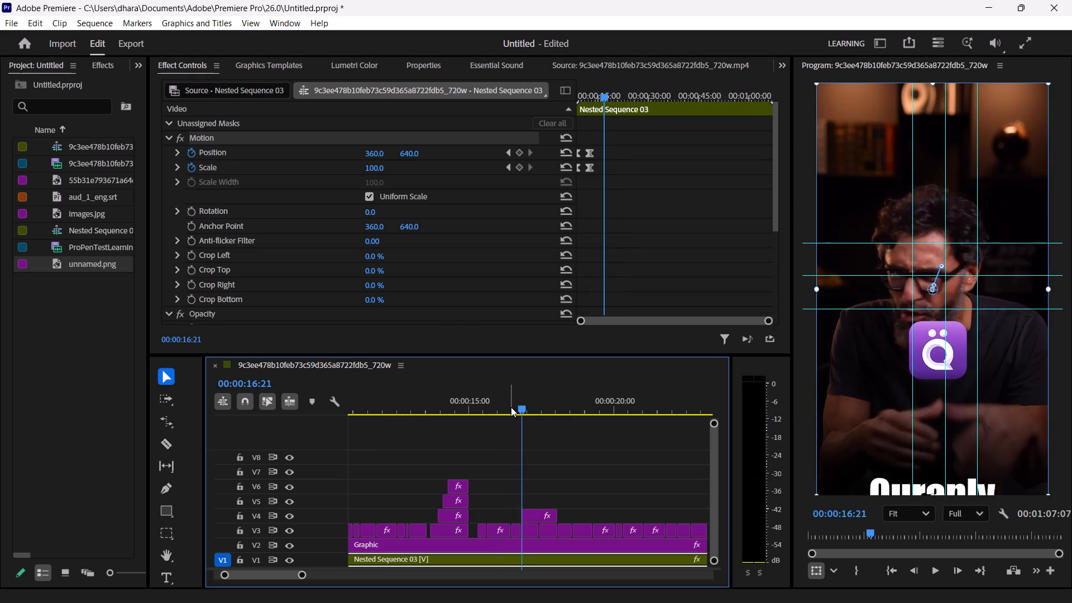
{"action": "key", "text": "Left"}
{"action": "key", "text": "Left"}
{"action": "key", "text": "Right"}
{"action": "key", "text": "Right"}
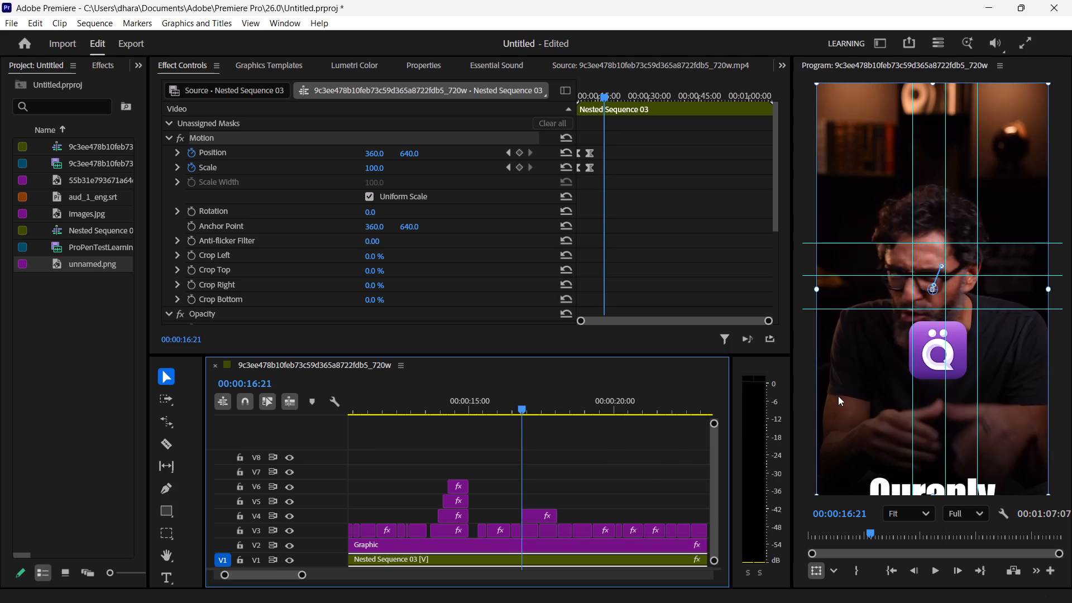
{"action": "key", "text": "Left"}
{"action": "key", "text": "Right"}
Select the unnamed.png logo clip on V4.
{"action": "left_click", "coordinate": [932, 342]}
{"action": "left_click", "coordinate": [926, 336]}
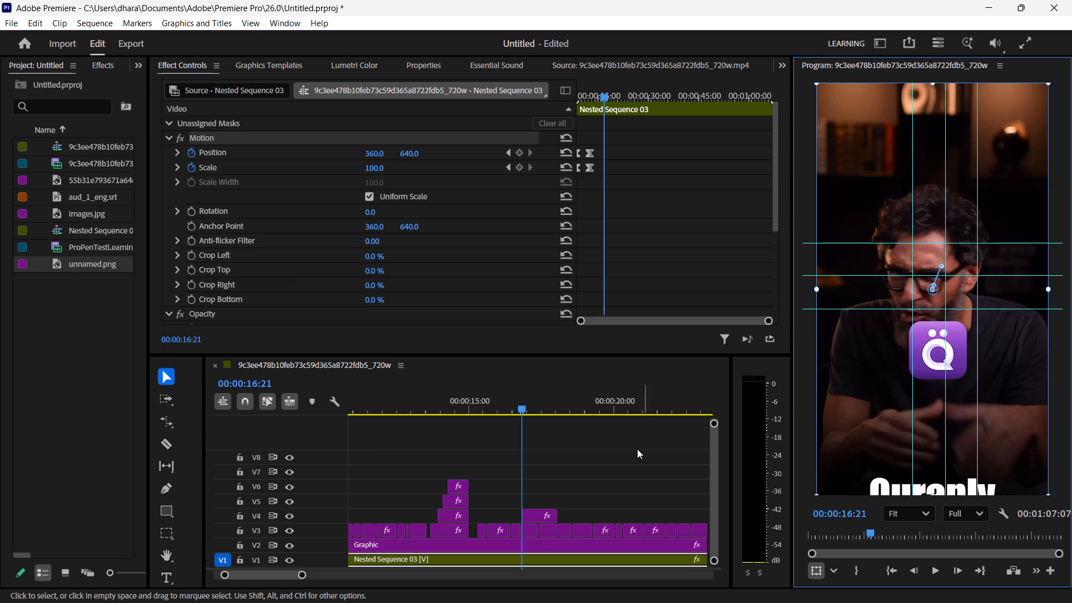
{"action": "left_click", "coordinate": [634, 446]}
{"action": "left_click", "coordinate": [932, 328]}
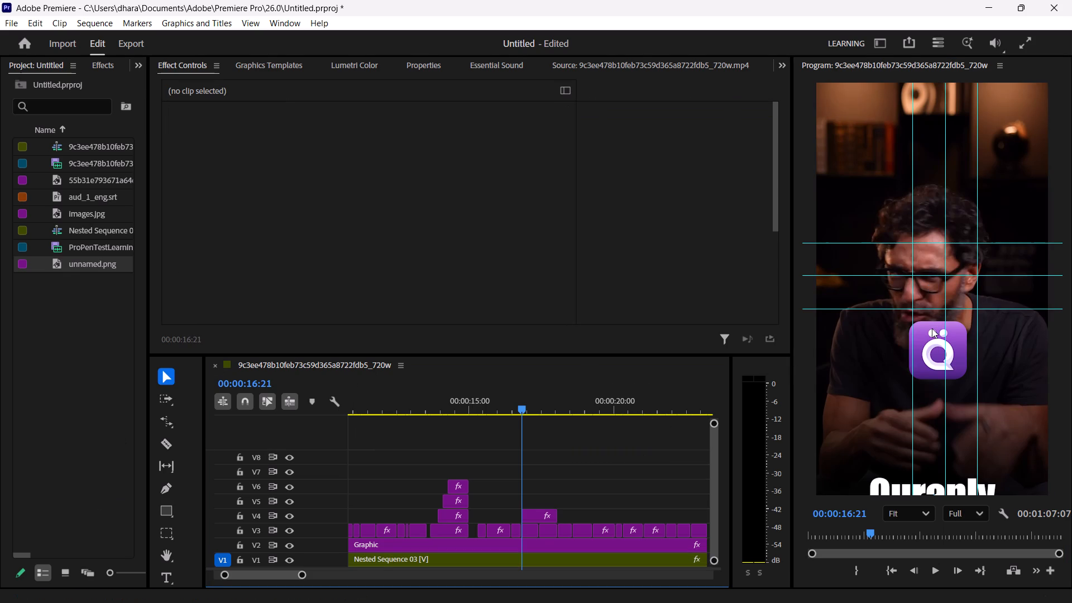
{"action": "left_click", "coordinate": [932, 328]}
{"action": "left_click", "coordinate": [926, 347]}
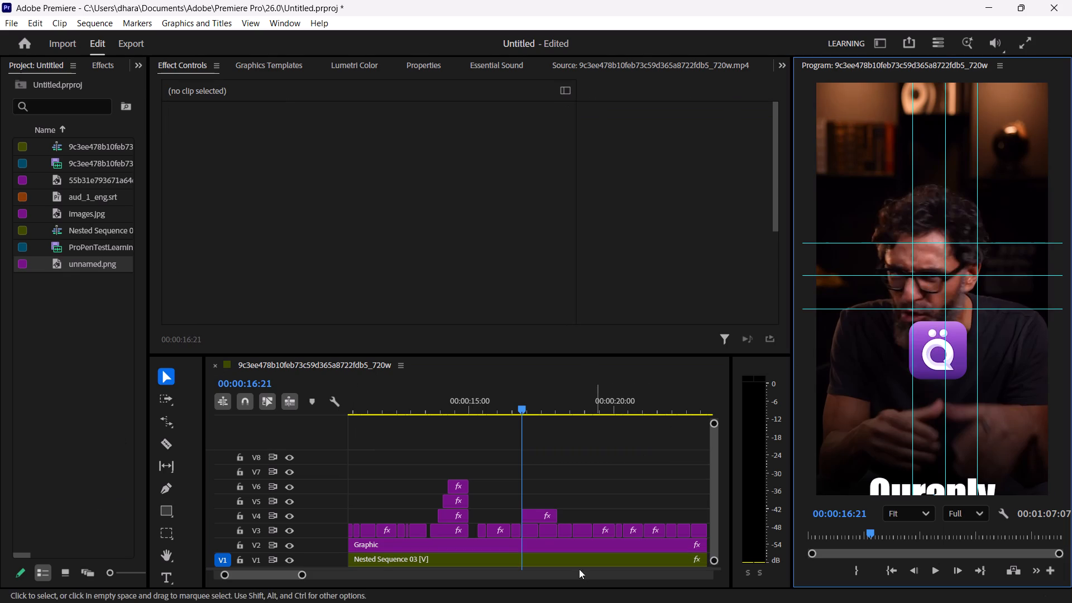
{"action": "left_click", "coordinate": [537, 518]}
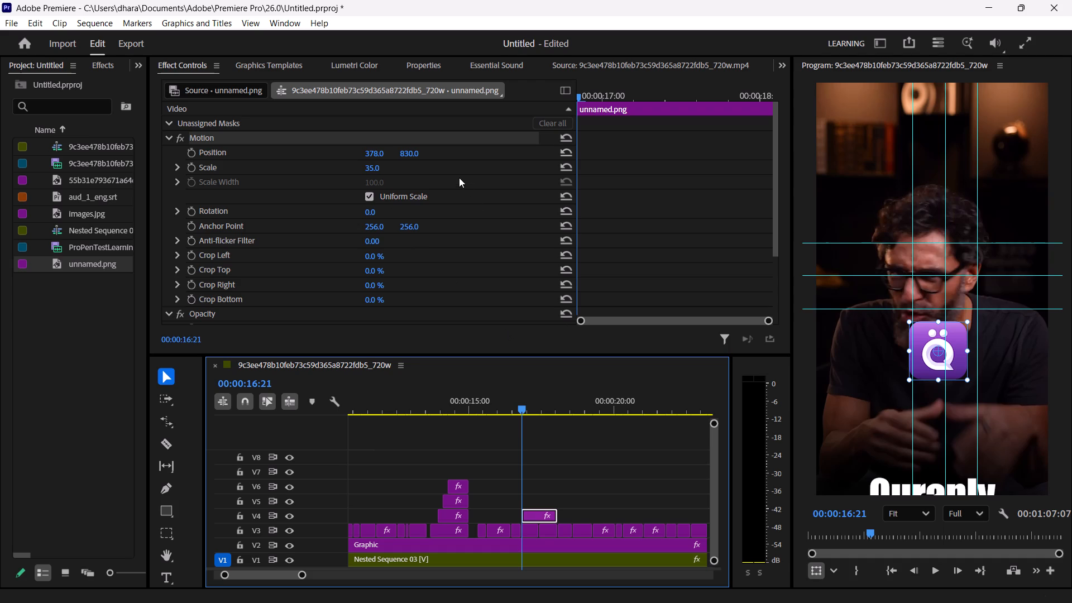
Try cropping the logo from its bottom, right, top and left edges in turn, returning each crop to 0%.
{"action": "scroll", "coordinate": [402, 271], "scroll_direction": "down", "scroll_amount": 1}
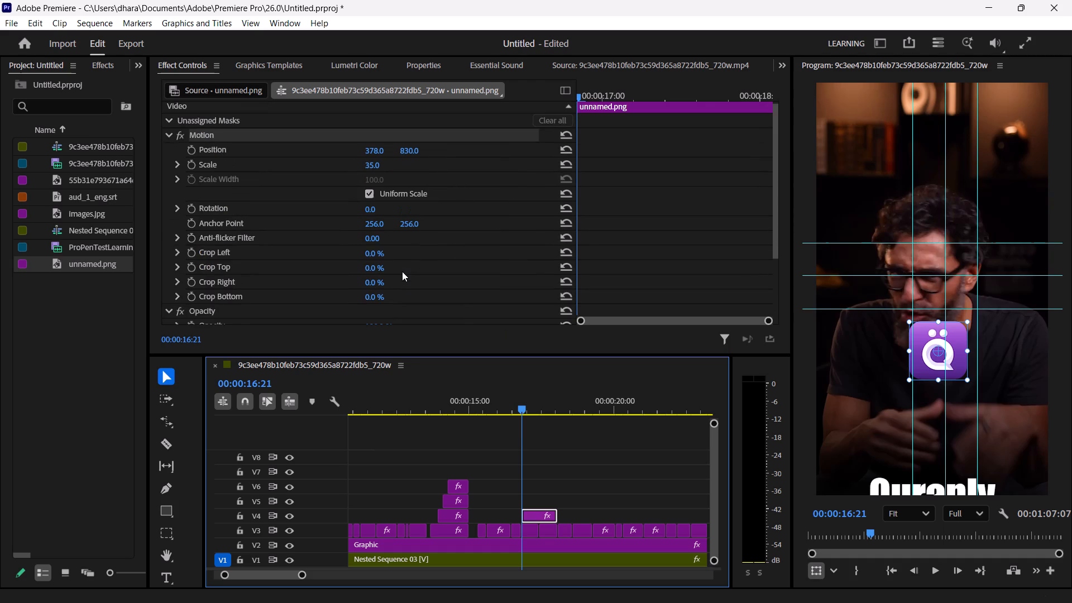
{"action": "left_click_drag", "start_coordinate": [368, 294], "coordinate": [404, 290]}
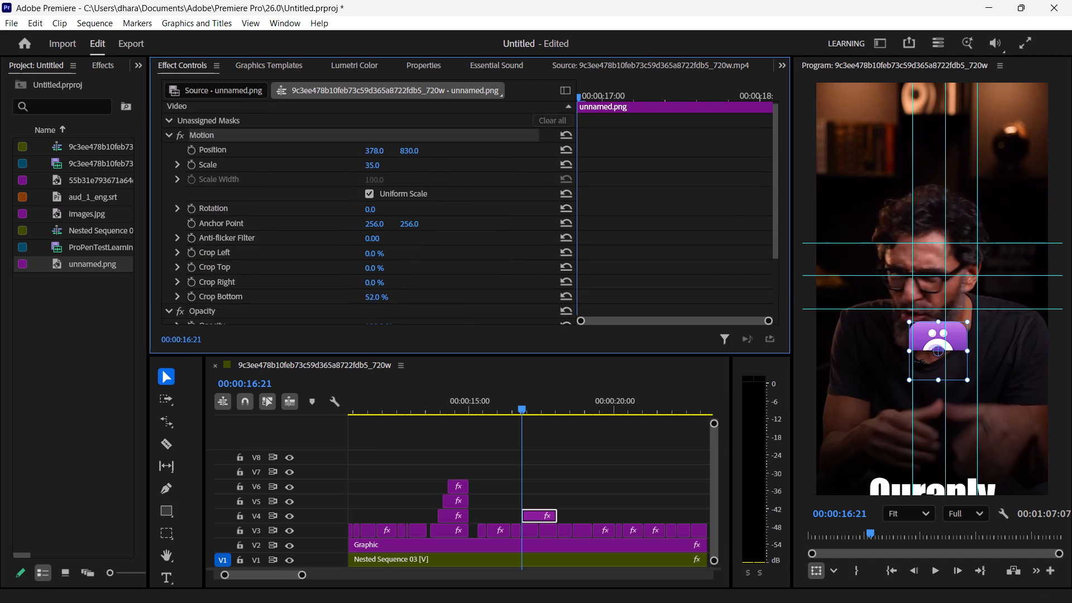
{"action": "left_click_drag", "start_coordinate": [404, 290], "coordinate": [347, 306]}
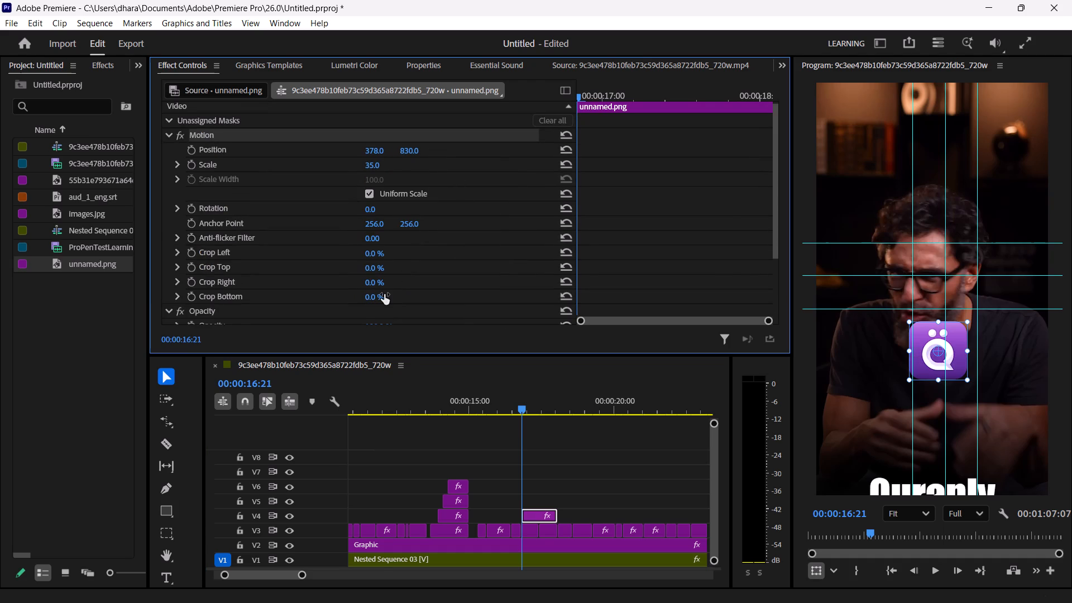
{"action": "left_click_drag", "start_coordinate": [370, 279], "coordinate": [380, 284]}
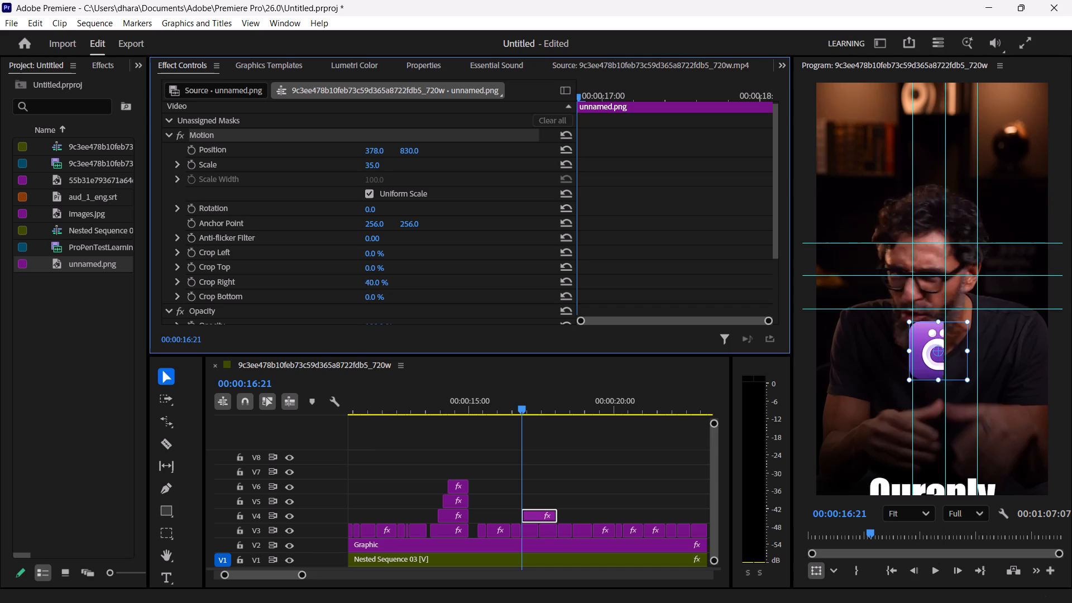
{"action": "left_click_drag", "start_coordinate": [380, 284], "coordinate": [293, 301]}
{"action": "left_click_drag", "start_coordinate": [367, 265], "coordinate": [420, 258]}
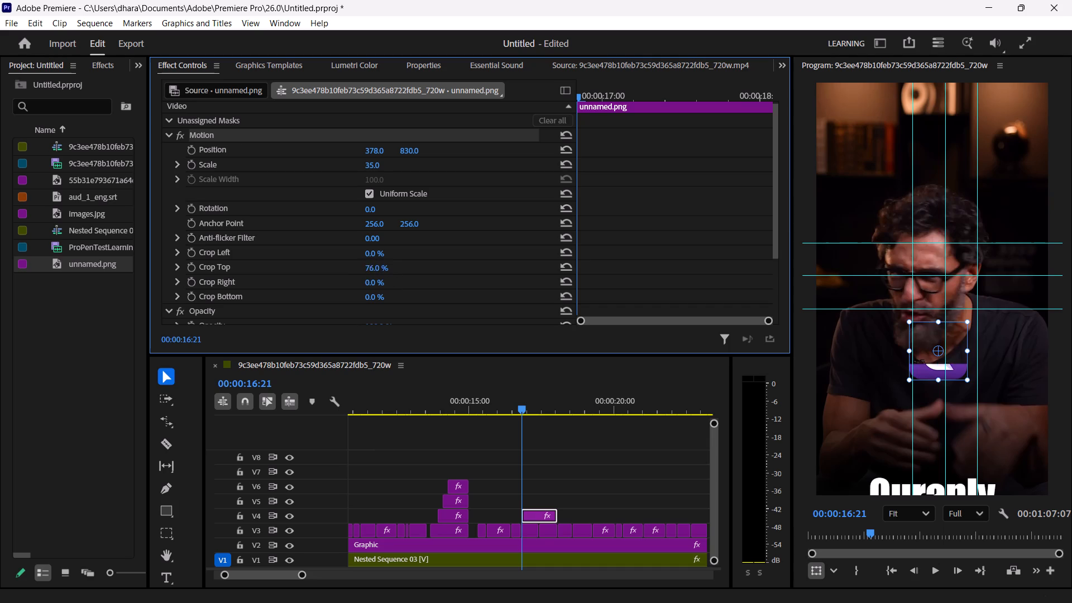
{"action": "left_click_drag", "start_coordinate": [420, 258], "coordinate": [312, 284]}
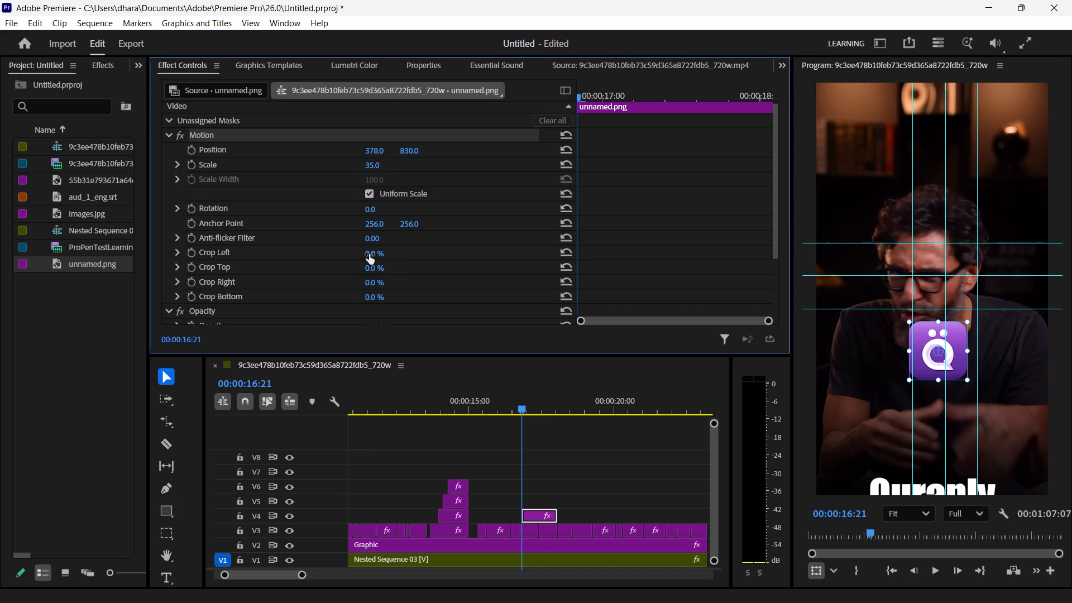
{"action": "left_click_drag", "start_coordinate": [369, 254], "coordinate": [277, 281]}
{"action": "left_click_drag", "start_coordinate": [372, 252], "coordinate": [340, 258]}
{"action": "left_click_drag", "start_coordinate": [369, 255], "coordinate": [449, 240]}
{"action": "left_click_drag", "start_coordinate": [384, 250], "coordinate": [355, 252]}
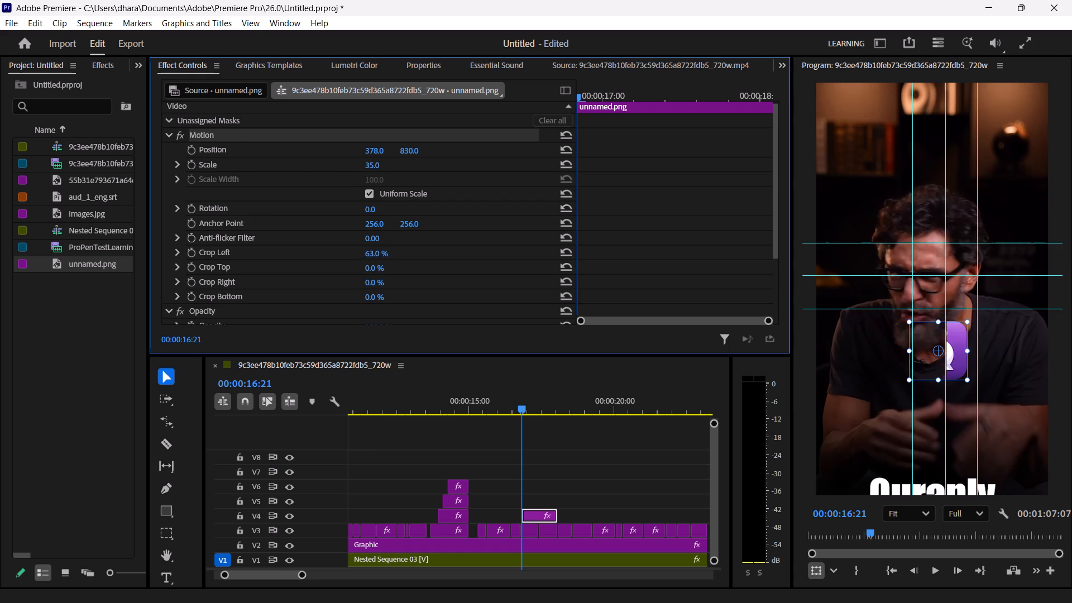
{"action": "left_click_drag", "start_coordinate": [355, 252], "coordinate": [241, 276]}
Set the logo's Crop Top to 100% and start keyframing it at the clip's first frame, 00:00:16:21.
{"action": "left_click_drag", "start_coordinate": [375, 267], "coordinate": [401, 263]}
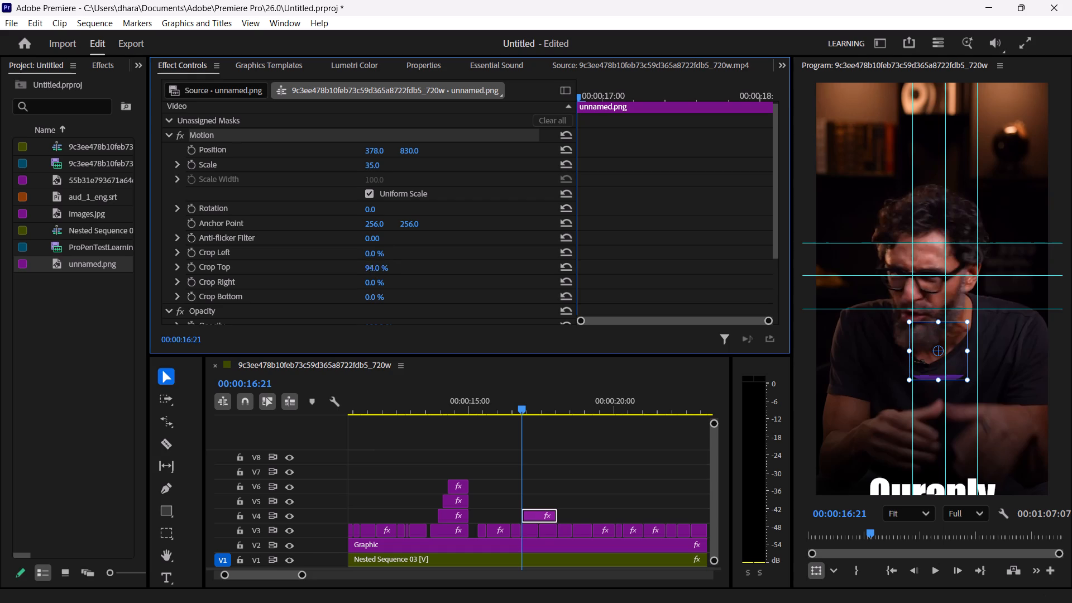
{"action": "left_click_drag", "start_coordinate": [401, 263], "coordinate": [409, 255]}
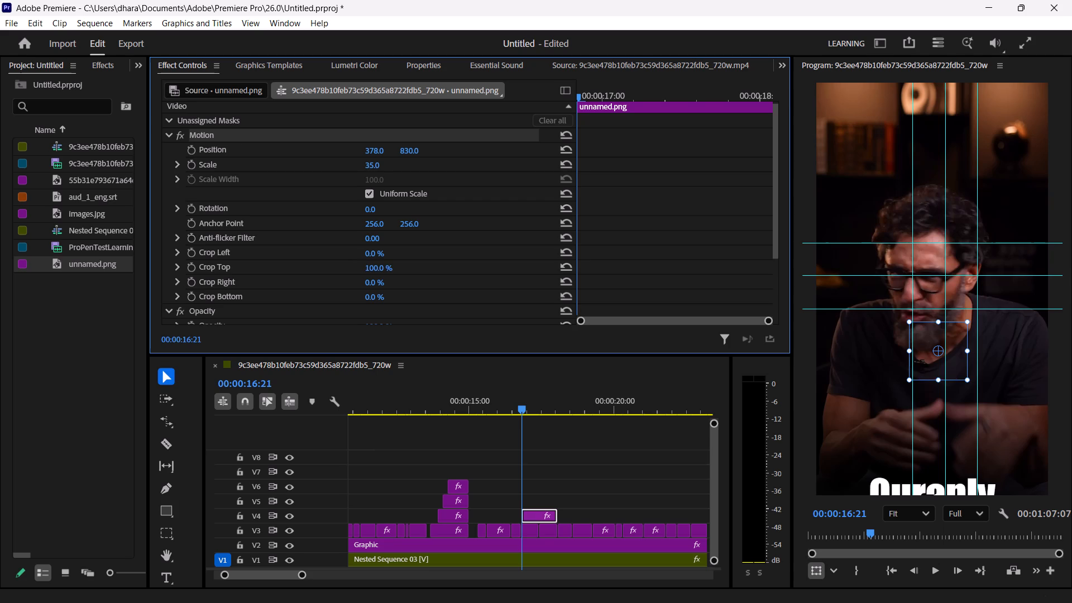
{"action": "left_click_drag", "start_coordinate": [409, 255], "coordinate": [412, 253]}
{"action": "left_click_drag", "start_coordinate": [412, 253], "coordinate": [341, 265]}
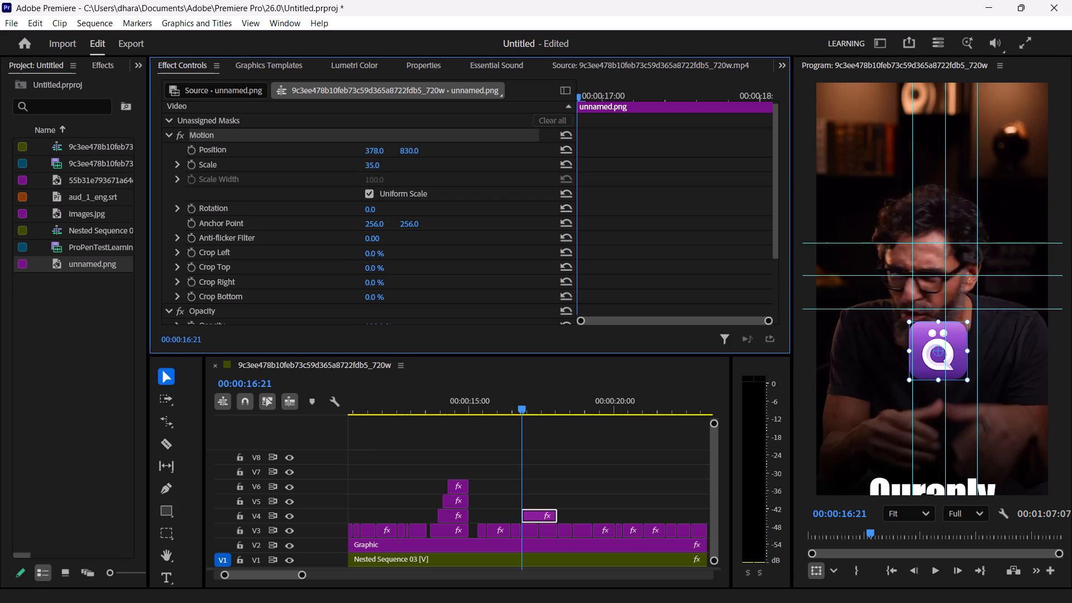
{"action": "left_click_drag", "start_coordinate": [341, 265], "coordinate": [423, 251]}
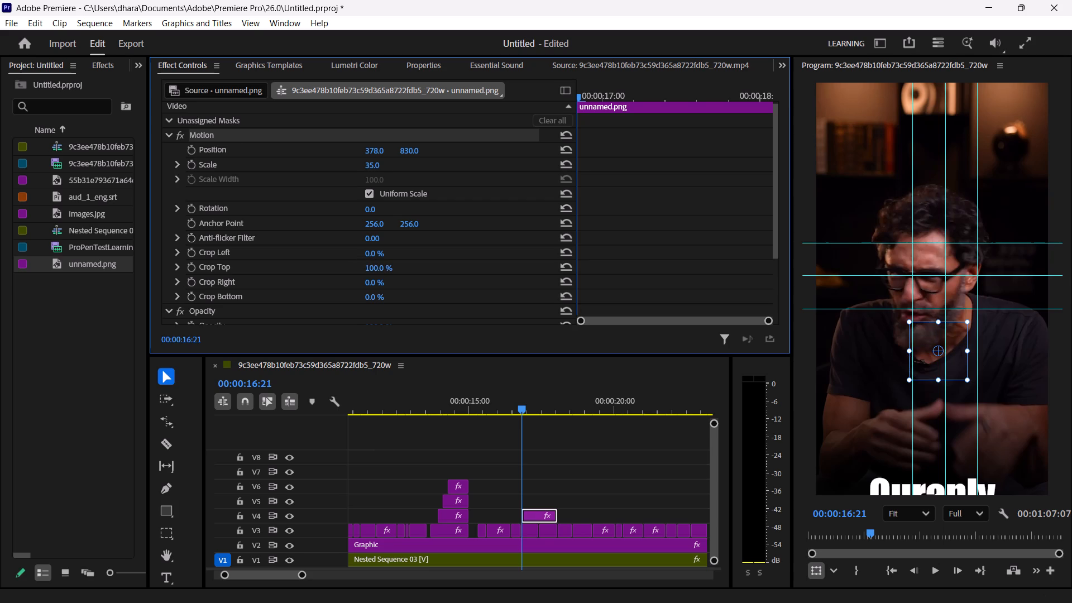
{"action": "left_click_drag", "start_coordinate": [423, 251], "coordinate": [462, 236]}
{"action": "left_click", "coordinate": [194, 271]}
Keyframe the logo's Crop Top at 0% at 00:00:17:05.
{"action": "key", "text": "space"}
{"action": "key", "text": "space"}
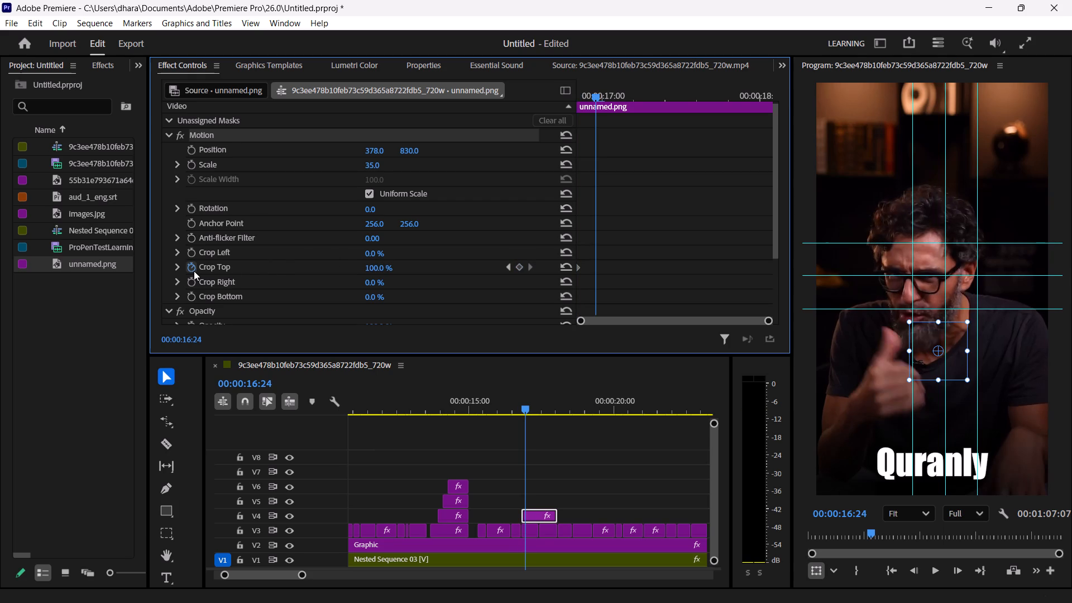
{"action": "key", "text": "Right"}
{"action": "key", "text": "Right"}
{"action": "key", "text": "Right"}
{"action": "key", "text": "Right"}
{"action": "key", "text": "Right"}
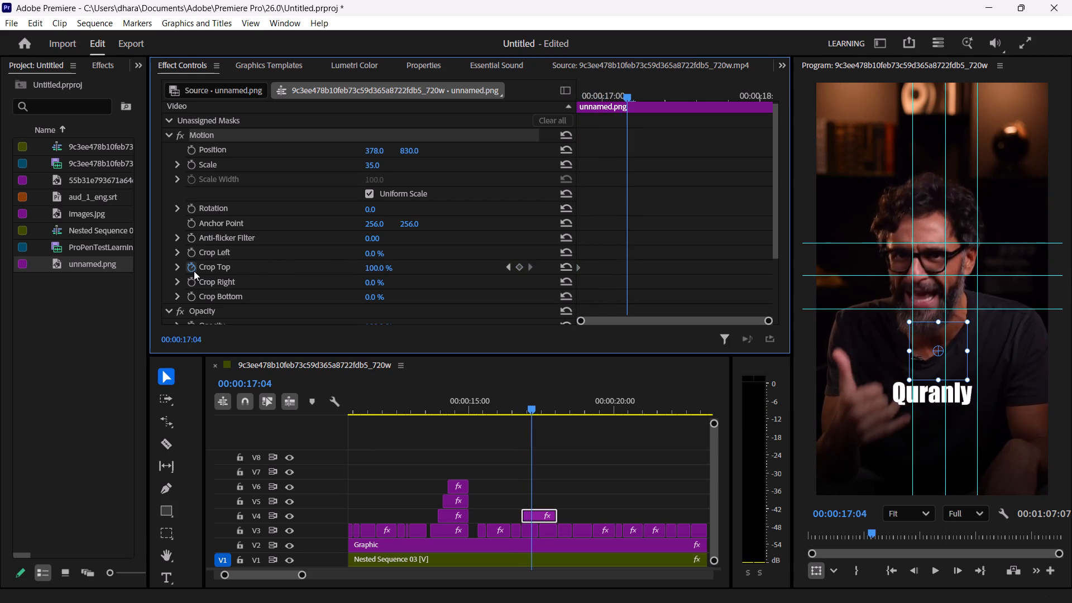
{"action": "key", "text": "Right"}
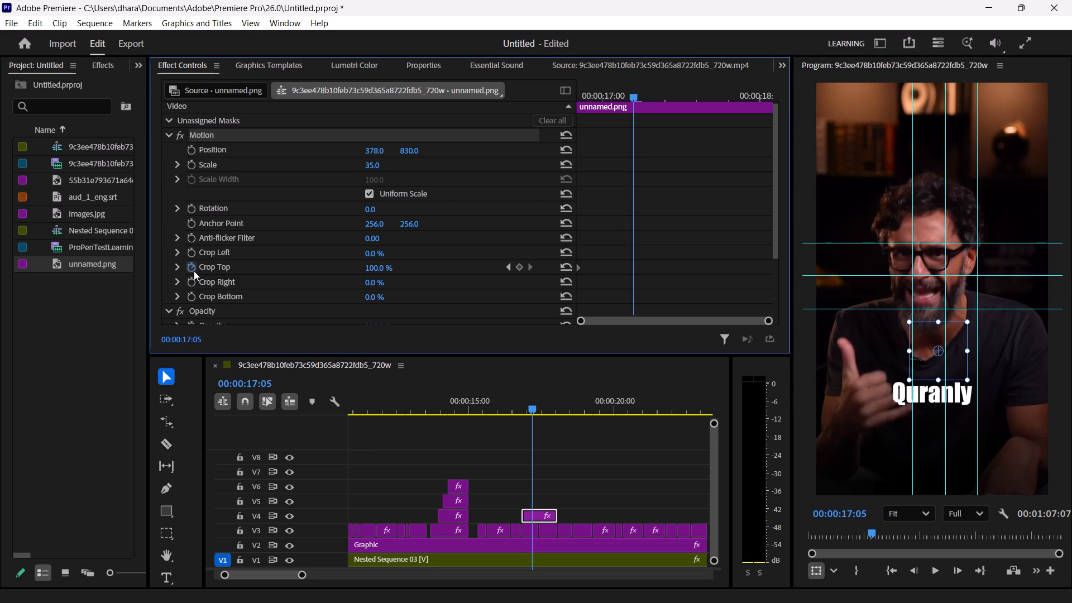
{"action": "key", "text": "Left"}
{"action": "key", "text": "Right"}
{"action": "left_click_drag", "start_coordinate": [377, 266], "coordinate": [59, 294]}
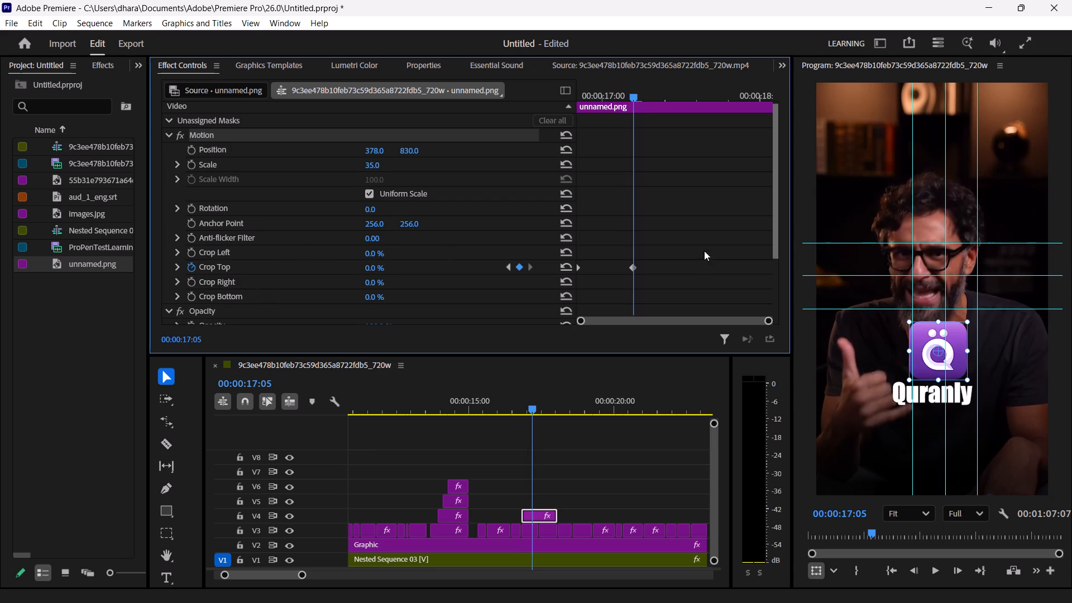
Apply Ease In and Ease Out to both Crop Top keyframes and play the reveal from the logo clip's first frame.
{"action": "left_click_drag", "start_coordinate": [704, 282], "coordinate": [540, 242]}
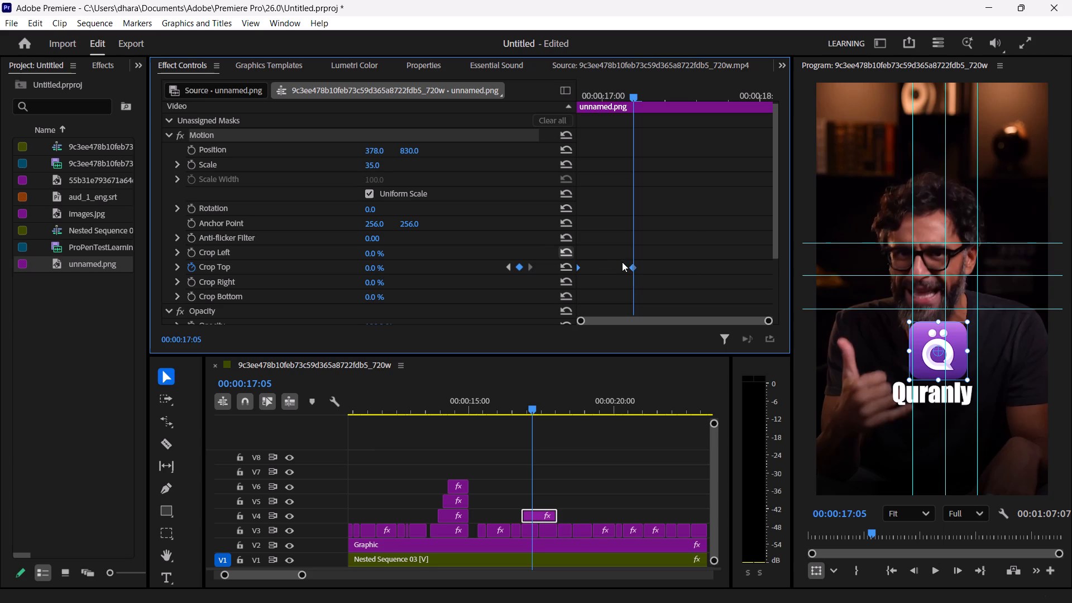
{"action": "right_click", "coordinate": [629, 264]}
{"action": "left_click", "coordinate": [698, 436]}
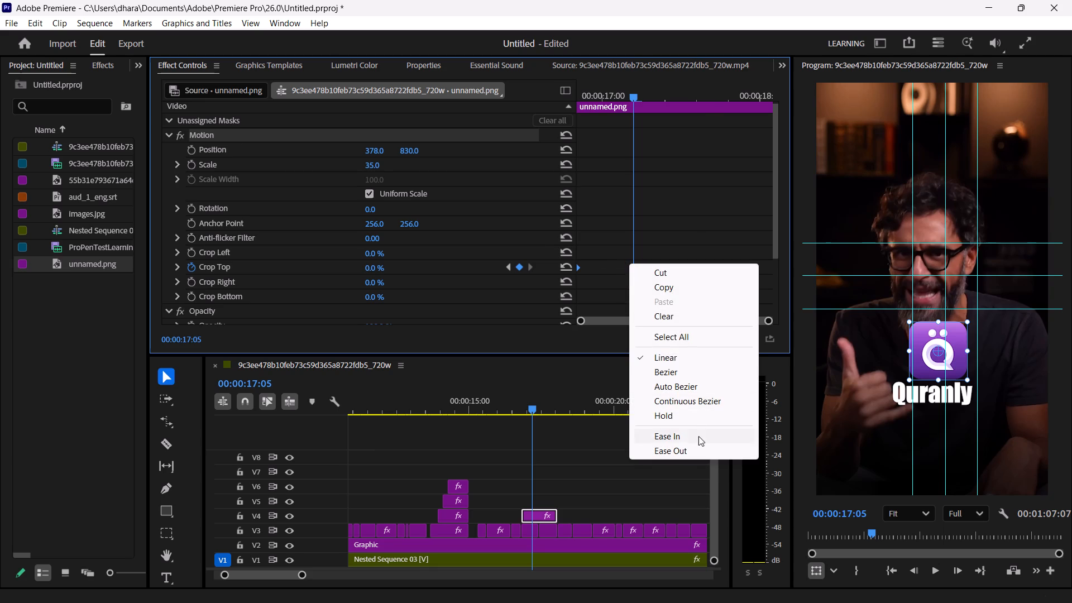
{"action": "right_click", "coordinate": [629, 267]}
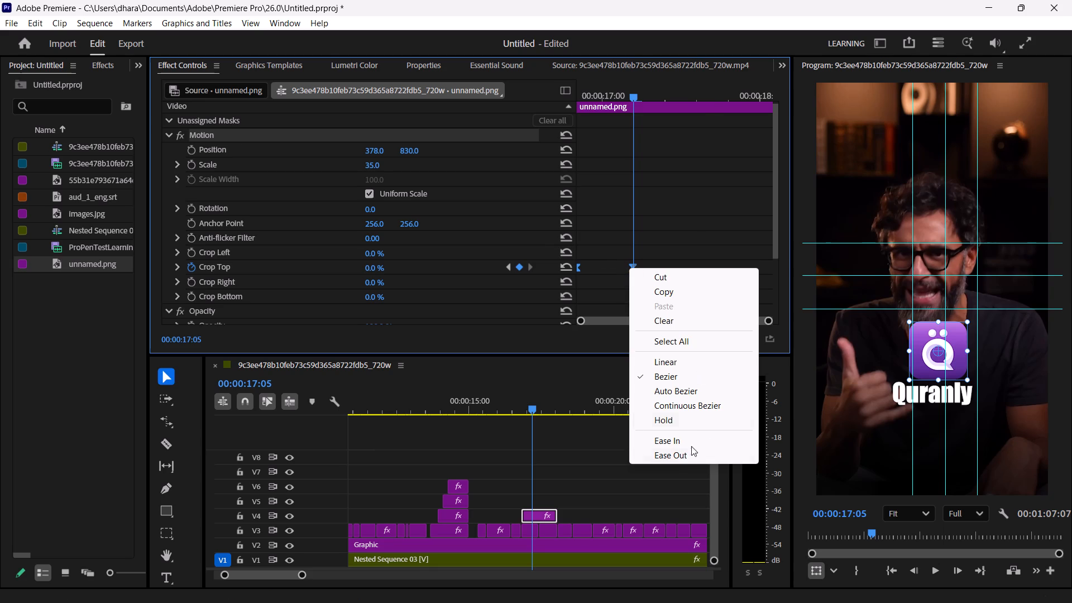
{"action": "left_click", "coordinate": [682, 453]}
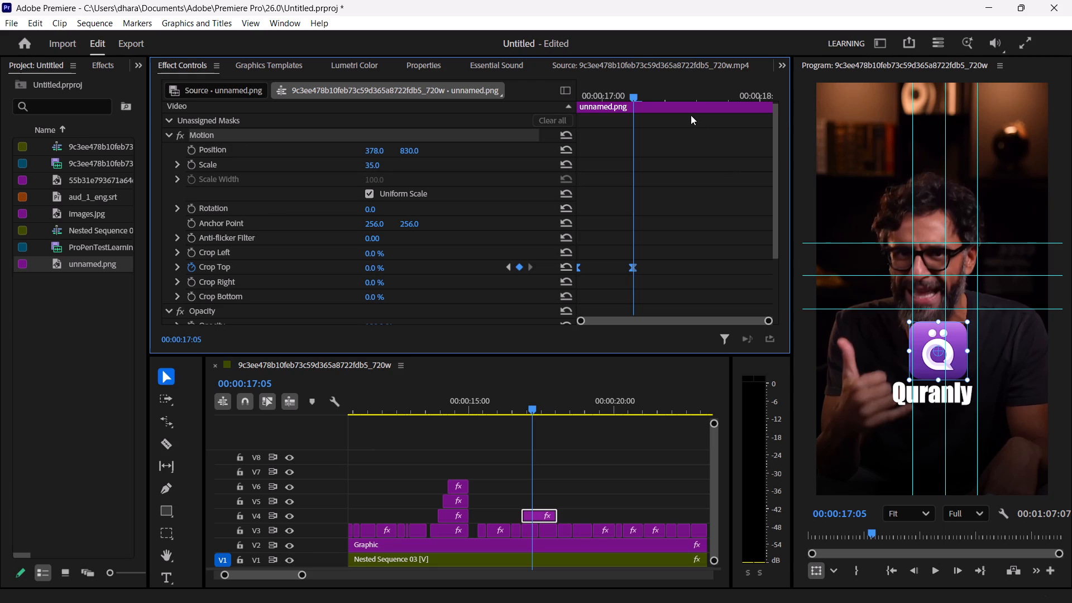
{"action": "left_click_drag", "start_coordinate": [636, 94], "coordinate": [558, 94]}
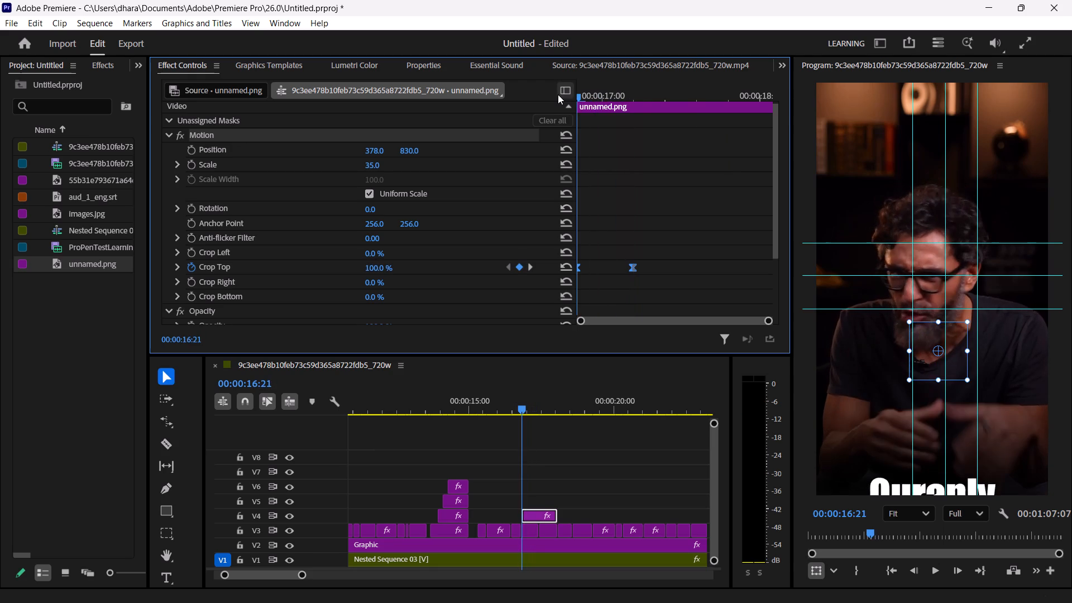
{"action": "key", "text": "space"}
{"action": "key", "text": "space"}
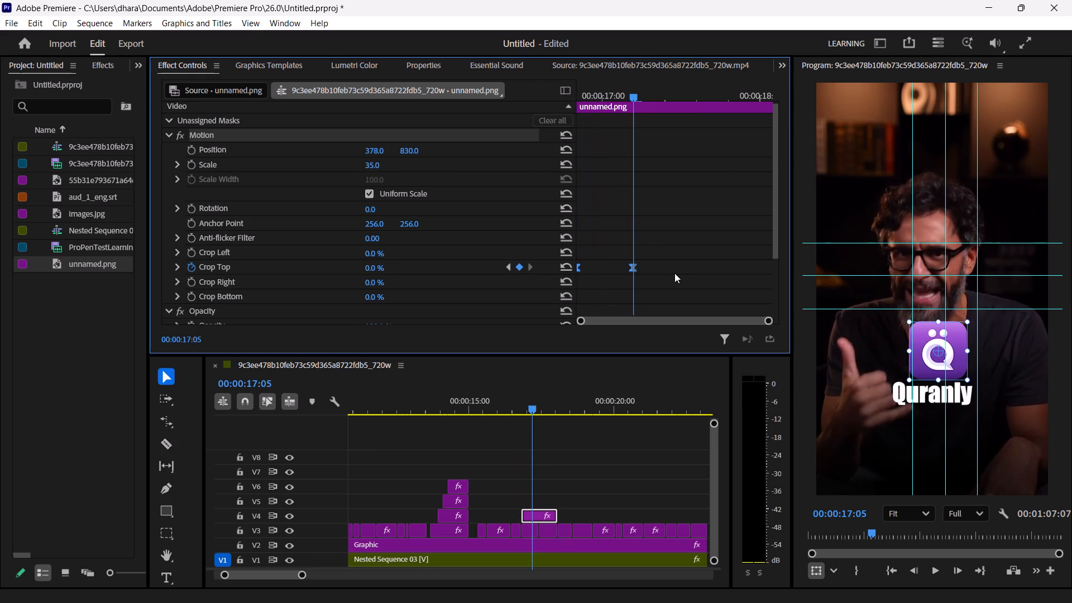
Reshape the Crop Top value graph with the Bezier handles so it holds near 100, drops steeply and flattens into the second keyframe.
{"action": "left_click_drag", "start_coordinate": [674, 273], "coordinate": [540, 253]}
{"action": "left_click", "coordinate": [175, 264]}
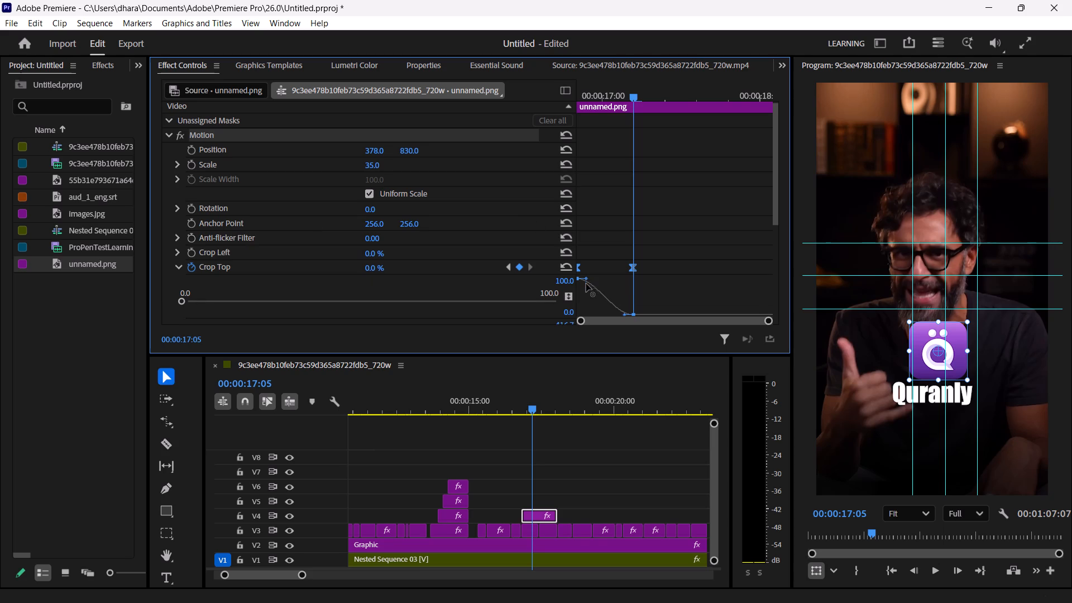
{"action": "left_click_drag", "start_coordinate": [586, 278], "coordinate": [592, 288]}
{"action": "left_click_drag", "start_coordinate": [592, 288], "coordinate": [600, 246]}
{"action": "left_click_drag", "start_coordinate": [600, 246], "coordinate": [602, 246]}
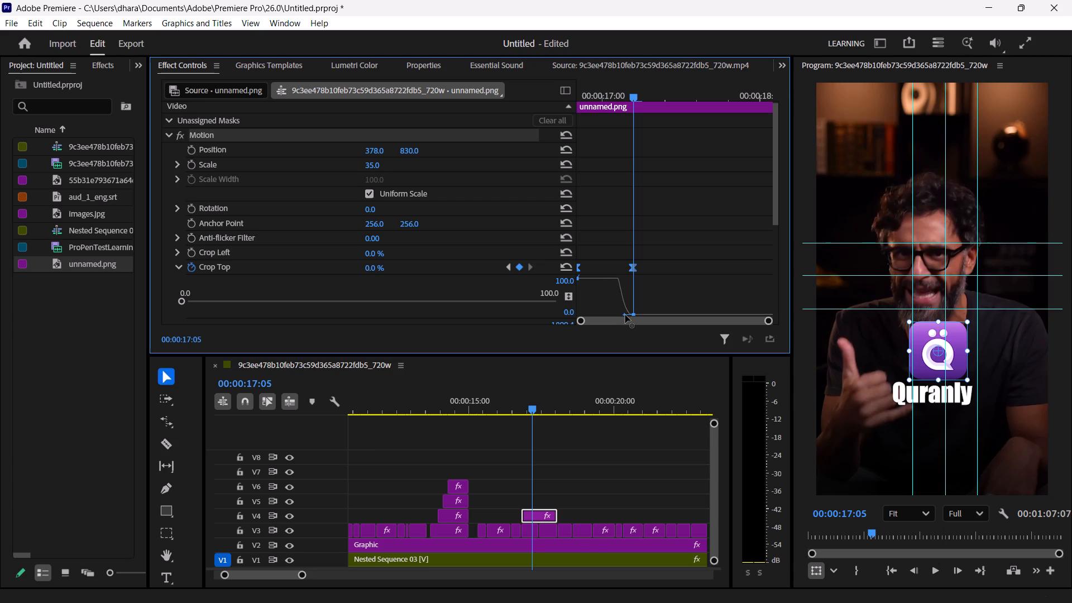
{"action": "left_click_drag", "start_coordinate": [625, 315], "coordinate": [612, 311]}
Play the logo's crop reveal repeatedly from the start of the clip to check its easing.
{"action": "left_click_drag", "start_coordinate": [634, 95], "coordinate": [618, 96]}
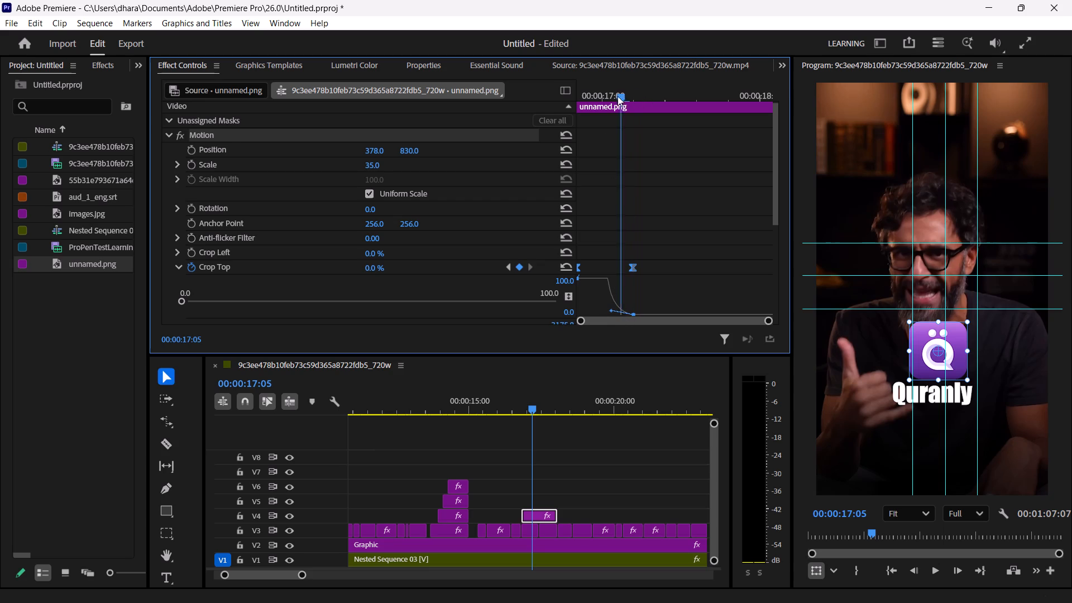
{"action": "left_click_drag", "start_coordinate": [618, 96], "coordinate": [534, 106]}
{"action": "key", "text": "space"}
{"action": "key", "text": "space"}
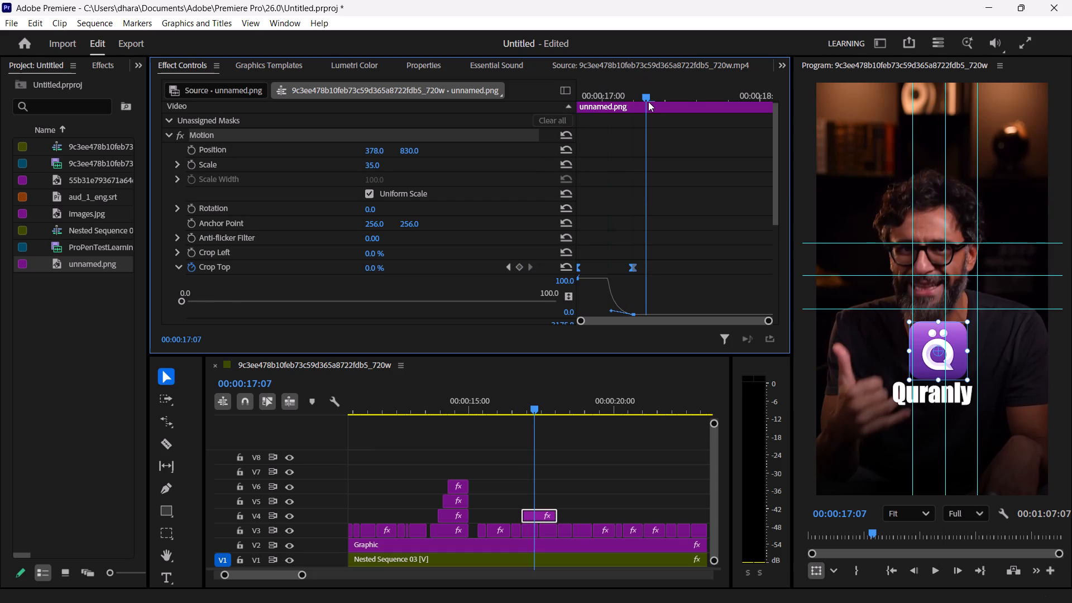
{"action": "left_click_drag", "start_coordinate": [648, 98], "coordinate": [546, 112]}
{"action": "key", "text": "space"}
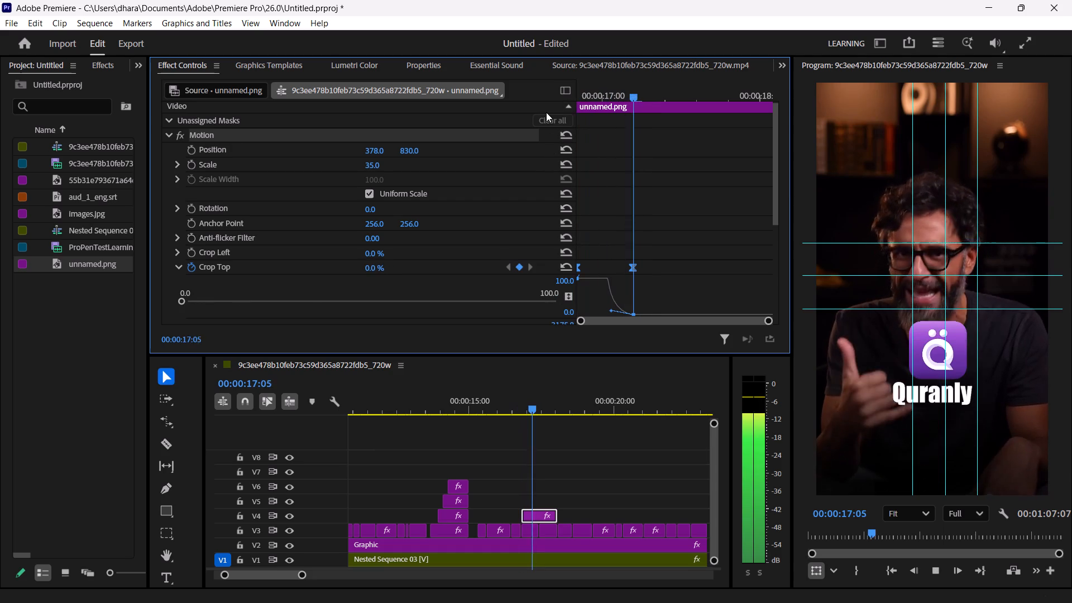
{"action": "key", "text": "space"}
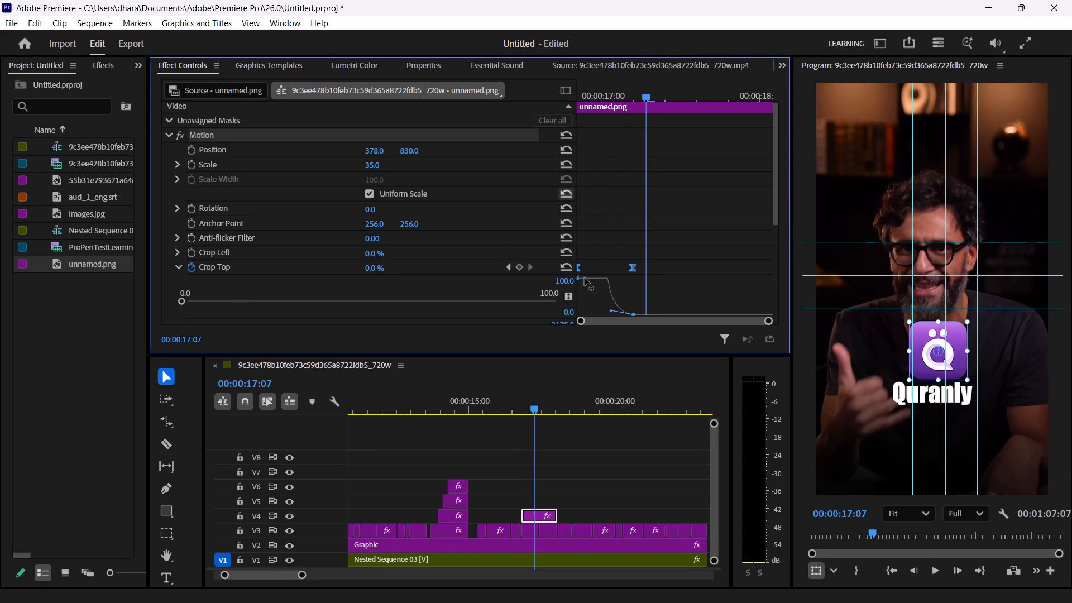
Adjust both Crop Top curve handles to make the drop near-vertical midway between the keyframes, and scrub through the reveal.
{"action": "left_click_drag", "start_coordinate": [581, 279], "coordinate": [598, 304]}
{"action": "left_click_drag", "start_coordinate": [581, 276], "coordinate": [581, 341]}
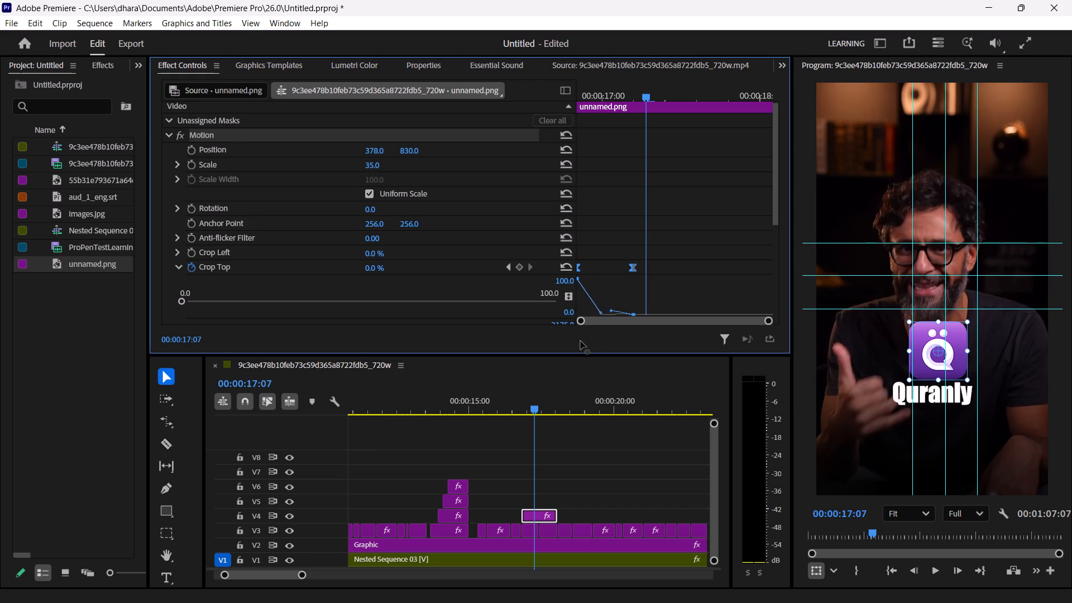
{"action": "left_click_drag", "start_coordinate": [581, 341], "coordinate": [598, 302]}
{"action": "left_click_drag", "start_coordinate": [598, 302], "coordinate": [601, 295]}
{"action": "left_click_drag", "start_coordinate": [612, 311], "coordinate": [605, 312]}
{"action": "left_click_drag", "start_coordinate": [605, 312], "coordinate": [587, 309]}
{"action": "left_click_drag", "start_coordinate": [587, 309], "coordinate": [591, 323]}
{"action": "left_click_drag", "start_coordinate": [591, 323], "coordinate": [592, 328]}
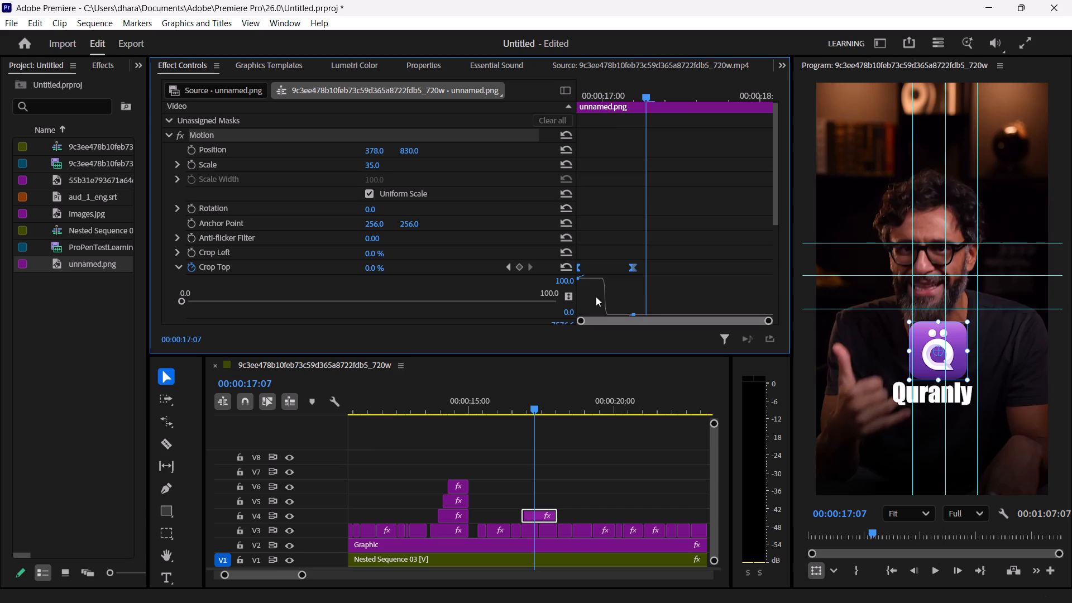
{"action": "left_click_drag", "start_coordinate": [641, 96], "coordinate": [596, 98]}
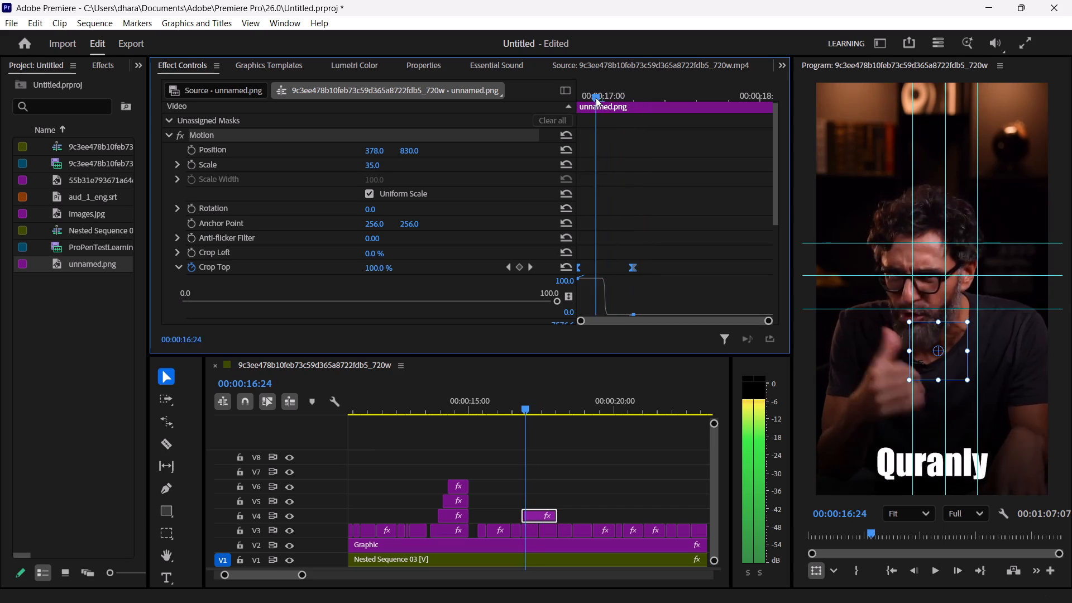
{"action": "left_click_drag", "start_coordinate": [596, 98], "coordinate": [615, 97]}
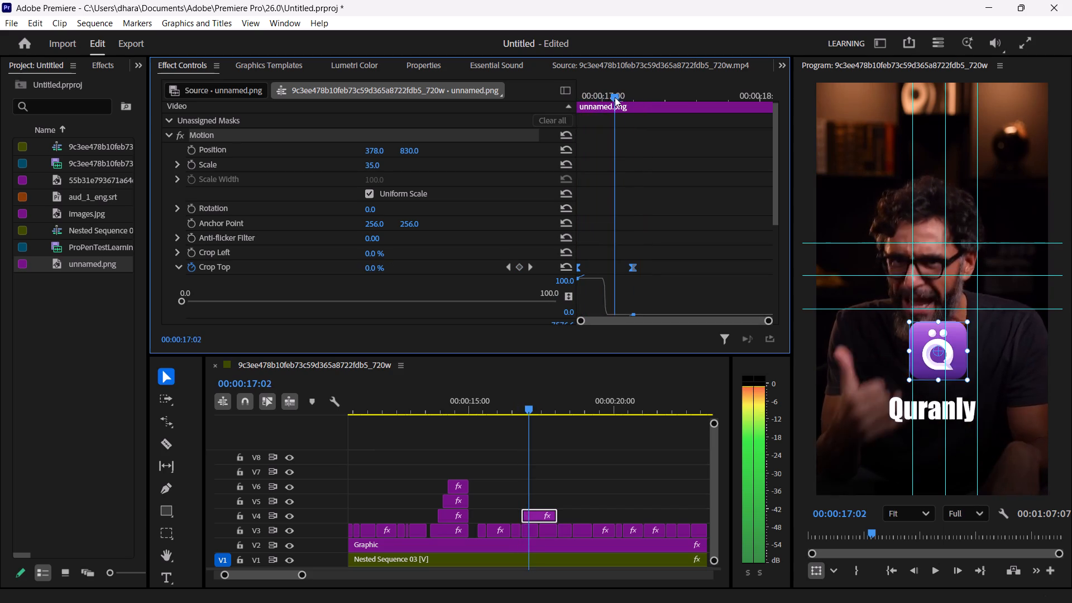
{"action": "left_click_drag", "start_coordinate": [615, 97], "coordinate": [619, 100]}
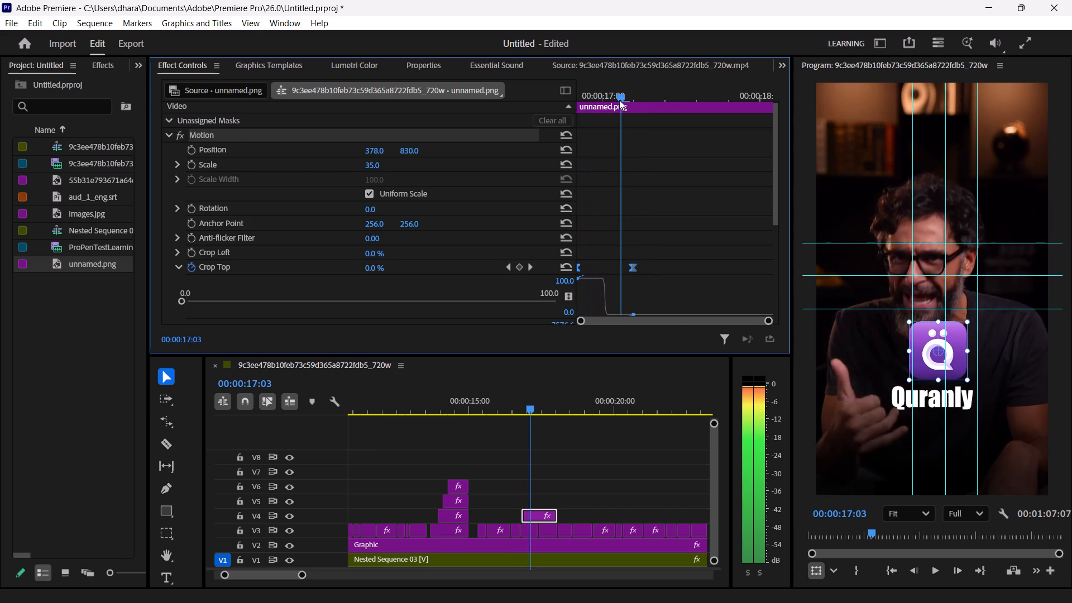
{"action": "left_click_drag", "start_coordinate": [619, 100], "coordinate": [628, 102]}
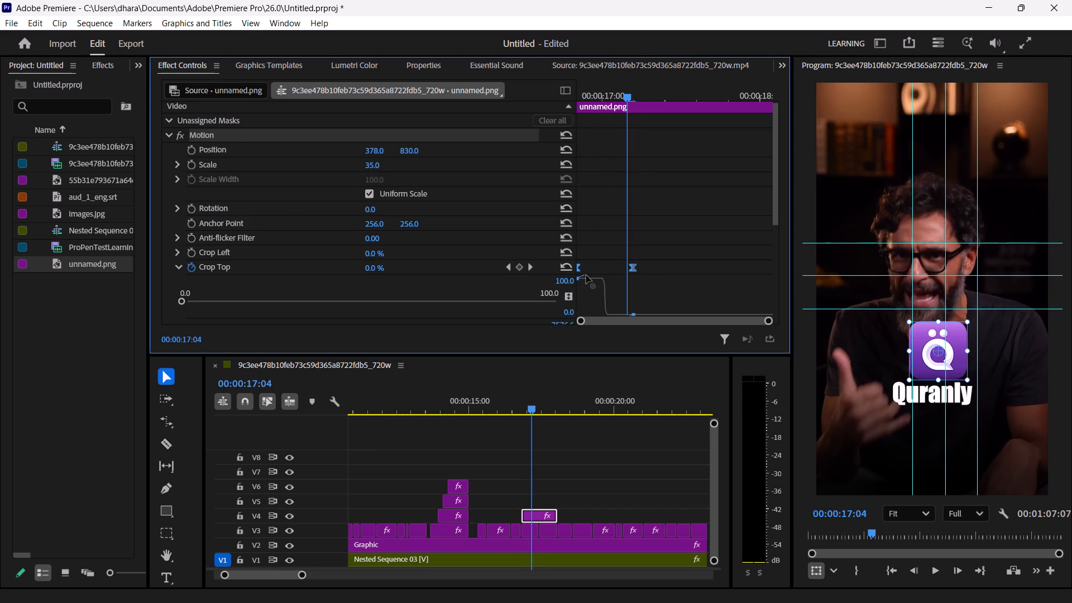
Lengthen the first Crop Top keyframe's Bezier handle toward the midpoint to round off the start of the drop.
{"action": "left_click_drag", "start_coordinate": [585, 275], "coordinate": [597, 290]}
{"action": "left_click_drag", "start_coordinate": [597, 290], "coordinate": [597, 290]}
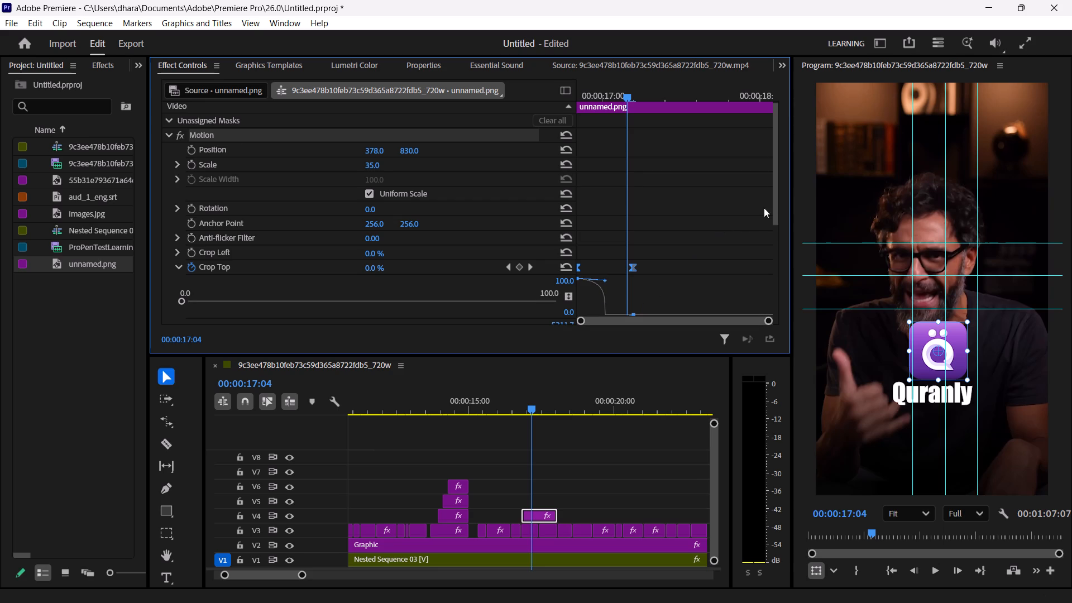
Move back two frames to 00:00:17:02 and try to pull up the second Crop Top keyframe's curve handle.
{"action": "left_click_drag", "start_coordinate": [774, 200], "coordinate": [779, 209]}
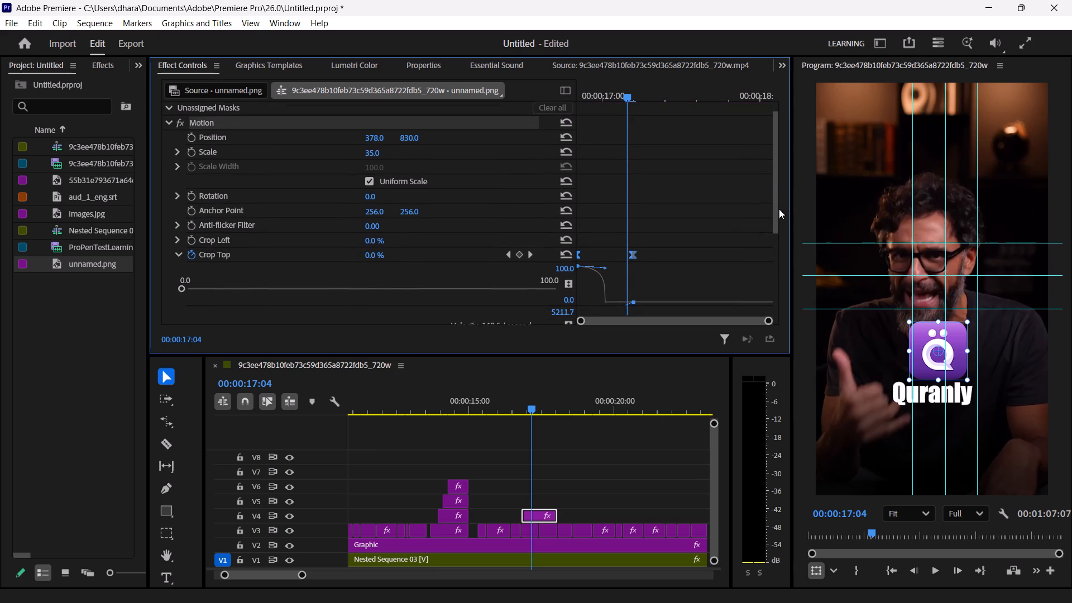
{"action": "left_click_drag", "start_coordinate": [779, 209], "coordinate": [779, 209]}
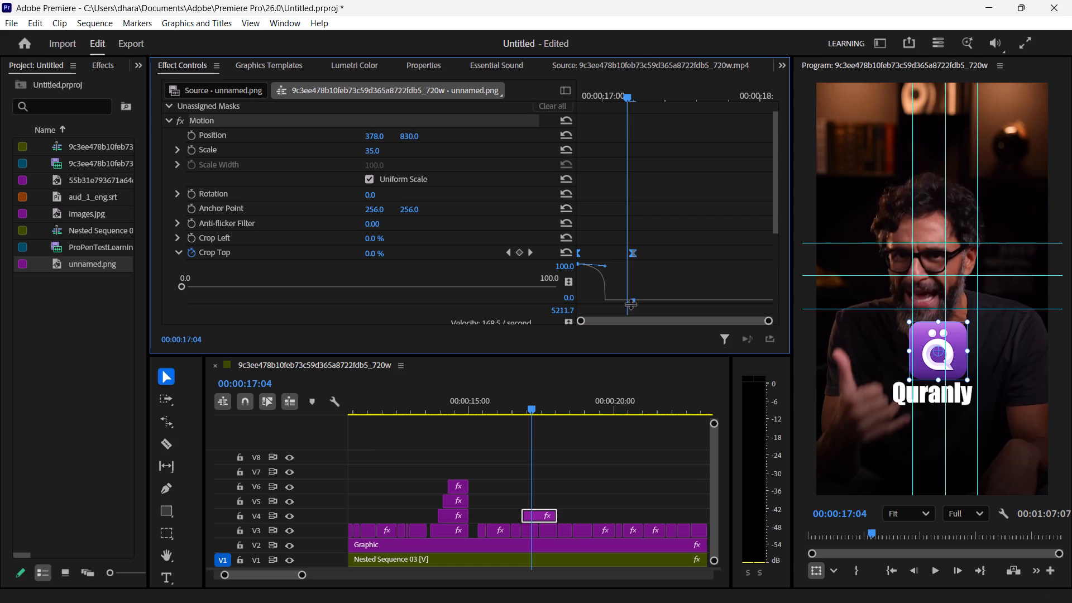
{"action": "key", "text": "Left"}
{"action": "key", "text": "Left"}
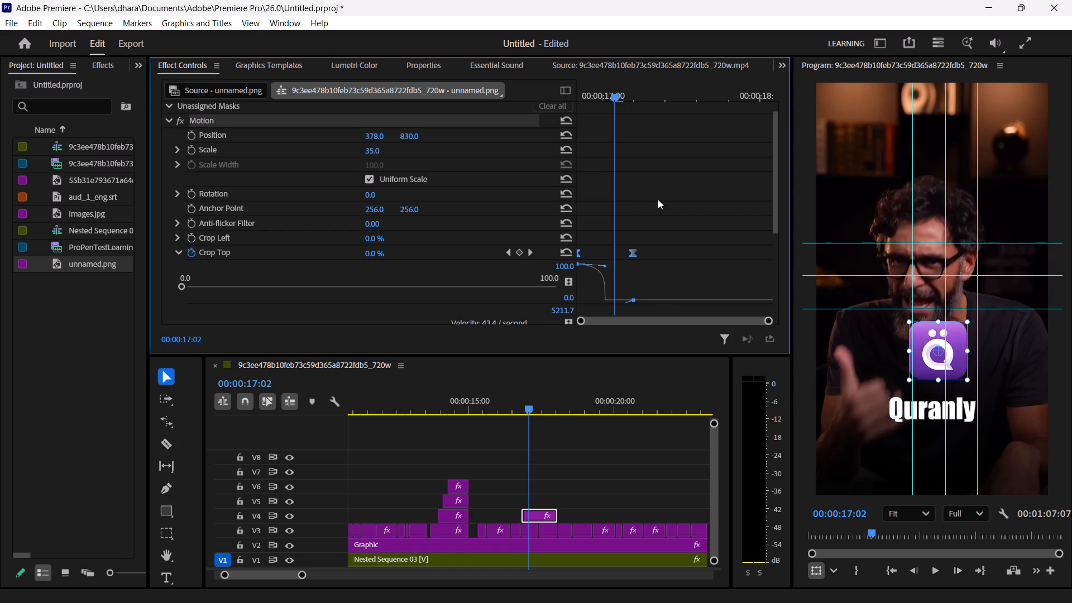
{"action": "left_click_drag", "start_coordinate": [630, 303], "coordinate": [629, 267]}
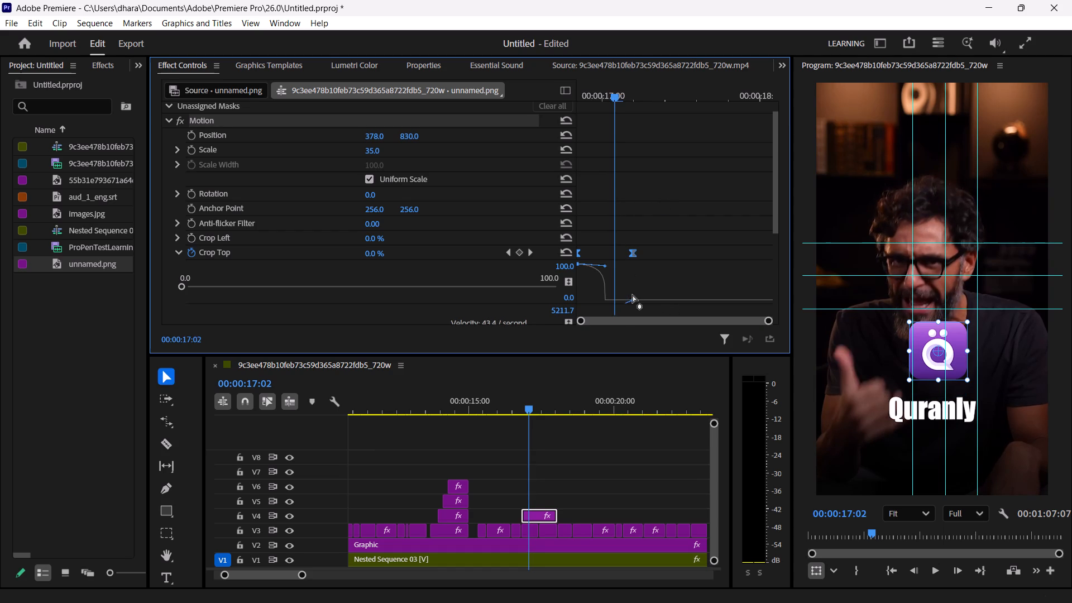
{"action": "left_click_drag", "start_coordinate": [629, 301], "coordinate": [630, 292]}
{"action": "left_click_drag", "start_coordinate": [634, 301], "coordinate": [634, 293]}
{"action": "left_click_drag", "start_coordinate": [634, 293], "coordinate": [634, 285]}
Enlarge the Crop Top value graph and raise the second keyframe's point above 0 to expose its incoming handle.
{"action": "left_click_drag", "start_coordinate": [777, 201], "coordinate": [781, 216]}
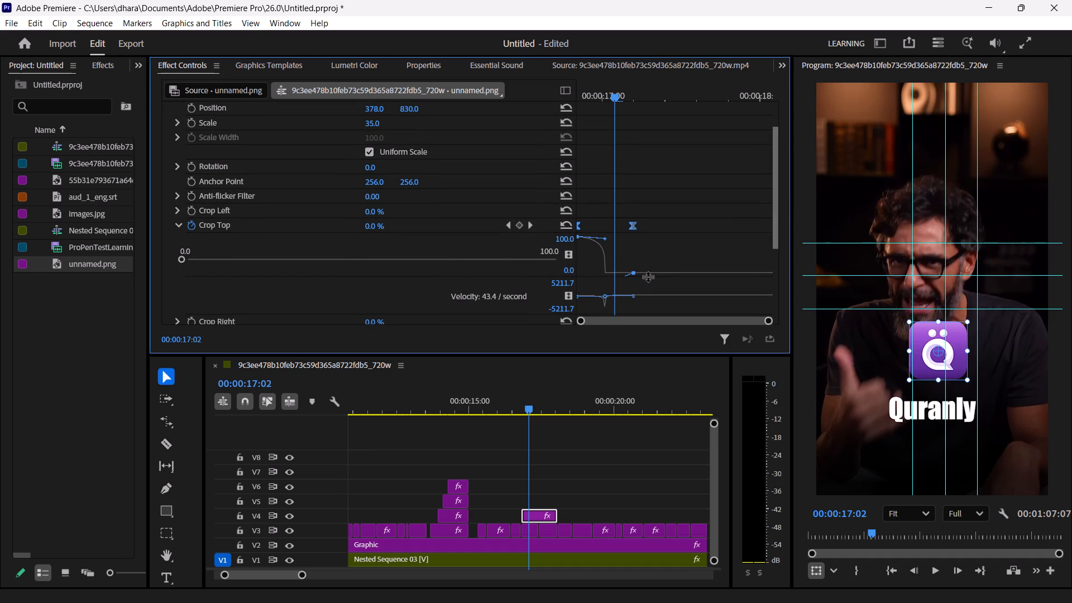
{"action": "left_click_drag", "start_coordinate": [648, 276], "coordinate": [650, 283]}
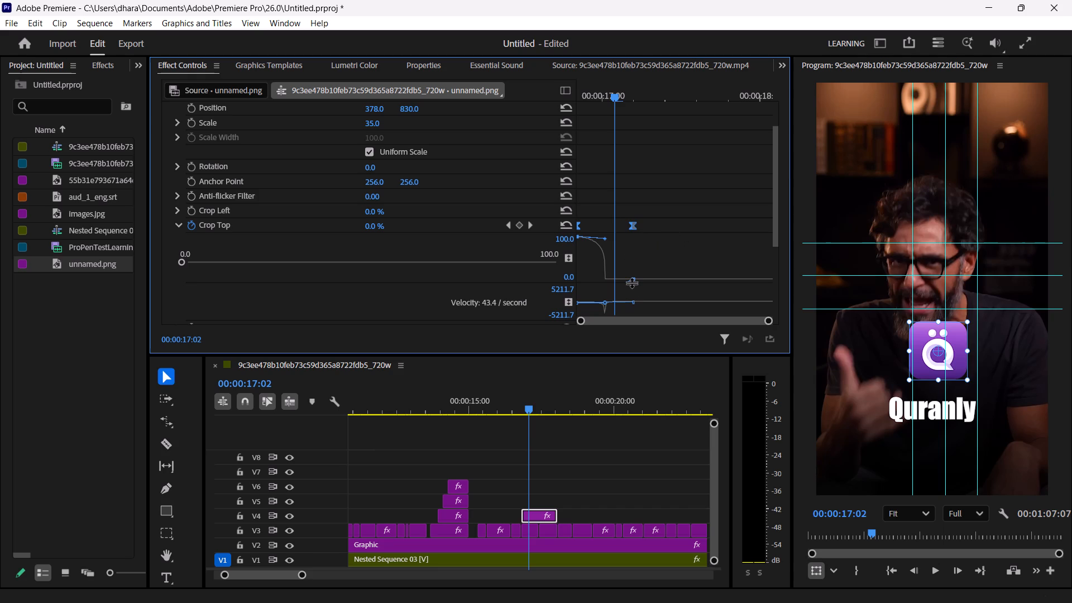
{"action": "left_click", "coordinate": [653, 227]}
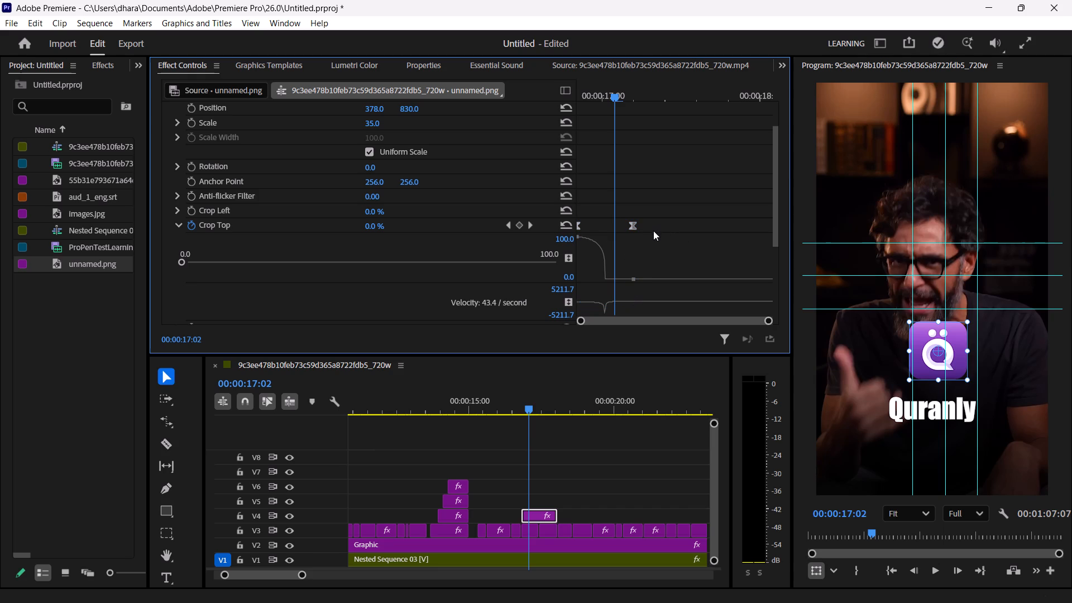
{"action": "left_click", "coordinate": [654, 232]}
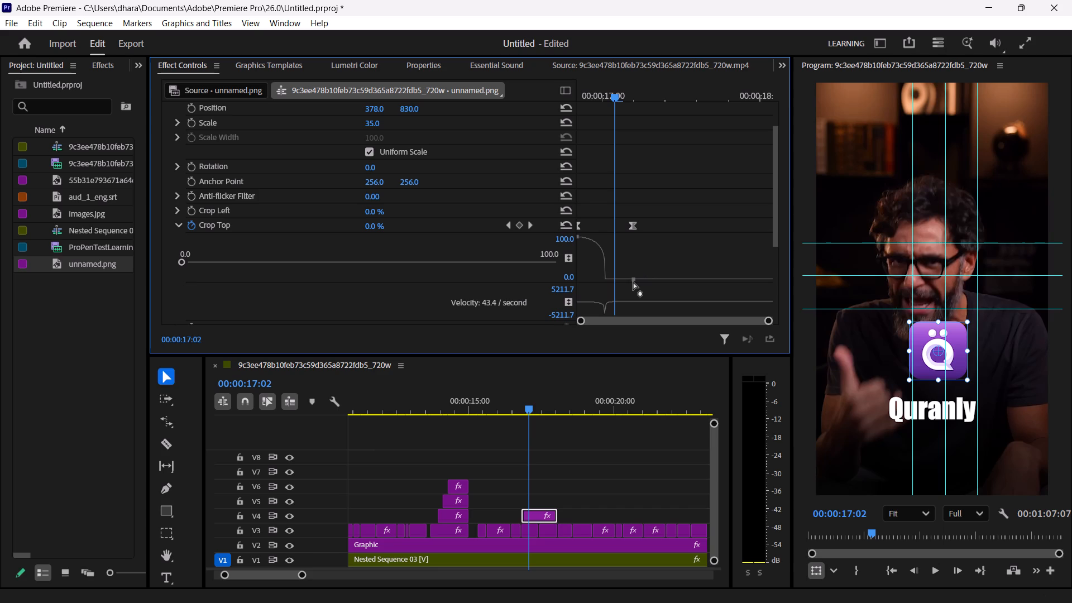
{"action": "double_click", "coordinate": [633, 282]}
{"action": "left_click_drag", "start_coordinate": [629, 282], "coordinate": [652, 269]}
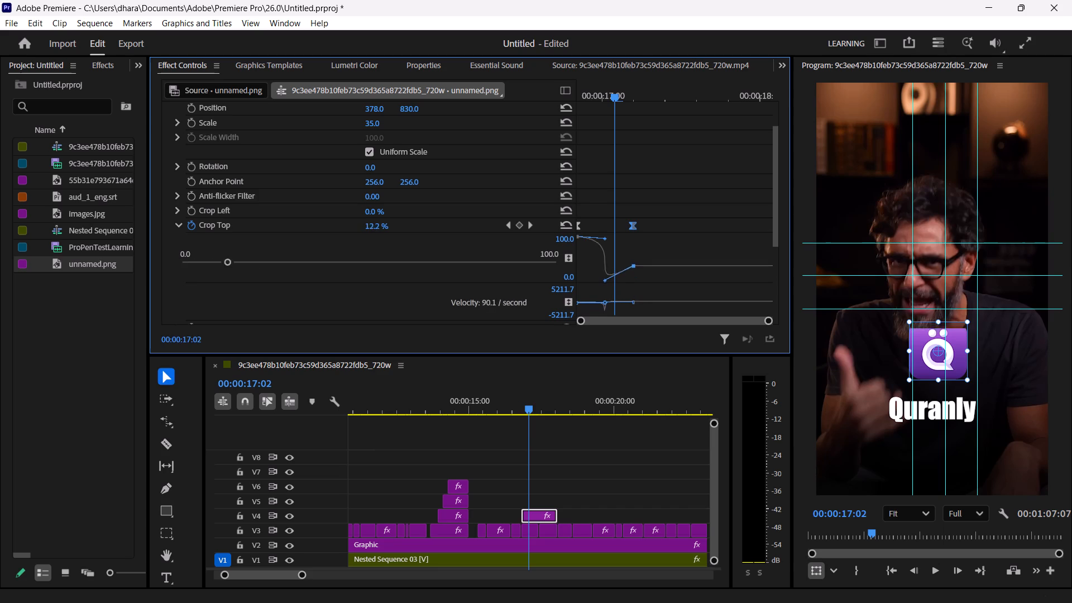
{"action": "left_click_drag", "start_coordinate": [652, 269], "coordinate": [652, 273]}
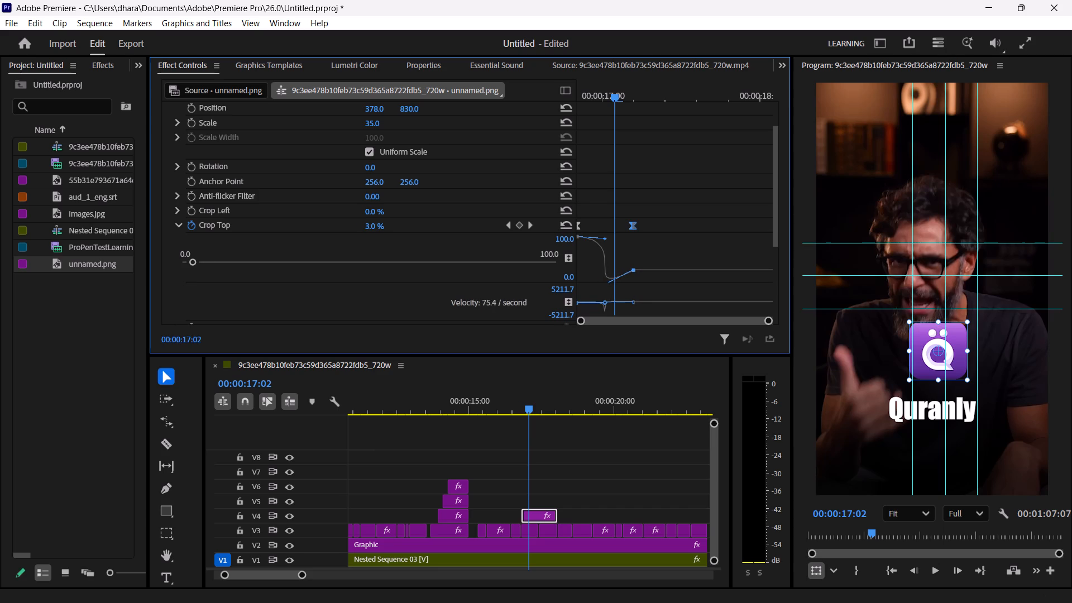
{"action": "left_click_drag", "start_coordinate": [652, 273], "coordinate": [652, 272]}
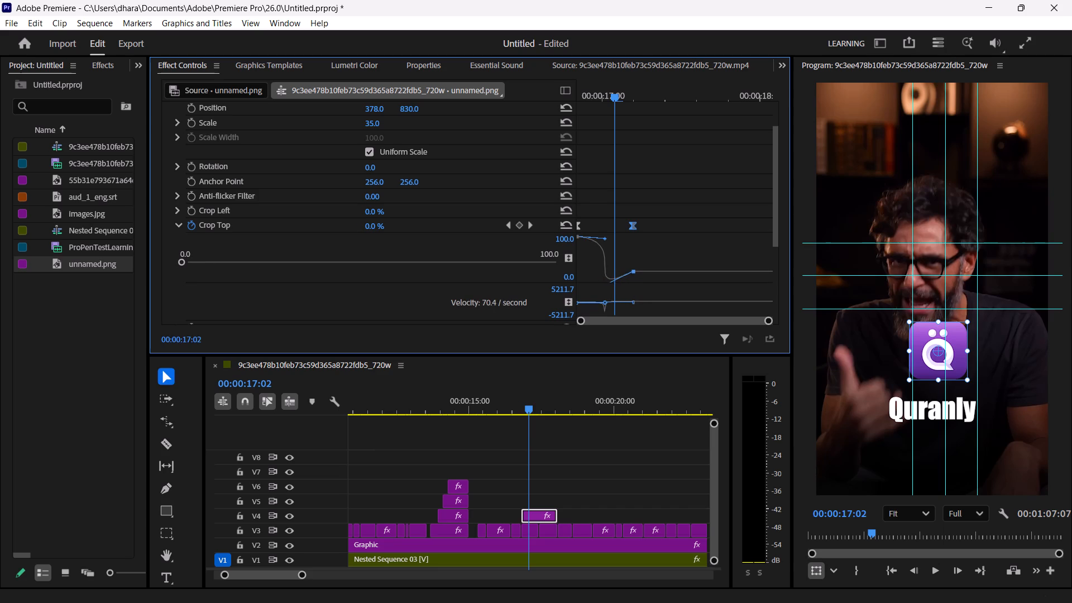
{"action": "left_click_drag", "start_coordinate": [652, 272], "coordinate": [652, 269]}
Level the second Crop Top keyframe's incoming handle in a taller value graph, and lower the keyframe back to about 0.
{"action": "left_click_drag", "start_coordinate": [606, 283], "coordinate": [607, 285]}
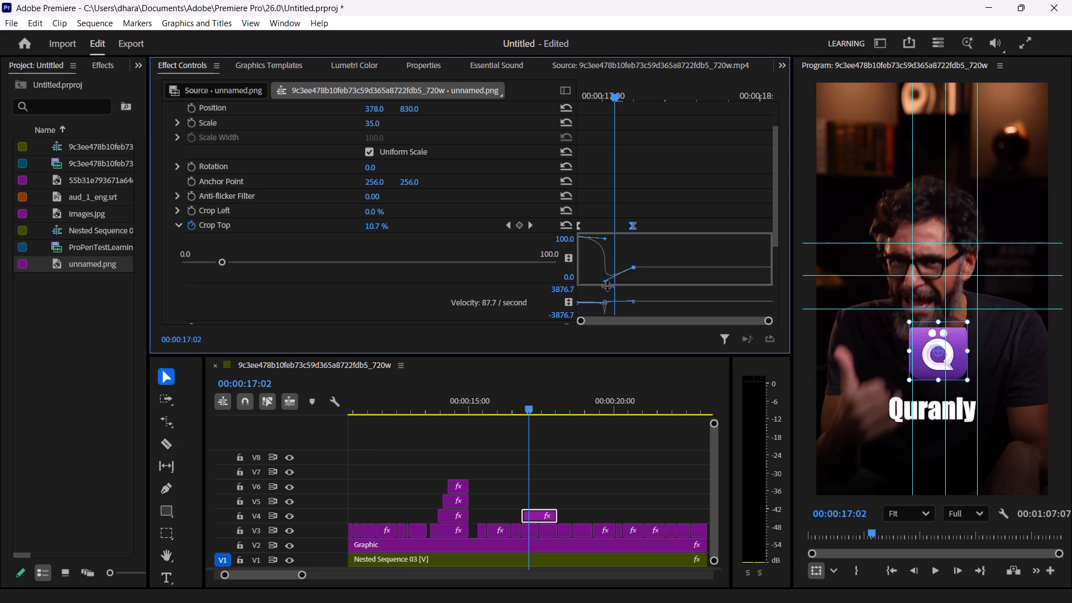
{"action": "left_click_drag", "start_coordinate": [607, 285], "coordinate": [608, 290]}
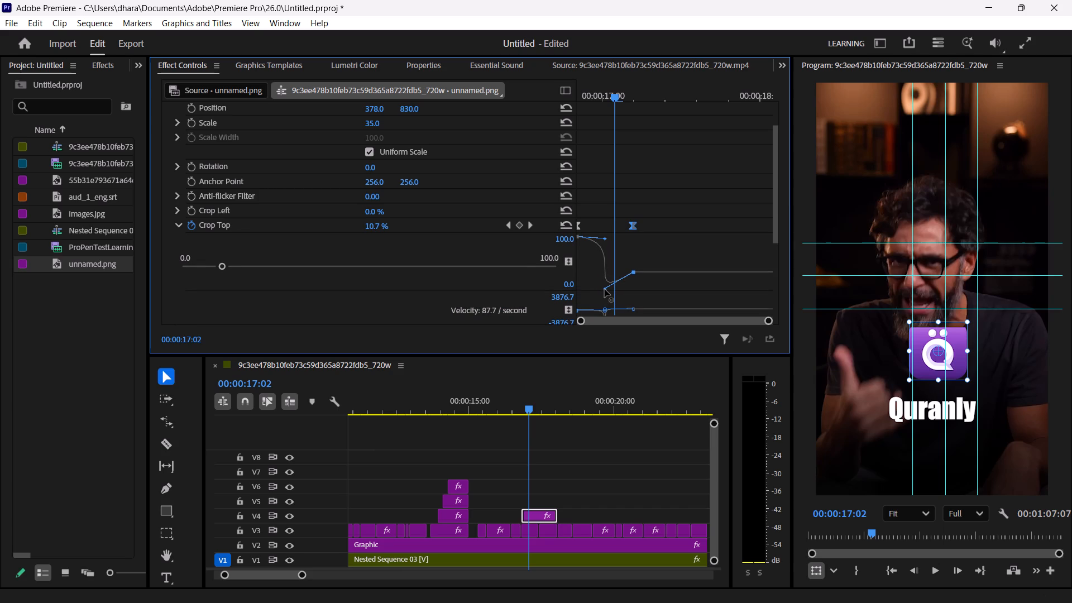
{"action": "left_click_drag", "start_coordinate": [604, 289], "coordinate": [606, 272]}
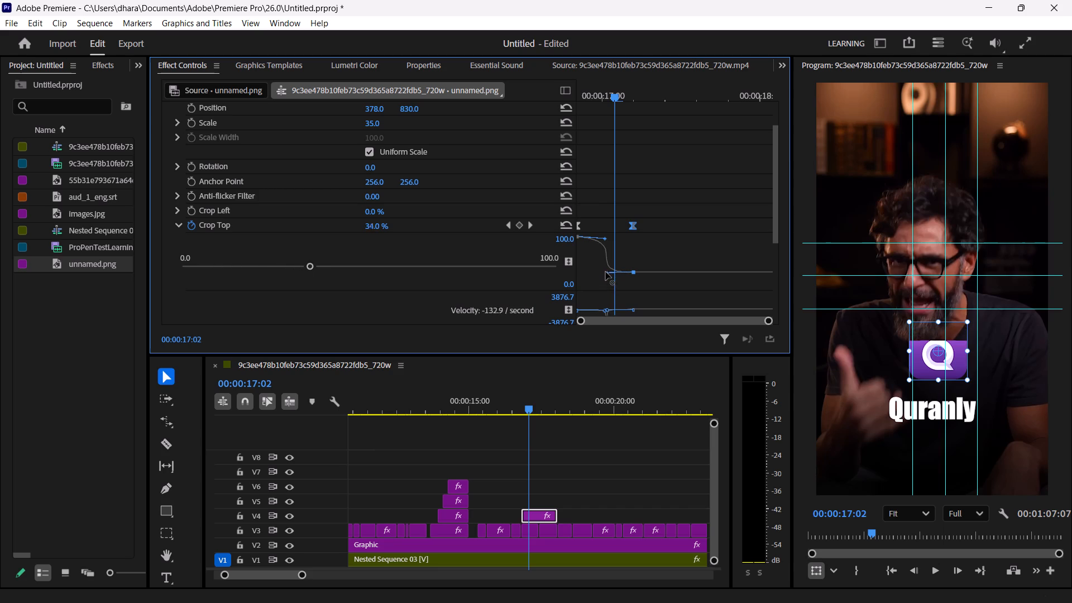
{"action": "left_click_drag", "start_coordinate": [606, 272], "coordinate": [605, 272]}
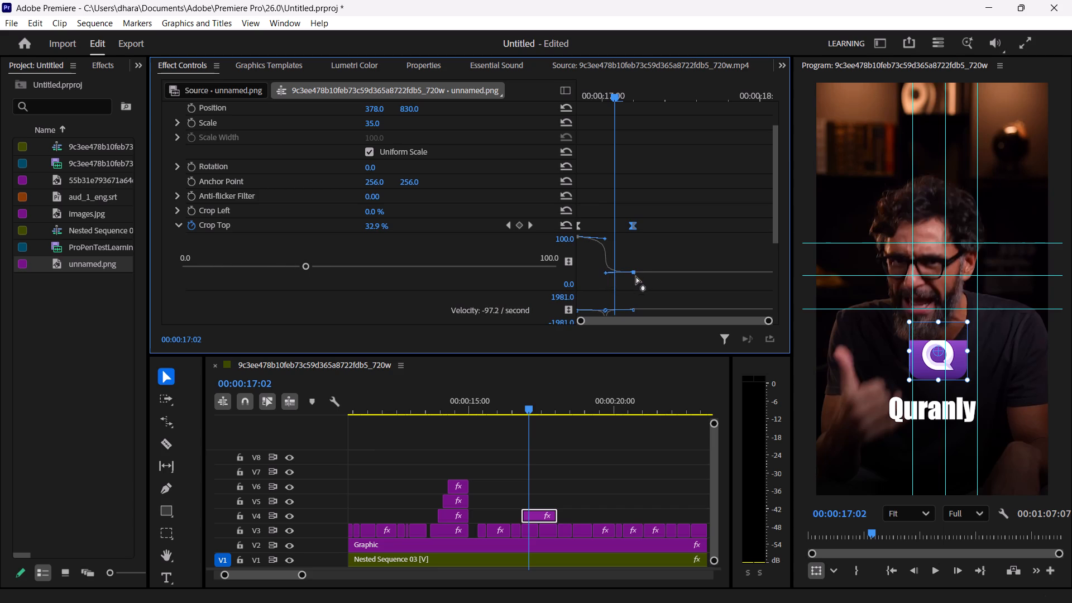
{"action": "left_click_drag", "start_coordinate": [635, 274], "coordinate": [636, 282]}
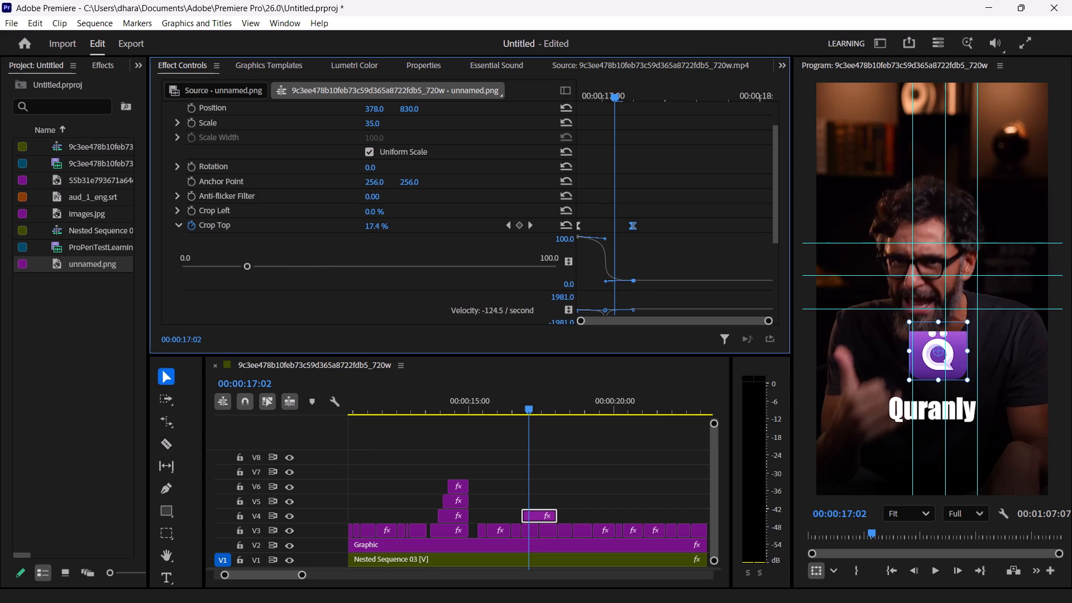
{"action": "left_click_drag", "start_coordinate": [636, 282], "coordinate": [647, 303]}
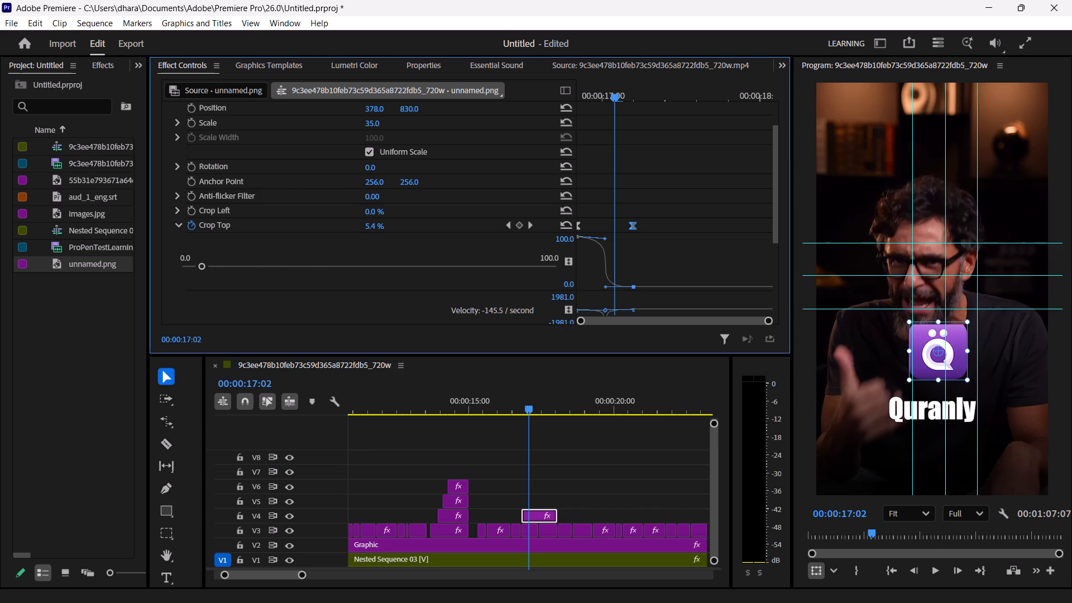
{"action": "left_click_drag", "start_coordinate": [647, 303], "coordinate": [650, 308]}
Fine-tune the Crop Top curve with the second keyframe's handle nearly flat to the midpoint and the first keyframe's handle tilted downward.
{"action": "left_click_drag", "start_coordinate": [605, 286], "coordinate": [606, 282]}
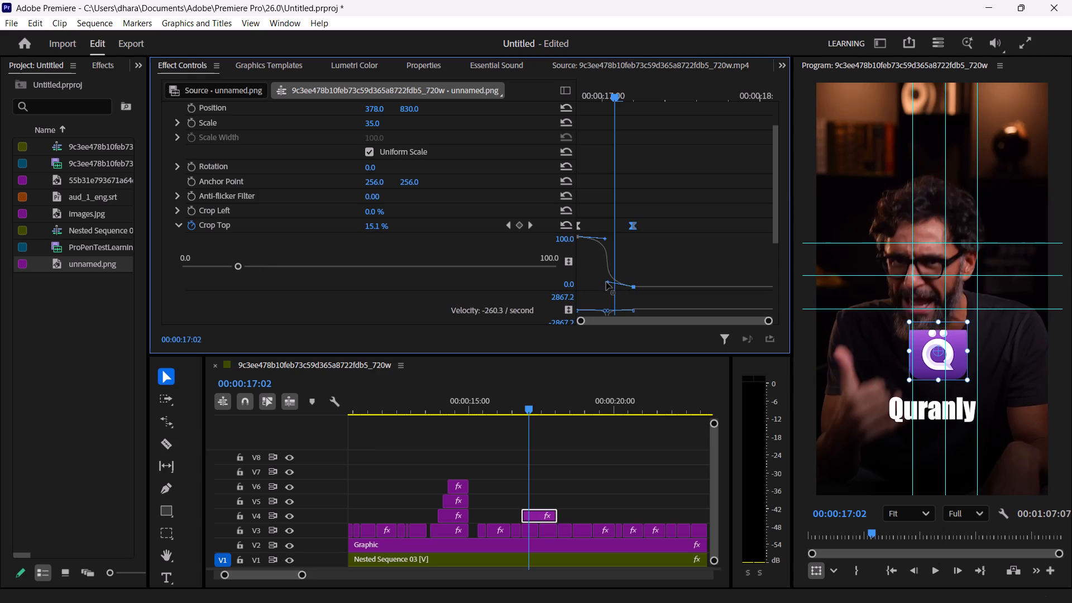
{"action": "left_click_drag", "start_coordinate": [606, 282], "coordinate": [609, 281]}
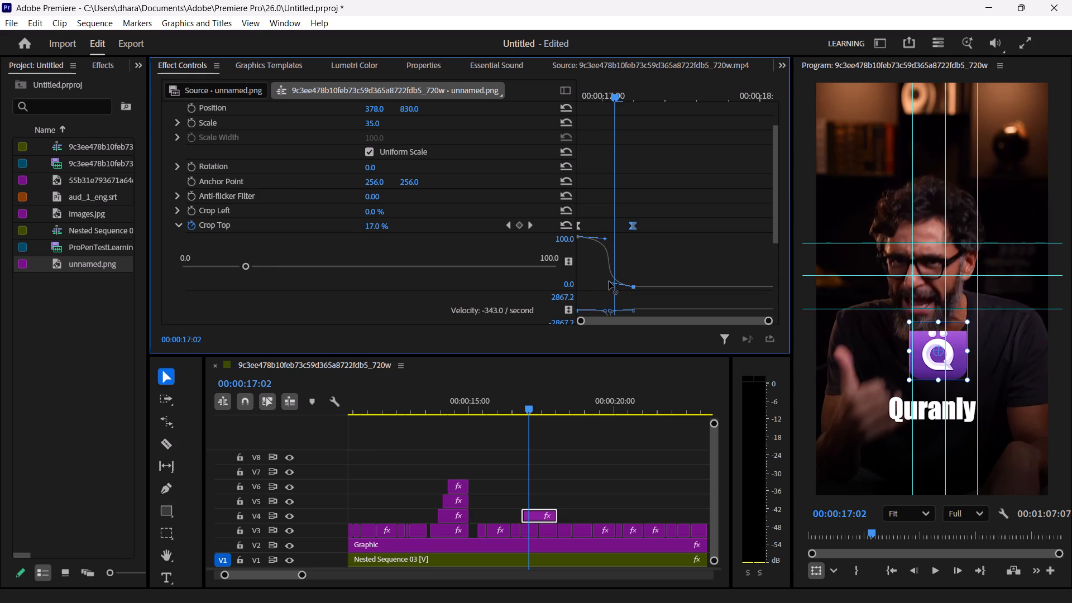
{"action": "left_click_drag", "start_coordinate": [609, 281], "coordinate": [600, 285]}
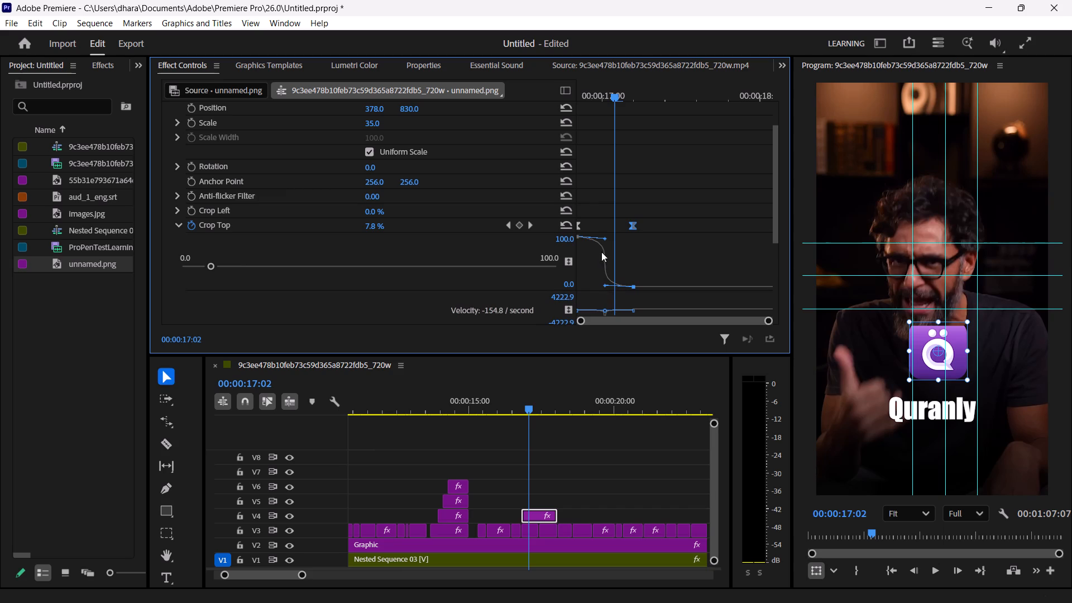
{"action": "left_click_drag", "start_coordinate": [606, 240], "coordinate": [607, 247]}
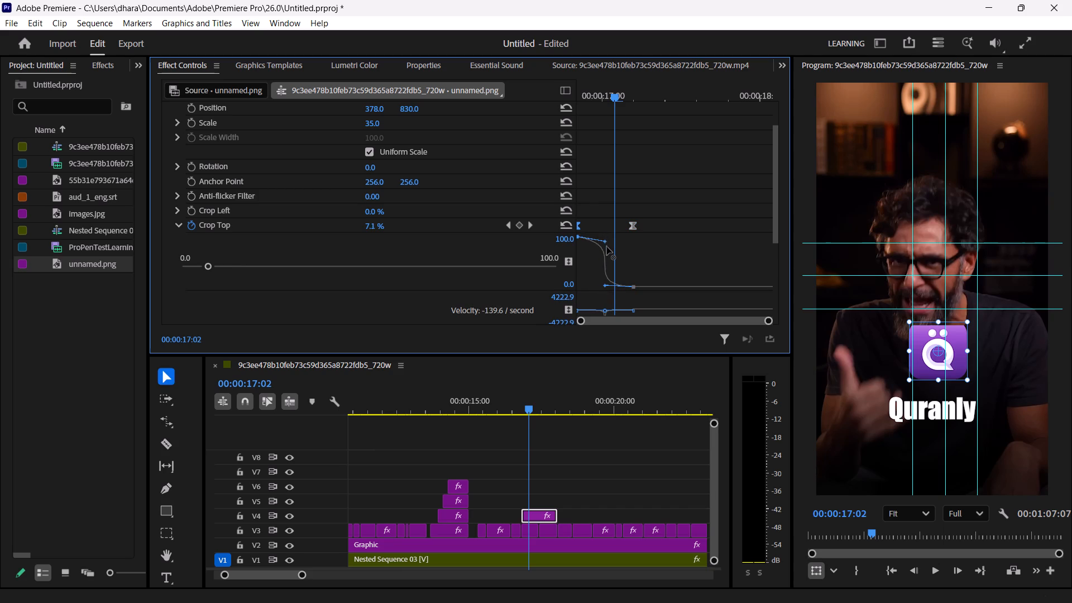
{"action": "left_click_drag", "start_coordinate": [607, 247], "coordinate": [609, 251]}
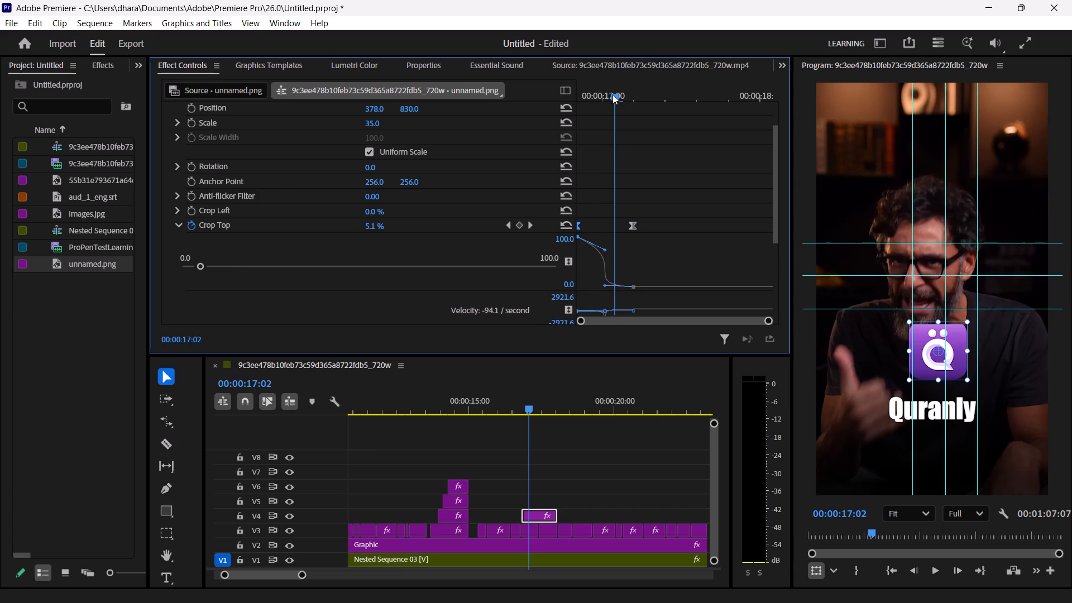
Play the logo's crop reveal from the clip's first frame at 00:00:16:21 to check the new easing.
{"action": "left_click_drag", "start_coordinate": [614, 97], "coordinate": [588, 92]}
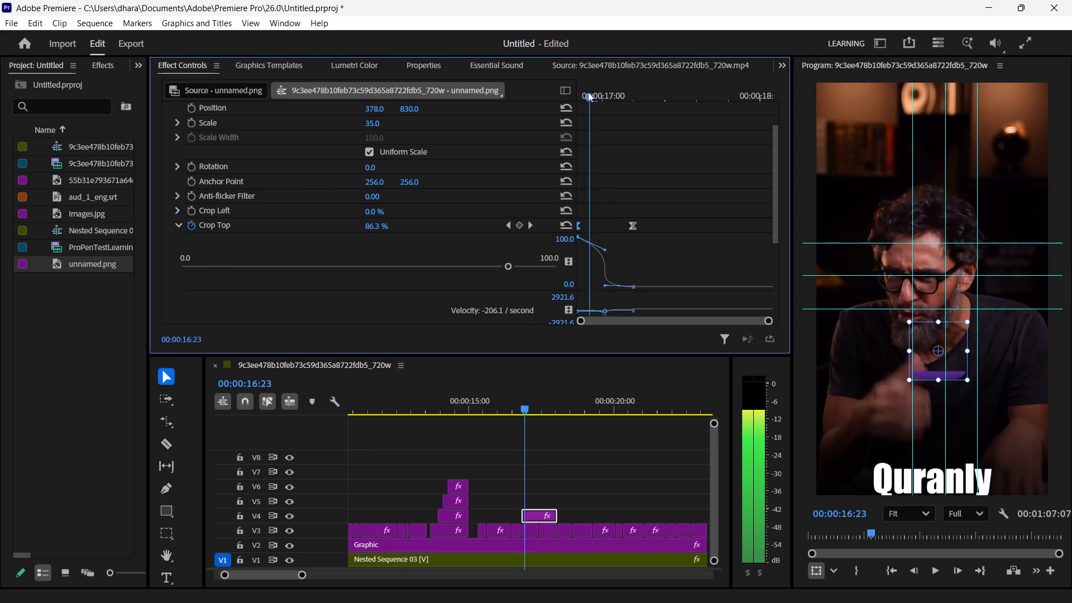
{"action": "left_click_drag", "start_coordinate": [588, 92], "coordinate": [546, 107]}
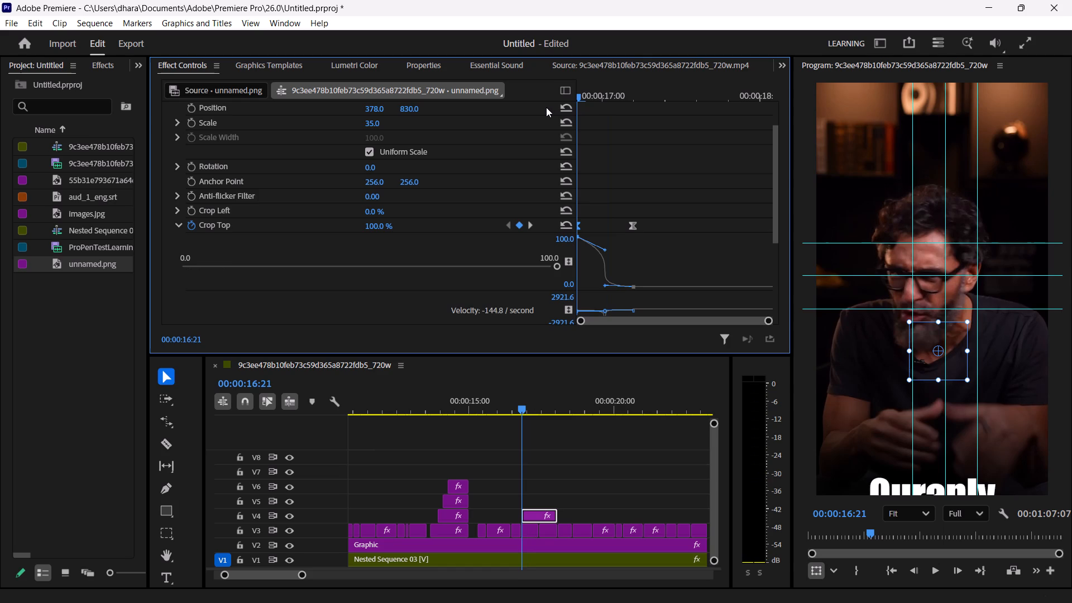
{"action": "key", "text": "space"}
{"action": "key", "text": "space"}
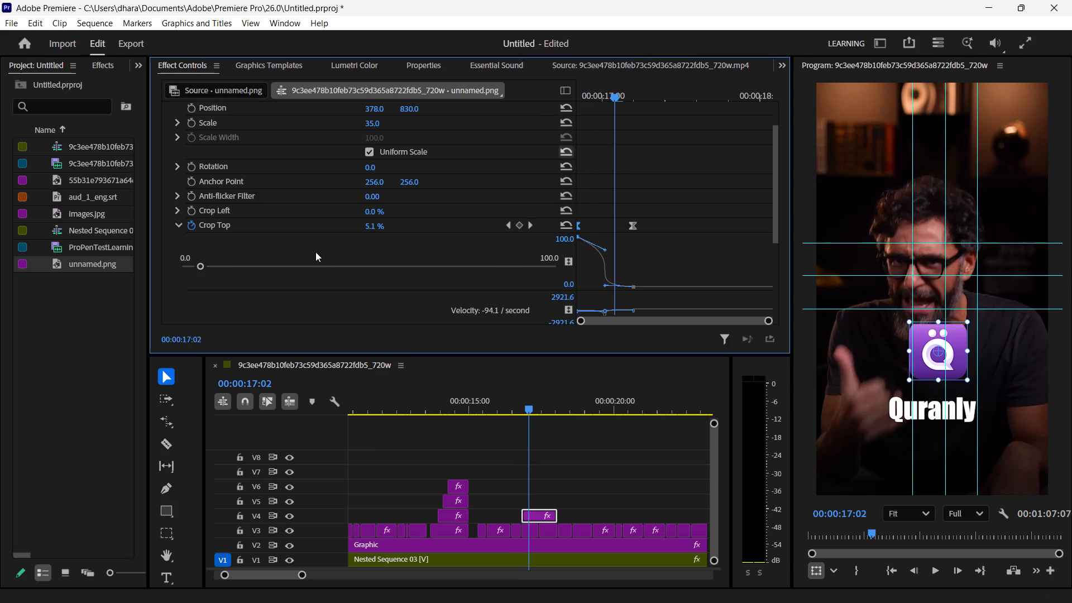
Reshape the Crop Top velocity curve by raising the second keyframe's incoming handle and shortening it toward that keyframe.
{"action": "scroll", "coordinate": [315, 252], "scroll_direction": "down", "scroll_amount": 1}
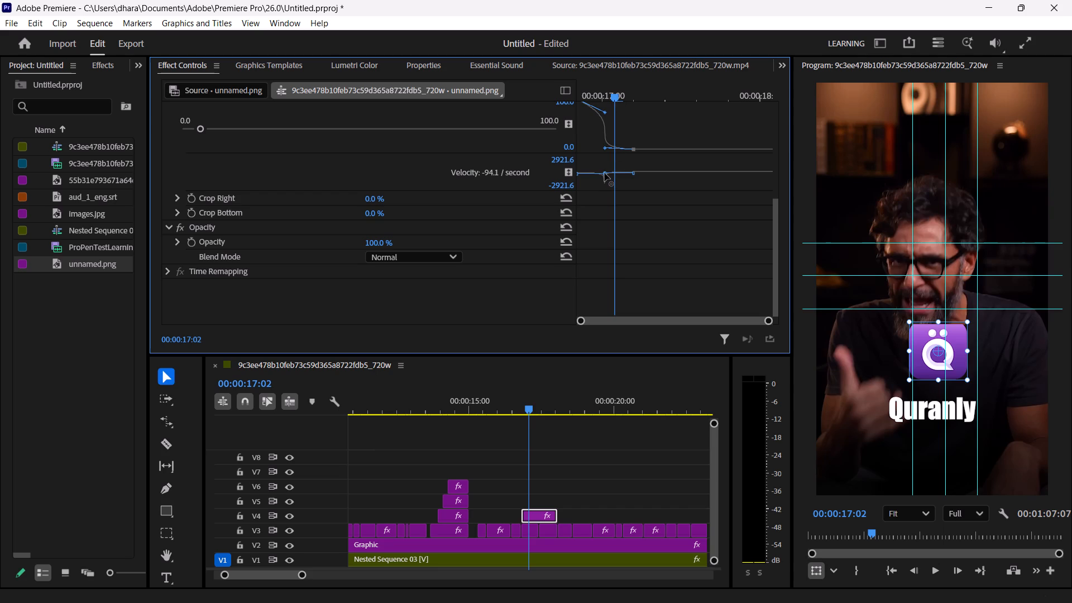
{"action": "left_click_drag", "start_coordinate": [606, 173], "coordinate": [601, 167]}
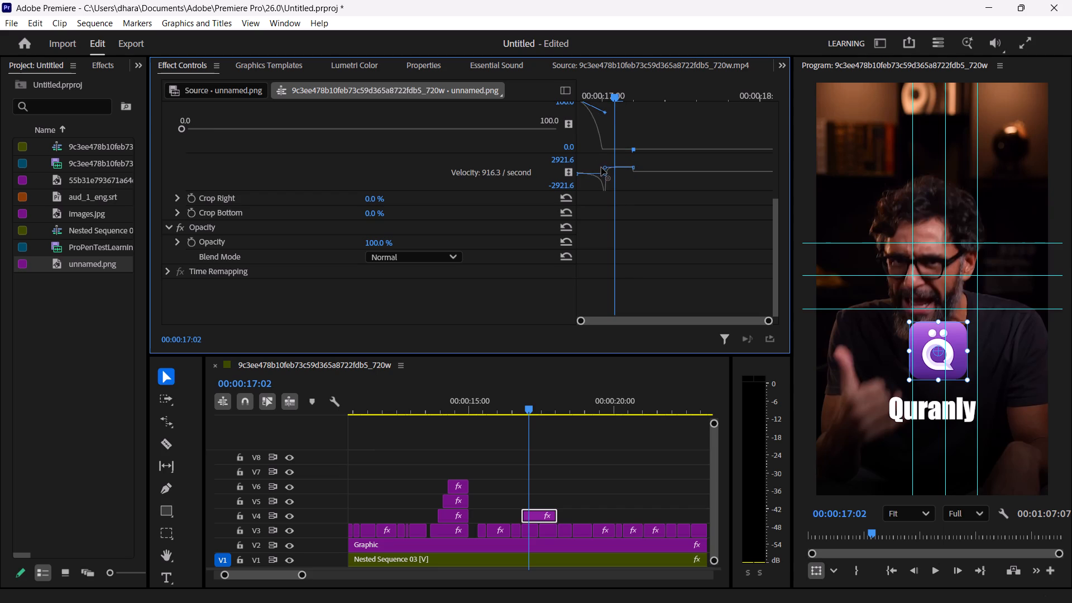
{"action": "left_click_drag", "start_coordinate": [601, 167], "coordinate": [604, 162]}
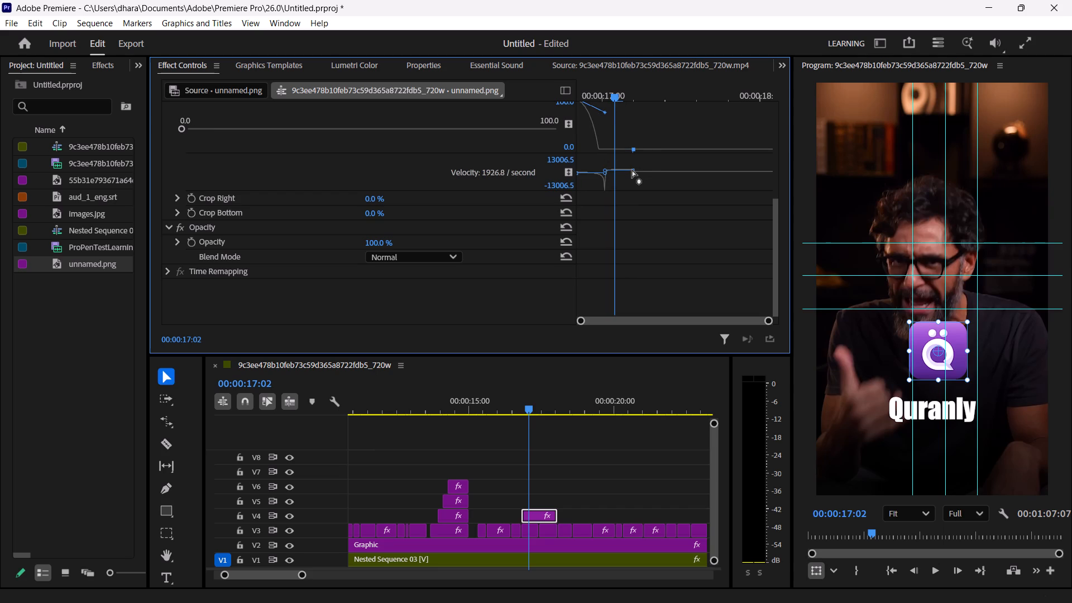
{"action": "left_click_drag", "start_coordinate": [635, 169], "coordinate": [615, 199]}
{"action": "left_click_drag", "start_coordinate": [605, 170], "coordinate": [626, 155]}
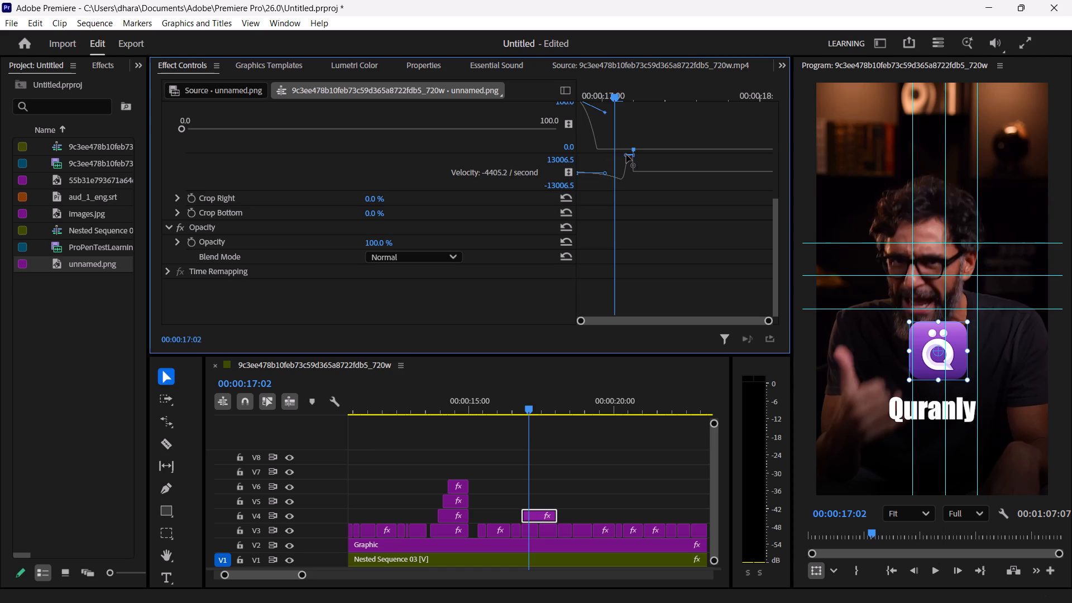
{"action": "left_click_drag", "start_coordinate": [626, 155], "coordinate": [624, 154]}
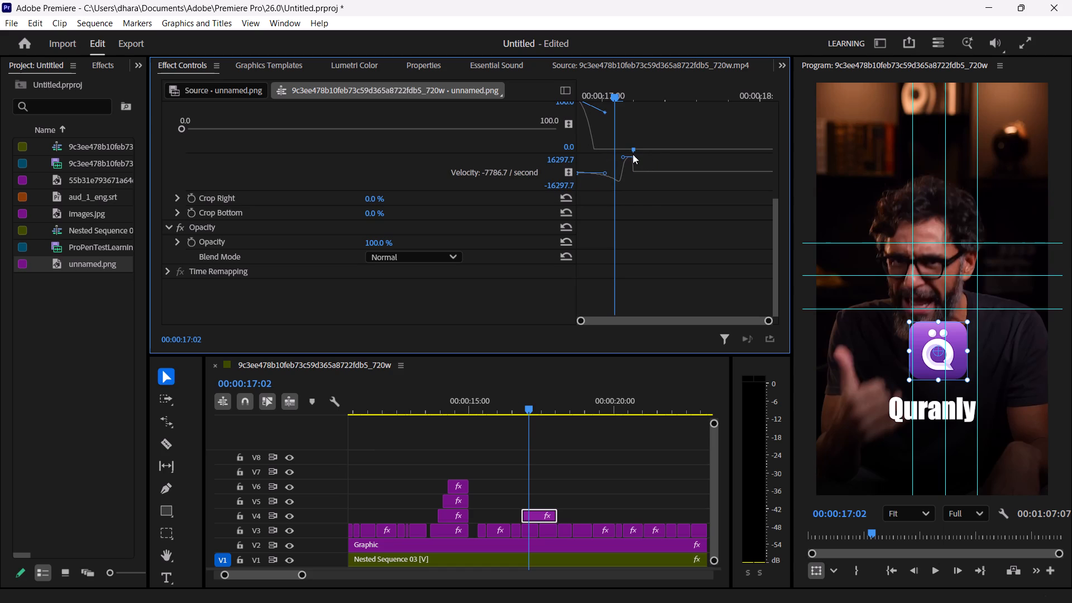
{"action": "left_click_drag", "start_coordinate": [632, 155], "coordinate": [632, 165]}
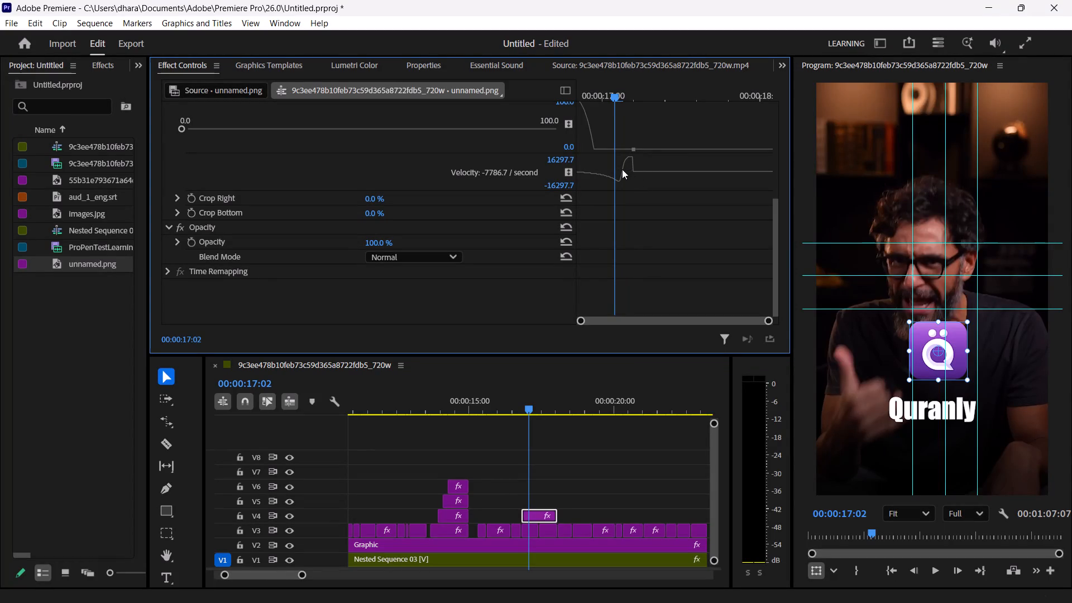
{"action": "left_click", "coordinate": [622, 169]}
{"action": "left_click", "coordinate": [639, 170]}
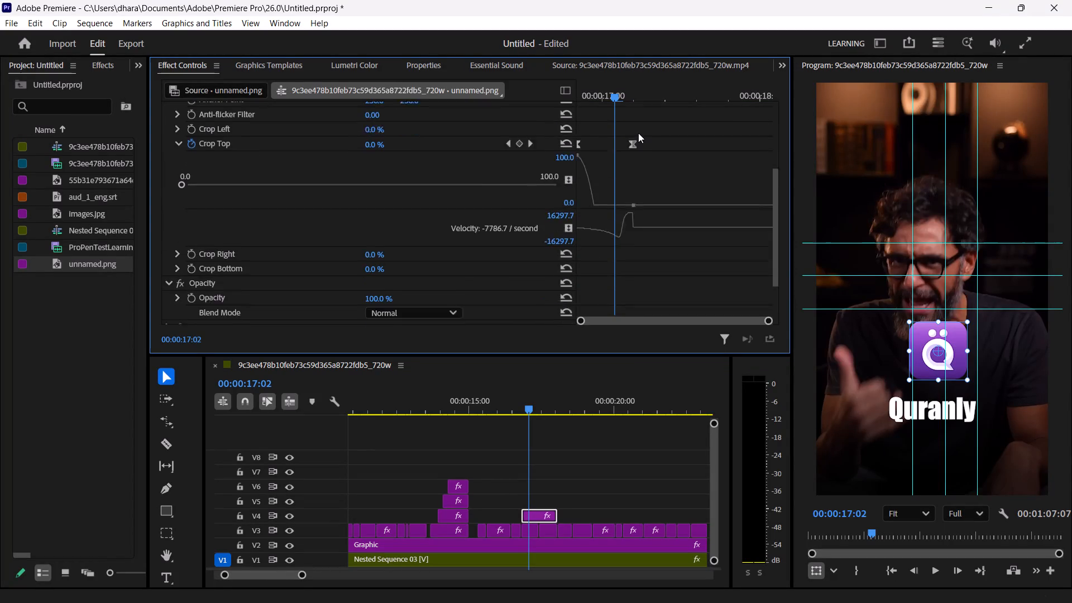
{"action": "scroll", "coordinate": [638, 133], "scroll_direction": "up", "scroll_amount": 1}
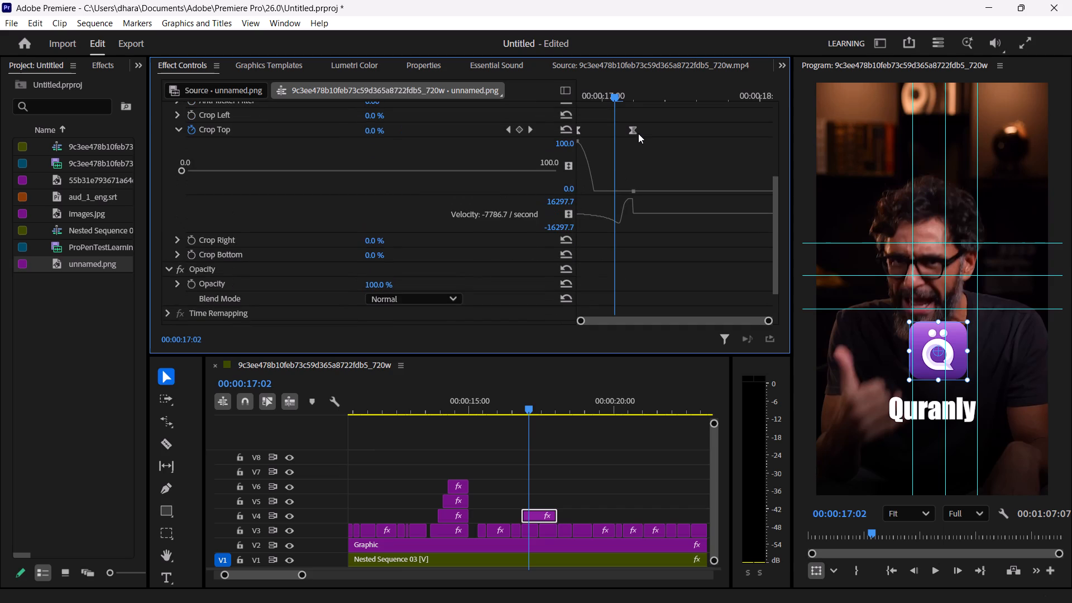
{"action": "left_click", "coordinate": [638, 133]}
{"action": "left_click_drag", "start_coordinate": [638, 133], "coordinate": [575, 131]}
Play short passages around the second Crop Top keyframe at 00:00:17:05 to check the adjusted velocity.
{"action": "key", "text": "Left"}
{"action": "key", "text": "Left"}
{"action": "key", "text": "Left"}
{"action": "key", "text": "Left"}
{"action": "key", "text": "Left"}
{"action": "key", "text": "Left"}
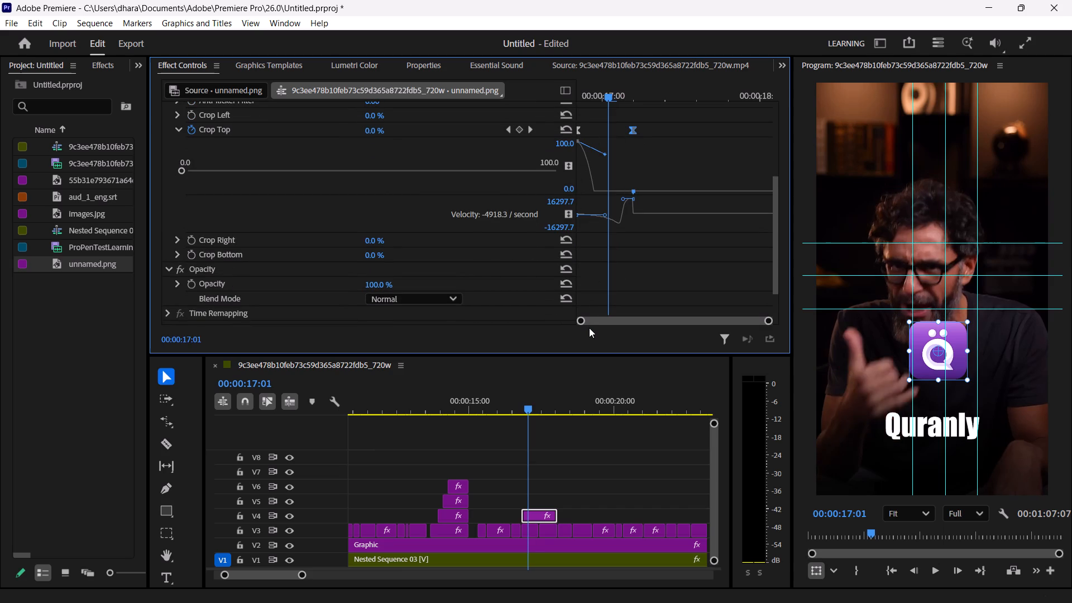
{"action": "key", "text": "space"}
{"action": "key", "text": "space"}
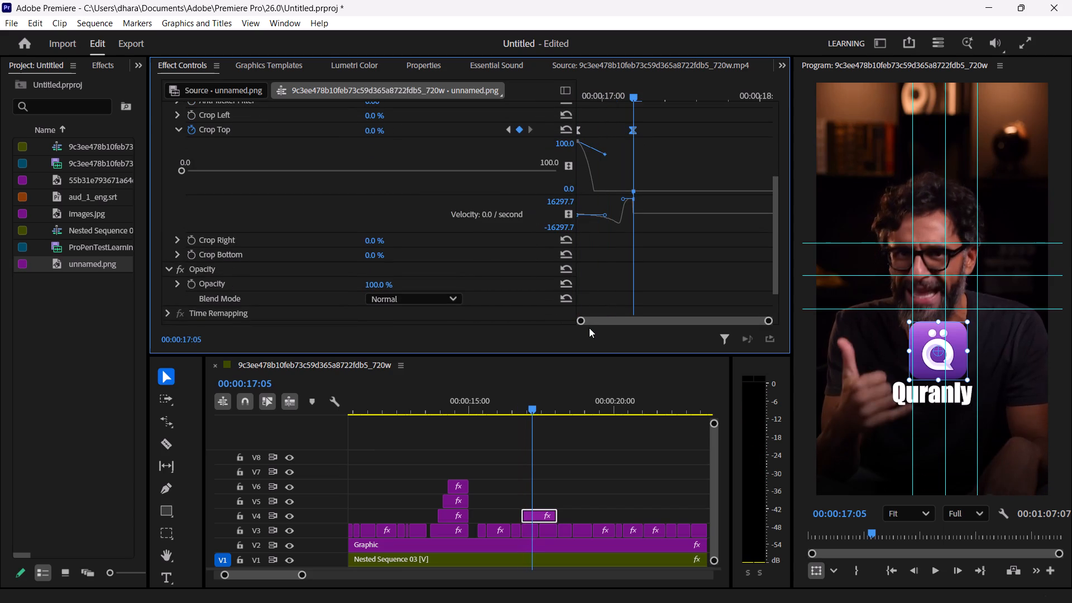
{"action": "key", "text": "Left"}
{"action": "key", "text": "Left"}
{"action": "key", "text": "Left"}
{"action": "key", "text": "Left"}
{"action": "key", "text": "Left"}
{"action": "key", "text": "Left"}
{"action": "key", "text": "Left"}
{"action": "key", "text": "Left"}
{"action": "key", "text": "Left"}
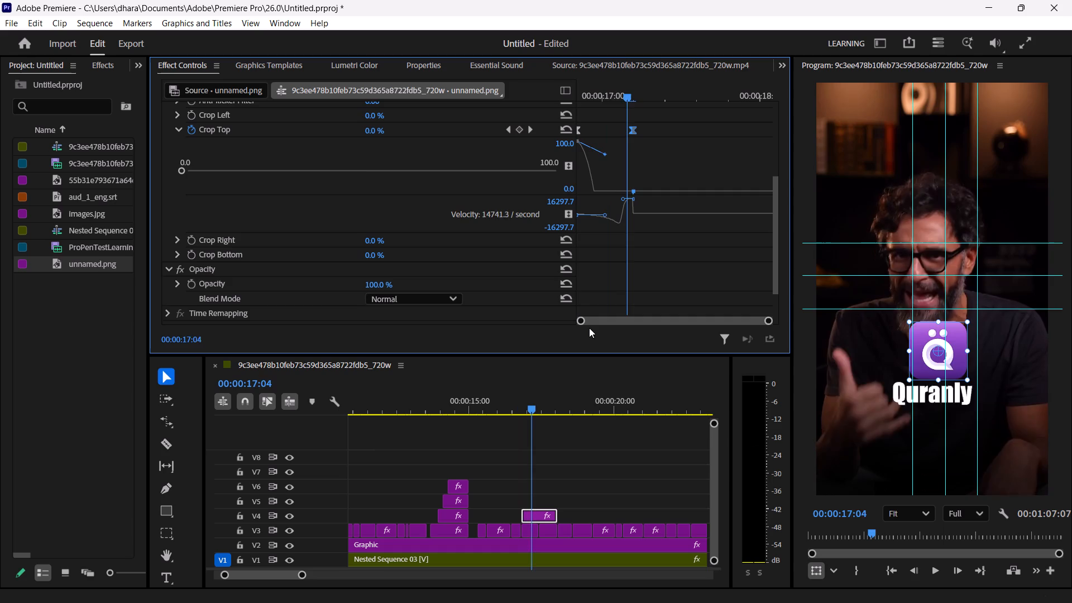
{"action": "key", "text": "space"}
{"action": "key", "text": "space"}
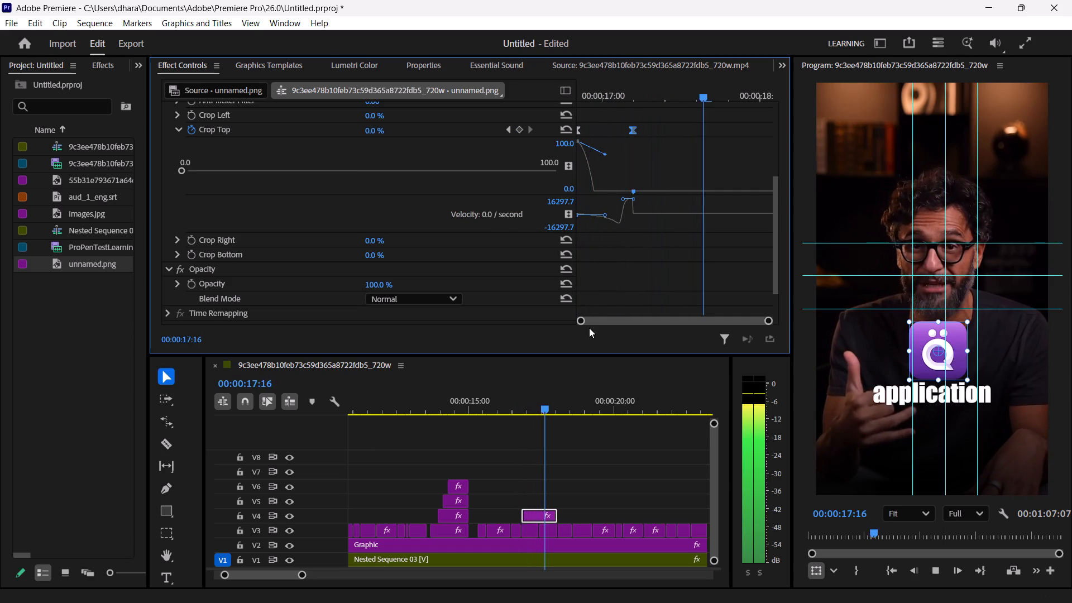
Play the logo's crop reveal from the clip's first frame at 00:00:16:21 into the "application" caption.
{"action": "key", "text": "Left"}
{"action": "key", "text": "Left"}
{"action": "key", "text": "Left"}
{"action": "key", "text": "Left"}
{"action": "key", "text": "Left"}
{"action": "key", "text": "Left"}
{"action": "key", "text": "Left"}
{"action": "key", "text": "Left"}
{"action": "key", "text": "Left"}
{"action": "key", "text": "Left"}
{"action": "key", "text": "Left"}
{"action": "key", "text": "Left"}
{"action": "key", "text": "Left"}
{"action": "key", "text": "Left"}
{"action": "key", "text": "Left"}
{"action": "key", "text": "Left"}
{"action": "key", "text": "Left"}
{"action": "key", "text": "Left"}
{"action": "key", "text": "Left"}
{"action": "key", "text": "Left"}
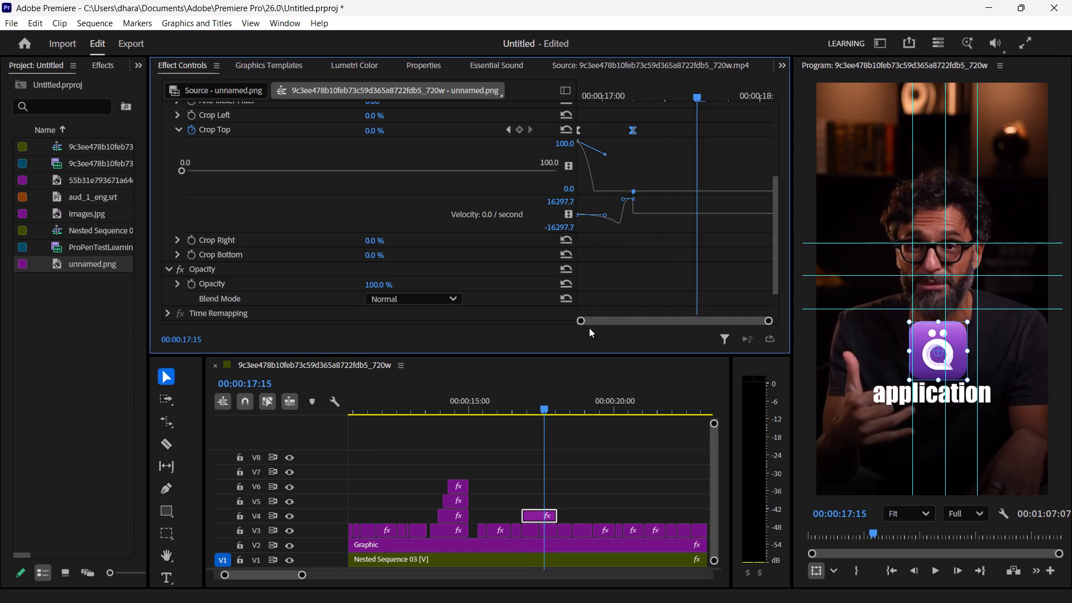
{"action": "key", "text": "space"}
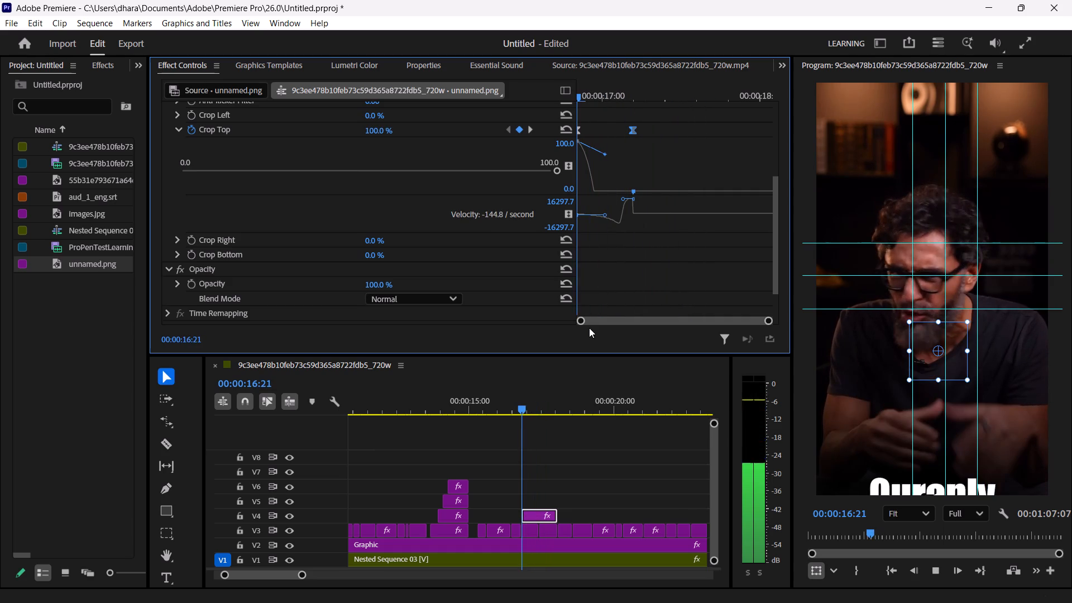
{"action": "key", "text": "space"}
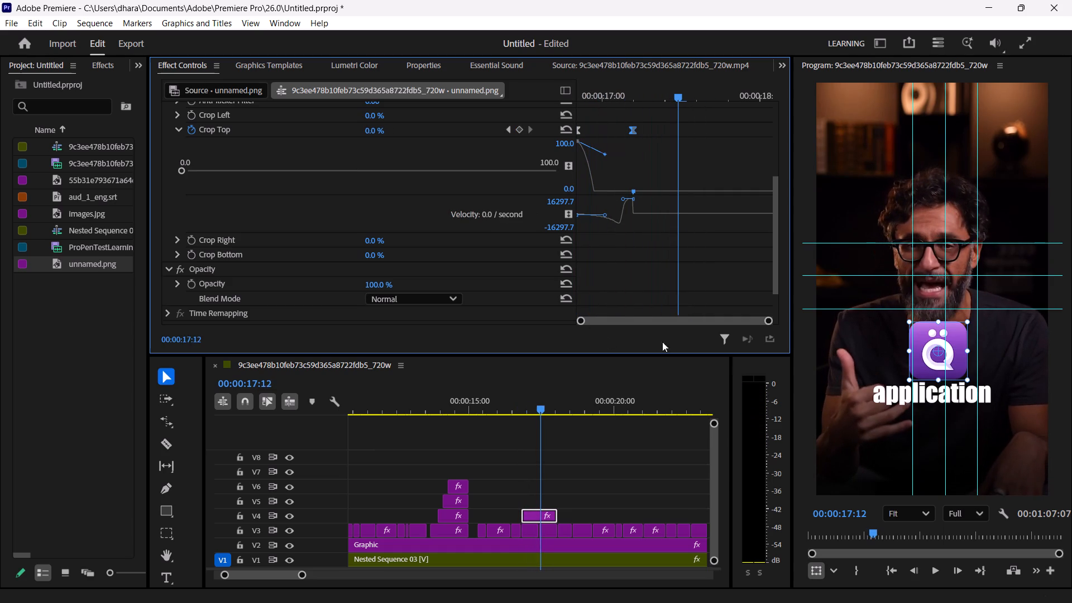
Play the lead-in to the logo reveal from about 00:00:16:11 to check how the logo enters.
{"action": "left_click_drag", "start_coordinate": [538, 404], "coordinate": [510, 409]}
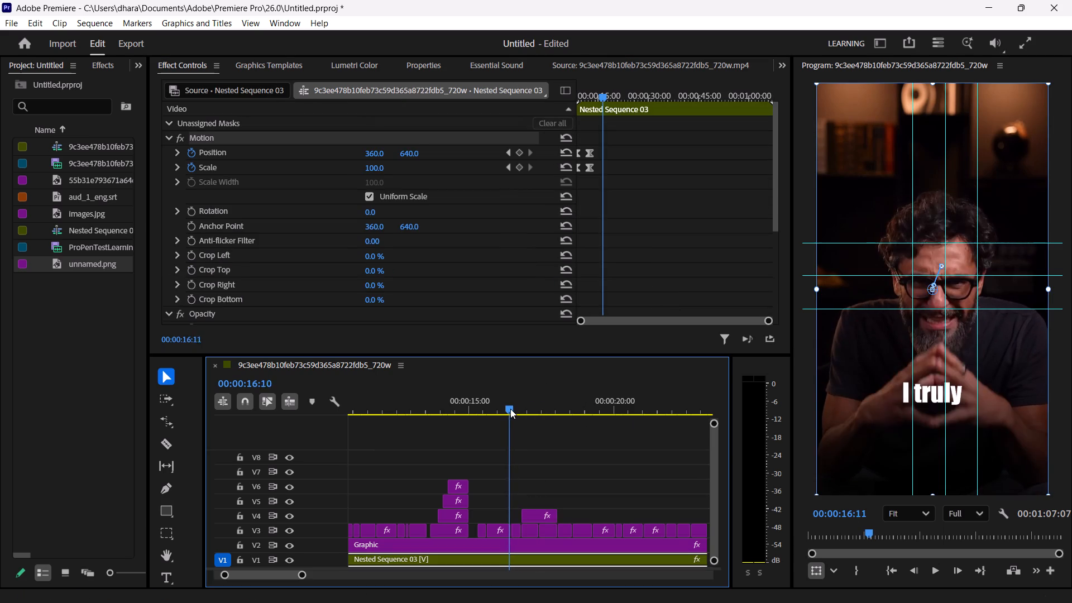
{"action": "left_click_drag", "start_coordinate": [510, 409], "coordinate": [510, 409]}
{"action": "key", "text": "space"}
{"action": "key", "text": "space"}
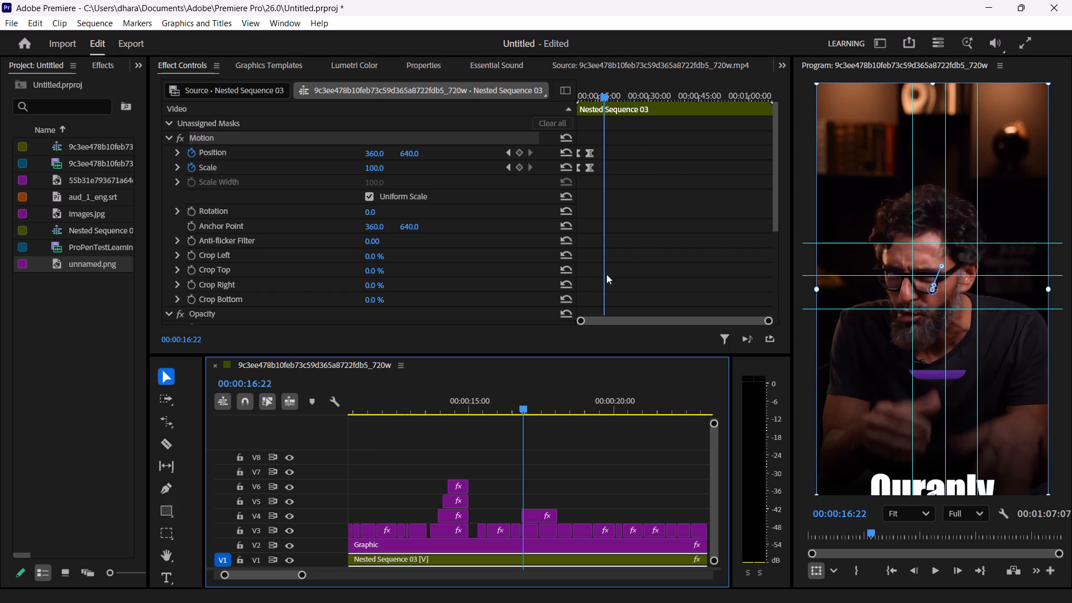
Delete both Crop Top keyframes from the V4 logo clip and turn off Crop Top animation.
{"action": "left_click", "coordinate": [537, 519]}
{"action": "left_click_drag", "start_coordinate": [710, 277], "coordinate": [490, 243]}
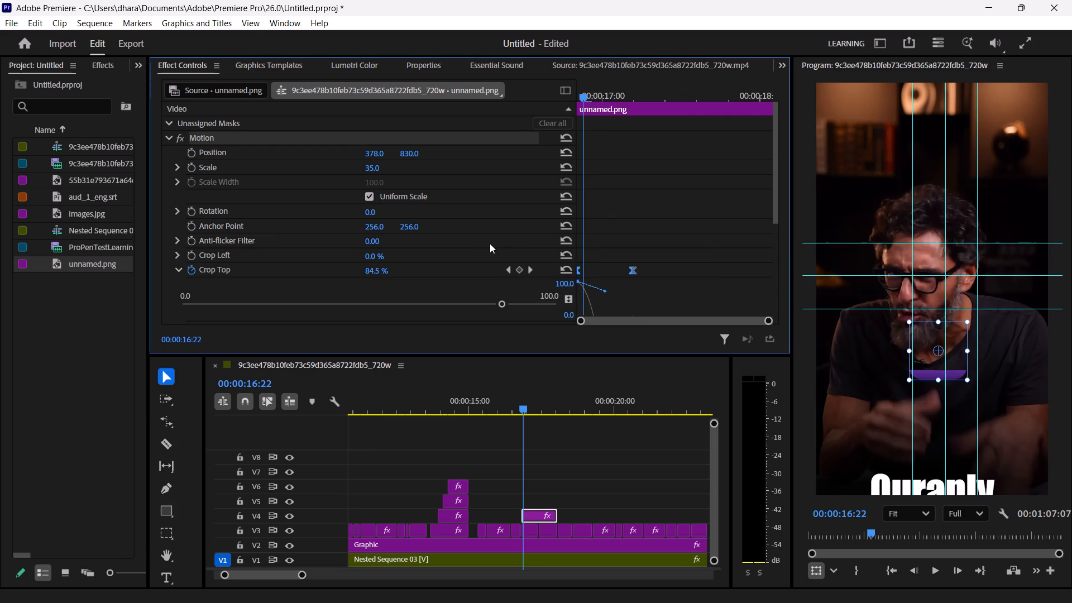
{"action": "key", "text": "Delete"}
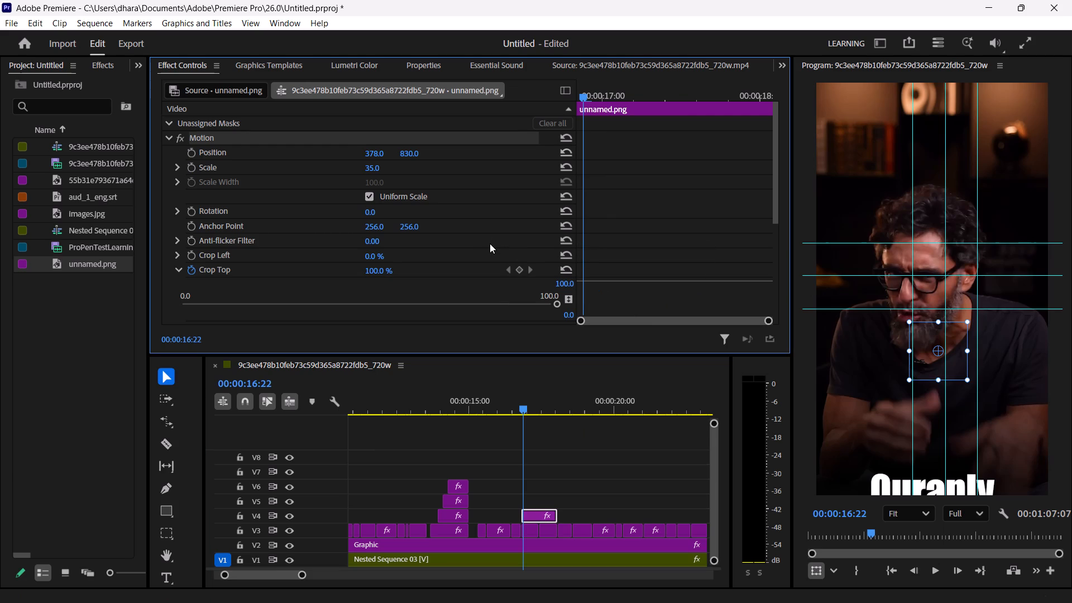
{"action": "left_click", "coordinate": [192, 276]}
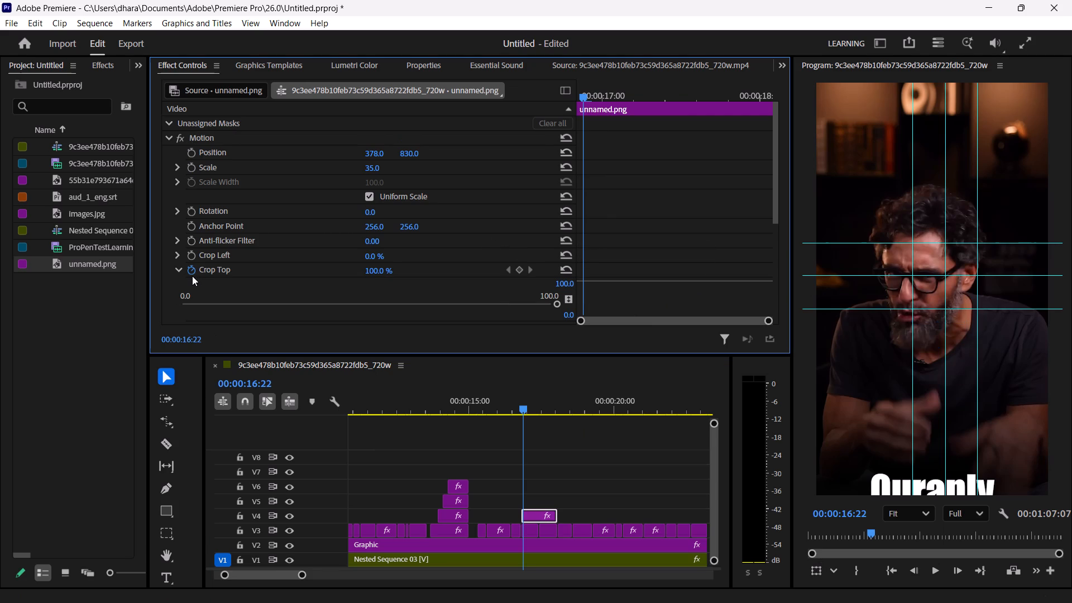
{"action": "left_click", "coordinate": [191, 267]}
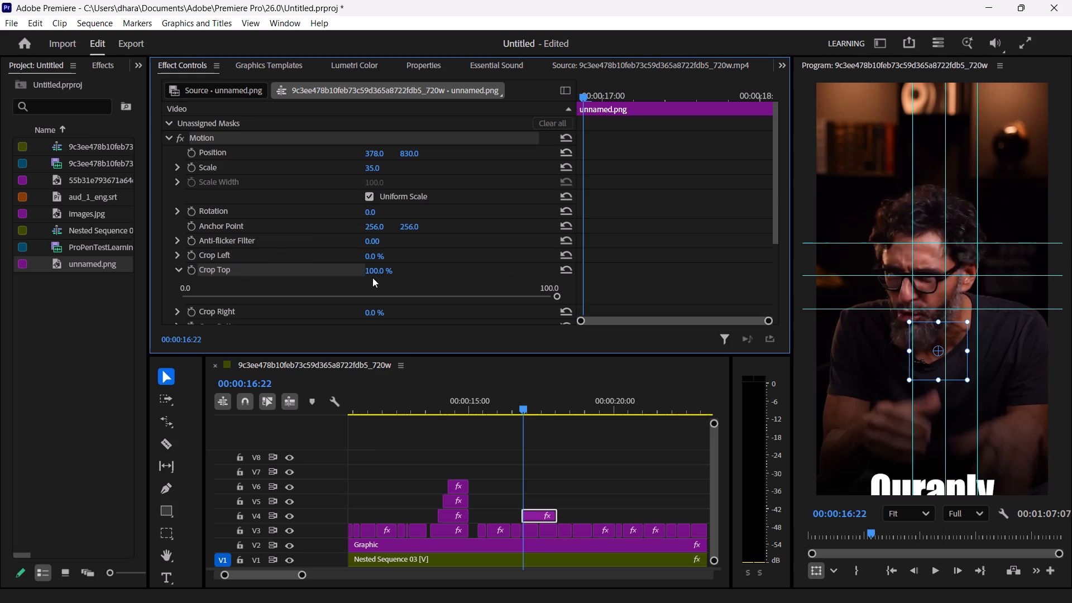
Set the logo's Crop Top to 0%.
{"action": "left_click", "coordinate": [375, 274]}
{"action": "key", "text": "0"}
{"action": "key", "text": "Return"}
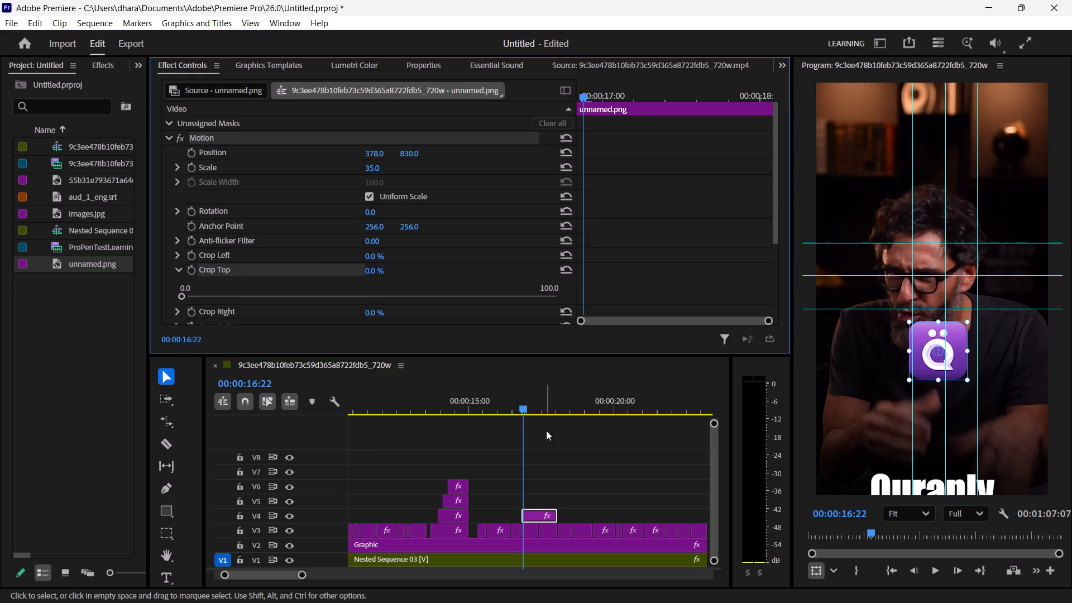
Step back and forth between frames around the logo clip's start to locate its first frame at 00:00:16:21.
{"action": "key", "text": "Left"}
{"action": "key", "text": "Right"}
{"action": "key", "text": "Left"}
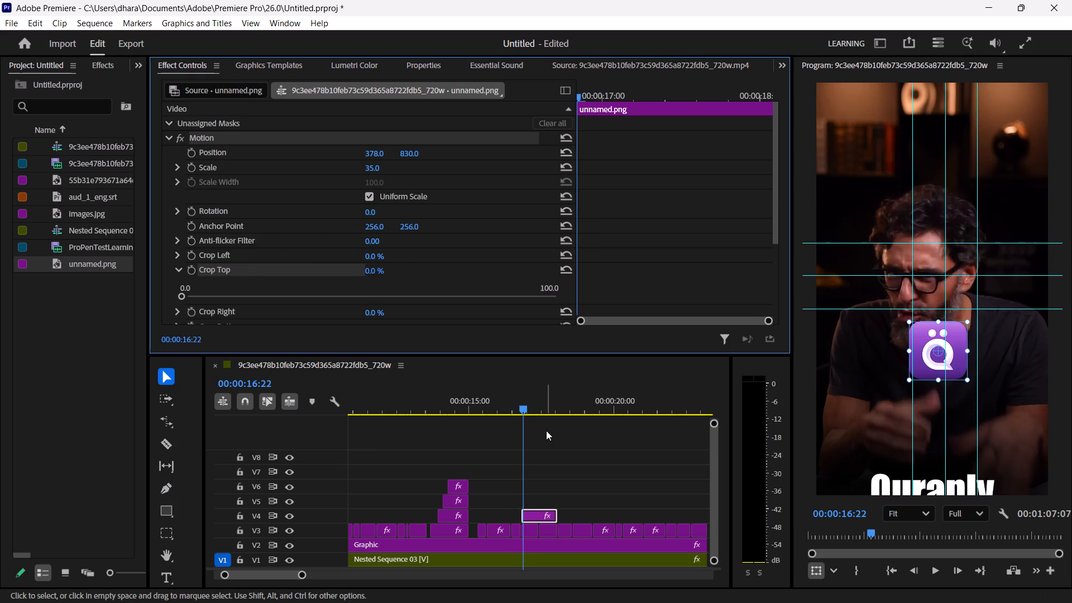
{"action": "key", "text": "Right"}
{"action": "key", "text": "Left"}
{"action": "key", "text": "Left"}
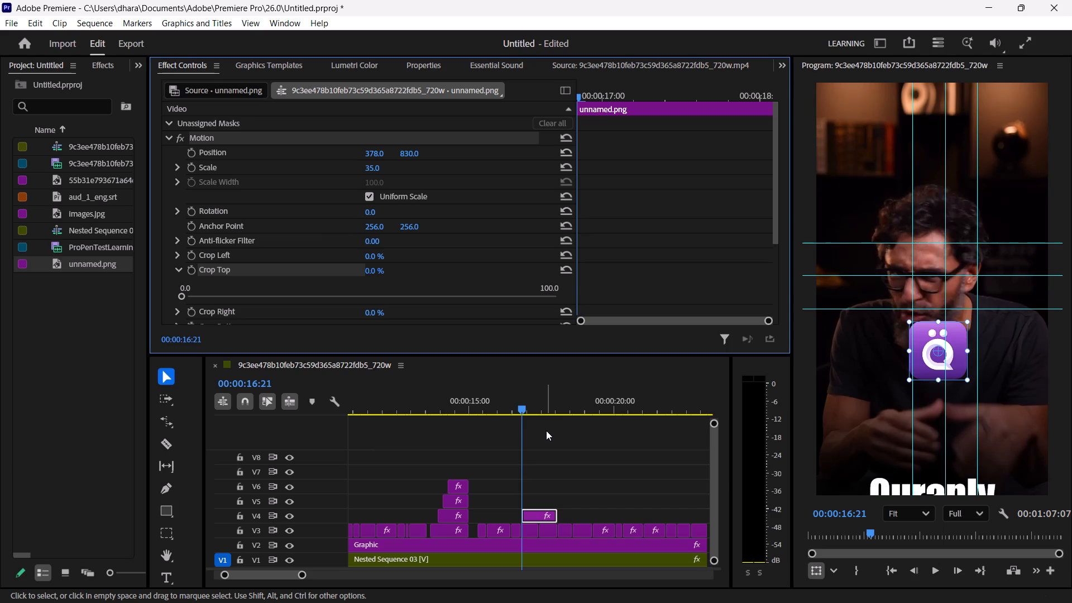
{"action": "key", "text": "Left"}
{"action": "key", "text": "Right"}
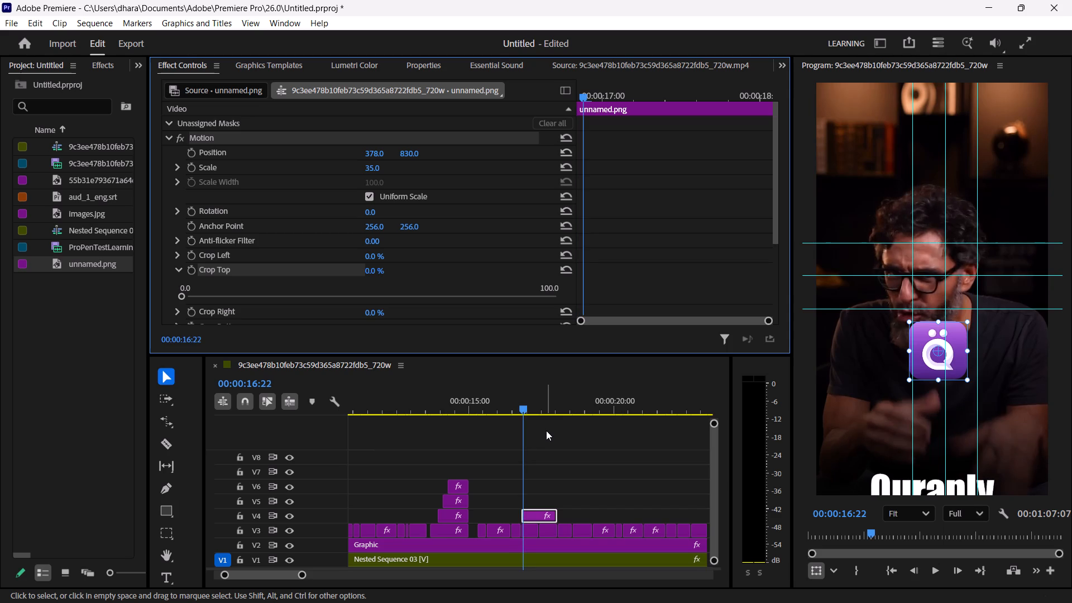
{"action": "key", "text": "Left"}
{"action": "key", "text": "Right"}
{"action": "key", "text": "Left"}
{"action": "key", "text": "Left"}
{"action": "key", "text": "Right"}
{"action": "key", "text": "Left"}
{"action": "key", "text": "Left"}
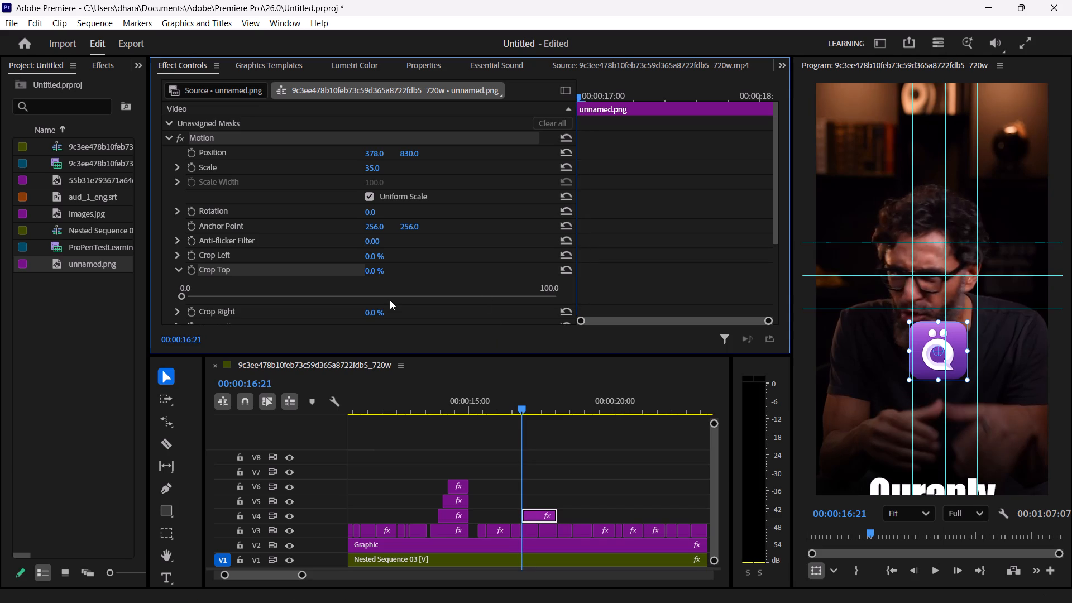
{"action": "key", "text": "Left"}
{"action": "key", "text": "Right"}
{"action": "key", "text": "Left"}
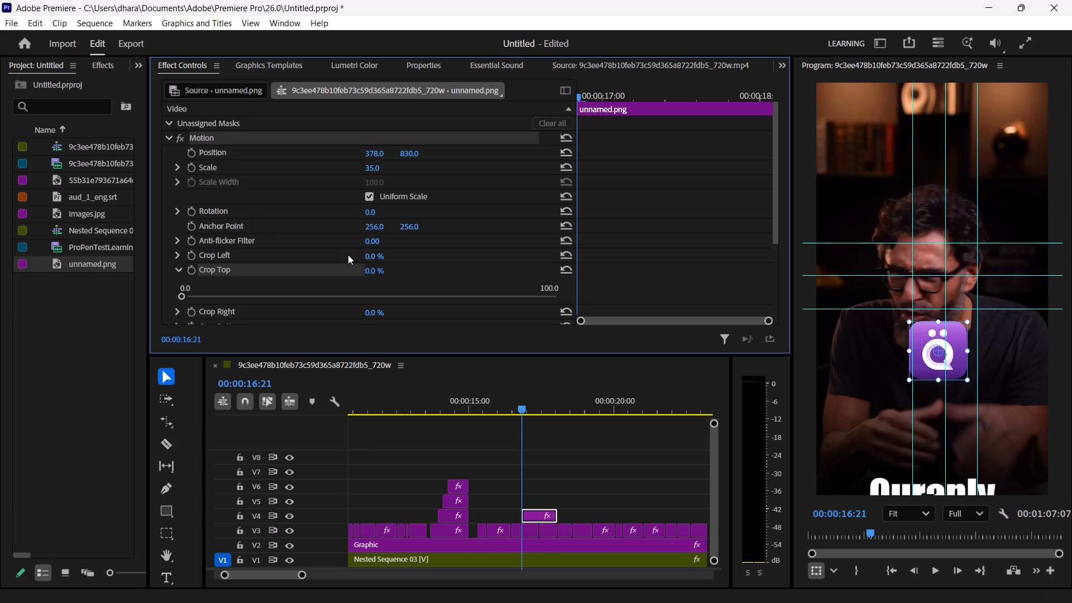
Set the logo clip's Crop Left, Crop Top, Crop Right and Crop Bottom to 25% each at 00:00:16:21.
{"action": "left_click", "coordinate": [180, 268]}
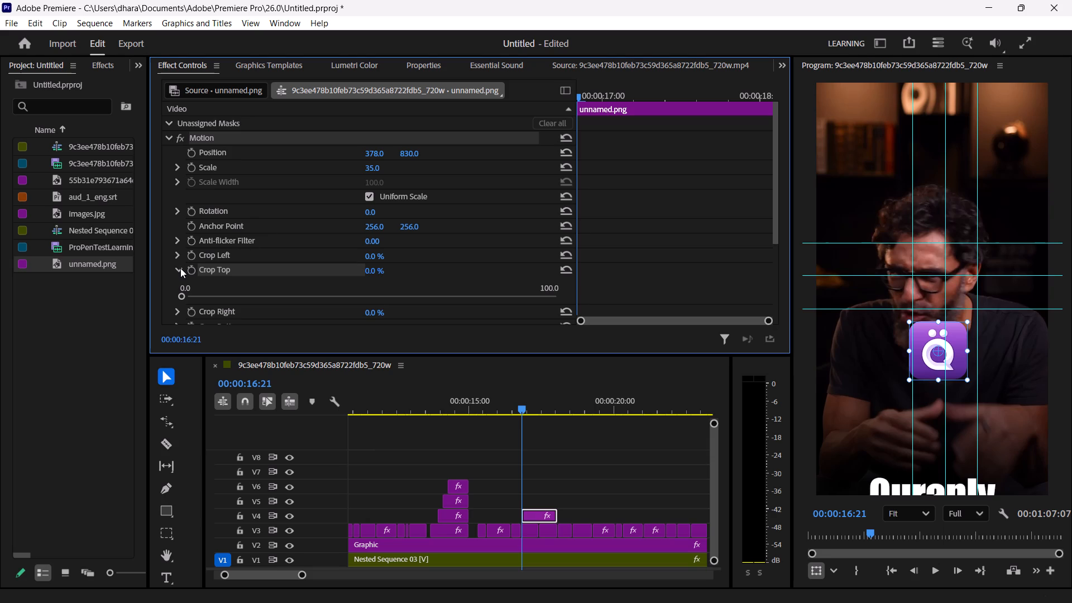
{"action": "left_click_drag", "start_coordinate": [375, 254], "coordinate": [388, 253]}
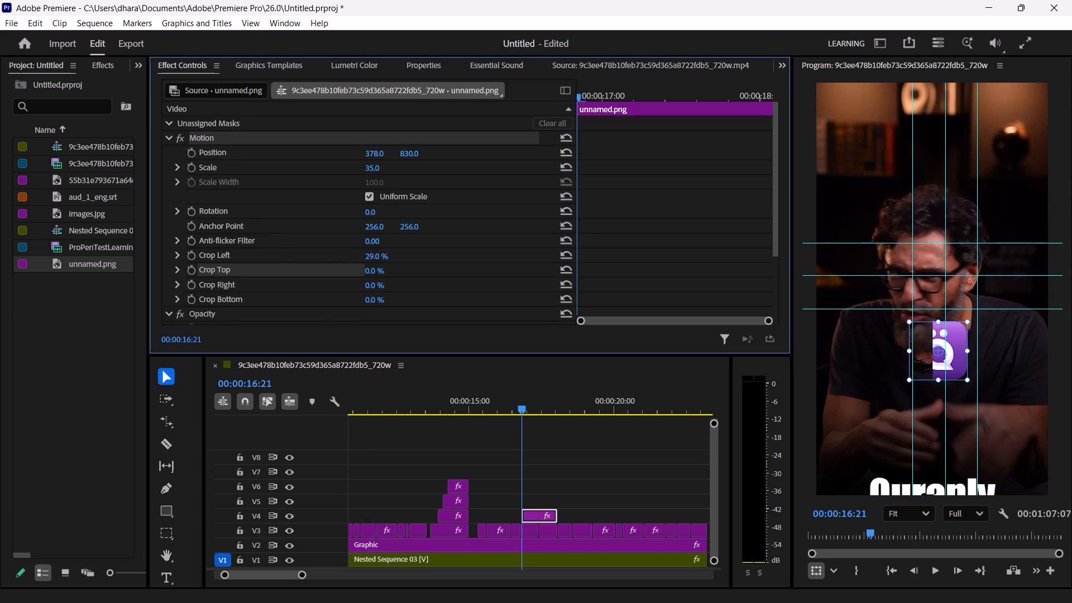
{"action": "left_click_drag", "start_coordinate": [388, 253], "coordinate": [339, 255]}
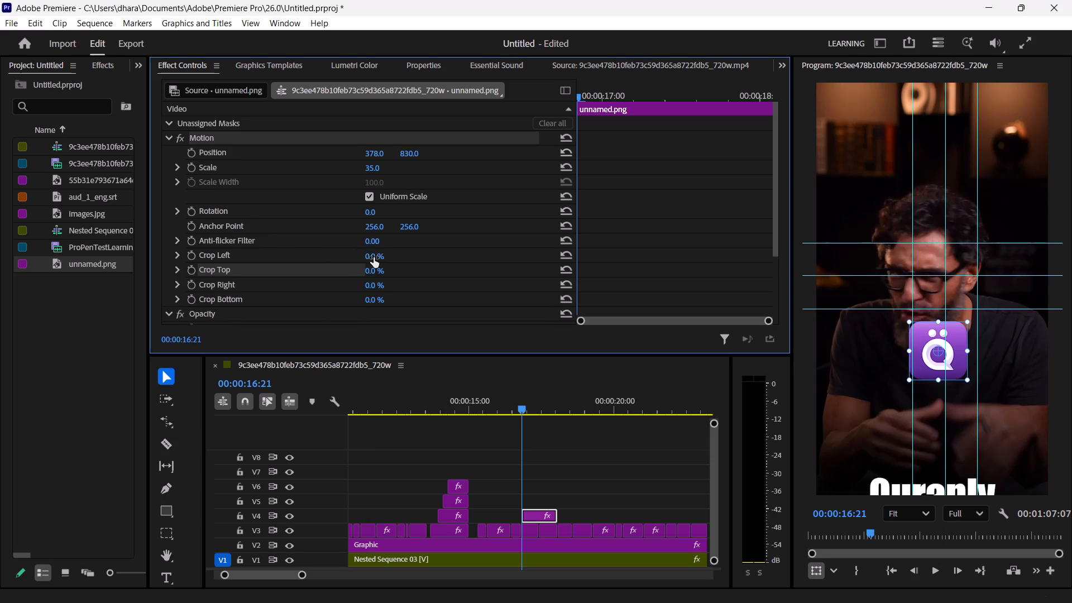
{"action": "left_click", "coordinate": [374, 257]}
{"action": "type", "text": "25"}
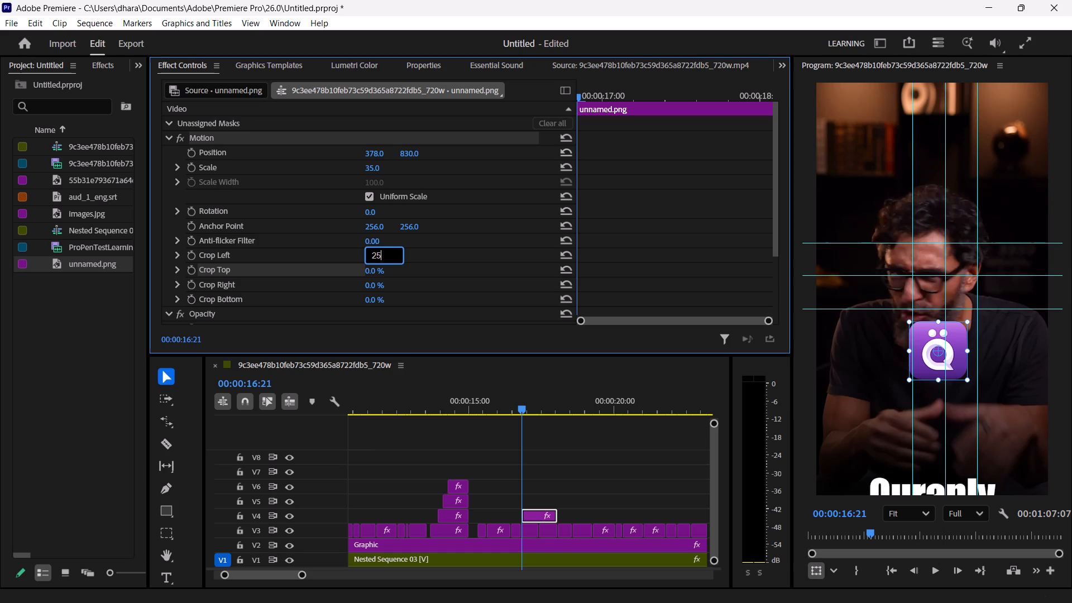
{"action": "left_click", "coordinate": [375, 273]}
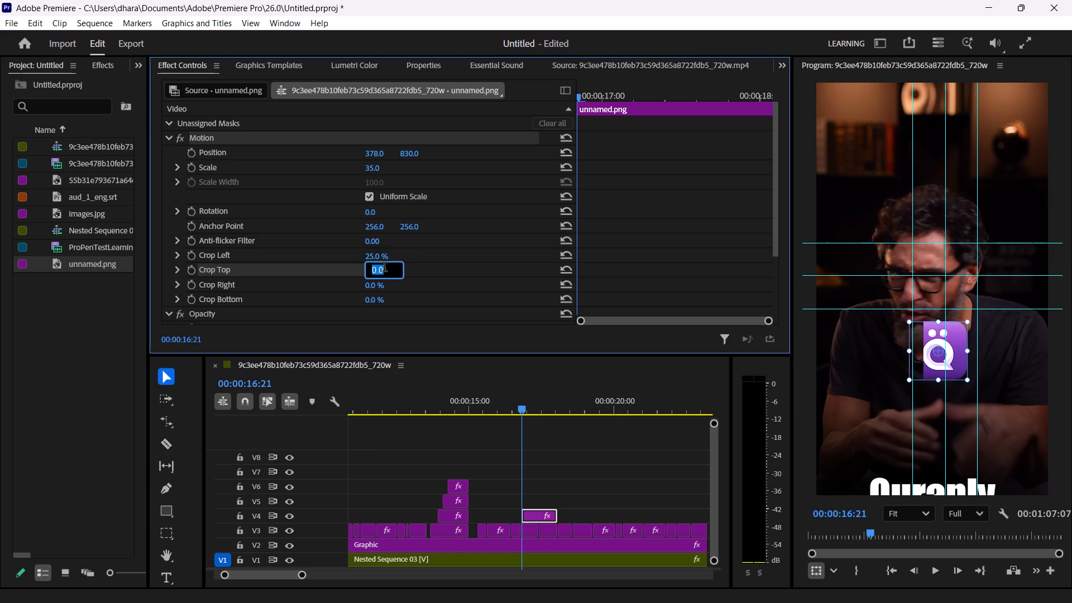
{"action": "type", "text": "25"}
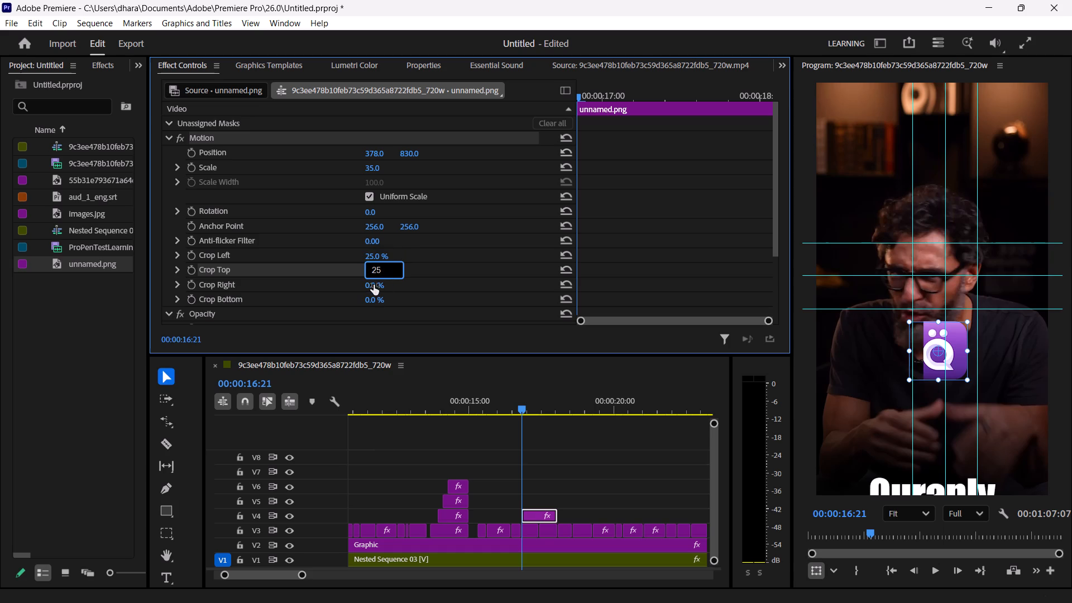
{"action": "left_click", "coordinate": [374, 285]}
{"action": "type", "text": "25"}
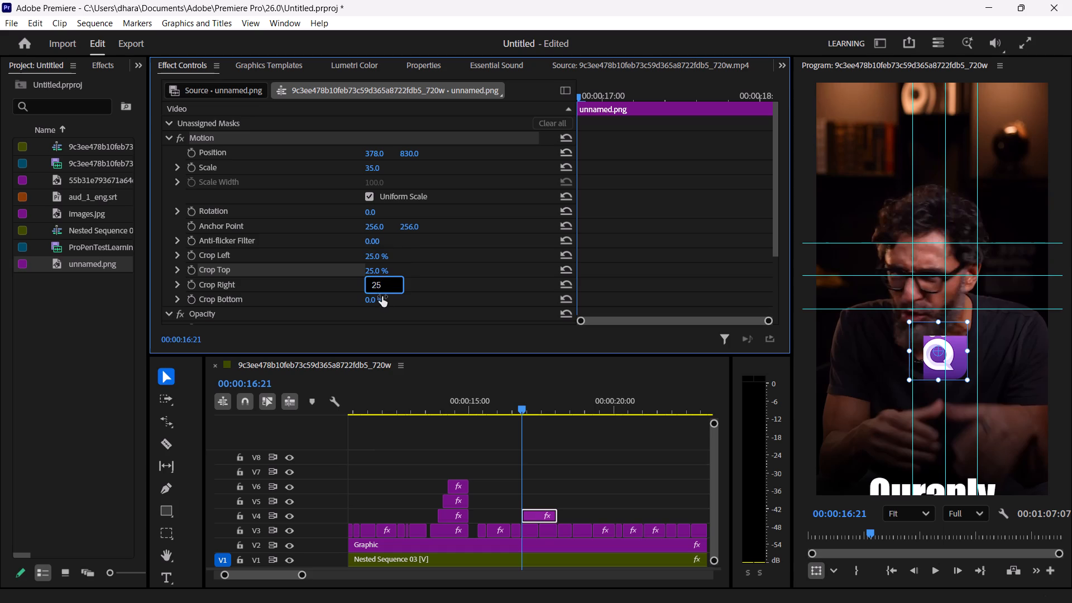
{"action": "left_click", "coordinate": [374, 299]}
{"action": "type", "text": "25"}
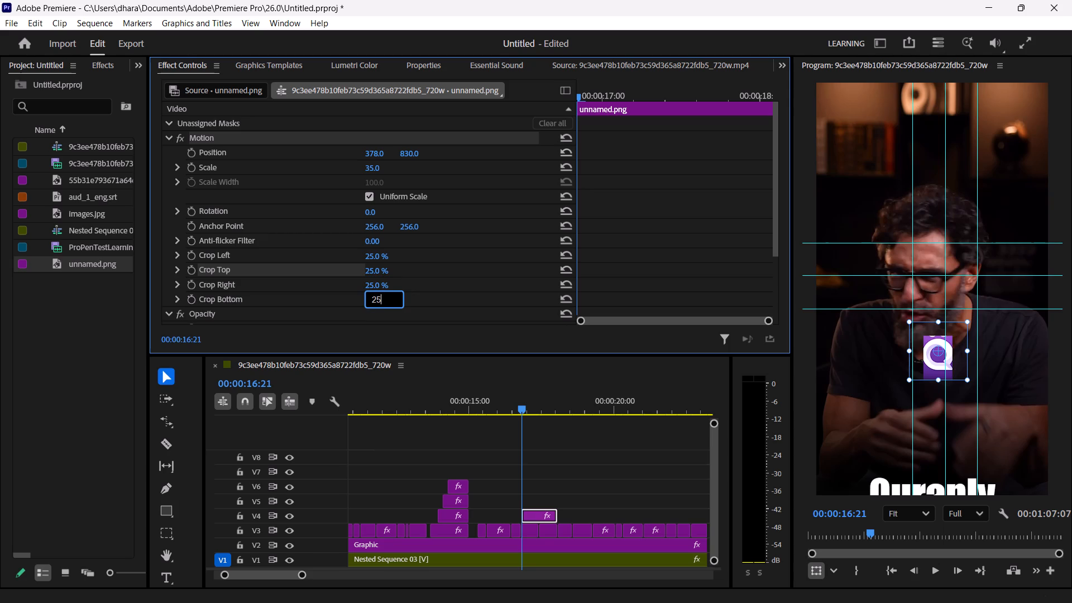
Turn on animation for all four crop properties at 00:00:16:21 to set the starting keyframes.
{"action": "left_click", "coordinate": [190, 256]}
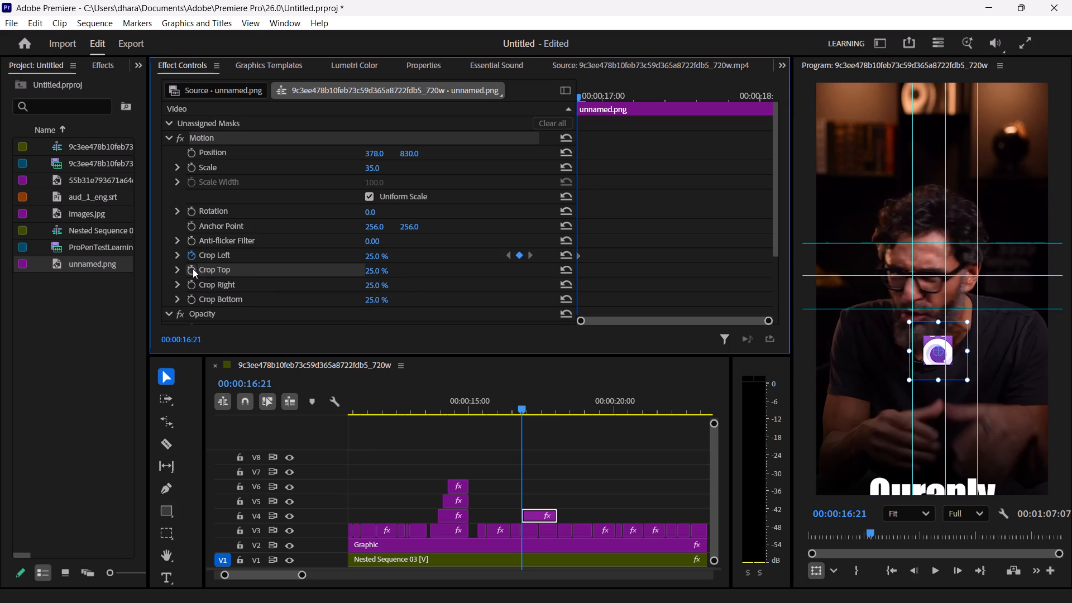
{"action": "left_click", "coordinate": [193, 269]}
{"action": "left_click", "coordinate": [194, 285]}
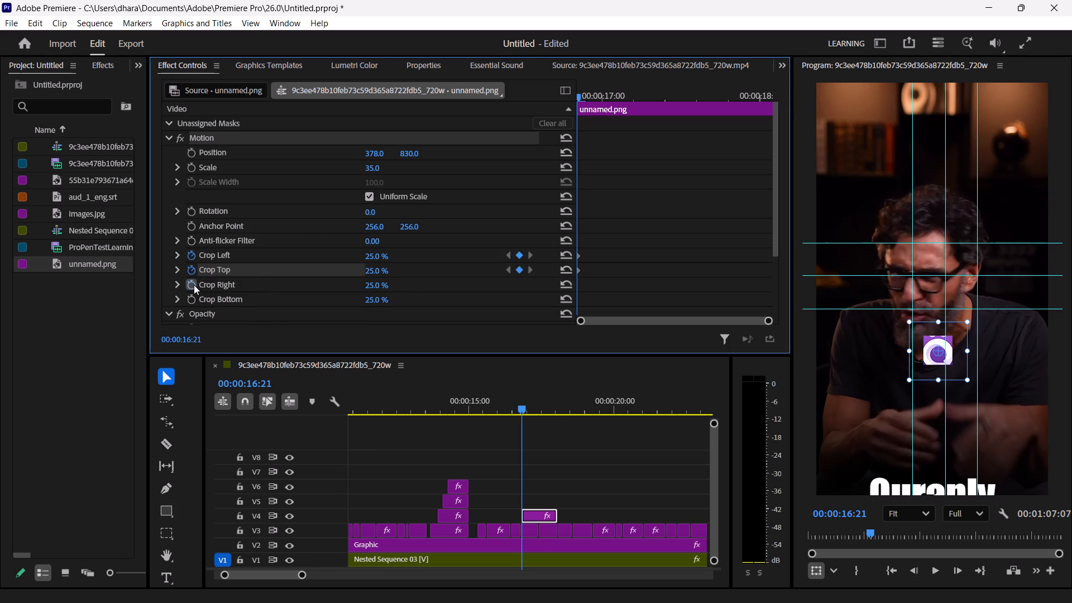
{"action": "left_click", "coordinate": [192, 298]}
Add Crop Left, Crop Top, Crop Right and Crop Bottom keyframes at 00:00:17:03.
{"action": "key", "text": "Right"}
{"action": "key", "text": "Right"}
{"action": "key", "text": "Right"}
{"action": "key", "text": "Right"}
{"action": "key", "text": "Right"}
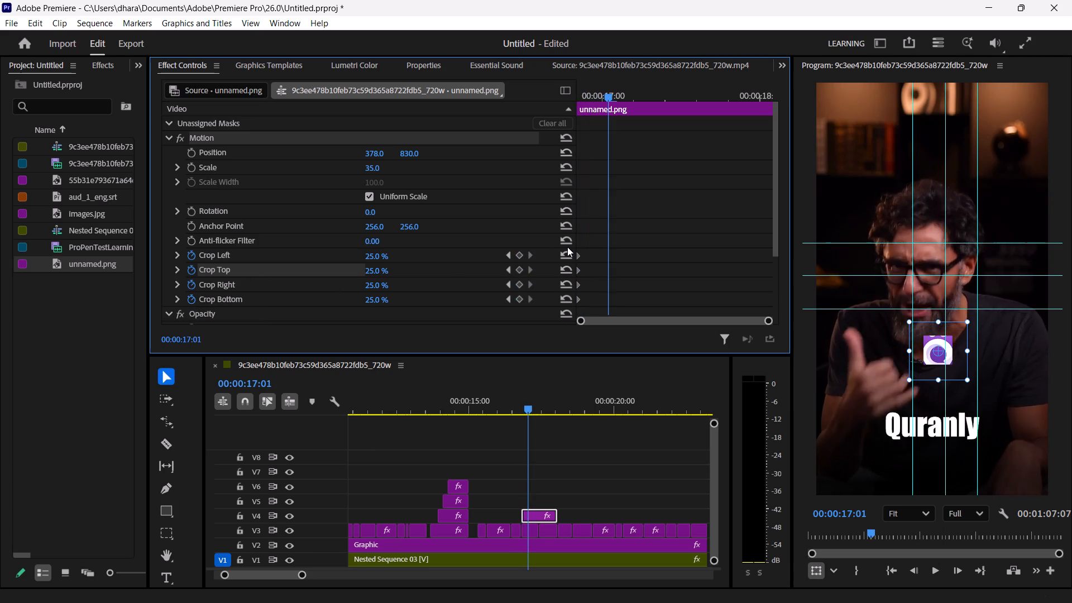
{"action": "key", "text": "Right"}
{"action": "key", "text": "Right"}
{"action": "key", "text": "Right"}
{"action": "key", "text": "Right"}
{"action": "key", "text": "Left"}
{"action": "key", "text": "Left"}
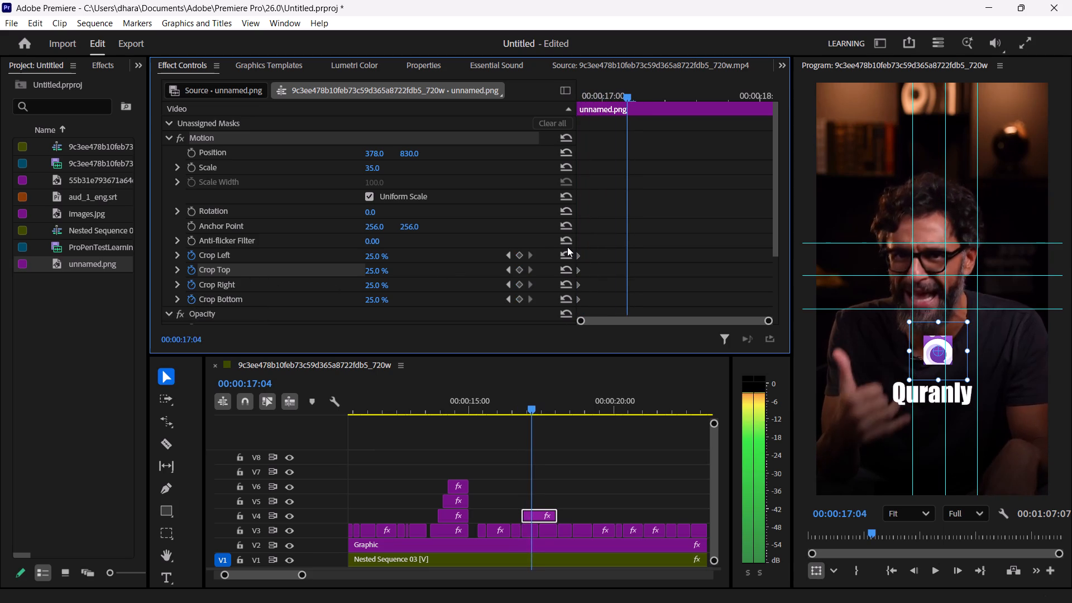
{"action": "key", "text": "Right"}
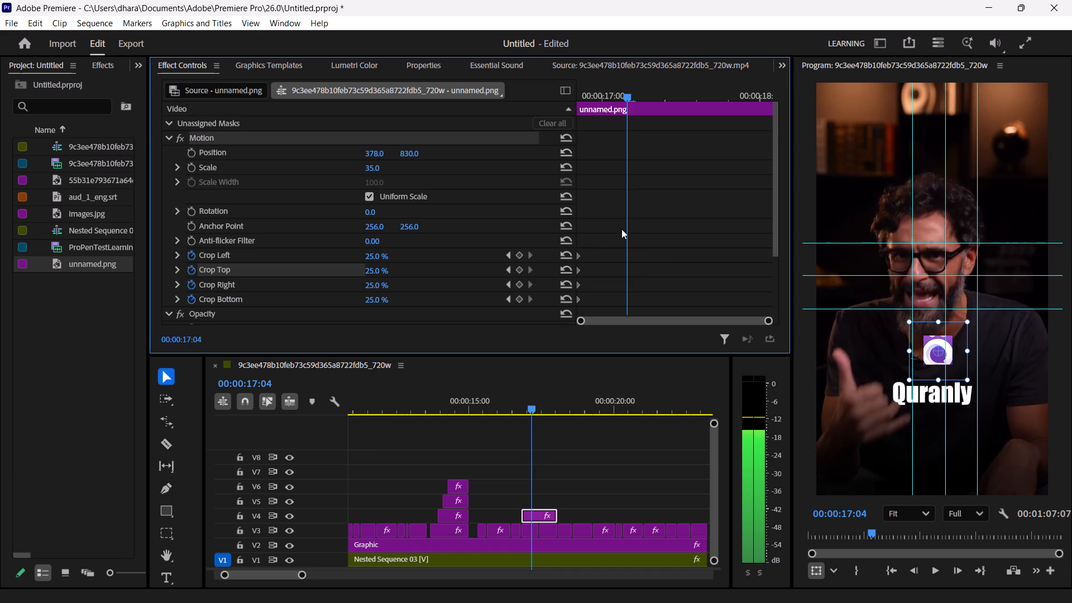
{"action": "key", "text": "Left"}
{"action": "key", "text": "Left"}
{"action": "key", "text": "Right"}
{"action": "key", "text": "Left"}
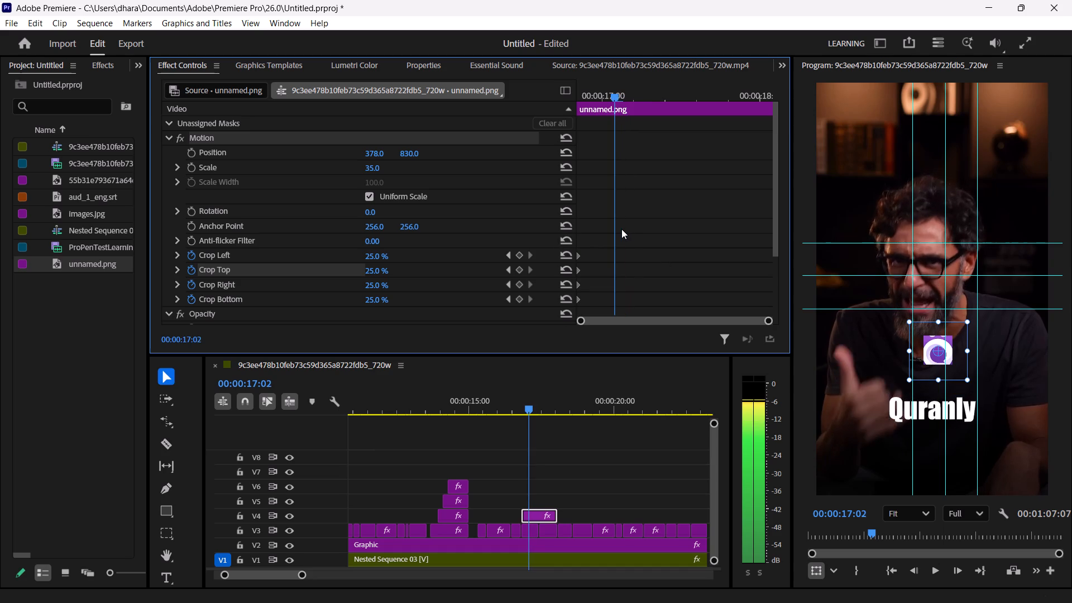
{"action": "key", "text": "Right"}
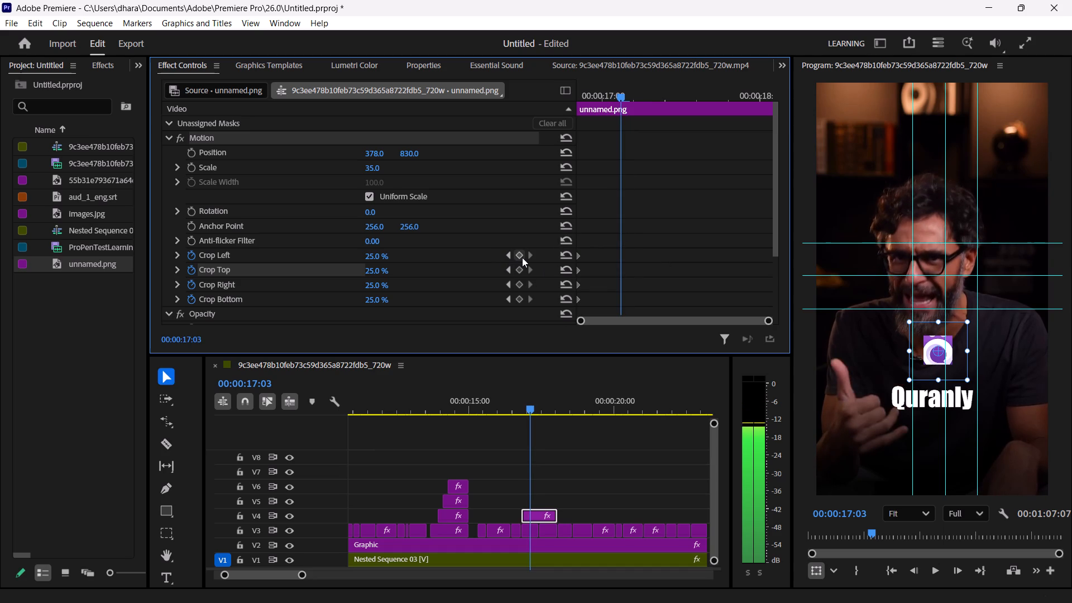
{"action": "left_click", "coordinate": [522, 257]}
{"action": "left_click", "coordinate": [521, 272]}
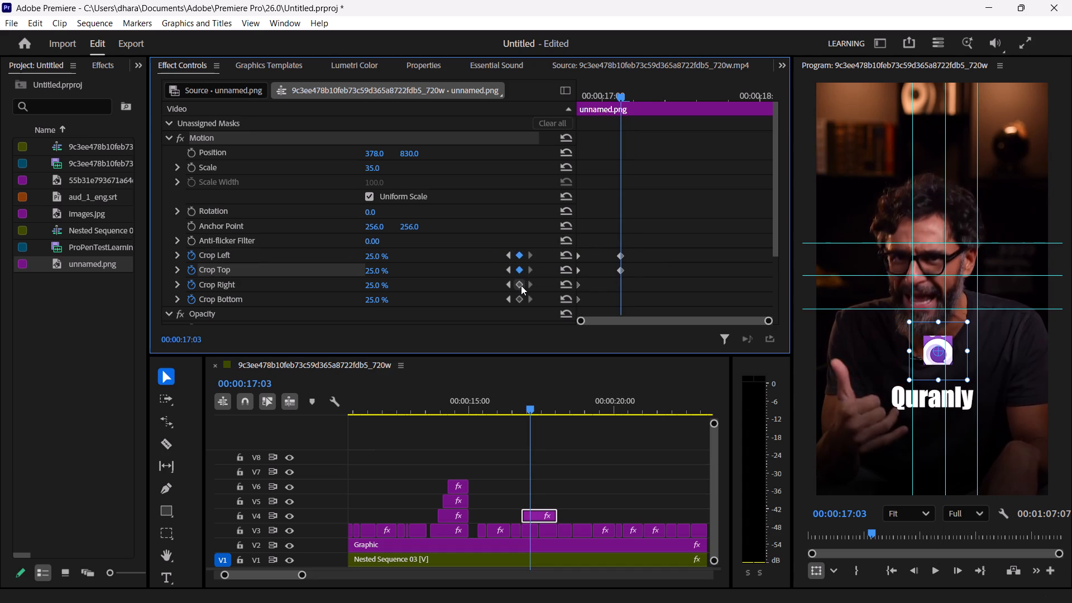
{"action": "left_click", "coordinate": [521, 286]}
{"action": "left_click", "coordinate": [521, 298]}
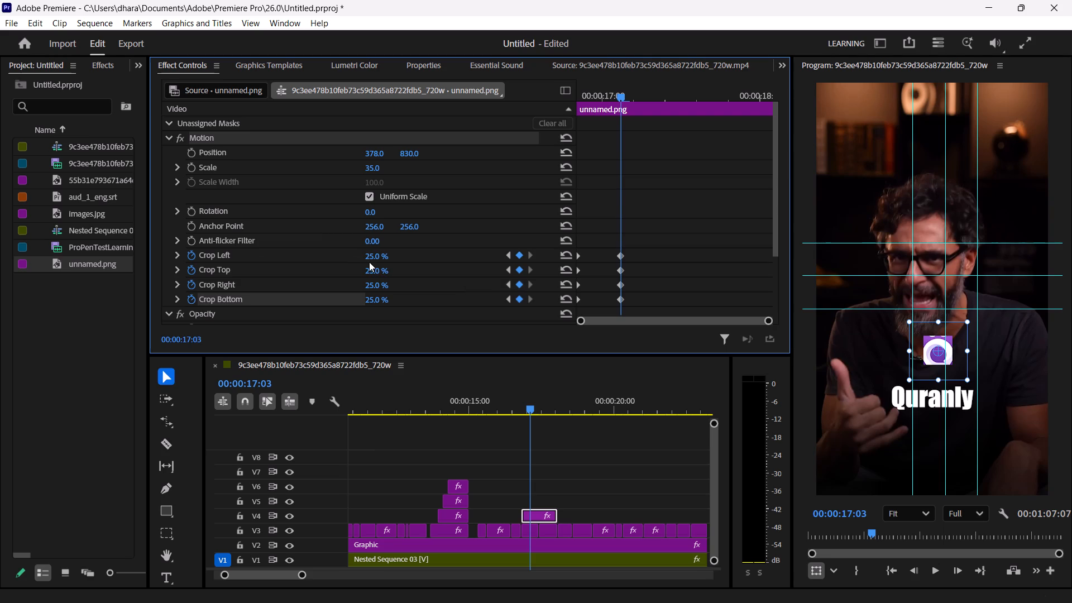
Set Crop Left, Crop Top, Crop Right and Crop Bottom to 0% at the 00:00:17:03 keyframes.
{"action": "left_click", "coordinate": [367, 255]}
{"action": "key", "text": "0"}
{"action": "key", "text": "Return"}
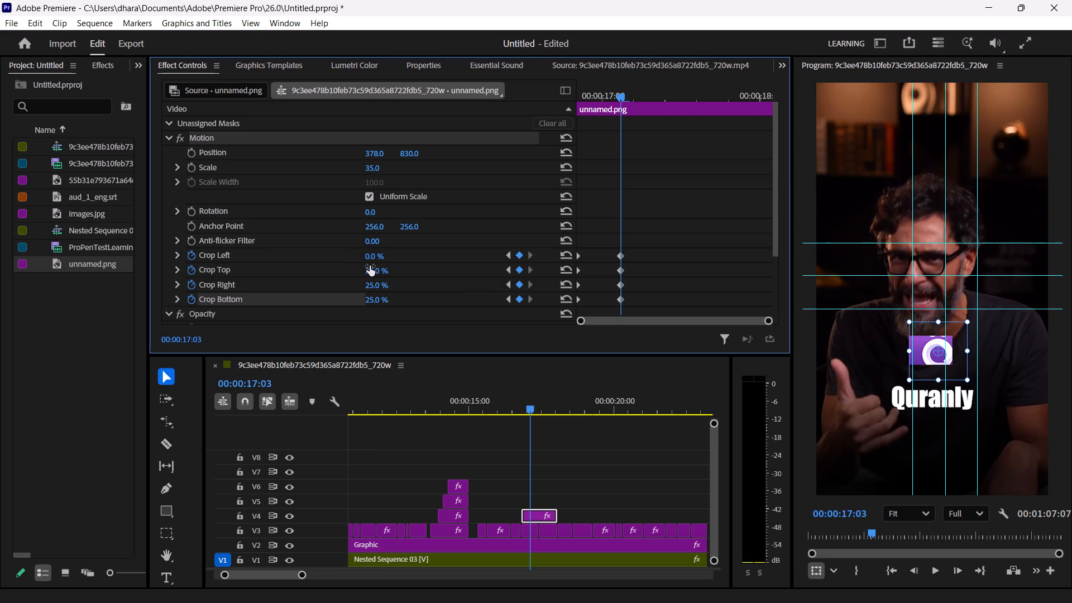
{"action": "key", "text": "Right"}
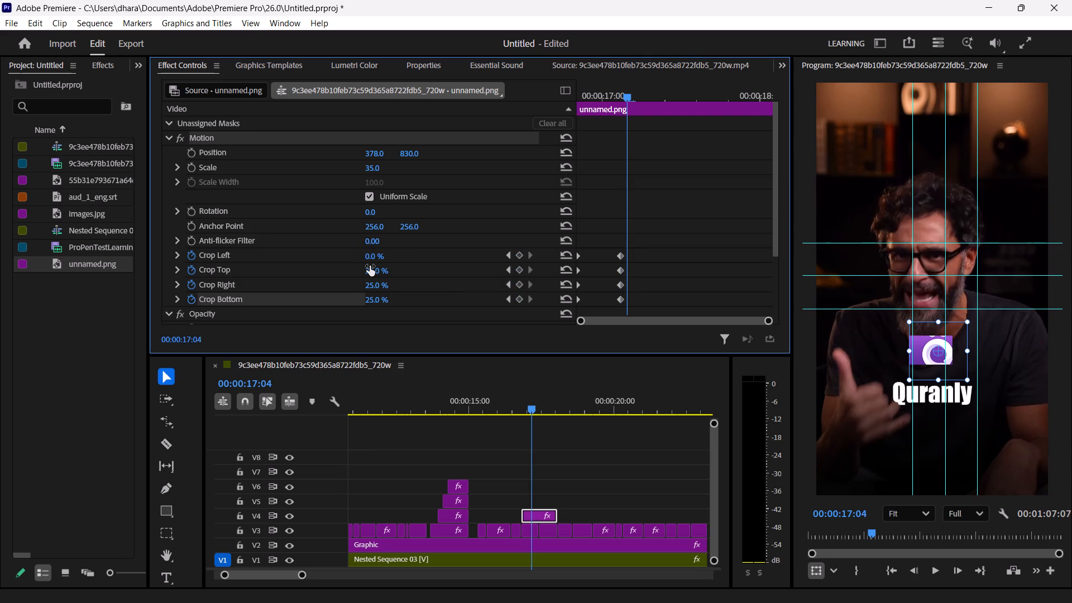
{"action": "key", "text": "Left"}
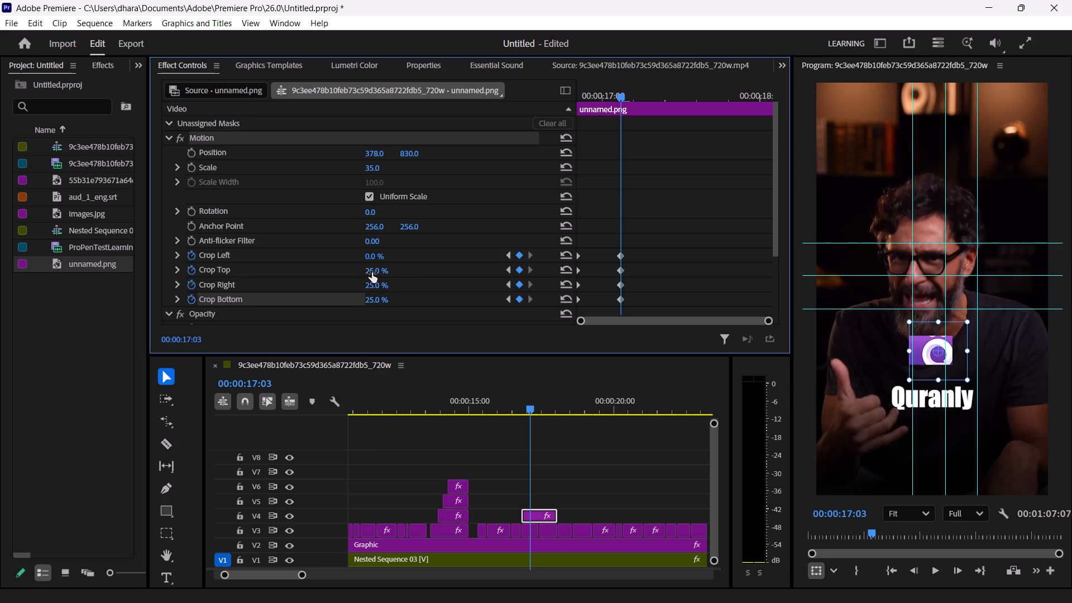
{"action": "left_click_drag", "start_coordinate": [380, 269], "coordinate": [336, 275]}
{"action": "left_click_drag", "start_coordinate": [336, 275], "coordinate": [289, 284]}
{"action": "left_click_drag", "start_coordinate": [369, 283], "coordinate": [227, 299]}
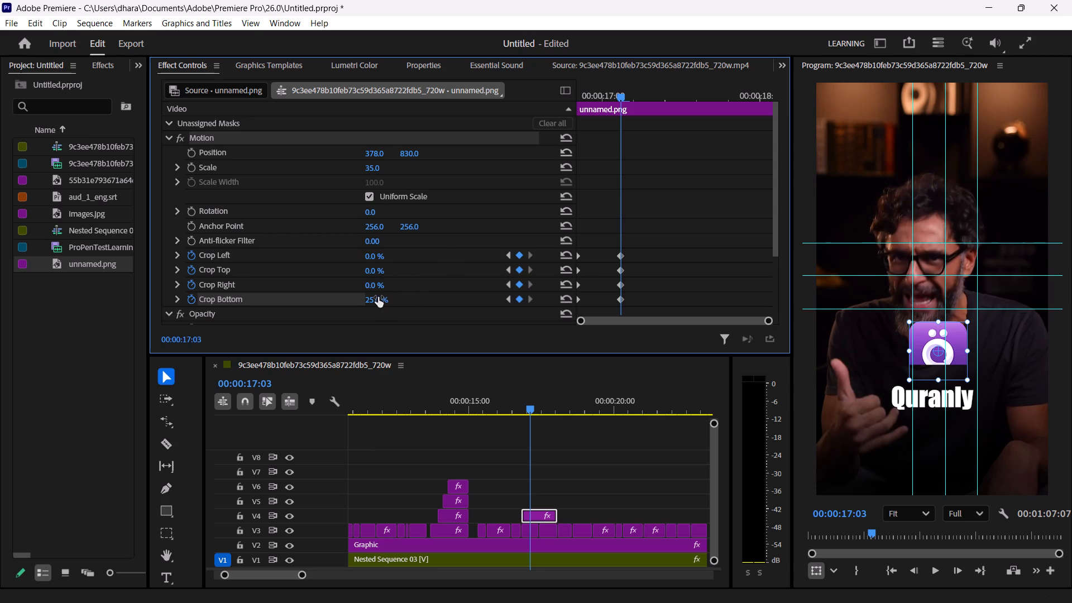
{"action": "left_click_drag", "start_coordinate": [378, 297], "coordinate": [250, 322]}
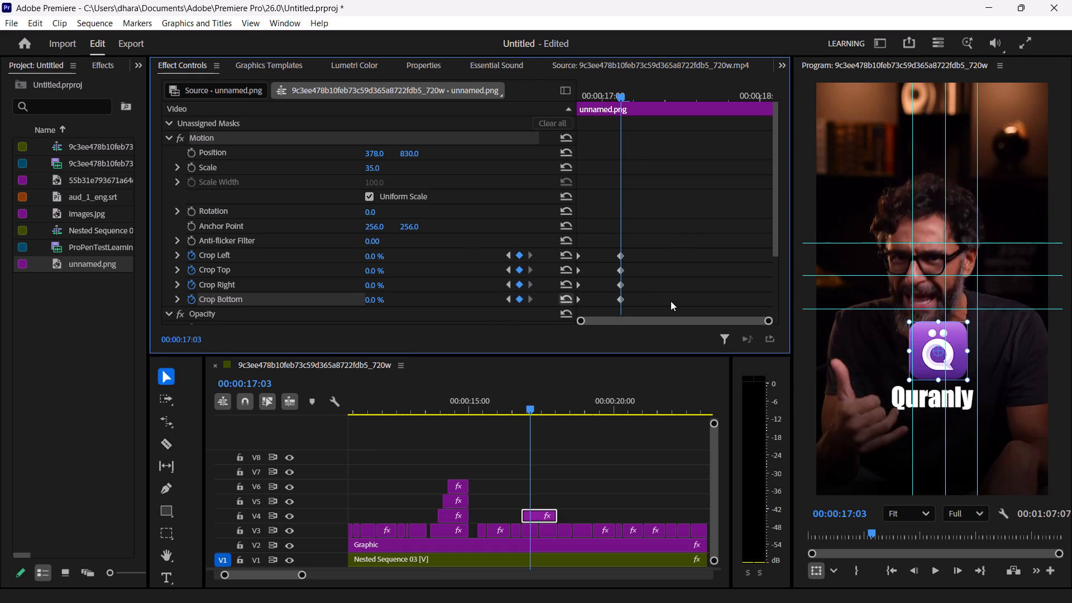
Apply Ease In and Ease Out to all the crop keyframes on the logo clip.
{"action": "left_click_drag", "start_coordinate": [671, 301], "coordinate": [530, 237]}
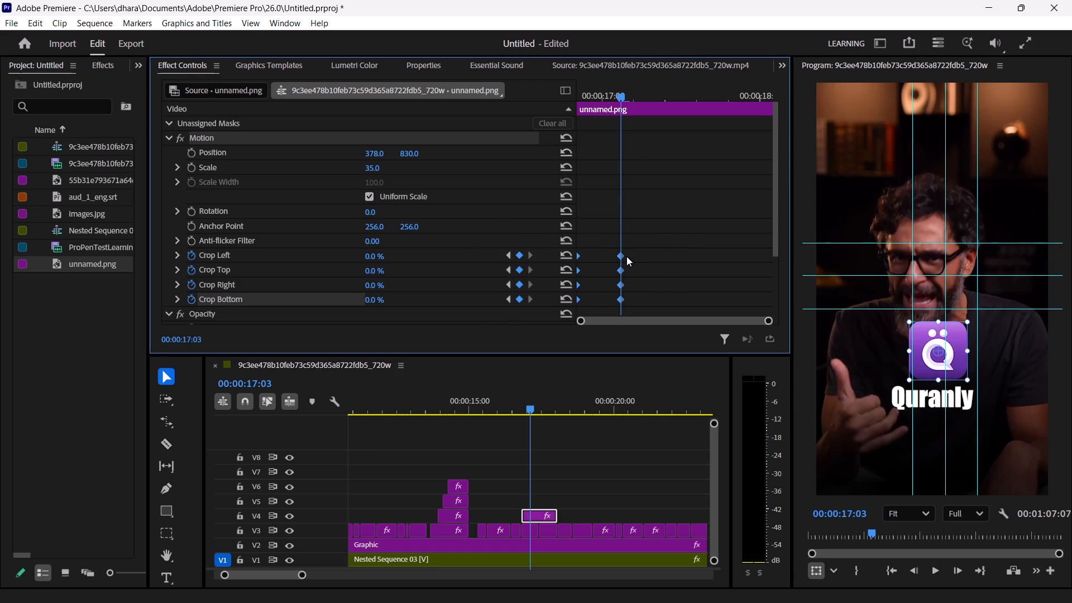
{"action": "right_click", "coordinate": [619, 255]}
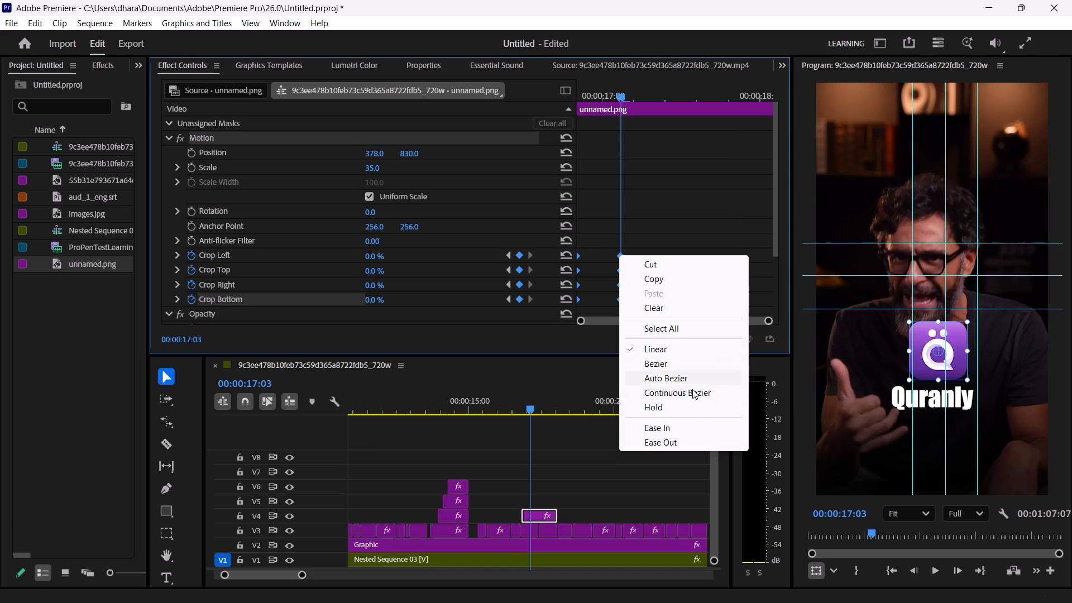
{"action": "left_click", "coordinate": [677, 426]}
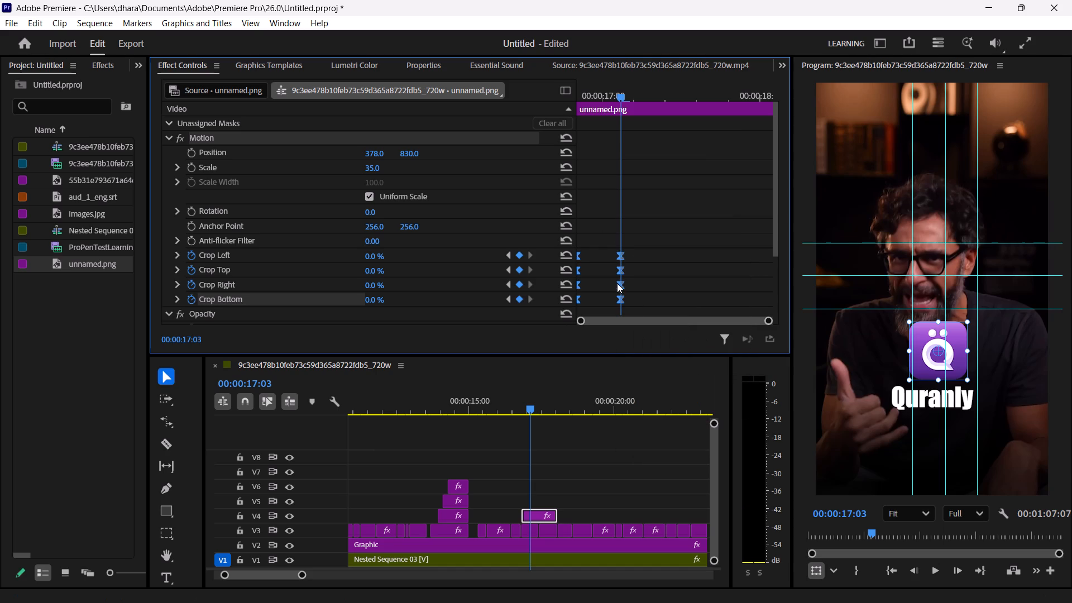
{"action": "right_click", "coordinate": [618, 283]}
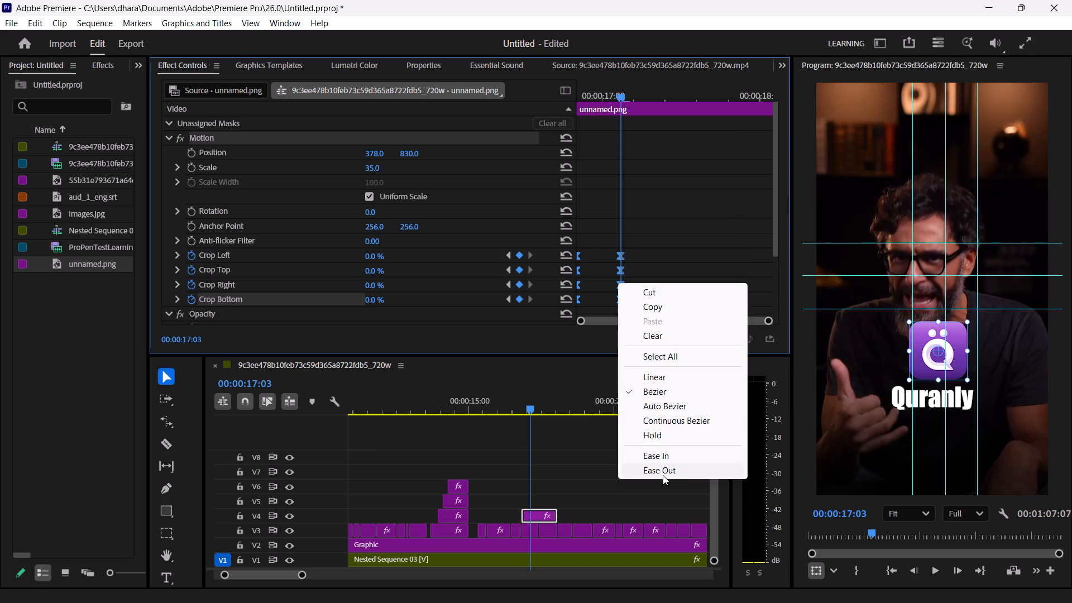
{"action": "left_click", "coordinate": [663, 475]}
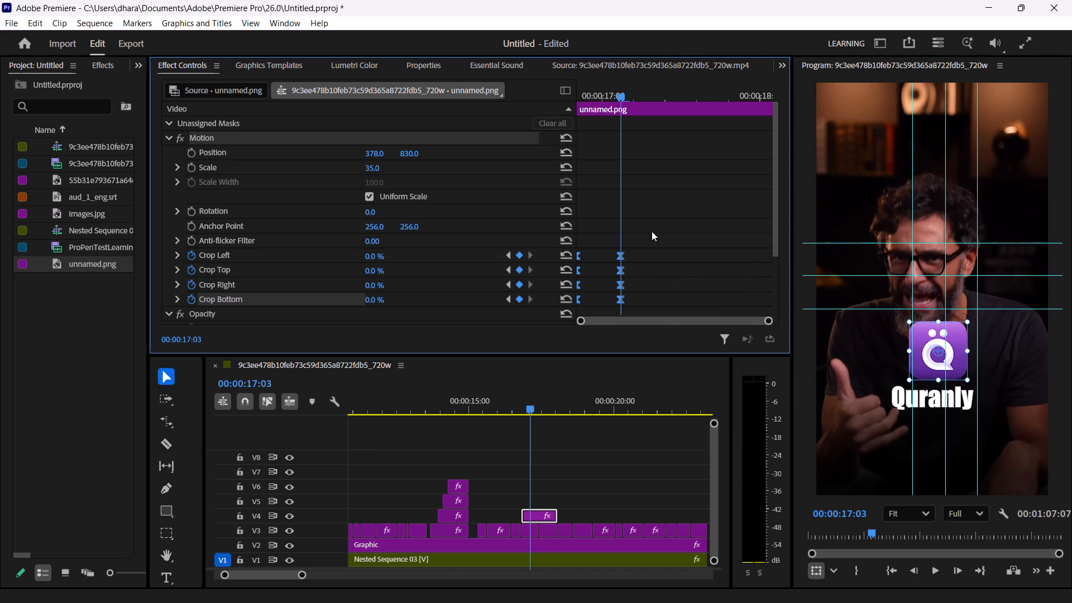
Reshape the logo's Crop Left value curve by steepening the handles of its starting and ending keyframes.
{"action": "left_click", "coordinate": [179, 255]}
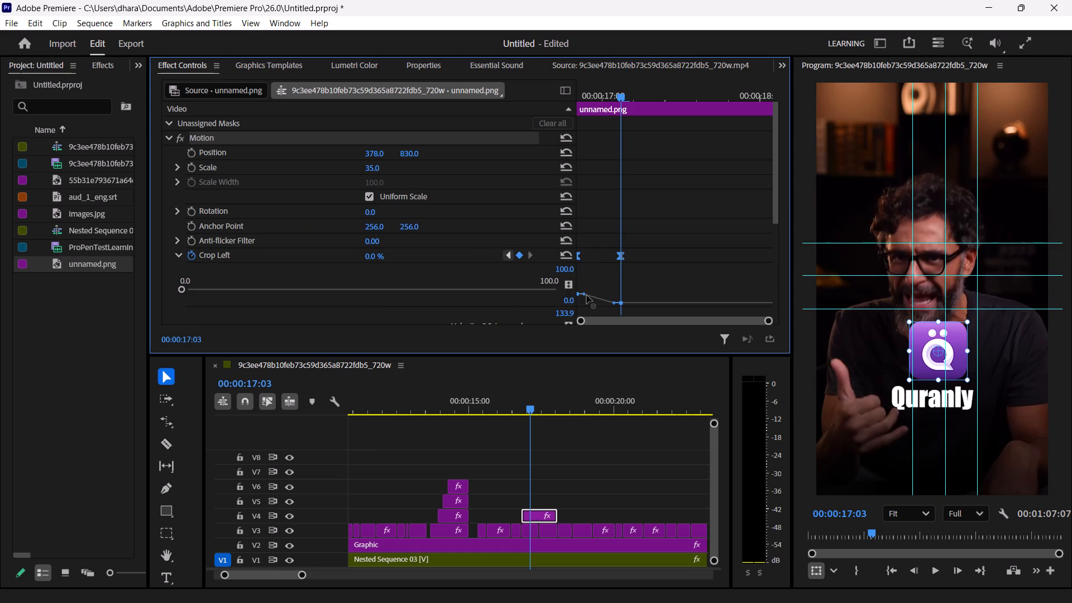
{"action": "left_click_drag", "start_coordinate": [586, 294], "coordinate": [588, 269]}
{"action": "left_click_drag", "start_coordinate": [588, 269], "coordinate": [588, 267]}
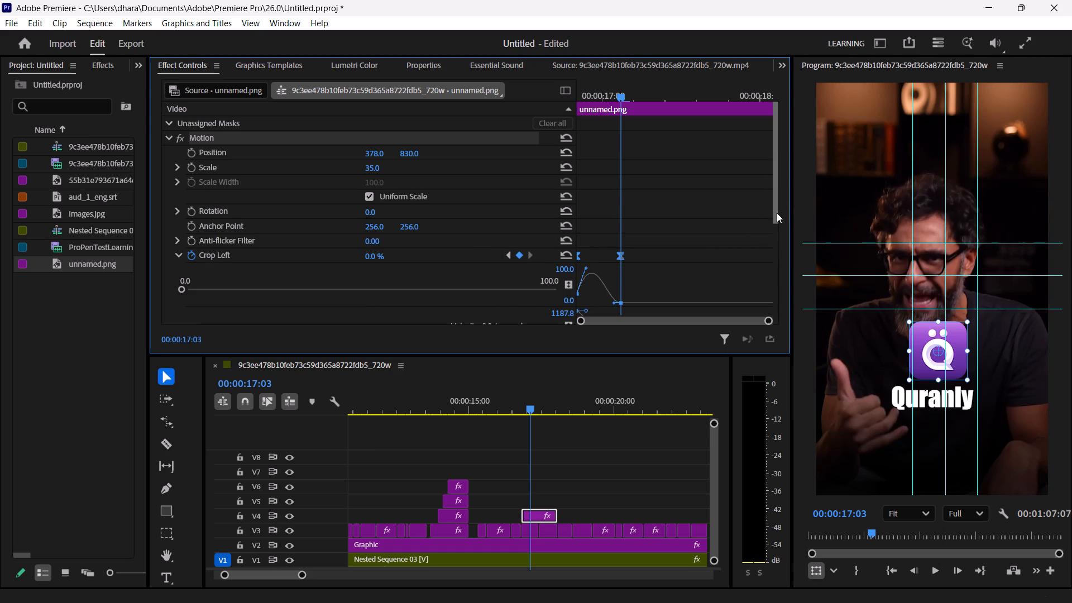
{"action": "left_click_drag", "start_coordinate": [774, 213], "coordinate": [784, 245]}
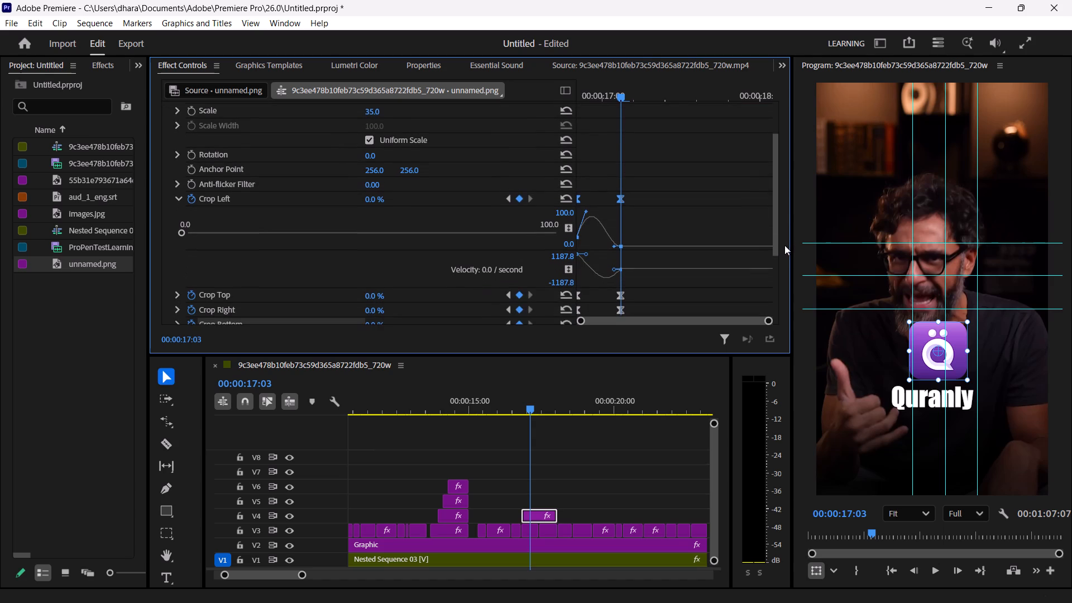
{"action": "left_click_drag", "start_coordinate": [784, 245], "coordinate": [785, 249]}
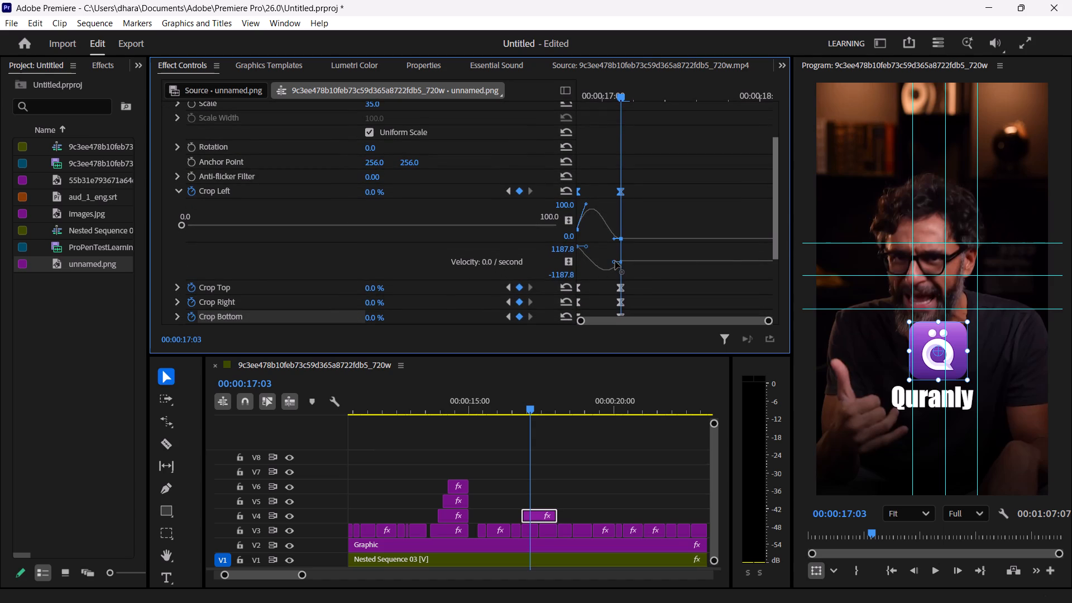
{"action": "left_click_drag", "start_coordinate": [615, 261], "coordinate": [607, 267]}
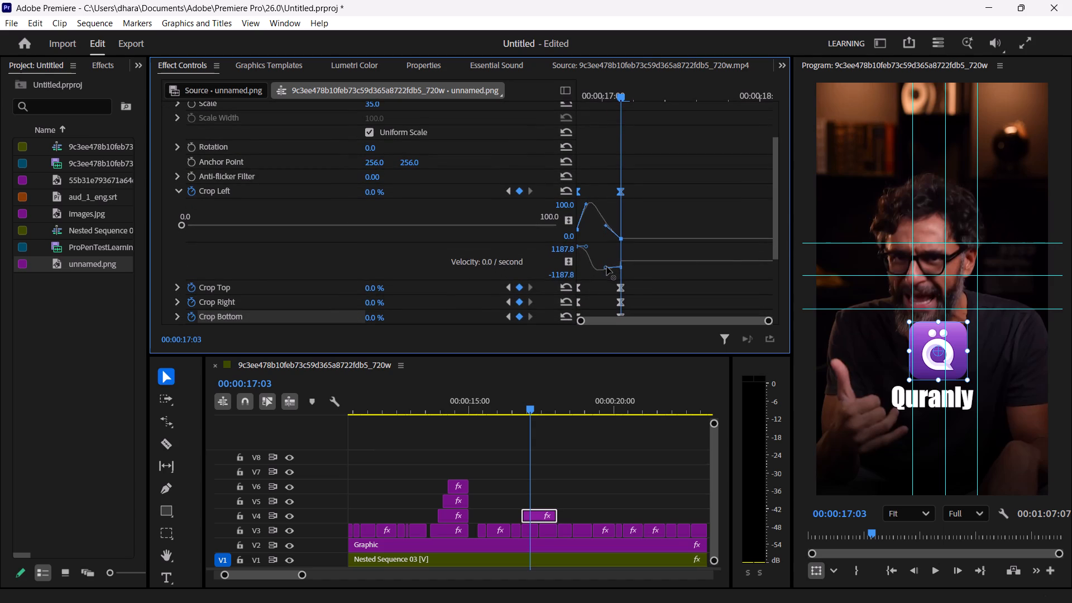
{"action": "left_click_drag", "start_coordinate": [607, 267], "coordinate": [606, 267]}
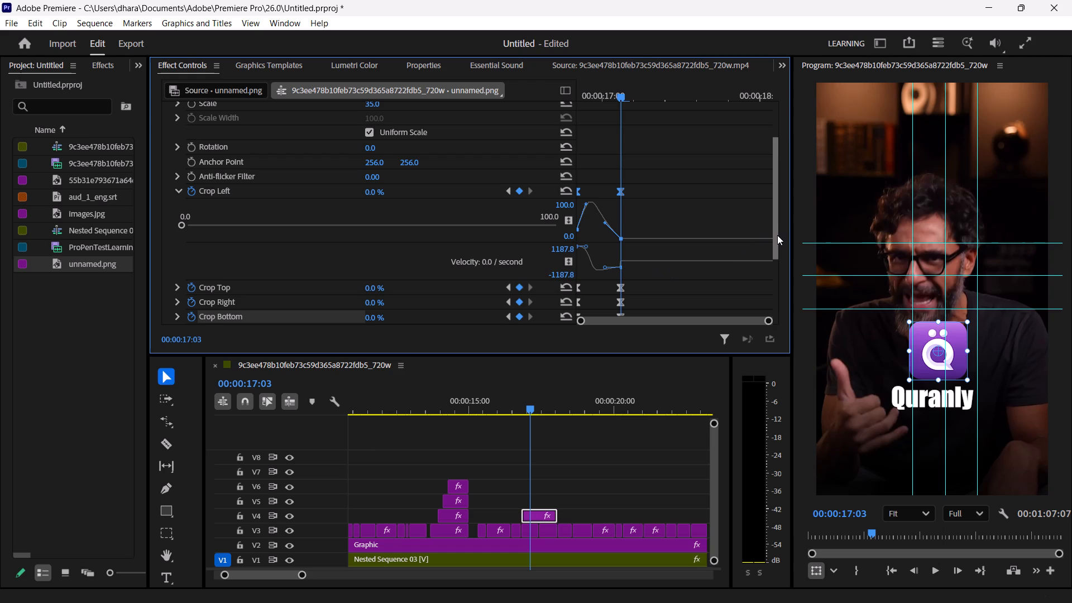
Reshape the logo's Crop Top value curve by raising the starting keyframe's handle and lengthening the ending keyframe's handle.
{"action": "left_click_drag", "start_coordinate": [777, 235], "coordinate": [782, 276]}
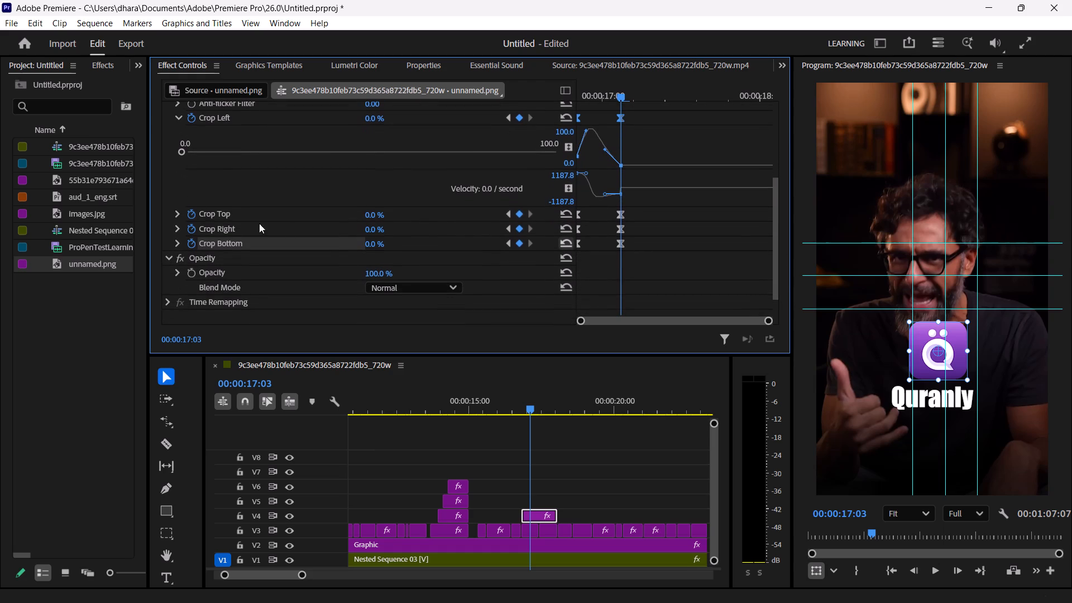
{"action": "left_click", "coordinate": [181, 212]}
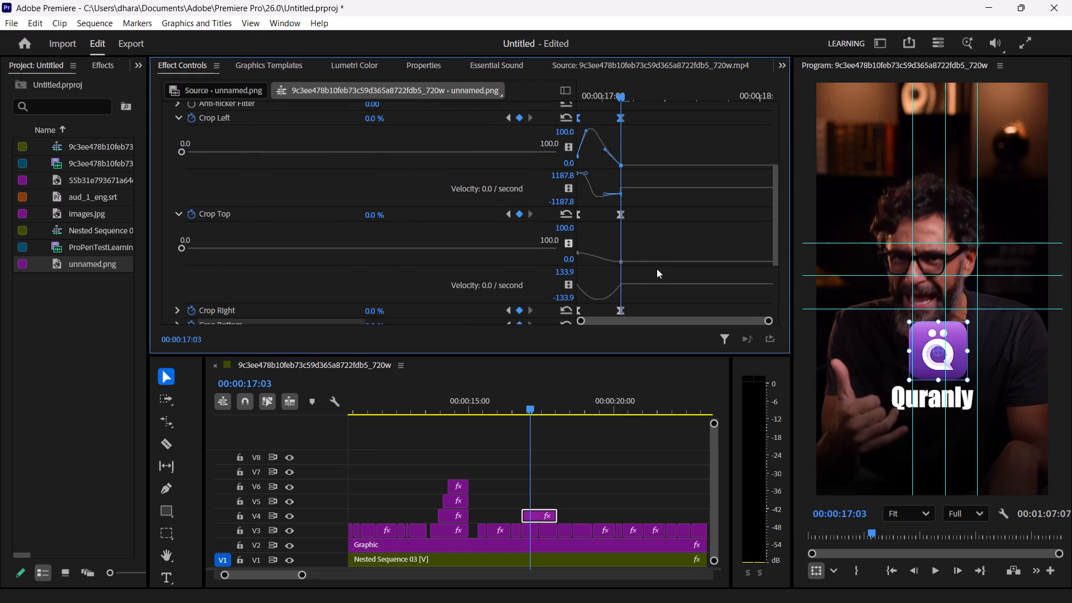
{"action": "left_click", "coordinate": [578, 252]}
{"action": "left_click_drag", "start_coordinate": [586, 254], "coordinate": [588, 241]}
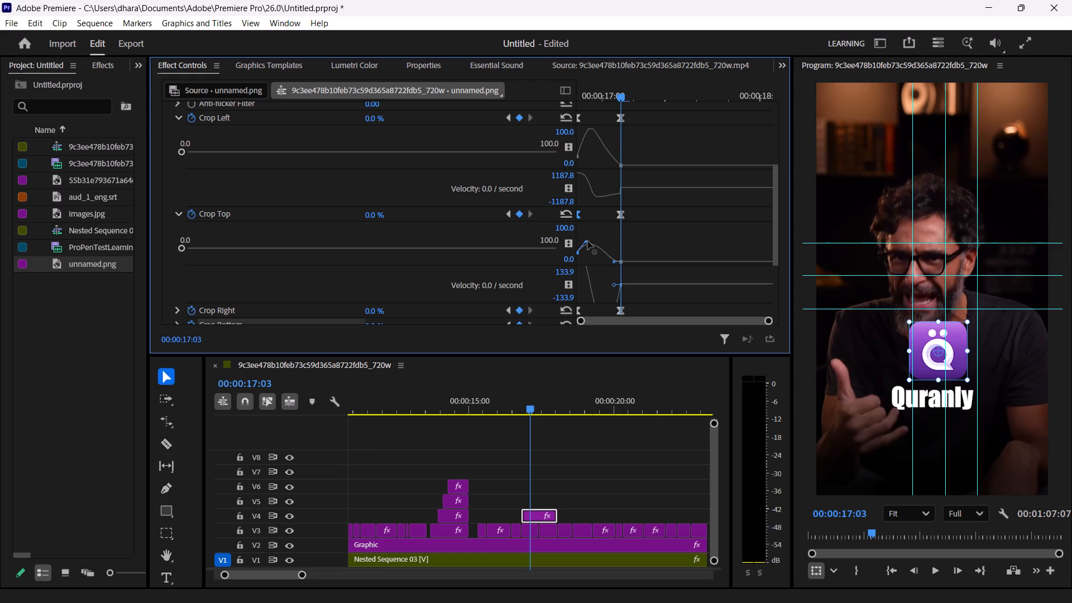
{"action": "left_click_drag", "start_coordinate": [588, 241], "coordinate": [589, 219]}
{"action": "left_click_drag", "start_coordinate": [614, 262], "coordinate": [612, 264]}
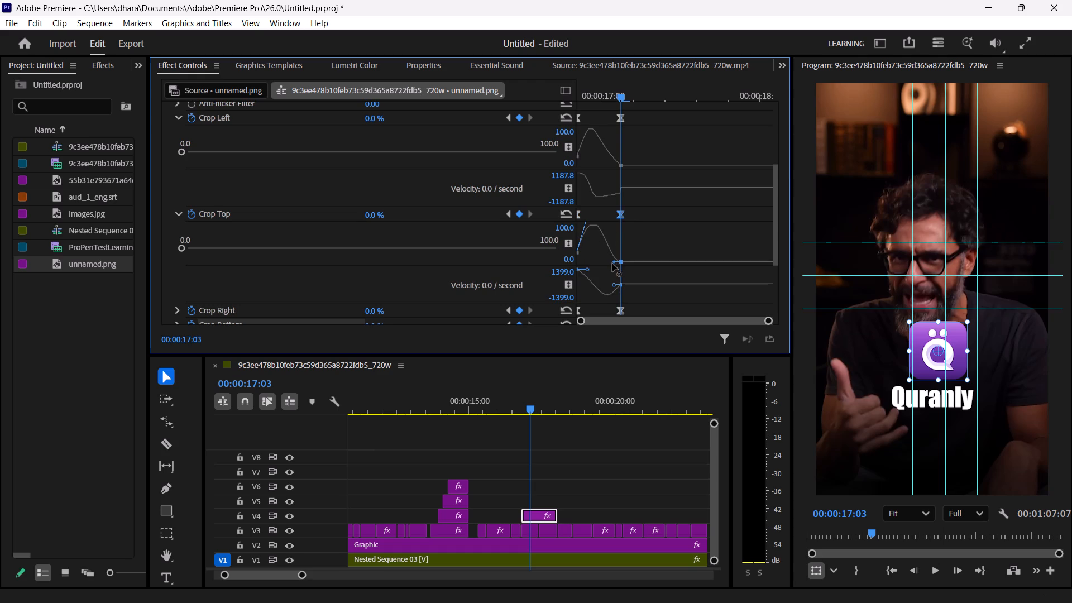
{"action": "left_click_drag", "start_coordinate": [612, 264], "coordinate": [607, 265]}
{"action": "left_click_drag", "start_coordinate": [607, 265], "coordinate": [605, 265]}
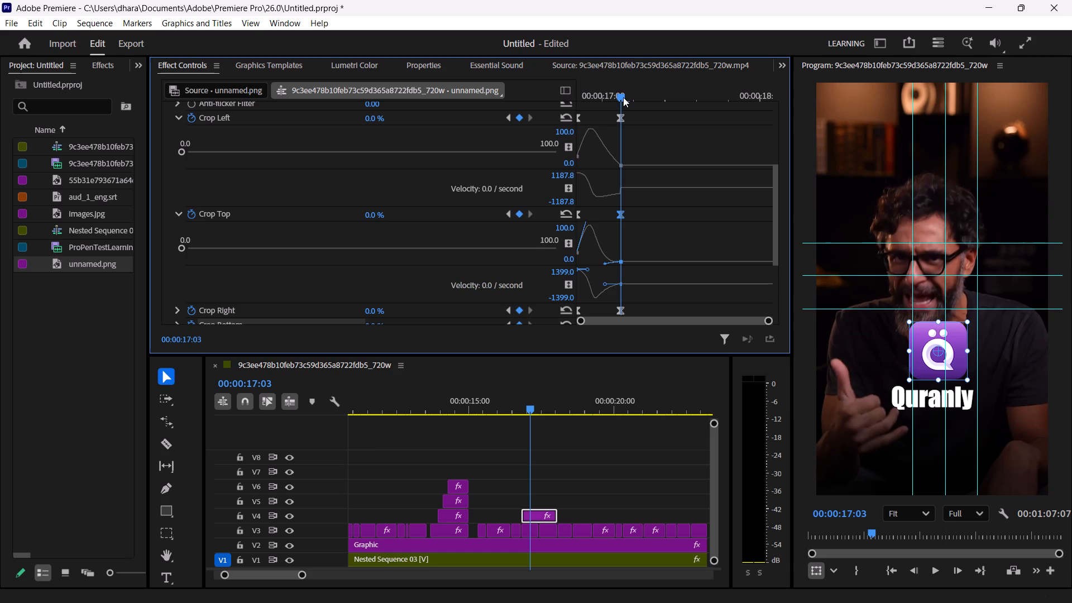
Play back the logo's crop reveal from 00:00:16:21.
{"action": "left_click_drag", "start_coordinate": [623, 97], "coordinate": [558, 96]}
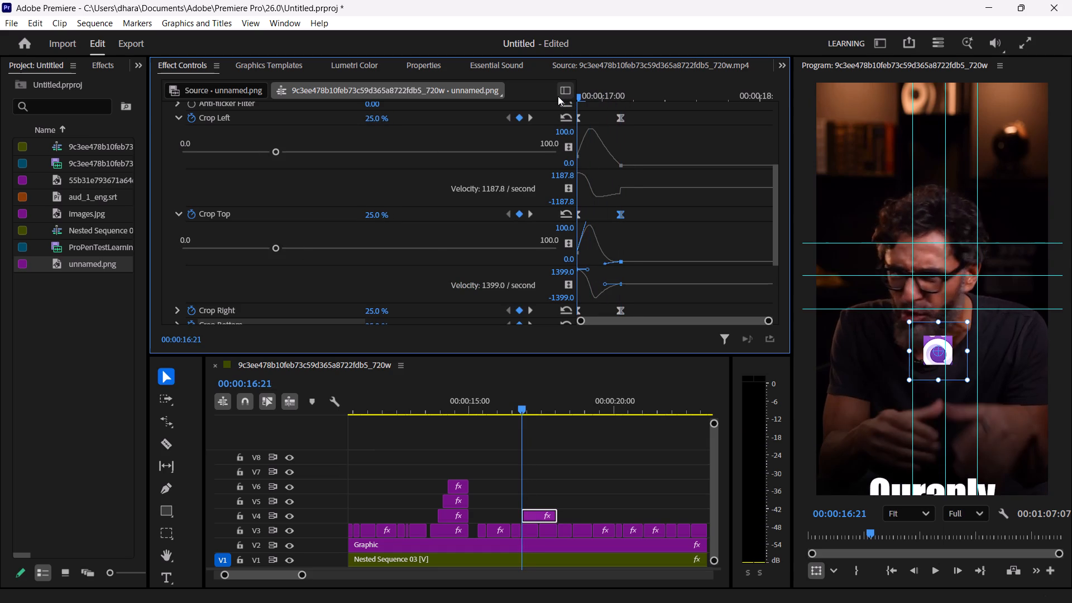
{"action": "key", "text": "space"}
{"action": "key", "text": "space"}
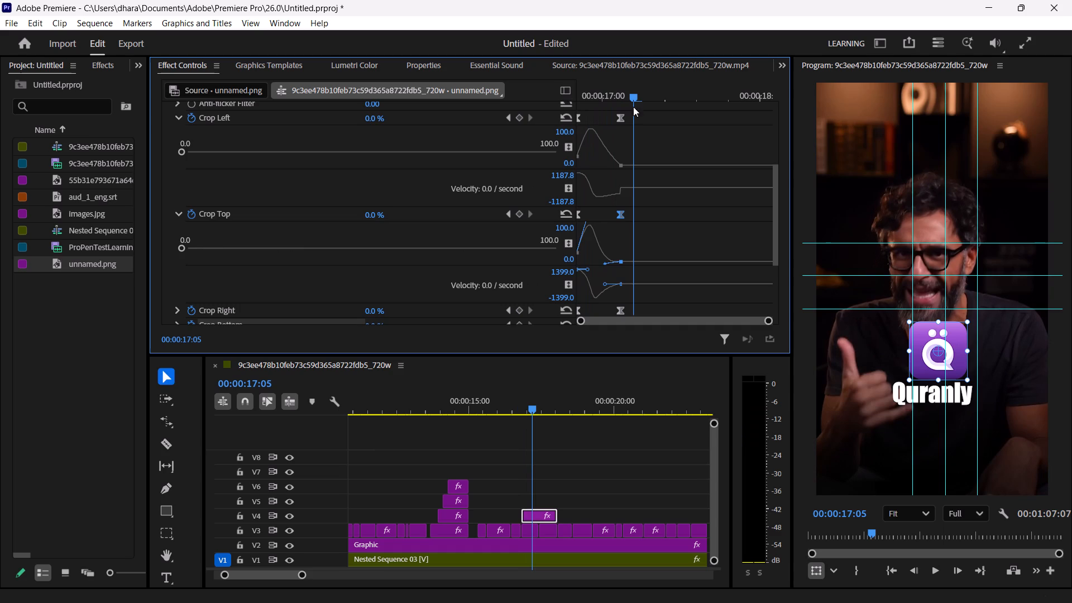
Delete all the crop keyframes on the logo clip and turn off animation for all four crop properties.
{"action": "left_click", "coordinate": [177, 117]}
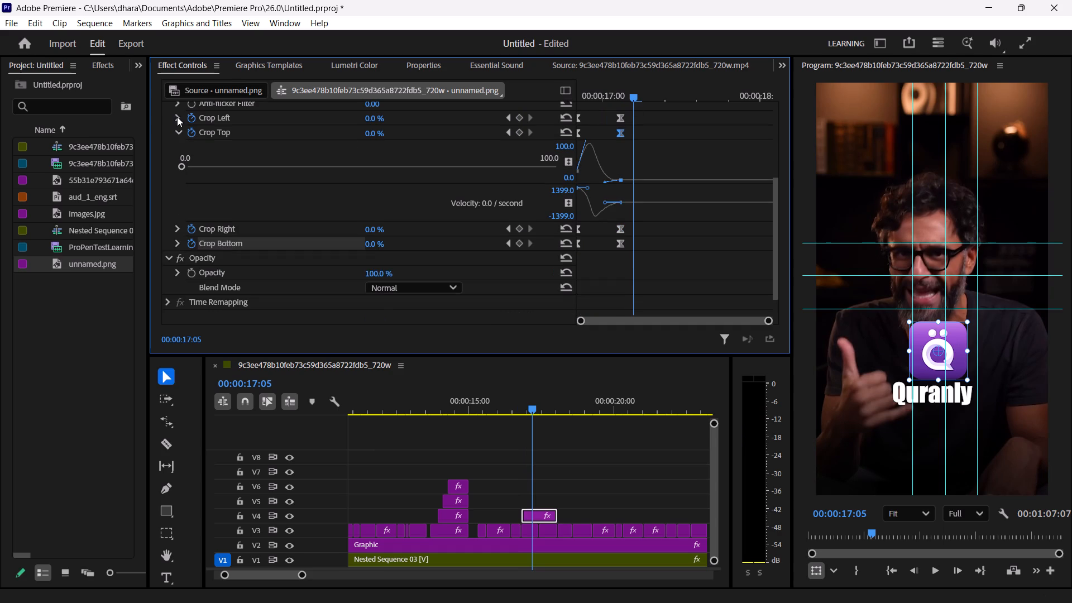
{"action": "left_click", "coordinate": [178, 132]}
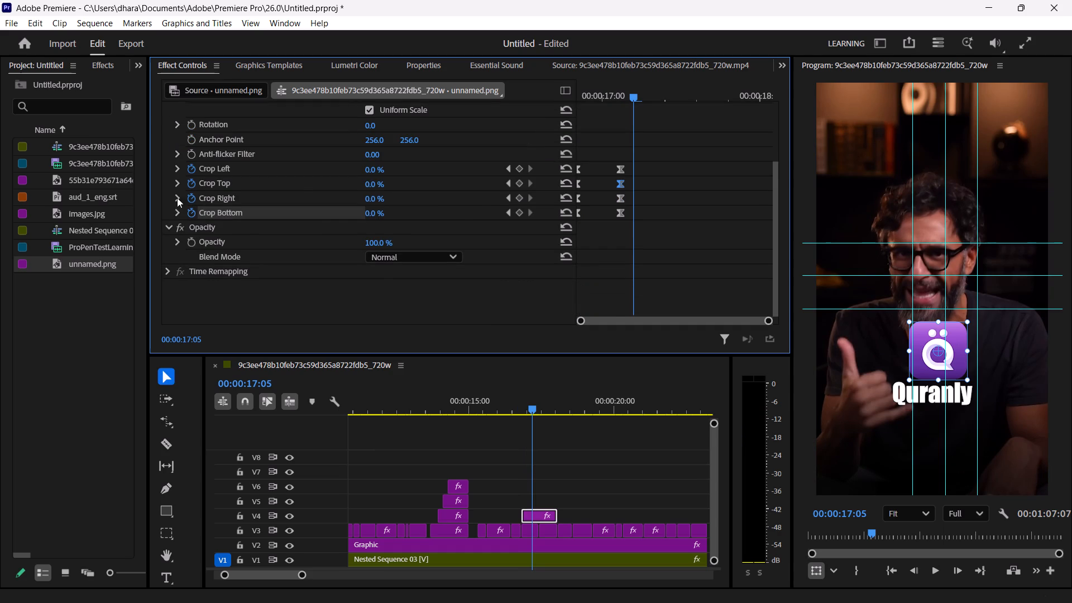
{"action": "left_click_drag", "start_coordinate": [740, 225], "coordinate": [655, 178]}
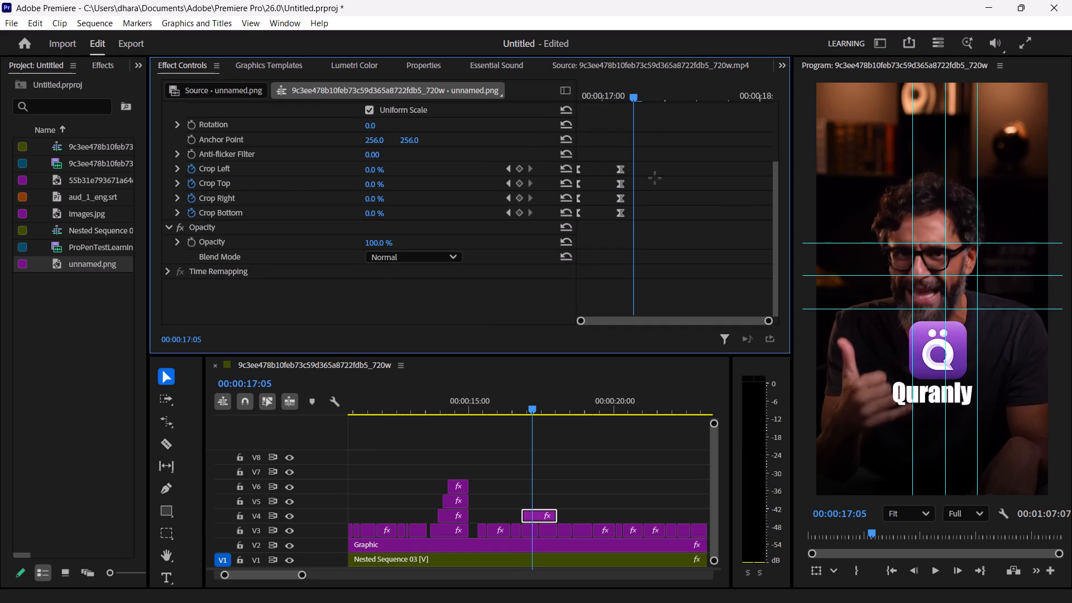
{"action": "left_click_drag", "start_coordinate": [655, 178], "coordinate": [564, 132]}
{"action": "key", "text": "Delete"}
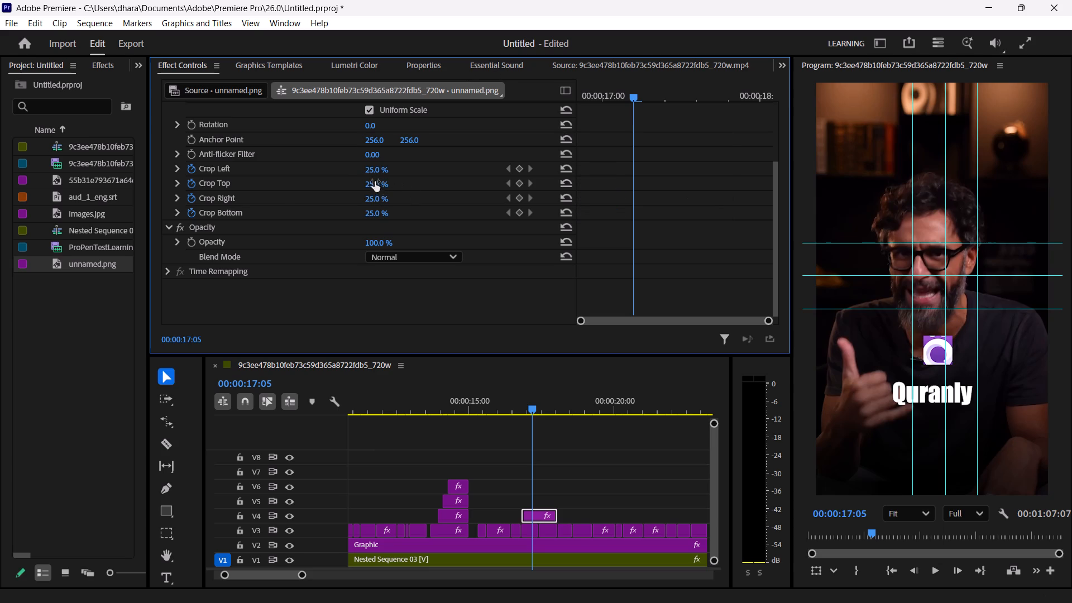
{"action": "left_click", "coordinate": [194, 170]}
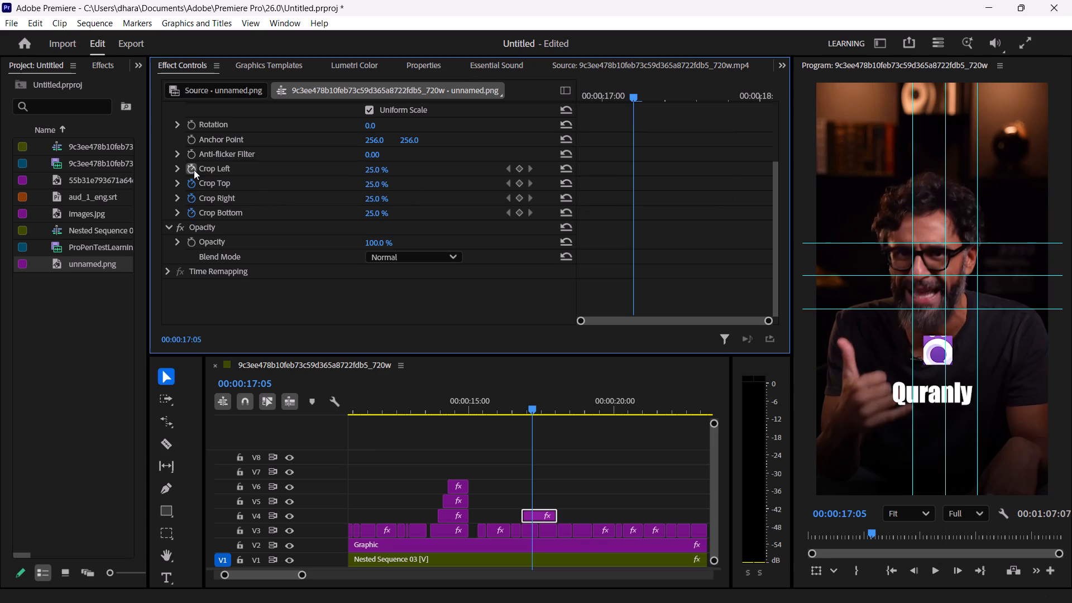
{"action": "left_click", "coordinate": [194, 180]}
{"action": "left_click", "coordinate": [193, 201]}
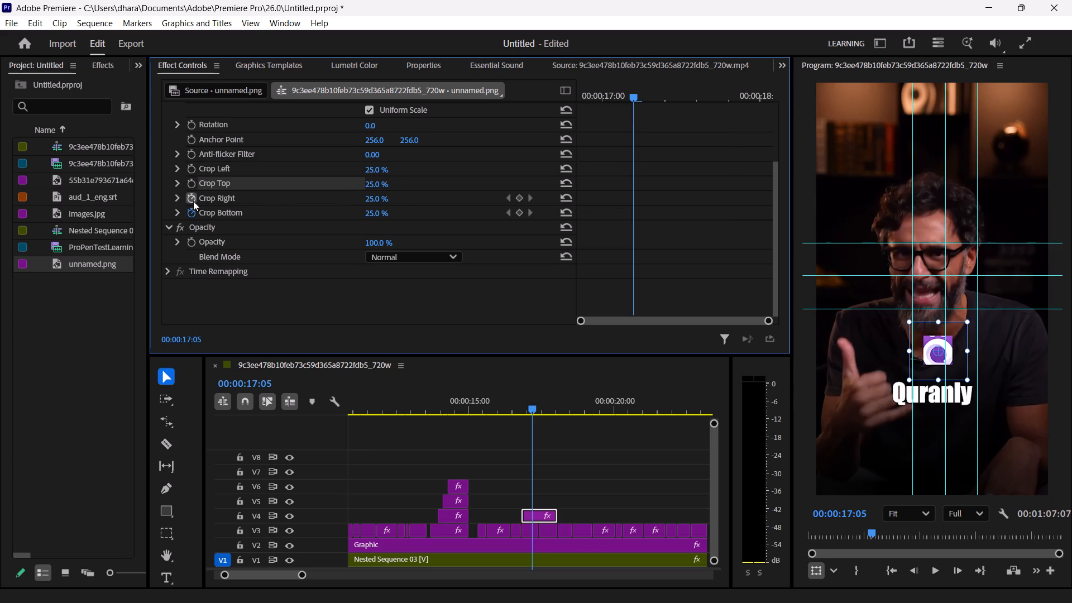
{"action": "left_click", "coordinate": [193, 213]}
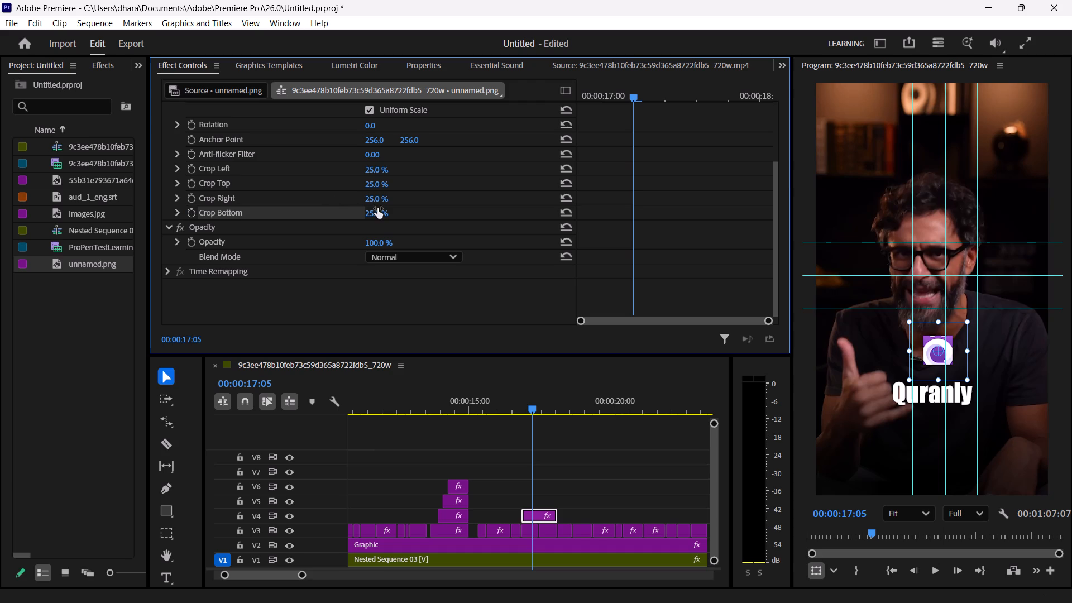
Set the logo's Crop Bottom, Crop Right, Crop Top and Crop Left to 0%.
{"action": "left_click", "coordinate": [377, 208]}
{"action": "key", "text": "0"}
{"action": "key", "text": "Return"}
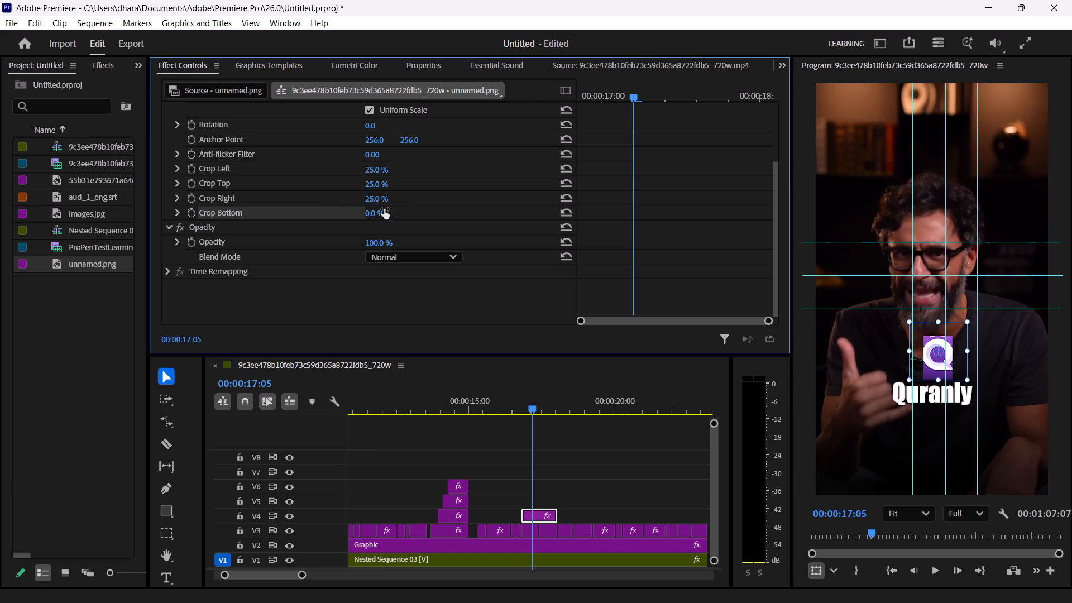
{"action": "left_click", "coordinate": [380, 197]}
{"action": "key", "text": "0"}
{"action": "key", "text": "Return"}
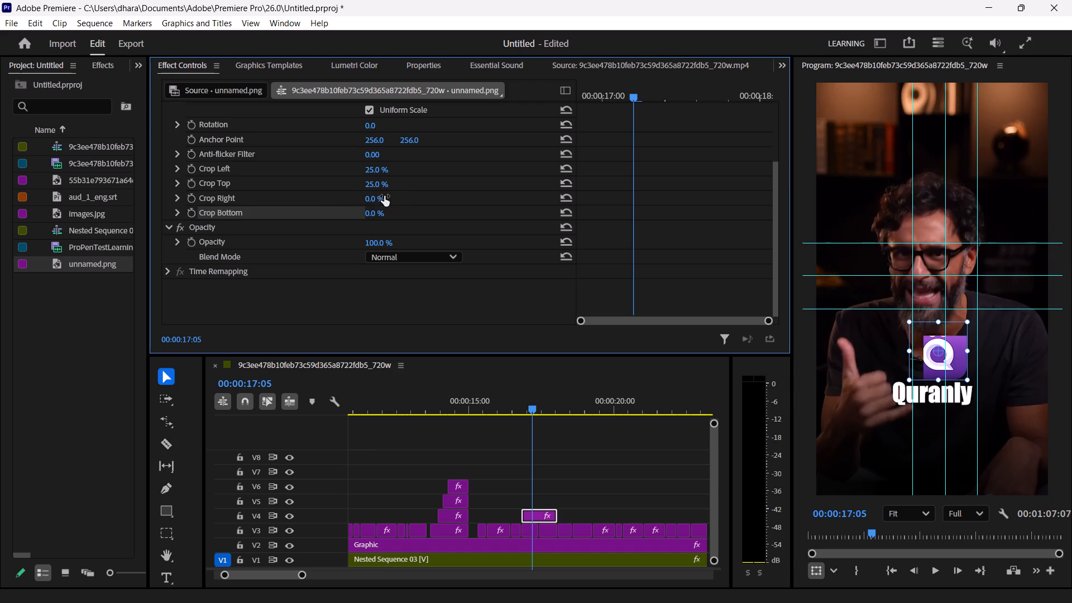
{"action": "left_click", "coordinate": [373, 180]}
{"action": "key", "text": "0"}
{"action": "key", "text": "Return"}
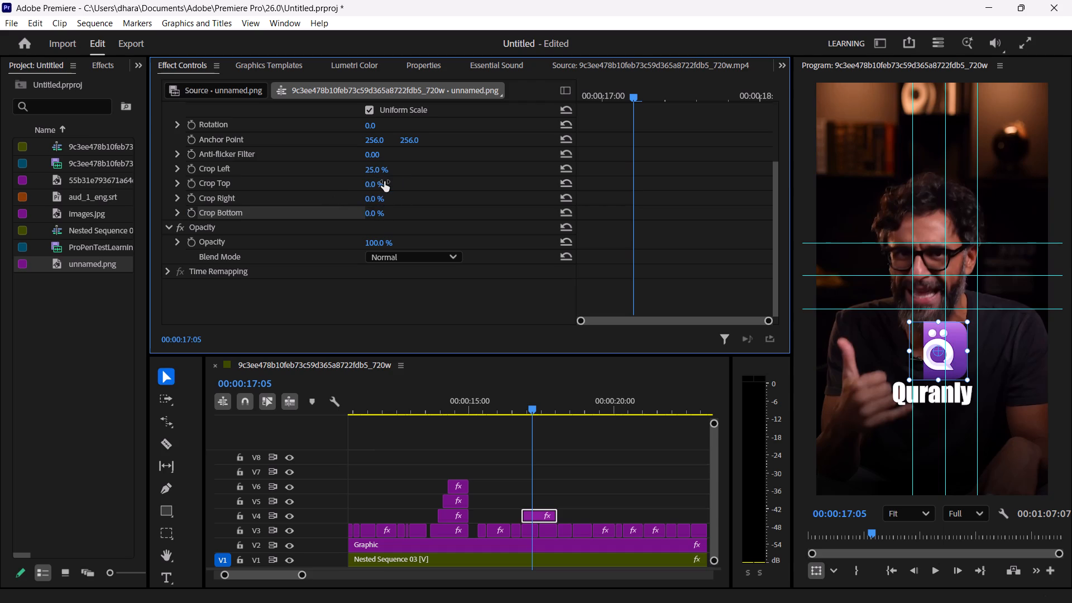
{"action": "left_click", "coordinate": [372, 169]}
{"action": "key", "text": "0"}
{"action": "key", "text": "Return"}
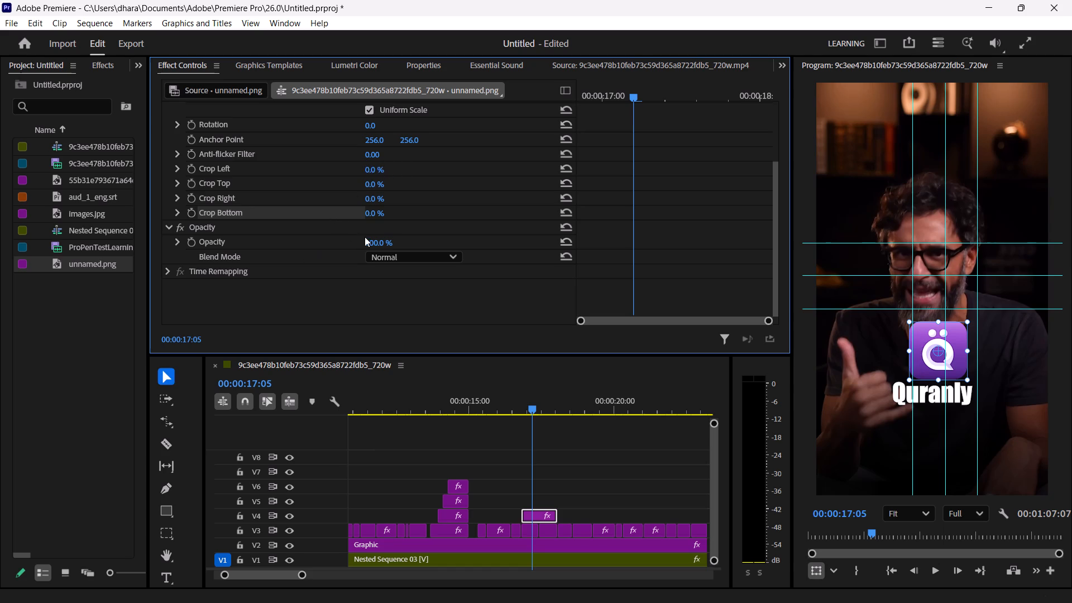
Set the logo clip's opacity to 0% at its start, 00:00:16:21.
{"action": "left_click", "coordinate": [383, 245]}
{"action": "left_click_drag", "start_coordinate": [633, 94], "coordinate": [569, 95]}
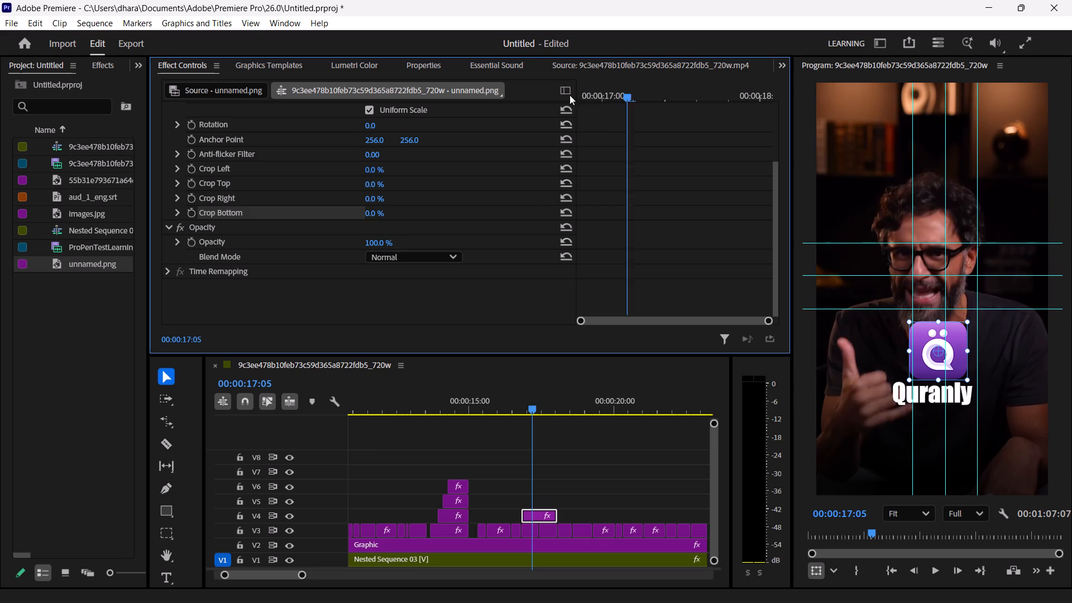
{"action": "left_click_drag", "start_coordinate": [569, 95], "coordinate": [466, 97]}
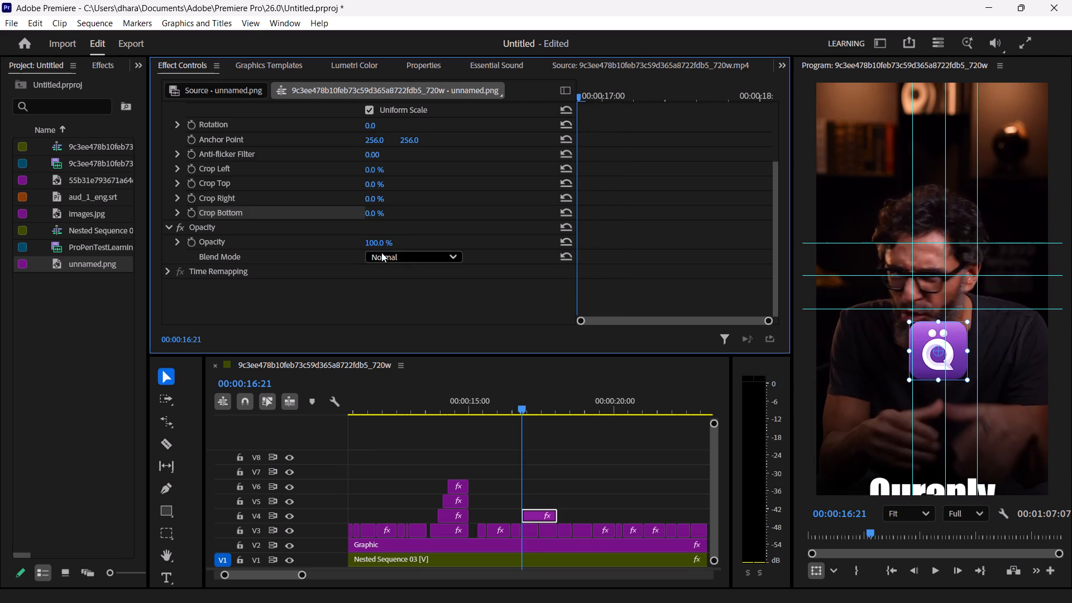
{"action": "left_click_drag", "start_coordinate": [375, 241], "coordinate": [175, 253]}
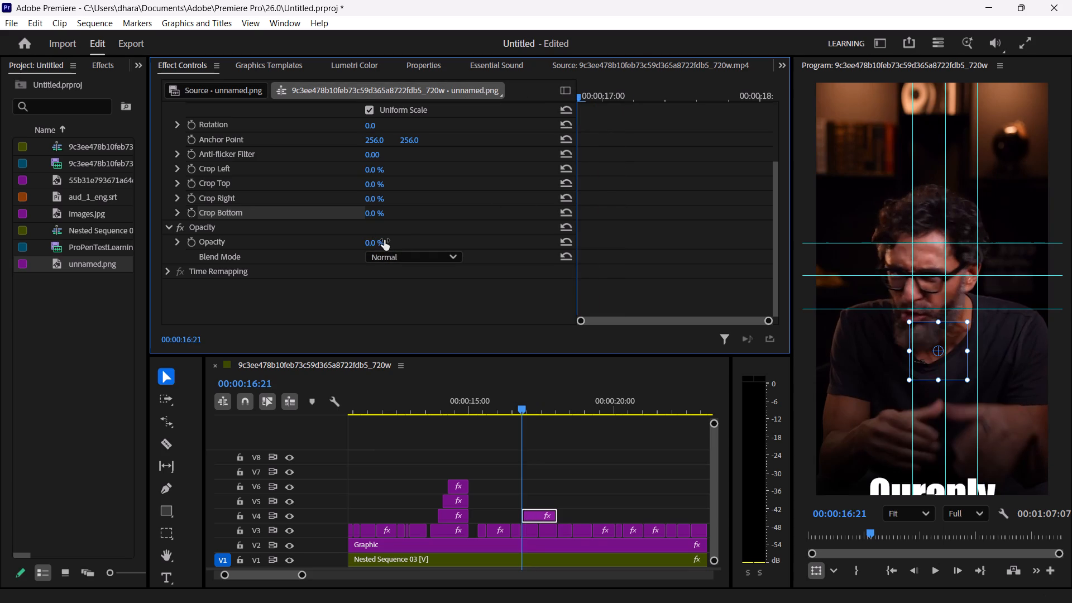
Move five frames ahead to 00:00:17:01 and set the logo clip's opacity to 100%.
{"action": "key", "text": "Right"}
{"action": "key", "text": "Right"}
{"action": "key", "text": "Right"}
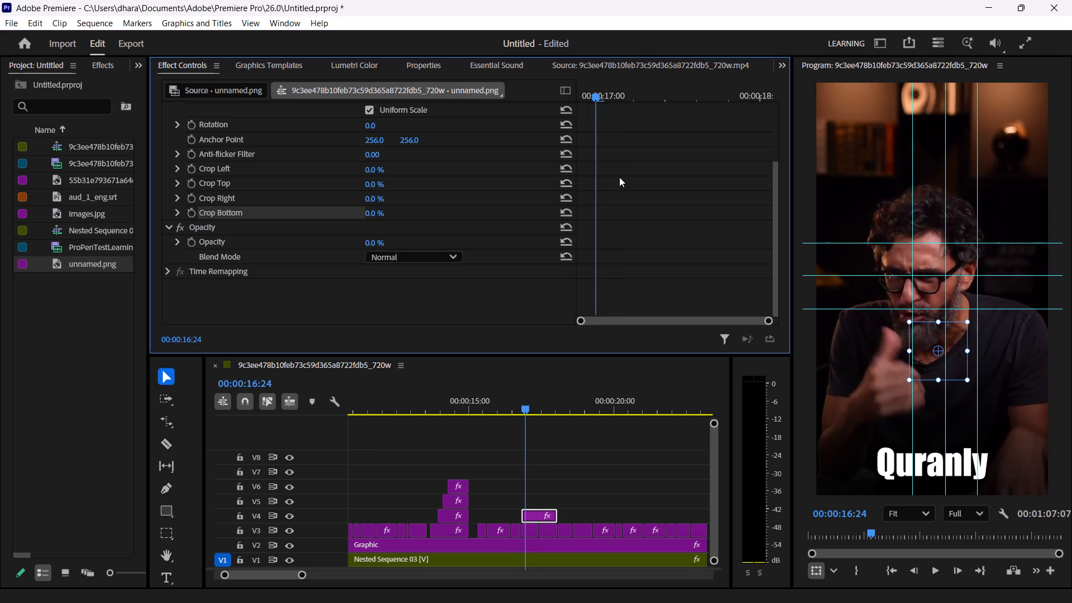
{"action": "key", "text": "Right"}
{"action": "key", "text": "Right"}
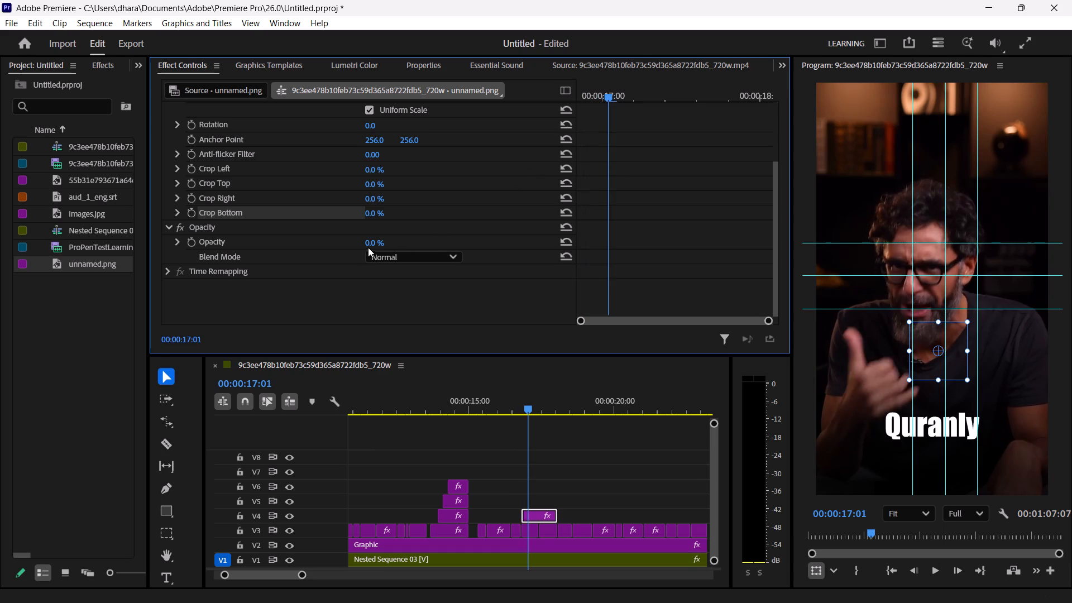
{"action": "left_click_drag", "start_coordinate": [368, 243], "coordinate": [705, 220]}
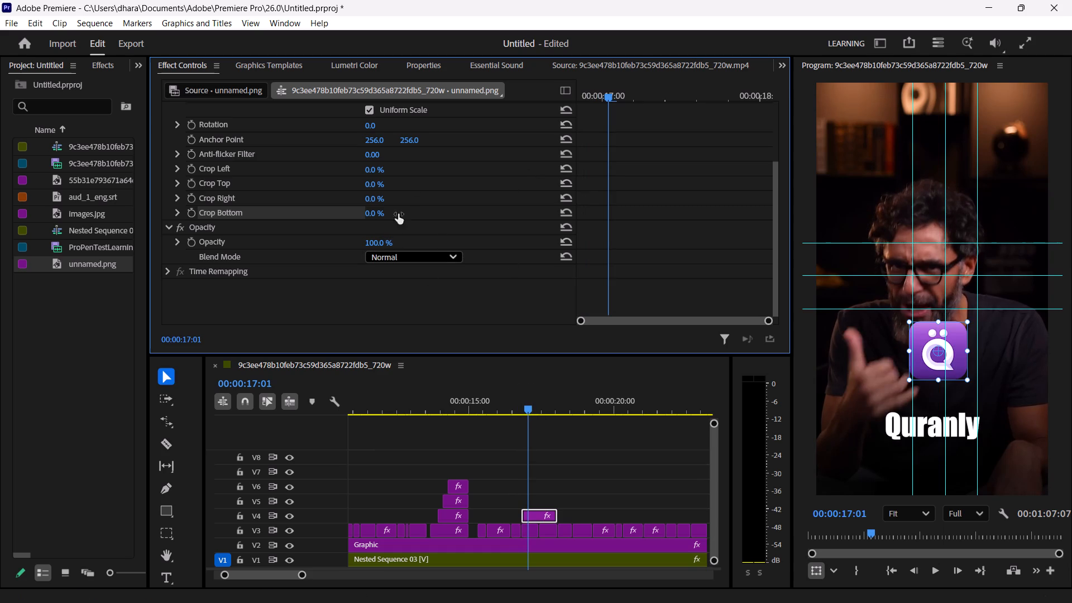
Return to the logo clip's start at 00:00:16:21, turn on opacity animation and set the opacity to 0%.
{"action": "scroll", "coordinate": [396, 179], "scroll_direction": "up", "scroll_amount": 1}
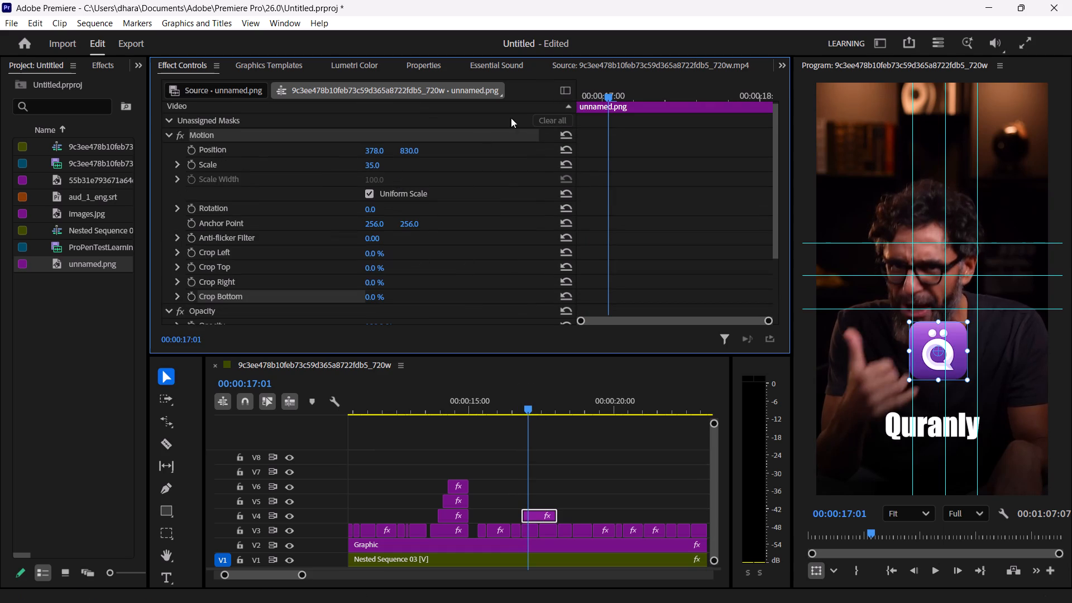
{"action": "left_click", "coordinate": [606, 251]}
{"action": "scroll", "coordinate": [606, 251], "scroll_direction": "down", "scroll_amount": 1}
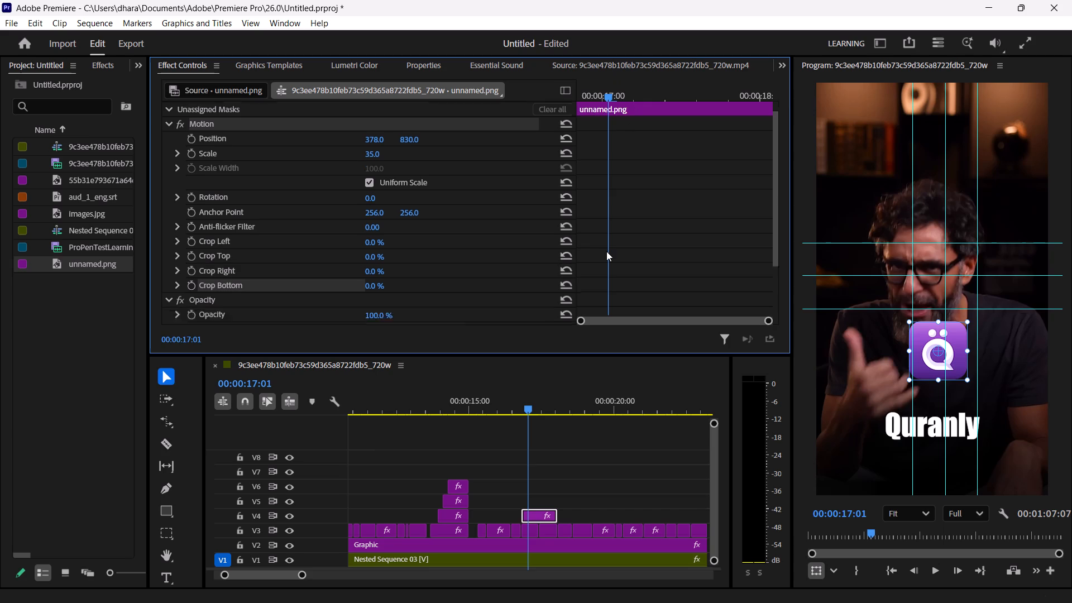
{"action": "scroll", "coordinate": [606, 251], "scroll_direction": "down", "scroll_amount": 2}
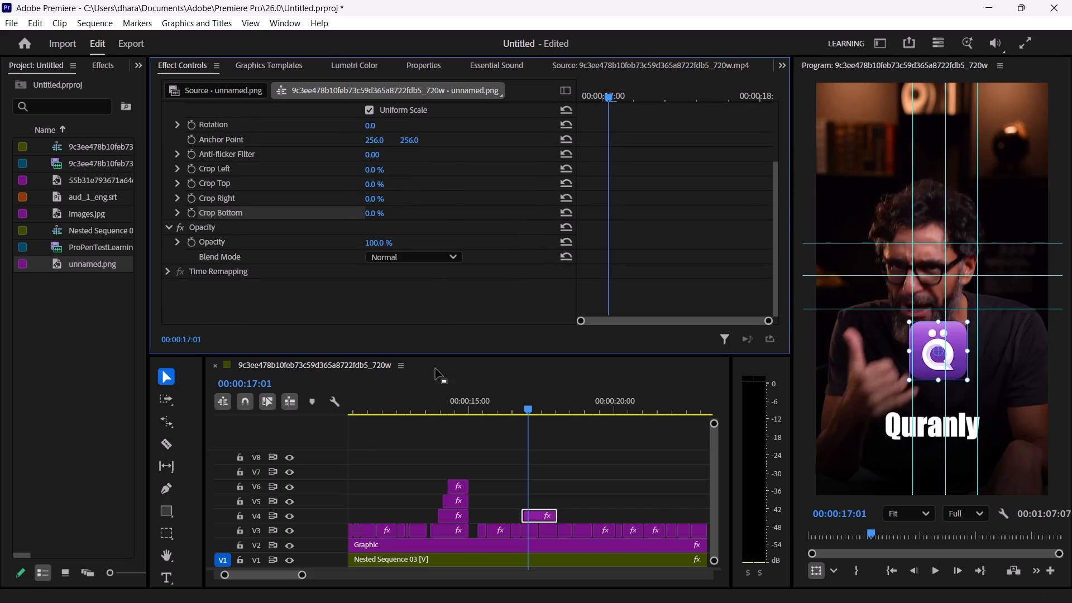
{"action": "left_click", "coordinate": [527, 405]}
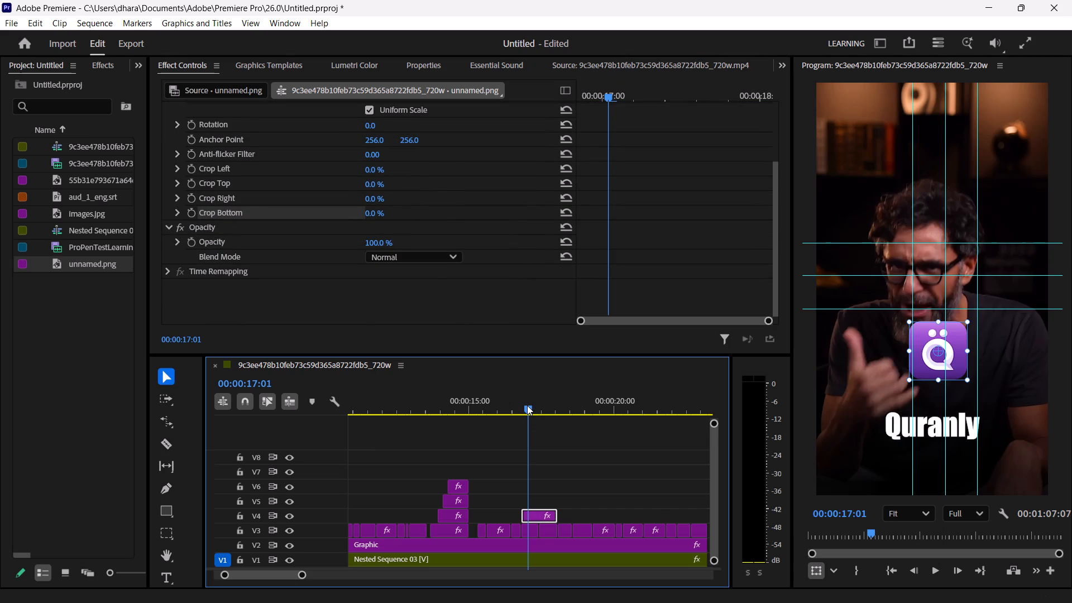
{"action": "key", "text": "Left"}
{"action": "key", "text": "Left"}
{"action": "key", "text": "Left"}
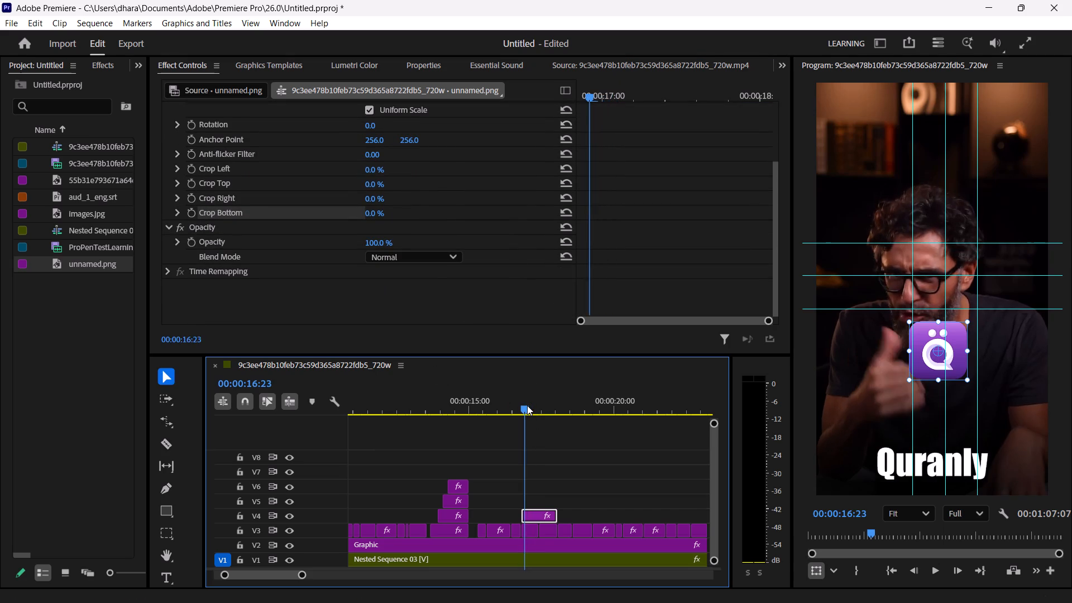
{"action": "key", "text": "Left"}
{"action": "key", "text": "Left"}
{"action": "key", "text": "Right"}
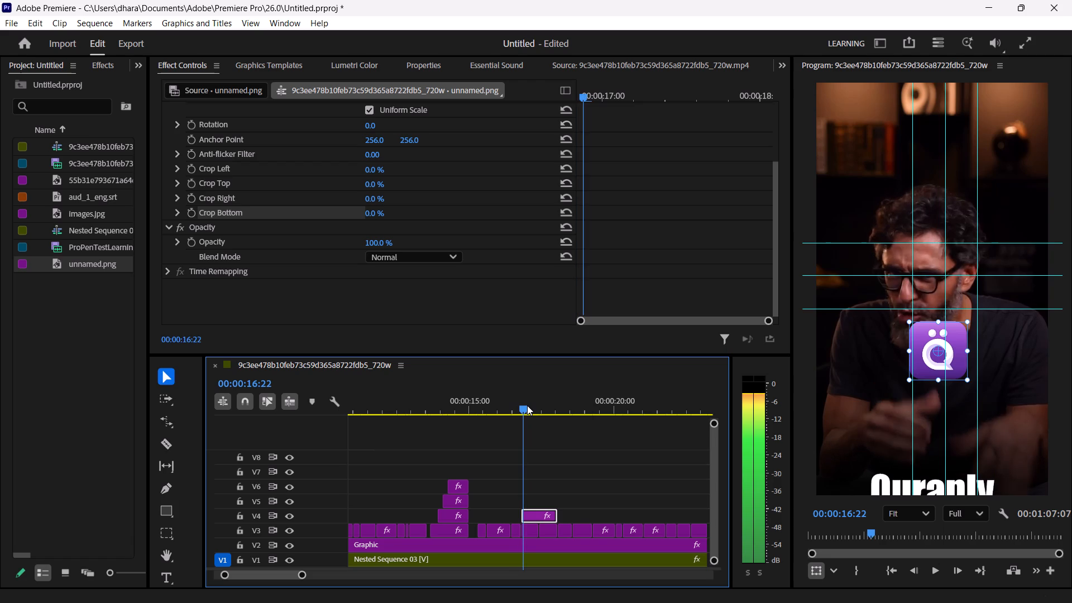
{"action": "key", "text": "Left"}
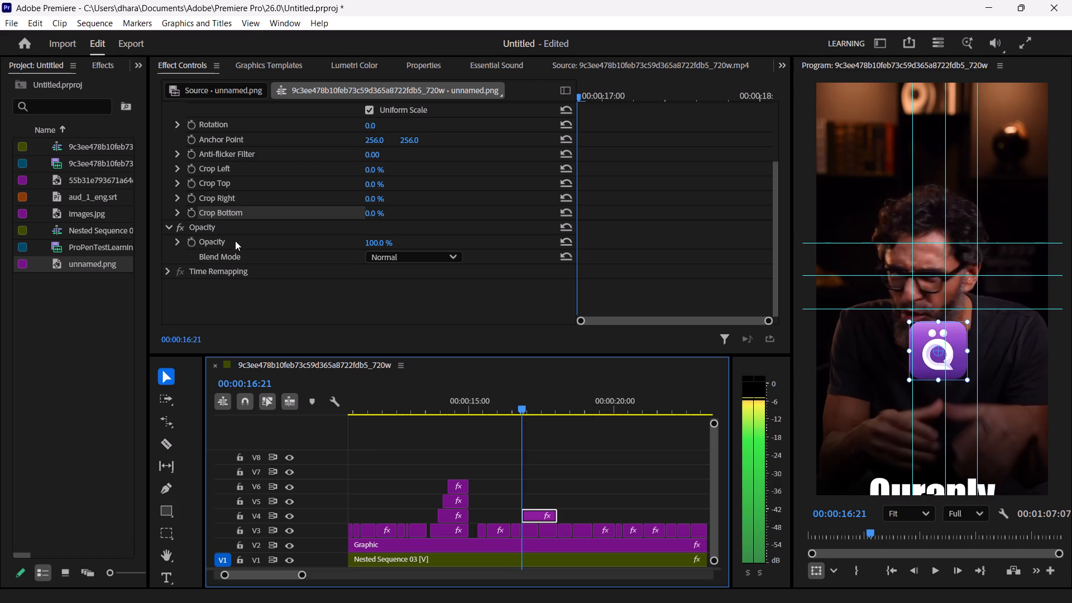
{"action": "left_click", "coordinate": [190, 242]}
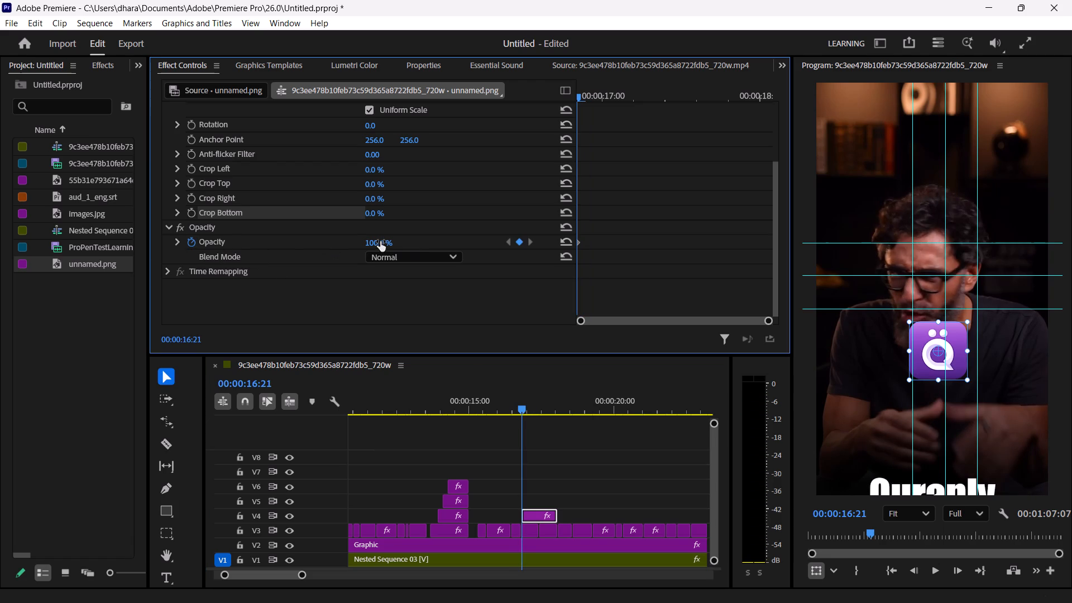
{"action": "left_click_drag", "start_coordinate": [380, 241], "coordinate": [207, 267]}
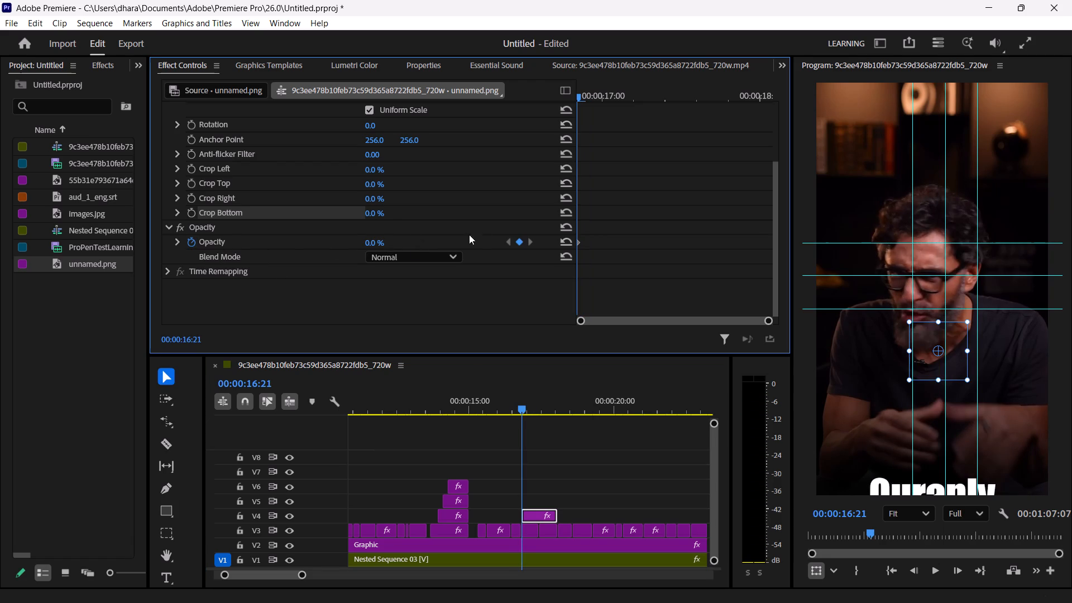
Move forward to 00:00:17:03 and set the logo clip's opacity to 100%.
{"action": "key", "text": "Right"}
{"action": "key", "text": "Right"}
{"action": "key", "text": "Right"}
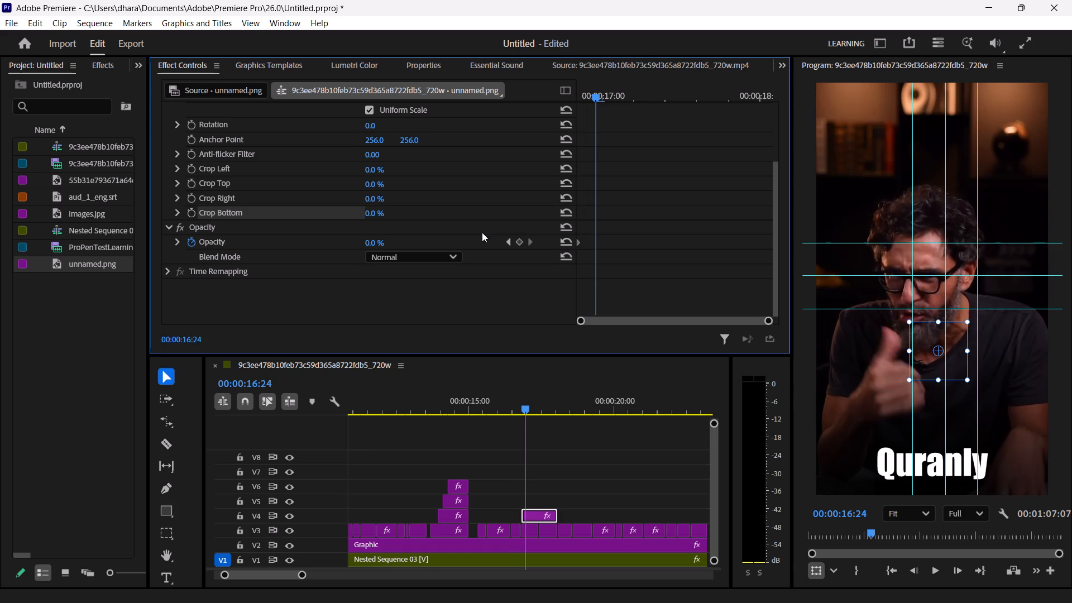
{"action": "key", "text": "Right"}
{"action": "key", "text": "Right"}
{"action": "key", "text": "Right"}
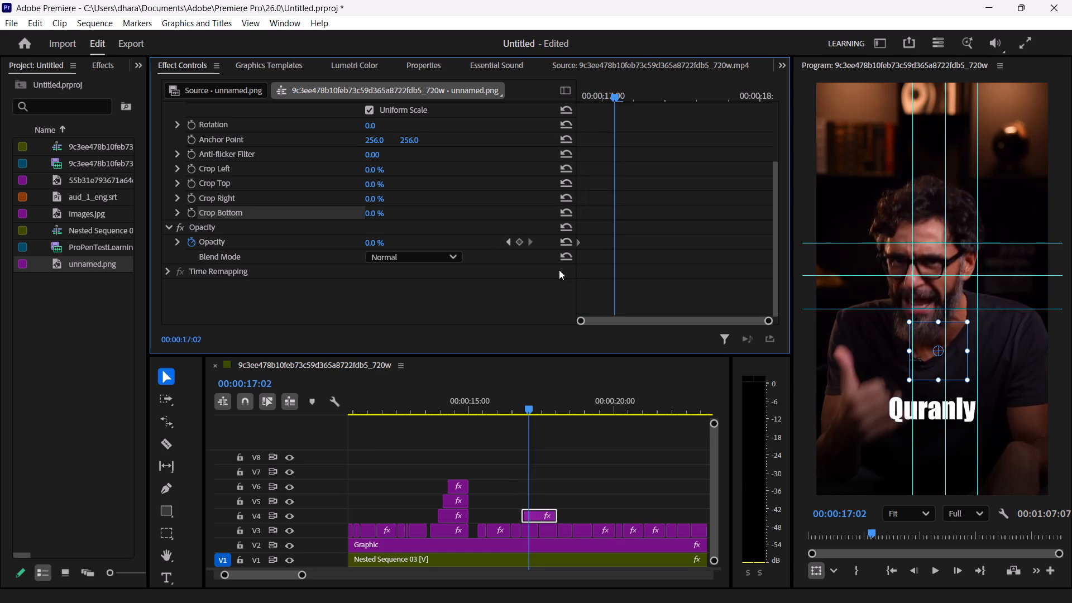
{"action": "key", "text": "Right"}
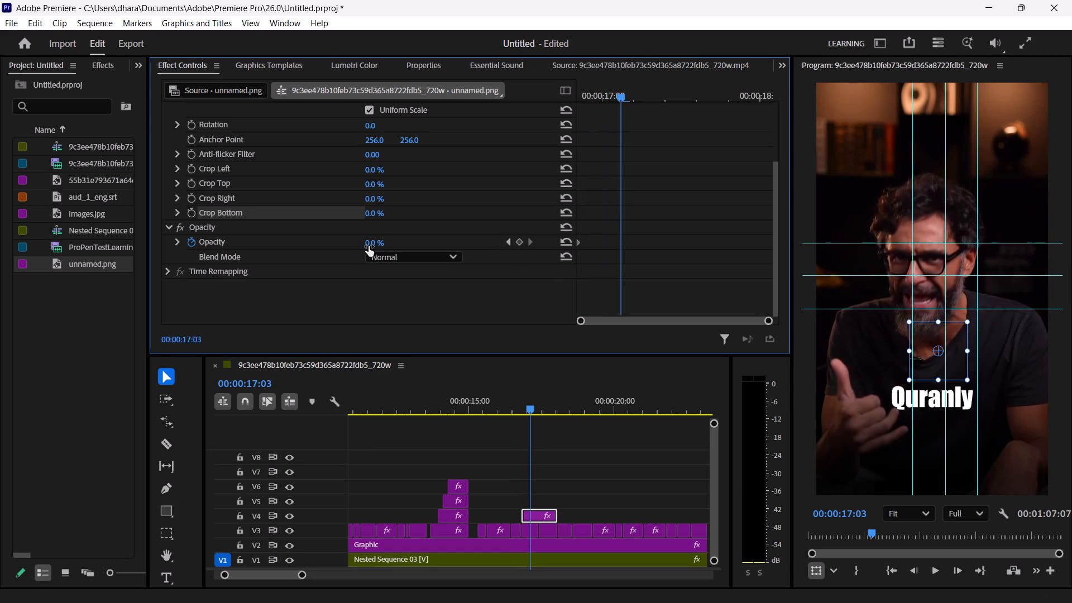
{"action": "left_click_drag", "start_coordinate": [368, 245], "coordinate": [610, 242]}
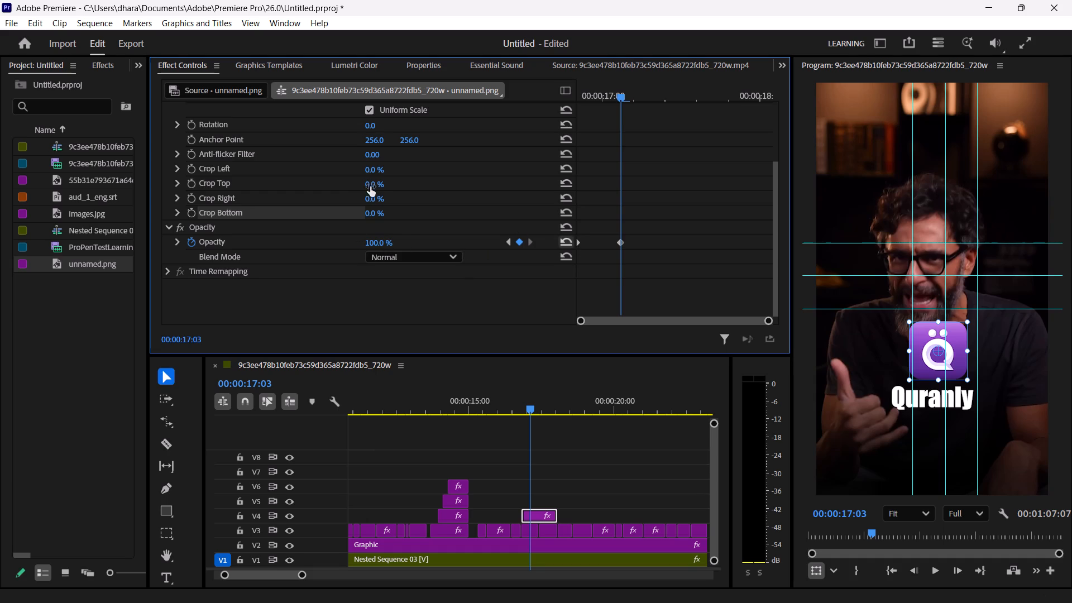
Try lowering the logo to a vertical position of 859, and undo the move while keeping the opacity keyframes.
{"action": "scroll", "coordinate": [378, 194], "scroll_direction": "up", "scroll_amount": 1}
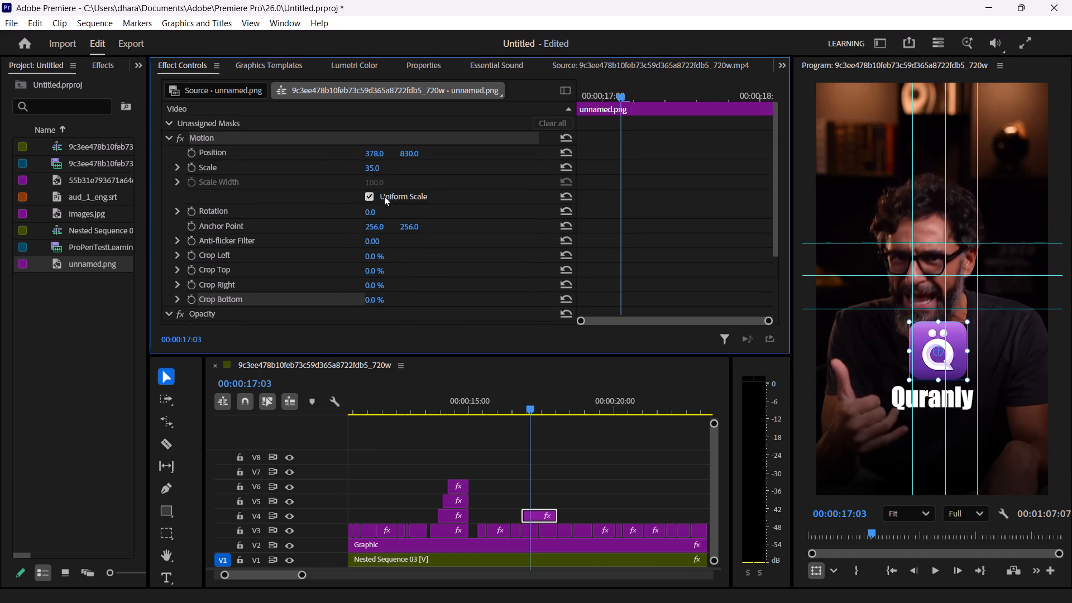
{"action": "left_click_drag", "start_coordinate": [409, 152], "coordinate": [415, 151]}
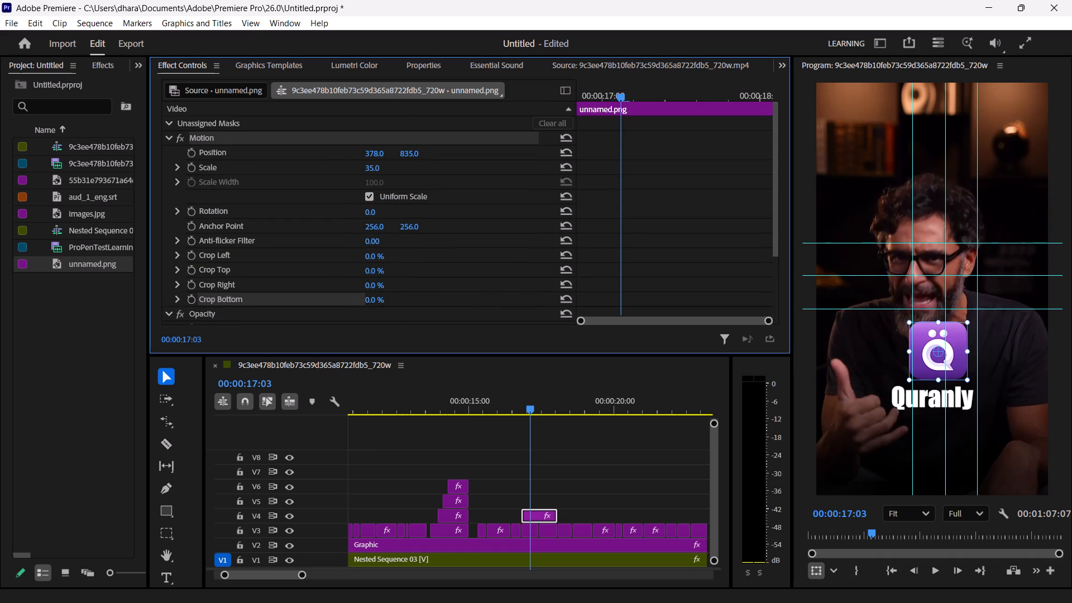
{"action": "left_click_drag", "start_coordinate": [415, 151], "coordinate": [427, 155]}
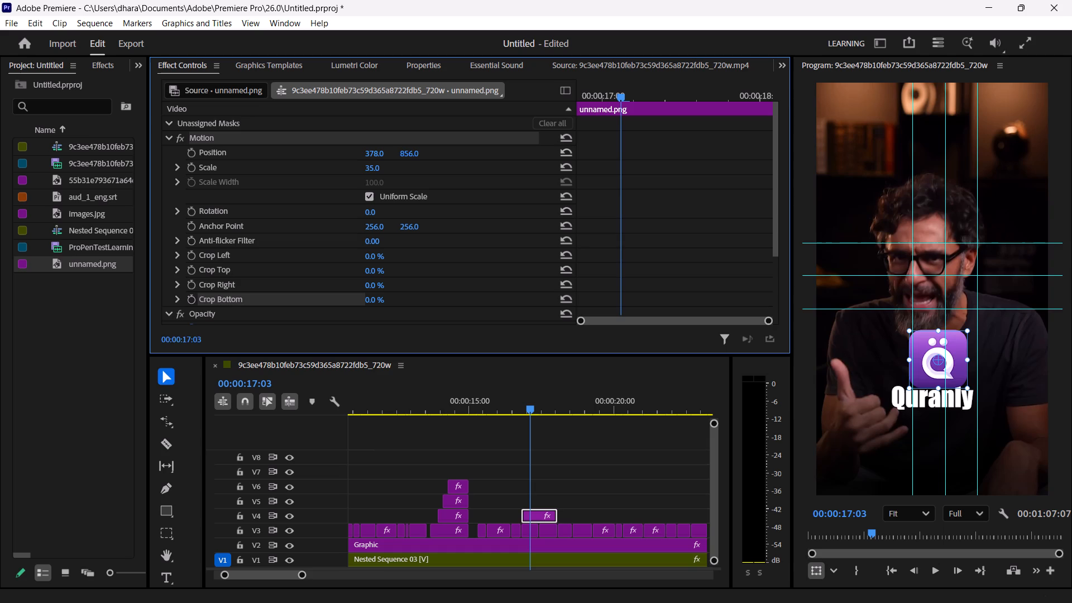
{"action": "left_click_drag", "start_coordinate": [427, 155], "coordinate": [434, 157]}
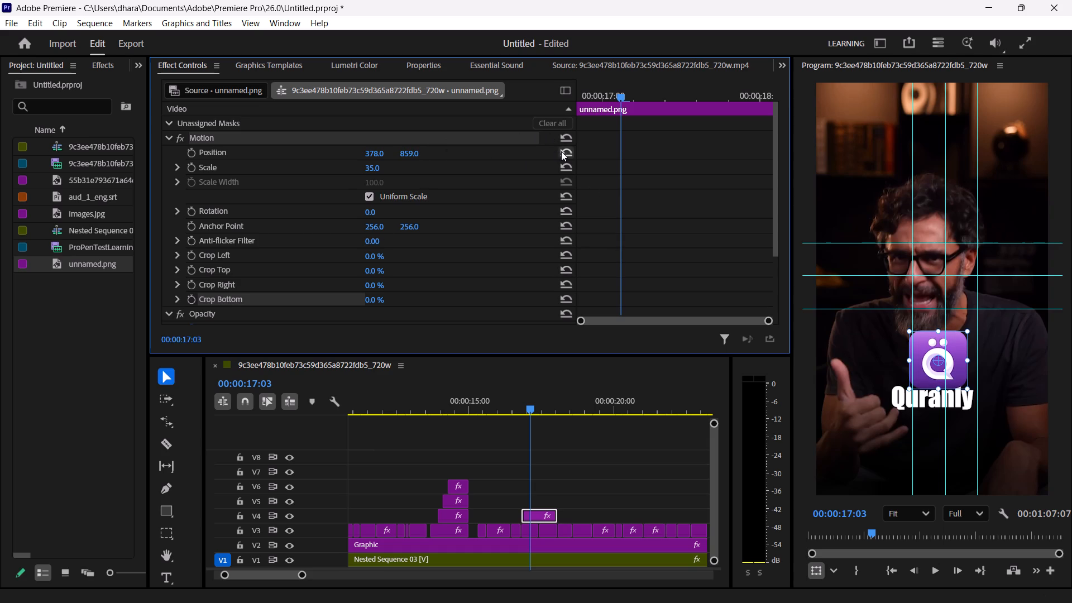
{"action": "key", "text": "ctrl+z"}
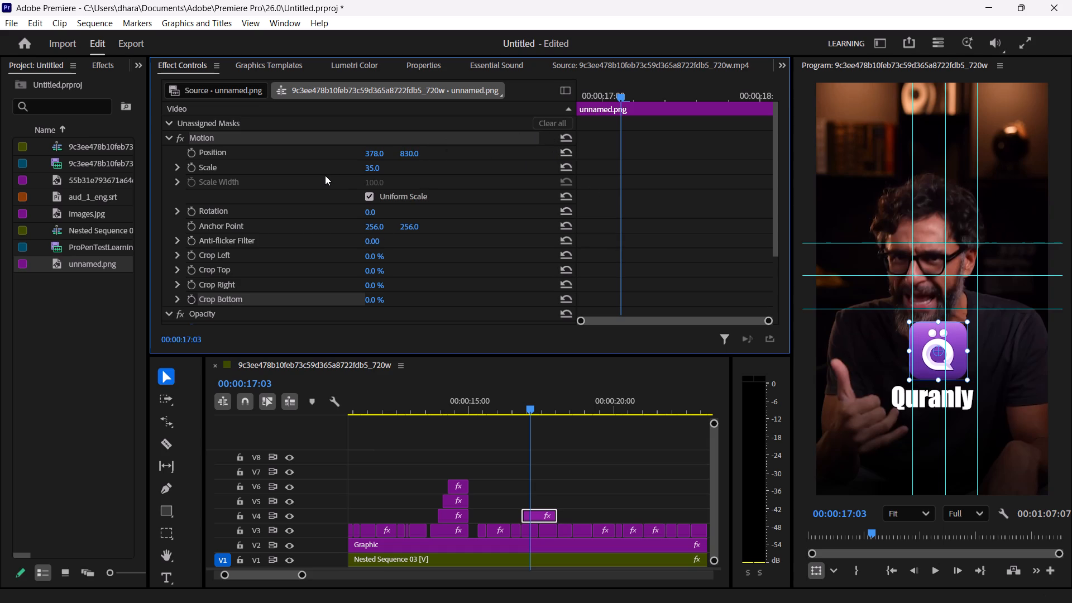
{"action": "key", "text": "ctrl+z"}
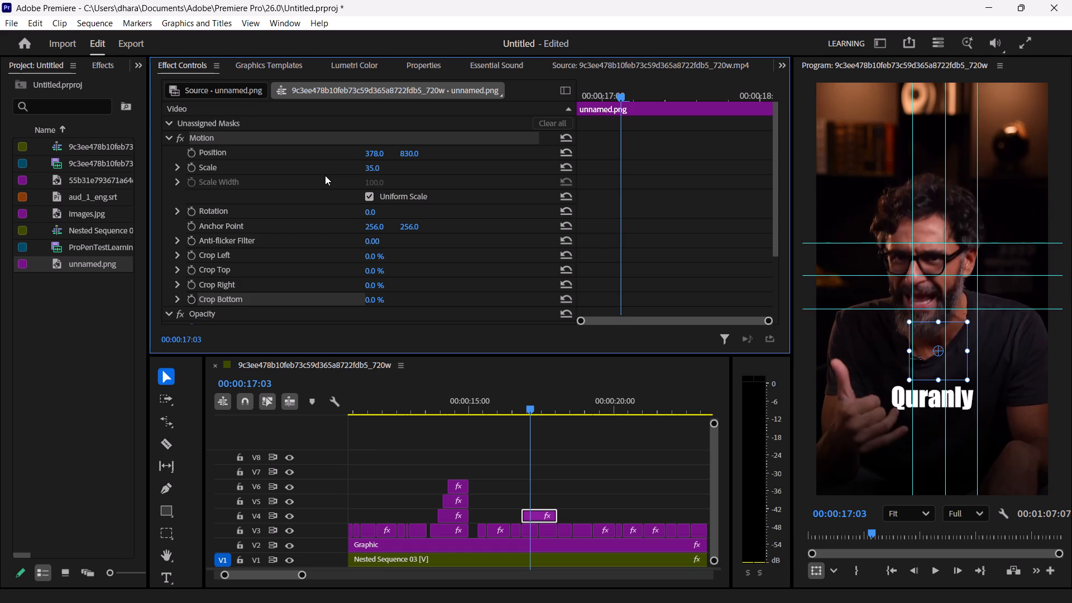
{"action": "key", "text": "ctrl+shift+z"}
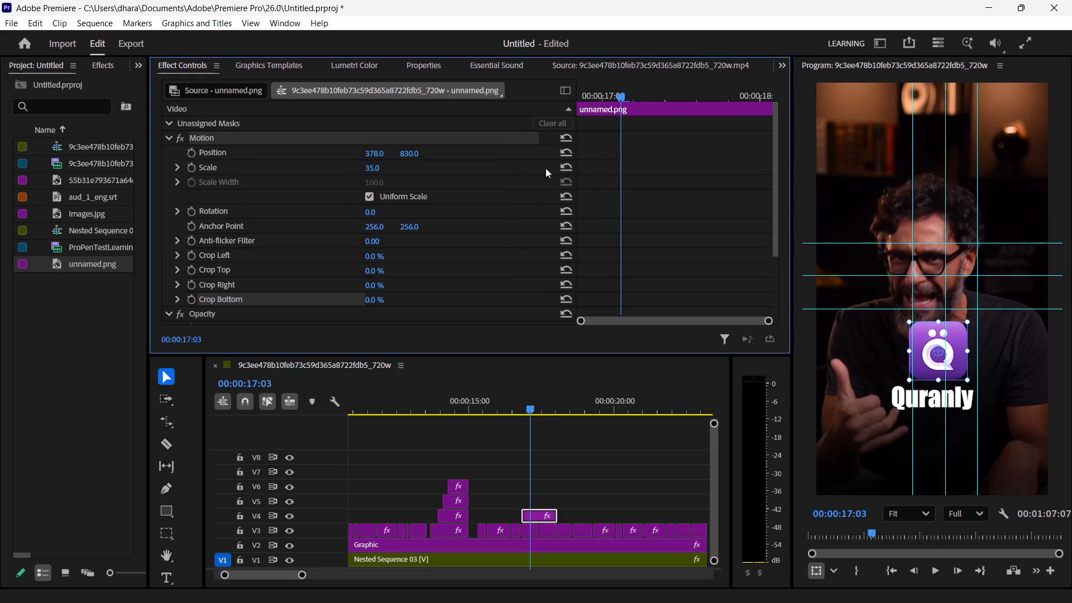
Keyframe the logo's position at 00:00:17:03, and set its vertical position to 887 at the clip's start, 00:00:16:21.
{"action": "left_click", "coordinate": [194, 155]}
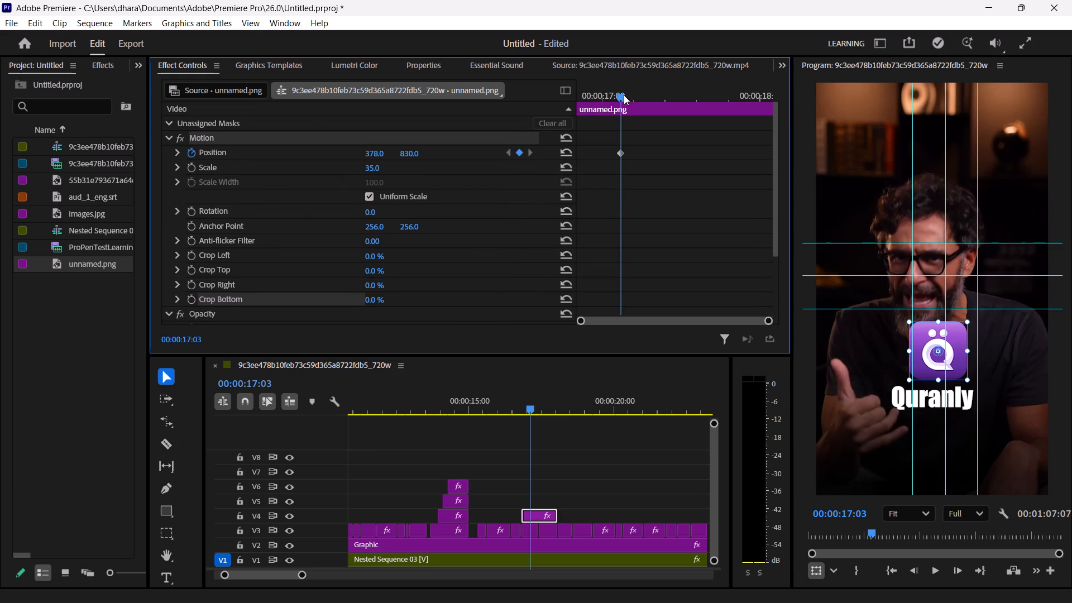
{"action": "left_click_drag", "start_coordinate": [623, 95], "coordinate": [548, 99]}
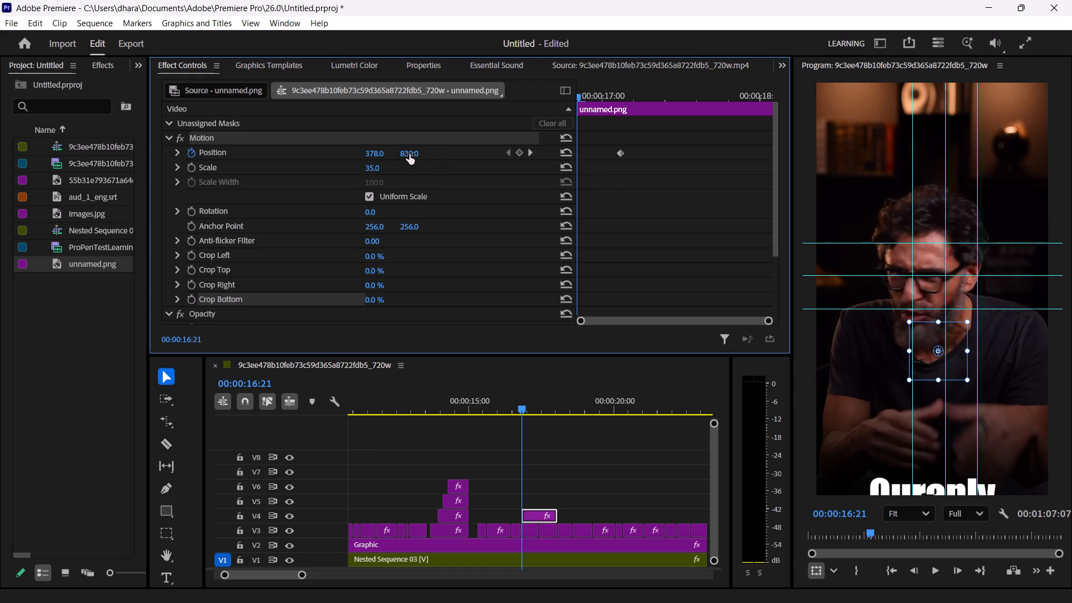
{"action": "left_click_drag", "start_coordinate": [409, 154], "coordinate": [402, 155]}
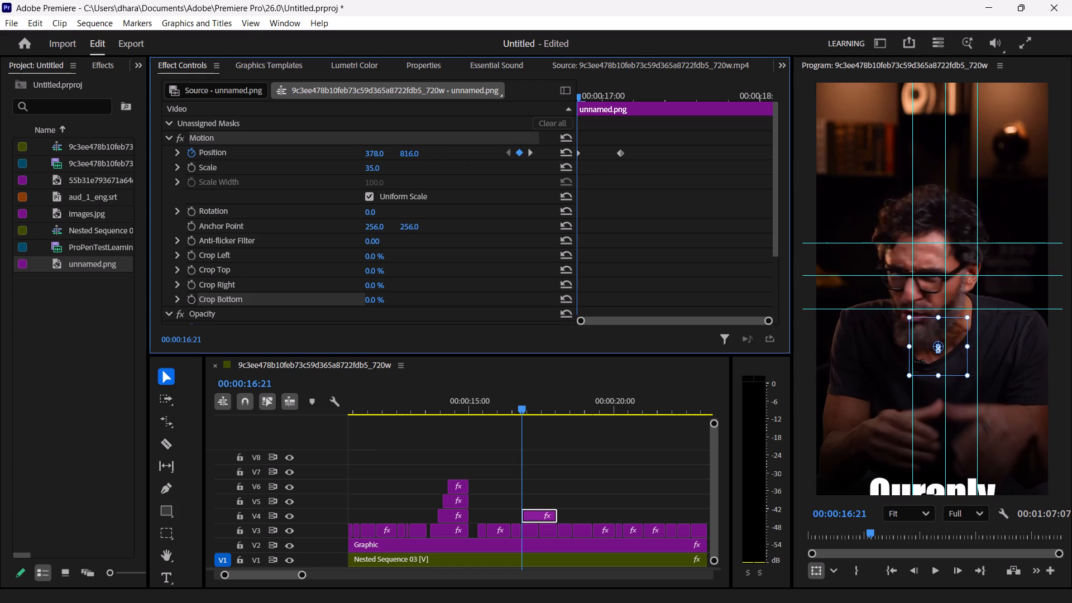
{"action": "left_click_drag", "start_coordinate": [402, 155], "coordinate": [428, 154]}
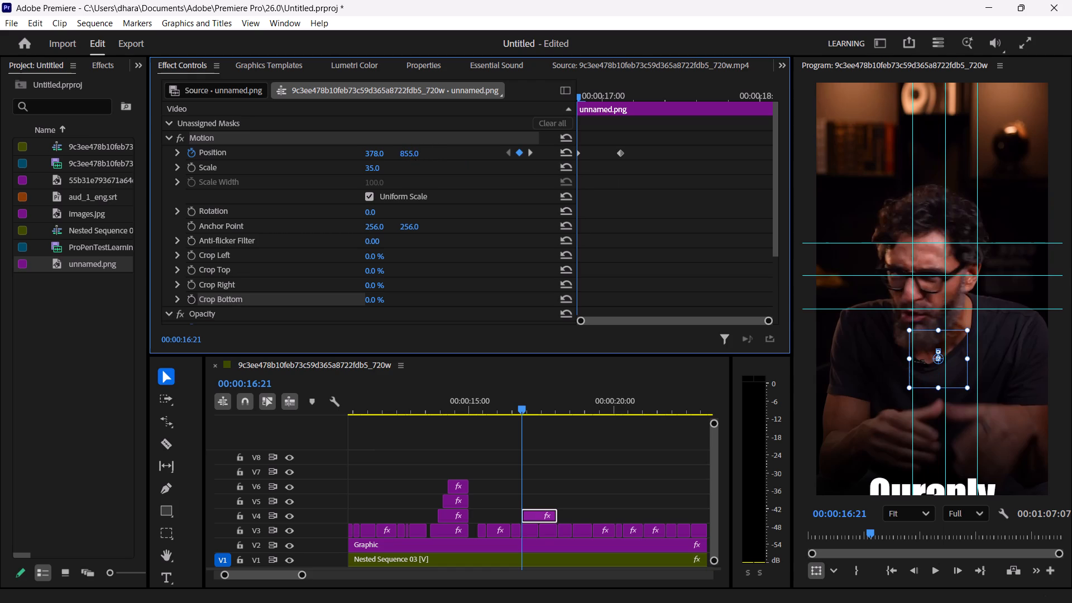
{"action": "left_click_drag", "start_coordinate": [428, 154], "coordinate": [439, 152]}
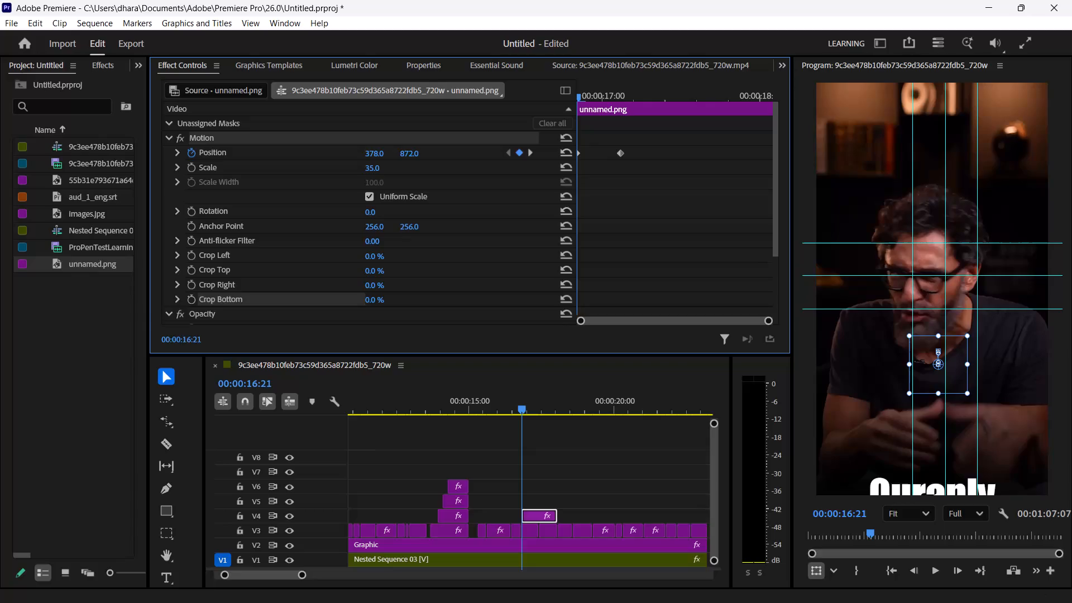
{"action": "left_click_drag", "start_coordinate": [439, 152], "coordinate": [448, 151]}
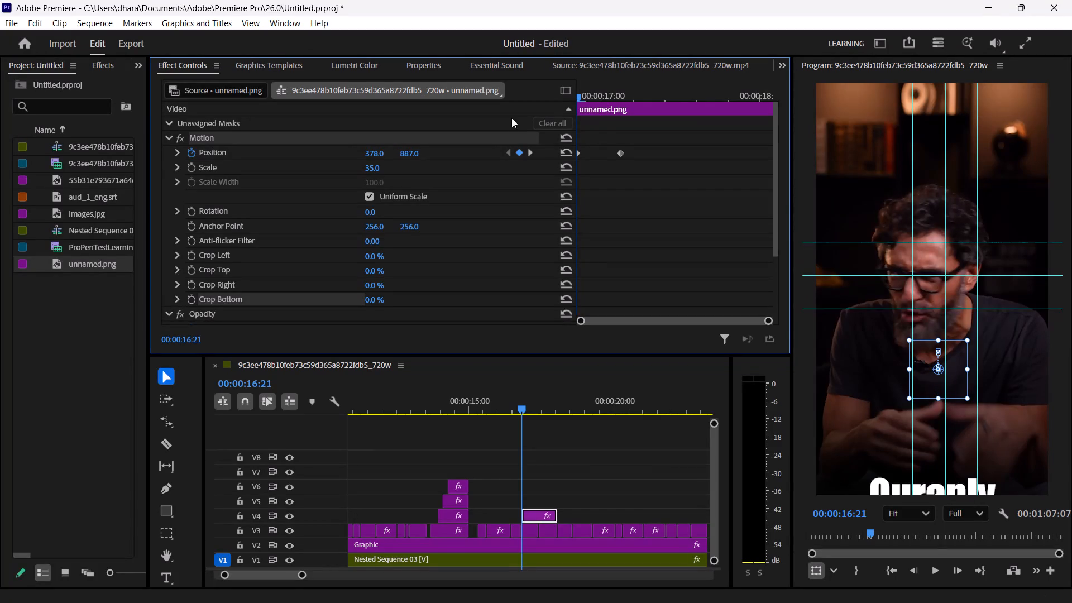
Apply Ease In and Ease Out temporal interpolation to both position keyframes of the logo.
{"action": "left_click_drag", "start_coordinate": [705, 204], "coordinate": [535, 151]}
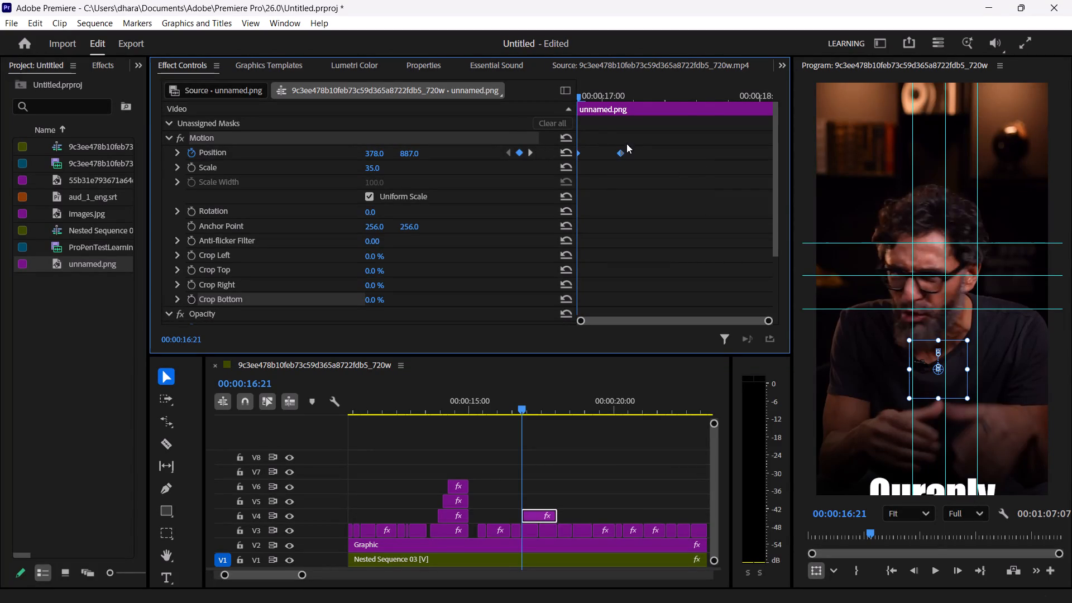
{"action": "right_click", "coordinate": [623, 150]}
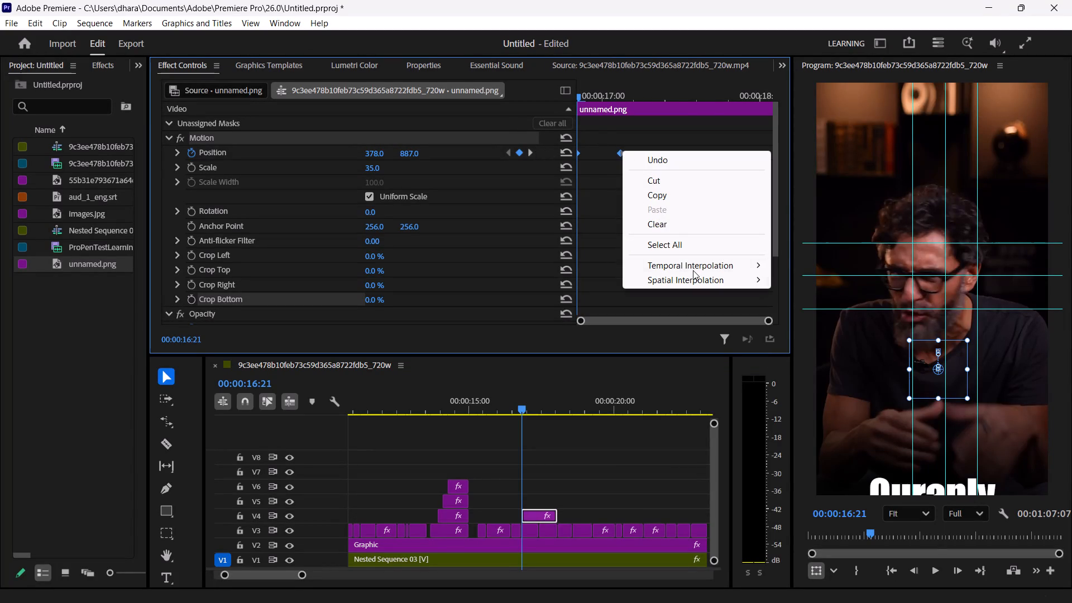
{"action": "left_click", "coordinate": [807, 343]}
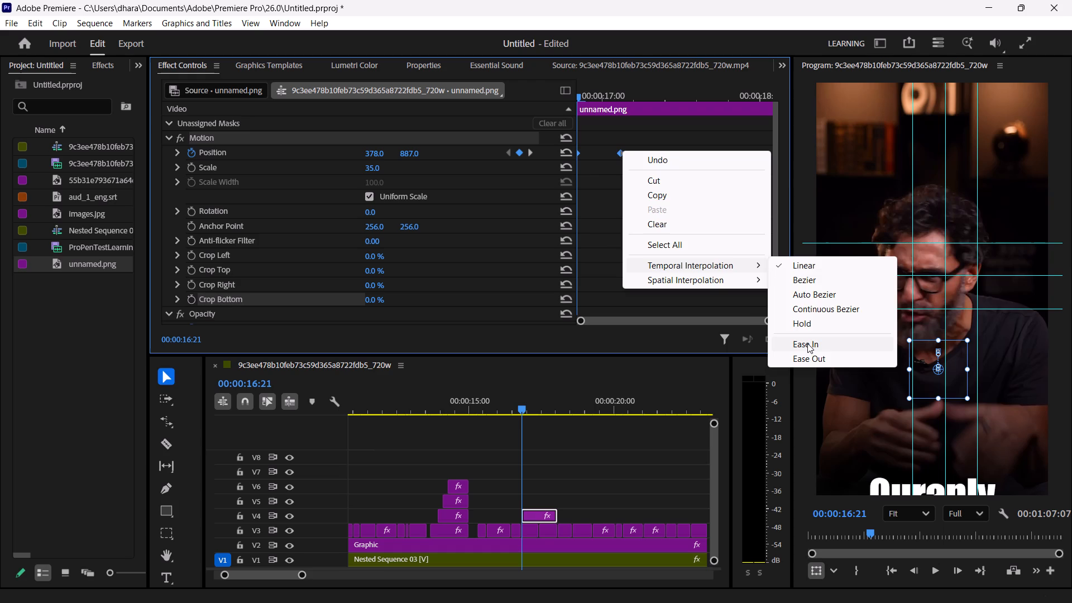
{"action": "right_click", "coordinate": [618, 151]}
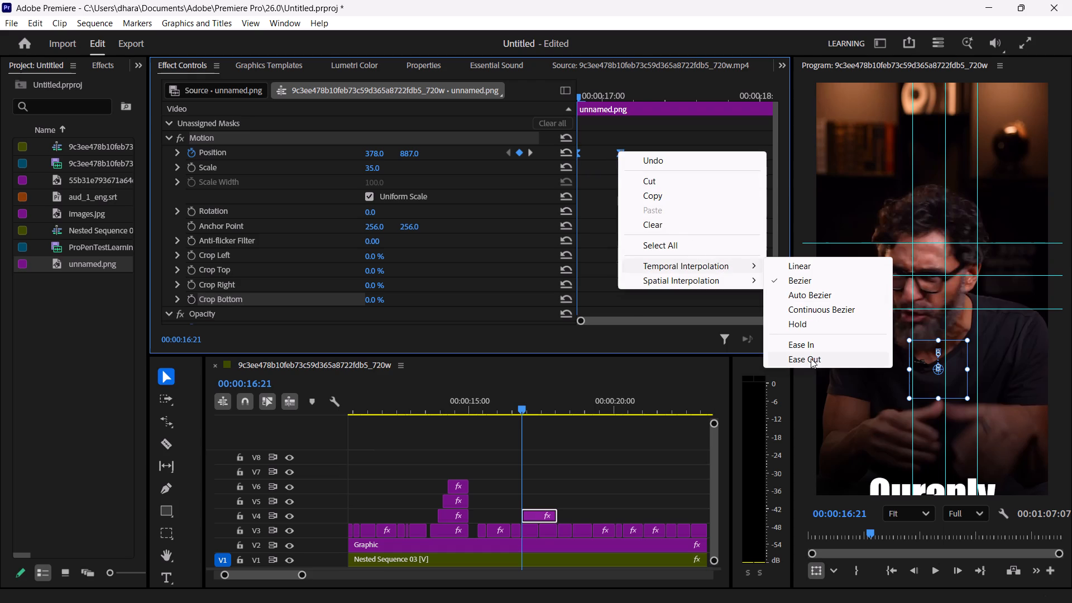
{"action": "left_click", "coordinate": [811, 358]}
Apply Ease In and Ease Out to both opacity keyframes of the logo.
{"action": "scroll", "coordinate": [730, 275], "scroll_direction": "down", "scroll_amount": 1}
{"action": "left_click_drag", "start_coordinate": [730, 275], "coordinate": [552, 205]}
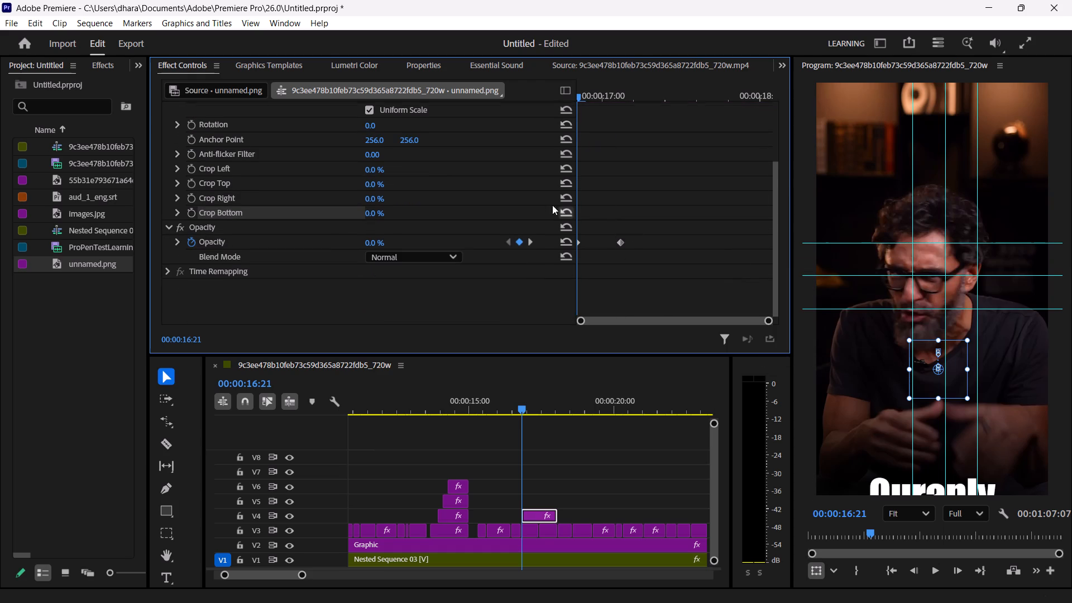
{"action": "left_click_drag", "start_coordinate": [552, 205], "coordinate": [651, 246]}
{"action": "left_click_drag", "start_coordinate": [651, 246], "coordinate": [499, 231]}
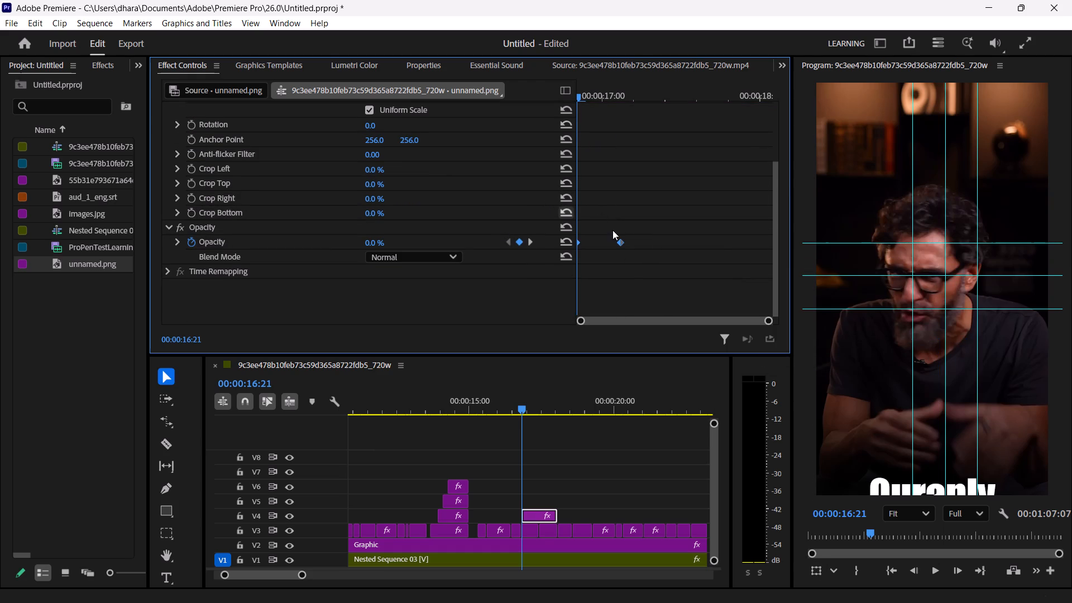
{"action": "right_click", "coordinate": [619, 240]}
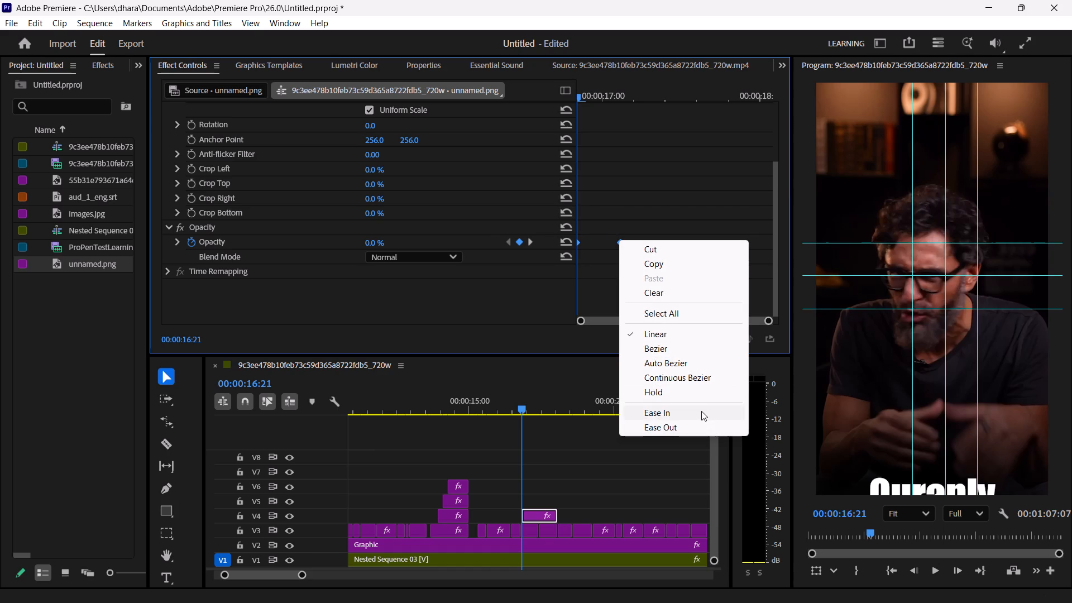
{"action": "left_click", "coordinate": [701, 411]}
{"action": "right_click", "coordinate": [620, 243]}
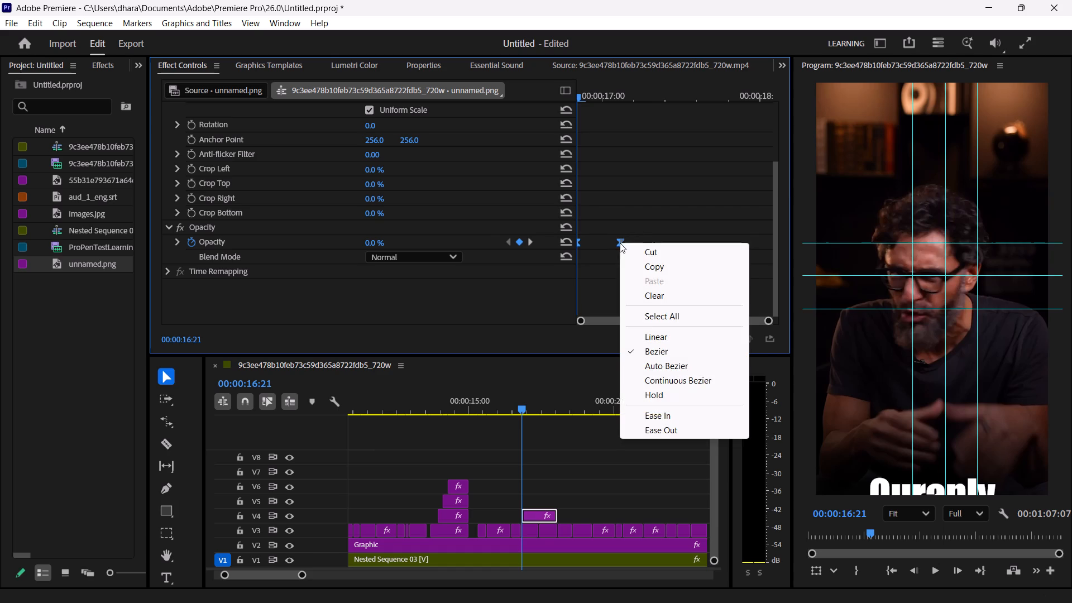
{"action": "left_click", "coordinate": [664, 428]}
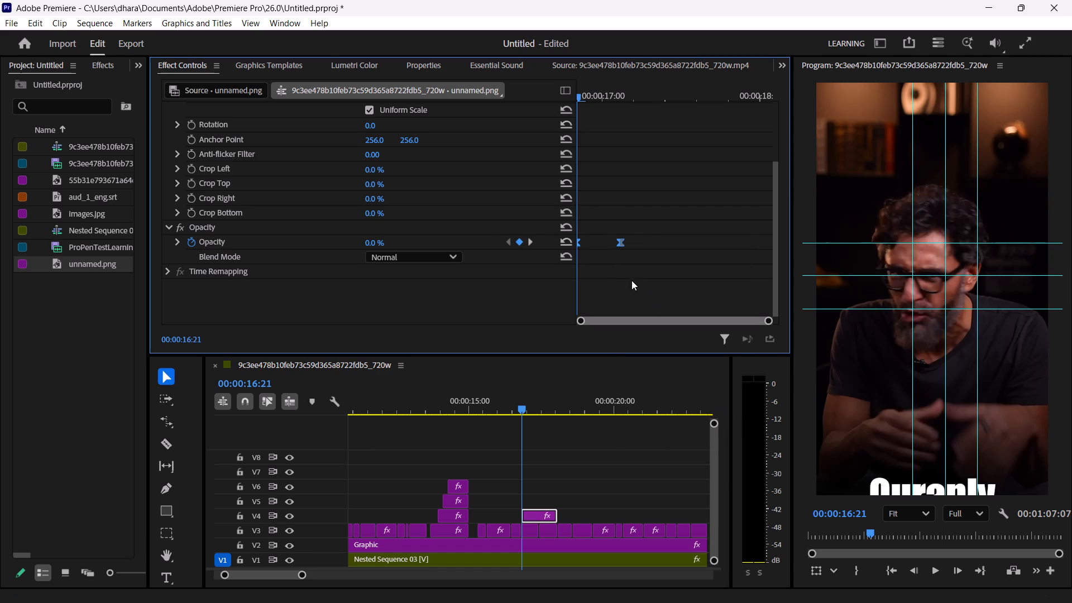
Steepen the middle of the logo's opacity curve by lengthening the ease handles of both opacity keyframes, and preview the fade.
{"action": "left_click", "coordinate": [179, 243]}
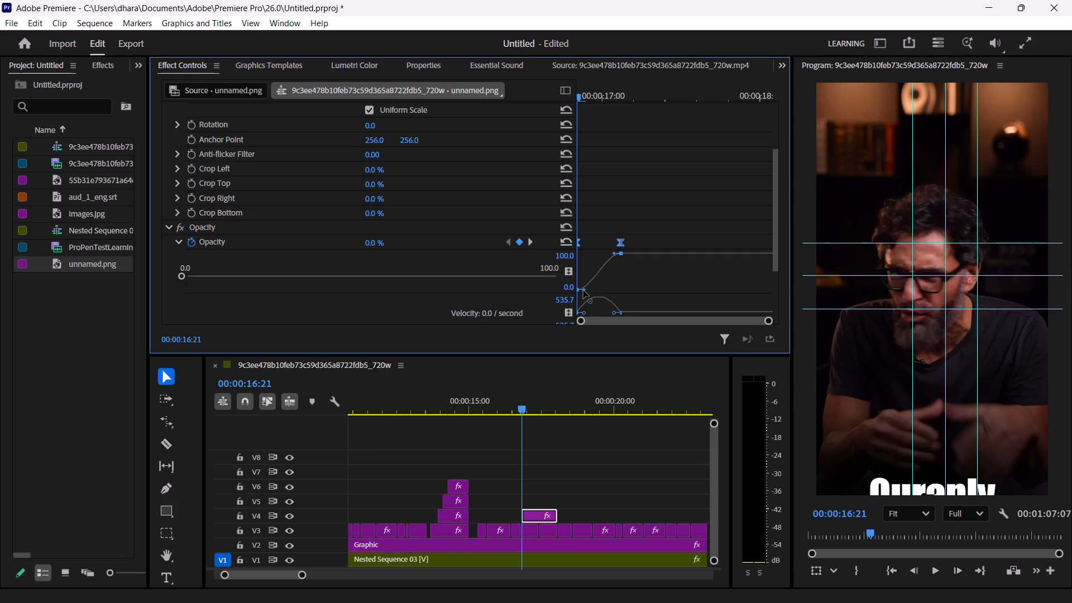
{"action": "left_click_drag", "start_coordinate": [583, 290], "coordinate": [595, 289]}
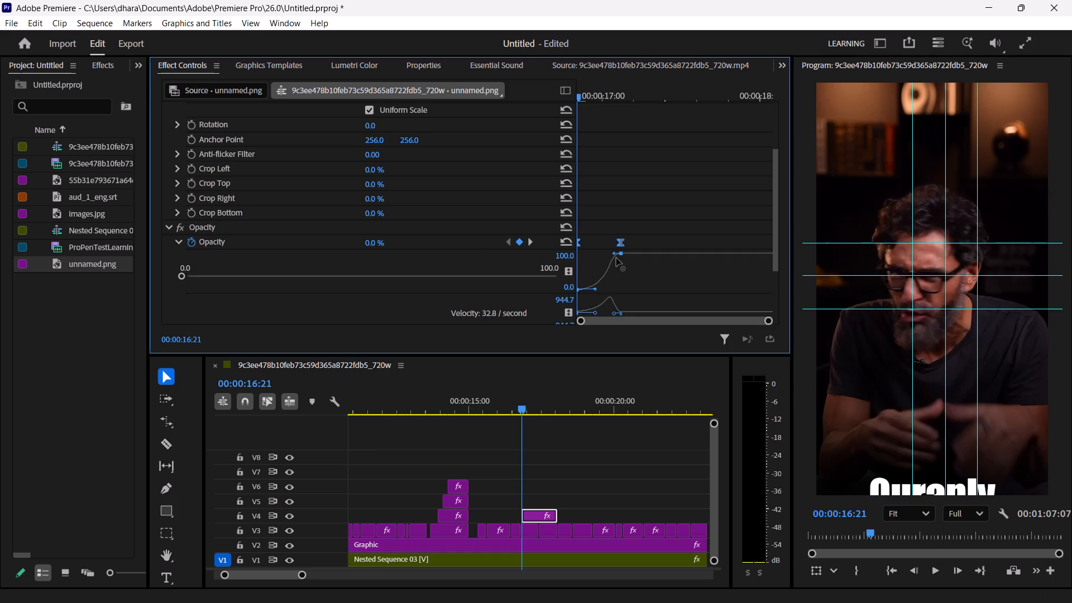
{"action": "left_click_drag", "start_coordinate": [614, 253], "coordinate": [607, 254]}
{"action": "left_click_drag", "start_coordinate": [607, 254], "coordinate": [606, 254]}
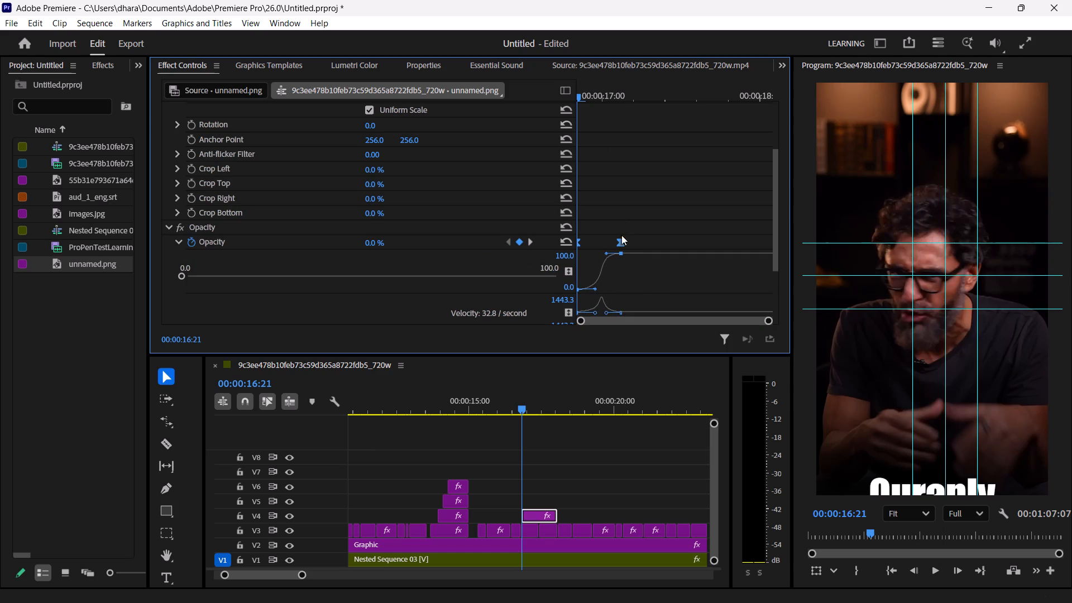
{"action": "key", "text": "space"}
{"action": "key", "text": "space"}
{"action": "key", "text": "space"}
{"action": "key", "text": "space"}
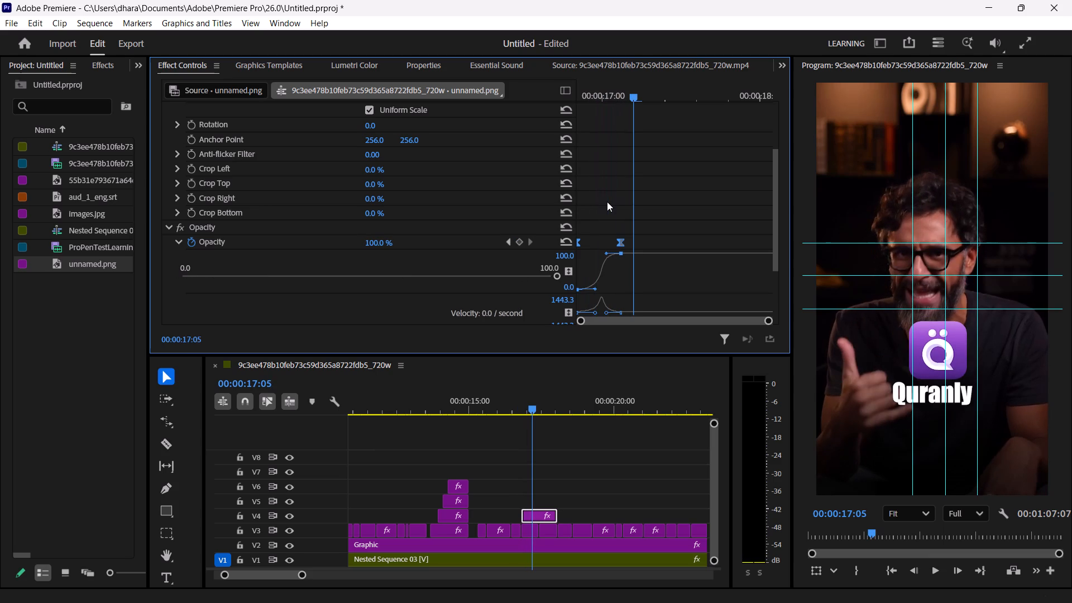
Lengthen the incoming ease handle of the logo's second position keyframe so the slide peaks early and settles slowly.
{"action": "left_click_drag", "start_coordinate": [774, 225], "coordinate": [783, 158]}
{"action": "left_click_drag", "start_coordinate": [659, 161], "coordinate": [542, 128]}
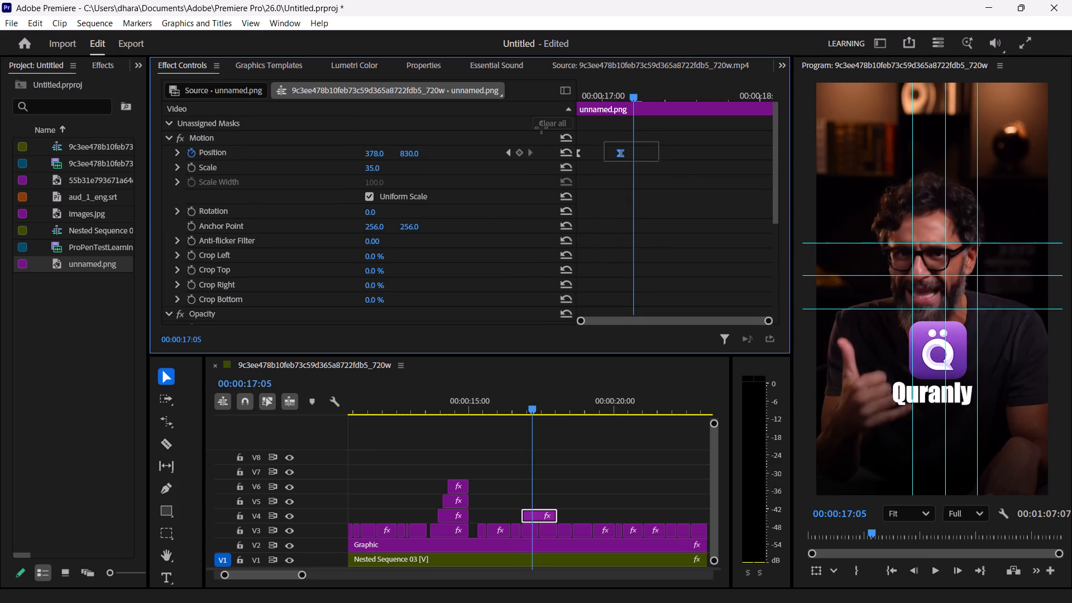
{"action": "left_click_drag", "start_coordinate": [542, 128], "coordinate": [542, 127]}
{"action": "left_click", "coordinate": [177, 153]}
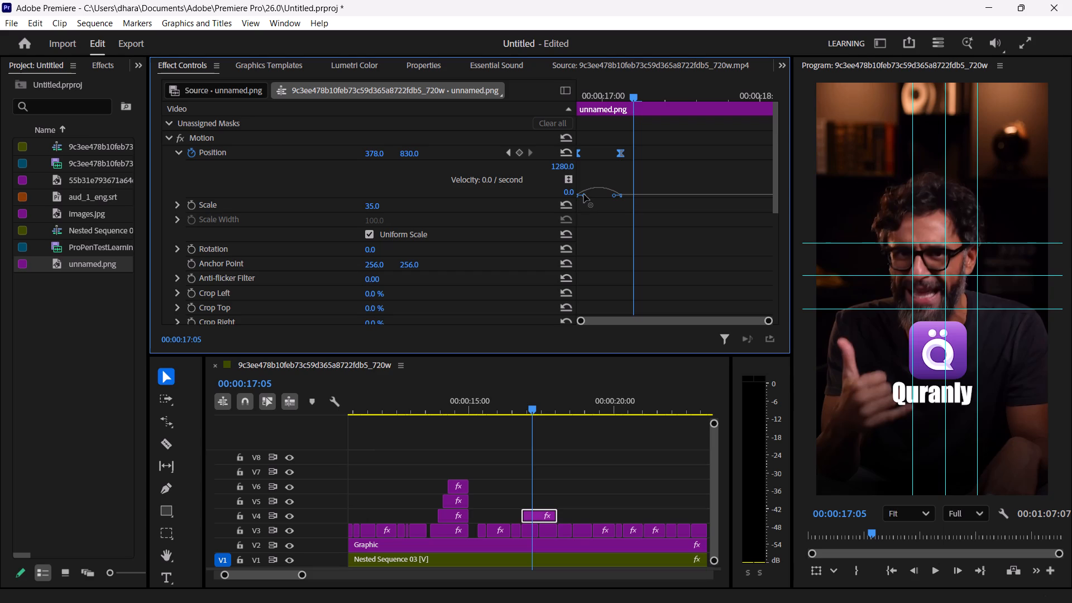
{"action": "left_click", "coordinate": [584, 194]}
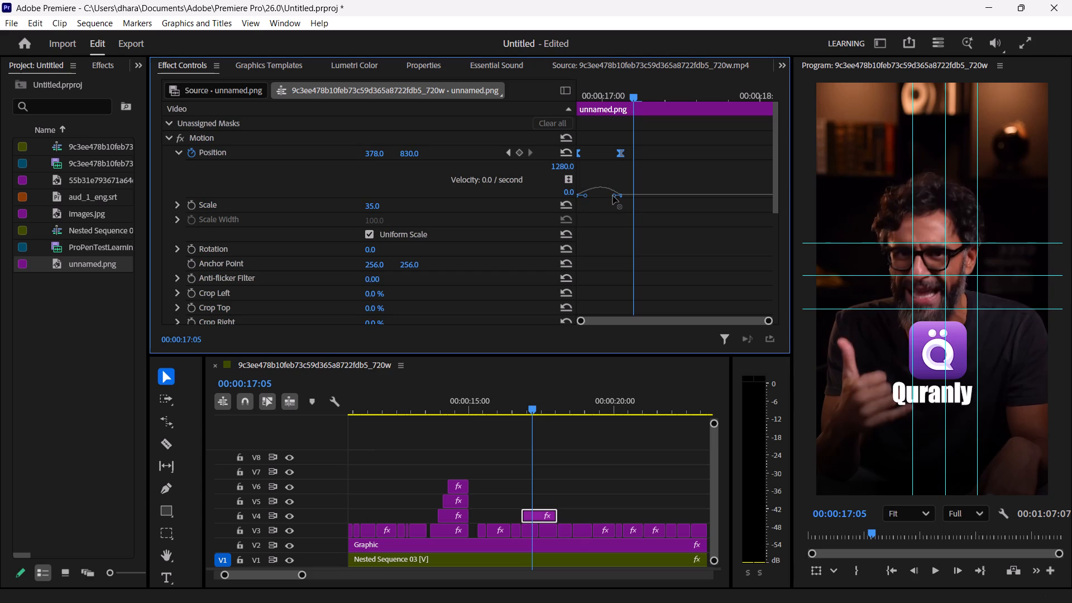
{"action": "left_click_drag", "start_coordinate": [613, 196], "coordinate": [601, 196]}
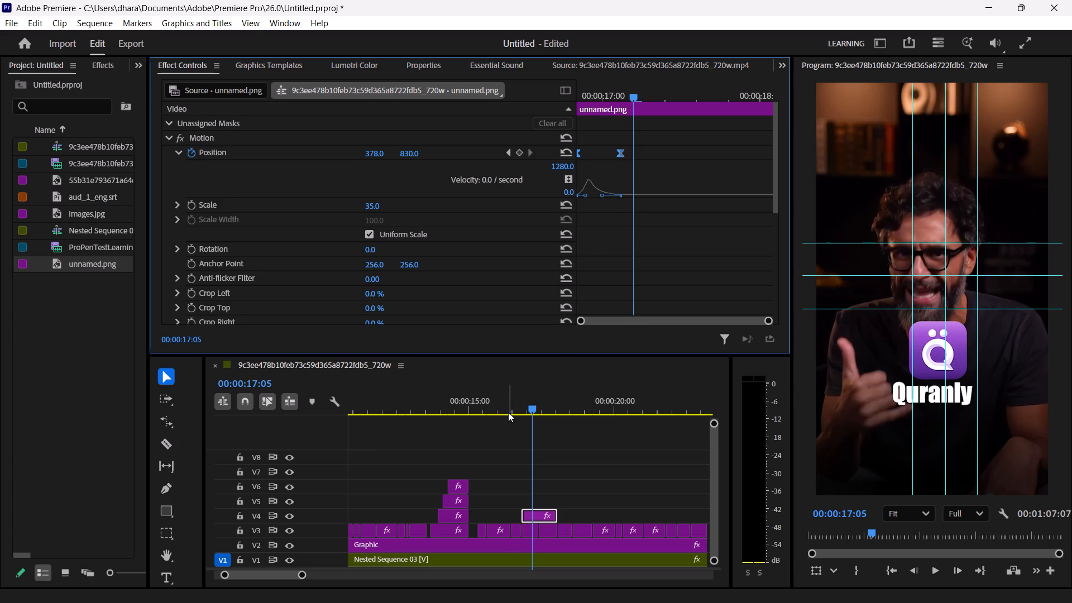
Play back the logo reveal over the "Quranly application" captions to check the eased fade and slide.
{"action": "left_click", "coordinate": [509, 407]}
{"action": "key", "text": "space"}
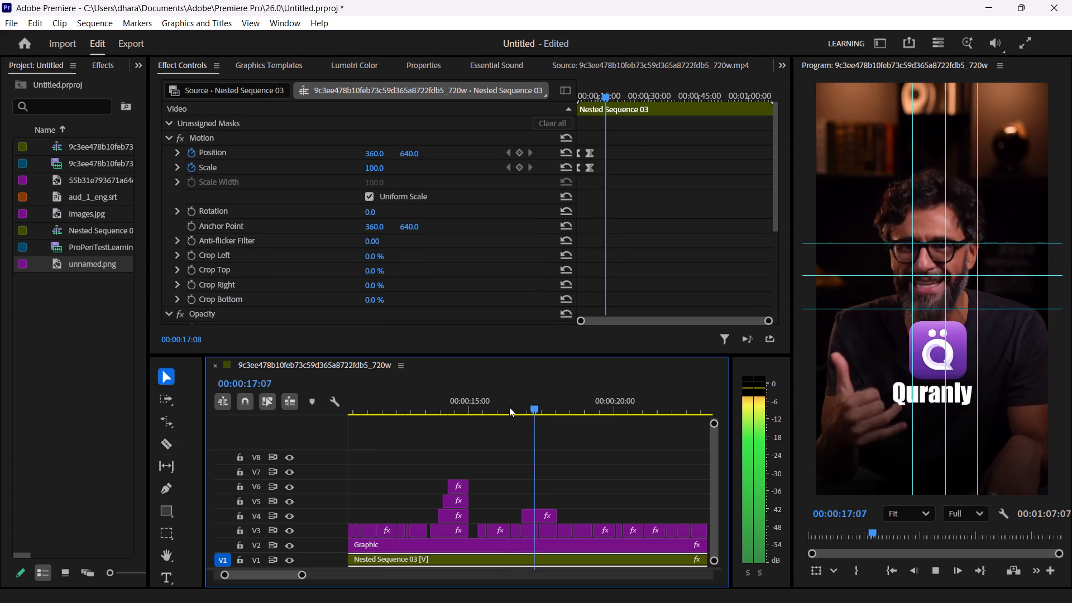
{"action": "key", "text": "space"}
{"action": "key", "text": "space"}
{"action": "key", "text": "space"}
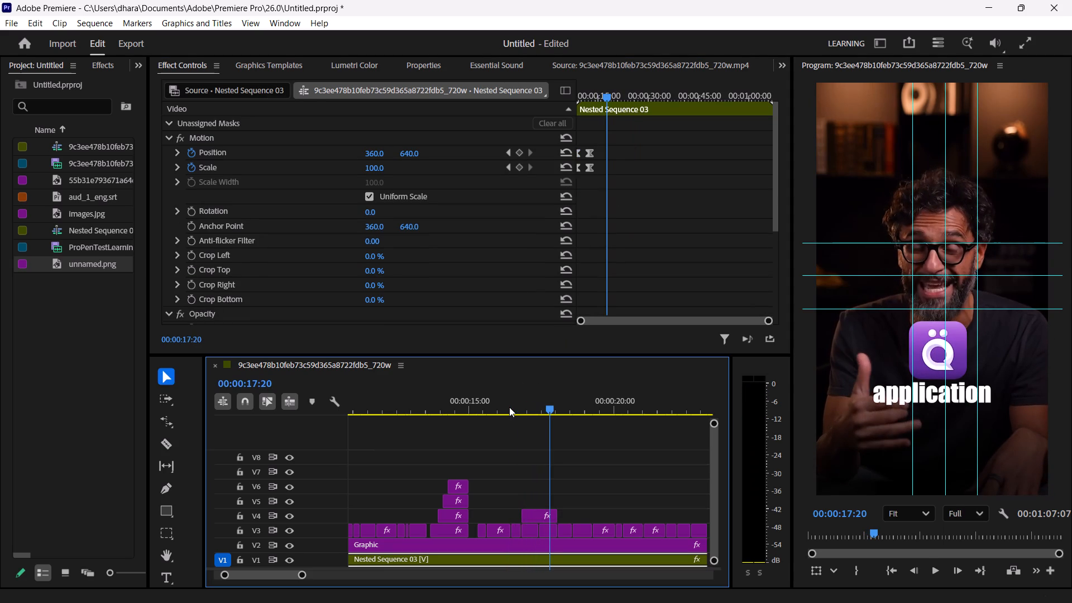
{"action": "left_click", "coordinate": [444, 394]}
{"action": "key", "text": "space"}
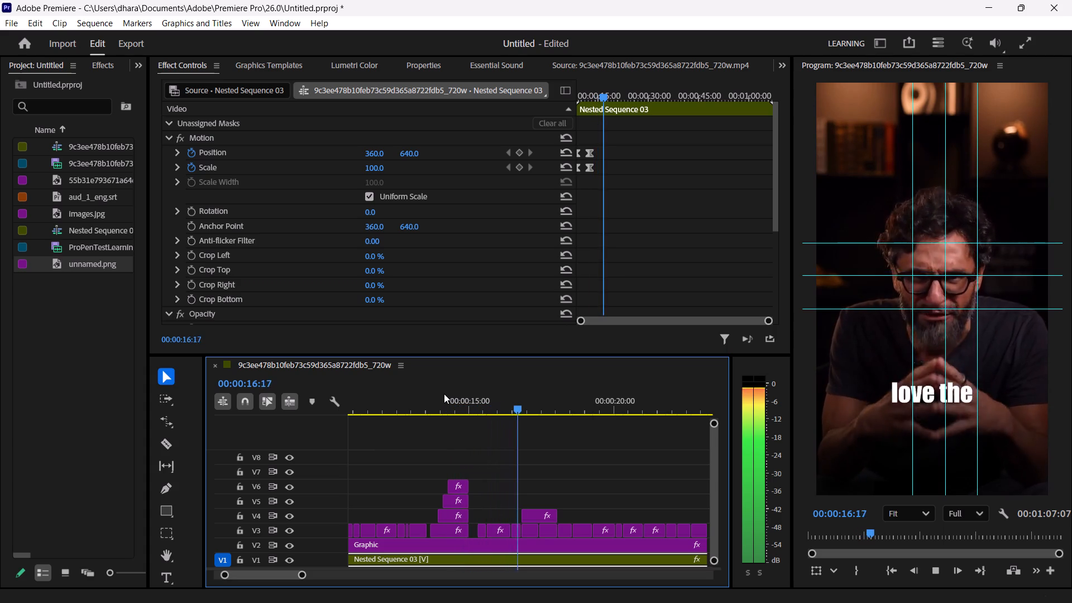
{"action": "key", "text": "space"}
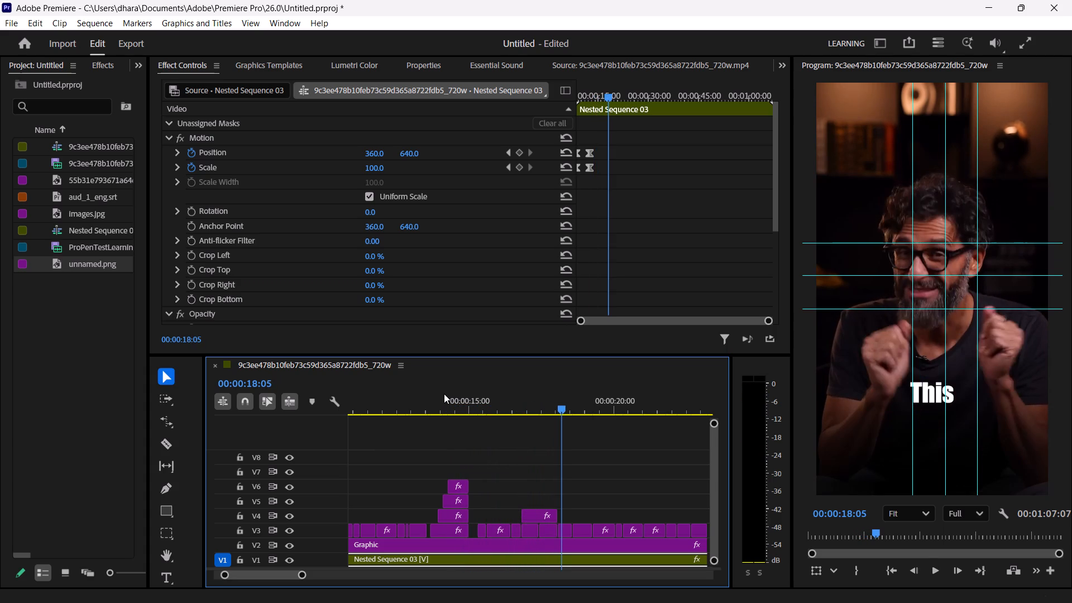
Step frame by frame through the "Quranly" caption's scale animation from 00:00:16:21 to 00:00:17:04, comparing it with the logo's entrance.
{"action": "left_click", "coordinate": [521, 408]}
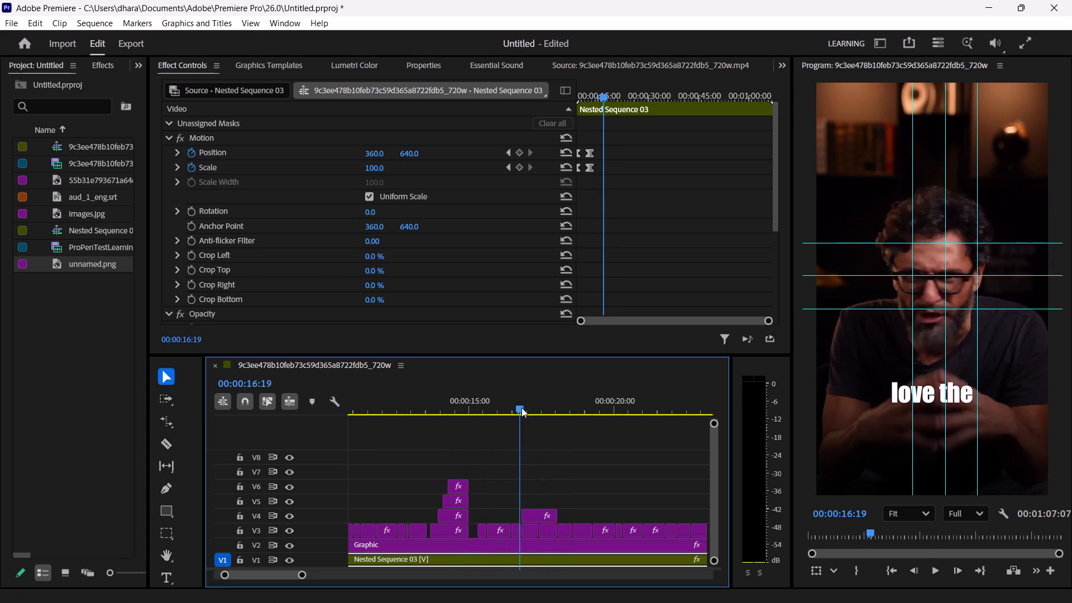
{"action": "key", "text": "Left"}
{"action": "key", "text": "Right"}
{"action": "key", "text": "Right"}
{"action": "key", "text": "Right"}
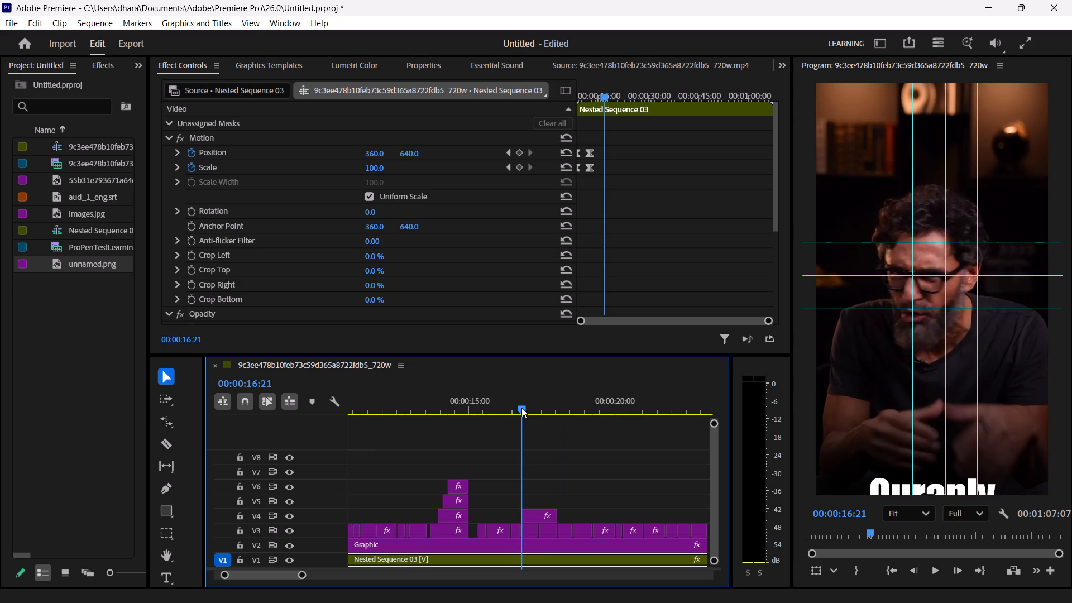
{"action": "left_click", "coordinate": [532, 530]}
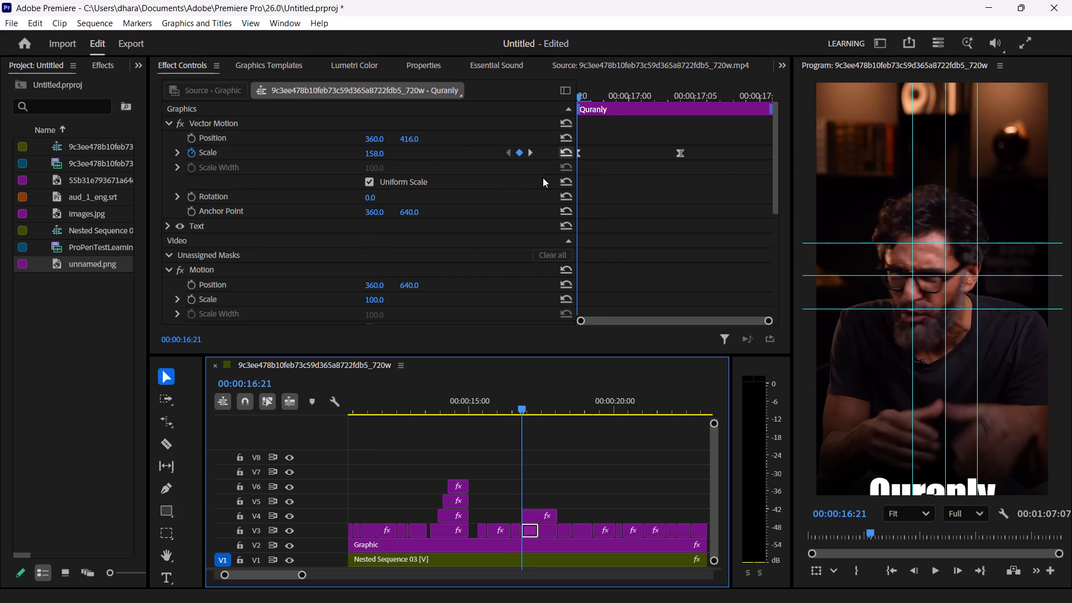
{"action": "key", "text": "Right"}
{"action": "key", "text": "Right"}
{"action": "key", "text": "Right"}
{"action": "key", "text": "Right"}
{"action": "key", "text": "Right"}
{"action": "key", "text": "Right"}
{"action": "key", "text": "Right"}
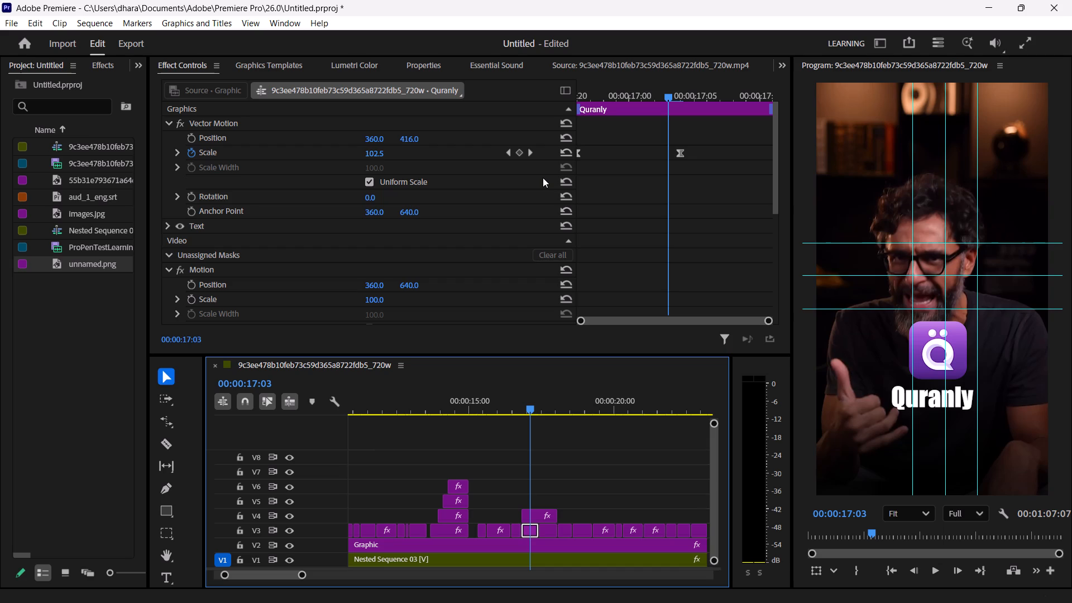
{"action": "key", "text": "Right"}
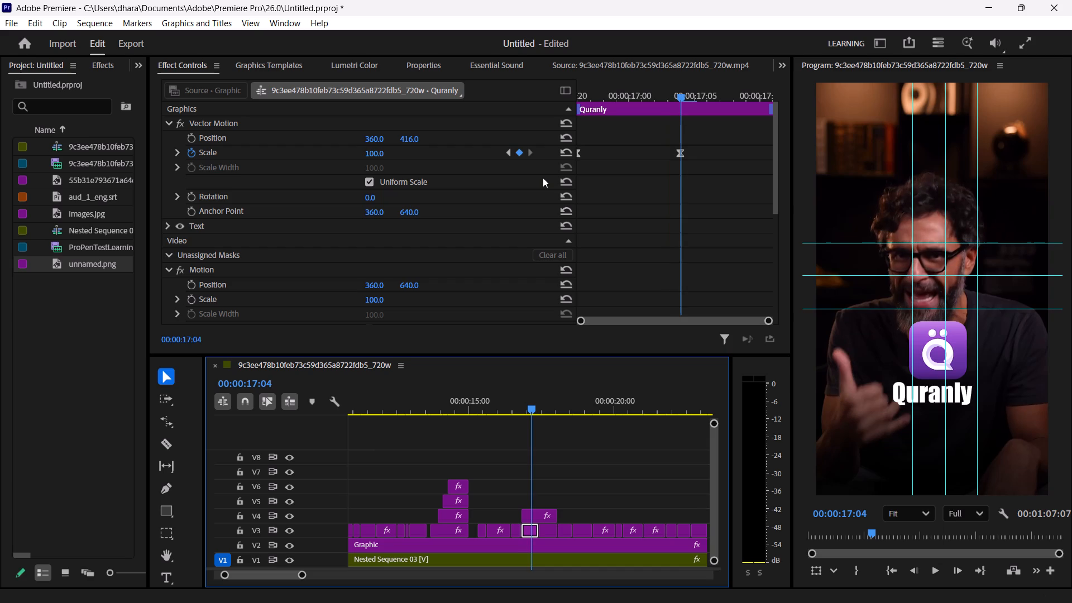
Play the sequence from its beginning to review the captions and graphics through the logo section.
{"action": "key", "text": "Down"}
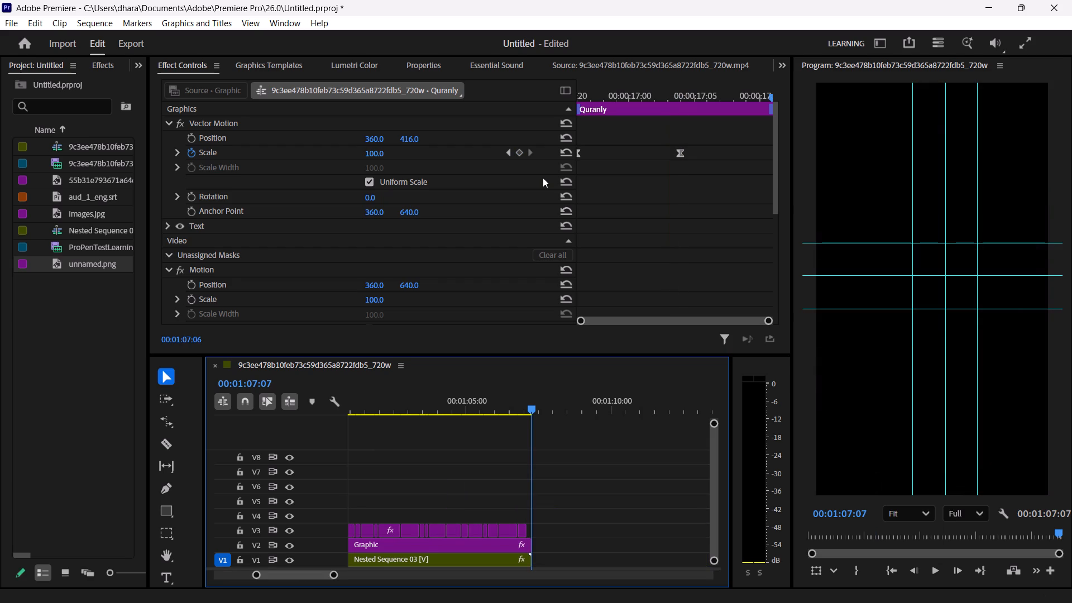
{"action": "key", "text": "Left"}
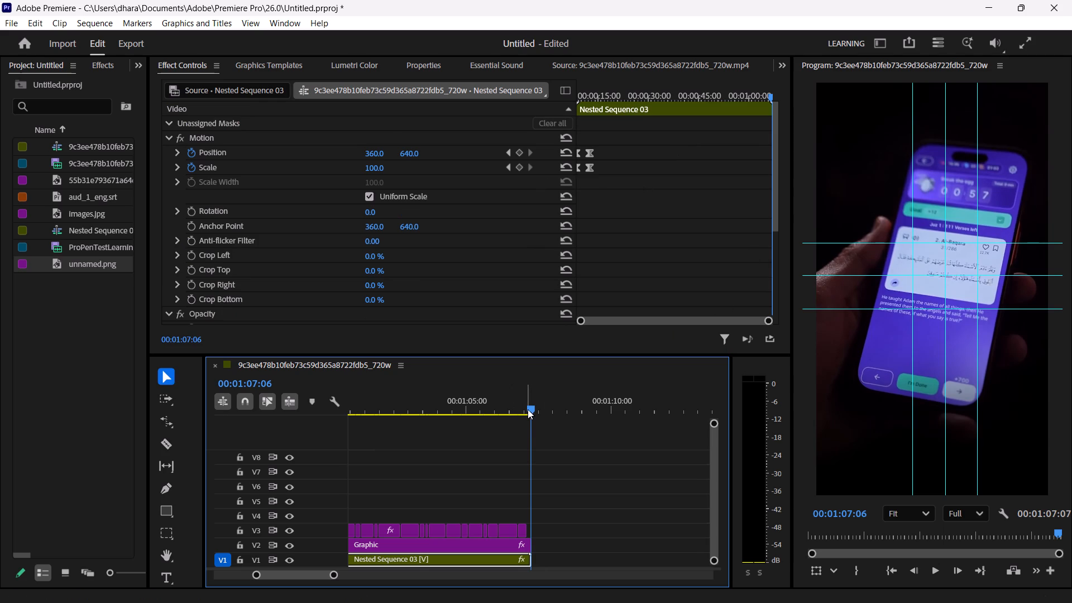
{"action": "left_click_drag", "start_coordinate": [528, 409], "coordinate": [270, 383]}
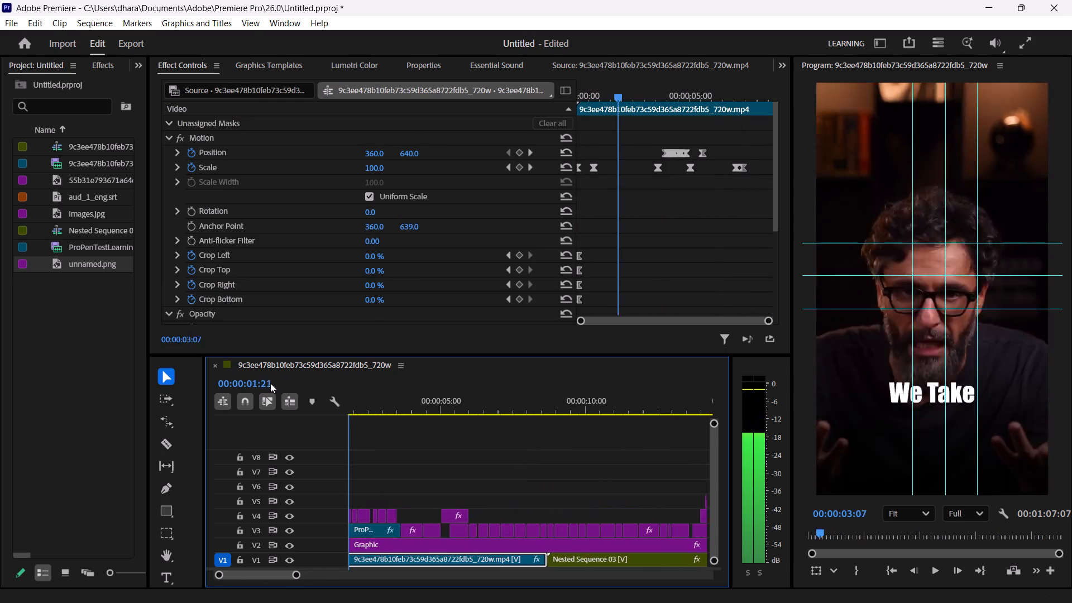
{"action": "left_click_drag", "start_coordinate": [270, 383], "coordinate": [164, 358]}
{"action": "key", "text": "space"}
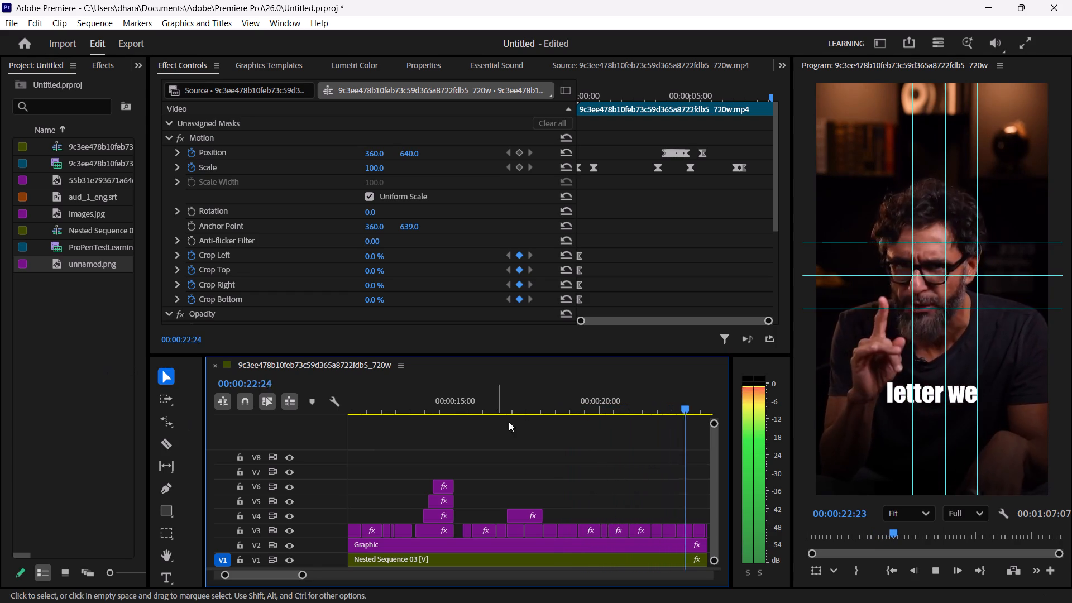
Return to 00:00:16:08 and replay the logo and "Quranly" caption entrance.
{"action": "left_click", "coordinate": [510, 405]}
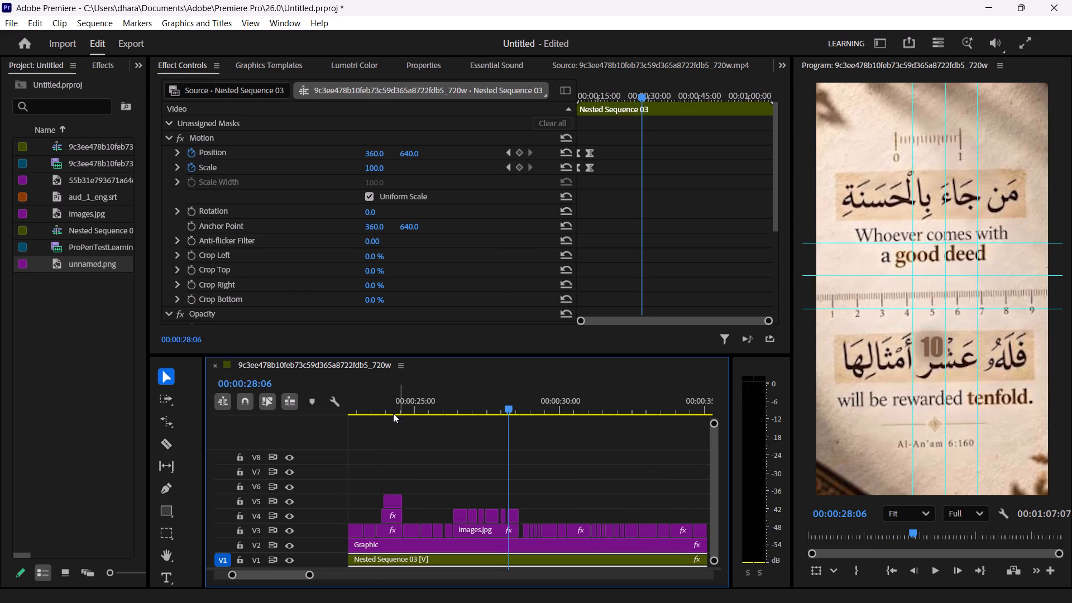
{"action": "left_click", "coordinate": [374, 404]}
{"action": "left_click_drag", "start_coordinate": [374, 404], "coordinate": [339, 402]}
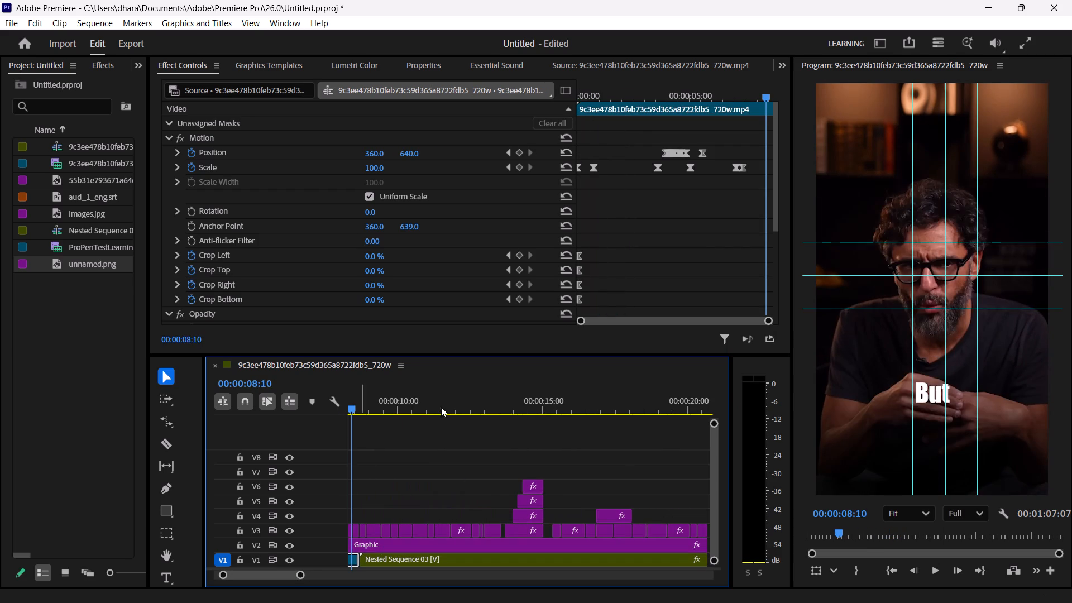
{"action": "left_click", "coordinate": [582, 409]}
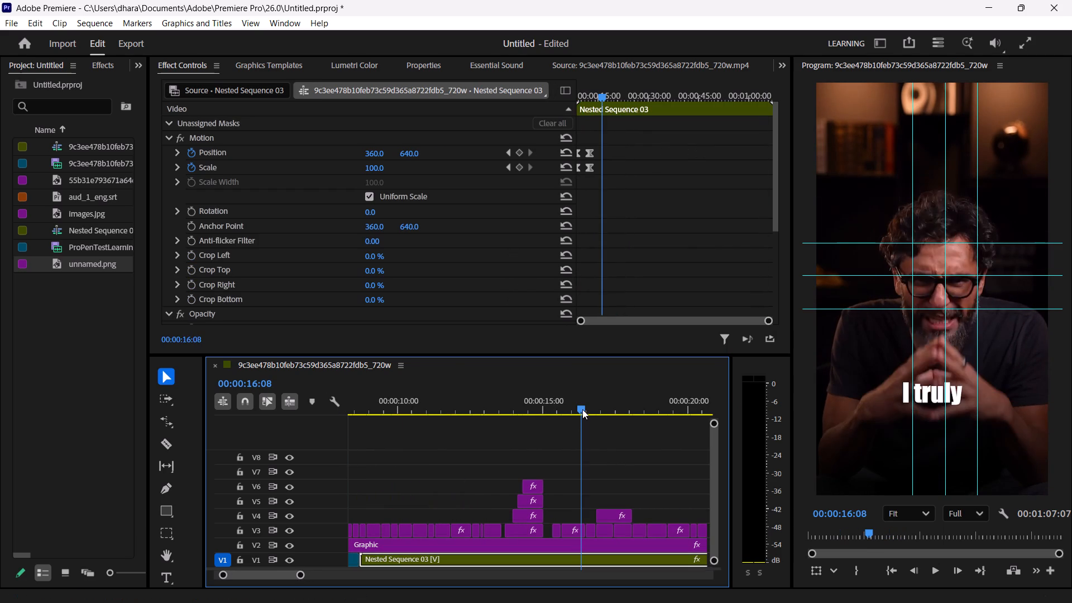
{"action": "key", "text": "space"}
{"action": "key", "text": "space"}
{"action": "key", "text": "space"}
{"action": "key", "text": "space"}
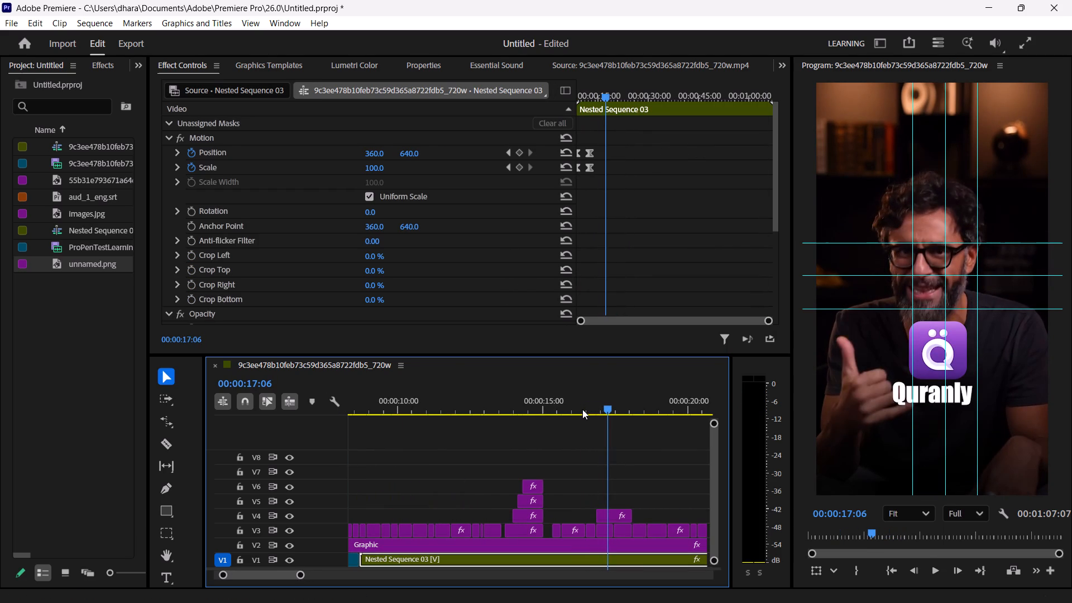
Hide the guides in the Program monitor.
{"action": "left_click", "coordinate": [1058, 137]}
{"action": "key", "text": "ctrl+semicolon"}
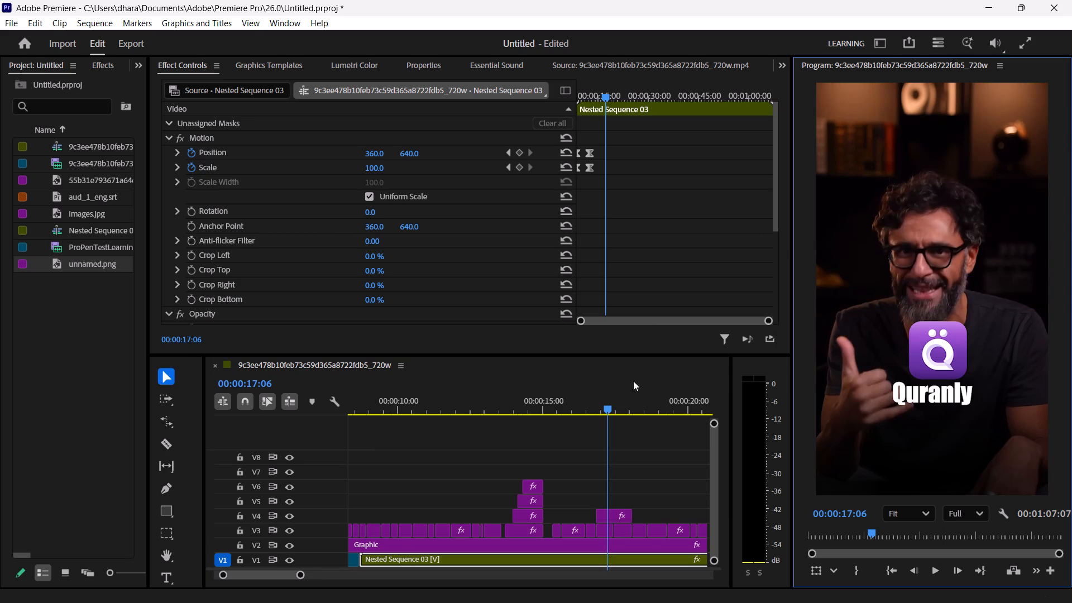
At 00:00:16:21, set the "Quranly" caption's Vector Motion starting scale to 172.
{"action": "left_click_drag", "start_coordinate": [605, 408], "coordinate": [591, 407]}
{"action": "key", "text": "Right"}
{"action": "key", "text": "Right"}
{"action": "key", "text": "Right"}
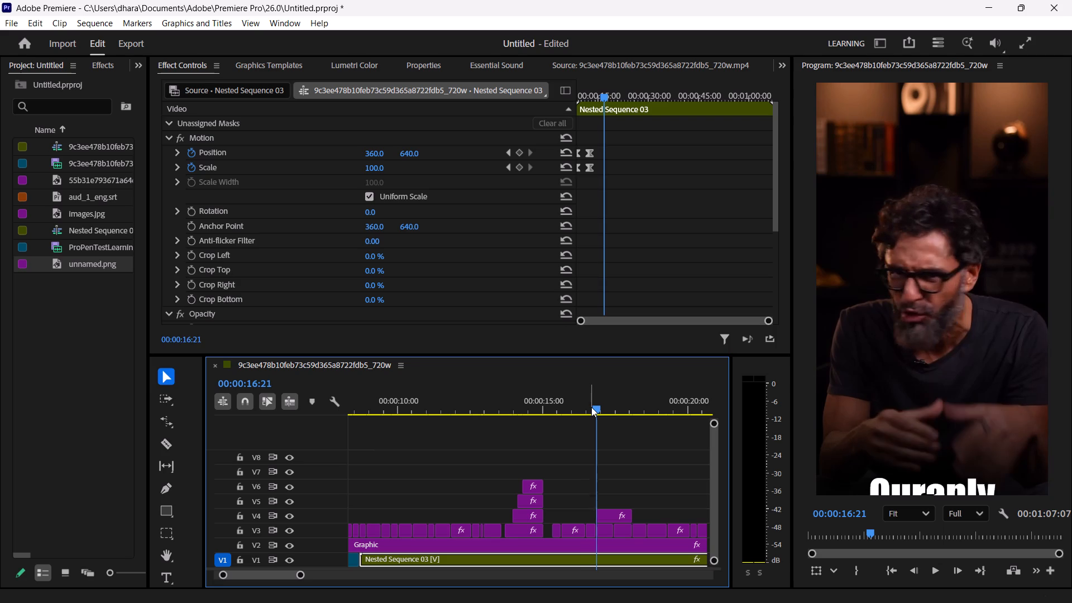
{"action": "key", "text": "Right"}
{"action": "key", "text": "Left"}
{"action": "key", "text": "Right"}
{"action": "key", "text": "Right"}
{"action": "key", "text": "Left"}
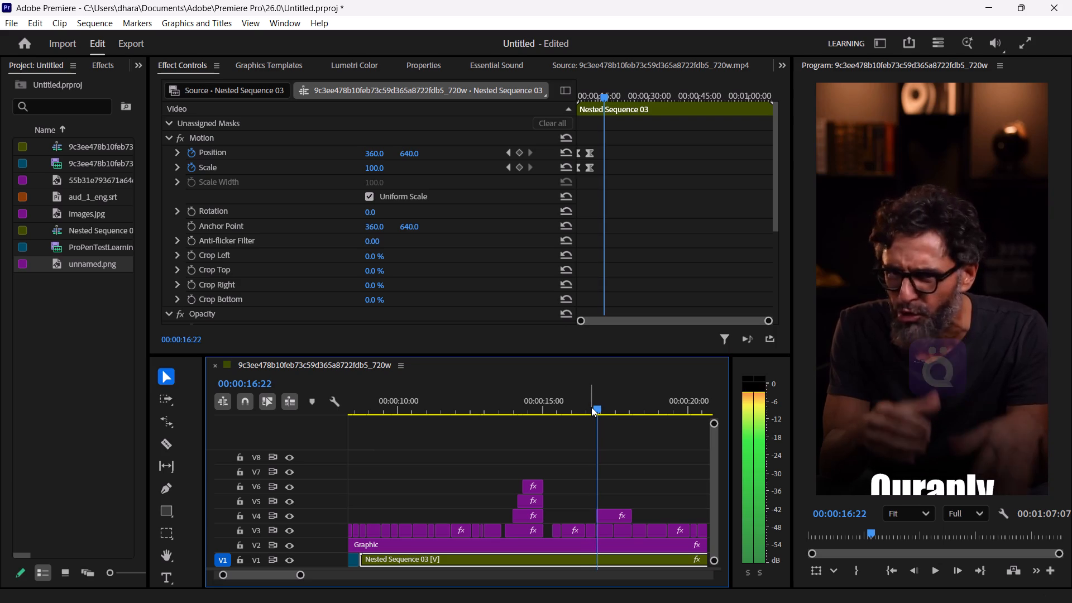
{"action": "key", "text": "Left"}
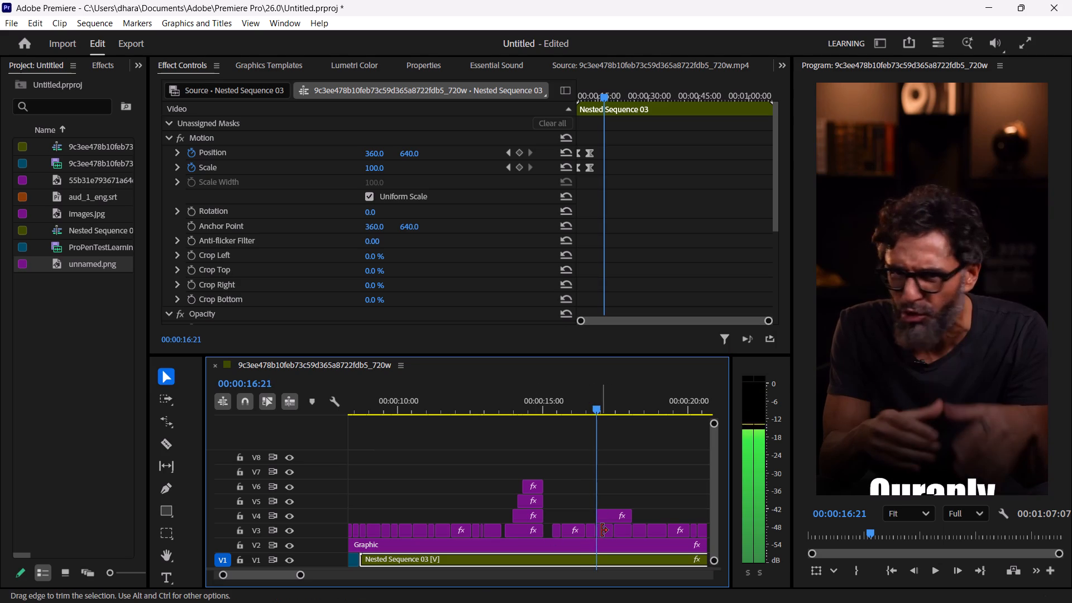
{"action": "left_click", "coordinate": [608, 533]}
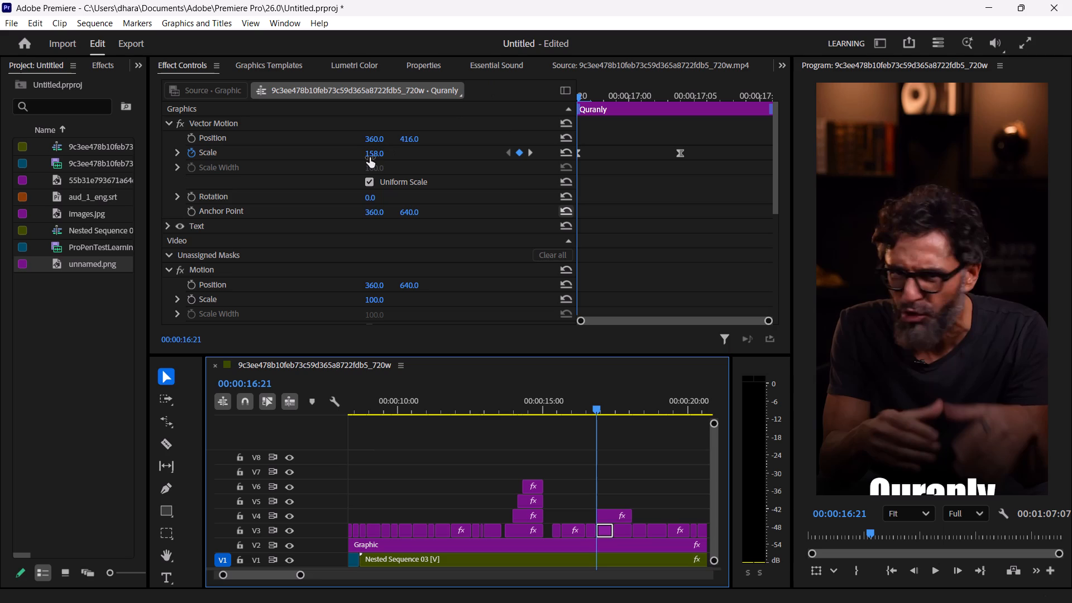
{"action": "left_click_drag", "start_coordinate": [372, 155], "coordinate": [381, 155]}
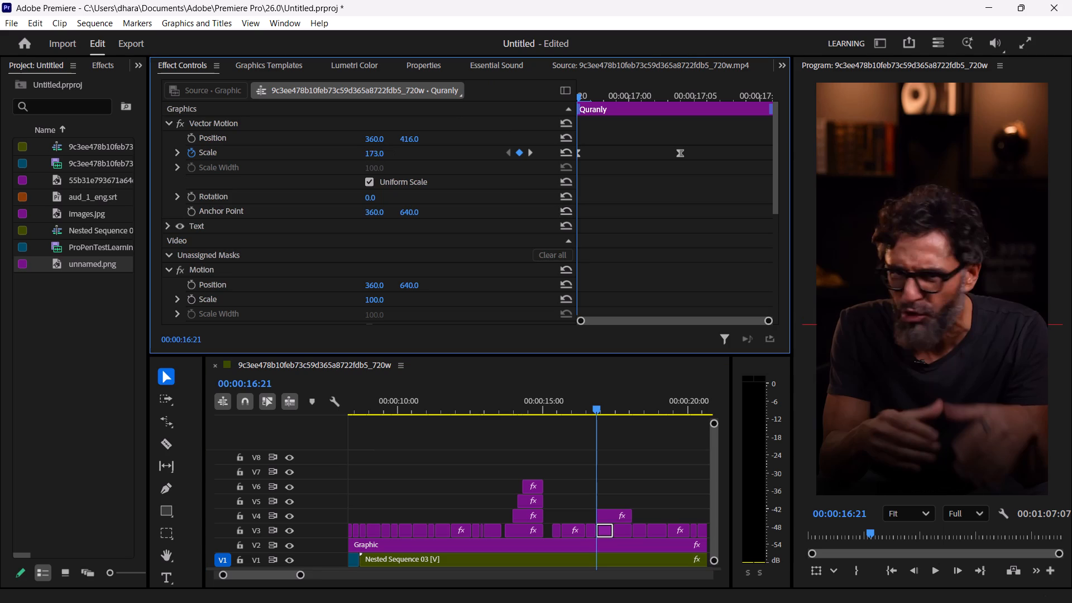
{"action": "left_click_drag", "start_coordinate": [381, 155], "coordinate": [368, 157]}
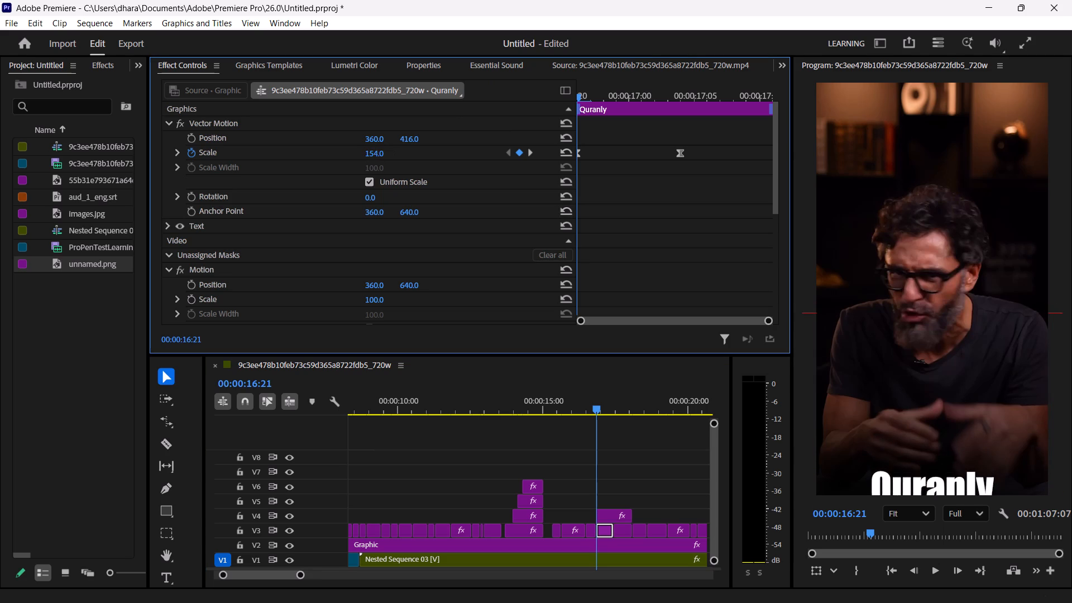
{"action": "left_click_drag", "start_coordinate": [368, 157], "coordinate": [381, 157]}
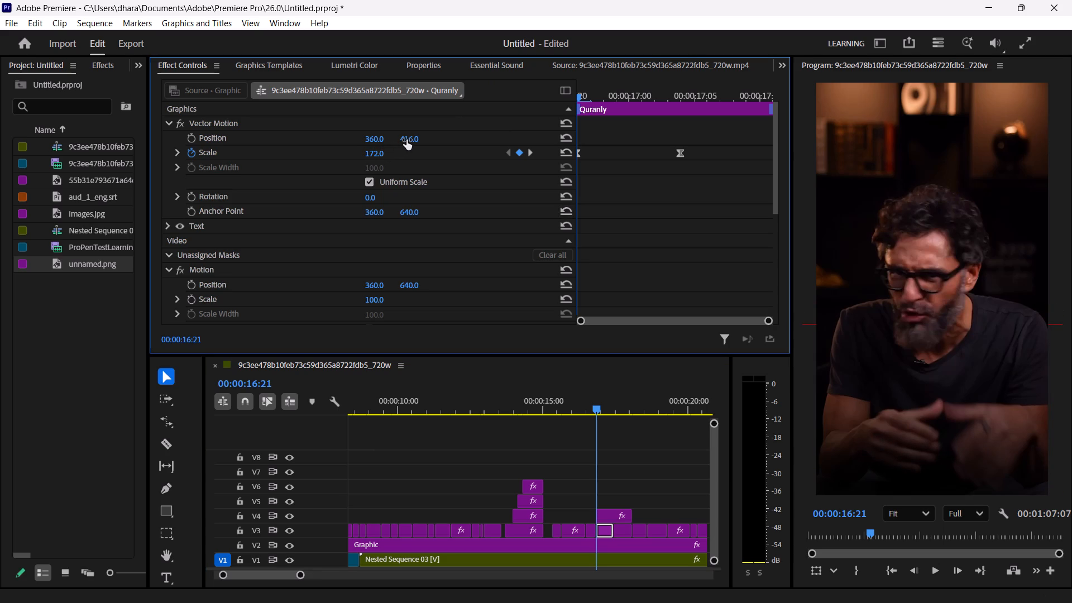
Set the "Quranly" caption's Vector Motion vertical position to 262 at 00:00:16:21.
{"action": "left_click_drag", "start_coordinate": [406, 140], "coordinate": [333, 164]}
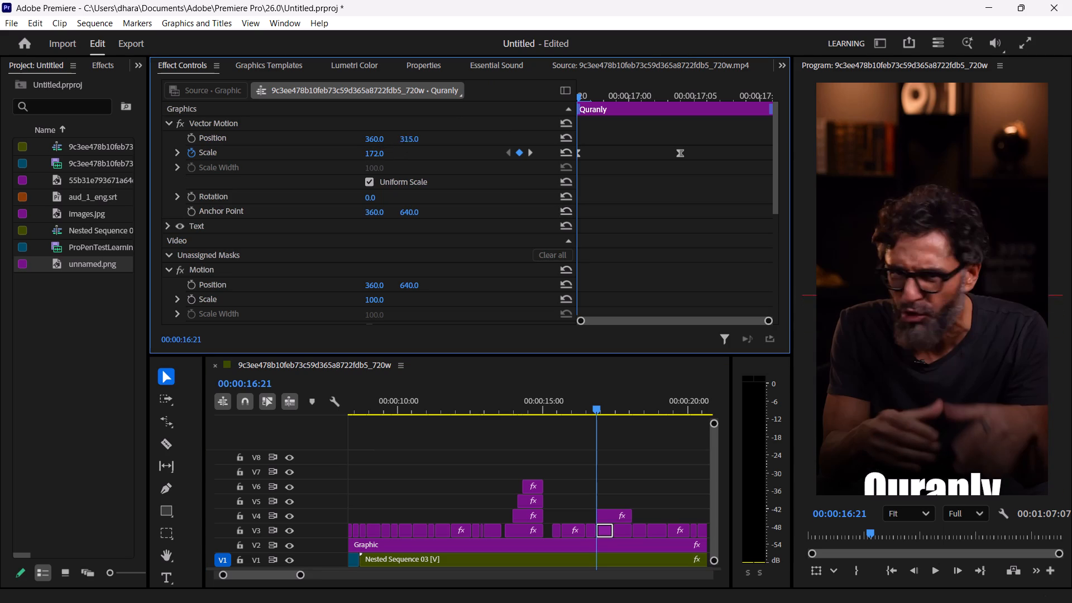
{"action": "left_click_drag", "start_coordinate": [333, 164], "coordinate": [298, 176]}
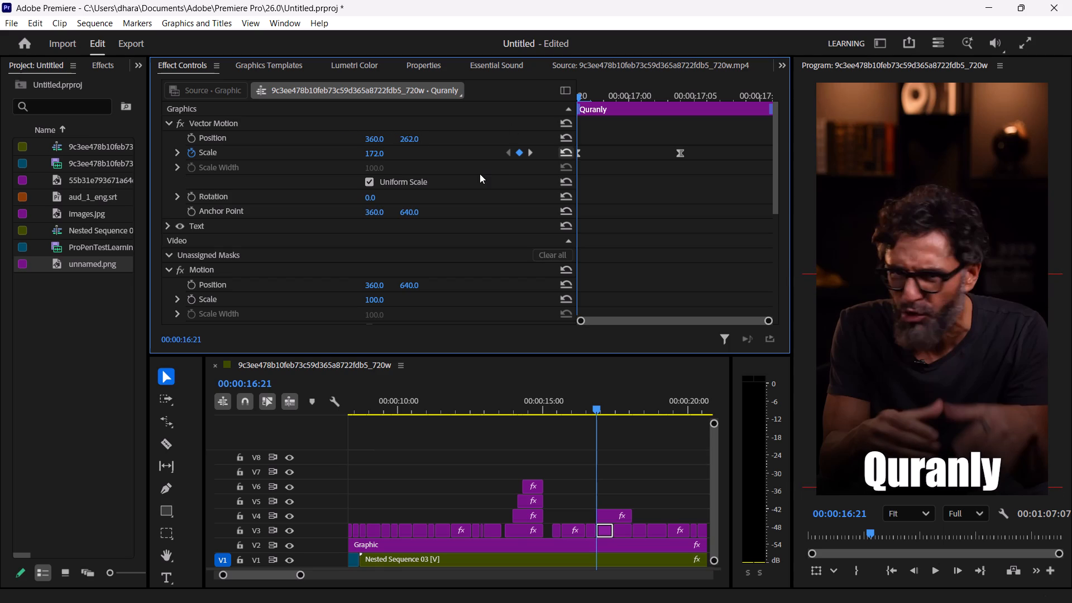
At 00:00:17:04, set the "Quranly" caption's Vector Motion vertical position to 552, placing it below the logo.
{"action": "key", "text": "Right"}
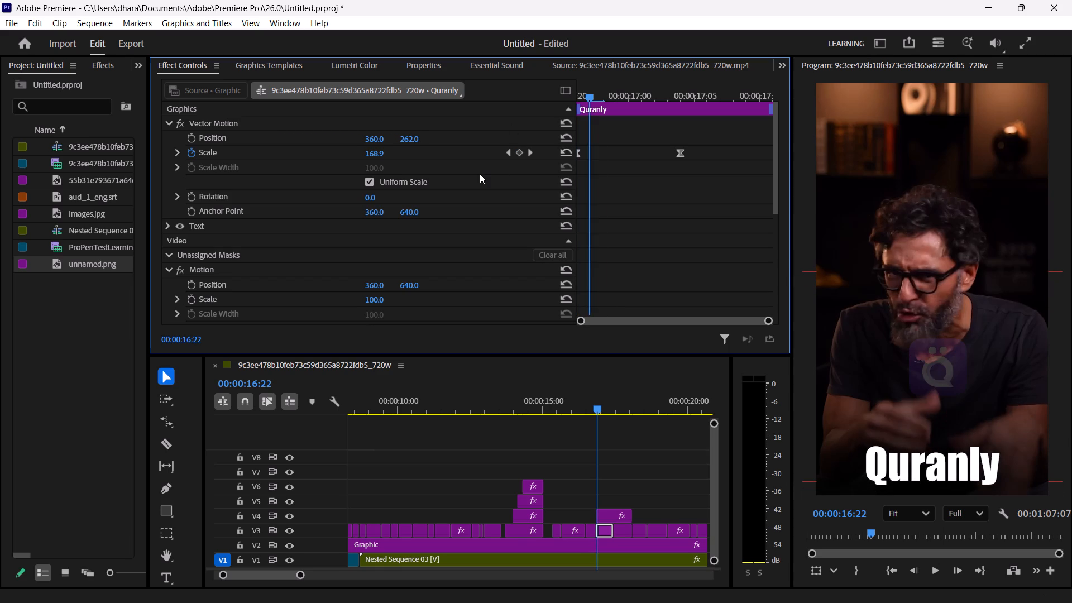
{"action": "key", "text": "Right"}
{"action": "key", "text": "Right"}
{"action": "key", "text": "Right"}
{"action": "key", "text": "Right"}
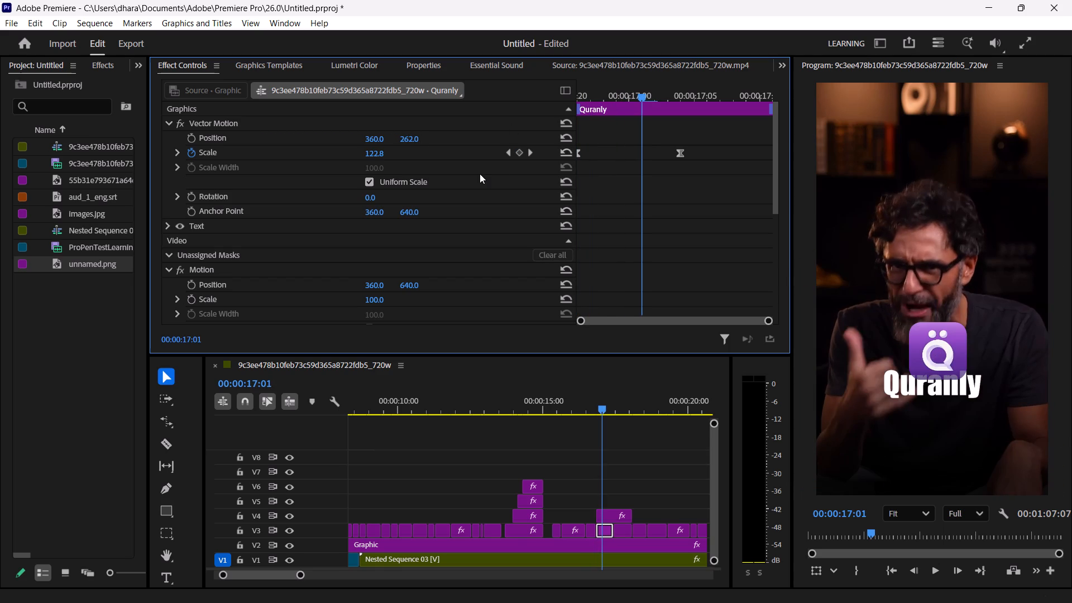
{"action": "key", "text": "Right"}
{"action": "key", "text": "Right"}
{"action": "key", "text": "Right"}
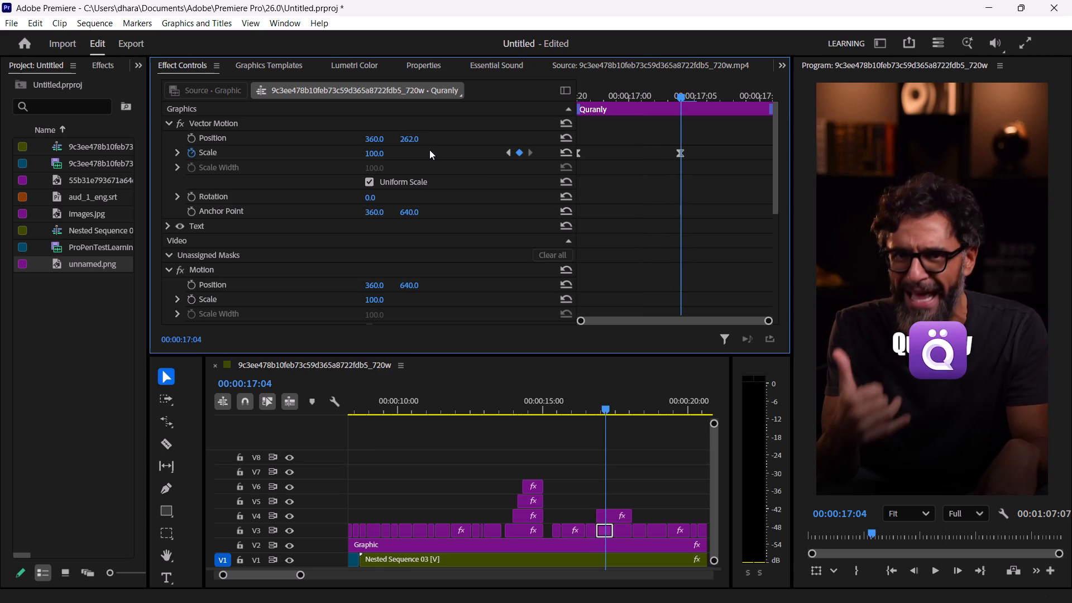
{"action": "left_click_drag", "start_coordinate": [415, 140], "coordinate": [495, 130]}
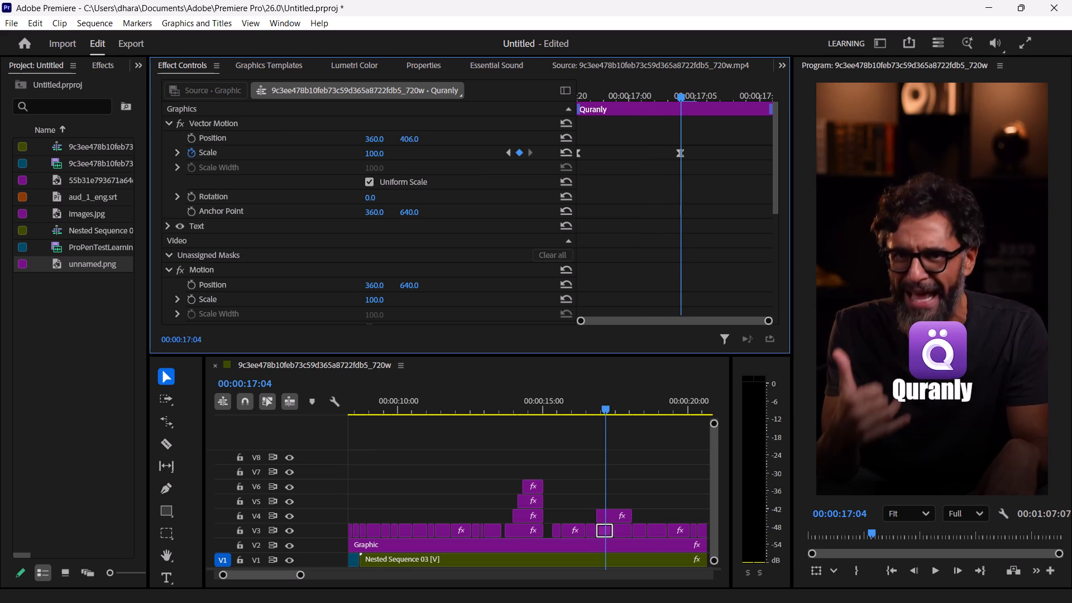
{"action": "left_click_drag", "start_coordinate": [495, 130], "coordinate": [608, 131]}
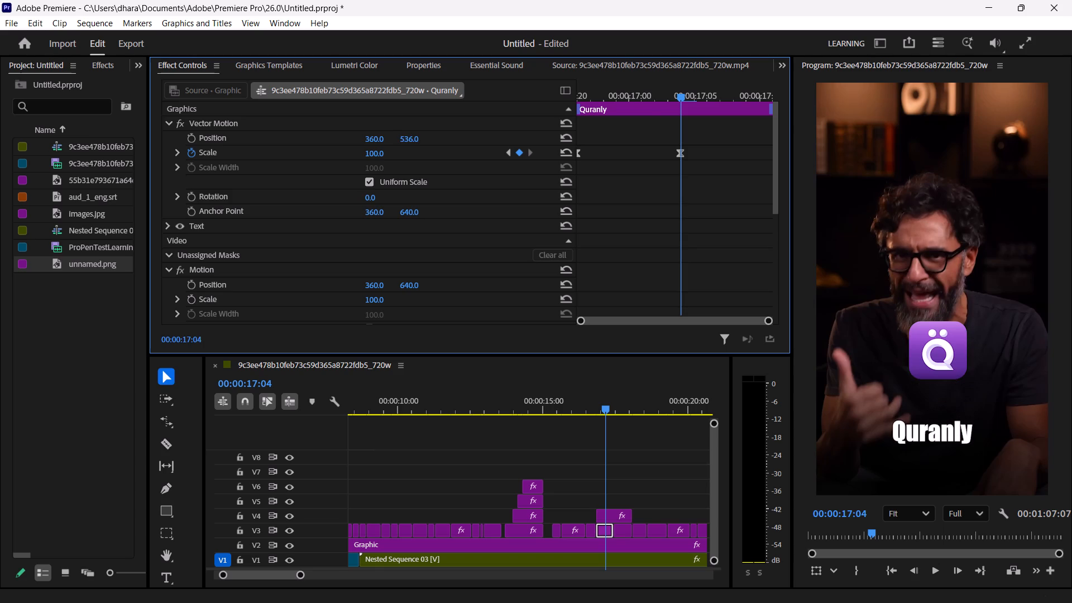
{"action": "left_click_drag", "start_coordinate": [608, 131], "coordinate": [615, 129]}
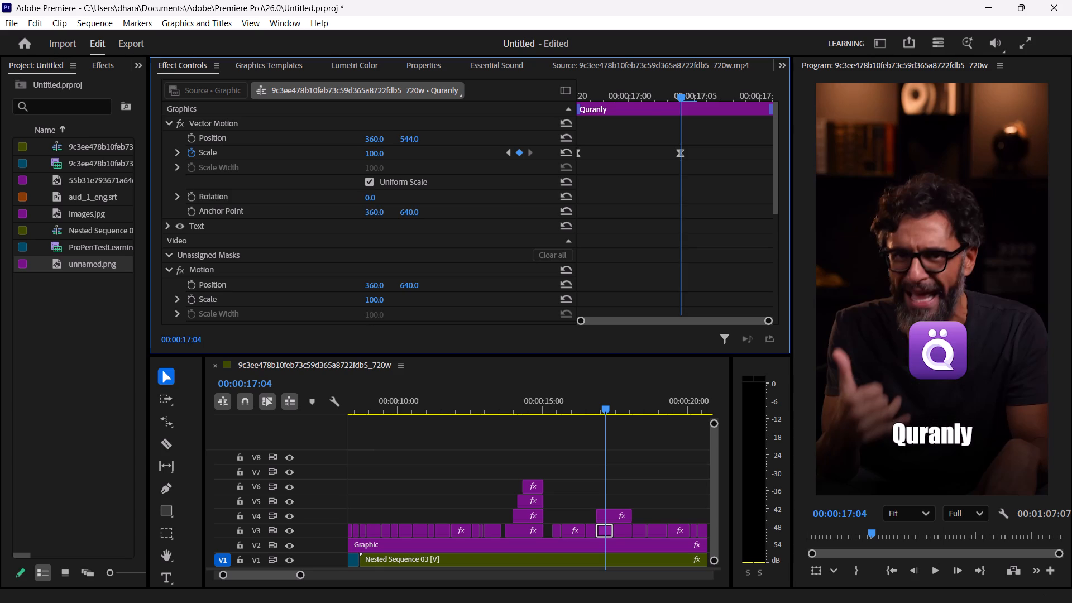
{"action": "left_click_drag", "start_coordinate": [615, 129], "coordinate": [621, 130]}
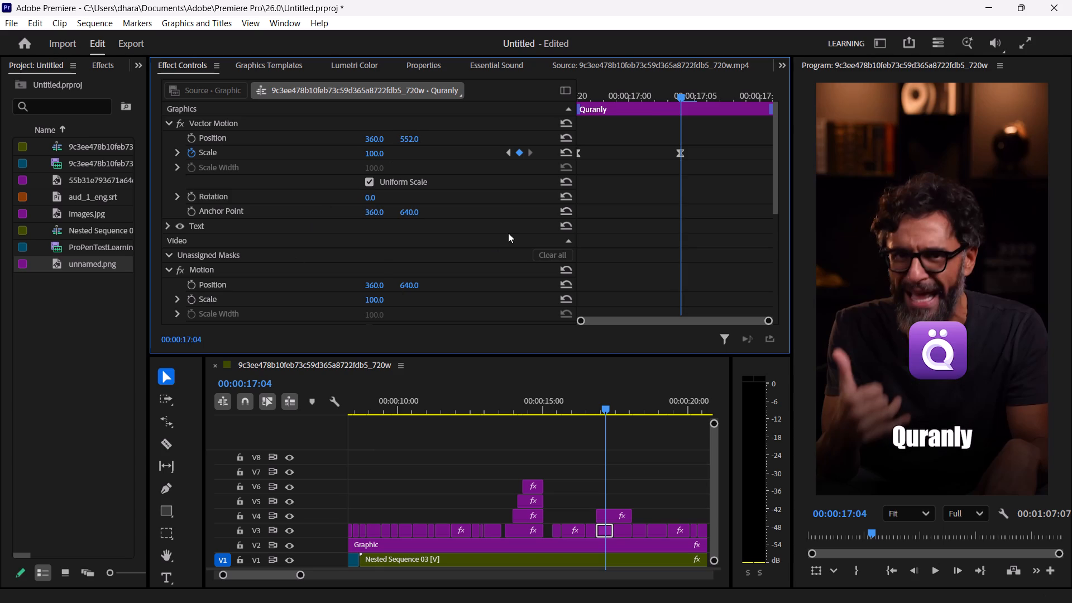
Scrub and replay the section leading into the logo to review the repositioned "Quranly" caption's entrance.
{"action": "left_click_drag", "start_coordinate": [681, 98], "coordinate": [560, 123]}
{"action": "key", "text": "space"}
{"action": "key", "text": "space"}
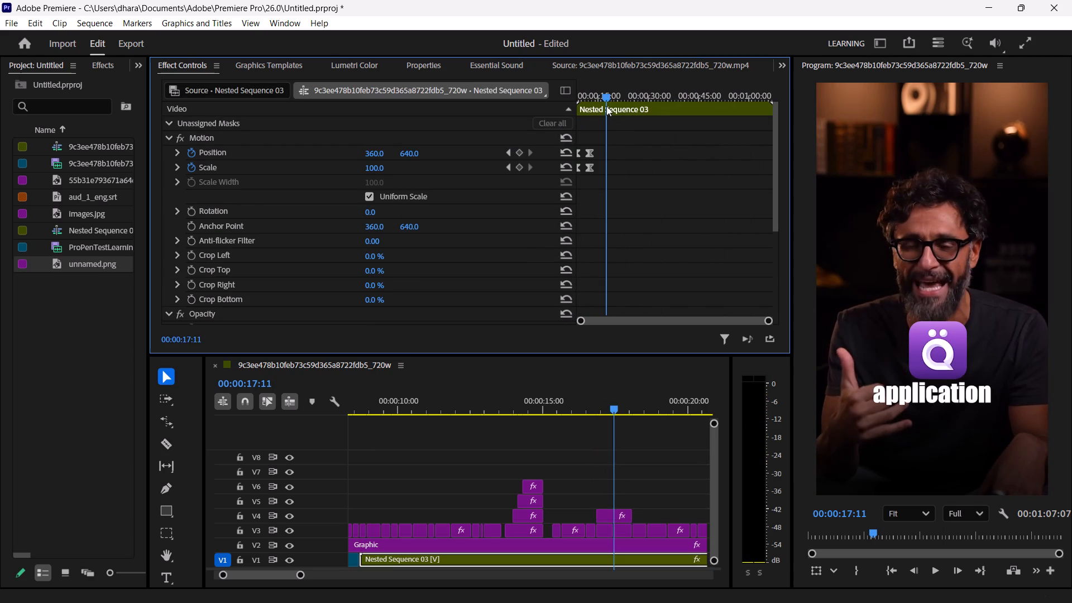
{"action": "left_click_drag", "start_coordinate": [606, 98], "coordinate": [589, 106]}
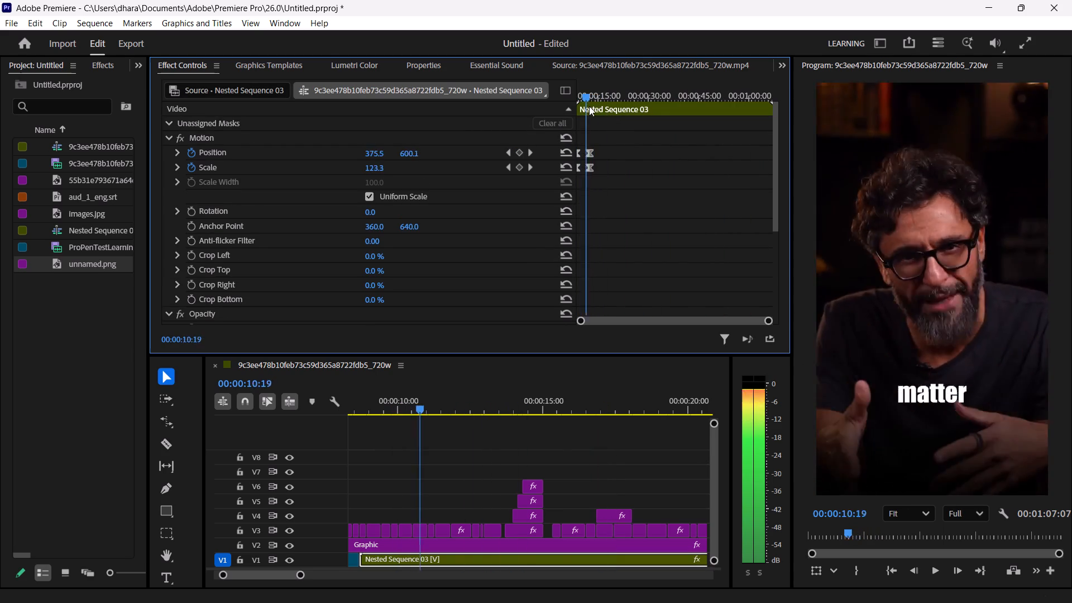
{"action": "left_click_drag", "start_coordinate": [589, 106], "coordinate": [594, 107]}
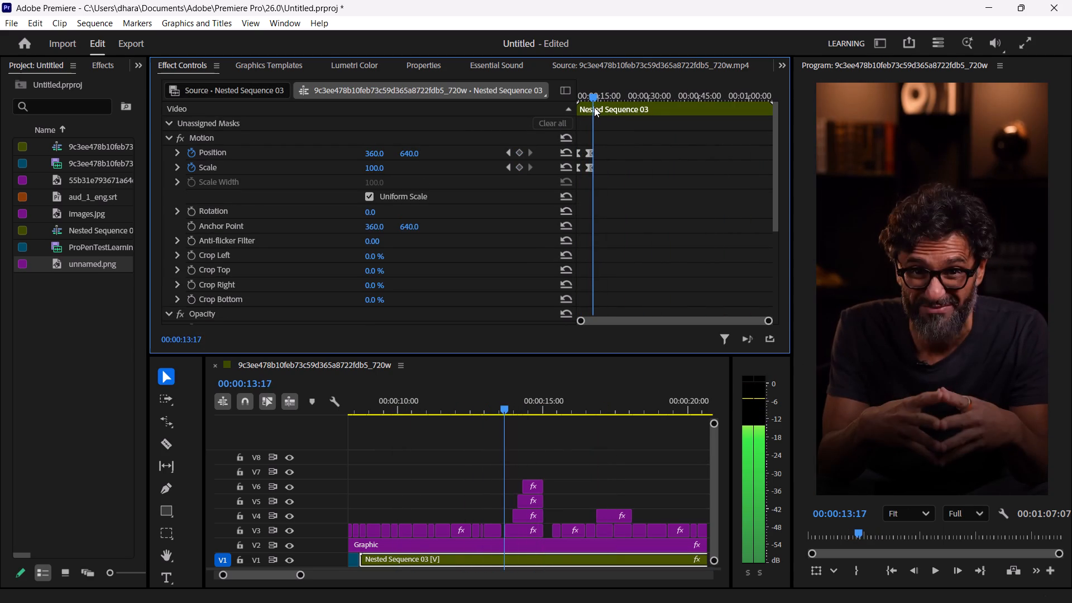
{"action": "left_click_drag", "start_coordinate": [594, 107], "coordinate": [607, 109]}
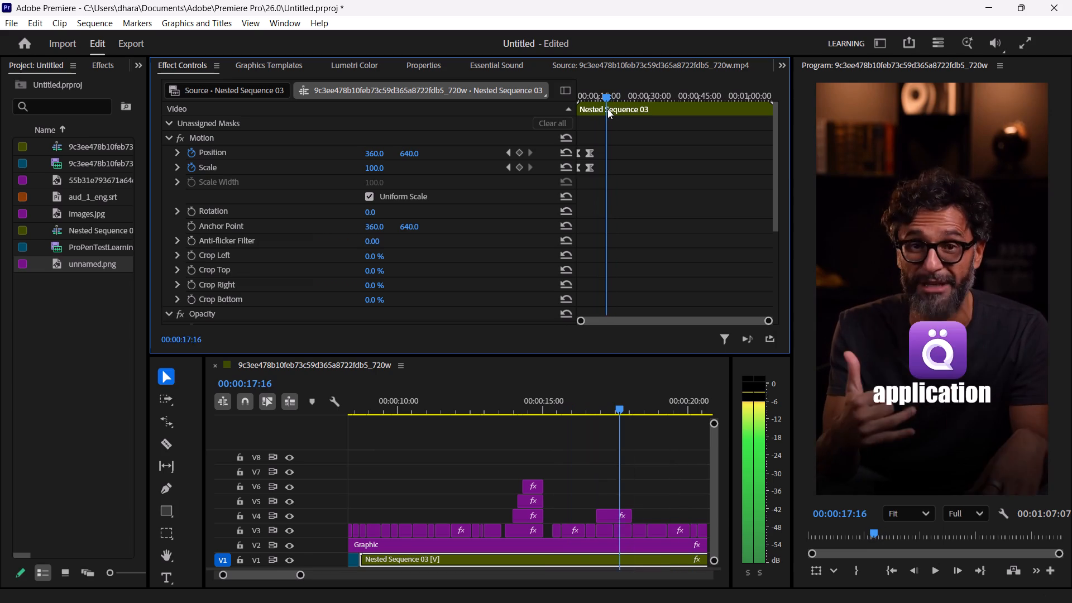
{"action": "left_click_drag", "start_coordinate": [607, 109], "coordinate": [607, 109]}
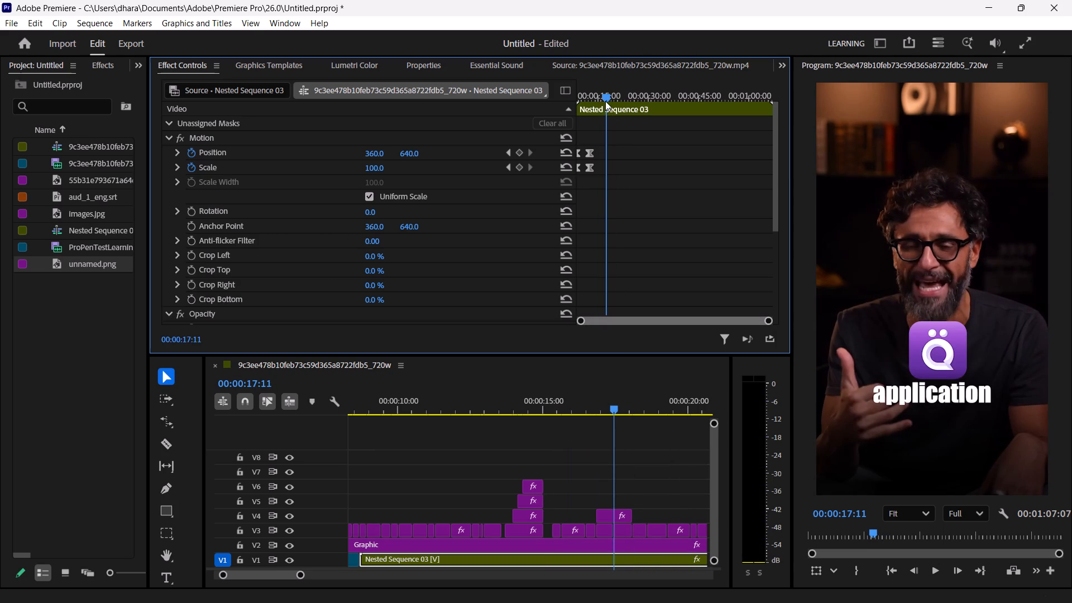
{"action": "left_click_drag", "start_coordinate": [606, 99], "coordinate": [596, 103]}
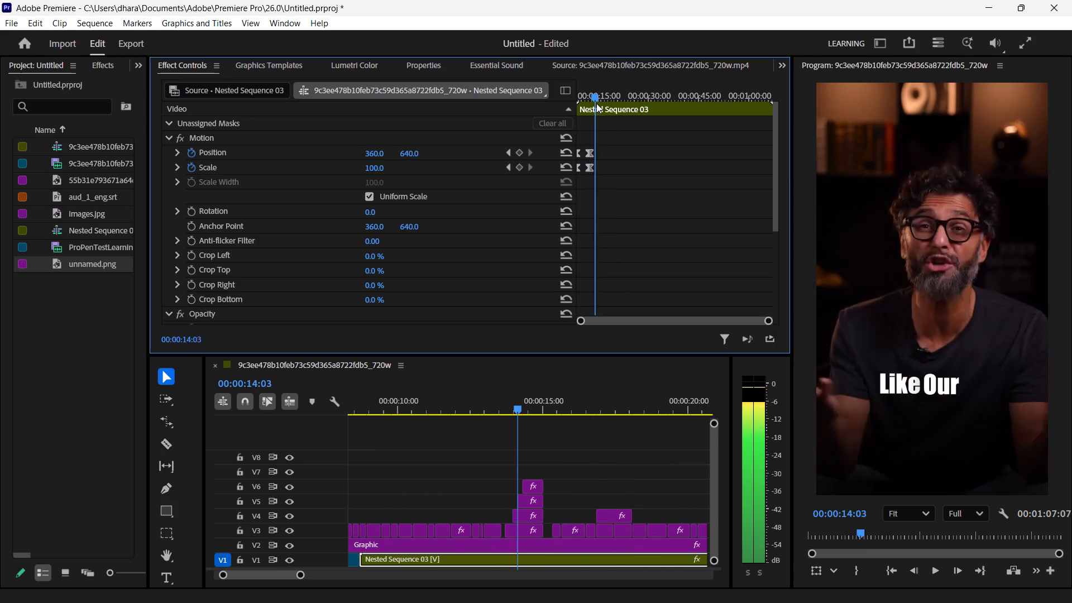
{"action": "left_click_drag", "start_coordinate": [596, 103], "coordinate": [583, 105]}
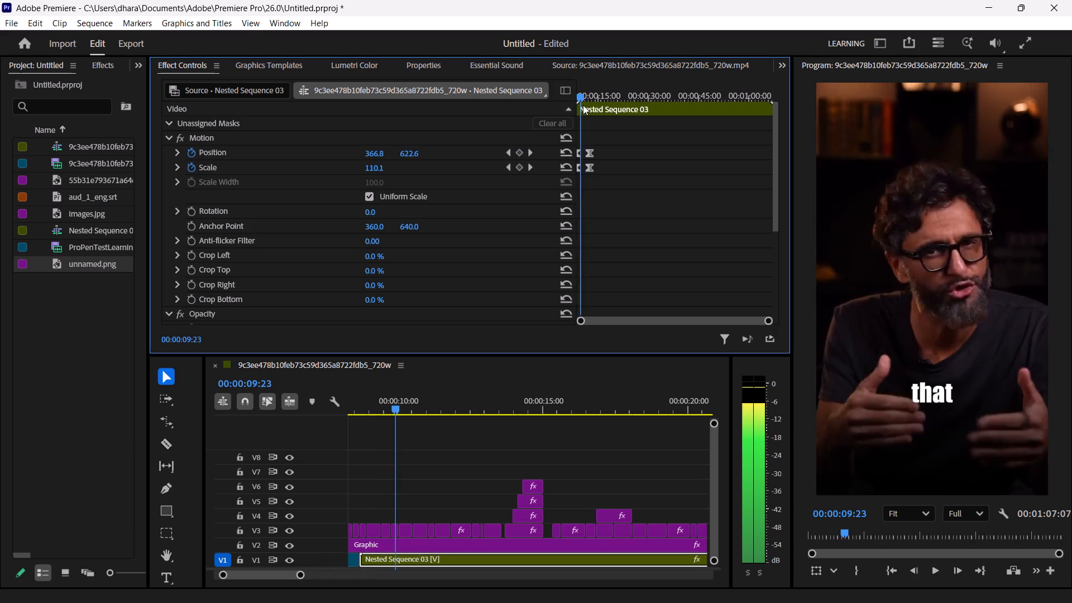
{"action": "left_click_drag", "start_coordinate": [583, 105], "coordinate": [591, 105]}
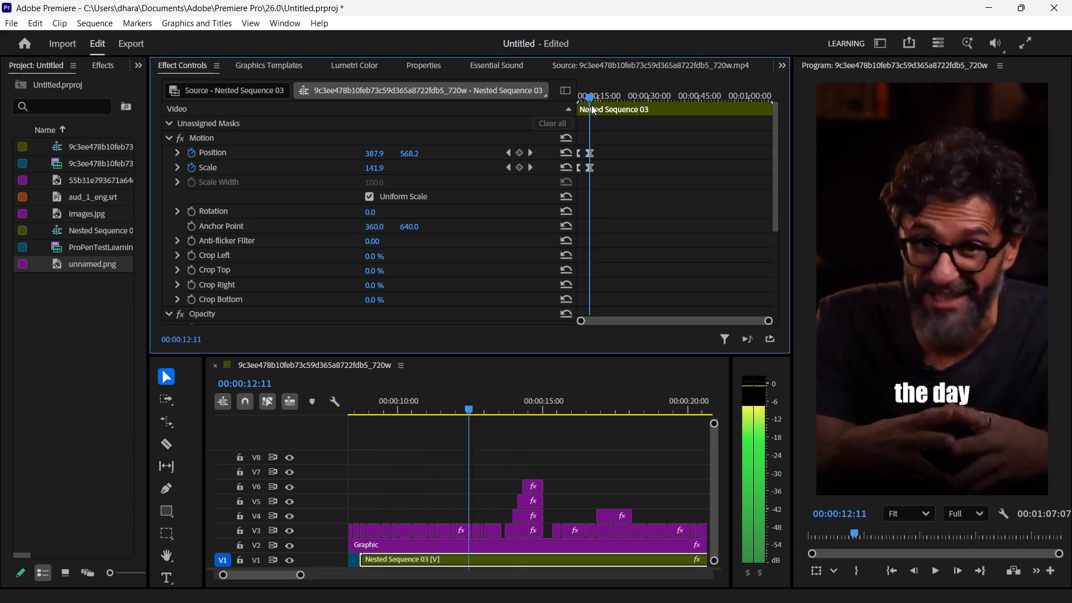
{"action": "left_click_drag", "start_coordinate": [591, 105], "coordinate": [596, 105]}
{"action": "key", "text": "space"}
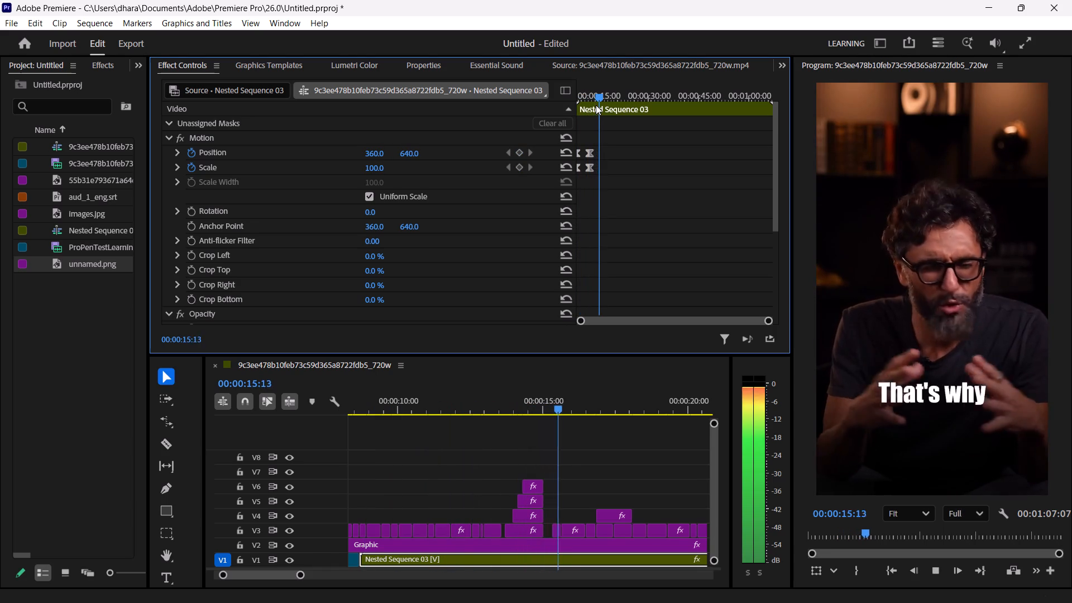
{"action": "key", "text": "space"}
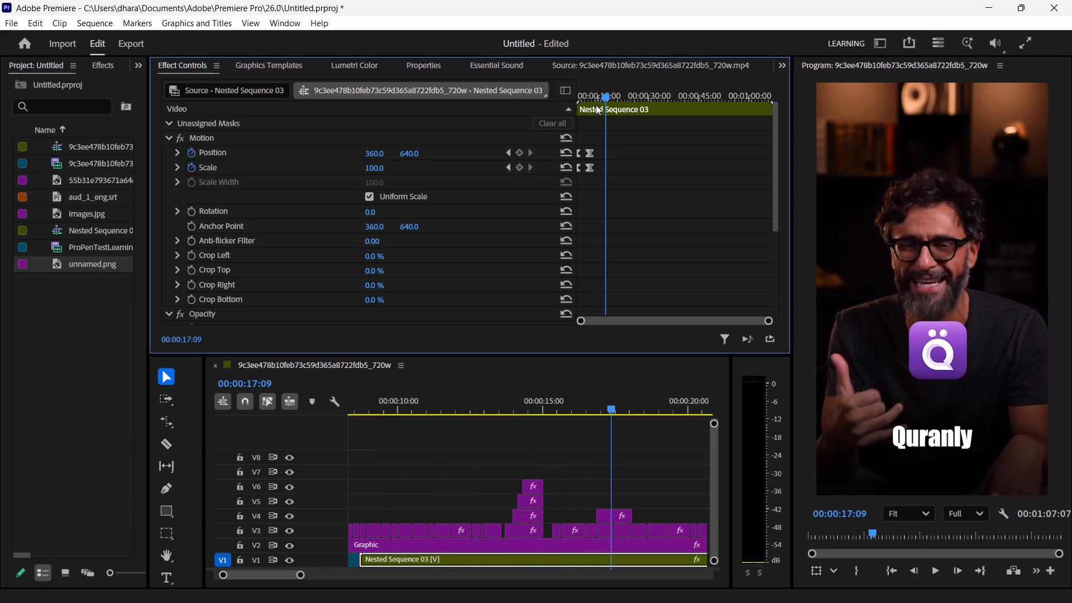
Step frame by frame through the logo and "Quranly" caption entrance, up to the "application" caption at 00:00:17:11.
{"action": "left_click_drag", "start_coordinate": [608, 405], "coordinate": [600, 406]}
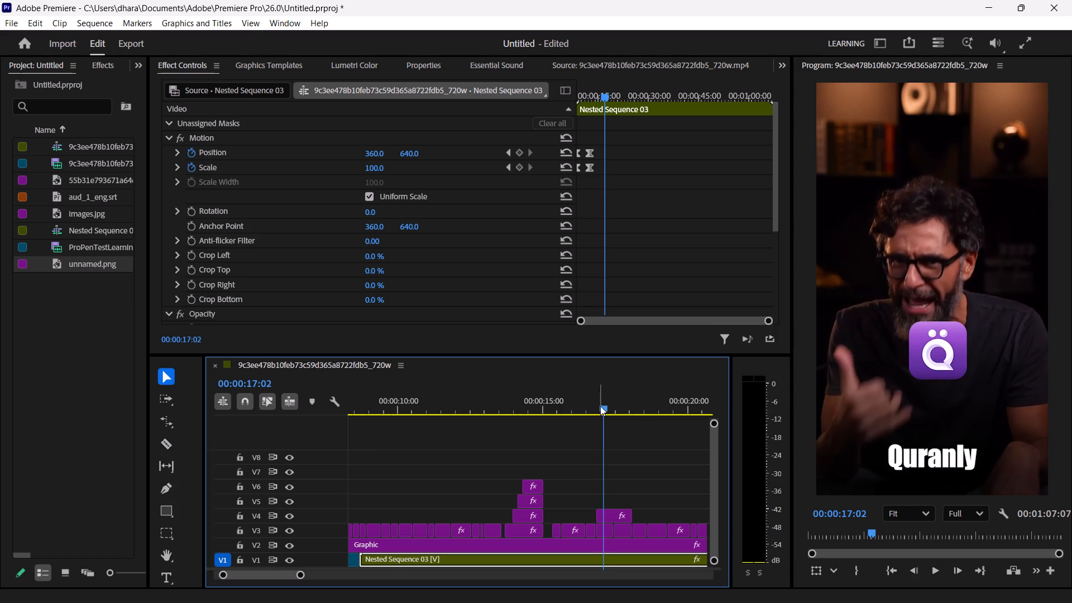
{"action": "left_click", "coordinate": [612, 518]}
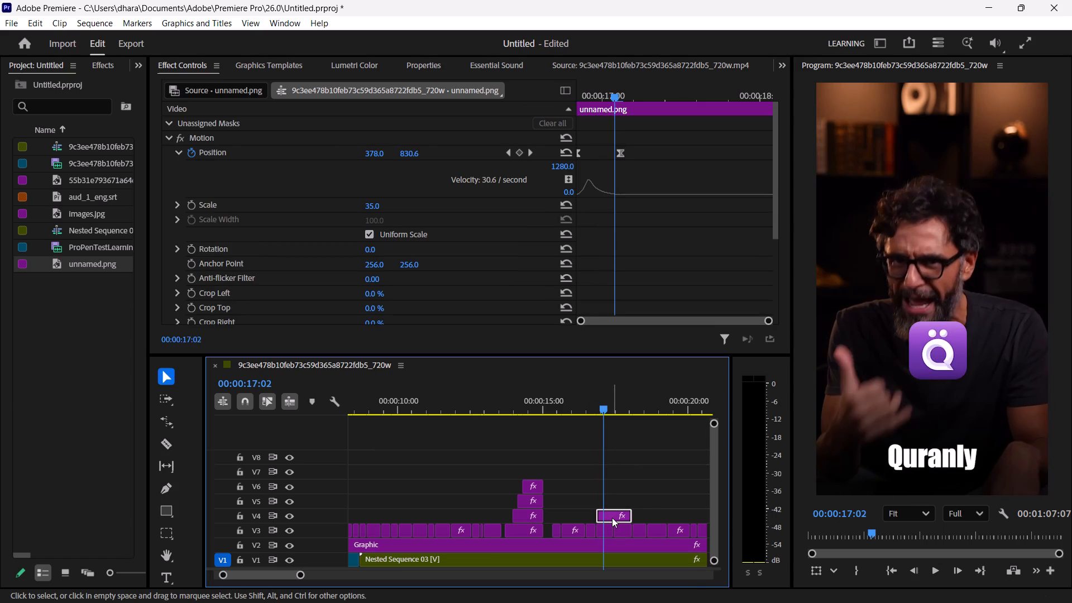
{"action": "key", "text": "Left"}
{"action": "key", "text": "Left"}
{"action": "key", "text": "Left"}
{"action": "key", "text": "Right"}
{"action": "key", "text": "Right"}
{"action": "key", "text": "Right"}
{"action": "key", "text": "Right"}
{"action": "key", "text": "Right"}
{"action": "key", "text": "Right"}
{"action": "key", "text": "Right"}
{"action": "key", "text": "Right"}
{"action": "key", "text": "Right"}
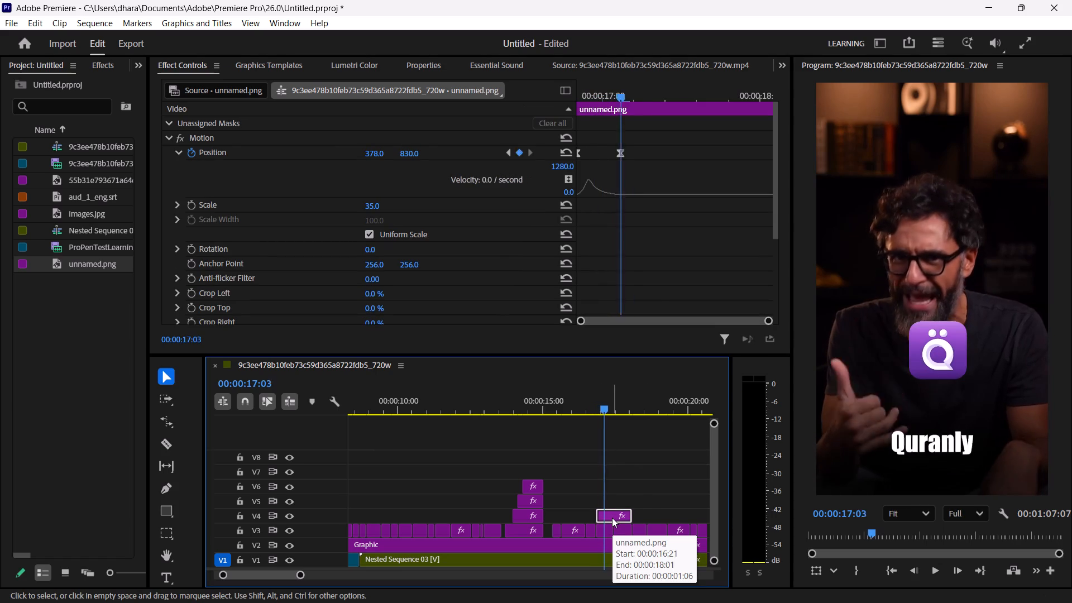
{"action": "key", "text": "Right"}
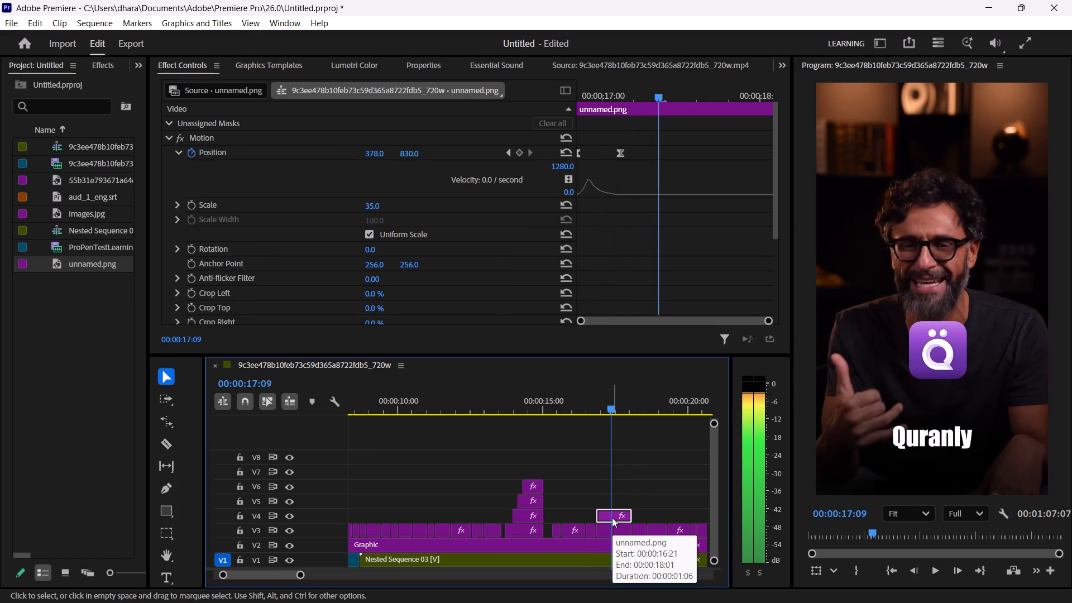
{"action": "key", "text": "Right"}
{"action": "key", "text": "Right"}
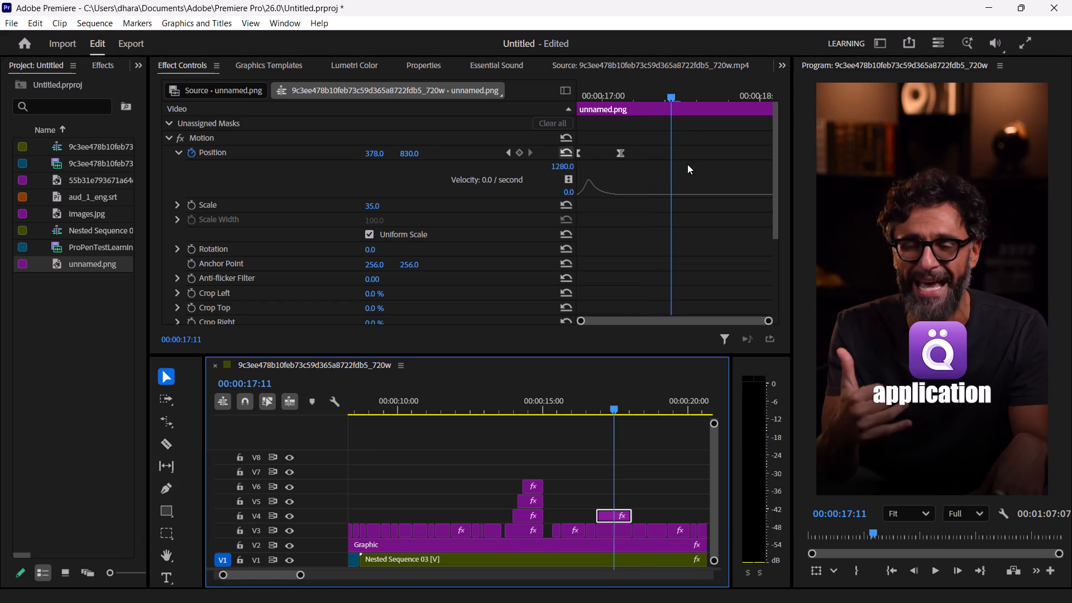
Set the "application" caption's Vector Motion vertical position to 526, placing it below the logo.
{"action": "left_click", "coordinate": [622, 528]}
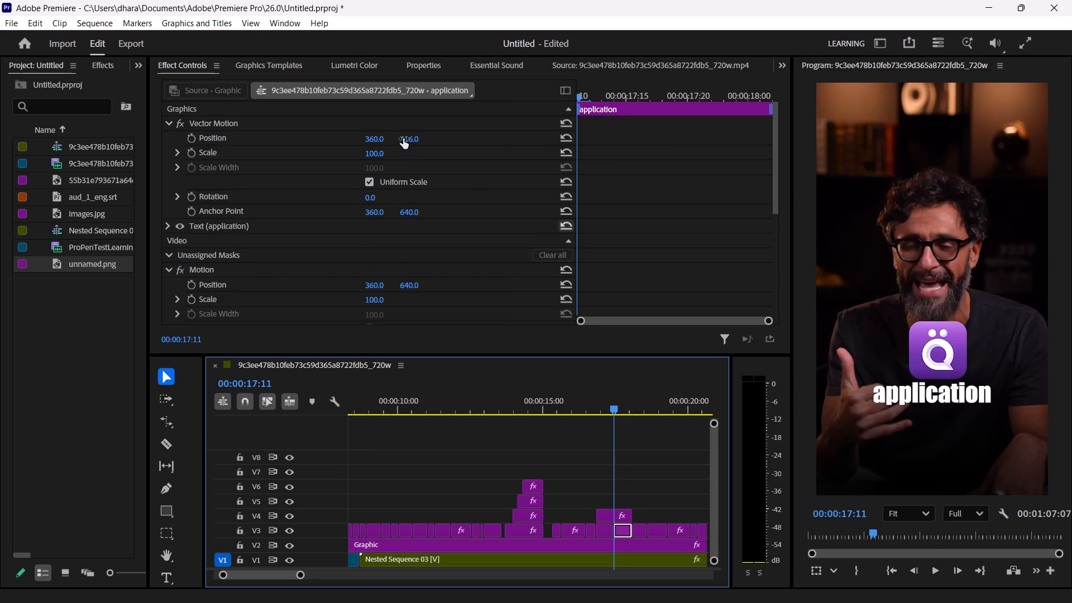
{"action": "left_click_drag", "start_coordinate": [405, 137], "coordinate": [505, 135]}
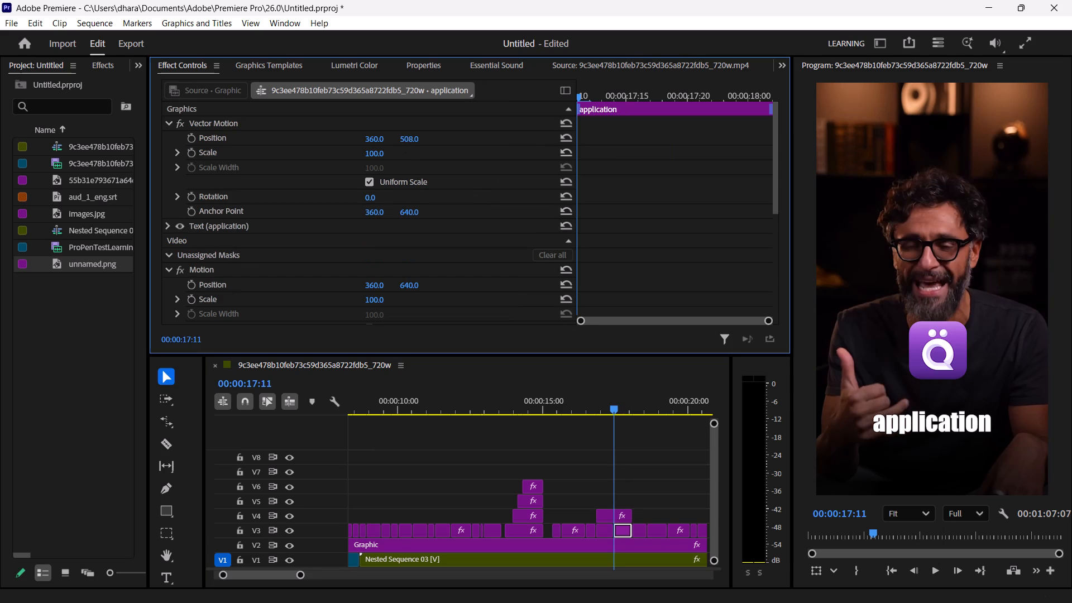
{"action": "left_click_drag", "start_coordinate": [505, 135], "coordinate": [484, 142]}
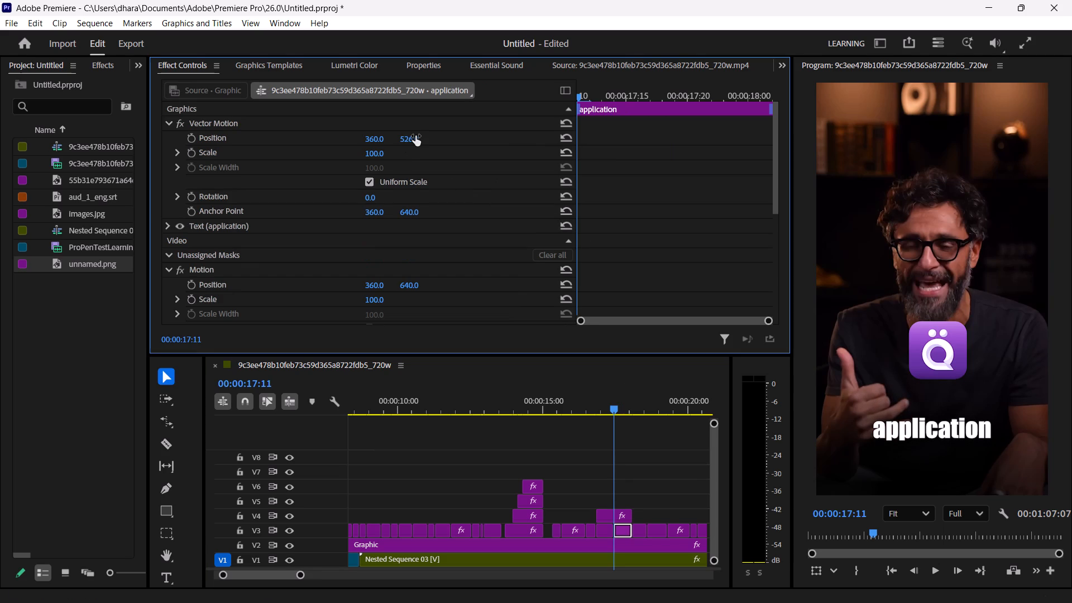
Compare the vertical alignment of the "Quranly" and "application" captions across the cut between 00:00:17:10 and 00:00:17:11.
{"action": "key", "text": "Left"}
{"action": "key", "text": "Left"}
{"action": "left_click", "coordinate": [611, 408]}
{"action": "key", "text": "Left"}
{"action": "key", "text": "Right"}
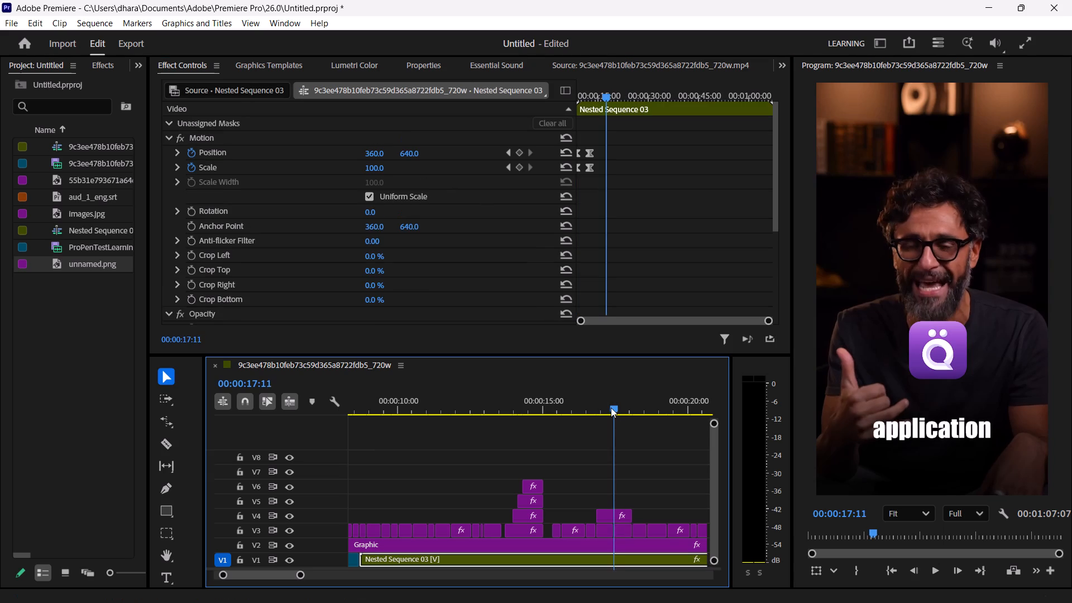
{"action": "key", "text": "Left"}
{"action": "key", "text": "Right"}
{"action": "key", "text": "Left"}
{"action": "key", "text": "Right"}
{"action": "key", "text": "Left"}
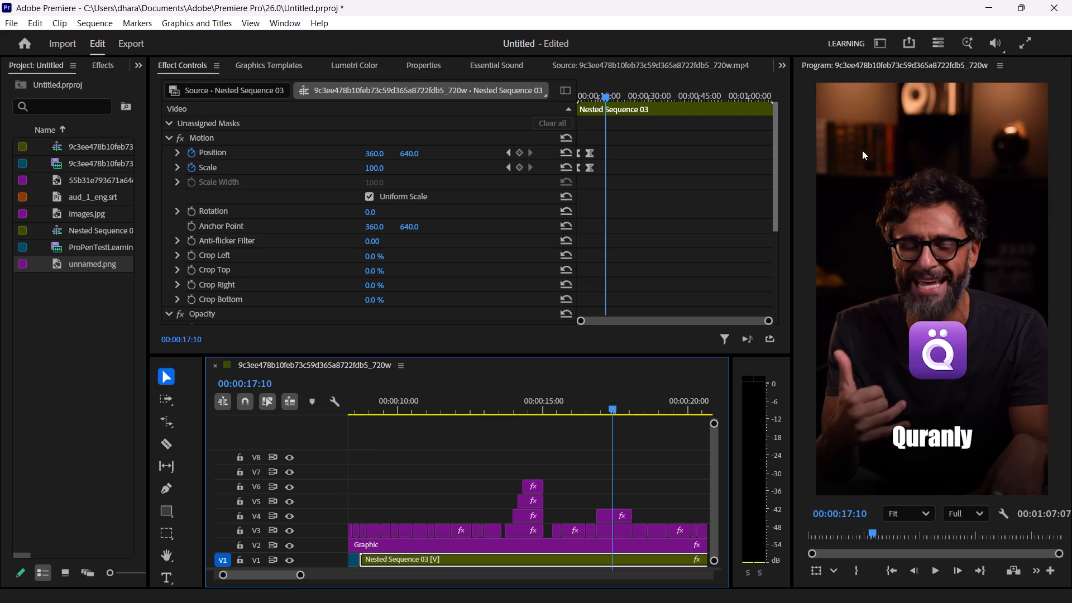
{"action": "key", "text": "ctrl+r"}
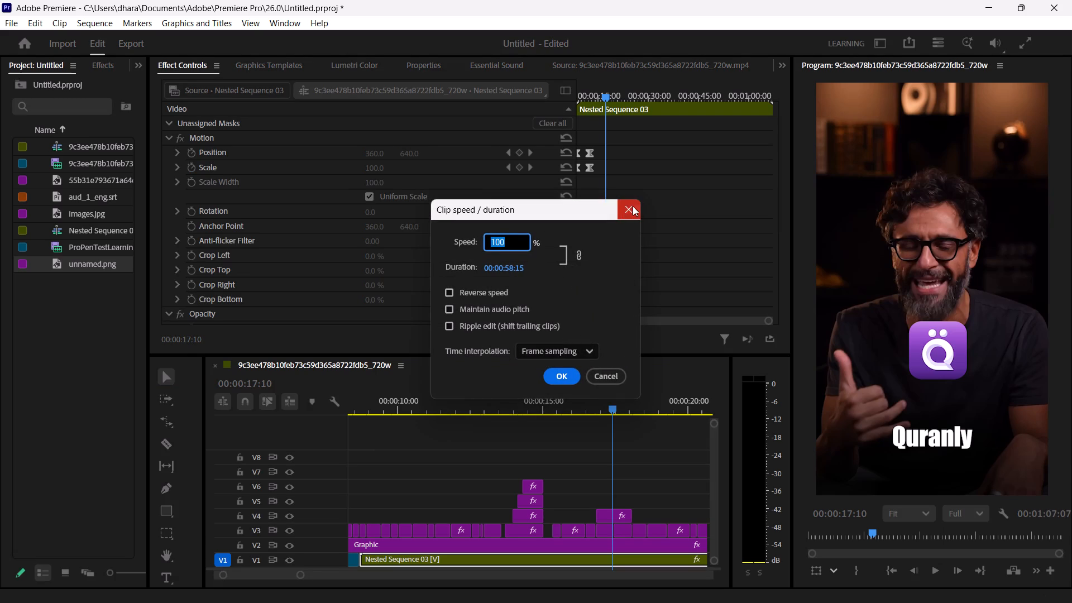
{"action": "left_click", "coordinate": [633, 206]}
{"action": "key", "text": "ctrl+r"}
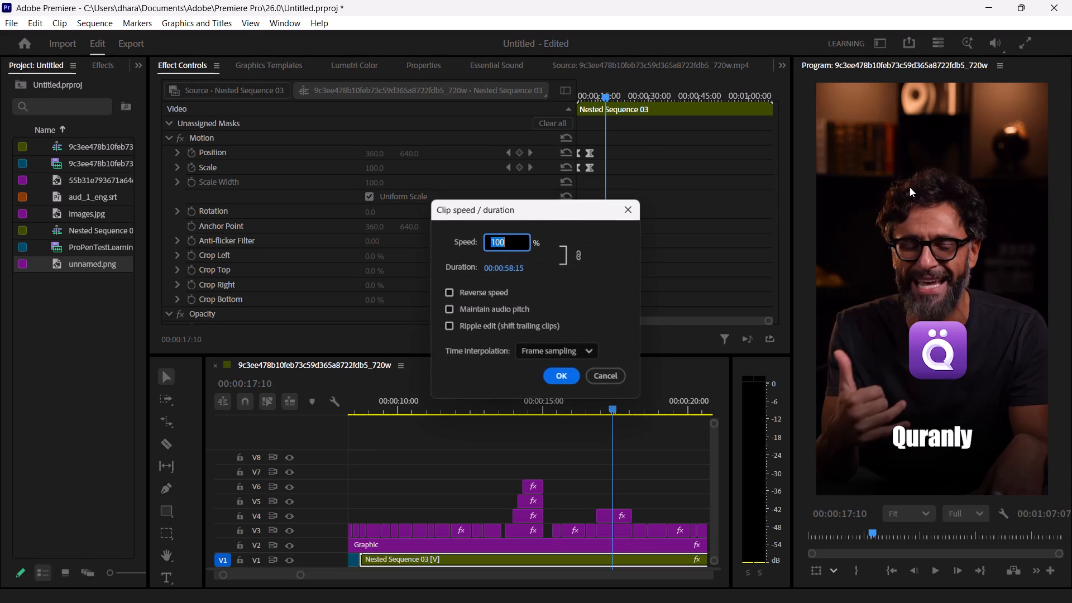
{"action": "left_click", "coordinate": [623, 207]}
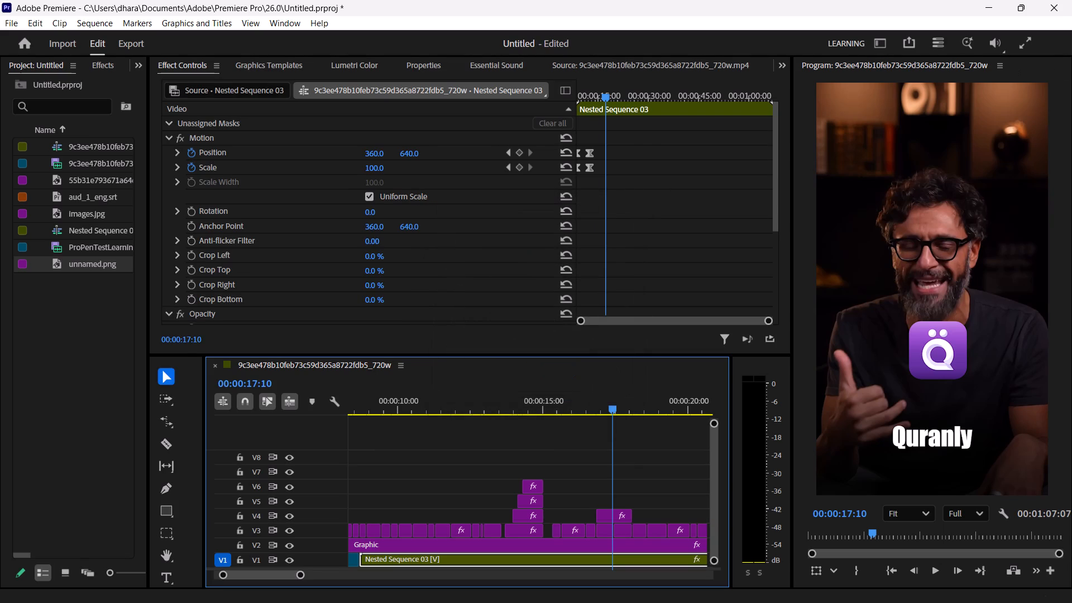
Show the program monitor rulers and place horizontal guides along the "Quranly" caption's bottom edge and its top edge at about 1053.
{"action": "left_click", "coordinate": [1064, 76]}
{"action": "key", "text": "ctrl+r"}
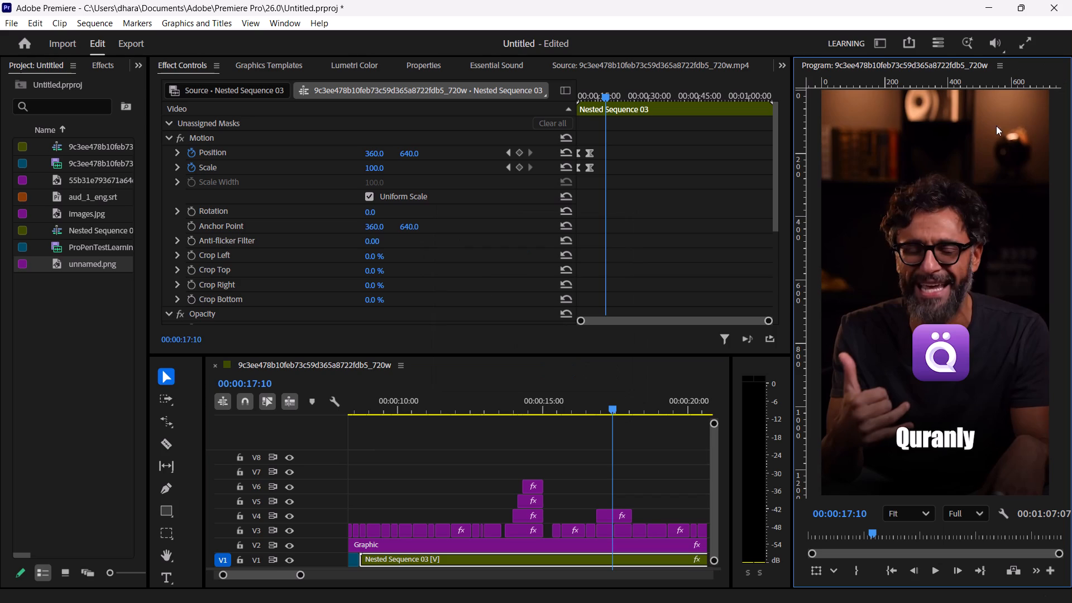
{"action": "left_click_drag", "start_coordinate": [985, 85], "coordinate": [981, 332]}
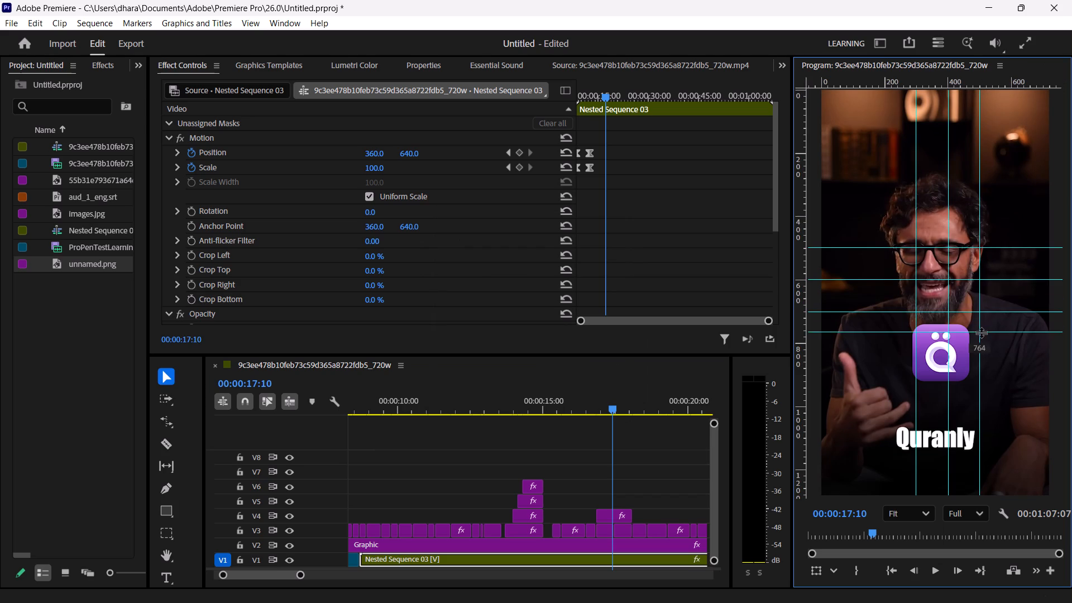
{"action": "left_click_drag", "start_coordinate": [981, 332], "coordinate": [996, 475]}
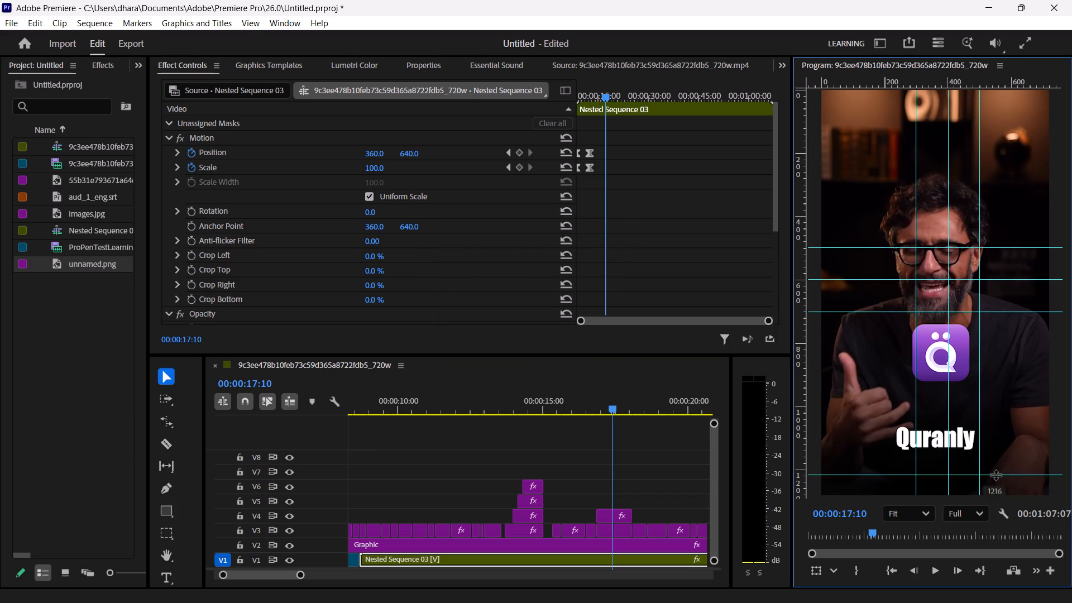
{"action": "left_click_drag", "start_coordinate": [996, 475], "coordinate": [998, 449]}
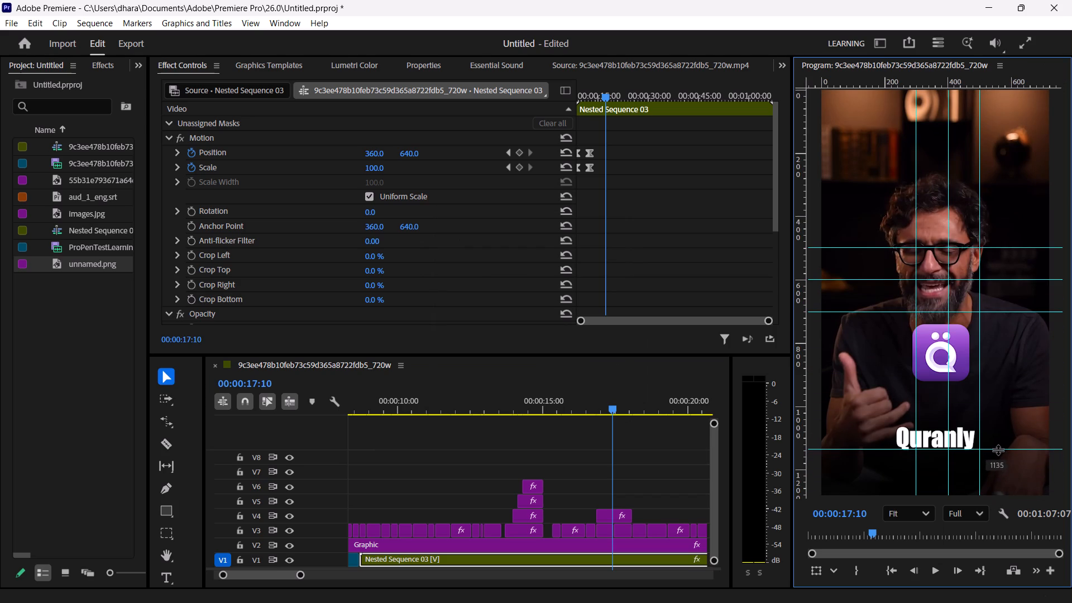
{"action": "left_click_drag", "start_coordinate": [998, 449], "coordinate": [999, 451]}
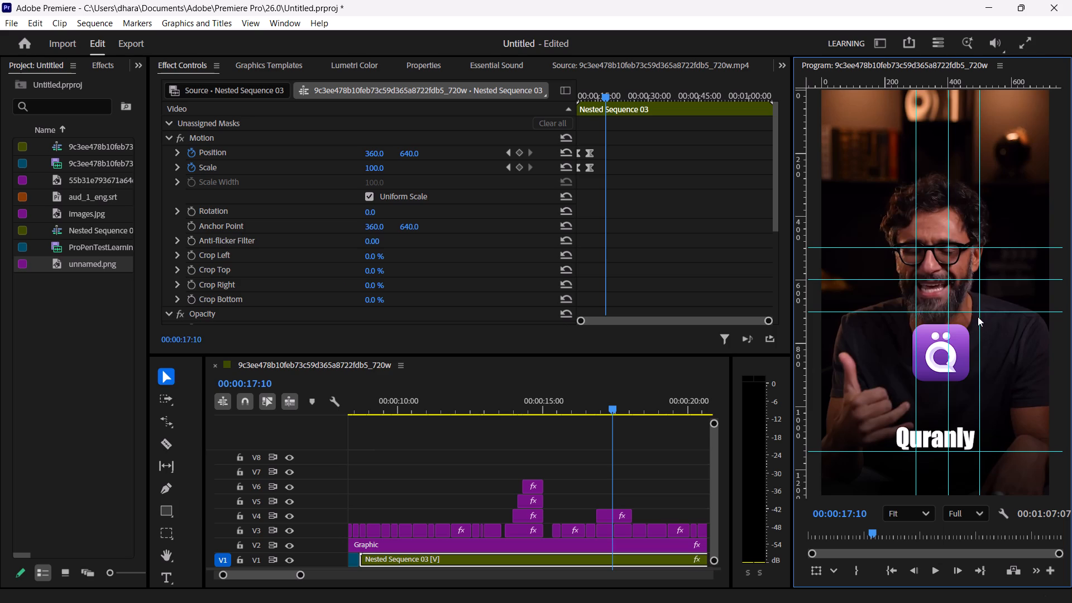
{"action": "left_click_drag", "start_coordinate": [973, 311], "coordinate": [996, 423]}
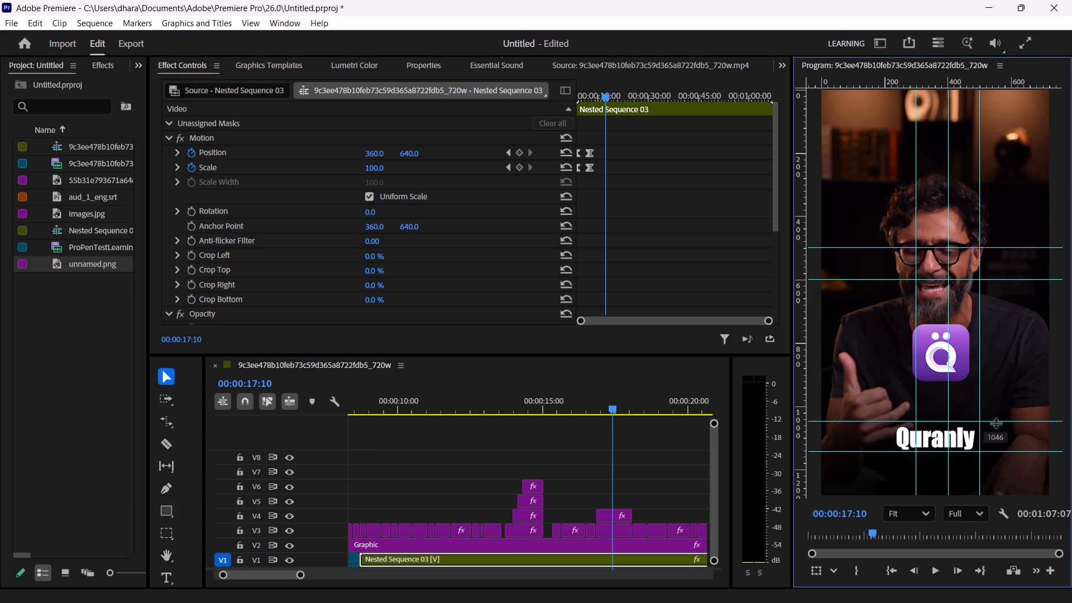
{"action": "left_click_drag", "start_coordinate": [996, 423], "coordinate": [996, 423]}
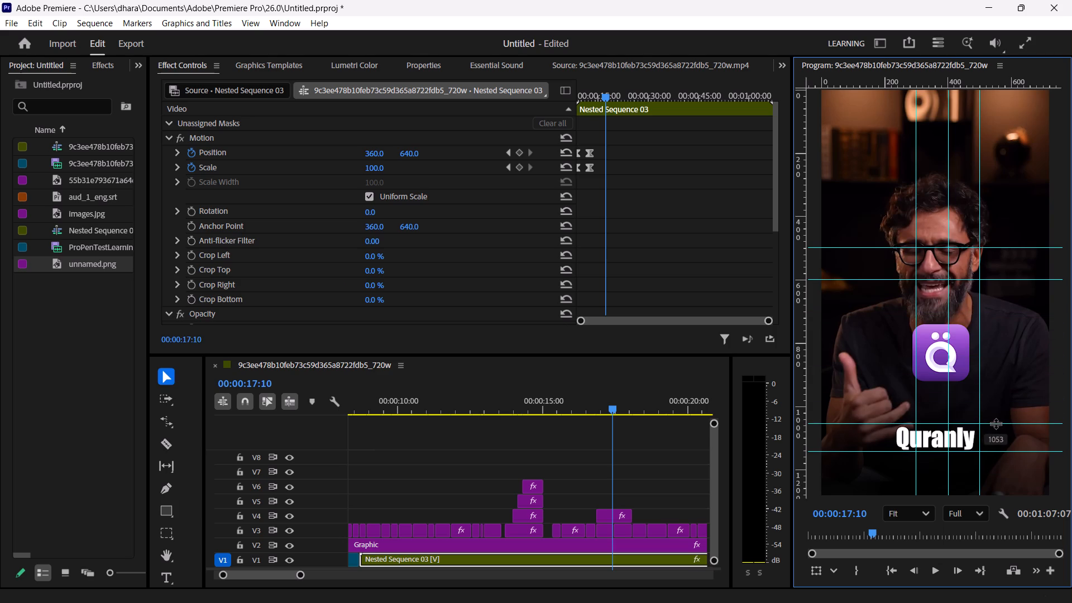
Align the other guides: one horizontally through the logo, and vertical ones at the "Quranly" caption's left edge, centre at about 374, and right edge.
{"action": "left_click_drag", "start_coordinate": [963, 280], "coordinate": [979, 370]}
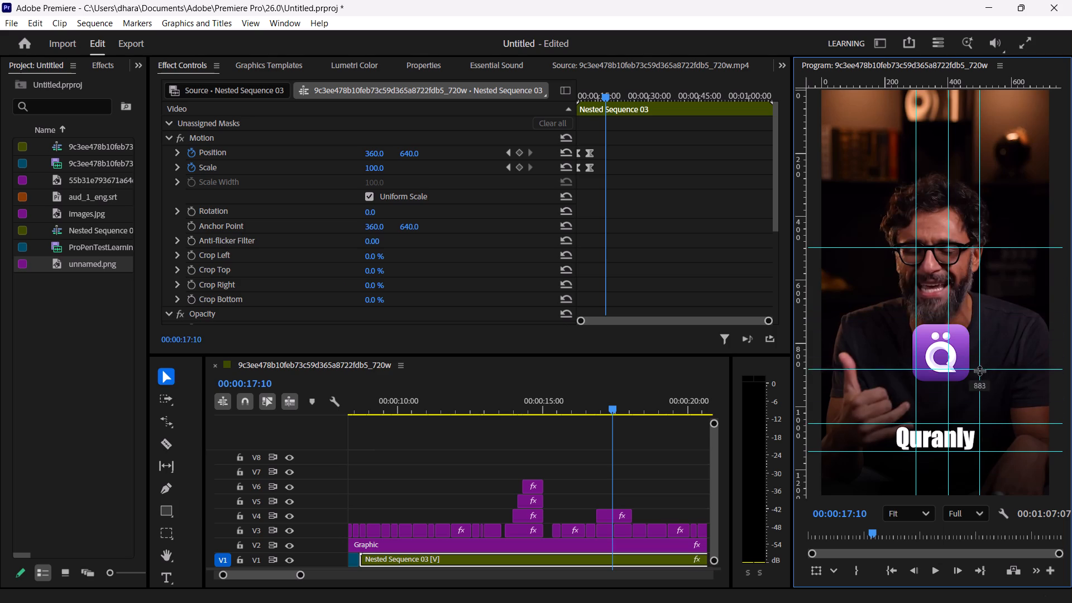
{"action": "left_click_drag", "start_coordinate": [979, 370], "coordinate": [988, 363]}
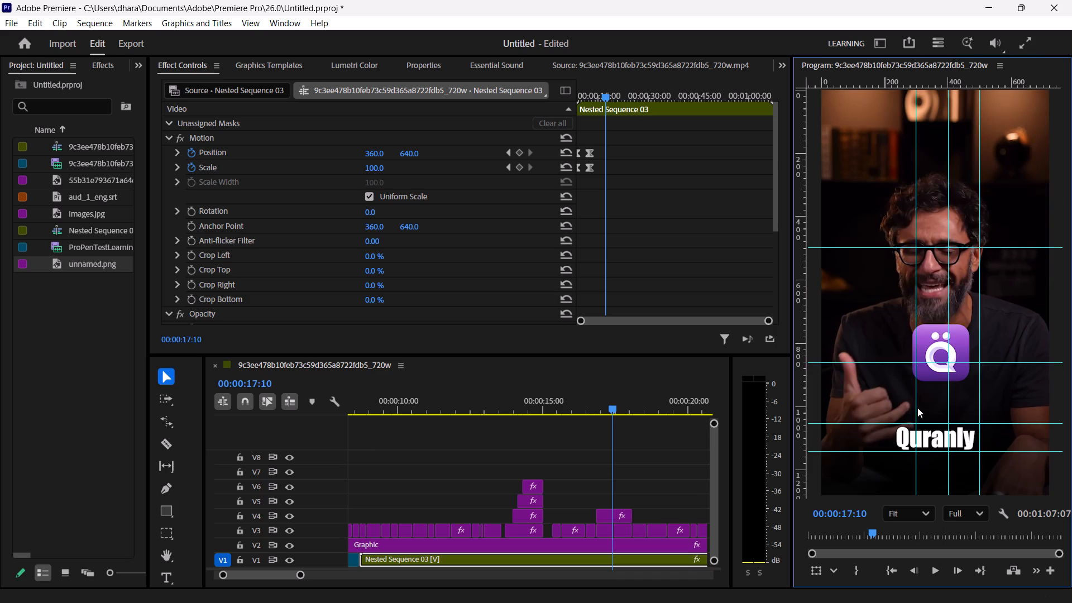
{"action": "left_click_drag", "start_coordinate": [915, 407], "coordinate": [897, 406]}
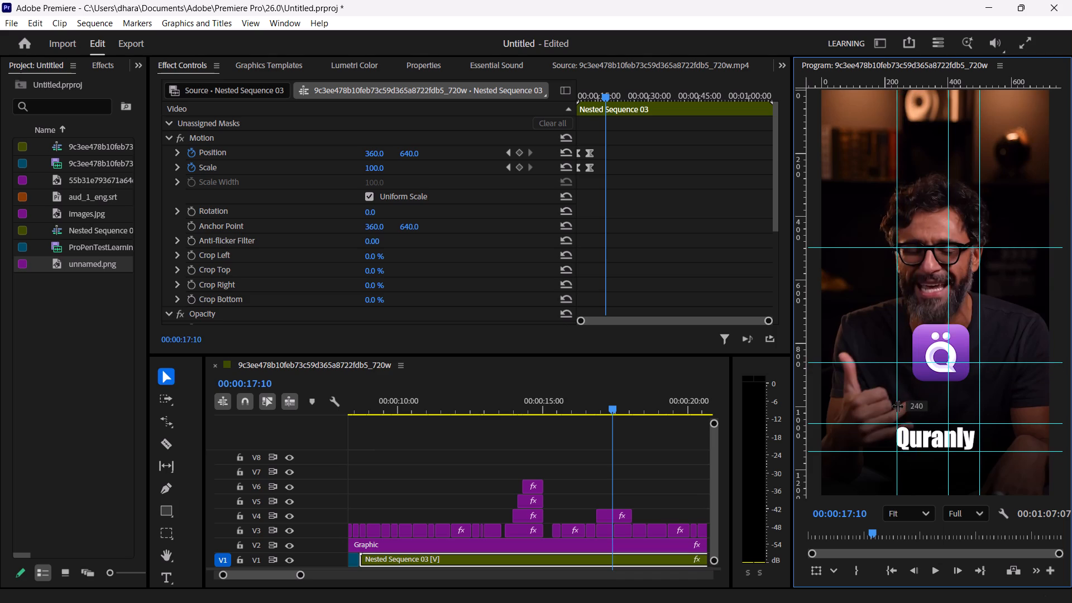
{"action": "left_click_drag", "start_coordinate": [897, 406], "coordinate": [896, 406]}
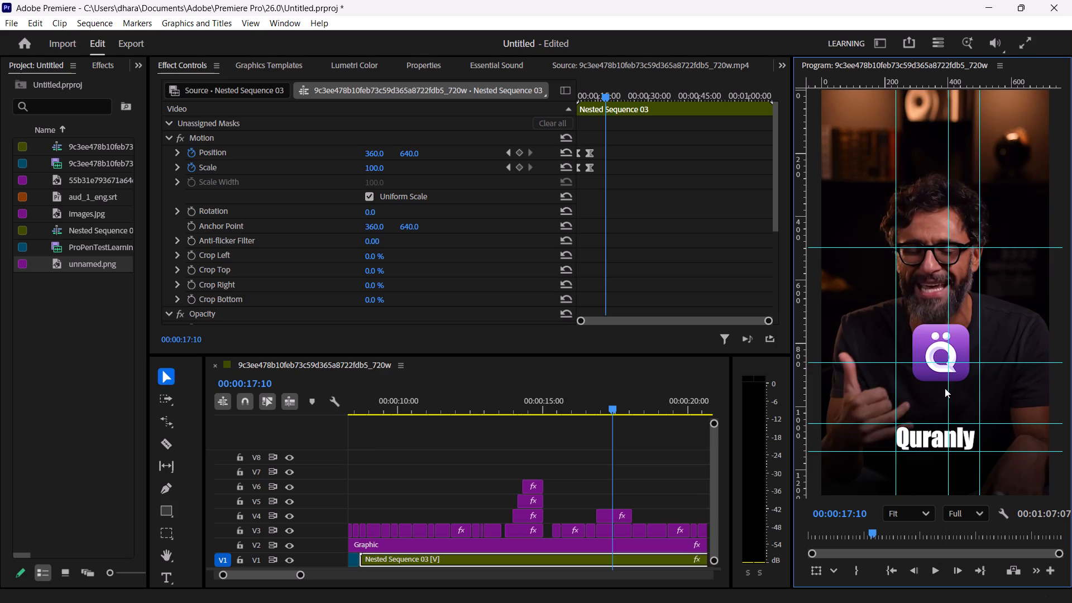
{"action": "left_click_drag", "start_coordinate": [949, 388], "coordinate": [939, 388]}
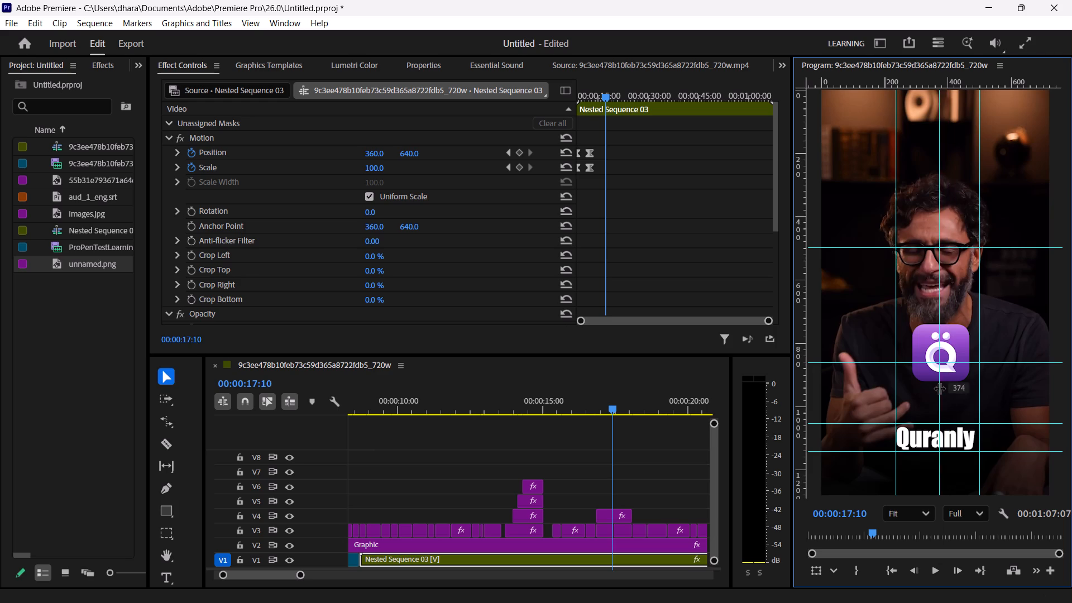
{"action": "left_click_drag", "start_coordinate": [939, 388], "coordinate": [939, 388]}
{"action": "left_click", "coordinate": [980, 392]}
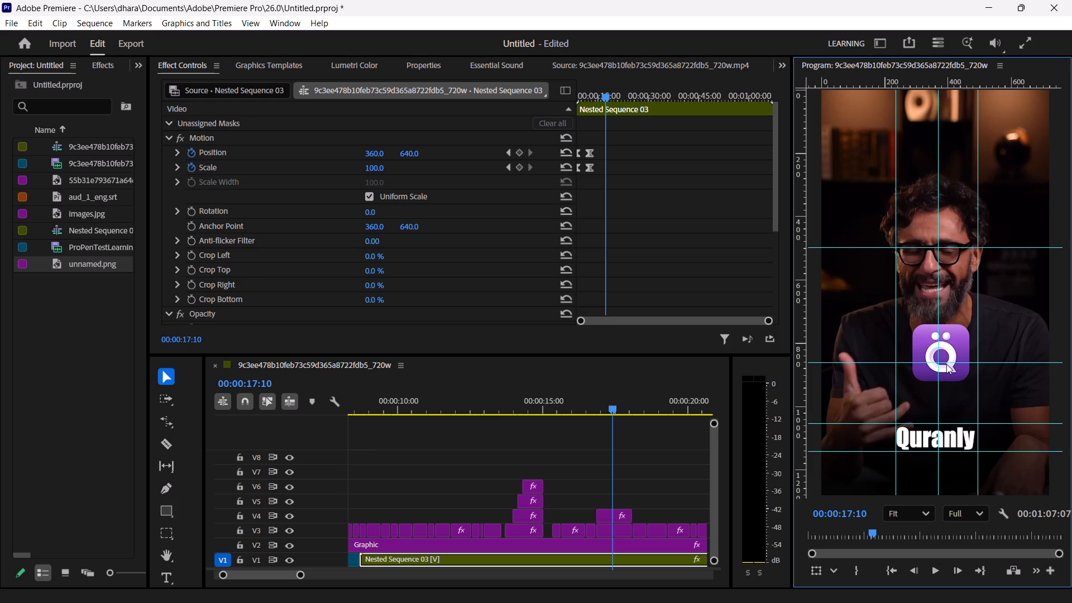
{"action": "left_click_drag", "start_coordinate": [948, 362], "coordinate": [951, 357]}
Replay from 00:00:16:17 and step frame by frame to 00:00:17:11, checking the "Quranly" and "application" captions against the guides.
{"action": "left_click", "coordinate": [593, 411]}
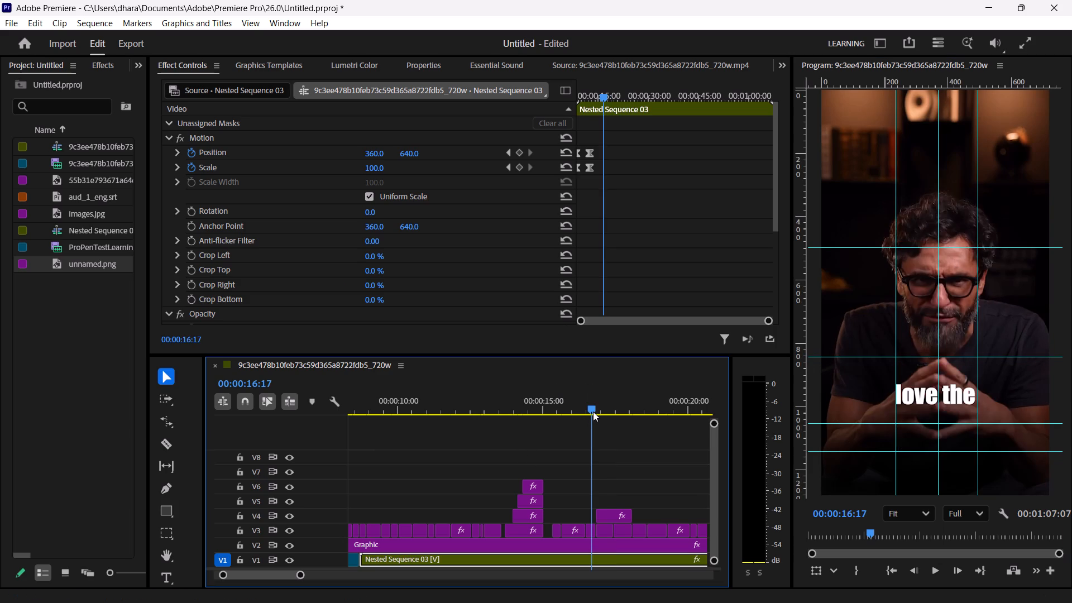
{"action": "key", "text": "space"}
{"action": "key", "text": "space"}
{"action": "key", "text": "space"}
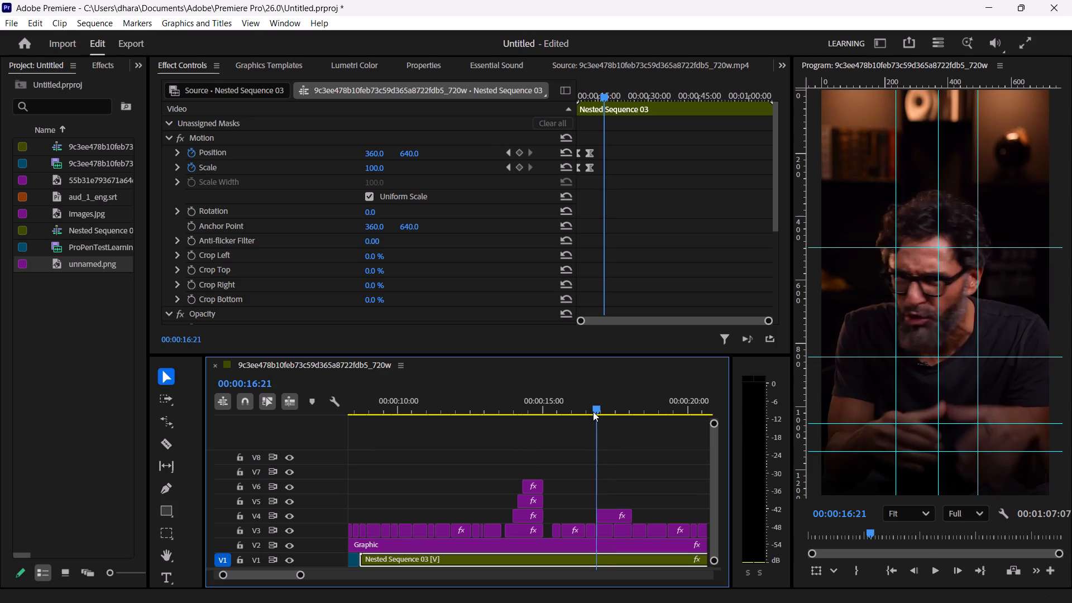
{"action": "key", "text": "space"}
{"action": "key", "text": "space"}
{"action": "key", "text": "space"}
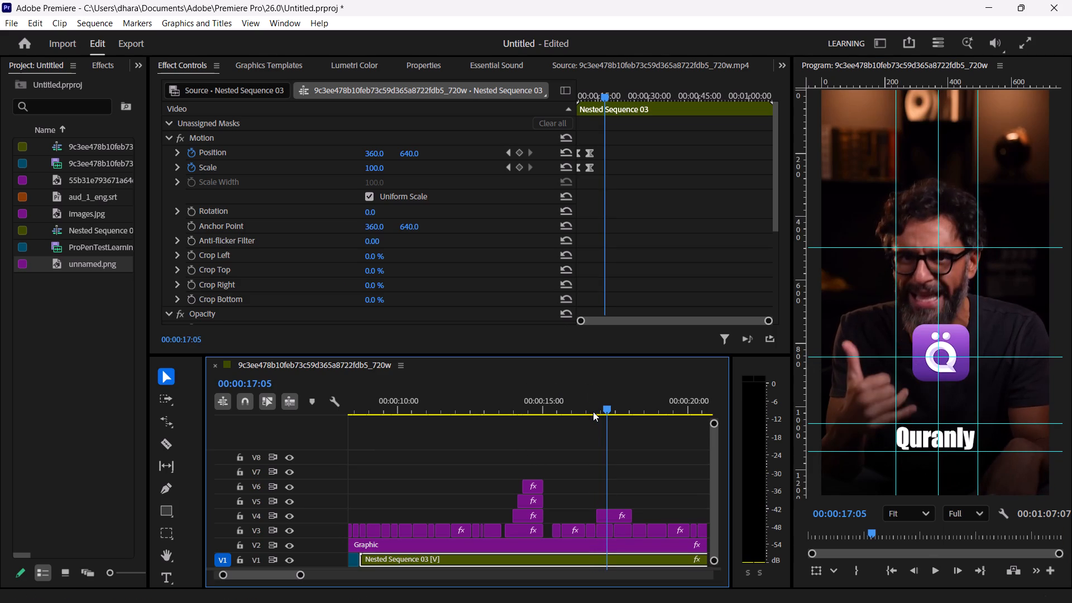
{"action": "key", "text": "Right"}
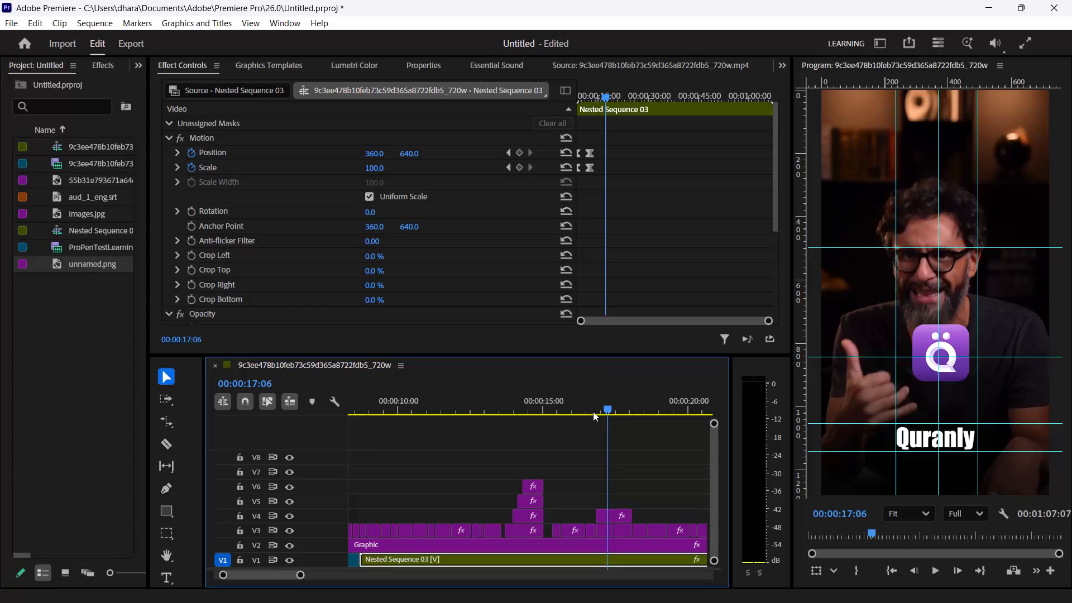
{"action": "key", "text": "Right"}
{"action": "key", "text": "Right"}
{"action": "key", "text": "Right"}
{"action": "key", "text": "Right"}
{"action": "key", "text": "Right"}
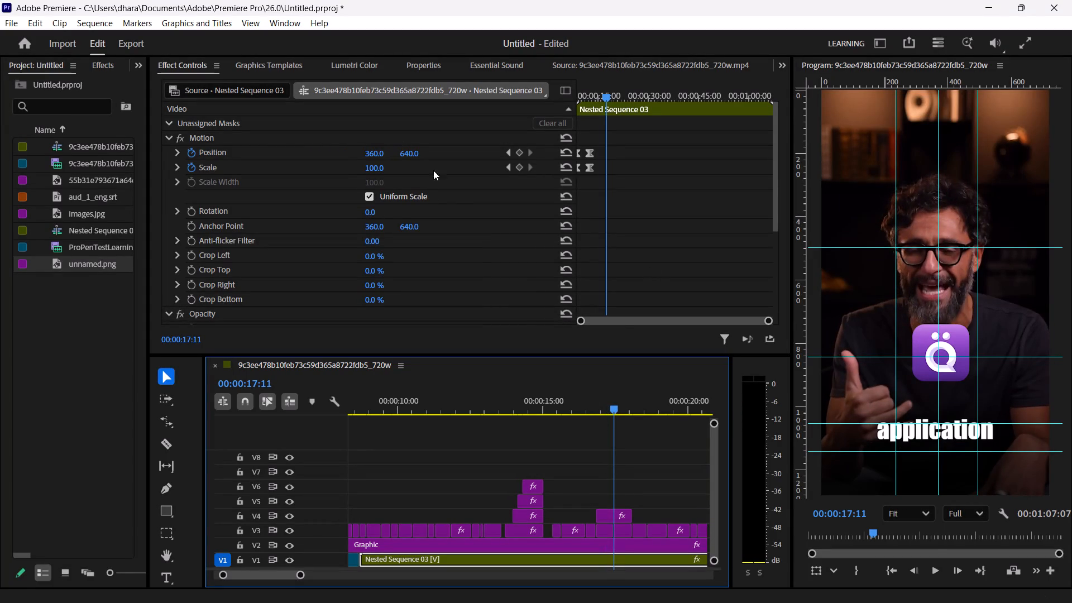
Lower the "application" caption through its Vector Motion vertical position until it sits between the two caption guides.
{"action": "left_click", "coordinate": [623, 531]}
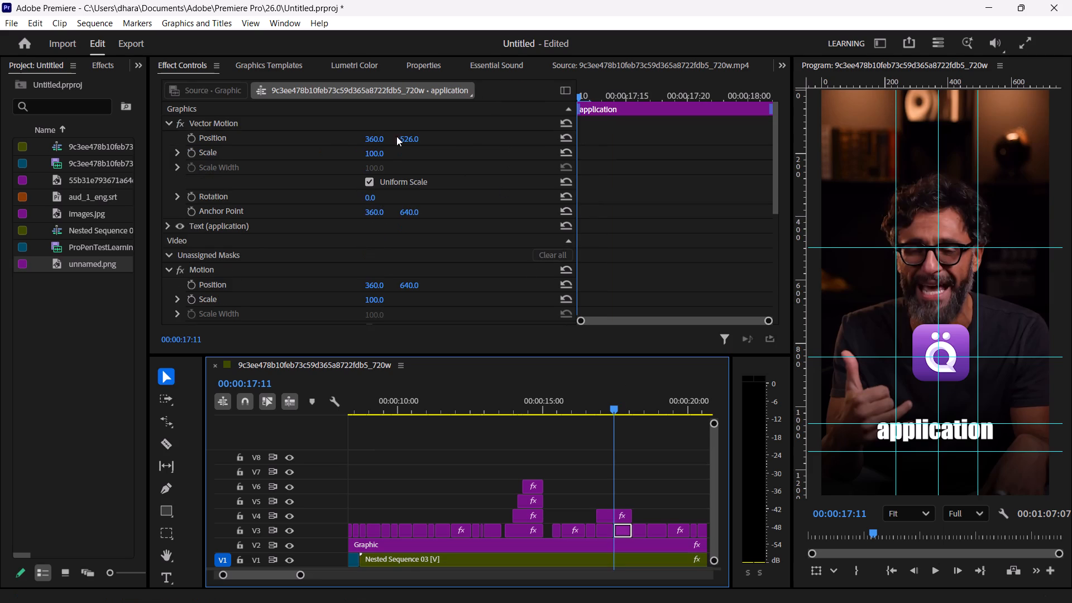
{"action": "left_click_drag", "start_coordinate": [407, 138], "coordinate": [418, 136]}
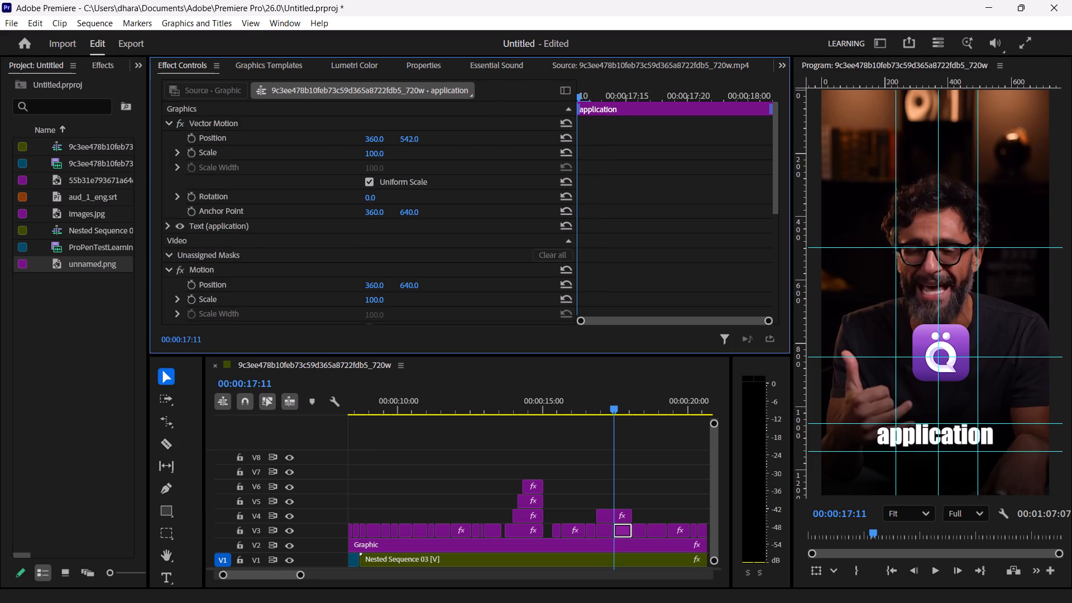
{"action": "left_click_drag", "start_coordinate": [418, 136], "coordinate": [420, 135]}
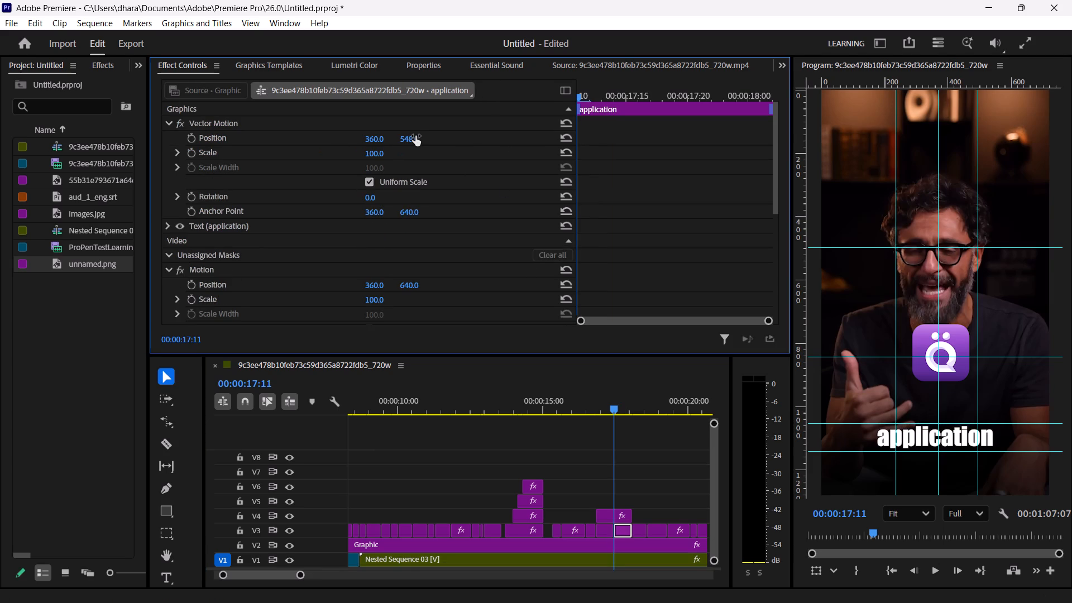
Replay the logo section through to 00:00:18:01 to review the alignment of the "Quranly" and "application" captions.
{"action": "left_click_drag", "start_coordinate": [614, 408], "coordinate": [592, 408]}
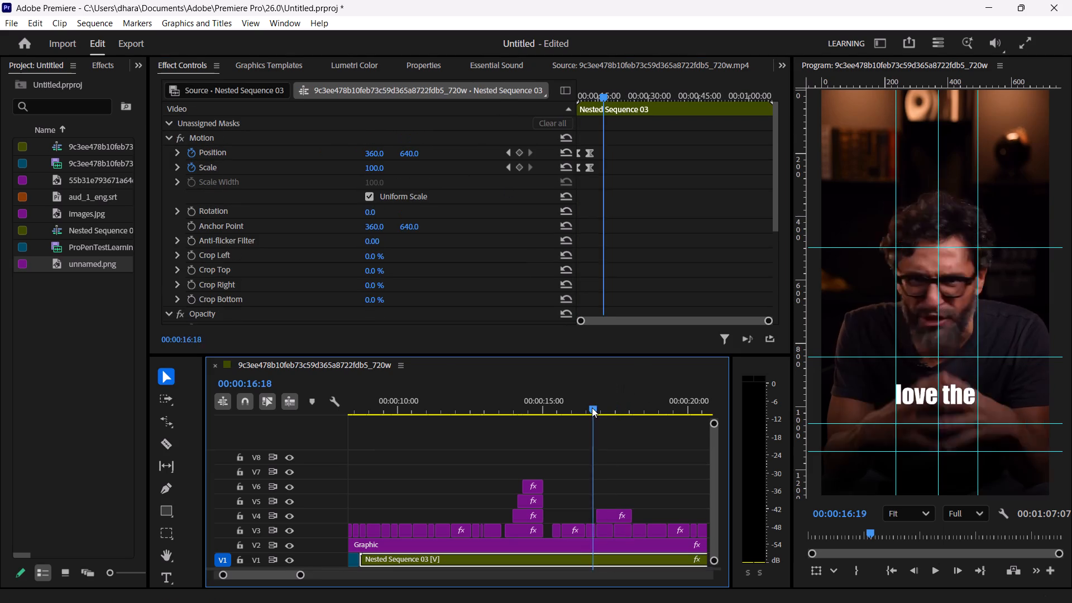
{"action": "left_click_drag", "start_coordinate": [592, 408], "coordinate": [581, 403]}
{"action": "key", "text": "space"}
{"action": "key", "text": "space"}
{"action": "key", "text": "space"}
{"action": "key", "text": "space"}
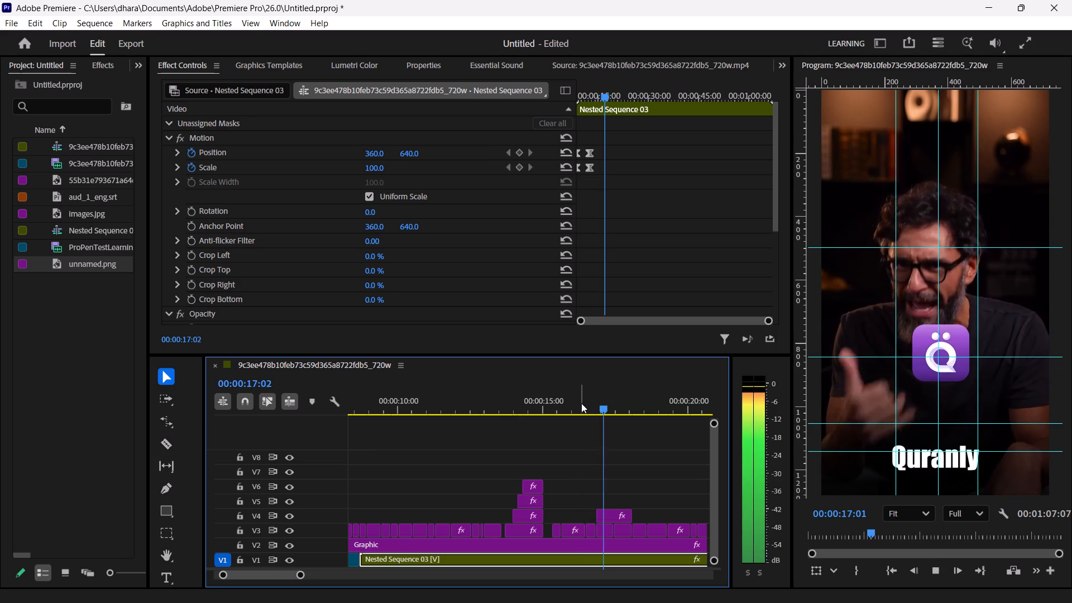
{"action": "key", "text": "space"}
{"action": "key", "text": "space"}
{"action": "key", "text": "space"}
{"action": "key", "text": "space"}
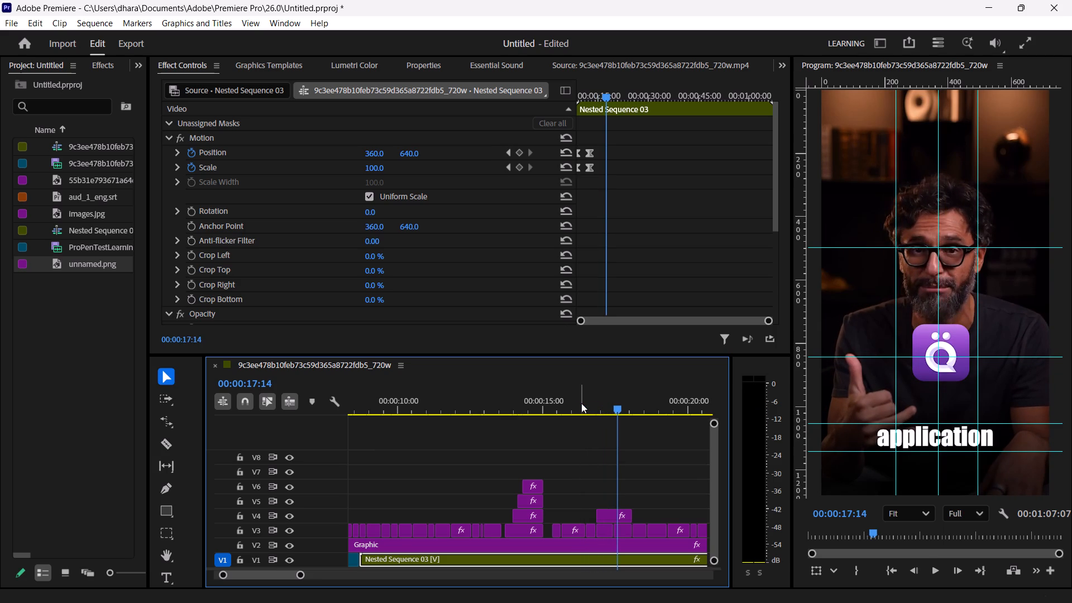
{"action": "key", "text": "space"}
{"action": "key", "text": "space"}
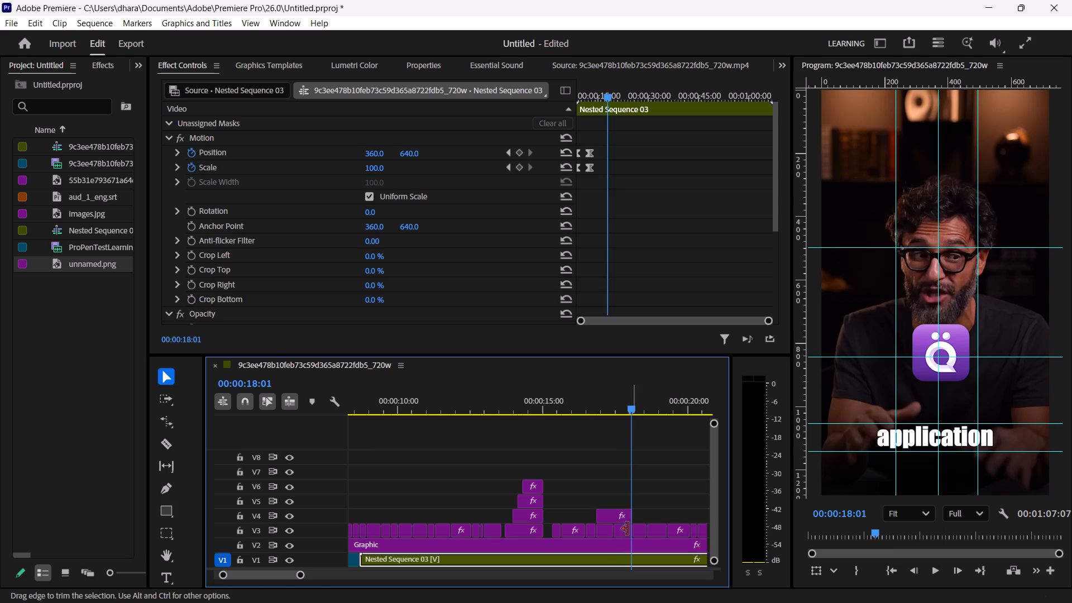
Review the logo's entrance frame by frame and set its starting Position keyframe at 00:00:16:21 to a vertical value of about 935.
{"action": "left_click", "coordinate": [604, 517]}
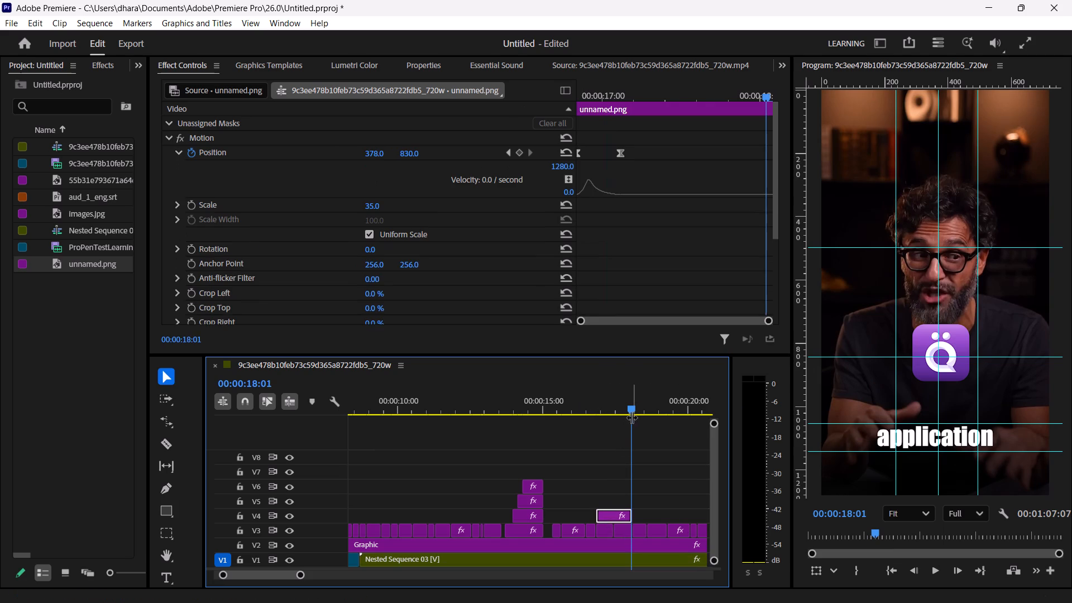
{"action": "left_click_drag", "start_coordinate": [631, 408], "coordinate": [591, 405]}
{"action": "key", "text": "space"}
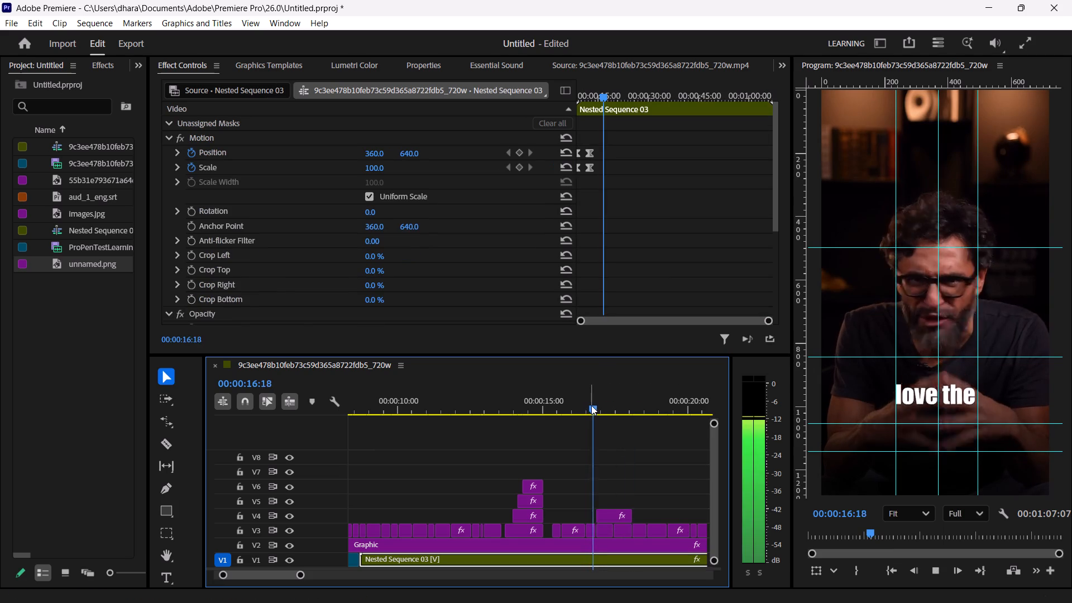
{"action": "key", "text": "space"}
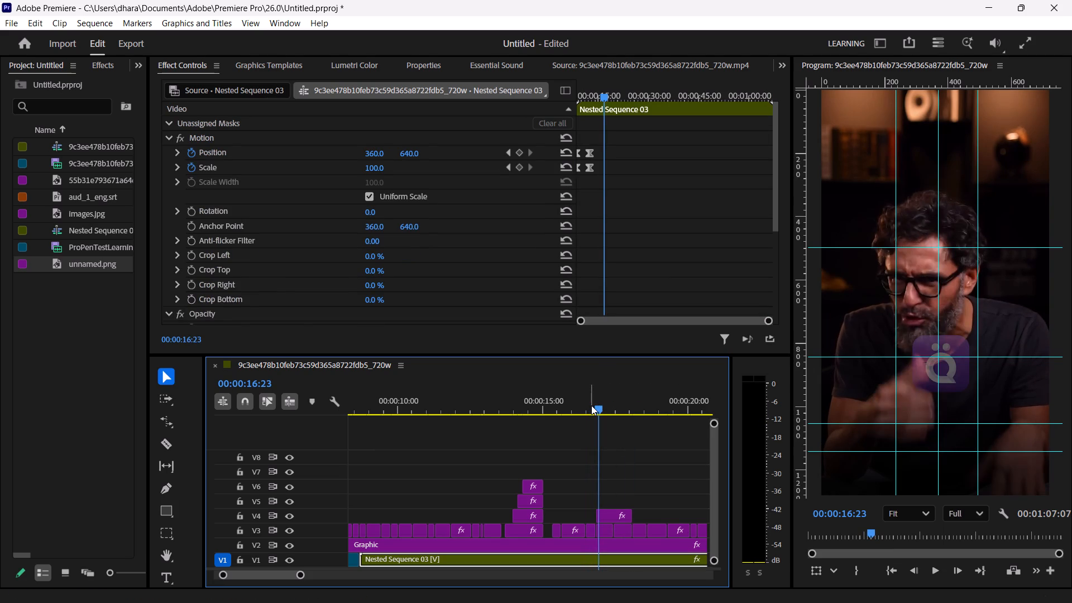
{"action": "key", "text": "Left"}
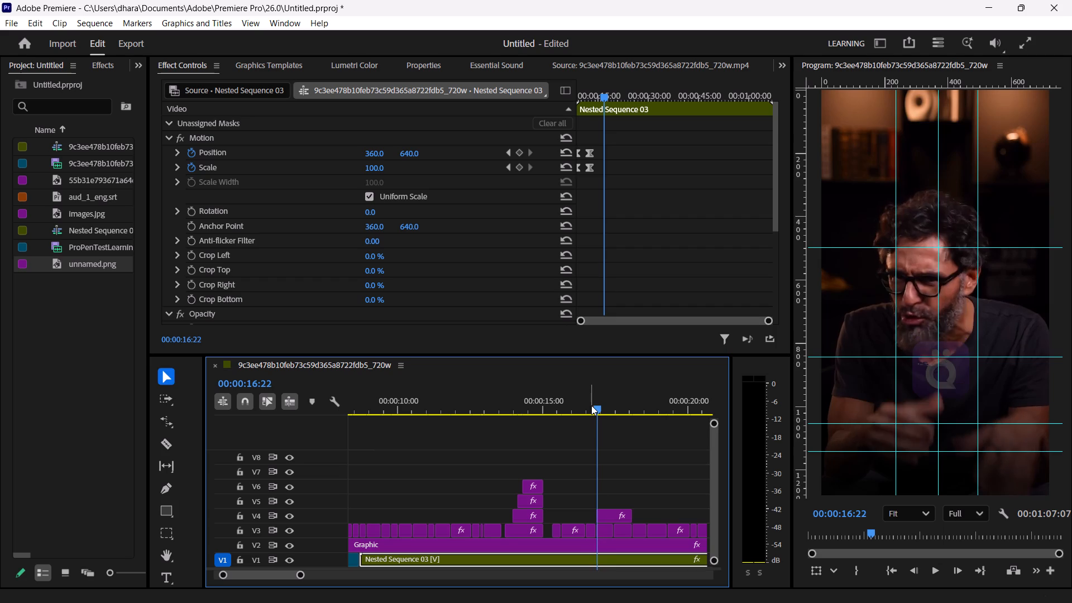
{"action": "key", "text": "Right"}
{"action": "key", "text": "Left"}
{"action": "left_click", "coordinate": [609, 516]}
{"action": "key", "text": "Left"}
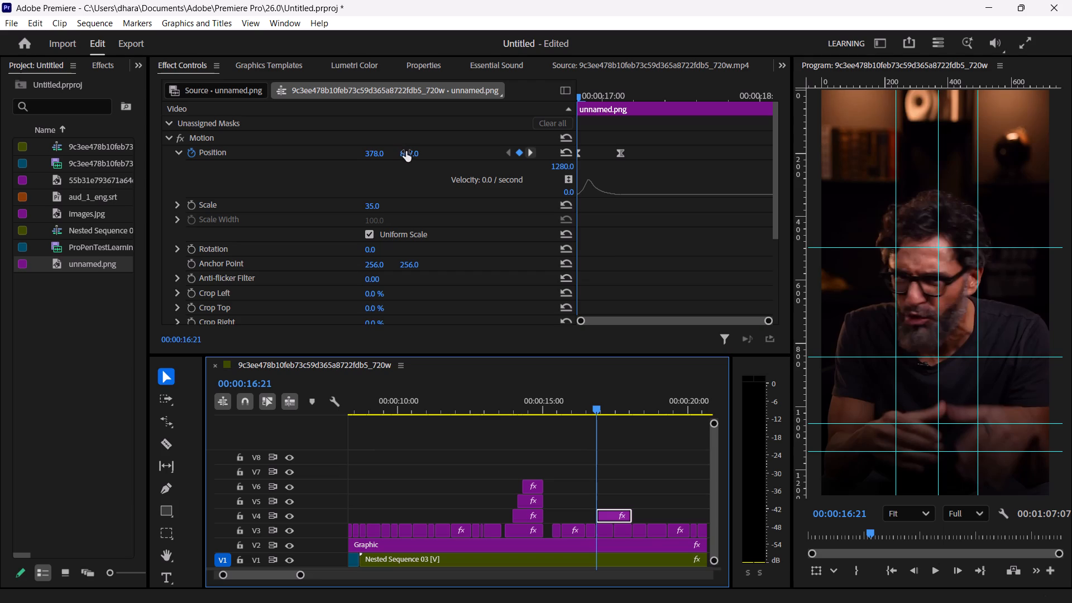
{"action": "left_click_drag", "start_coordinate": [406, 152], "coordinate": [438, 149]}
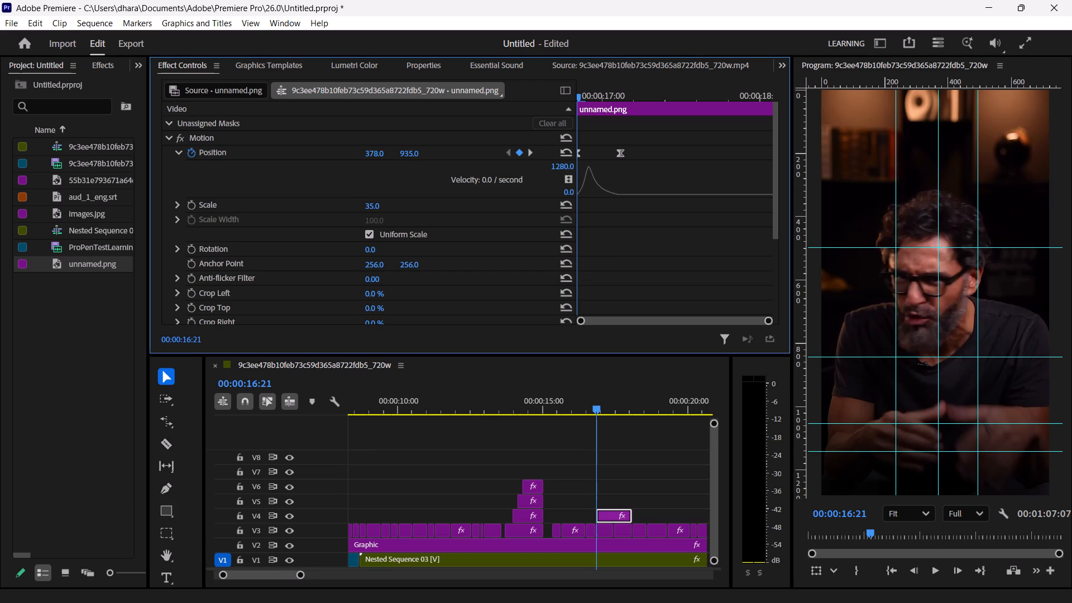
{"action": "left_click_drag", "start_coordinate": [438, 149], "coordinate": [441, 154]}
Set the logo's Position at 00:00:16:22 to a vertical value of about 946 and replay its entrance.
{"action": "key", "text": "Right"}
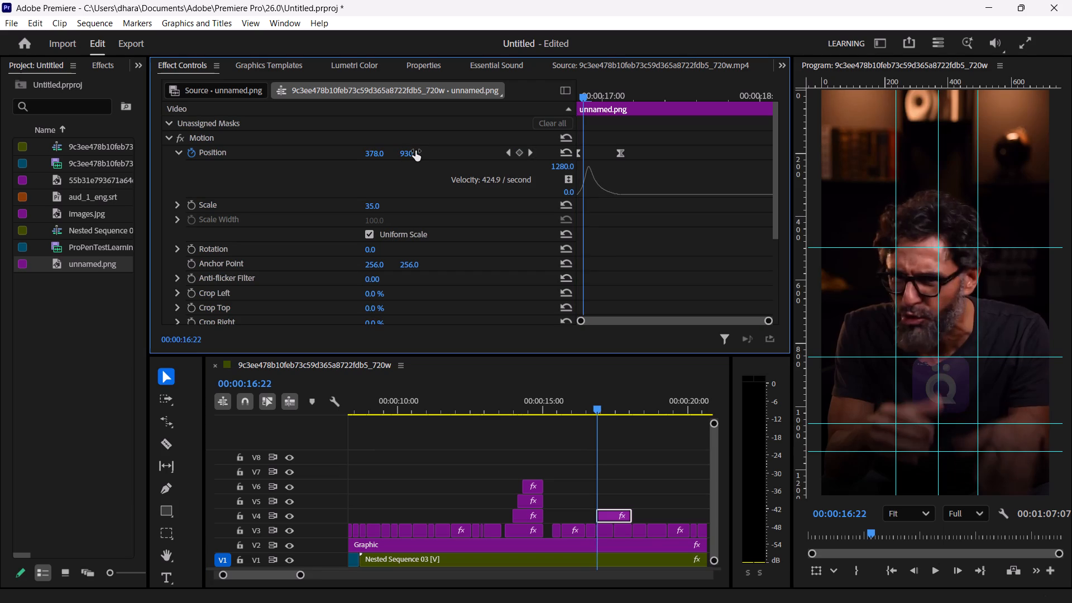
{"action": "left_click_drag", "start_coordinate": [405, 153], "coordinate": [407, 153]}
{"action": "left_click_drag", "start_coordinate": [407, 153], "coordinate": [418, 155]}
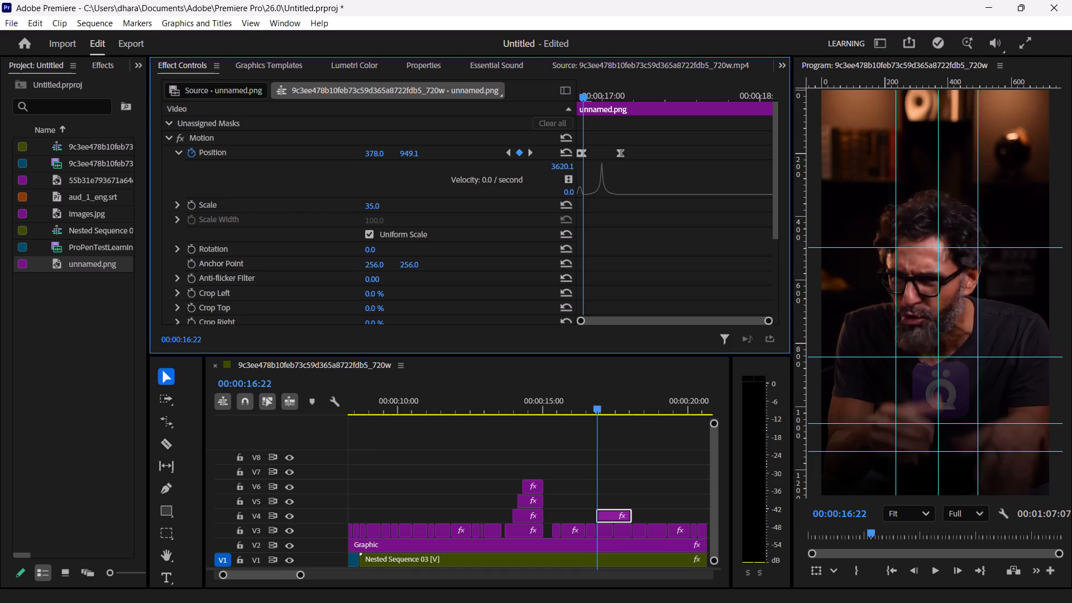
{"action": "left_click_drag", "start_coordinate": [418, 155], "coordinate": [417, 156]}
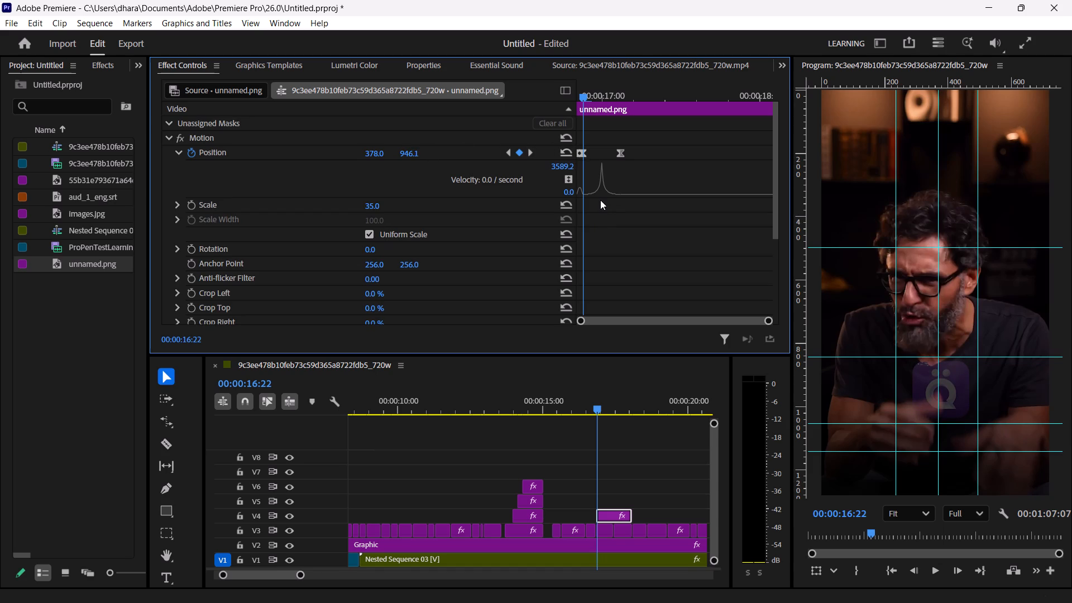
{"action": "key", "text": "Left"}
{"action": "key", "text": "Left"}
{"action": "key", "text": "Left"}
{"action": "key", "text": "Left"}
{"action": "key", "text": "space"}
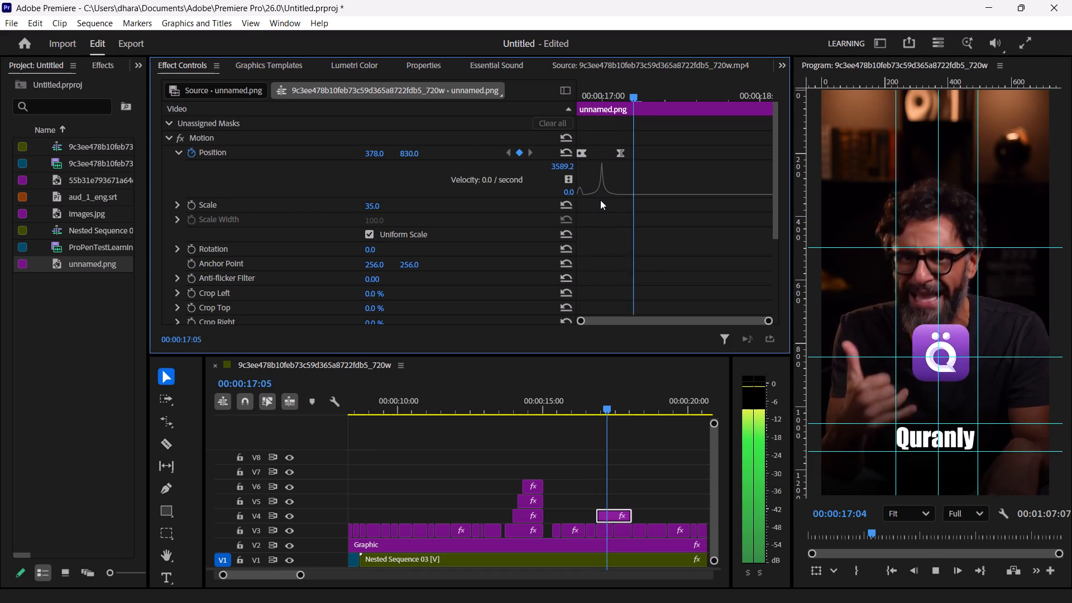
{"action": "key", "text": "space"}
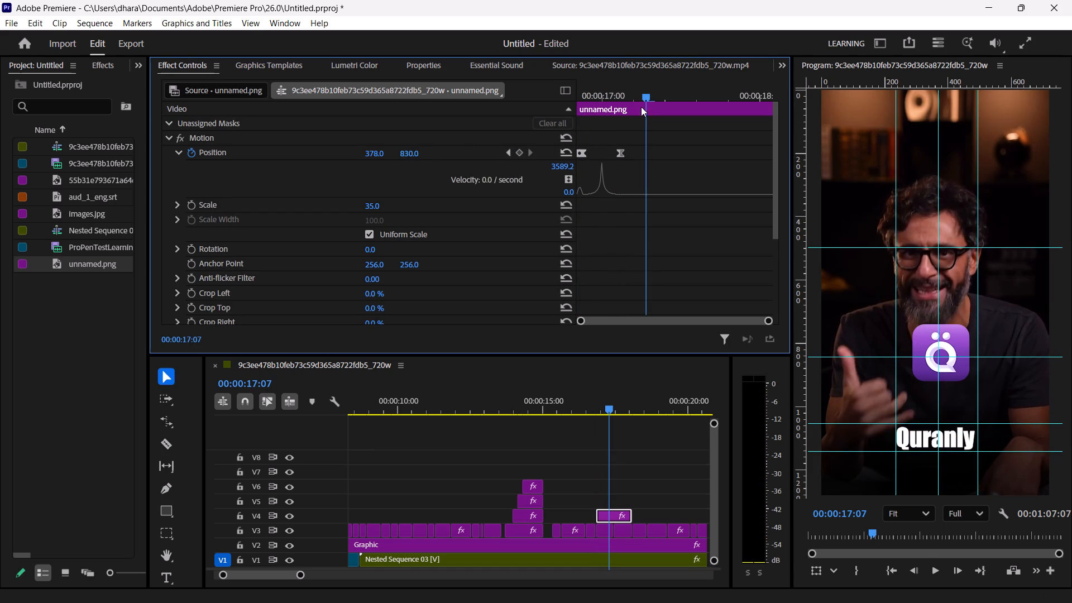
Set the logo's ending Position keyframe at 00:00:17:03 to 366, 949, closer above the "Quranly" caption.
{"action": "left_click_drag", "start_coordinate": [646, 95], "coordinate": [620, 96]}
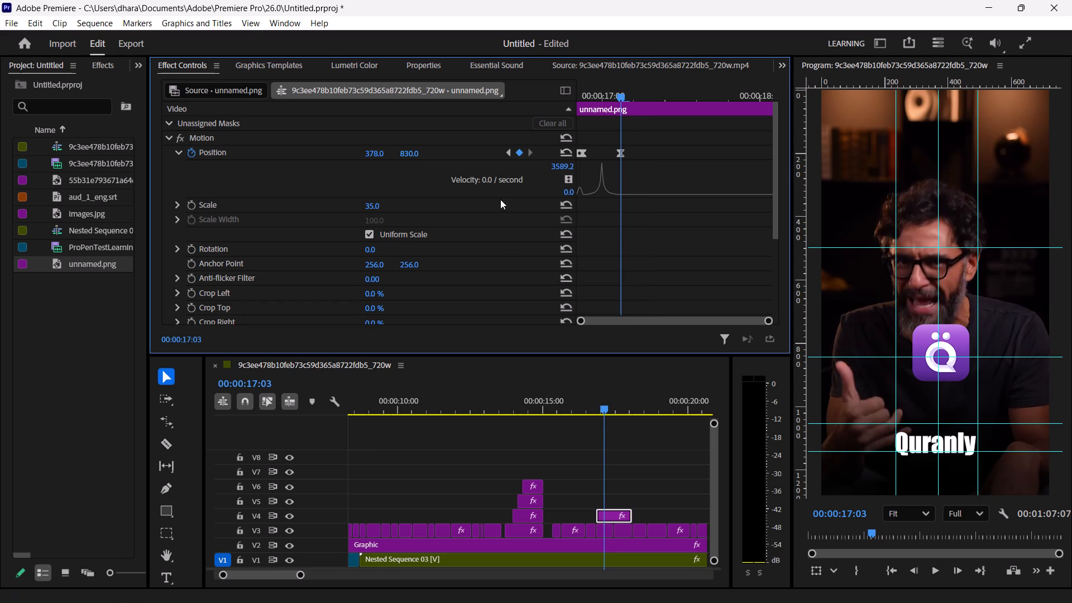
{"action": "left_click_drag", "start_coordinate": [408, 155], "coordinate": [470, 153]}
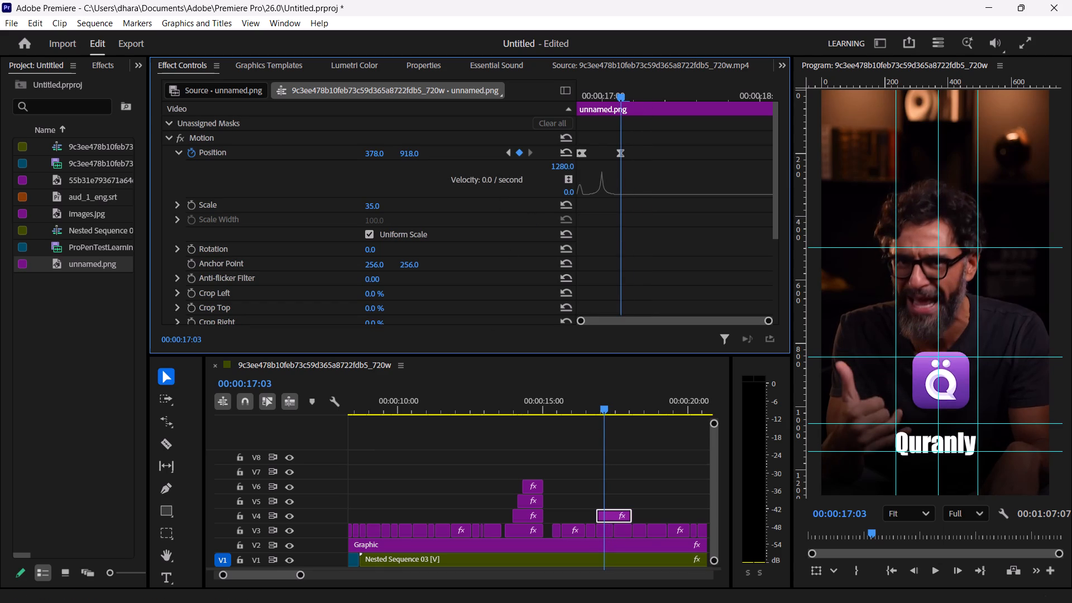
{"action": "left_click_drag", "start_coordinate": [470, 153], "coordinate": [495, 152]}
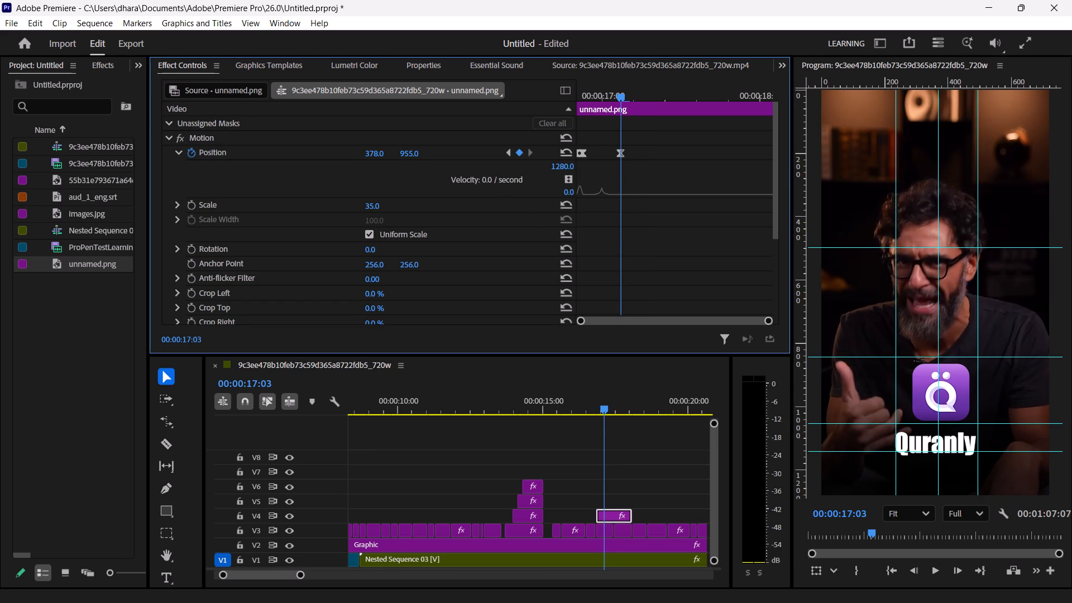
{"action": "left_click_drag", "start_coordinate": [495, 152], "coordinate": [492, 154]}
{"action": "left_click_drag", "start_coordinate": [371, 155], "coordinate": [362, 156]}
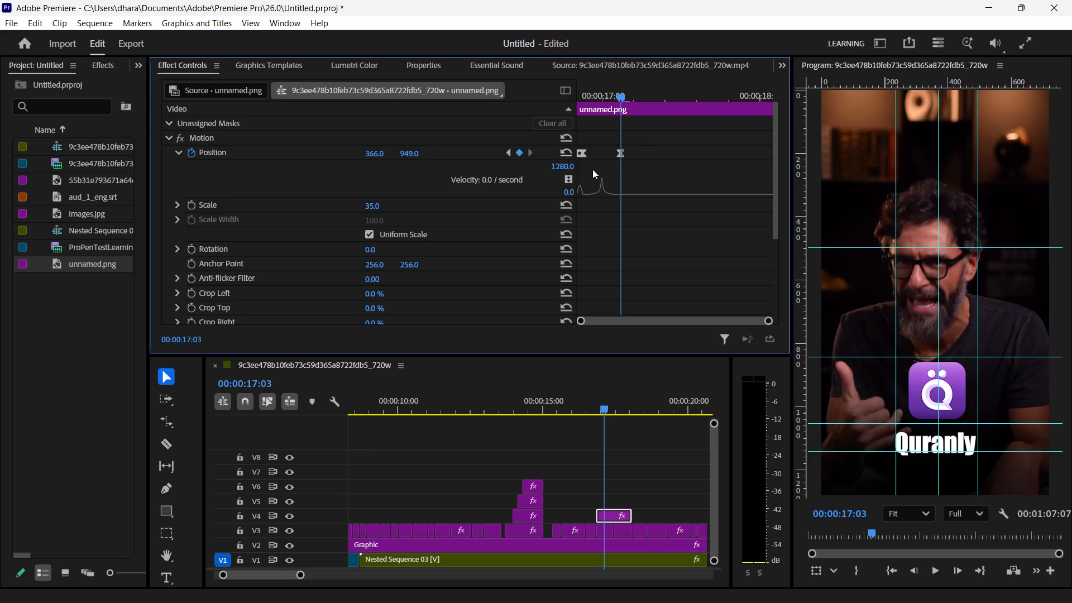
Replace the logo's two early Position keyframes with a single starting keyframe at 00:00:16:22 with a vertical value of 986.
{"action": "left_click_drag", "start_coordinate": [593, 168], "coordinate": [553, 132]}
{"action": "key", "text": "Delete"}
{"action": "left_click_drag", "start_coordinate": [621, 95], "coordinate": [570, 95]}
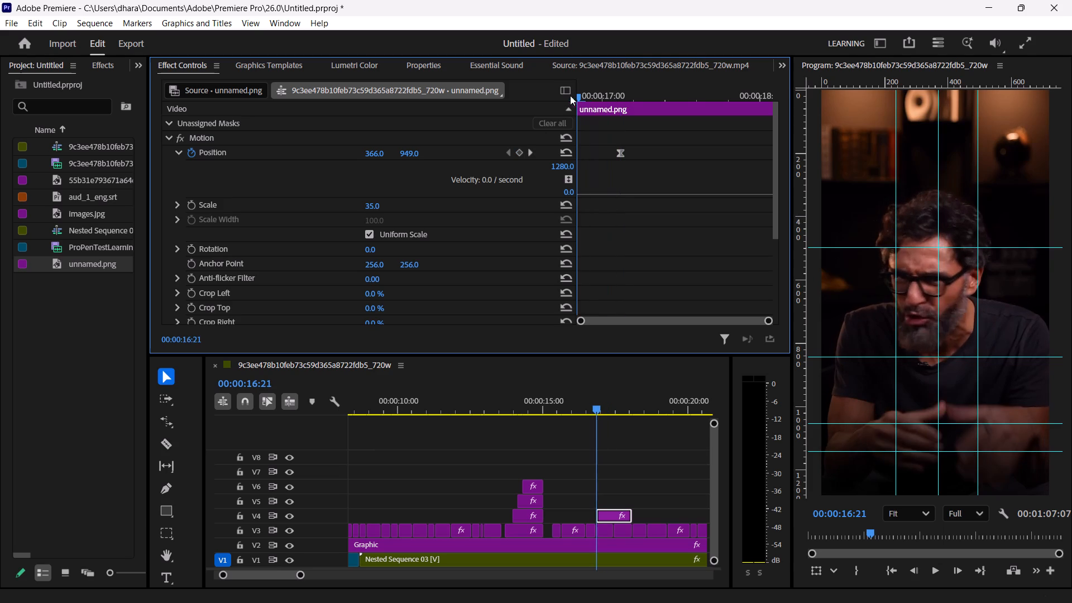
{"action": "left_click_drag", "start_coordinate": [570, 95], "coordinate": [557, 95]}
{"action": "key", "text": "Right"}
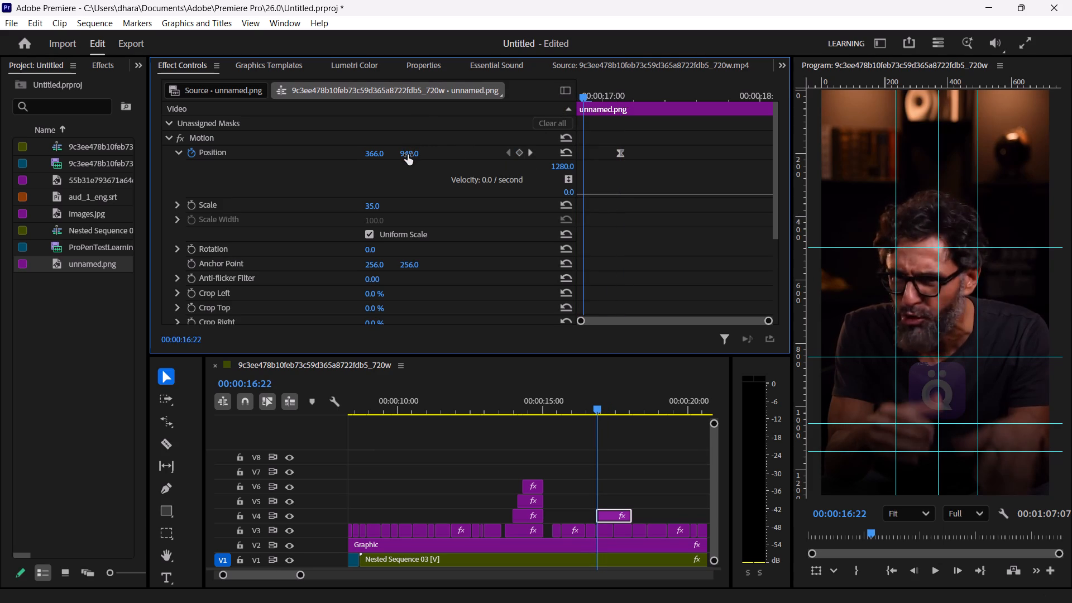
{"action": "left_click_drag", "start_coordinate": [408, 155], "coordinate": [433, 150]}
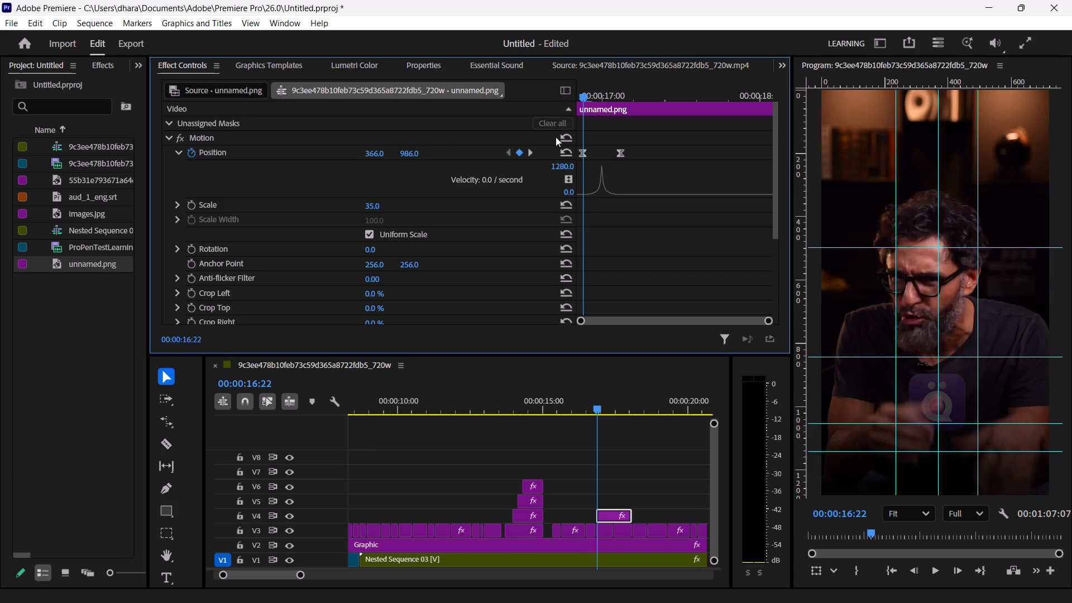
Step through the logo's entrance frame by frame to 00:00:17:04 to check its movement above the "Quranly" caption.
{"action": "key", "text": "Right"}
{"action": "key", "text": "Right"}
{"action": "key", "text": "Right"}
{"action": "key", "text": "Right"}
{"action": "key", "text": "Right"}
{"action": "key", "text": "Right"}
{"action": "key", "text": "Right"}
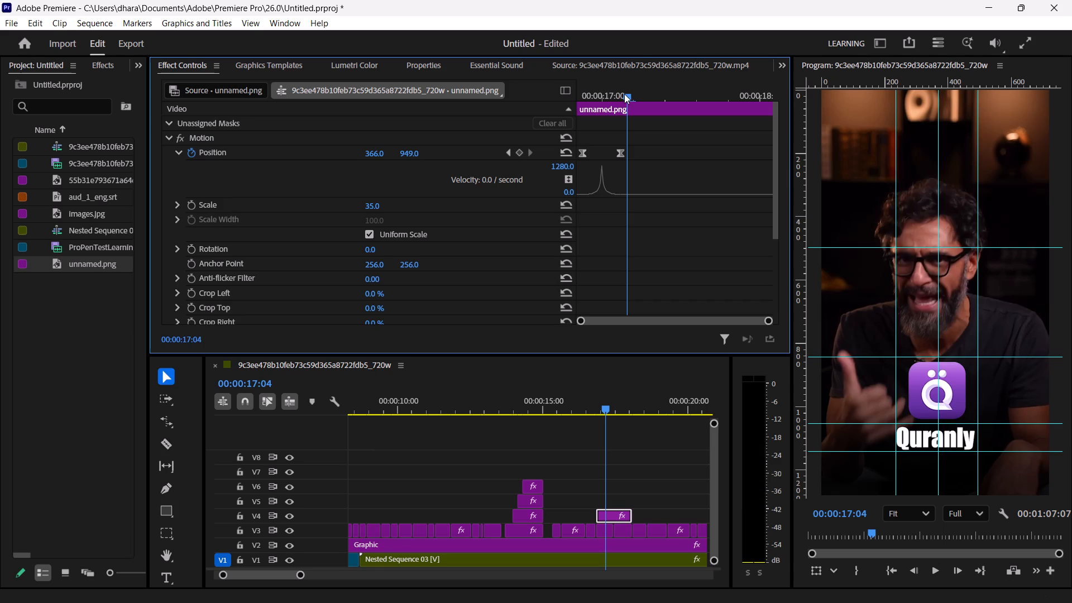
{"action": "left_click_drag", "start_coordinate": [624, 94], "coordinate": [597, 90]}
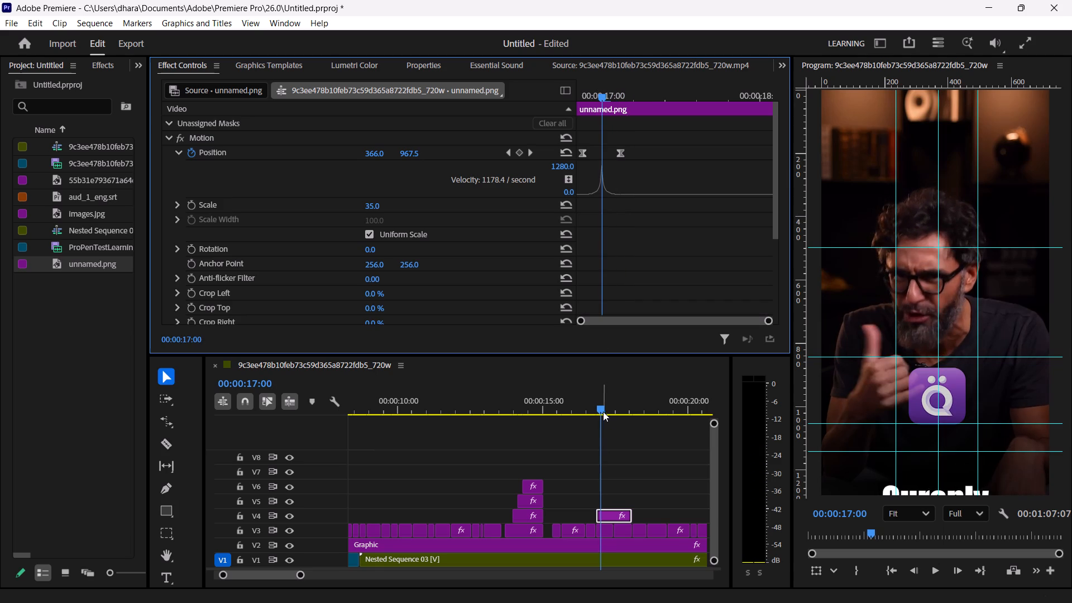
Replay the logo section twice through to about 00:00:18:10 to review the entrance with the "Quranly" and "application" captions.
{"action": "left_click_drag", "start_coordinate": [599, 409], "coordinate": [581, 404]}
{"action": "key", "text": "space"}
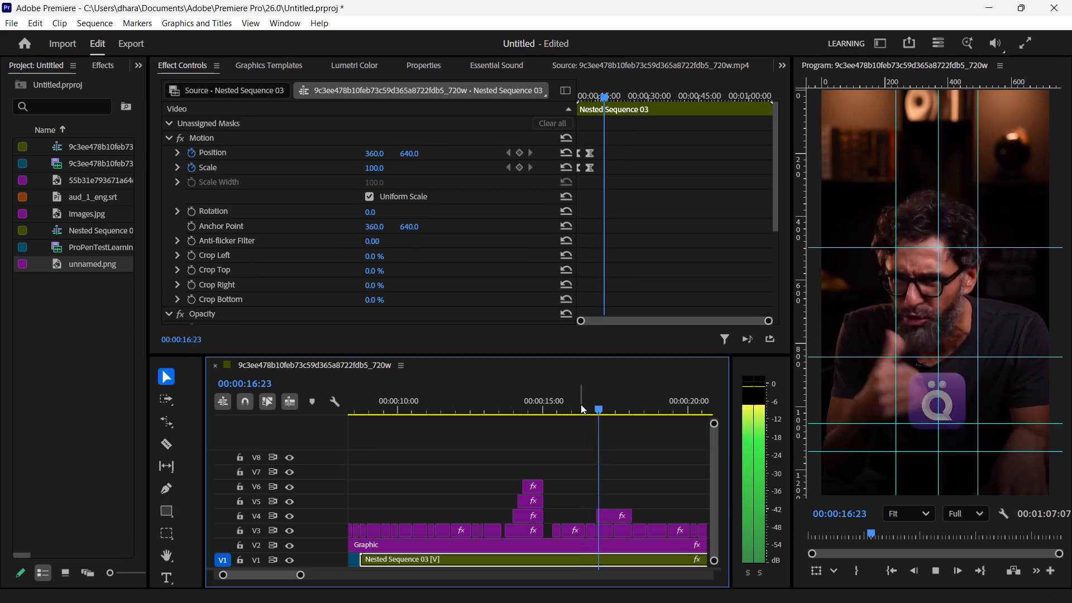
{"action": "key", "text": "space"}
{"action": "key", "text": "space"}
{"action": "key", "text": "space"}
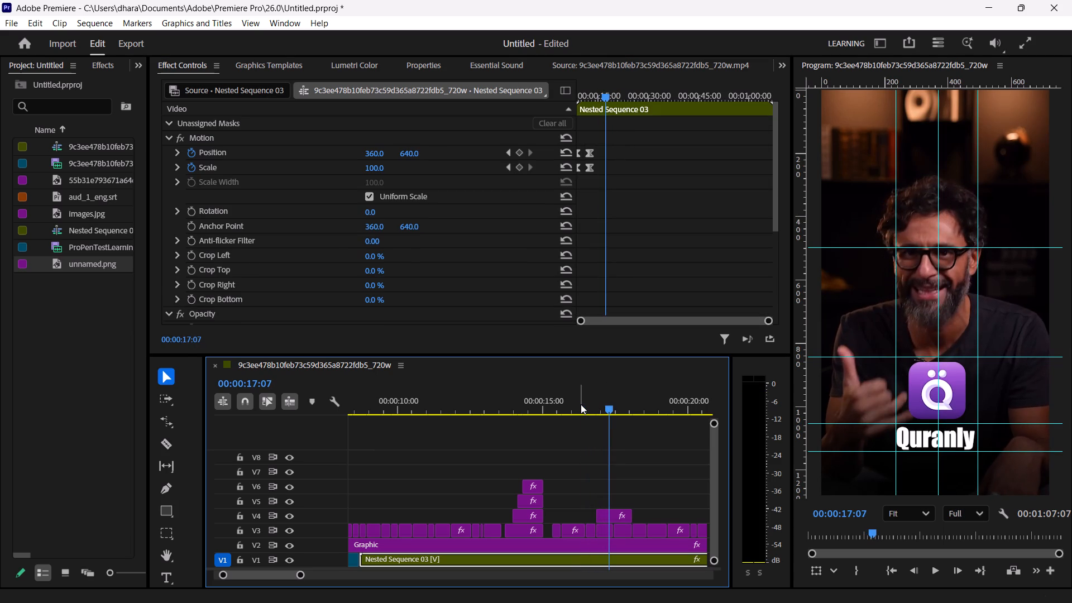
{"action": "key", "text": "space"}
{"action": "key", "text": "space"}
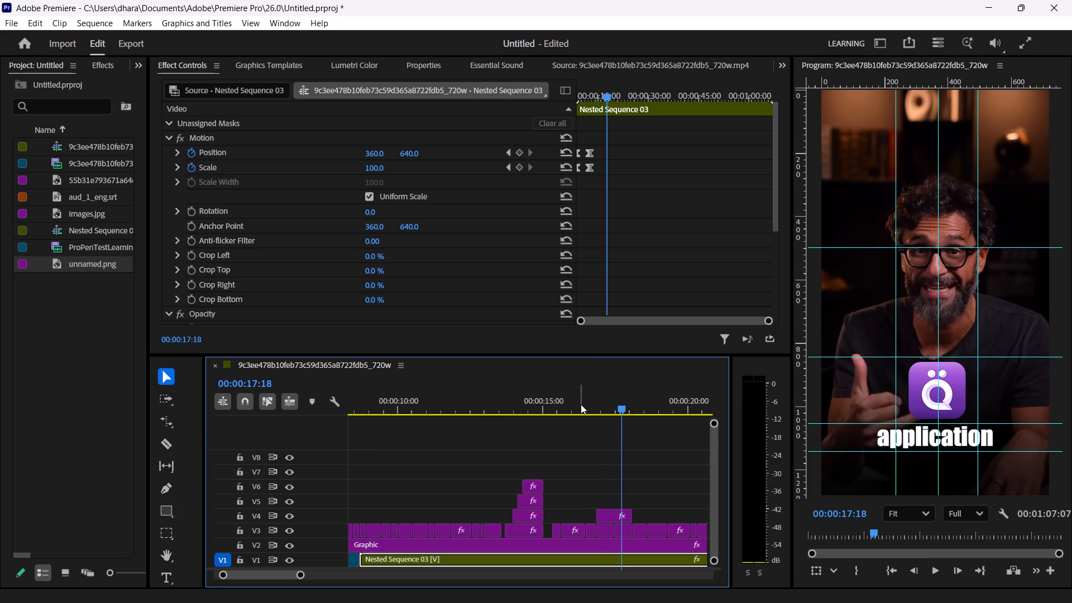
{"action": "key", "text": "space"}
{"action": "key", "text": "space"}
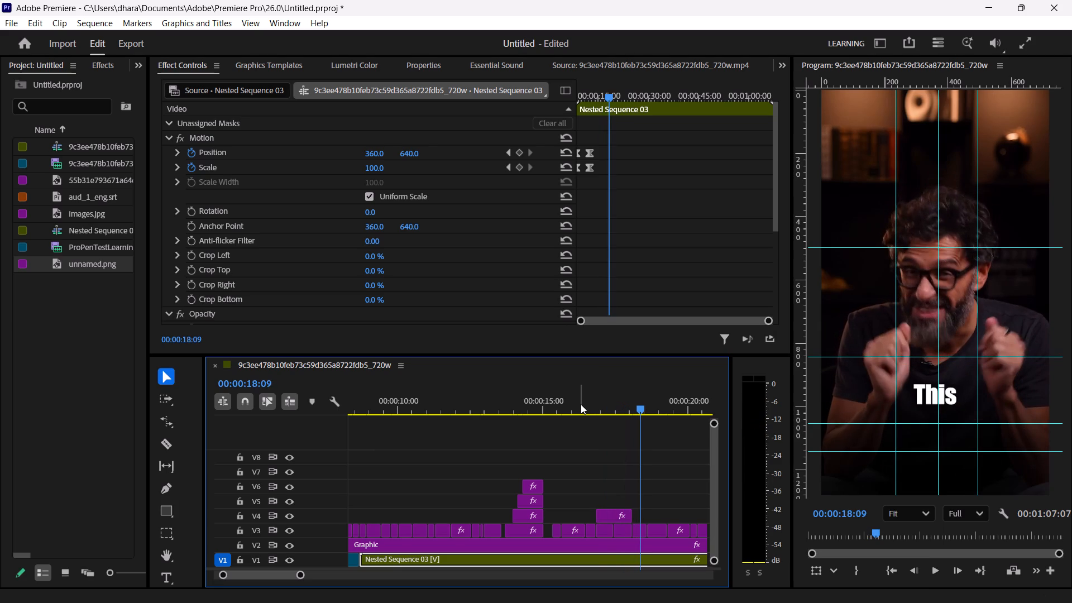
{"action": "left_click", "coordinate": [573, 405]}
{"action": "key", "text": "space"}
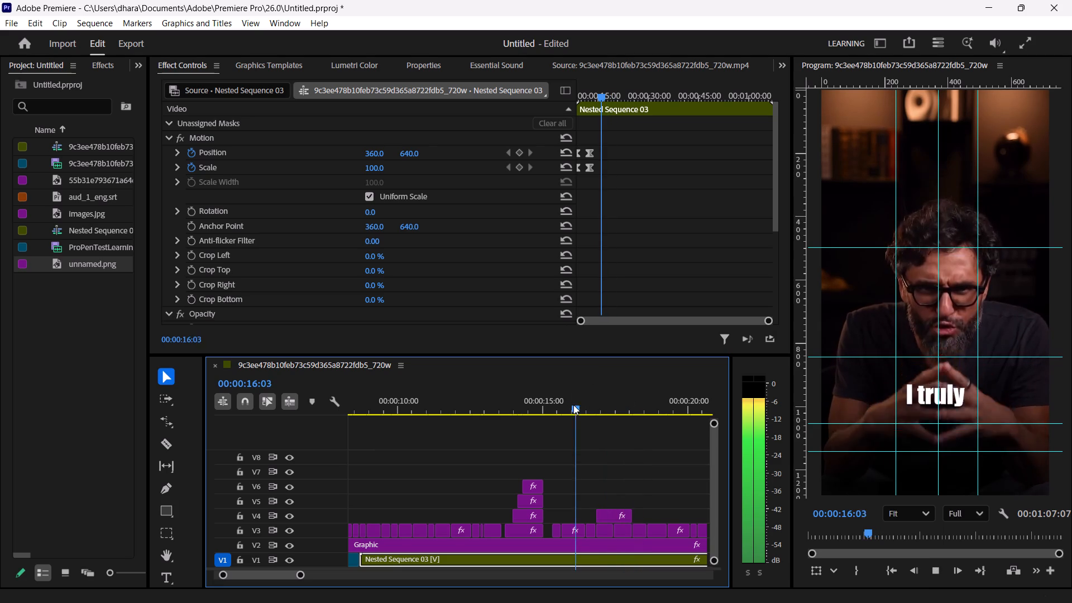
{"action": "key", "text": "space"}
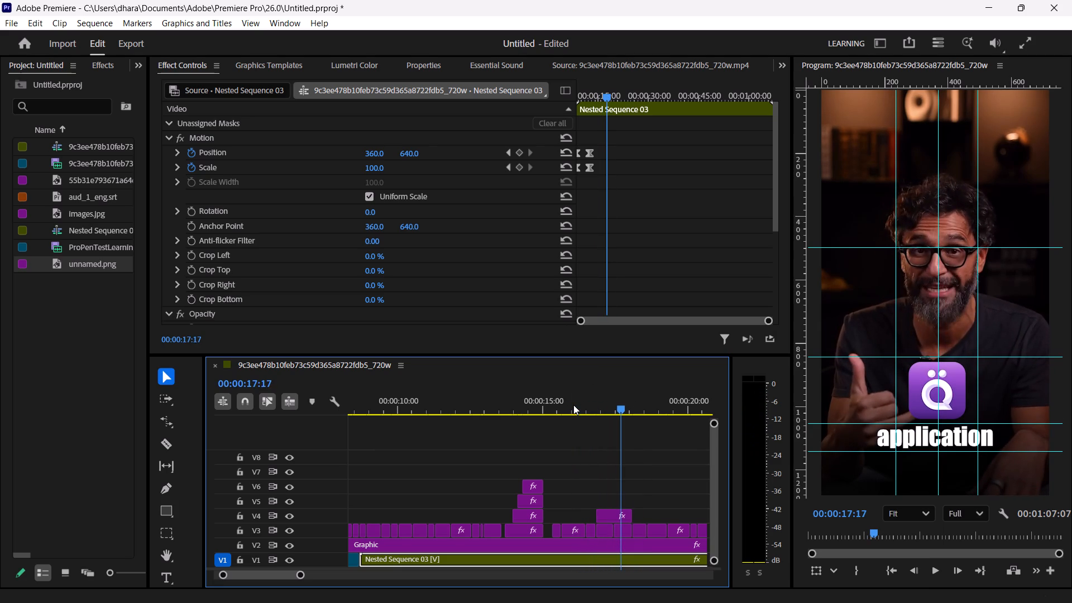
{"action": "key", "text": "space"}
{"action": "key", "text": "space"}
{"action": "key", "text": "space"}
{"action": "key", "text": "space"}
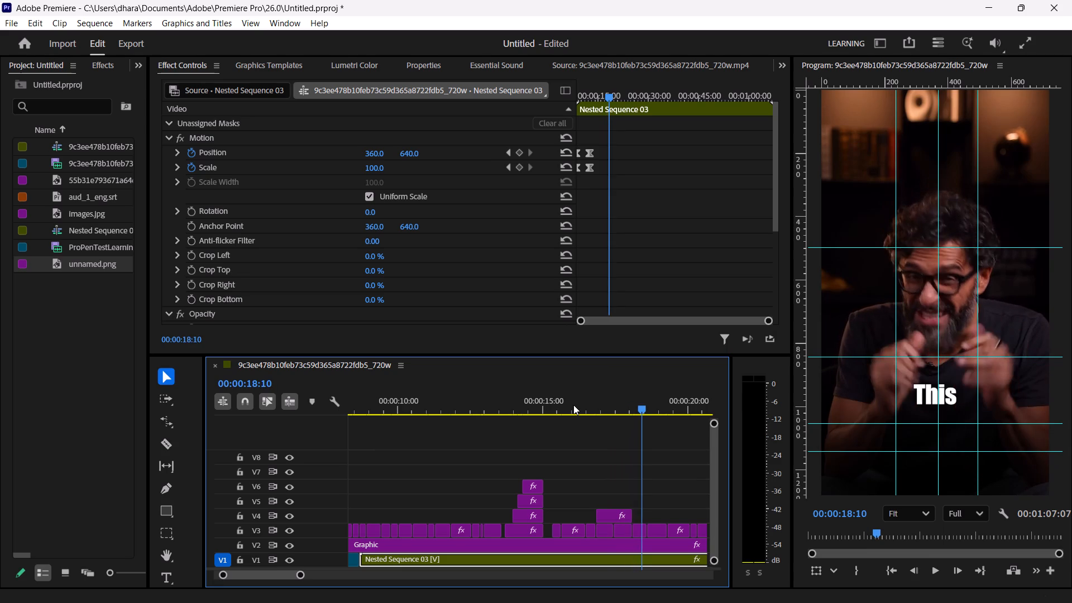
Play the section after the logo in short bursts to 00:00:20:10, reviewing the captions from "This" to "mind".
{"action": "key", "text": "Left"}
{"action": "key", "text": "Left"}
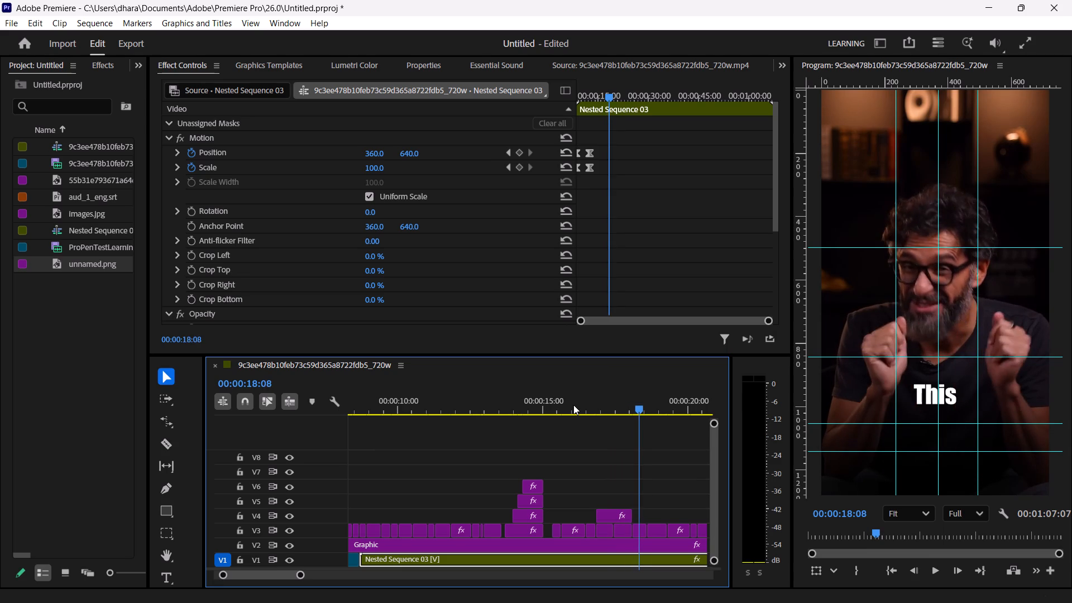
{"action": "key", "text": "Left"}
{"action": "key", "text": "Left"}
{"action": "key", "text": "Left"}
{"action": "key", "text": "Left"}
{"action": "key", "text": "Left"}
{"action": "key", "text": "space"}
{"action": "key", "text": "space"}
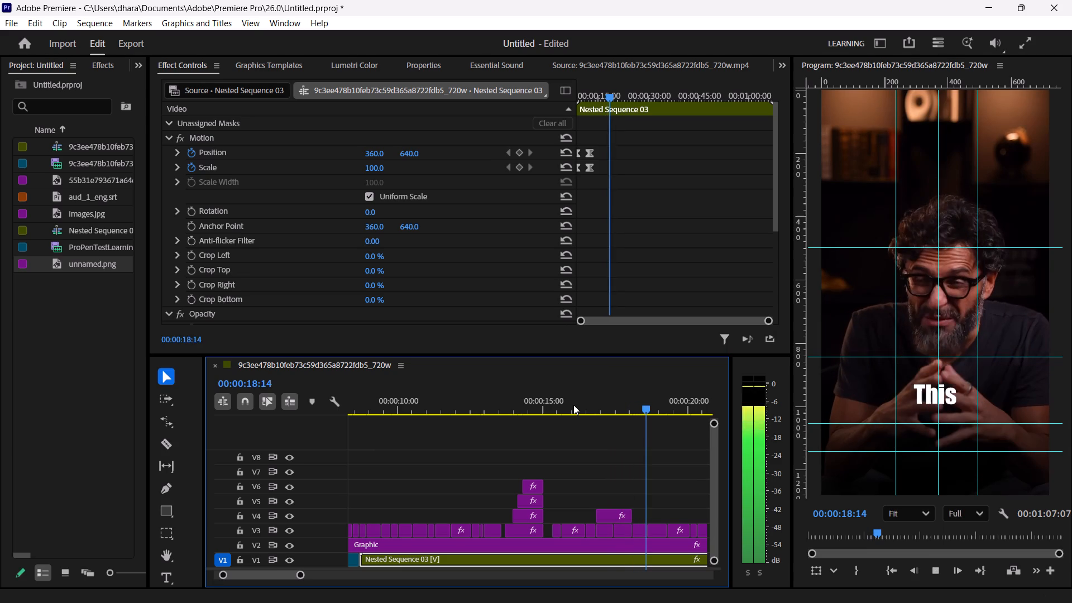
{"action": "key", "text": "space"}
{"action": "key", "text": "space"}
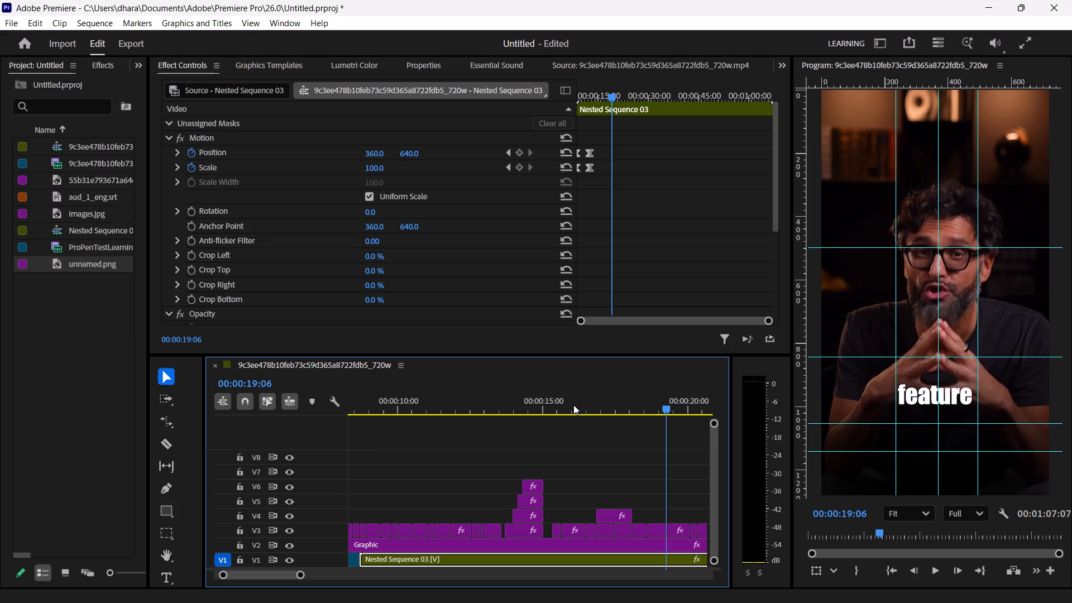
{"action": "key", "text": "space"}
{"action": "key", "text": "space"}
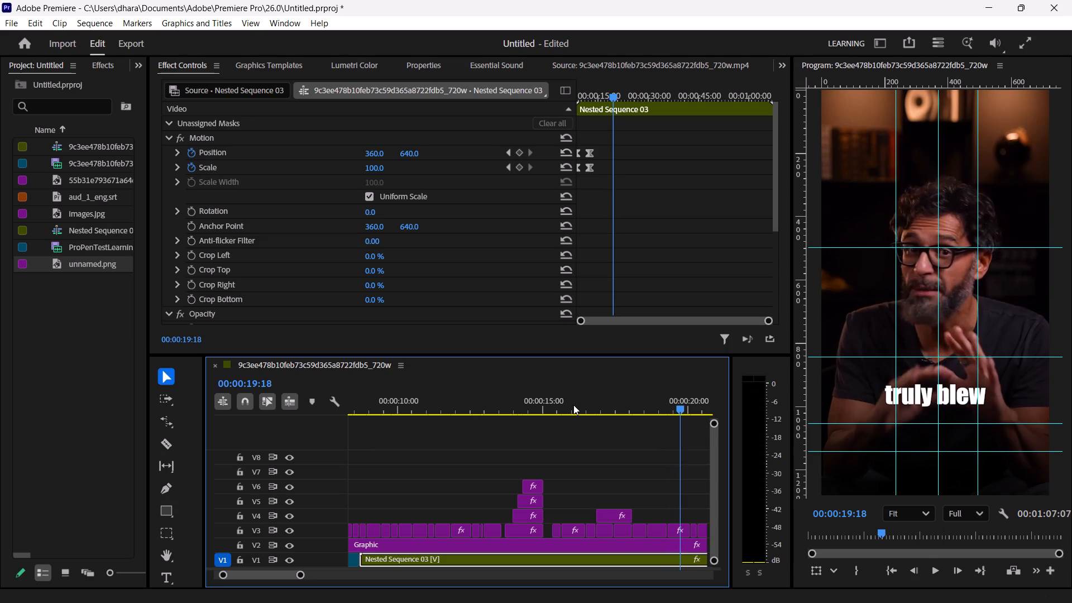
{"action": "key", "text": "space"}
{"action": "key", "text": "space"}
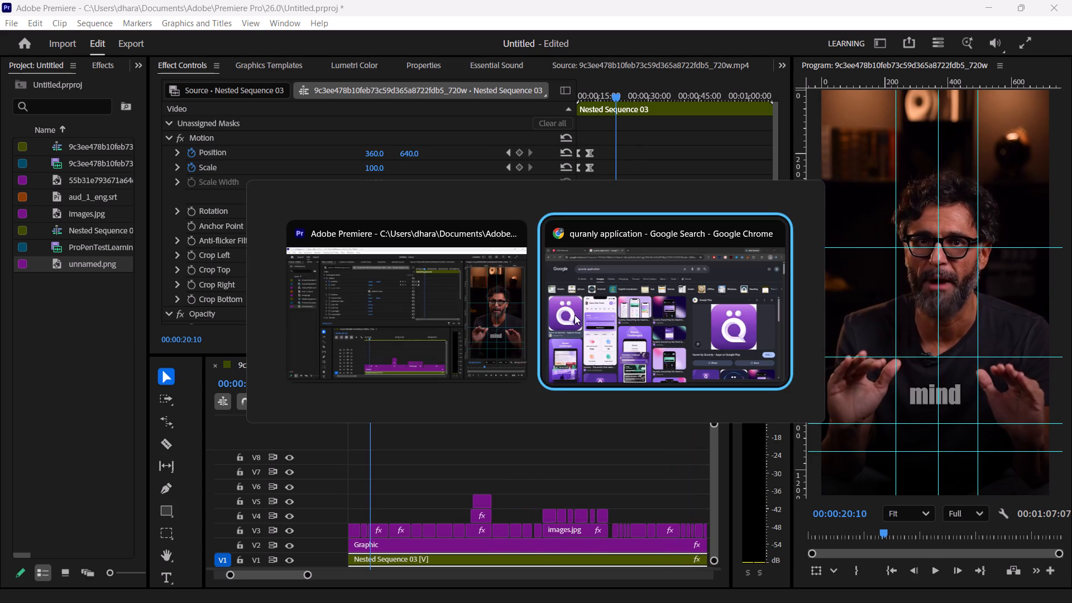
Switch to Chrome and search Google Images for "blew my mind".
{"action": "left_click", "coordinate": [623, 97]}
{"action": "type", "text": "blew my mind"}
{"action": "key", "text": "Return"}
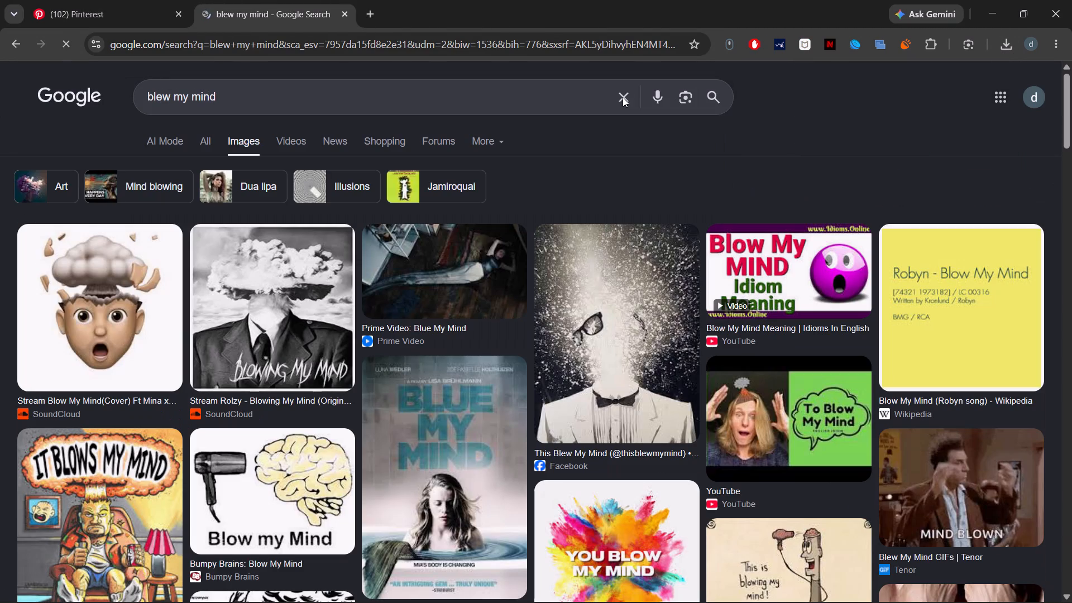
Search Pinterest for "blew my mind".
{"action": "left_click", "coordinate": [159, 0]}
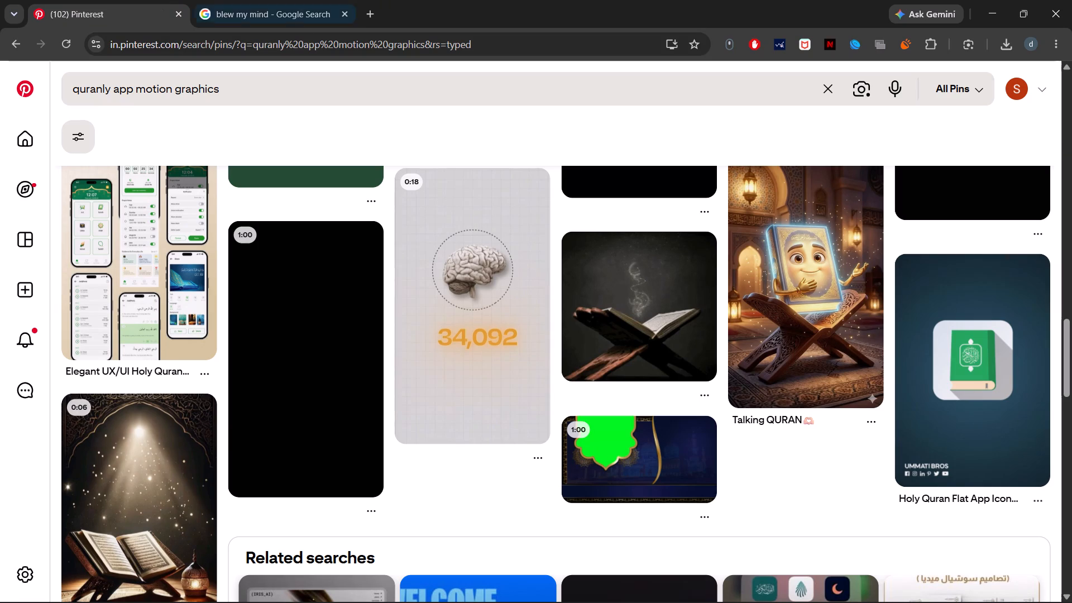
{"action": "left_click", "coordinate": [822, 87]}
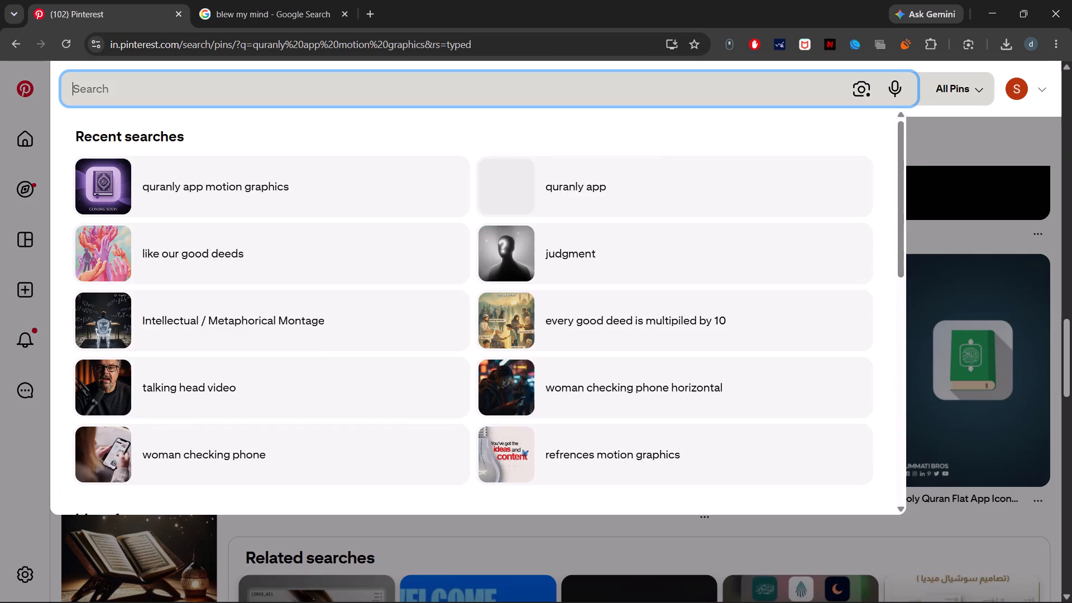
{"action": "type", "text": "blew"}
{"action": "key", "text": "space"}
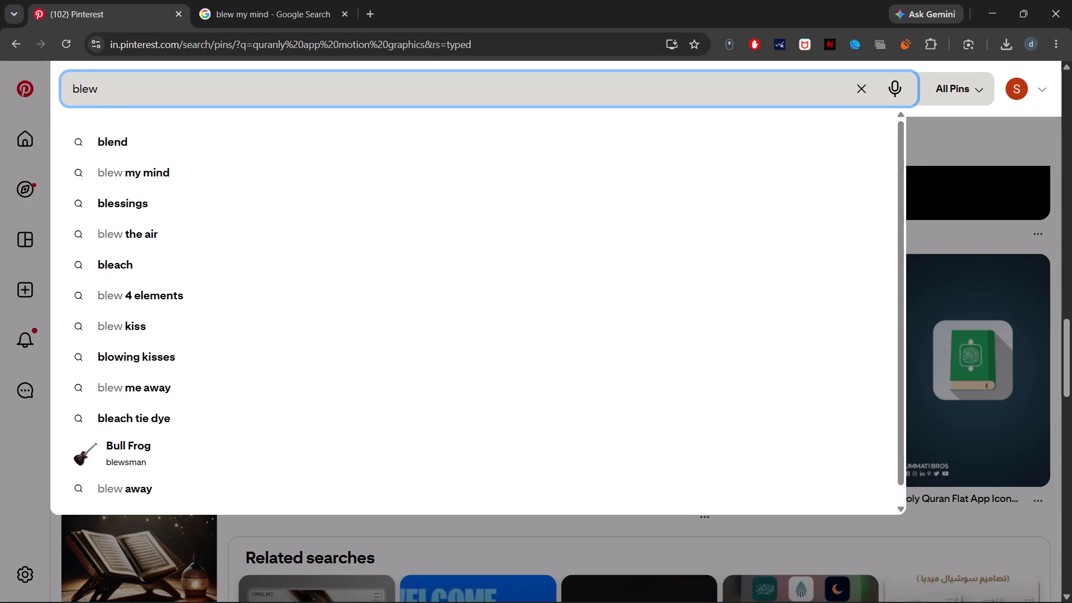
{"action": "type", "text": "my"}
{"action": "key", "text": "space"}
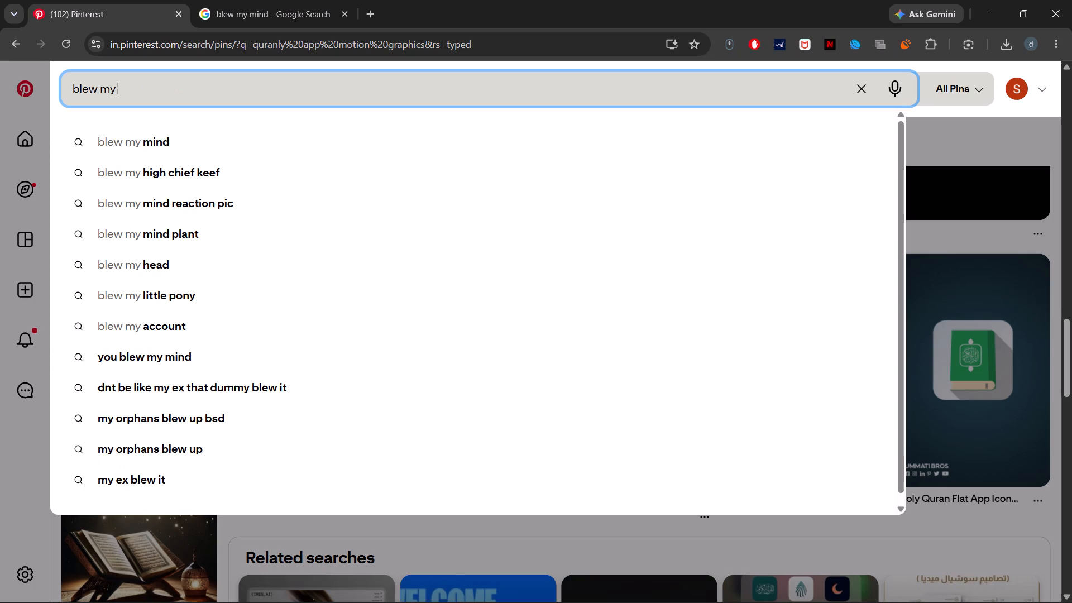
{"action": "key", "text": "Down"}
{"action": "key", "text": "Return"}
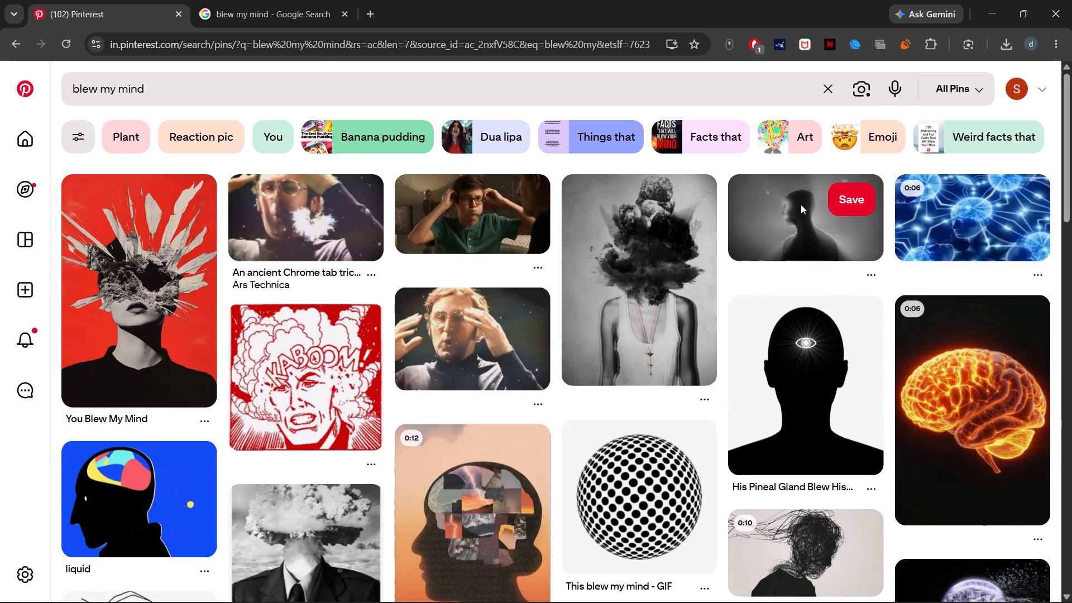
Browse the "blew my mind" pins for a visual that could illustrate the captions.
{"action": "scroll", "coordinate": [779, 370], "scroll_direction": "down", "scroll_amount": 3}
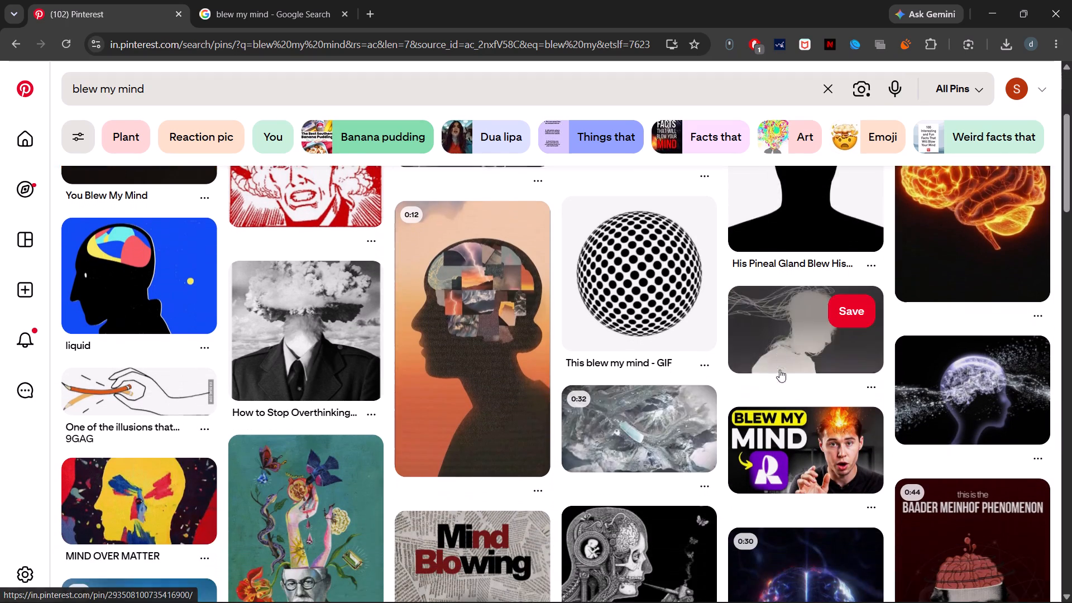
{"action": "scroll", "coordinate": [779, 370], "scroll_direction": "down", "scroll_amount": 5}
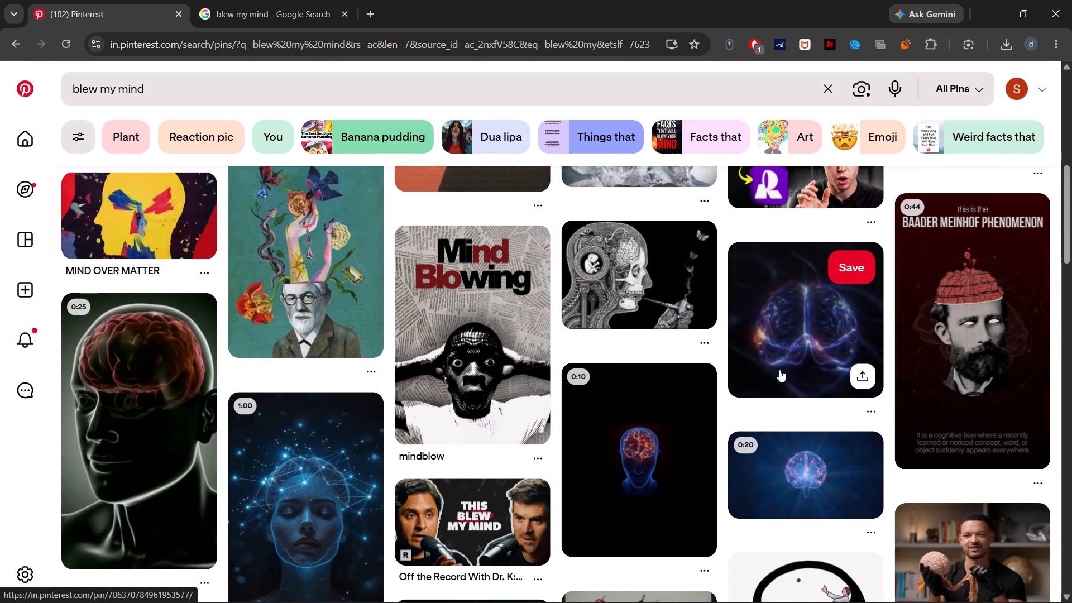
{"action": "scroll", "coordinate": [779, 370], "scroll_direction": "down", "scroll_amount": 1}
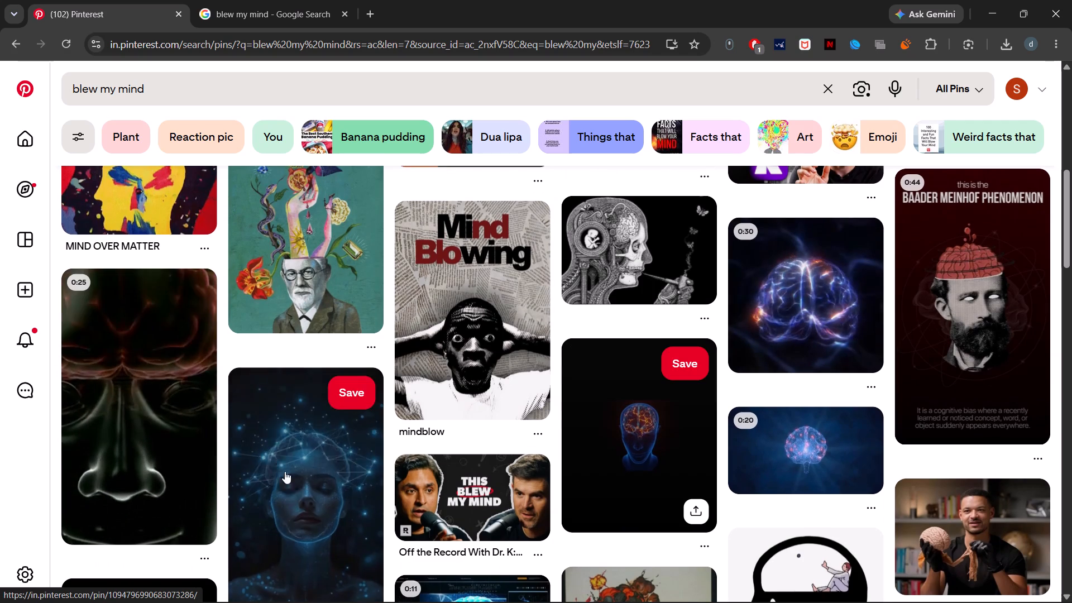
{"action": "scroll", "coordinate": [294, 490], "scroll_direction": "down", "scroll_amount": 6}
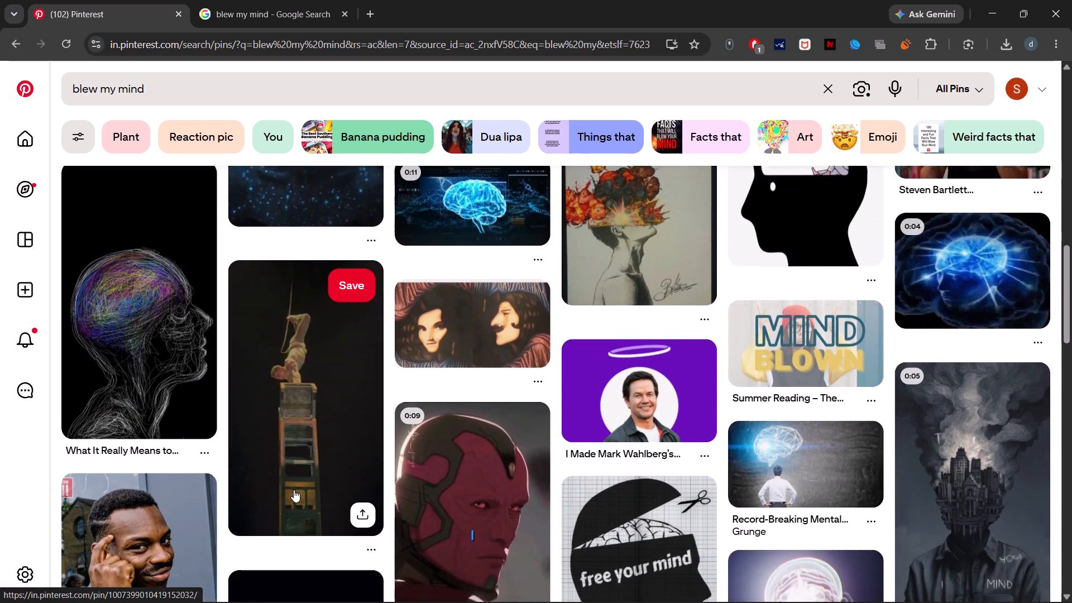
{"action": "scroll", "coordinate": [294, 490], "scroll_direction": "down", "scroll_amount": 4}
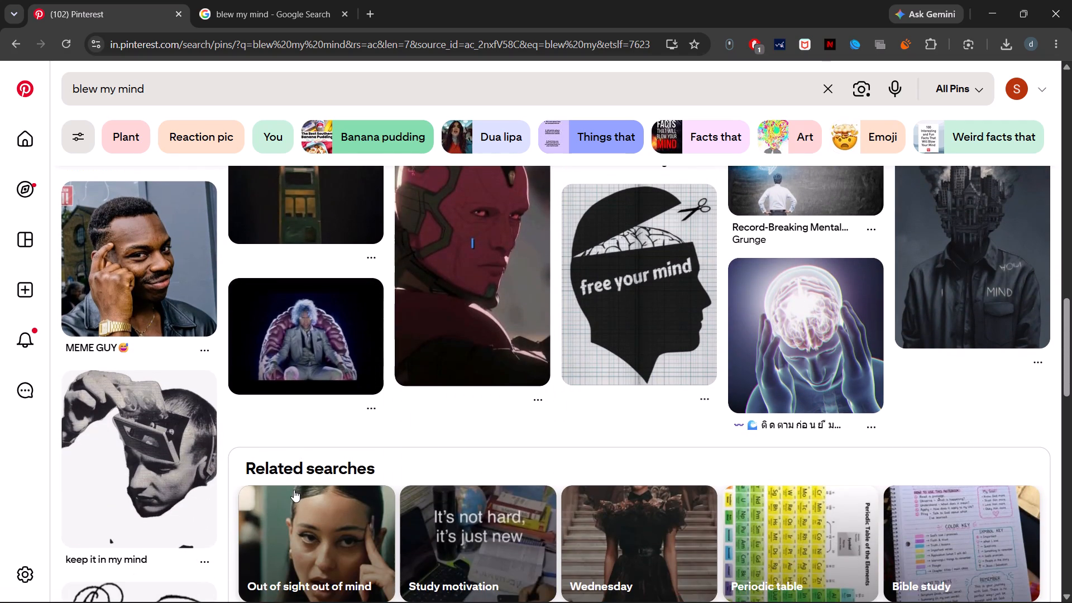
{"action": "scroll", "coordinate": [294, 490], "scroll_direction": "down", "scroll_amount": 4}
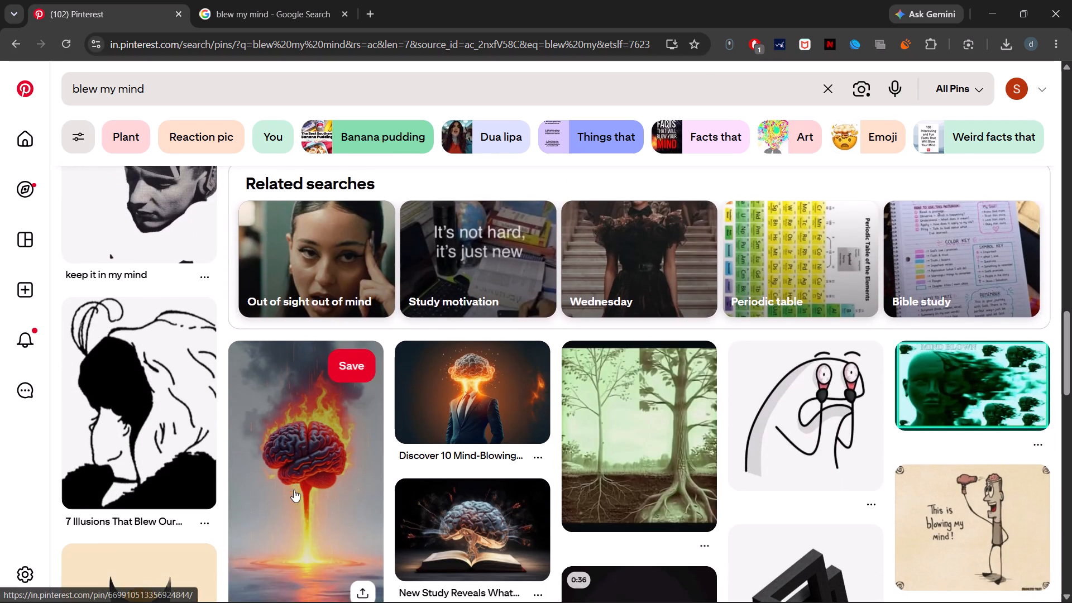
{"action": "scroll", "coordinate": [294, 490], "scroll_direction": "down", "scroll_amount": 6}
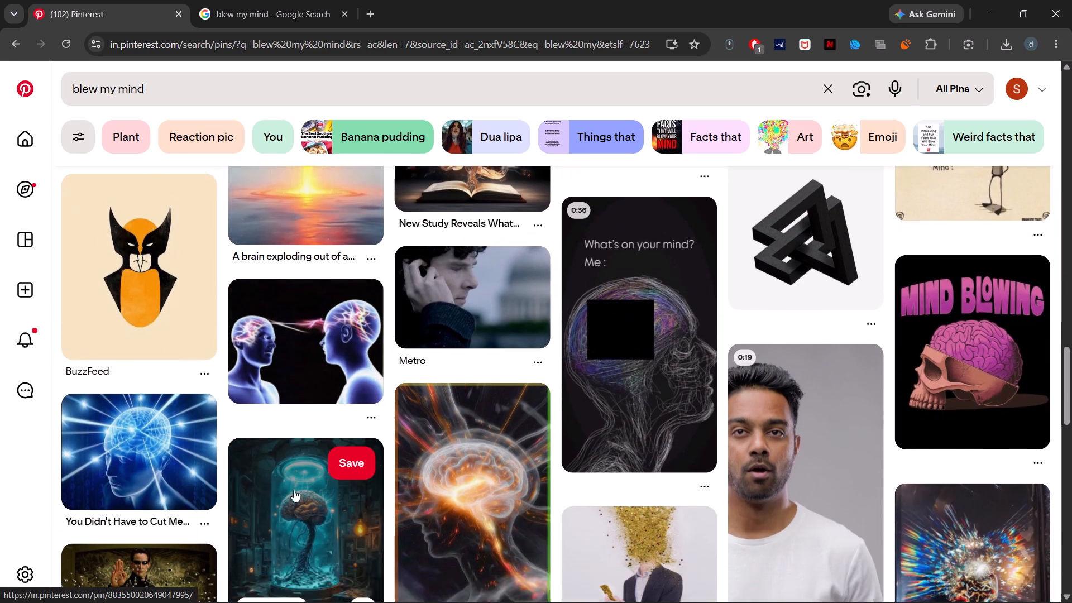
{"action": "scroll", "coordinate": [294, 490], "scroll_direction": "down", "scroll_amount": 6}
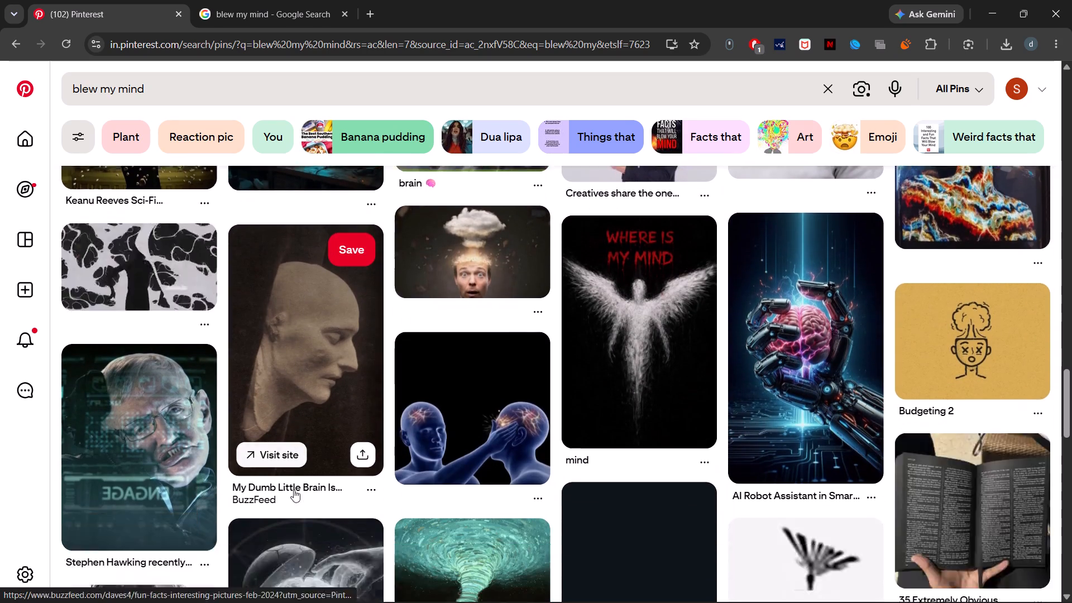
{"action": "scroll", "coordinate": [294, 490], "scroll_direction": "down", "scroll_amount": 5}
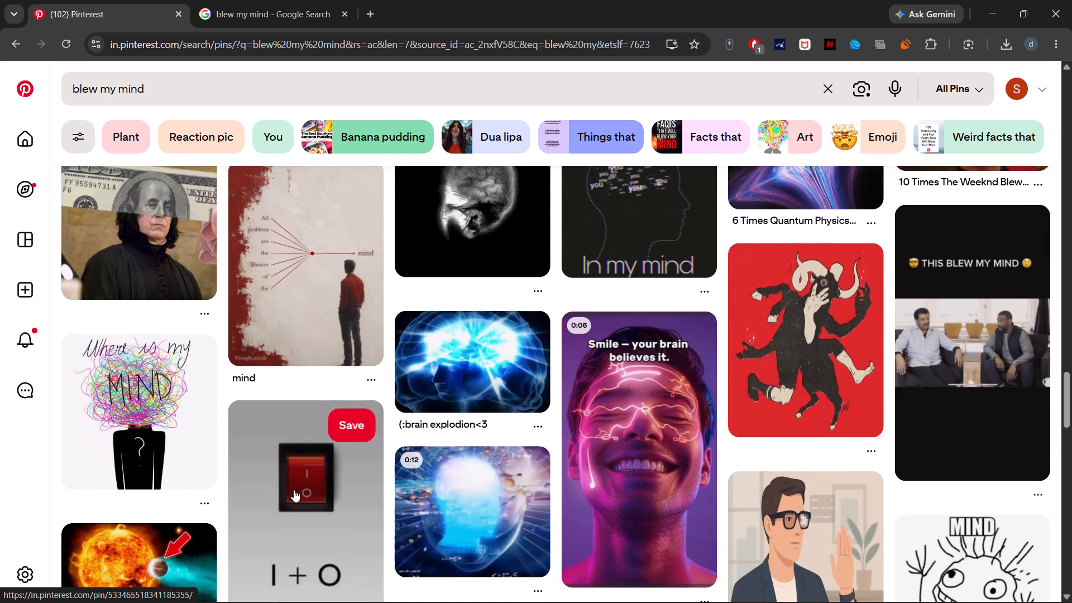
{"action": "scroll", "coordinate": [294, 490], "scroll_direction": "down", "scroll_amount": 4}
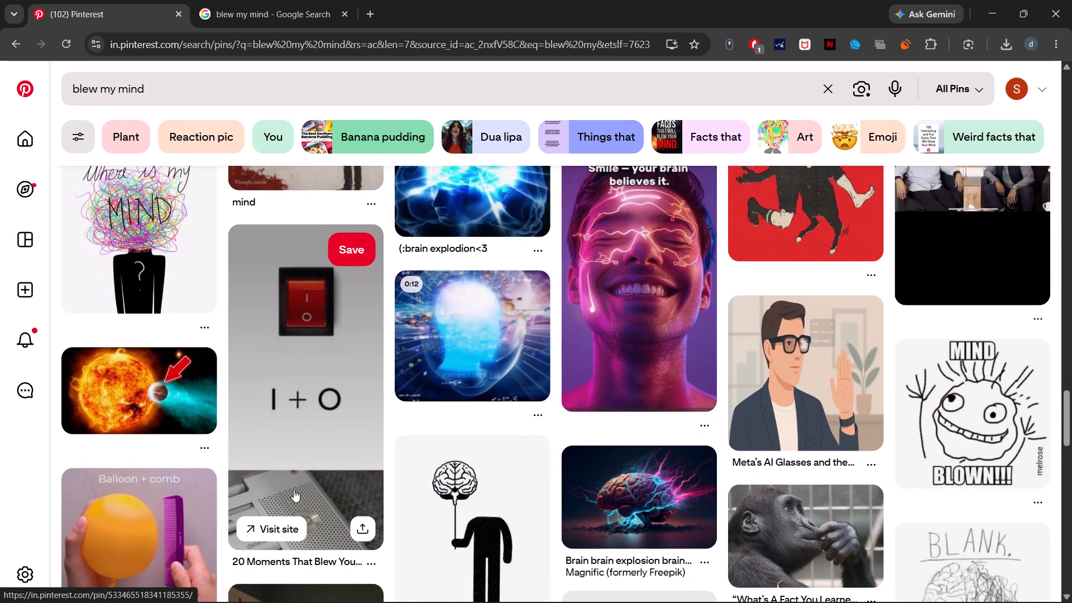
{"action": "scroll", "coordinate": [294, 490], "scroll_direction": "down", "scroll_amount": 3}
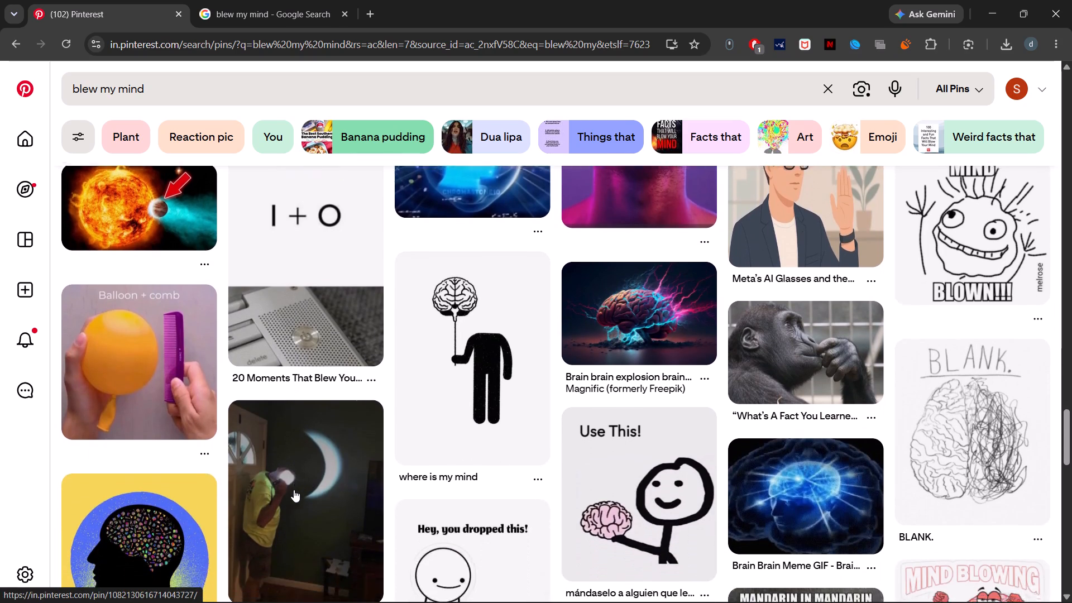
{"action": "scroll", "coordinate": [294, 490], "scroll_direction": "down", "scroll_amount": 3}
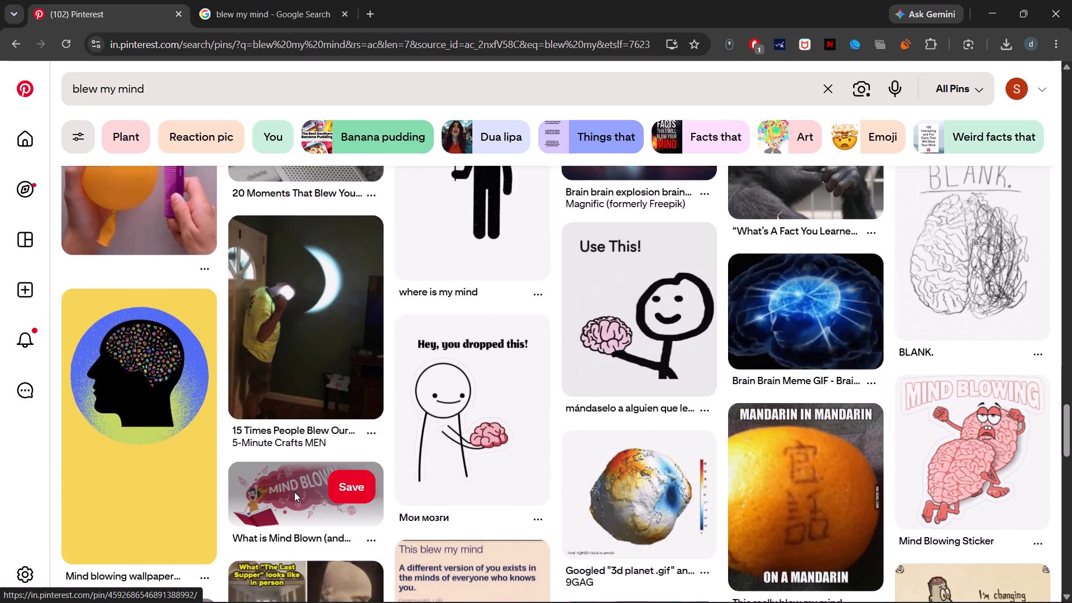
{"action": "scroll", "coordinate": [294, 492], "scroll_direction": "down", "scroll_amount": 7}
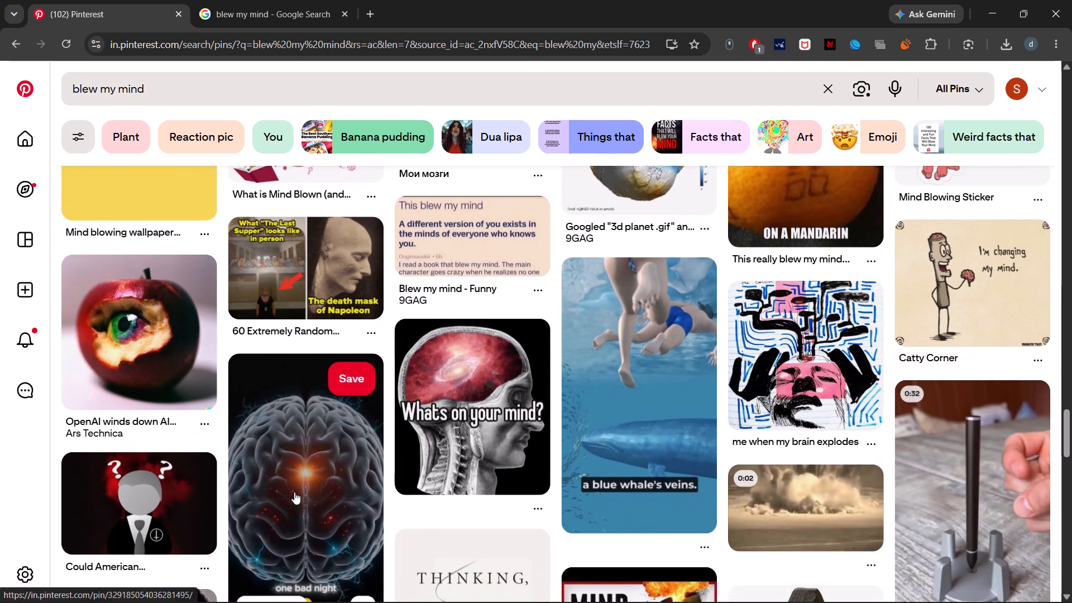
{"action": "scroll", "coordinate": [294, 492], "scroll_direction": "down", "scroll_amount": 4}
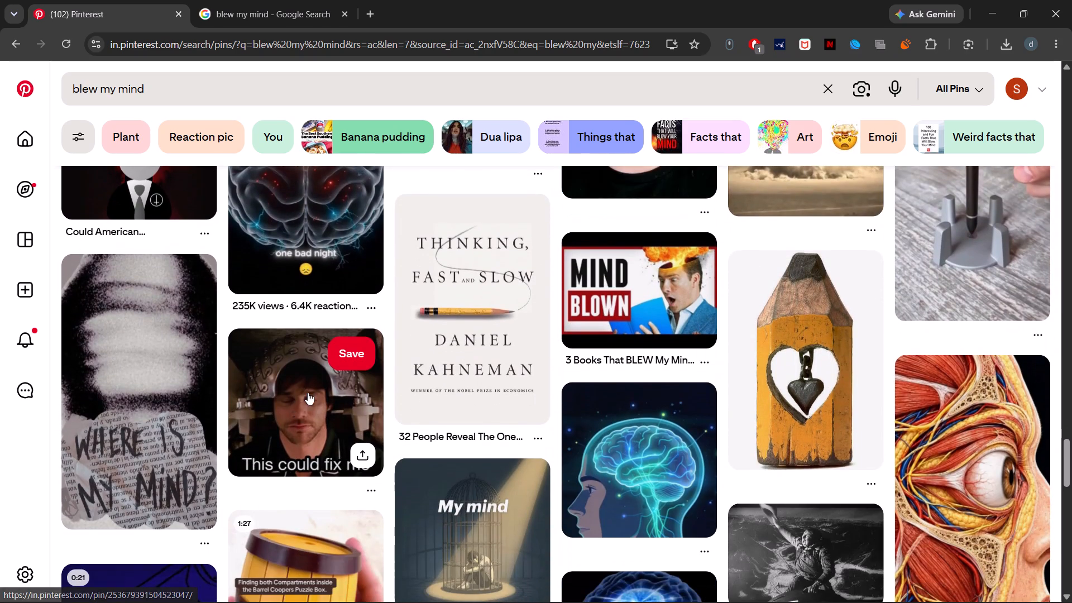
Replace the Pinterest query with "blowed mind" and run the suggested search "mind blowed reaction".
{"action": "left_click", "coordinate": [231, 85]}
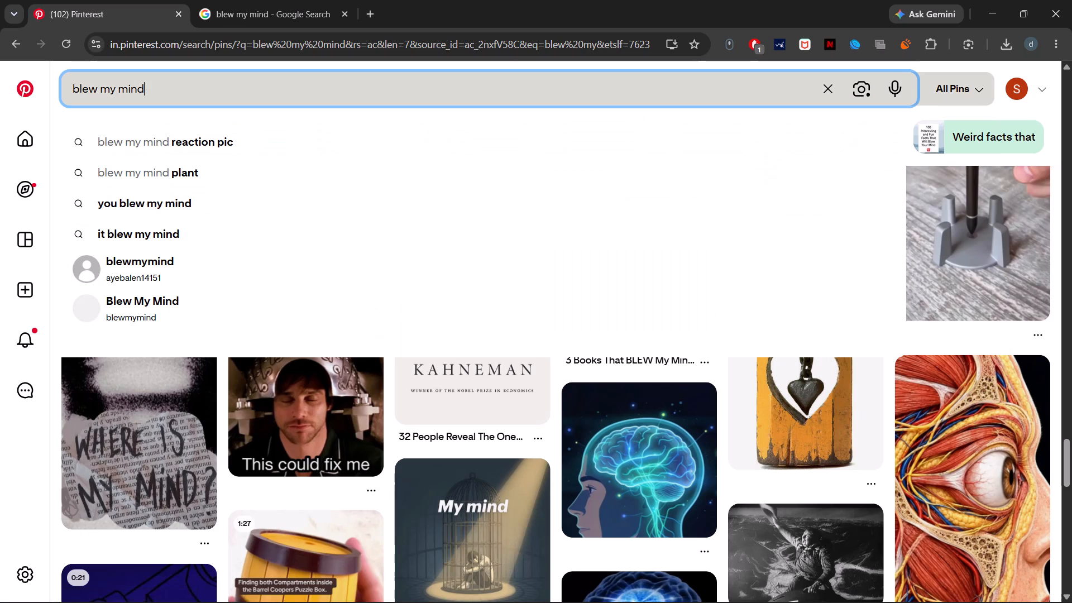
{"action": "key", "text": "bracketright"}
{"action": "key", "text": "BackSpace"}
{"action": "key", "text": "BackSpace"}
{"action": "key", "text": "BackSpace"}
{"action": "key", "text": "BackSpace"}
{"action": "key", "text": "BackSpace"}
{"action": "key", "text": "BackSpace"}
{"action": "key", "text": "BackSpace"}
{"action": "key", "text": "BackSpace"}
{"action": "key", "text": "BackSpace"}
{"action": "key", "text": "BackSpace"}
{"action": "key", "text": "BackSpace"}
{"action": "key", "text": "BackSpace"}
{"action": "key", "text": "BackSpace"}
{"action": "key", "text": "BackSpace"}
{"action": "key", "text": "BackSpace"}
{"action": "key", "text": "BackSpace"}
{"action": "key", "text": "BackSpace"}
{"action": "key", "text": "BackSpace"}
{"action": "key", "text": "BackSpace"}
{"action": "key", "text": "BackSpace"}
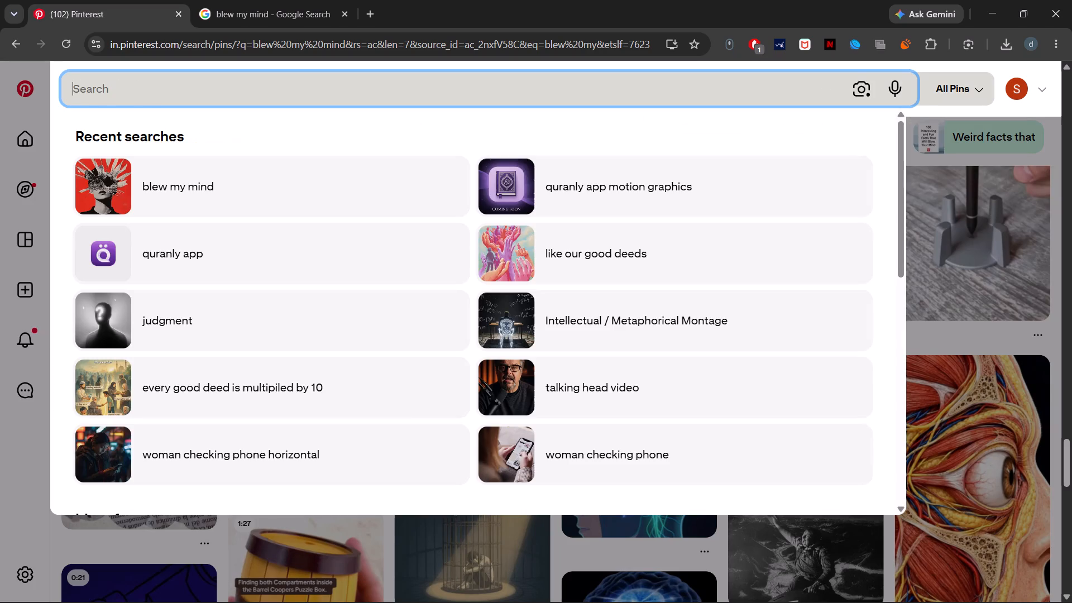
{"action": "type", "text": "blowed"}
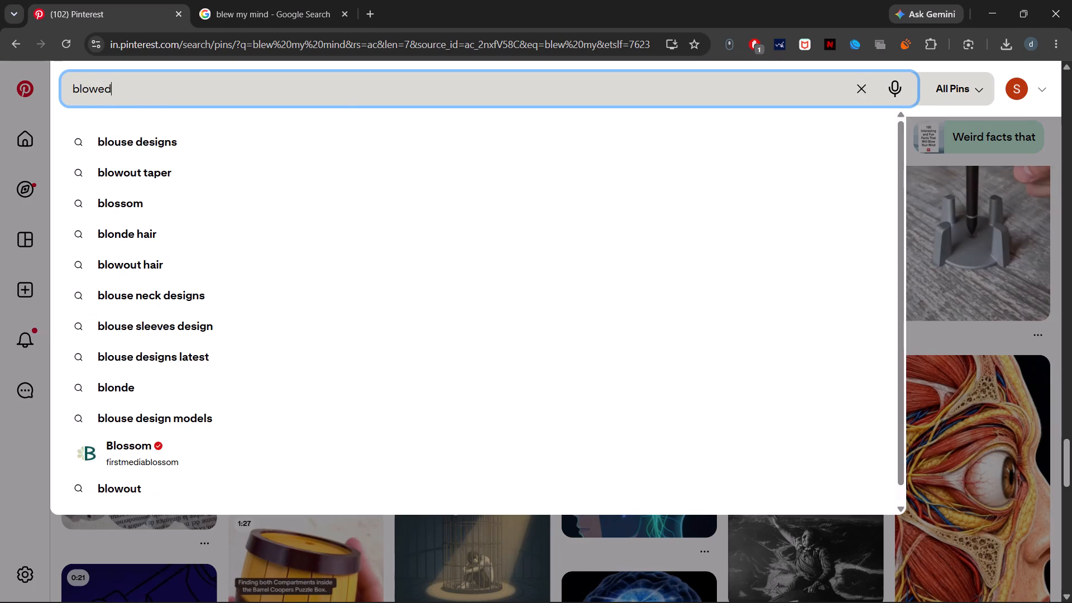
{"action": "key", "text": "space"}
{"action": "type", "text": "mind"}
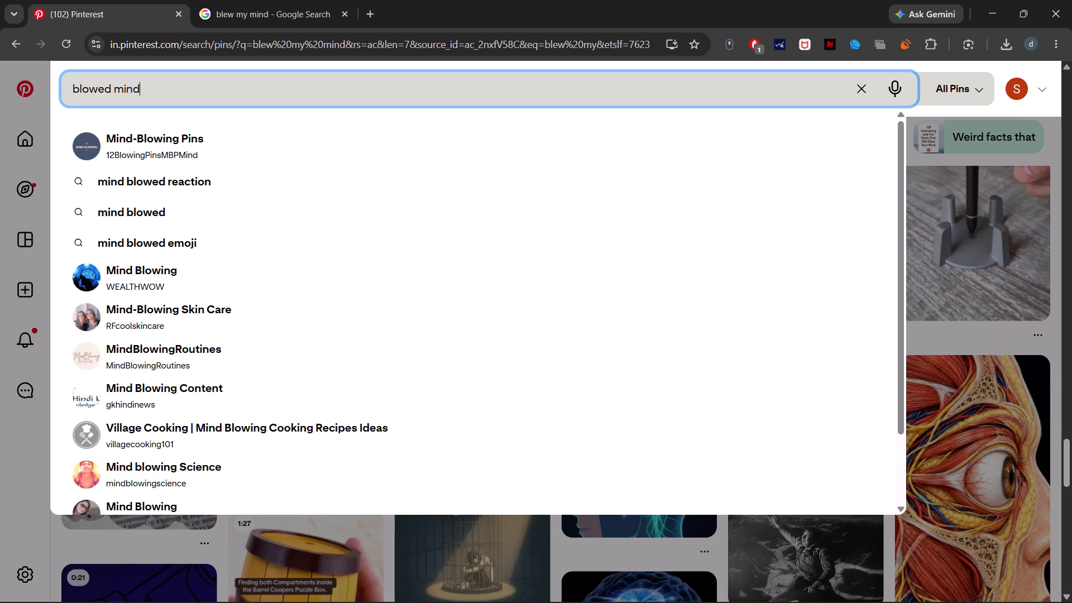
{"action": "key", "text": "Down"}
{"action": "key", "text": "Down"}
{"action": "key", "text": "Return"}
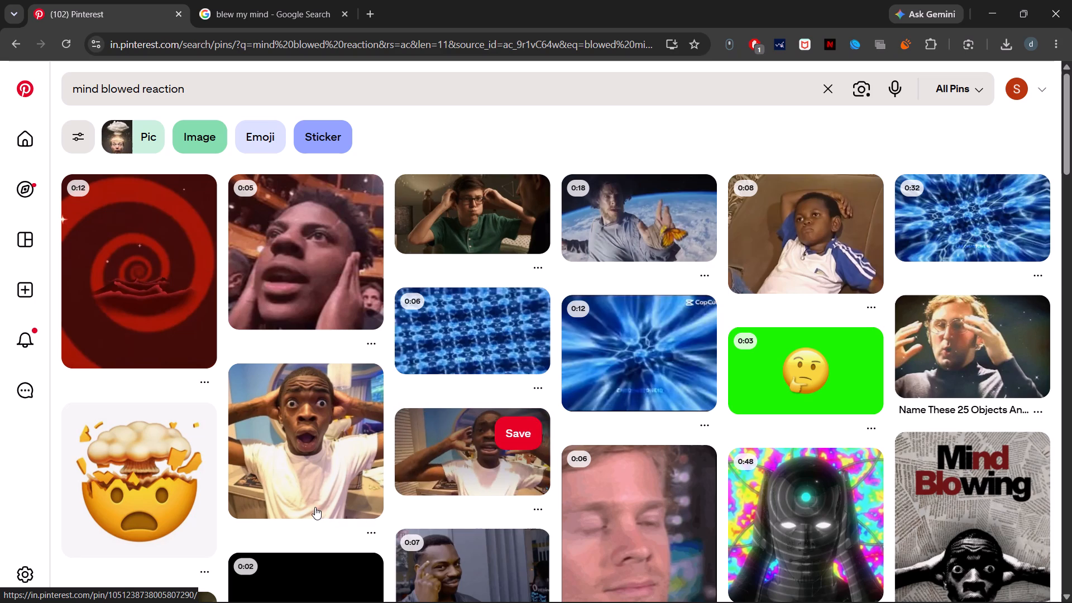
Browse the "mind blowed reaction" pins for a clip or image that suits the captions.
{"action": "scroll", "coordinate": [430, 438], "scroll_direction": "down", "scroll_amount": 1}
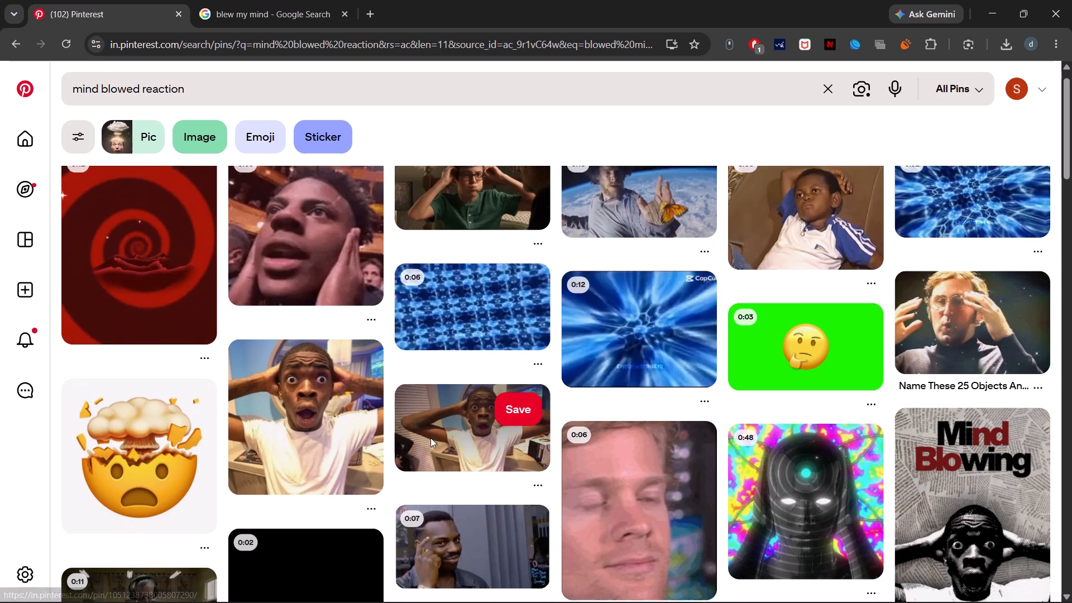
{"action": "scroll", "coordinate": [430, 438], "scroll_direction": "down", "scroll_amount": 1}
{"action": "scroll", "coordinate": [950, 408], "scroll_direction": "down", "scroll_amount": 2}
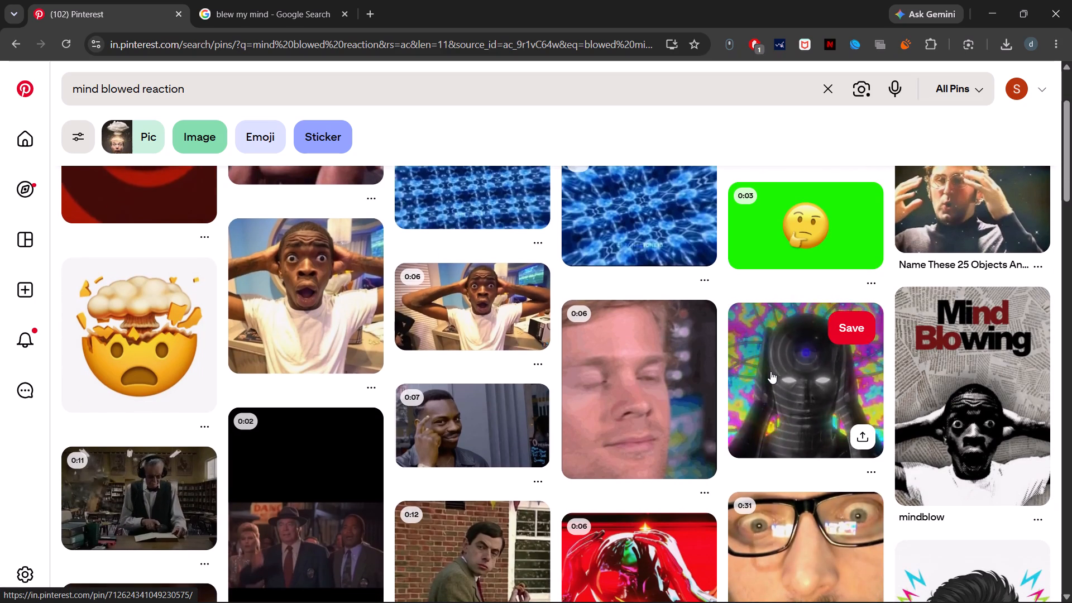
{"action": "scroll", "coordinate": [657, 390], "scroll_direction": "down", "scroll_amount": 1}
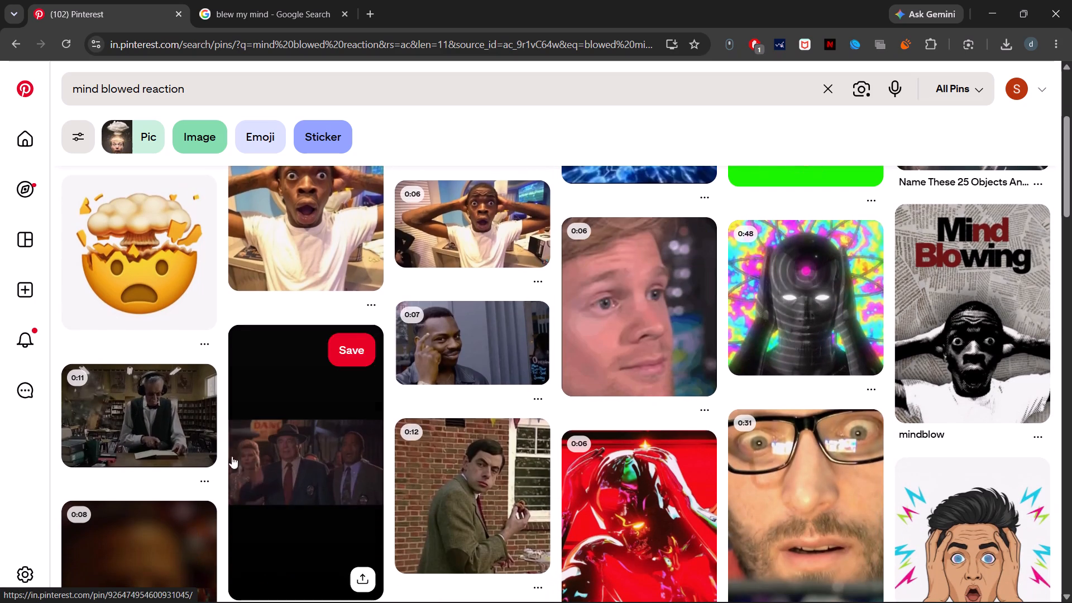
{"action": "scroll", "coordinate": [334, 456], "scroll_direction": "down", "scroll_amount": 1}
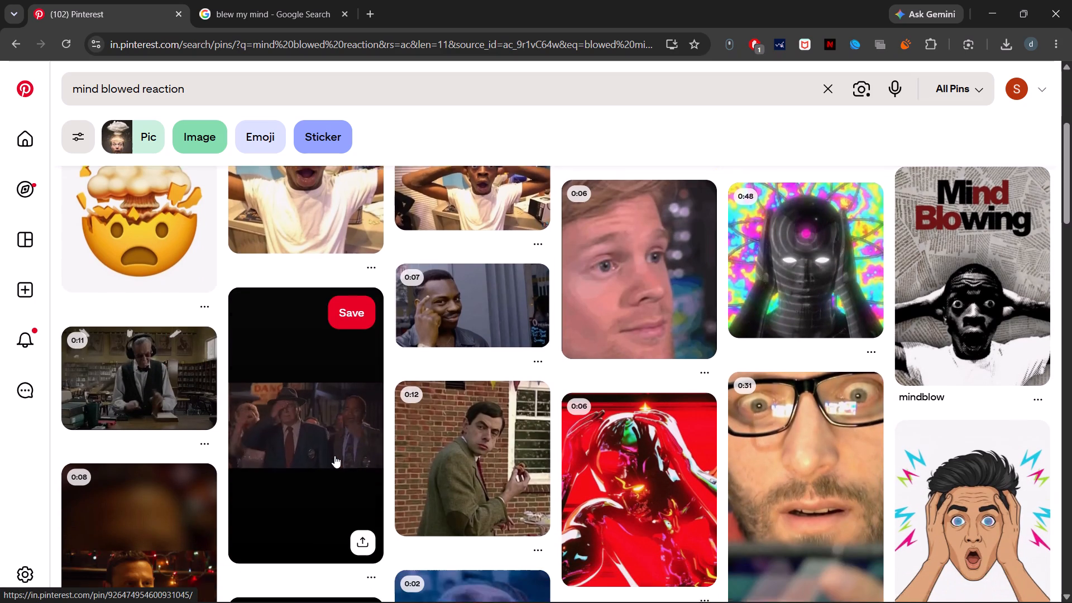
{"action": "scroll", "coordinate": [334, 456], "scroll_direction": "down", "scroll_amount": 3}
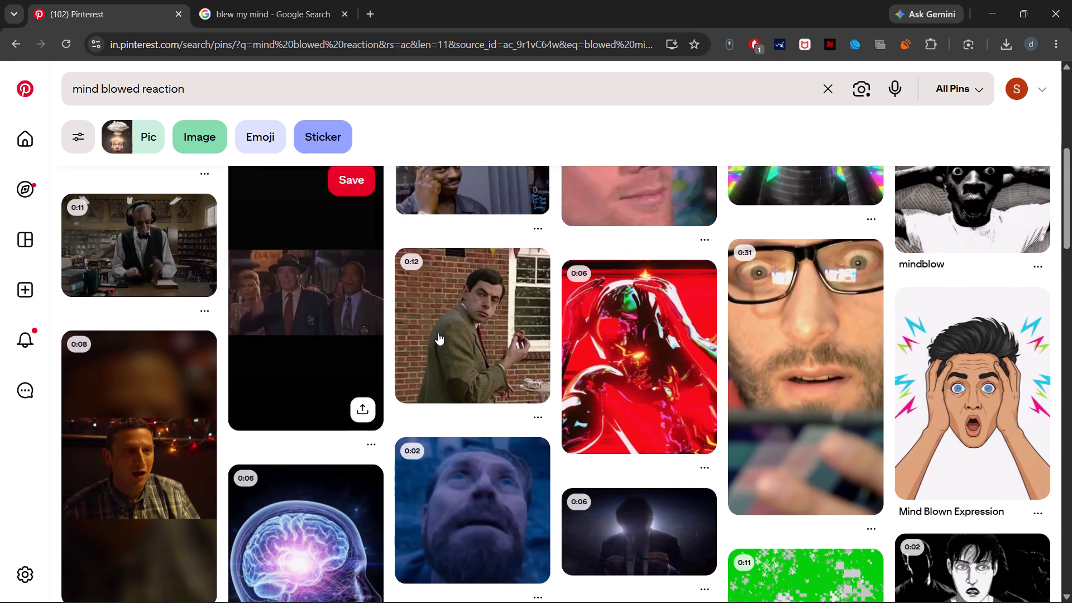
{"action": "scroll", "coordinate": [476, 298], "scroll_direction": "down", "scroll_amount": 3}
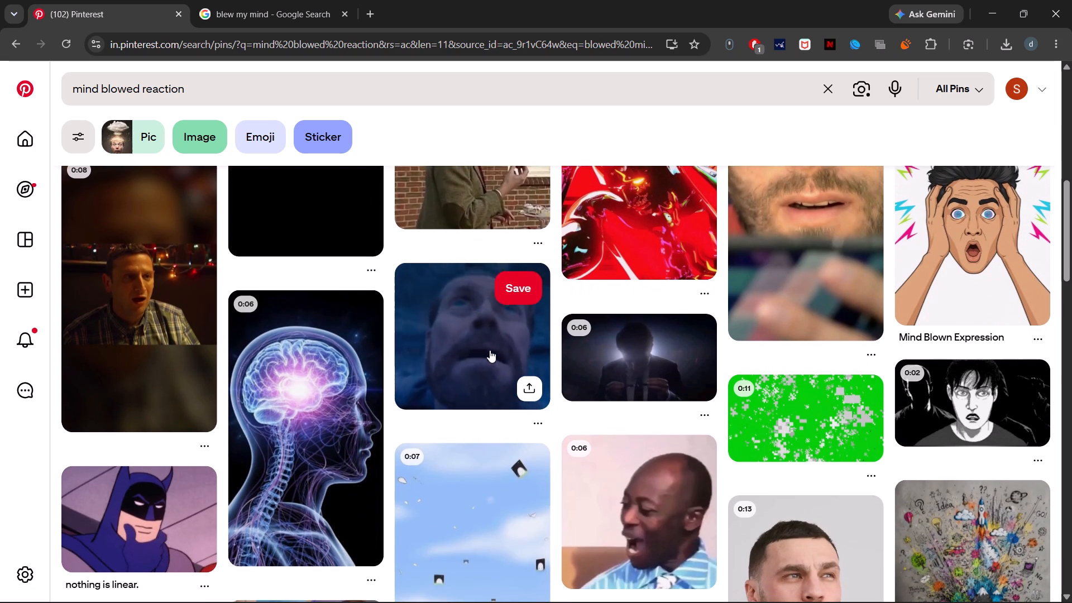
{"action": "scroll", "coordinate": [490, 351], "scroll_direction": "down", "scroll_amount": 2}
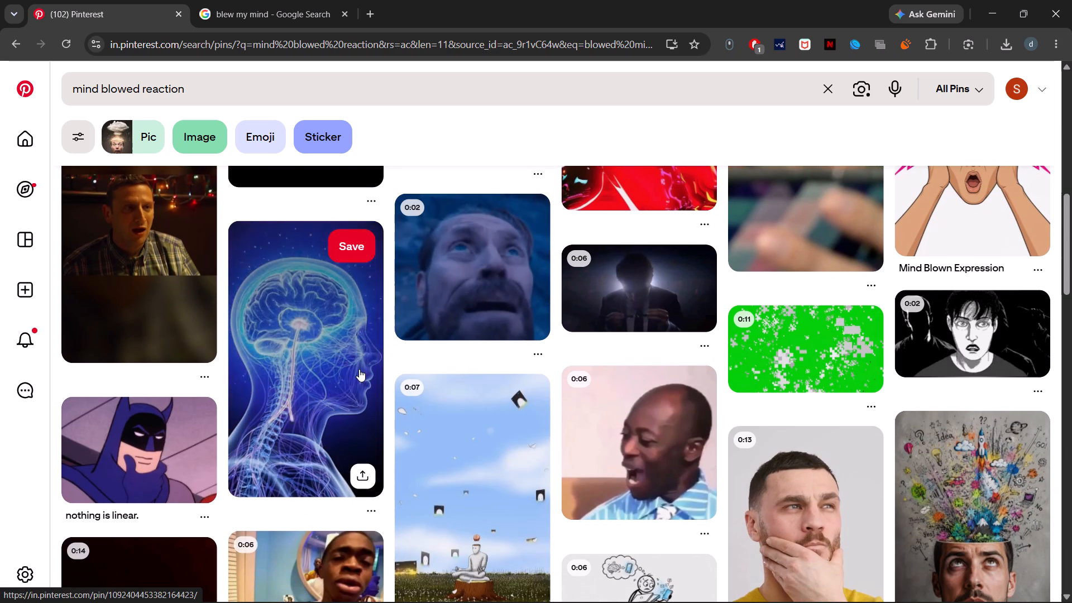
{"action": "scroll", "coordinate": [359, 369], "scroll_direction": "down", "scroll_amount": 2}
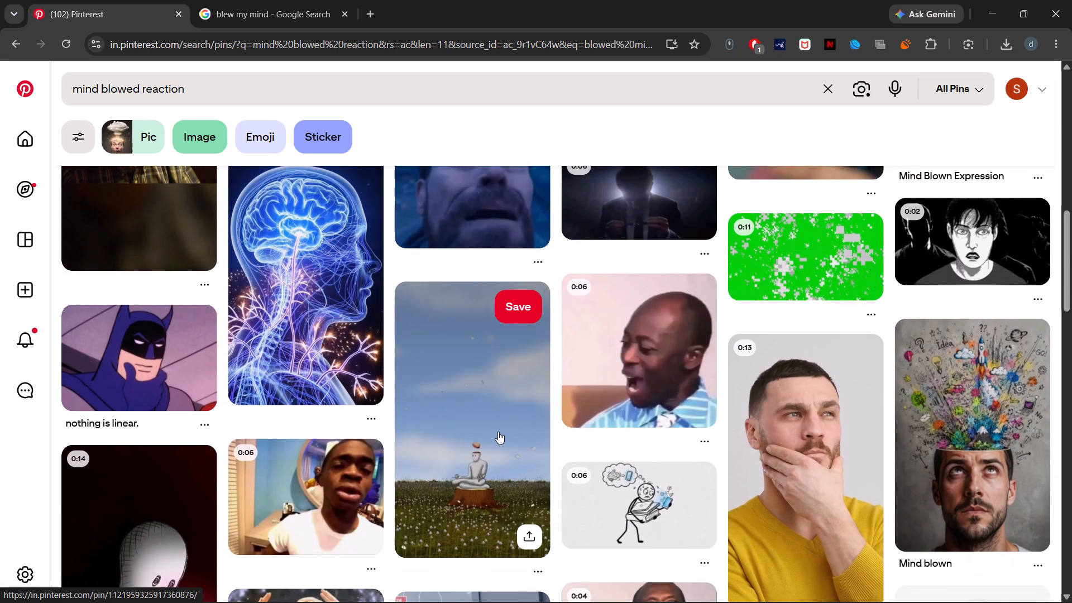
{"action": "scroll", "coordinate": [498, 432], "scroll_direction": "down", "scroll_amount": 6}
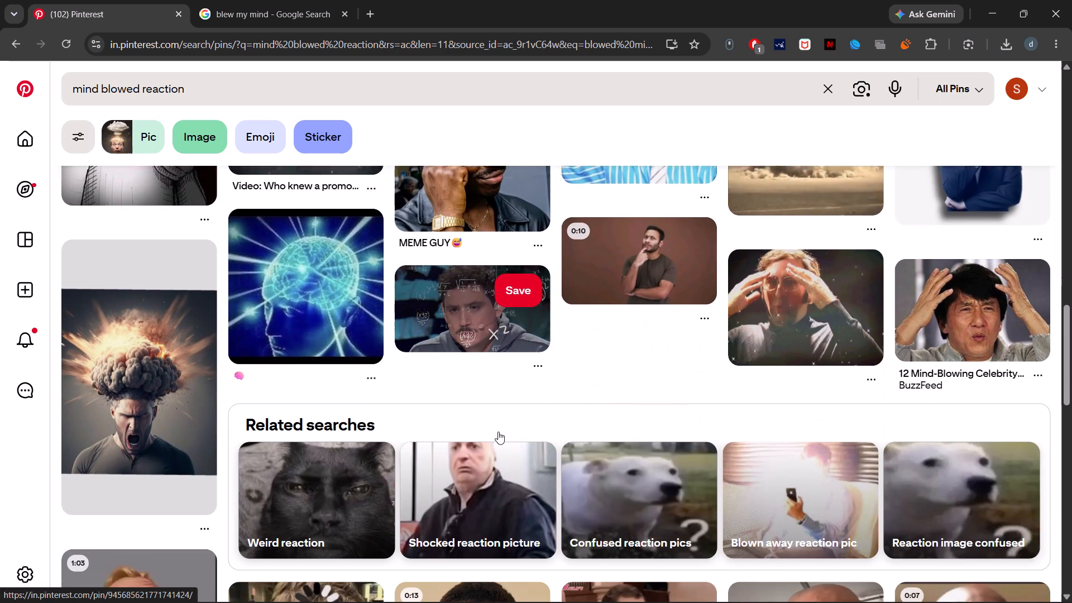
{"action": "scroll", "coordinate": [498, 432], "scroll_direction": "down", "scroll_amount": 3}
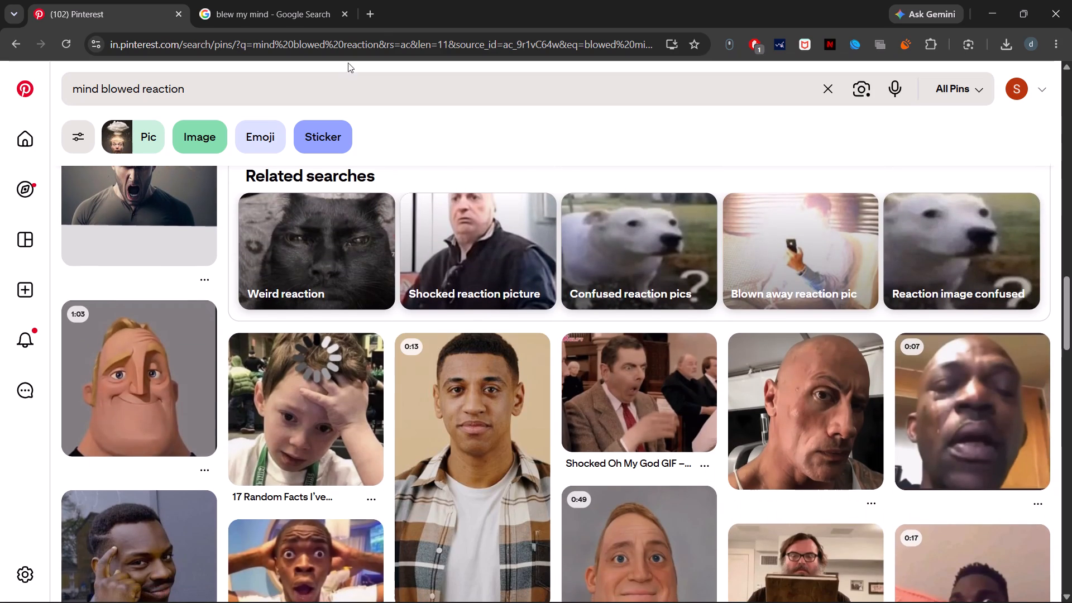
Search Google in a new browser tab for "get the some of the montages for blew my mind".
{"action": "left_click", "coordinate": [372, 9]}
{"action": "type", "text": "gwt"}
{"action": "key", "text": "Delete"}
{"action": "key", "text": "BackSpace"}
{"action": "key", "text": "BackSpace"}
{"action": "type", "text": "et the some of the montages o"}
{"action": "key", "text": "BackSpace"}
{"action": "type", "text": "fo"}
{"action": "key", "text": "space"}
{"action": "key", "text": "BackSpace"}
{"action": "type", "text": "r blow"}
{"action": "key", "text": "BackSpace"}
{"action": "key", "text": "BackSpace"}
{"action": "type", "text": "ew my minf"}
{"action": "key", "text": "BackSpace"}
{"action": "key", "text": "d"}
{"action": "key", "text": "Return"}
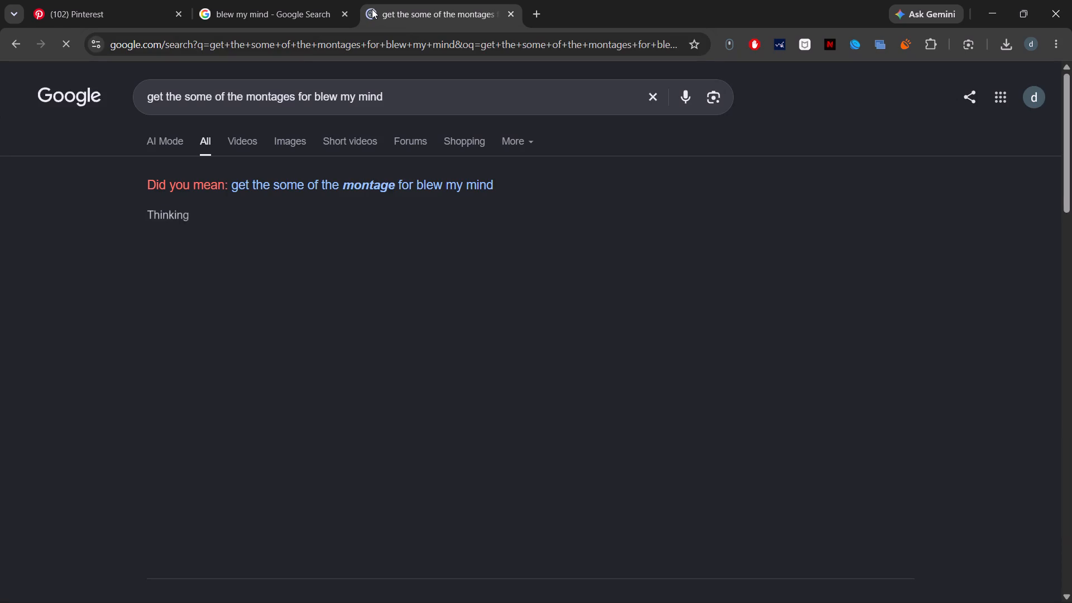
Run the suggested spelling "get the some of the montage for blew my mind" and look through the web results for montage ideas.
{"action": "left_click", "coordinate": [389, 192]}
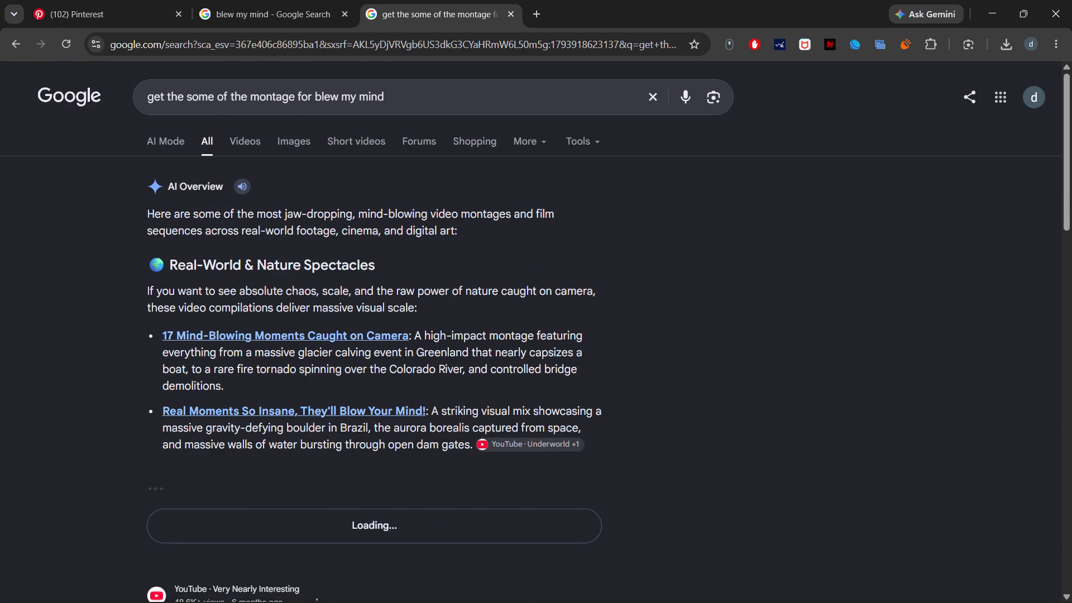
{"action": "scroll", "coordinate": [349, 319], "scroll_direction": "down", "scroll_amount": 4}
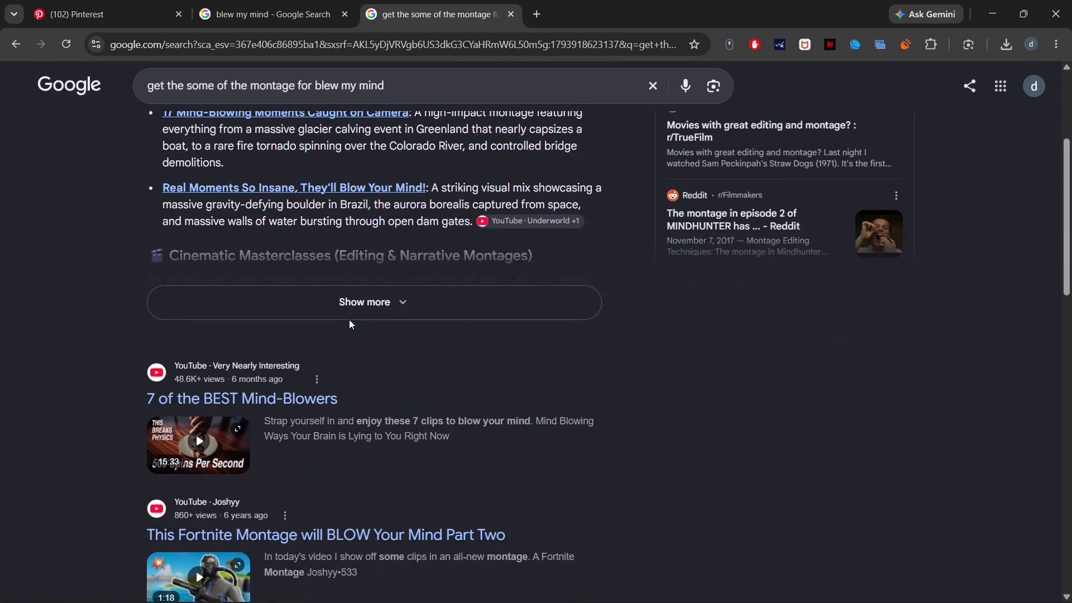
{"action": "scroll", "coordinate": [349, 319], "scroll_direction": "down", "scroll_amount": 1}
{"action": "scroll", "coordinate": [349, 319], "scroll_direction": "up", "scroll_amount": 1}
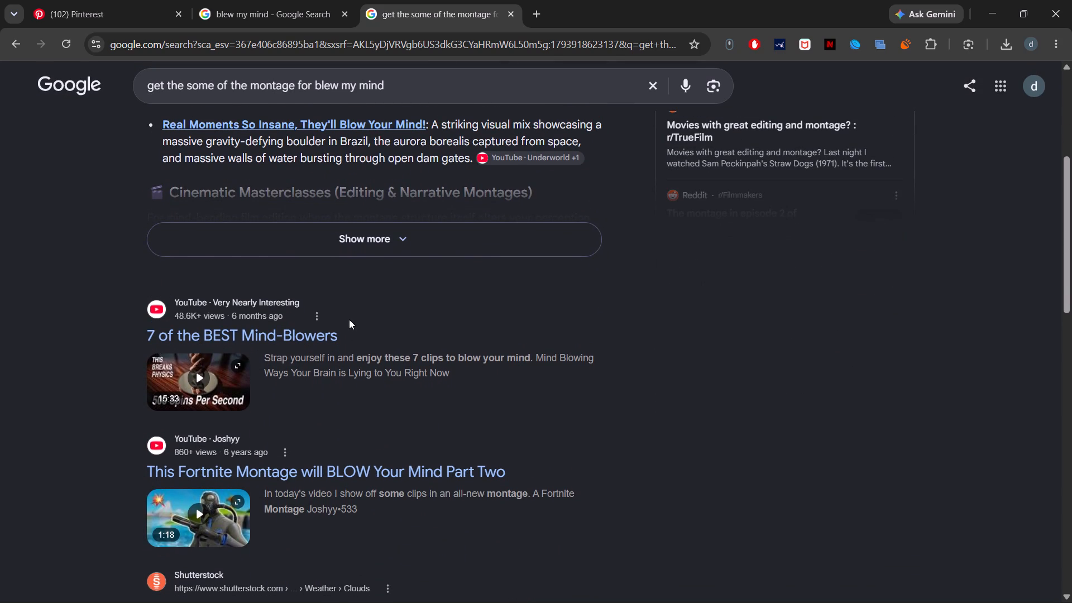
{"action": "scroll", "coordinate": [349, 319], "scroll_direction": "up", "scroll_amount": 7}
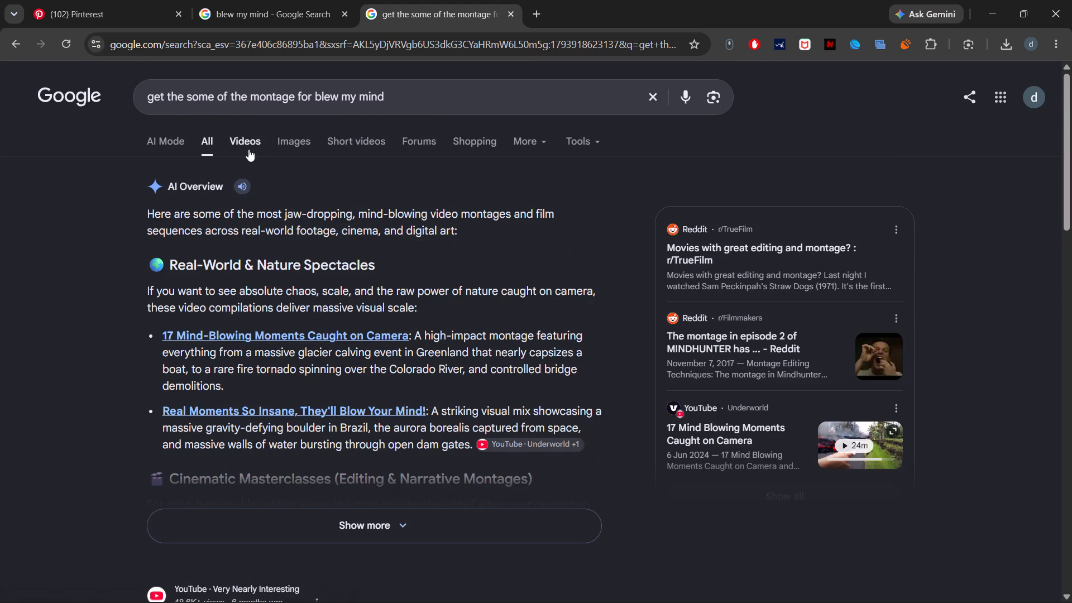
Check the video results and browse the image results of the montage query for a visual that suits the captions.
{"action": "left_click", "coordinate": [248, 149]}
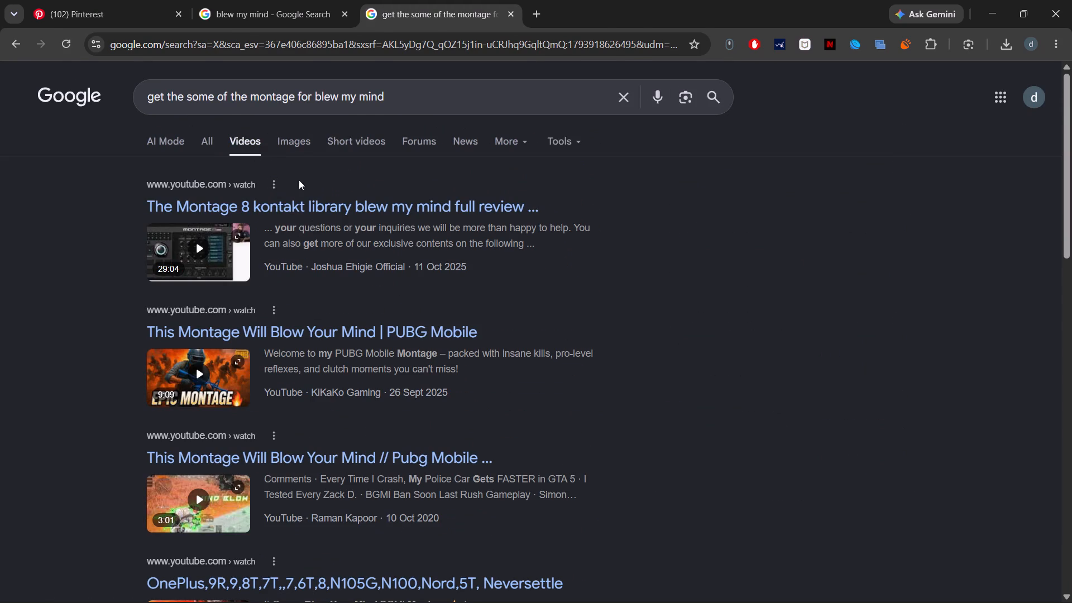
{"action": "left_click", "coordinate": [294, 133]}
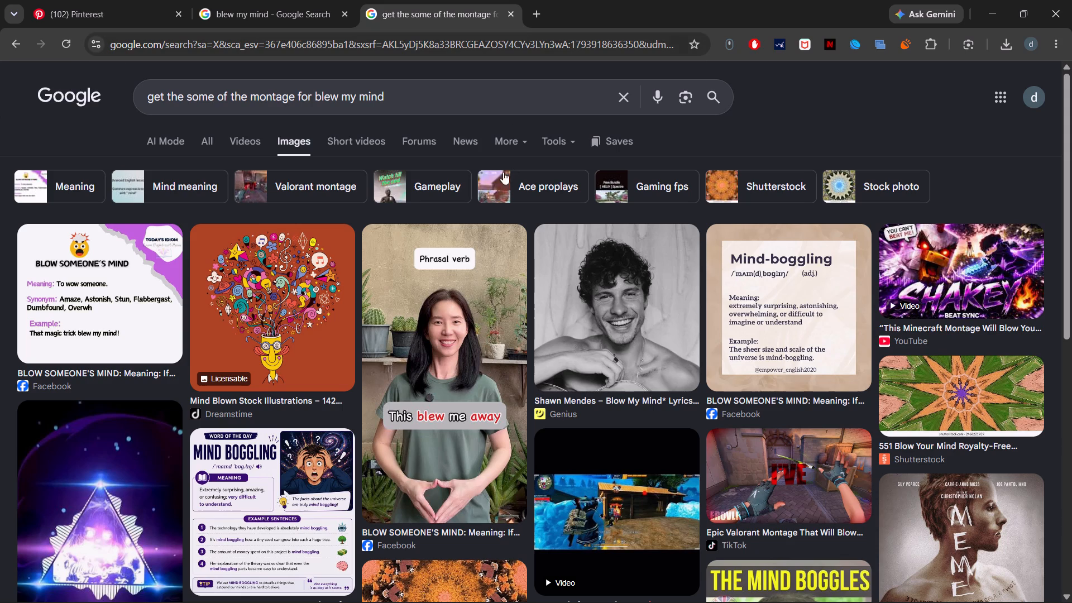
{"action": "scroll", "coordinate": [395, 232], "scroll_direction": "down", "scroll_amount": 8}
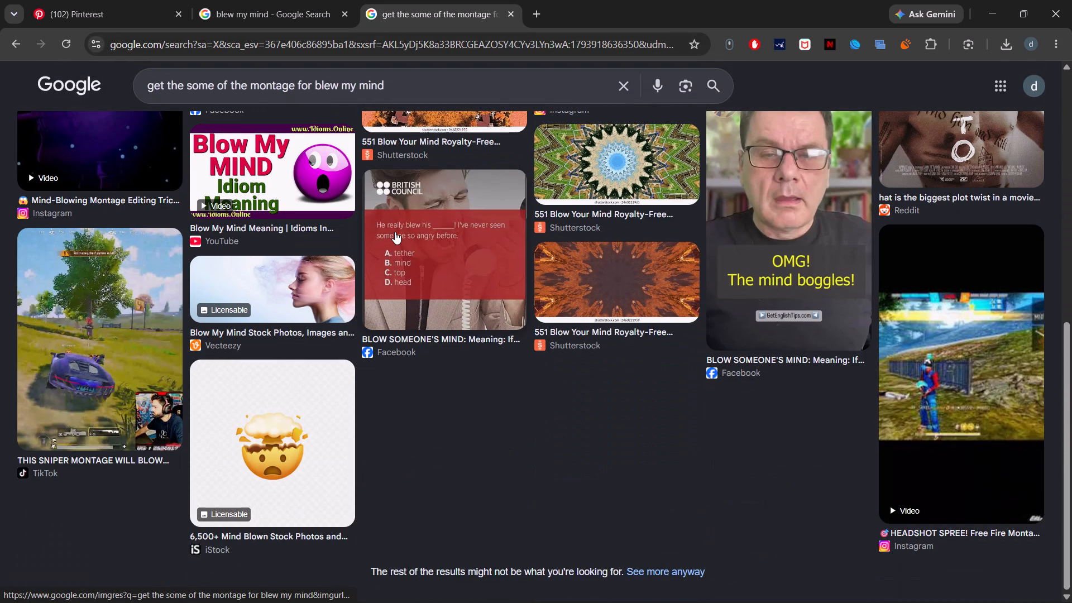
{"action": "scroll", "coordinate": [395, 232], "scroll_direction": "down", "scroll_amount": 6}
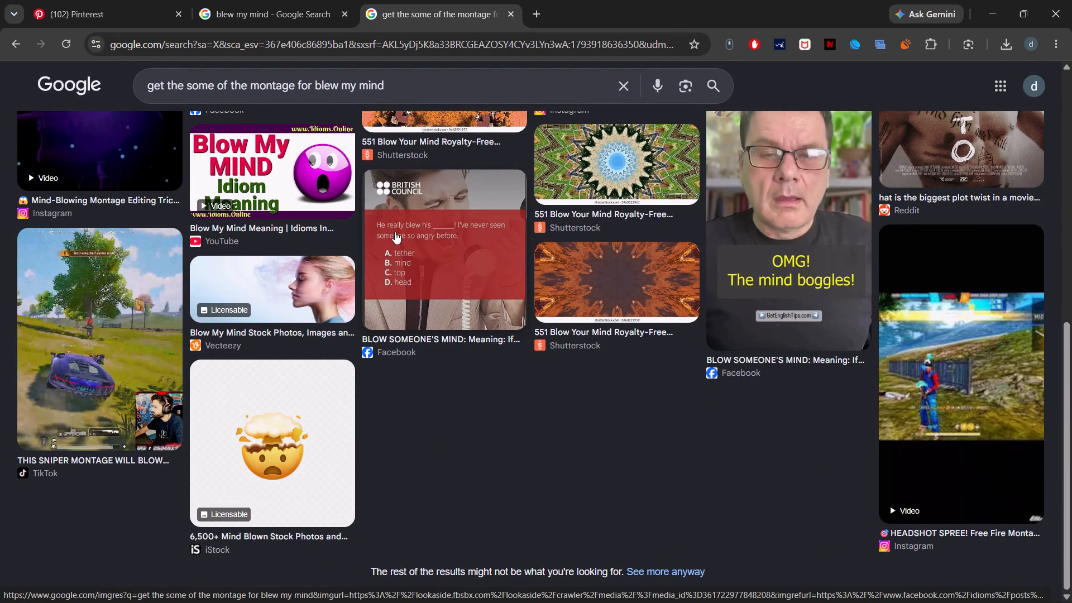
{"action": "scroll", "coordinate": [395, 232], "scroll_direction": "down", "scroll_amount": 1}
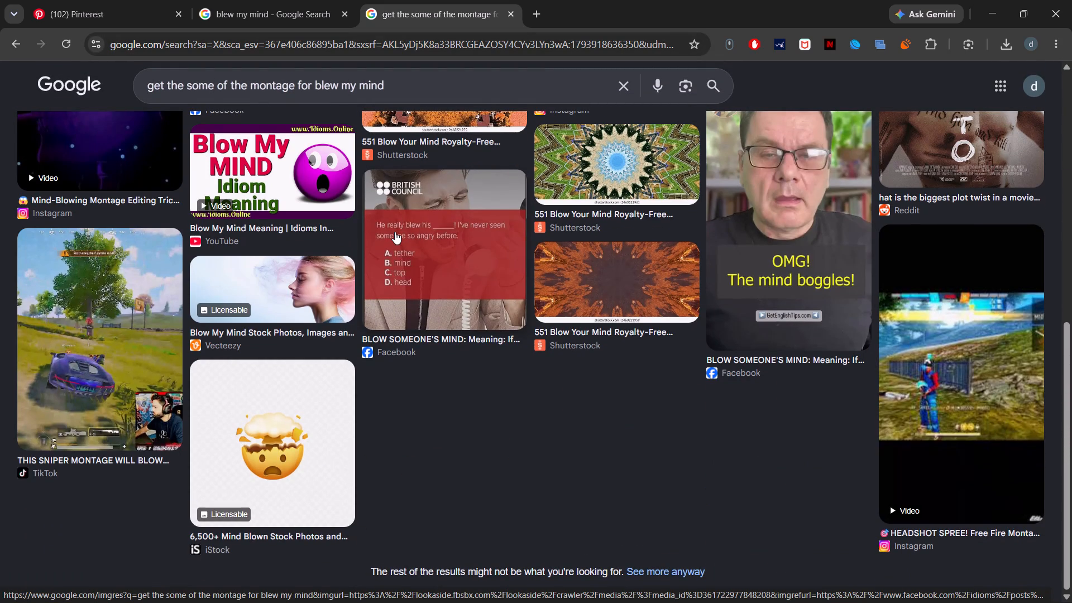
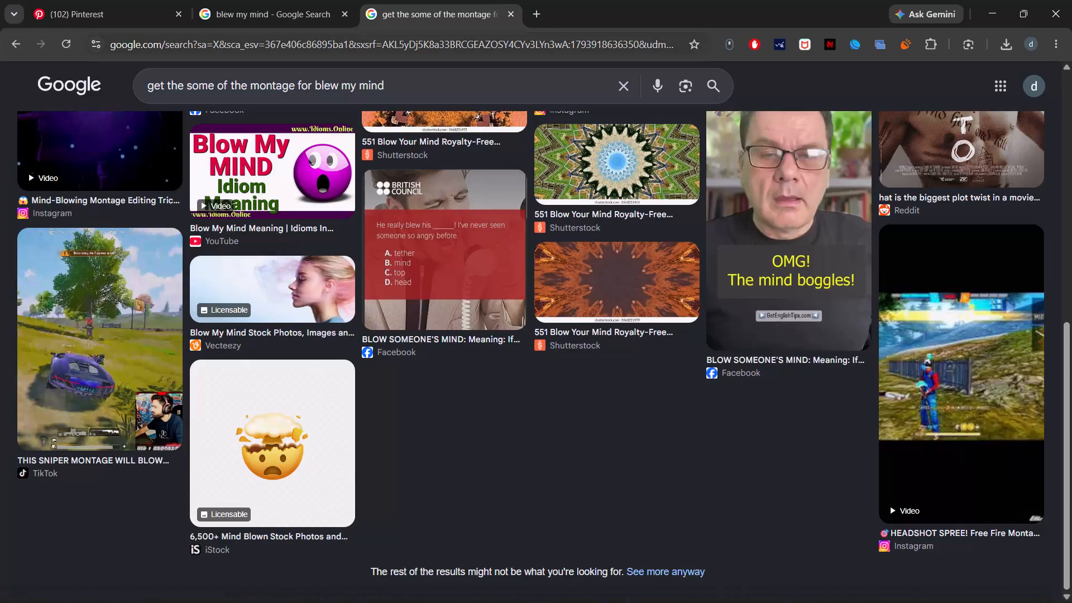
Close the montage image search tab and switch back to the Premiere project.
{"action": "left_click", "coordinate": [513, 18]}
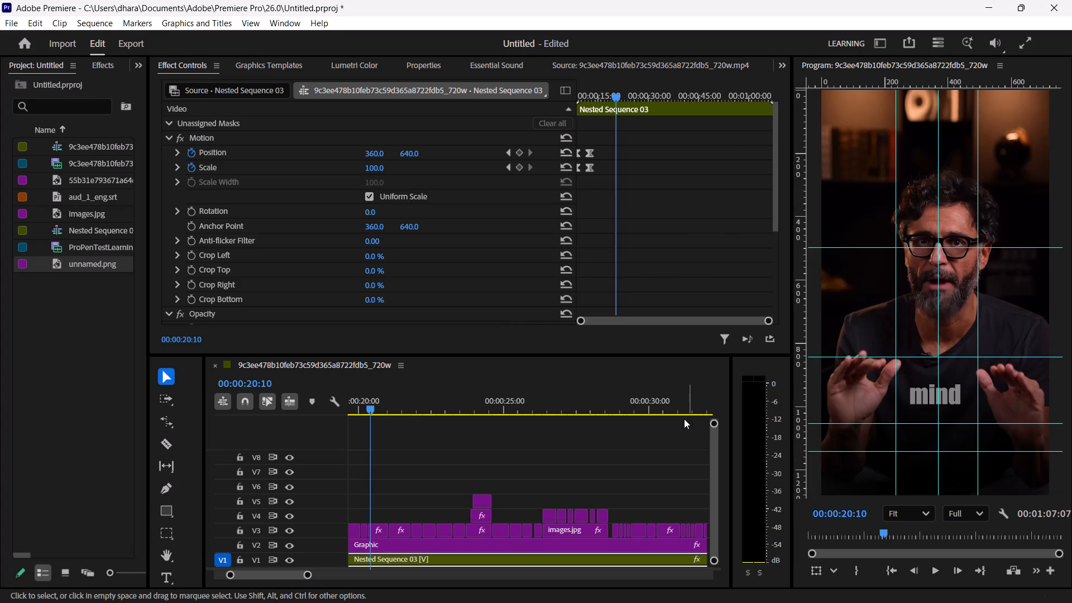
Step back from the "mind" caption to the "This" caption and play the footage up to "feature" to review it.
{"action": "key", "text": "Left"}
{"action": "key", "text": "Page_Up"}
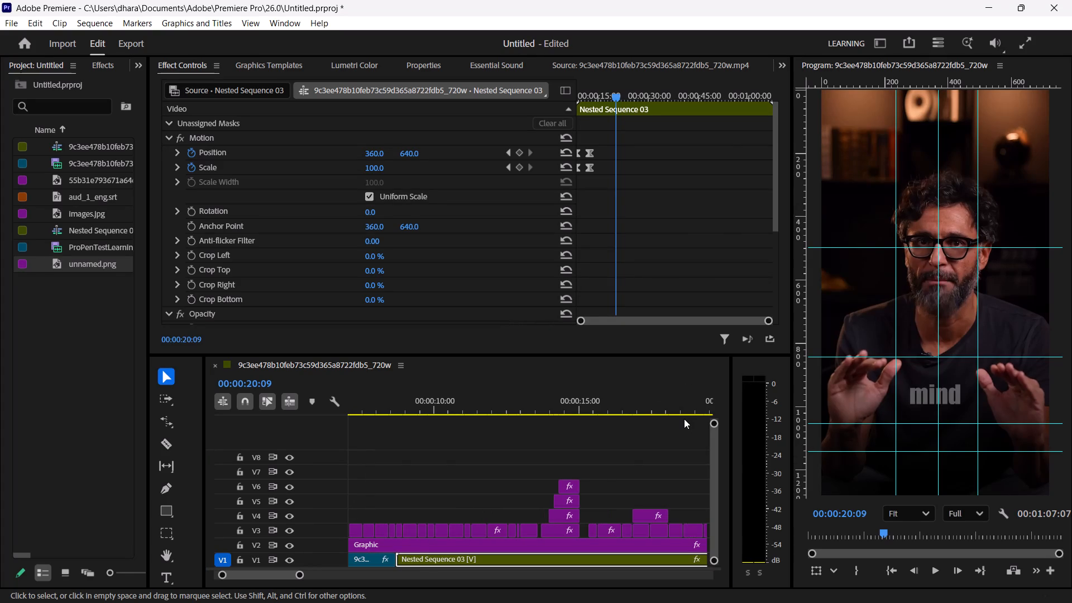
{"action": "key", "text": "Left"}
{"action": "key", "text": "Left"}
{"action": "key", "text": "Left"}
{"action": "key", "text": "Left"}
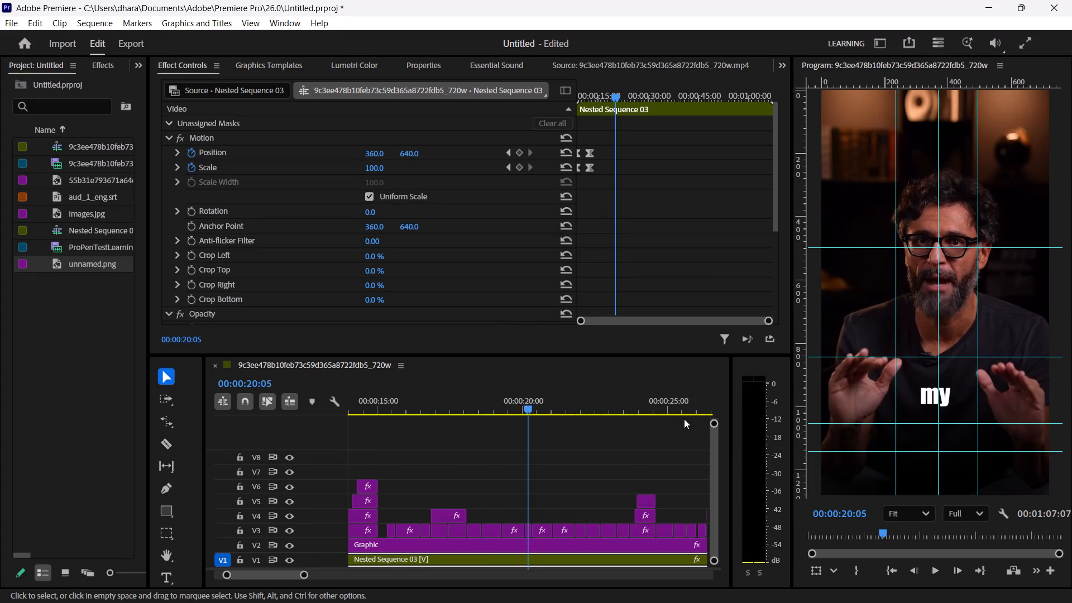
{"action": "key", "text": "Left"}
{"action": "key", "text": "Left"}
{"action": "key", "text": "Left"}
{"action": "key", "text": "Left"}
{"action": "key", "text": "Left"}
{"action": "key", "text": "Left"}
{"action": "key", "text": "Left"}
{"action": "key", "text": "Left"}
{"action": "key", "text": "Left"}
{"action": "key", "text": "Left"}
{"action": "key", "text": "Left"}
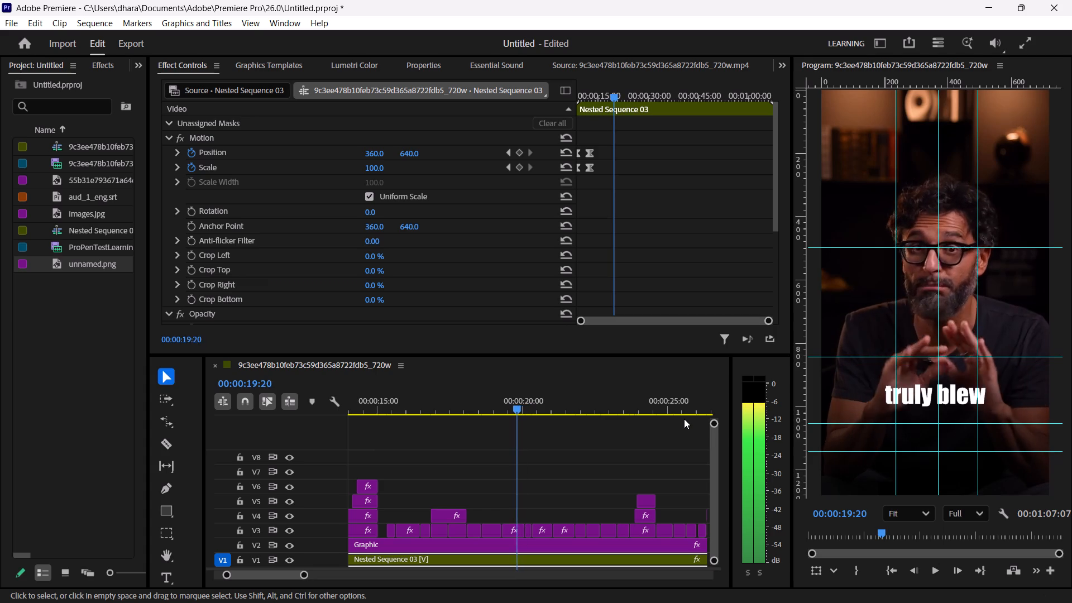
{"action": "key", "text": "Left"}
{"action": "key", "text": "Left"}
{"action": "key", "text": "Left"}
{"action": "key", "text": "Left"}
{"action": "key", "text": "Left"}
{"action": "key", "text": "Left"}
{"action": "key", "text": "Left"}
{"action": "key", "text": "Left"}
{"action": "key", "text": "Left"}
{"action": "key", "text": "Left"}
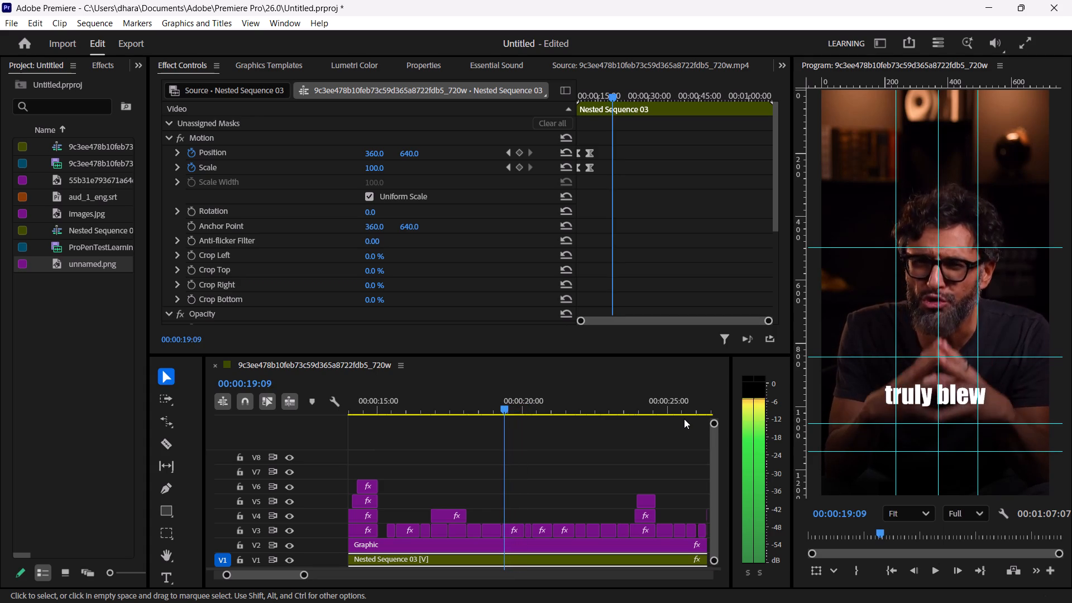
{"action": "key", "text": "Left"}
{"action": "key", "text": "Left"}
{"action": "key", "text": "Left"}
{"action": "key", "text": "Left"}
{"action": "key", "text": "Left"}
{"action": "key", "text": "Left"}
{"action": "key", "text": "Left"}
{"action": "key", "text": "Left"}
{"action": "key", "text": "Left"}
{"action": "key", "text": "Left"}
{"action": "key", "text": "Left"}
{"action": "key", "text": "Left"}
{"action": "key", "text": "Left"}
{"action": "key", "text": "Left"}
{"action": "key", "text": "Left"}
{"action": "key", "text": "Left"}
{"action": "key", "text": "Left"}
{"action": "key", "text": "Left"}
{"action": "key", "text": "Left"}
{"action": "key", "text": "Left"}
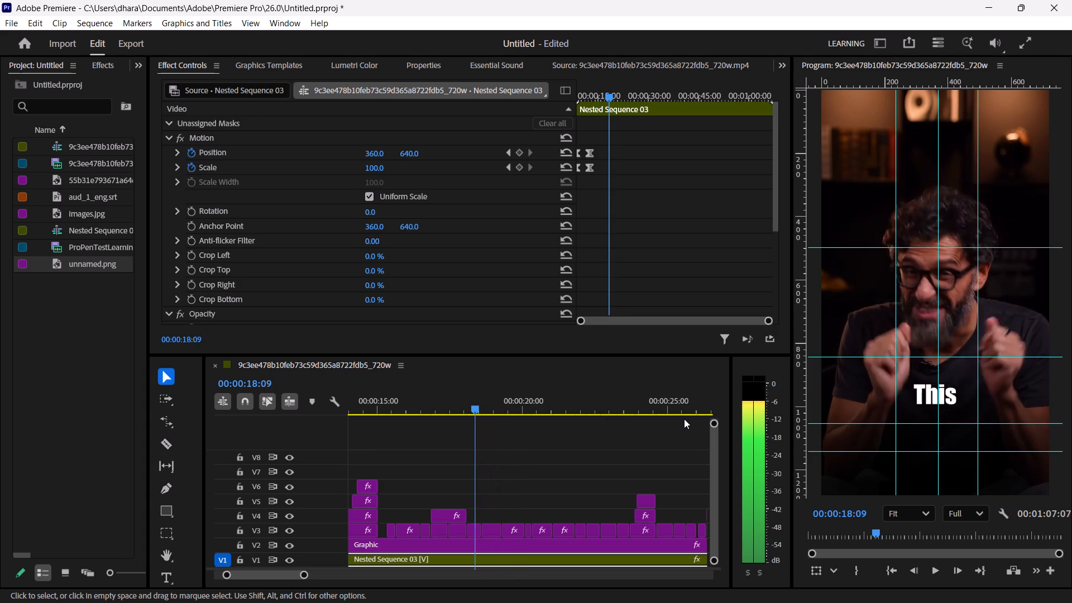
{"action": "key", "text": "space"}
{"action": "key", "text": "space"}
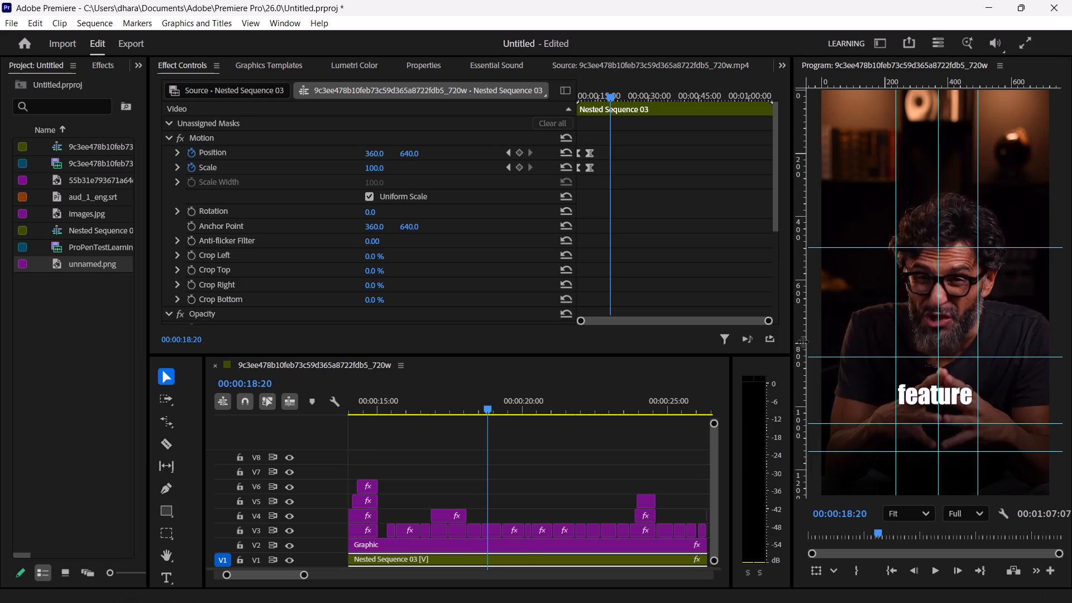
Place the playhead at 00:00:18:05, where the speaker raises his hands on the "This" caption.
{"action": "key", "text": "Left"}
{"action": "key", "text": "Left"}
{"action": "key", "text": "Left"}
{"action": "key", "text": "Left"}
{"action": "key", "text": "Left"}
{"action": "key", "text": "Left"}
{"action": "key", "text": "Left"}
{"action": "key", "text": "Left"}
{"action": "key", "text": "Left"}
{"action": "key", "text": "Left"}
{"action": "key", "text": "Left"}
{"action": "key", "text": "Left"}
{"action": "key", "text": "Left"}
{"action": "key", "text": "Left"}
{"action": "key", "text": "Left"}
{"action": "key", "text": "Left"}
{"action": "key", "text": "Left"}
{"action": "key", "text": "Left"}
{"action": "key", "text": "Right"}
{"action": "key", "text": "Right"}
{"action": "key", "text": "Right"}
{"action": "key", "text": "Right"}
{"action": "key", "text": "Right"}
{"action": "key", "text": "Right"}
{"action": "key", "text": "Right"}
{"action": "key", "text": "Right"}
{"action": "key", "text": "Right"}
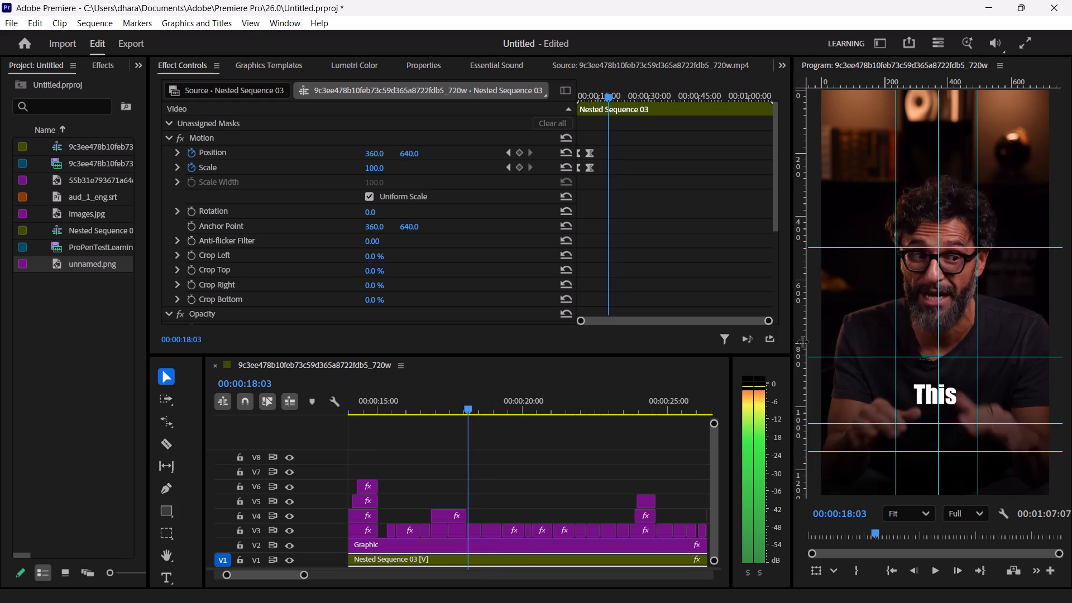
{"action": "key", "text": "Left"}
{"action": "key", "text": "Left"}
{"action": "key", "text": "Left"}
{"action": "key", "text": "Left"}
{"action": "key", "text": "Left"}
{"action": "key", "text": "Left"}
{"action": "key", "text": "Left"}
{"action": "key", "text": "Right"}
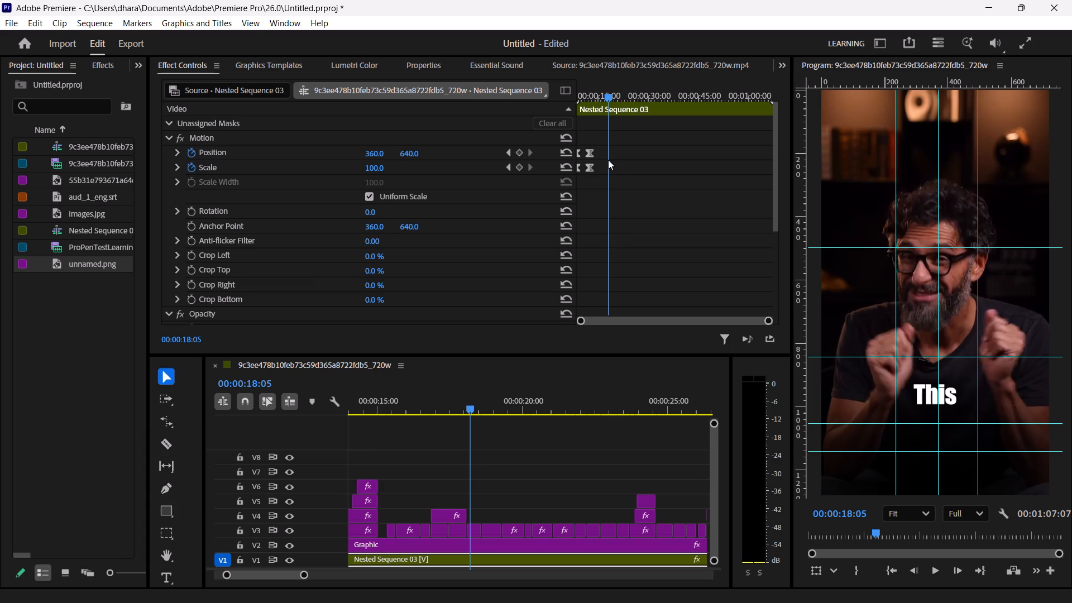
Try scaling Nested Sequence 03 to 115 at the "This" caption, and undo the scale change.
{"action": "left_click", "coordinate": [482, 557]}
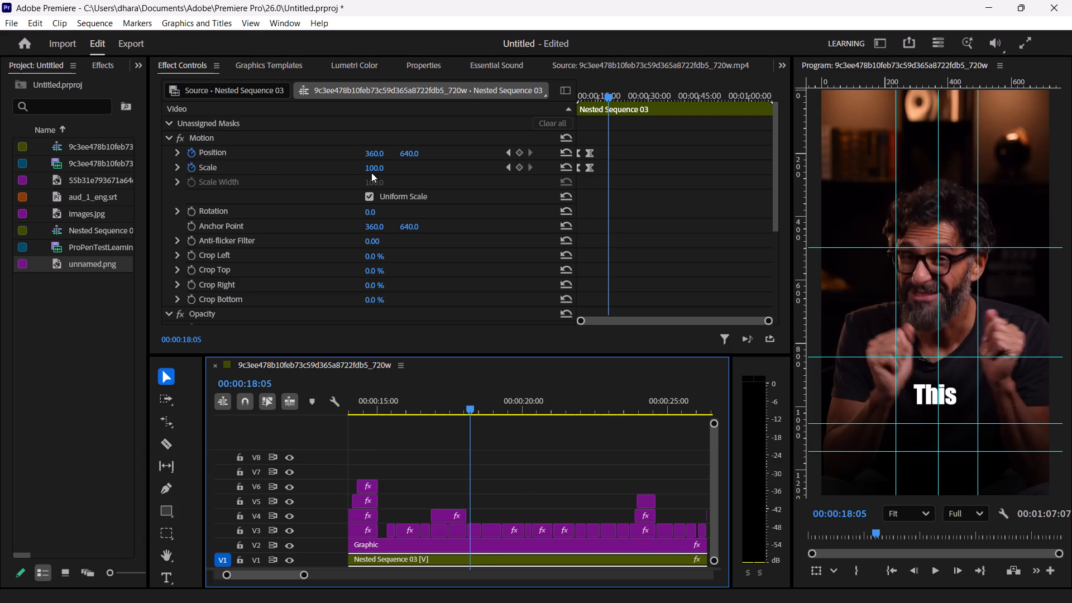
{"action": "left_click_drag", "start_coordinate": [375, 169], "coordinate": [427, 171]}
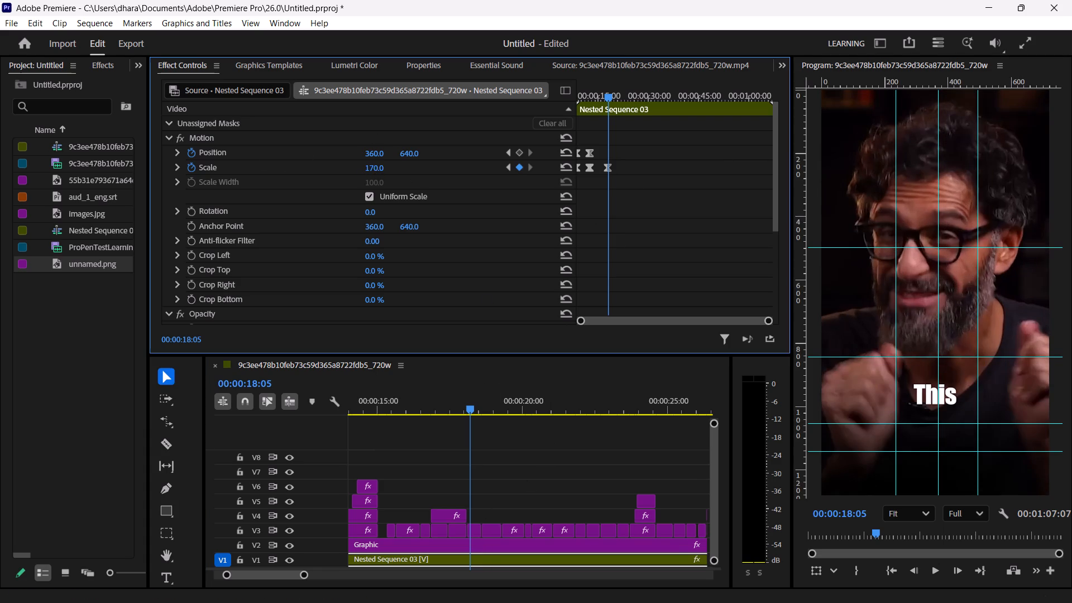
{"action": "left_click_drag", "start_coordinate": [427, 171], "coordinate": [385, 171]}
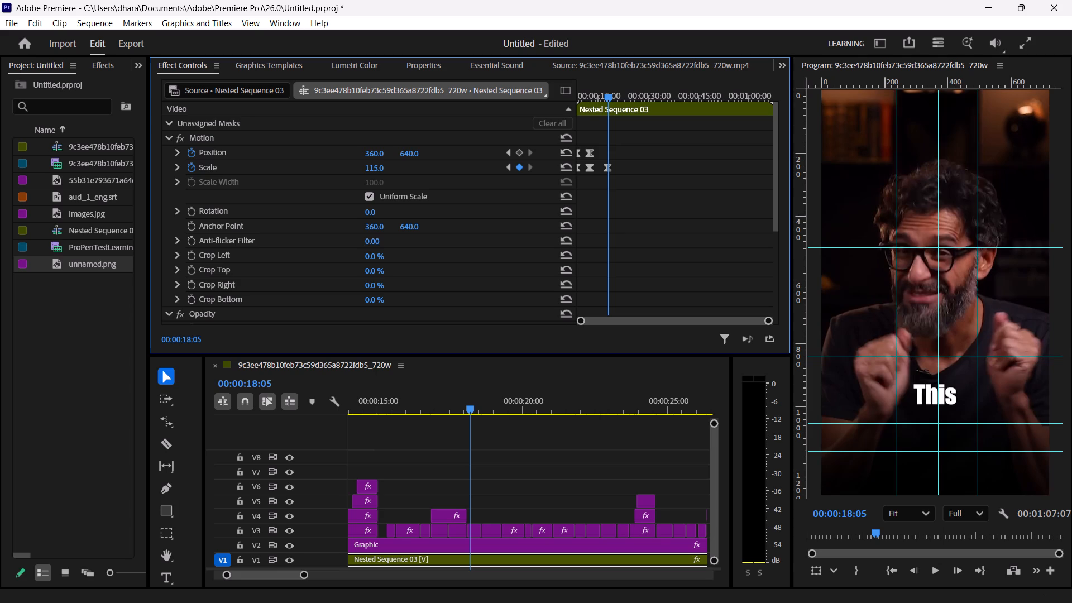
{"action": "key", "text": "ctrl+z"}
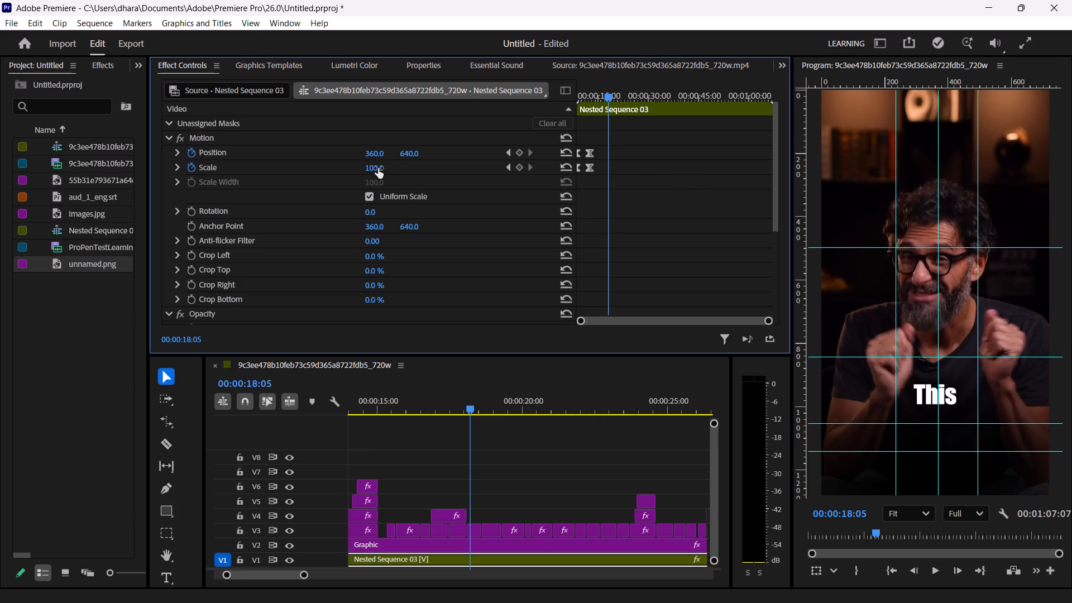
Keyframe a zoom on Nested Sequence 03 at 00:00:18:05 with scale 153 and position 421, 662 to reframe the speaker.
{"action": "left_click_drag", "start_coordinate": [378, 168], "coordinate": [412, 165]}
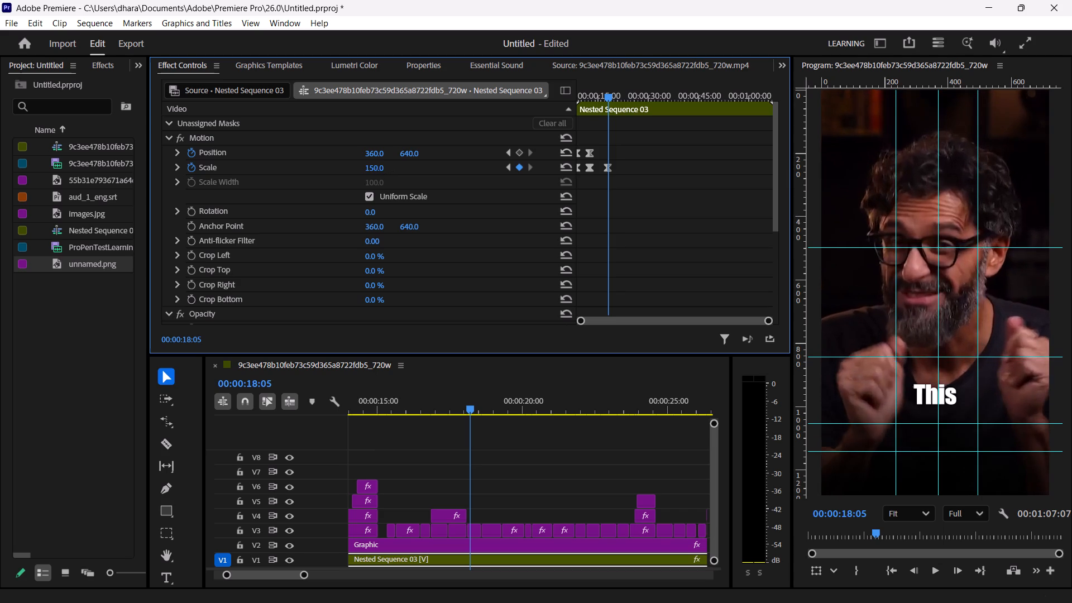
{"action": "left_click_drag", "start_coordinate": [412, 165], "coordinate": [414, 165]}
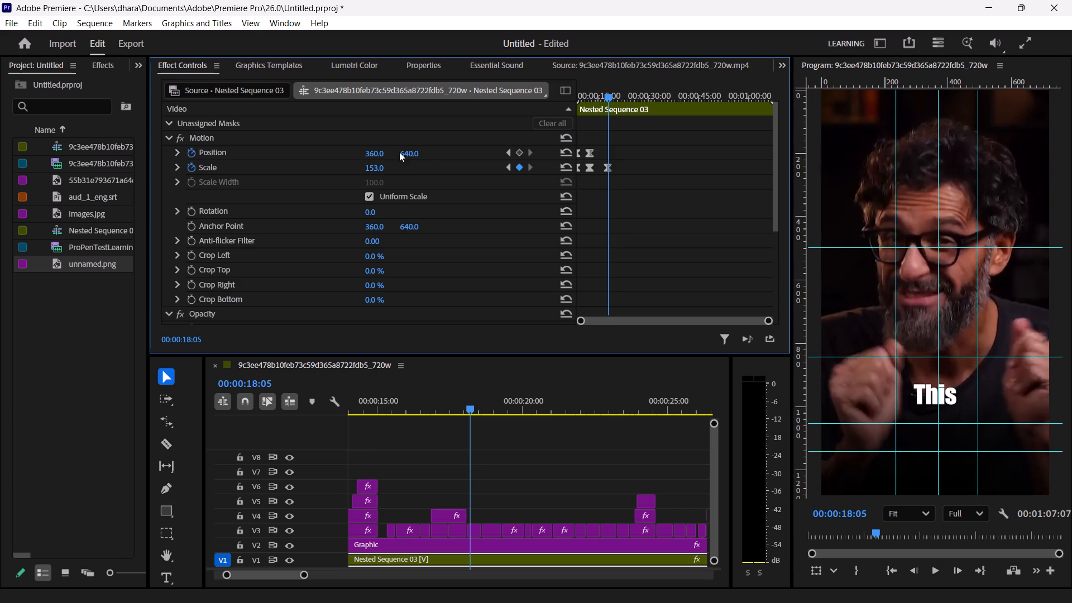
{"action": "left_click_drag", "start_coordinate": [408, 149], "coordinate": [430, 147]}
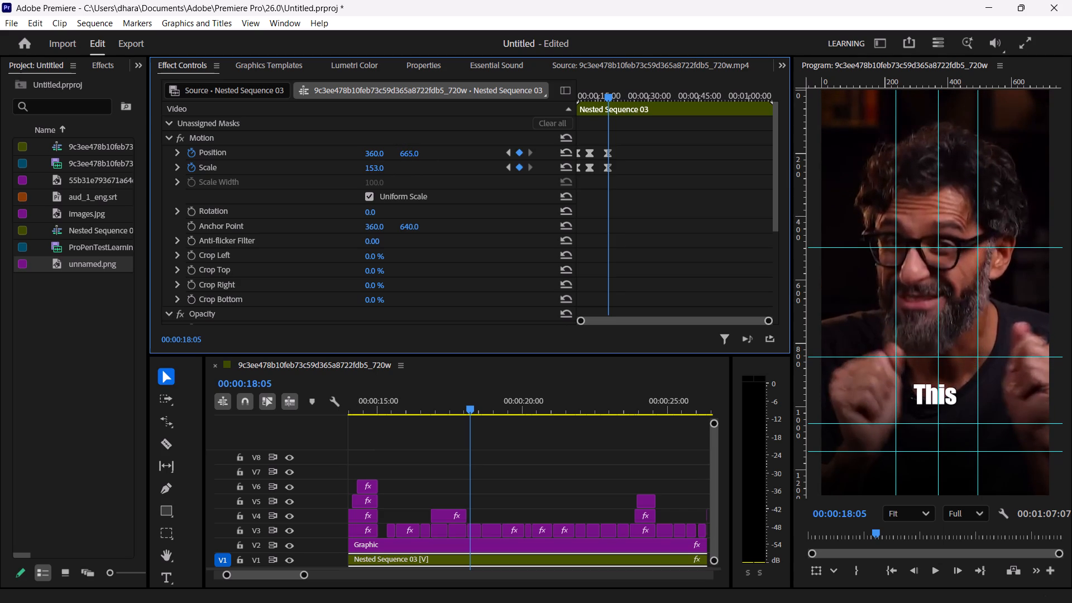
{"action": "left_click_drag", "start_coordinate": [430, 147], "coordinate": [447, 146]}
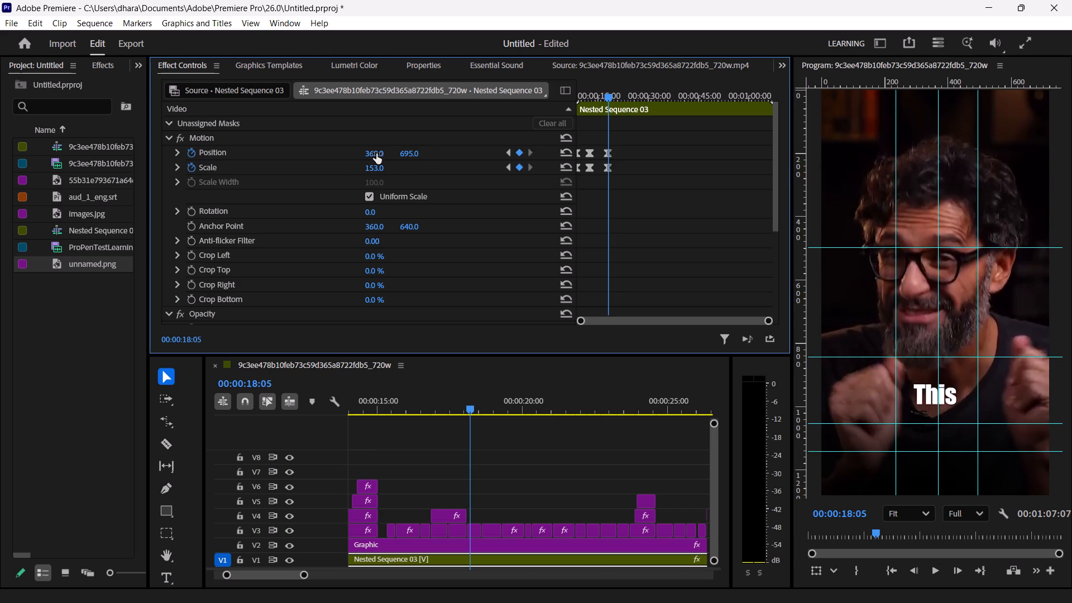
{"action": "left_click_drag", "start_coordinate": [376, 154], "coordinate": [398, 151]}
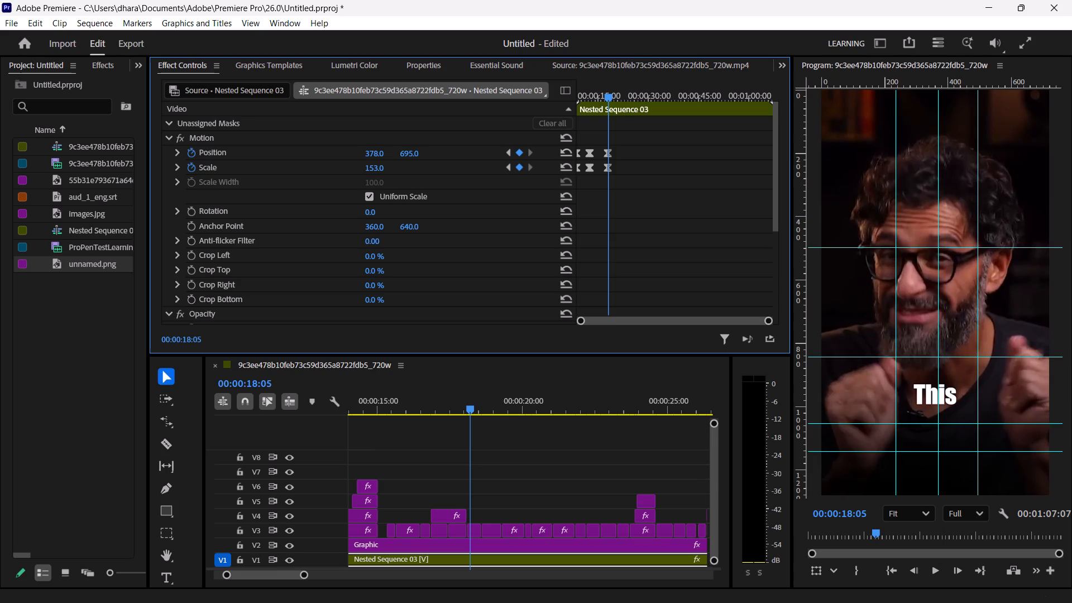
{"action": "left_click_drag", "start_coordinate": [398, 151], "coordinate": [418, 148]}
{"action": "left_click_drag", "start_coordinate": [411, 154], "coordinate": [408, 154]}
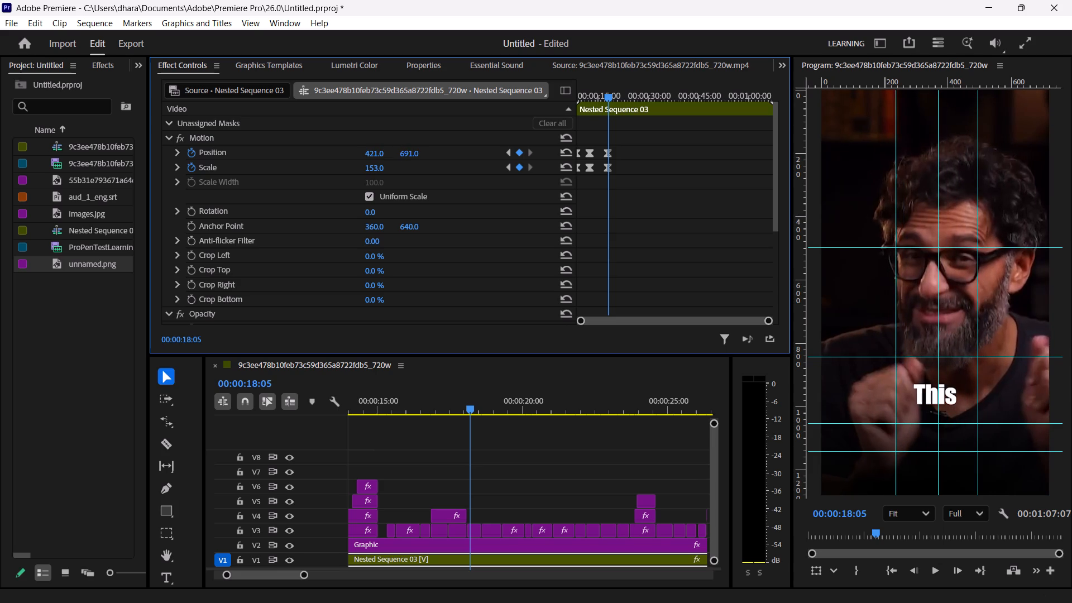
{"action": "left_click_drag", "start_coordinate": [408, 154], "coordinate": [390, 155]}
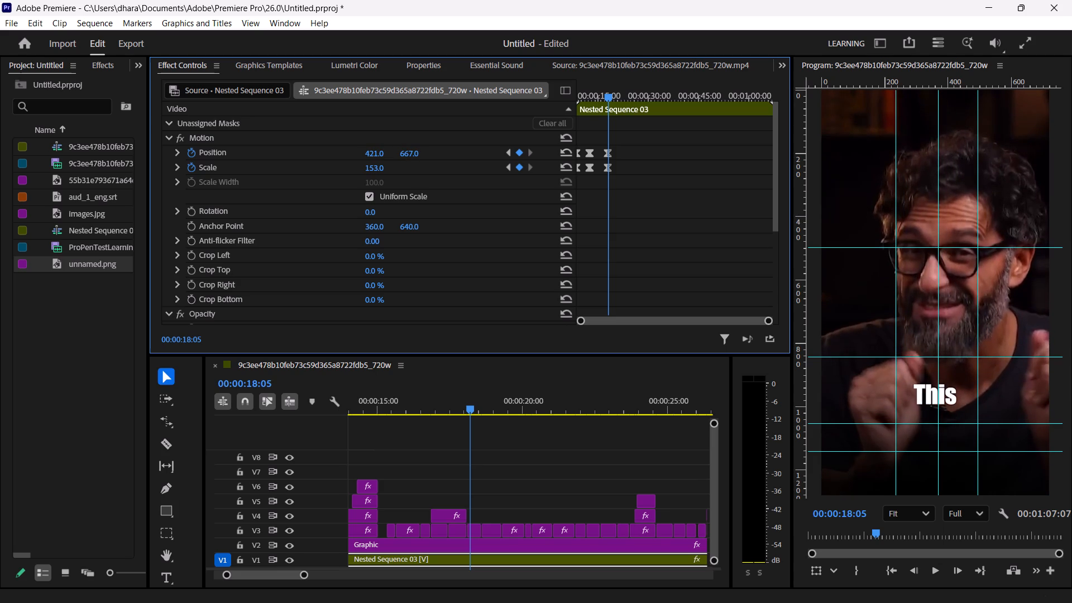
{"action": "left_click_drag", "start_coordinate": [390, 155], "coordinate": [389, 156]}
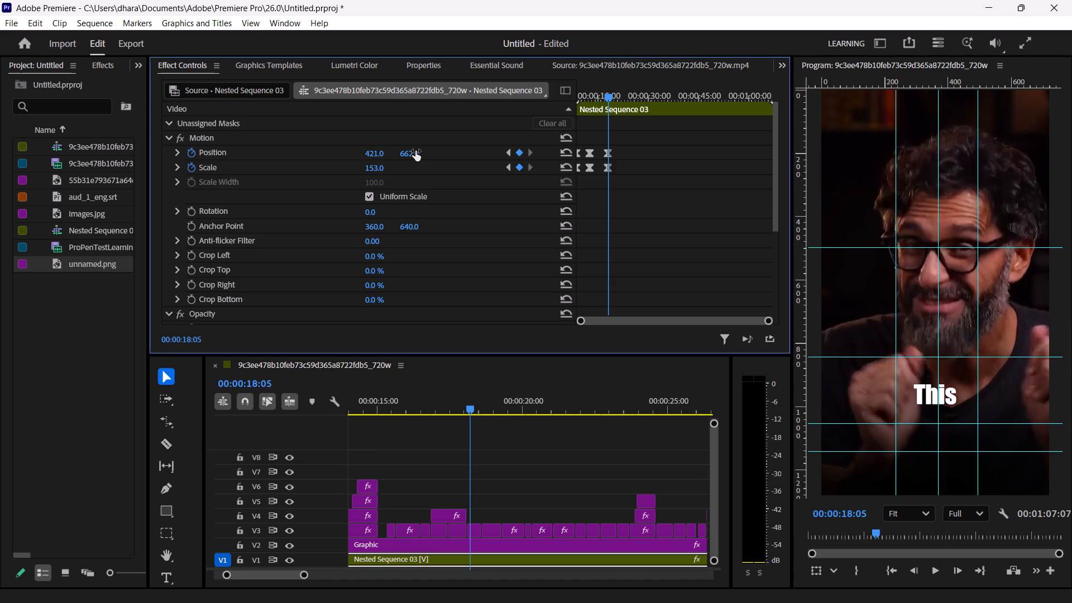
Step through the footage from the "This" caption and place the playhead at 00:00:20:19, on the "mind" caption.
{"action": "key", "text": "Right"}
{"action": "key", "text": "Right"}
{"action": "key", "text": "Right"}
{"action": "key", "text": "Right"}
{"action": "key", "text": "Right"}
{"action": "key", "text": "Right"}
{"action": "key", "text": "Right"}
{"action": "key", "text": "Right"}
{"action": "key", "text": "Right"}
{"action": "key", "text": "Right"}
{"action": "key", "text": "Right"}
{"action": "key", "text": "Right"}
{"action": "key", "text": "Right"}
{"action": "key", "text": "Right"}
{"action": "key", "text": "Right"}
{"action": "key", "text": "Right"}
{"action": "key", "text": "Right"}
{"action": "key", "text": "Right"}
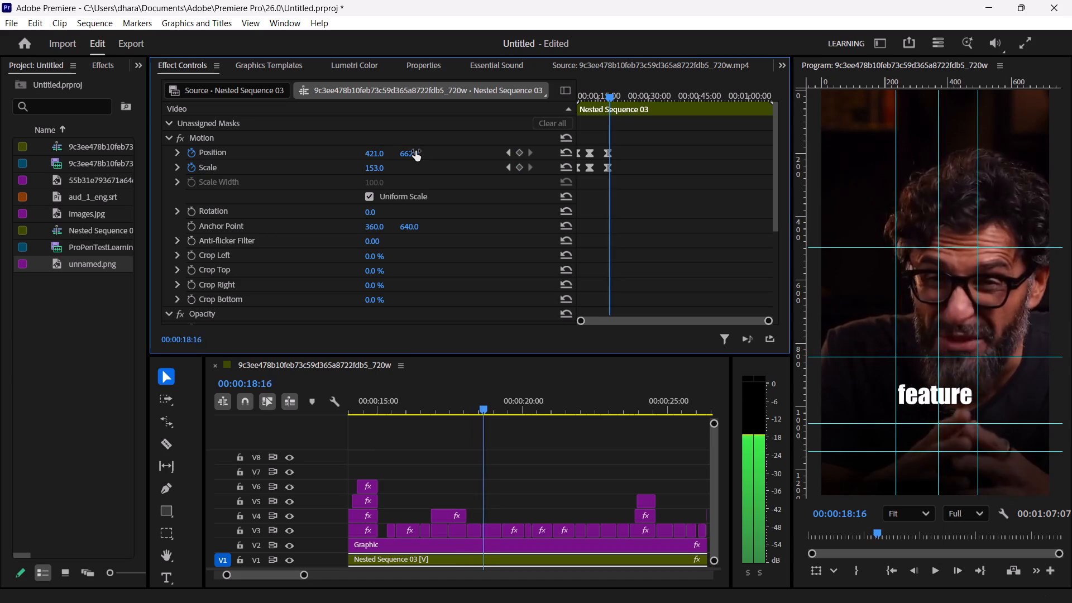
{"action": "key", "text": "Right"}
{"action": "key", "text": "Right"}
{"action": "key", "text": "Right"}
{"action": "key", "text": "Right"}
{"action": "key", "text": "Right"}
{"action": "key", "text": "Right"}
{"action": "key", "text": "Right"}
{"action": "key", "text": "Right"}
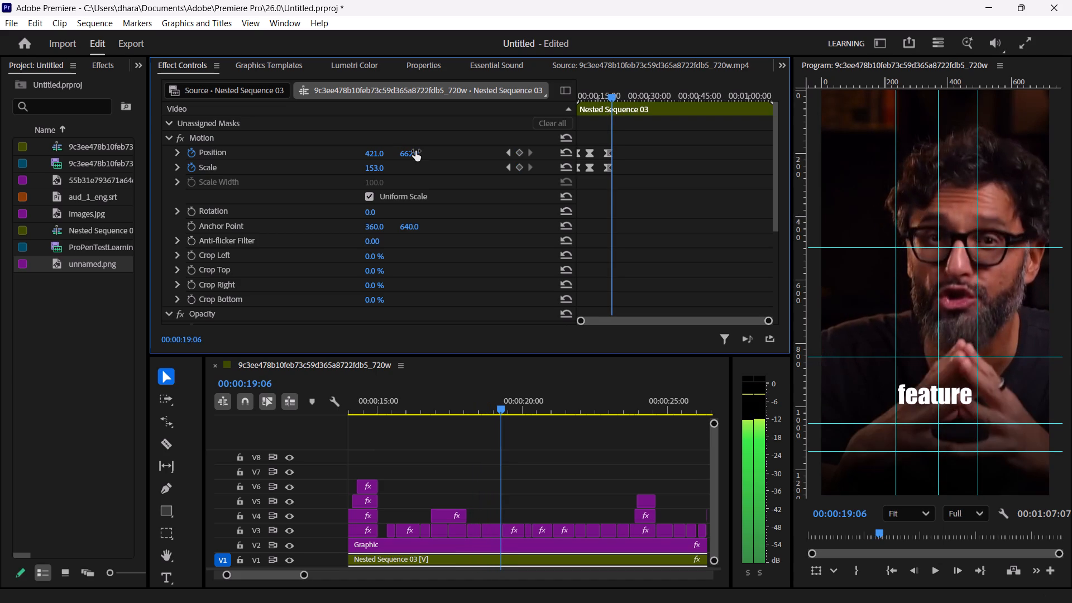
{"action": "key", "text": "Right"}
{"action": "key", "text": "Right"}
{"action": "key", "text": "Right"}
{"action": "key", "text": "Right"}
{"action": "key", "text": "Right"}
{"action": "key", "text": "Right"}
{"action": "key", "text": "Right"}
{"action": "key", "text": "Right"}
{"action": "key", "text": "Right"}
{"action": "key", "text": "Right"}
{"action": "key", "text": "Right"}
{"action": "key", "text": "Right"}
{"action": "key", "text": "Right"}
{"action": "key", "text": "Right"}
{"action": "key", "text": "Right"}
{"action": "key", "text": "Right"}
{"action": "key", "text": "Right"}
{"action": "key", "text": "Right"}
{"action": "key", "text": "Right"}
{"action": "key", "text": "Right"}
{"action": "key", "text": "Right"}
{"action": "key", "text": "Right"}
{"action": "key", "text": "Right"}
{"action": "key", "text": "Right"}
{"action": "key", "text": "Right"}
{"action": "key", "text": "Right"}
{"action": "key", "text": "Right"}
{"action": "key", "text": "Right"}
{"action": "key", "text": "Right"}
{"action": "key", "text": "Right"}
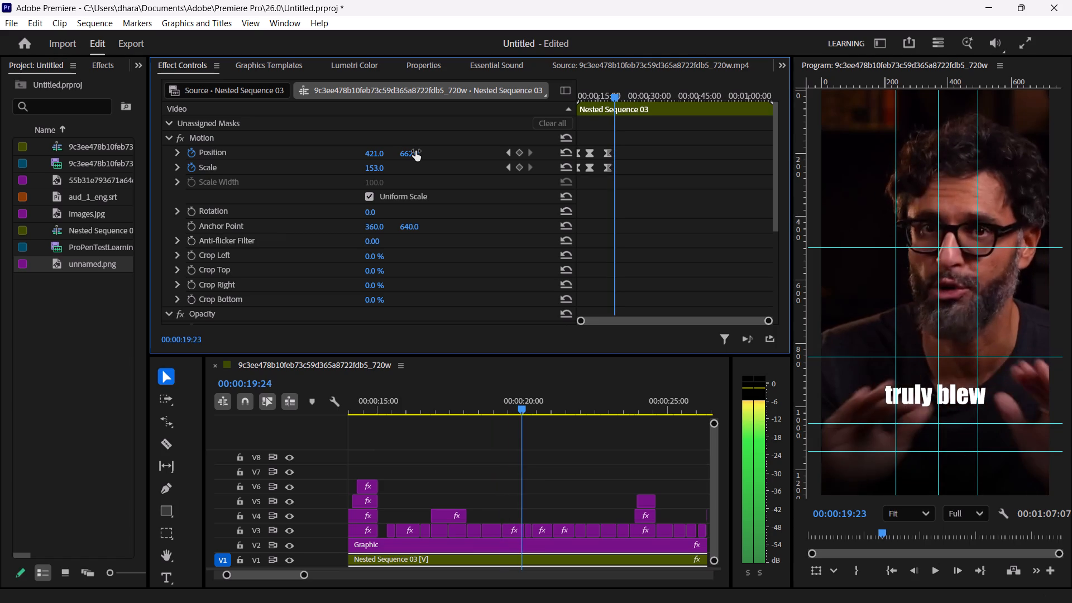
{"action": "key", "text": "Right"}
{"action": "key", "text": "Right"}
{"action": "key", "text": "Right"}
{"action": "key", "text": "Right"}
{"action": "key", "text": "Right"}
{"action": "key", "text": "Right"}
{"action": "key", "text": "Right"}
{"action": "key", "text": "Right"}
{"action": "key", "text": "Right"}
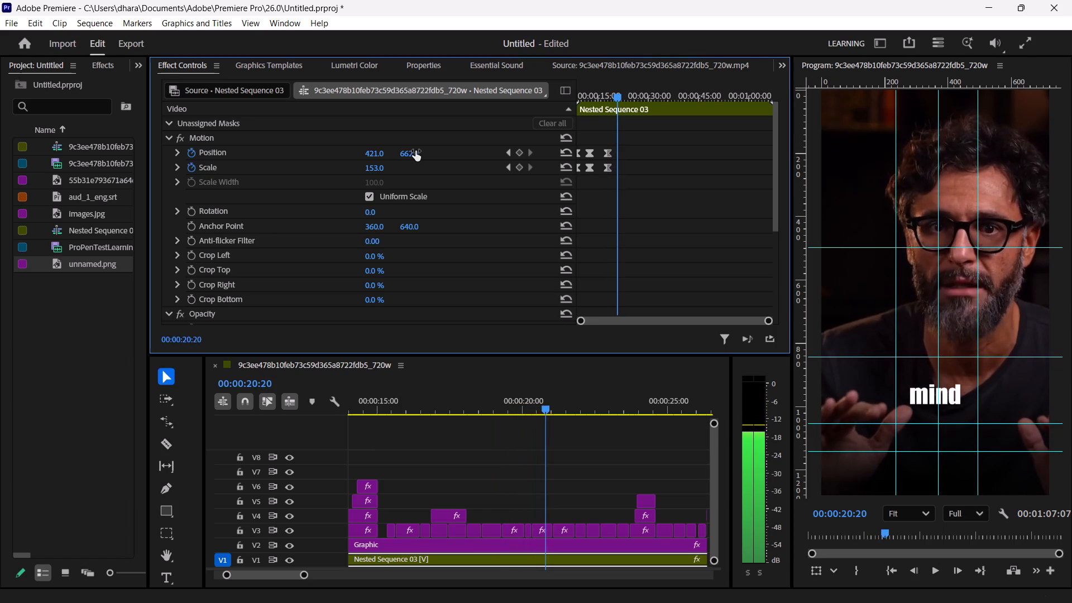
{"action": "key", "text": "Right"}
{"action": "key", "text": "Right"}
{"action": "key", "text": "Right"}
{"action": "key", "text": "Right"}
{"action": "key", "text": "Right"}
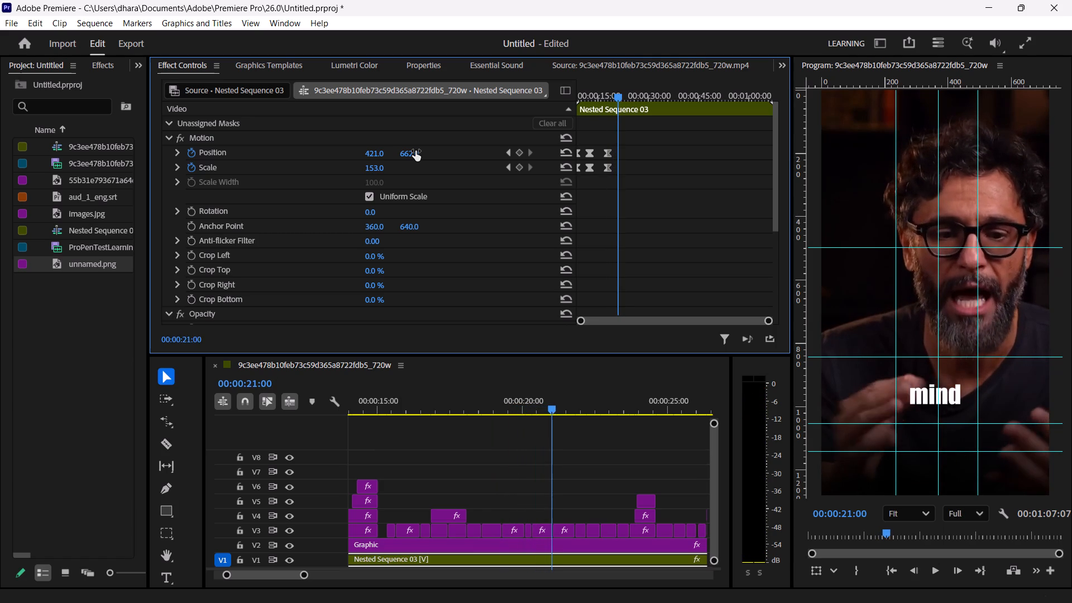
{"action": "key", "text": "Right"}
{"action": "key", "text": "Left"}
{"action": "key", "text": "Left"}
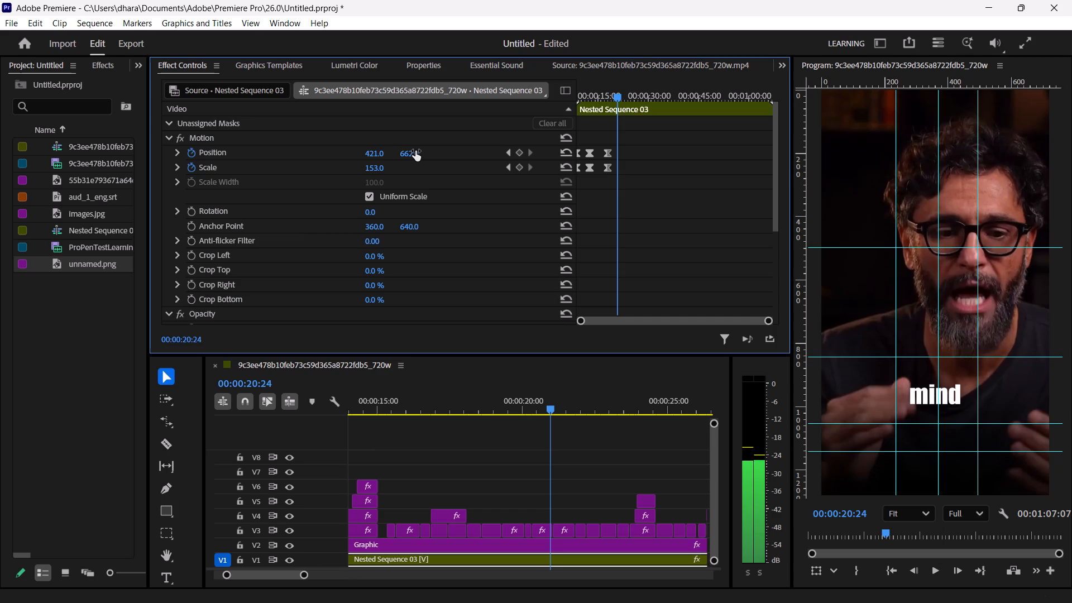
{"action": "key", "text": "Left"}
{"action": "key", "text": "Left"}
{"action": "key", "text": "Left"}
{"action": "key", "text": "Left"}
{"action": "key", "text": "Left"}
{"action": "key", "text": "Left"}
{"action": "key", "text": "Left"}
{"action": "key", "text": "Left"}
{"action": "key", "text": "Left"}
{"action": "key", "text": "Left"}
{"action": "key", "text": "Left"}
{"action": "key", "text": "Left"}
{"action": "key", "text": "Left"}
{"action": "key", "text": "Left"}
{"action": "key", "text": "Right"}
{"action": "key", "text": "Right"}
{"action": "key", "text": "Right"}
{"action": "key", "text": "Right"}
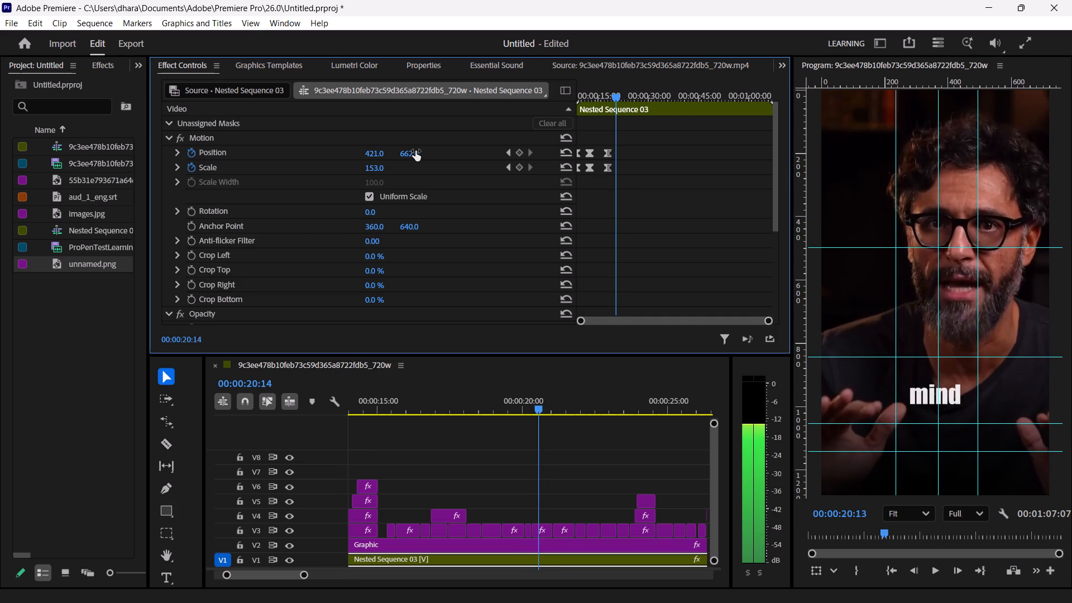
{"action": "key", "text": "Right"}
{"action": "key", "text": "Right"}
{"action": "key", "text": "Right"}
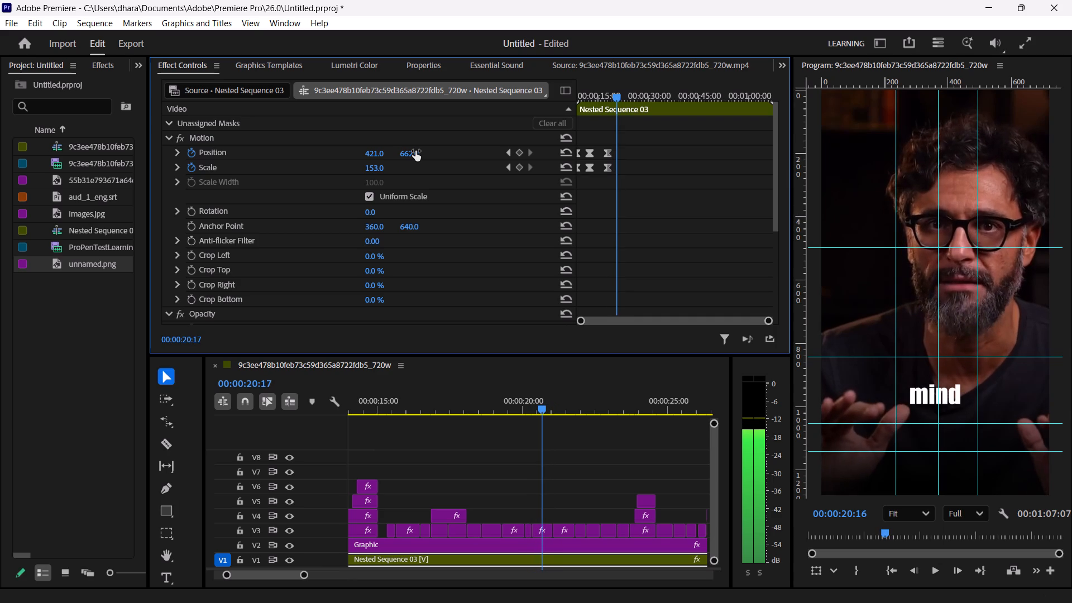
{"action": "key", "text": "Right"}
{"action": "key", "text": "Right"}
{"action": "key", "text": "Left"}
{"action": "key", "text": "Right"}
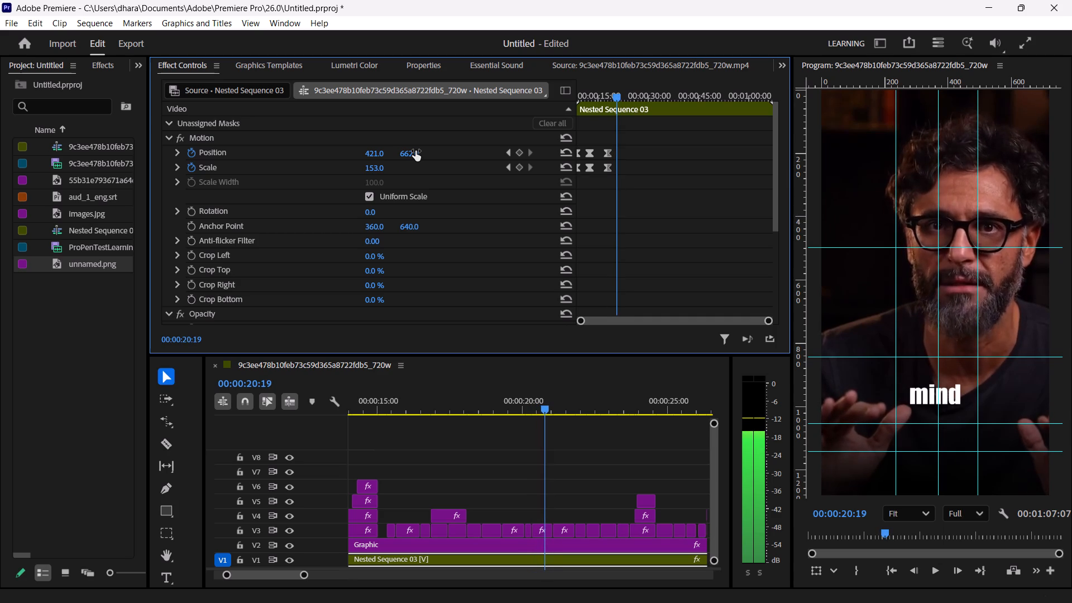
Keyframe the end of the zoom at 00:00:20:19 by resetting Nested Sequence 03's scale to 100 and position to 360, 640.
{"action": "left_click", "coordinate": [377, 167]}
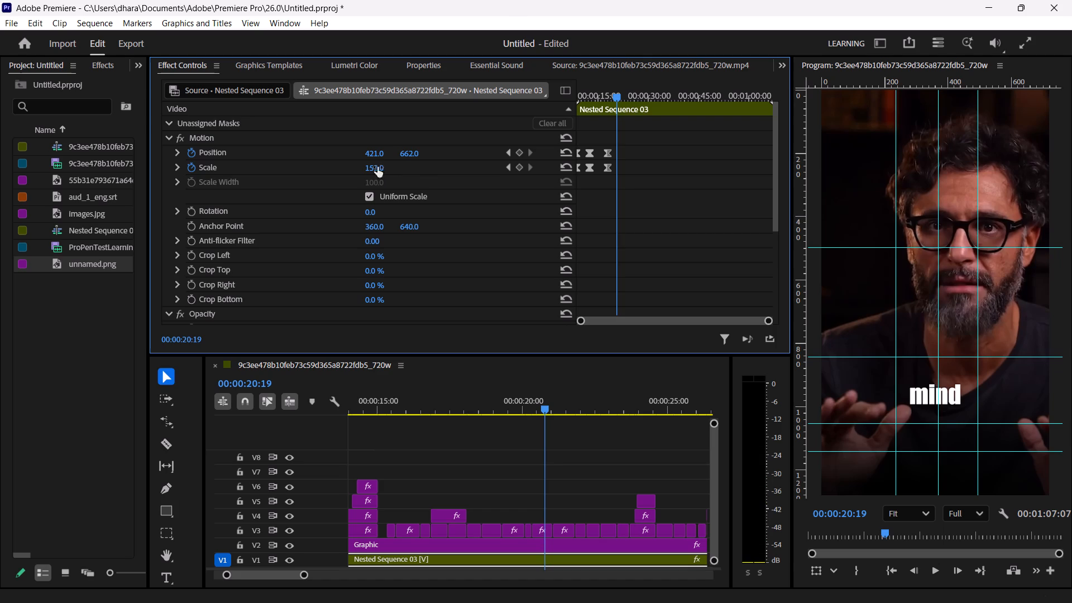
{"action": "left_click", "coordinate": [561, 164]}
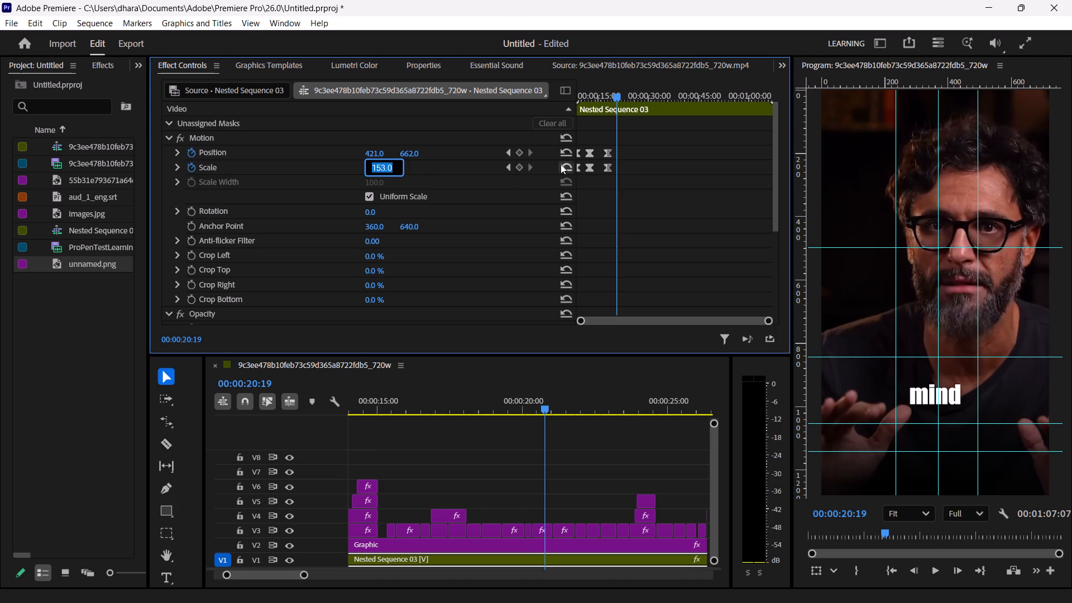
{"action": "left_click", "coordinate": [565, 154]}
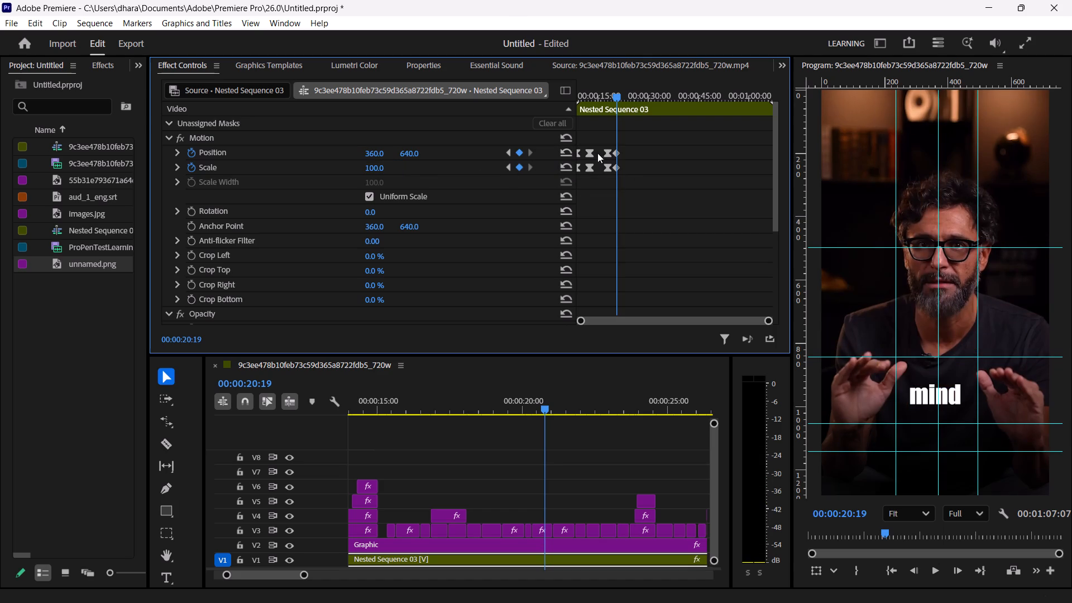
Apply Ease In and Ease Out to the Position and Scale keyframes at 00:00:18:05 and 00:00:20:19.
{"action": "left_click_drag", "start_coordinate": [663, 190], "coordinate": [613, 154]}
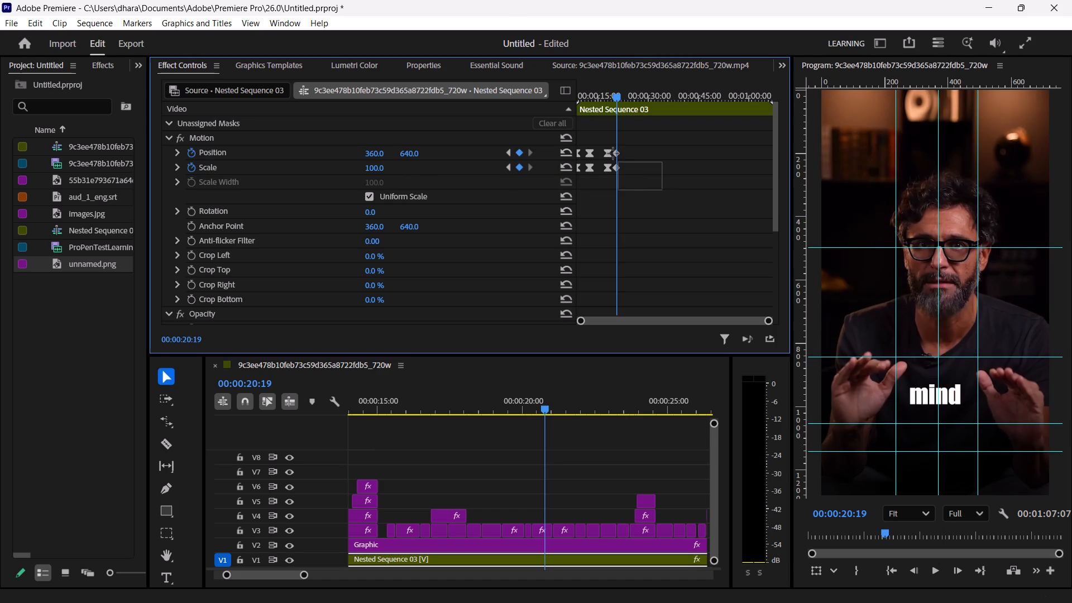
{"action": "left_click_drag", "start_coordinate": [613, 154], "coordinate": [602, 143]}
{"action": "right_click", "coordinate": [607, 152]}
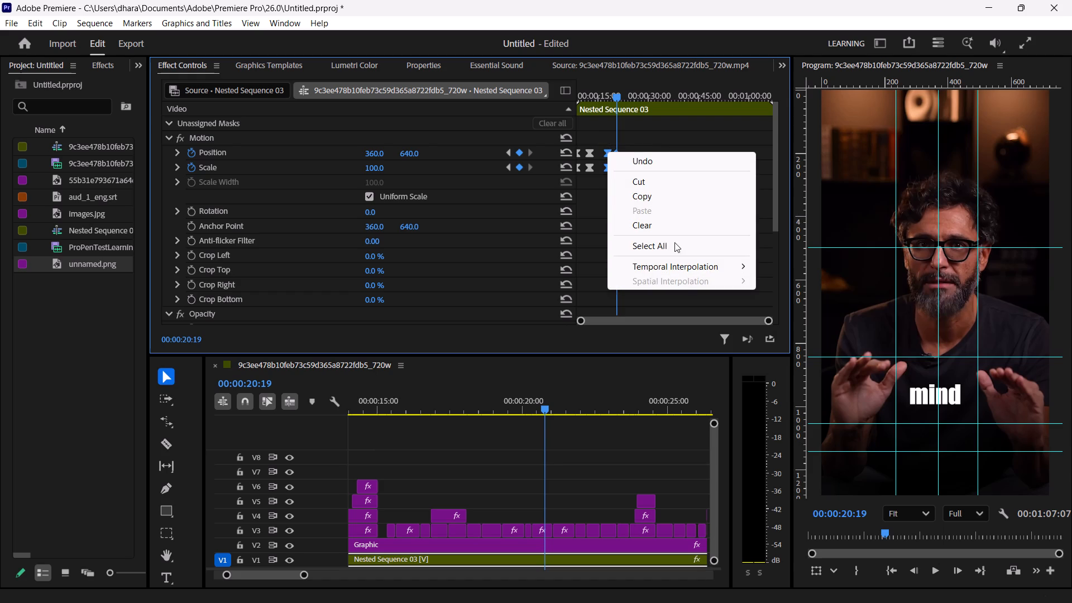
{"action": "left_click", "coordinate": [804, 342]}
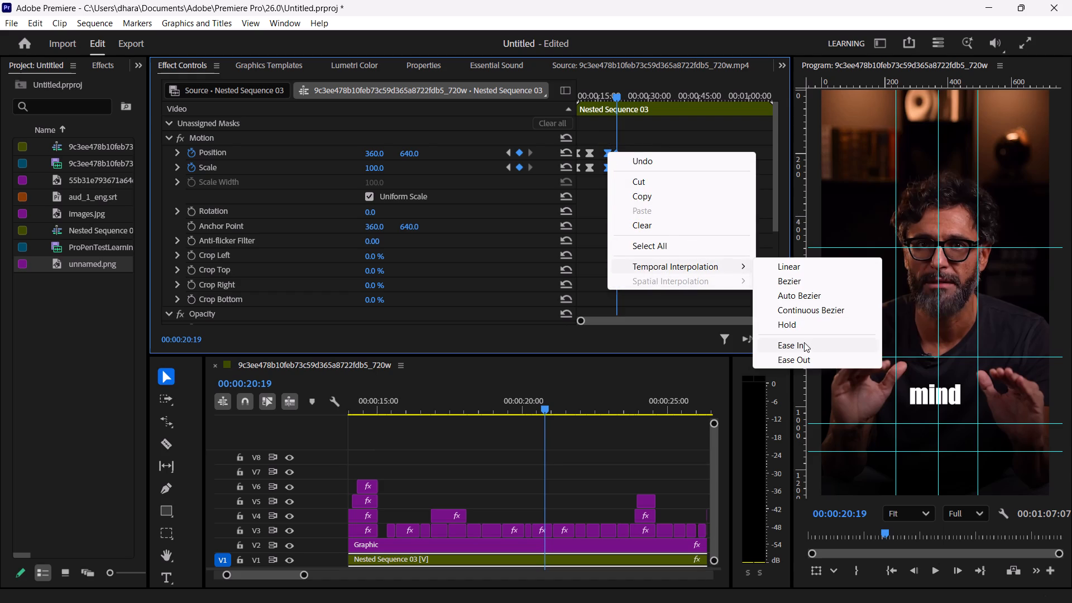
{"action": "right_click", "coordinate": [607, 167]}
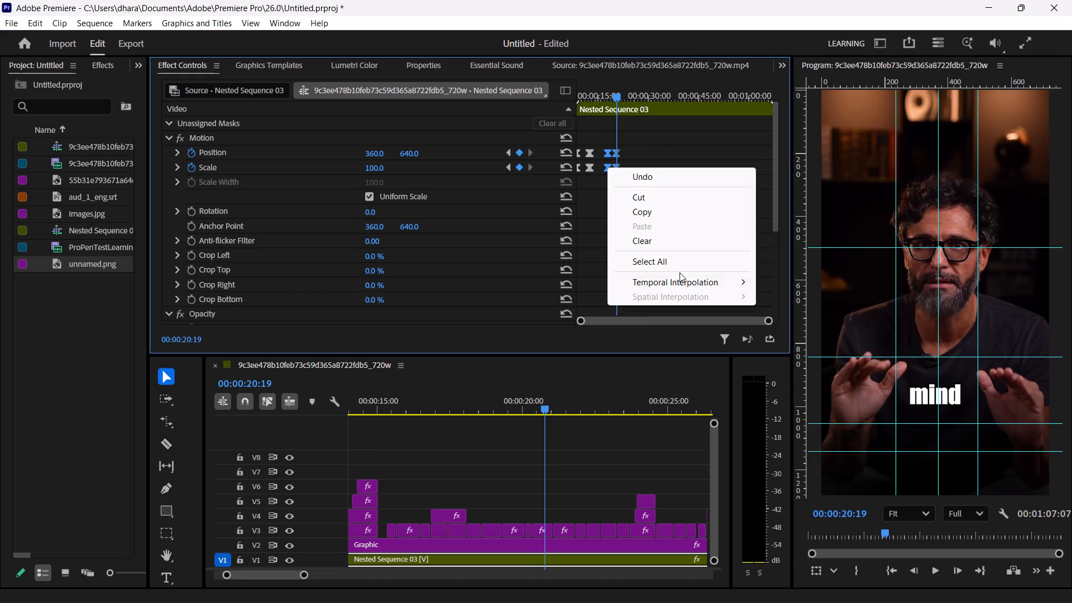
{"action": "left_click", "coordinate": [804, 371]}
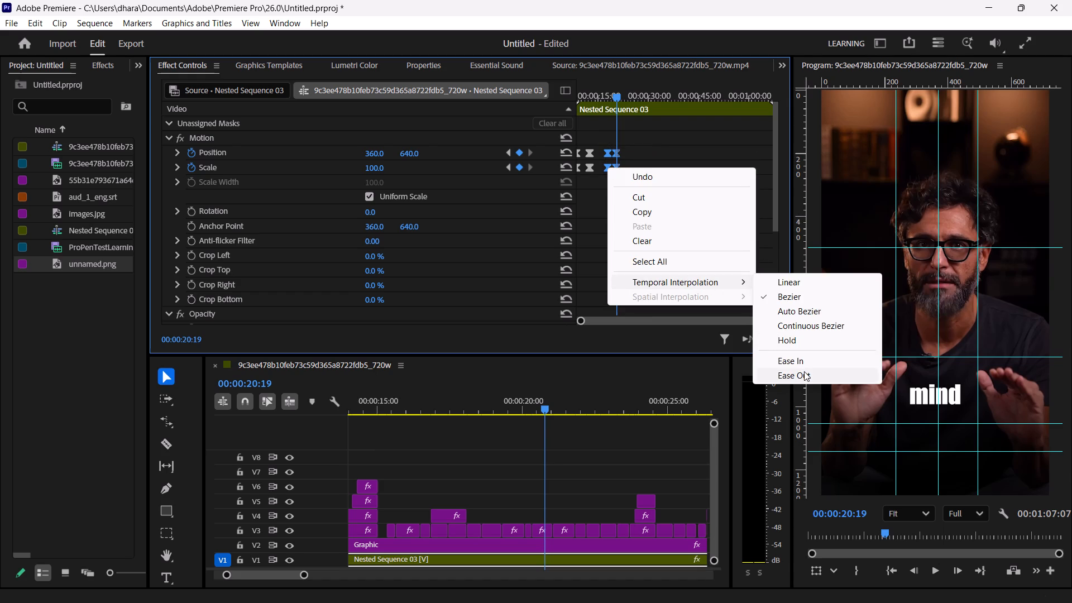
Review the zoom animation by playing from 00:00:11:05 and scrubbing between the "that may" and "Quranly" captions.
{"action": "left_click", "coordinate": [597, 93]}
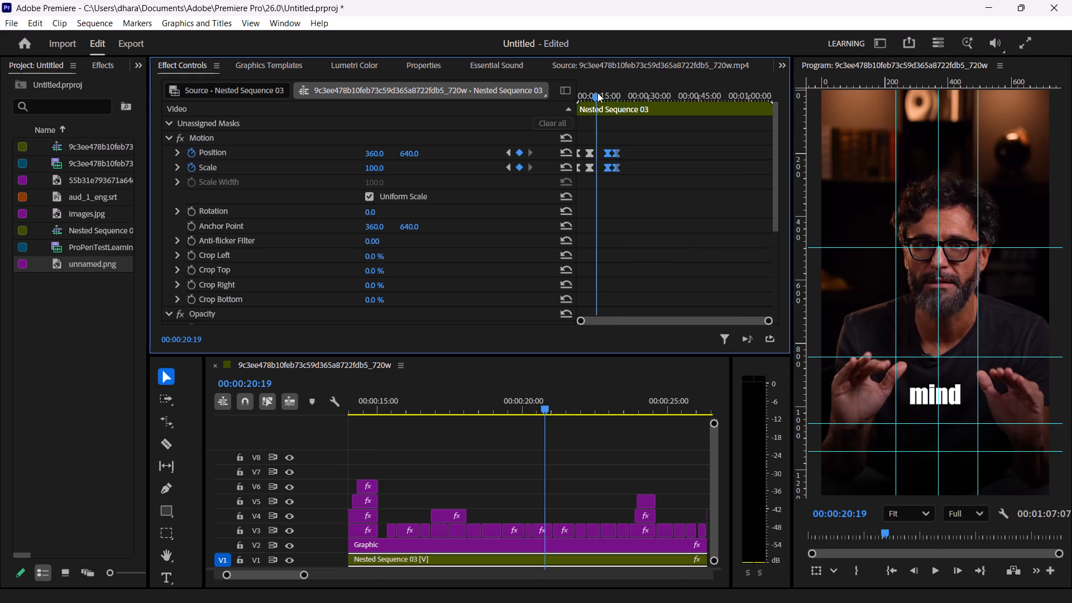
{"action": "left_click", "coordinate": [587, 90]}
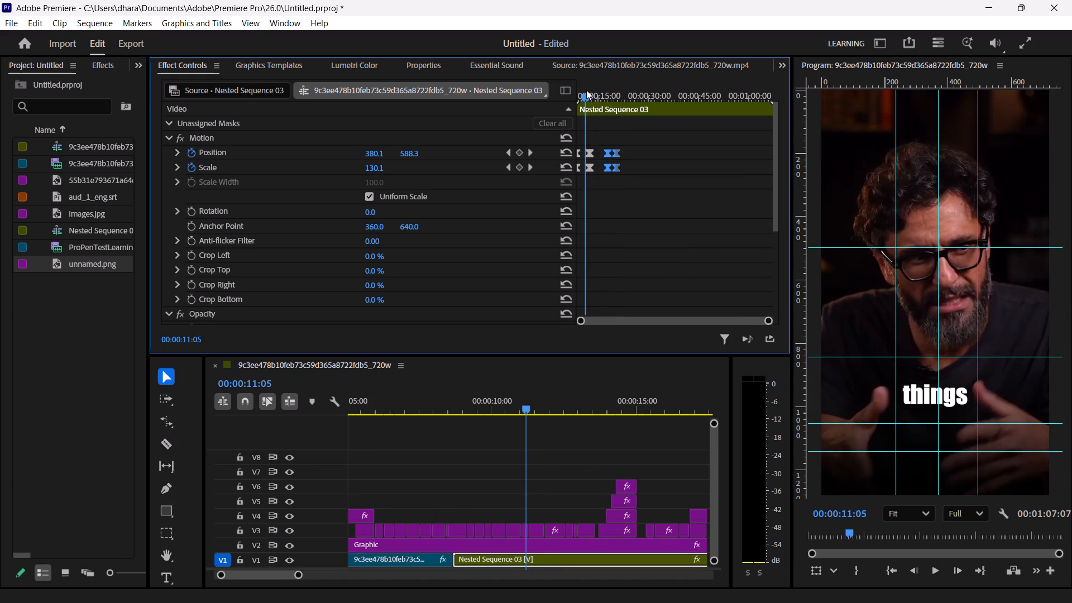
{"action": "key", "text": "space"}
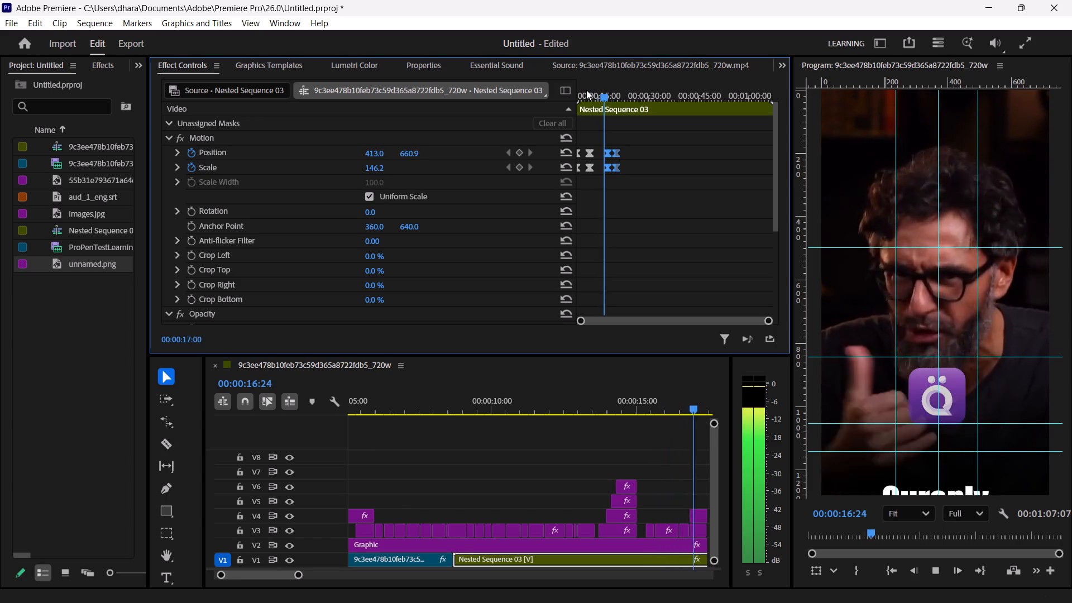
{"action": "key", "text": "space"}
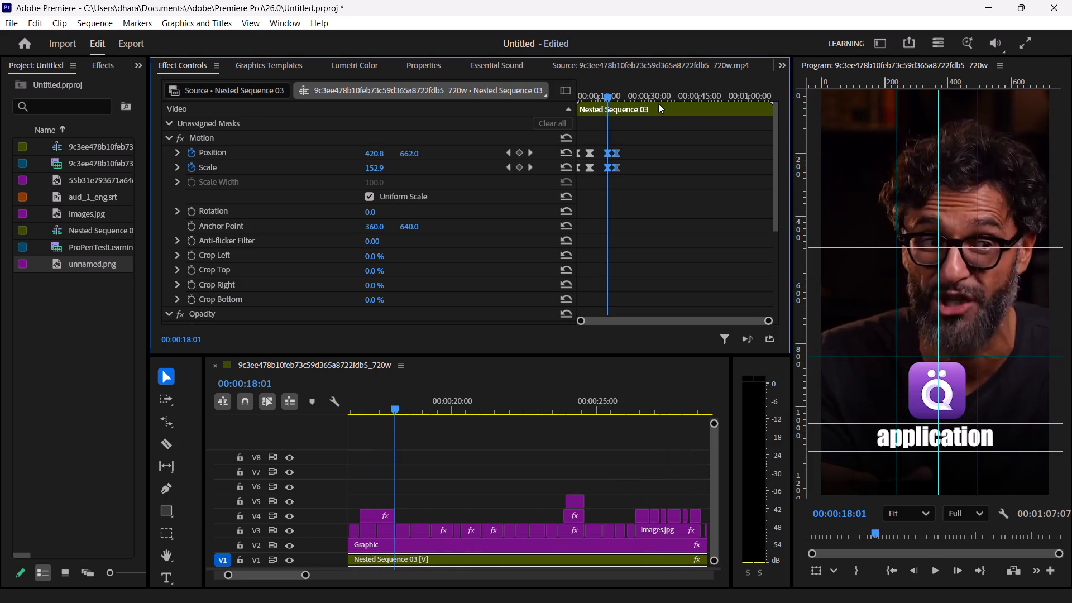
{"action": "left_click_drag", "start_coordinate": [591, 93], "coordinate": [587, 92]}
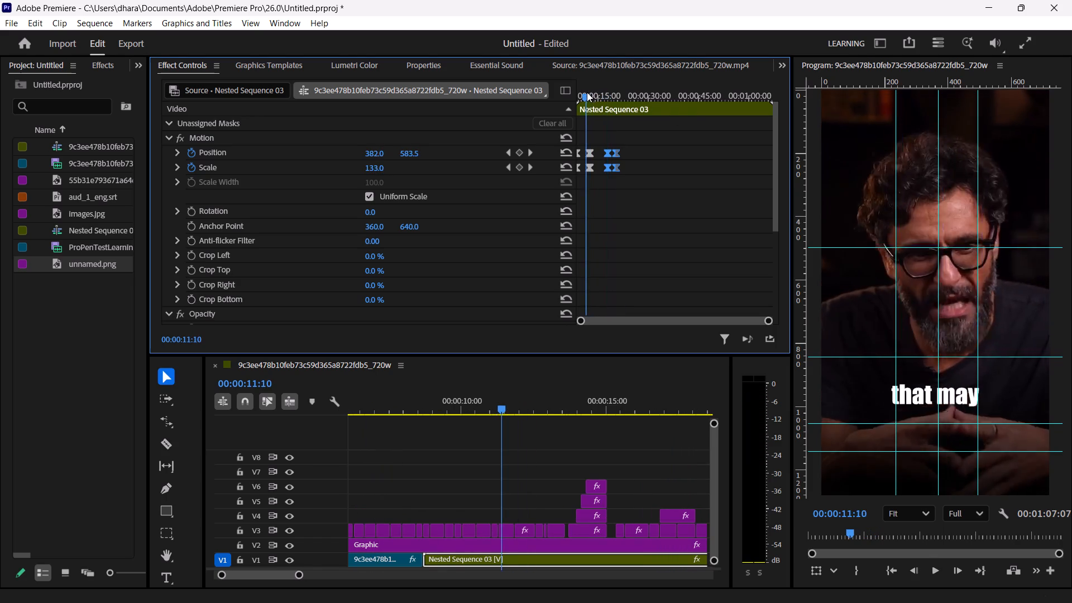
{"action": "left_click_drag", "start_coordinate": [587, 92], "coordinate": [593, 90]}
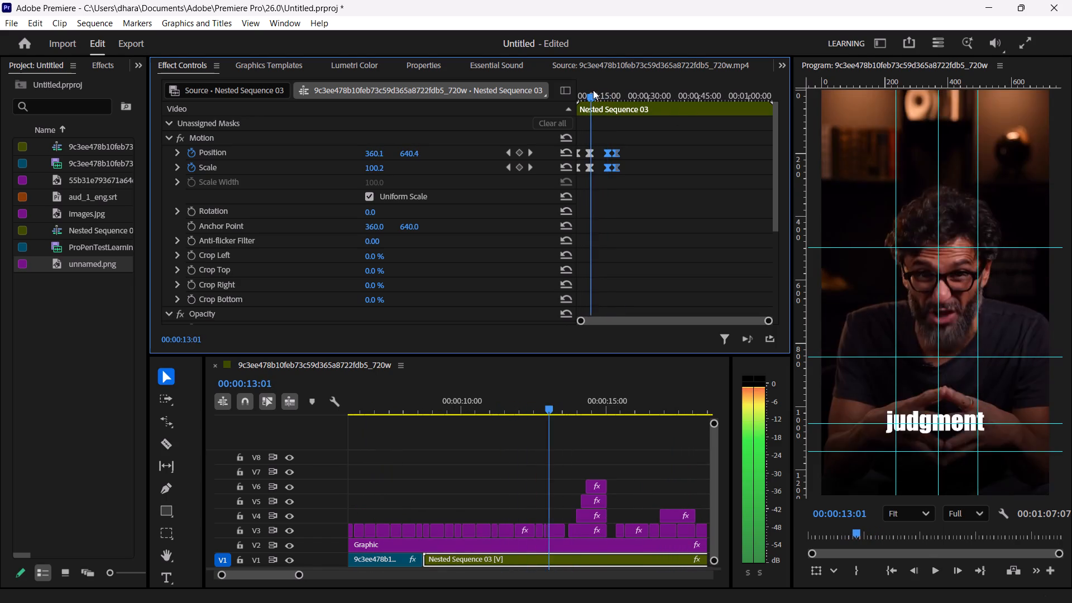
{"action": "left_click_drag", "start_coordinate": [593, 90], "coordinate": [605, 90]}
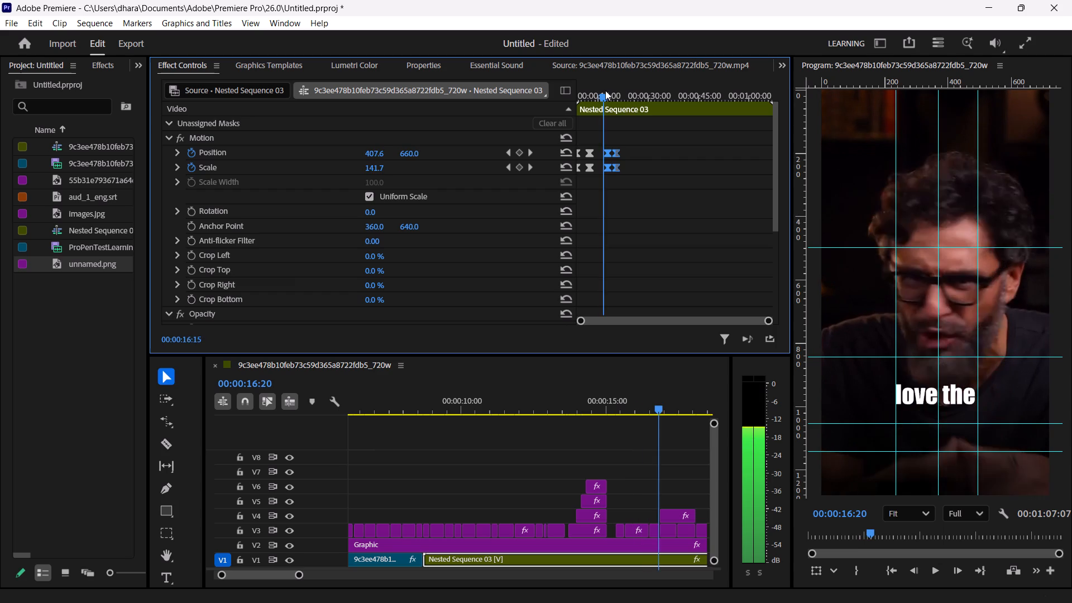
{"action": "left_click_drag", "start_coordinate": [605, 90], "coordinate": [605, 92]}
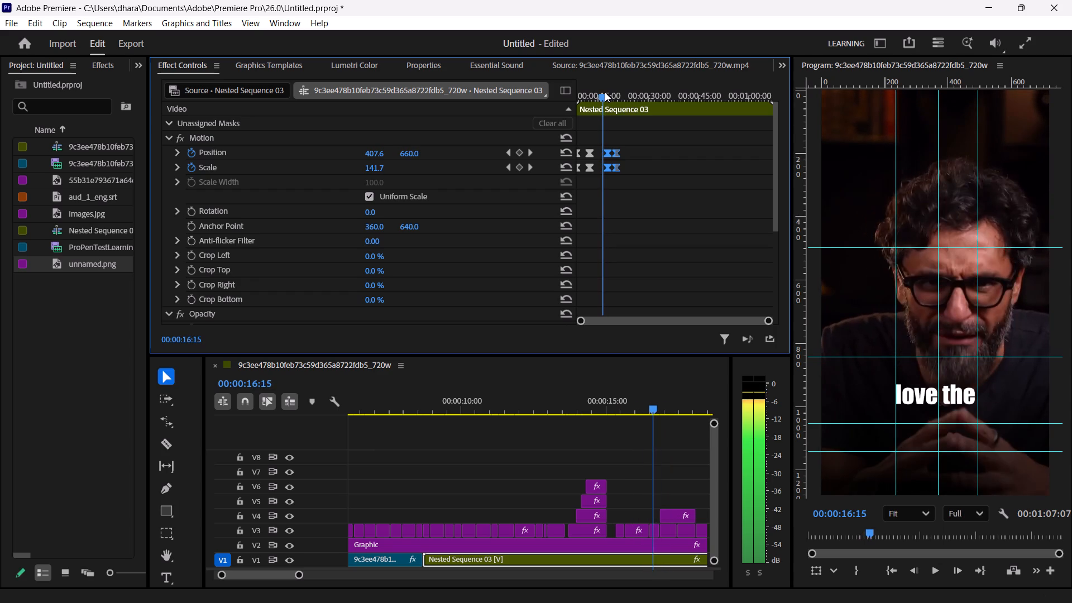
{"action": "left_click_drag", "start_coordinate": [605, 92], "coordinate": [600, 92]}
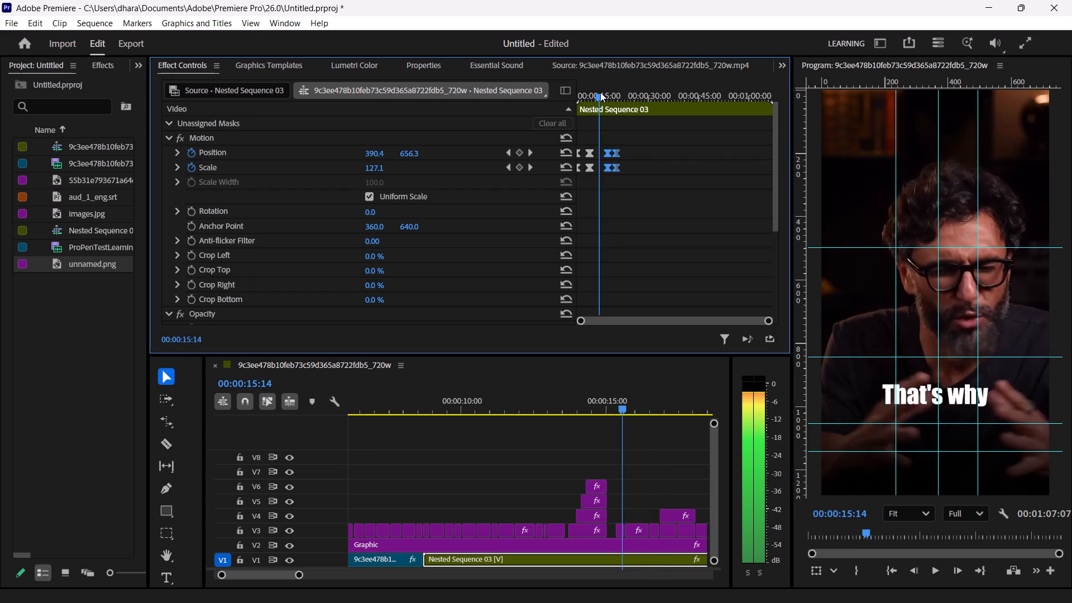
{"action": "left_click_drag", "start_coordinate": [600, 92], "coordinate": [606, 94]}
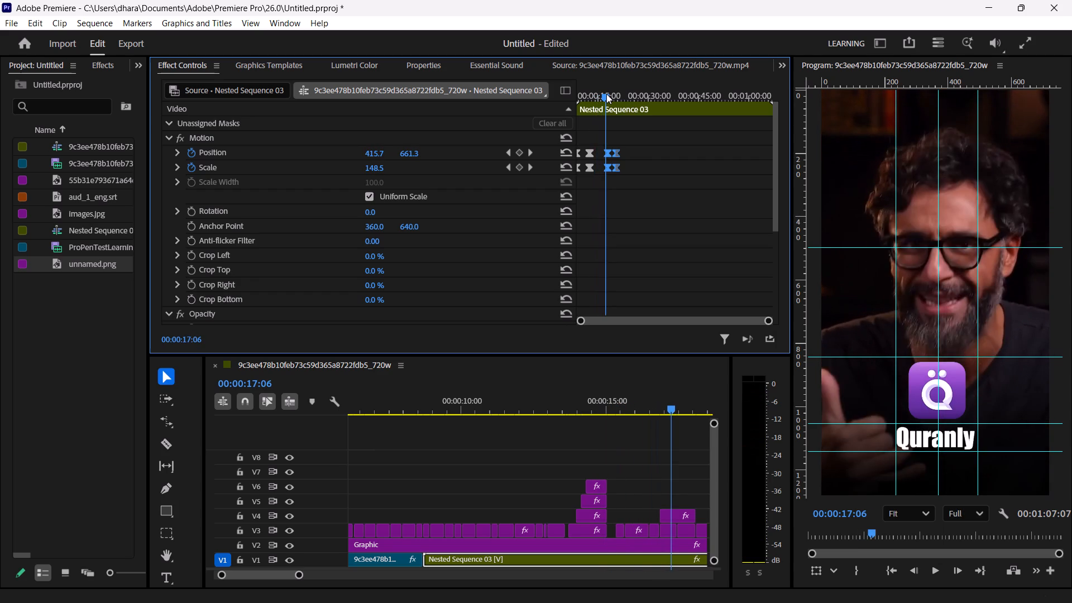
Expand the Scale curve of Nested Sequence 03 and bend the incoming handle of the 00:00:18:05 keyframe downward for a steeper zoom-in.
{"action": "left_click_drag", "start_coordinate": [767, 320], "coordinate": [738, 319]}
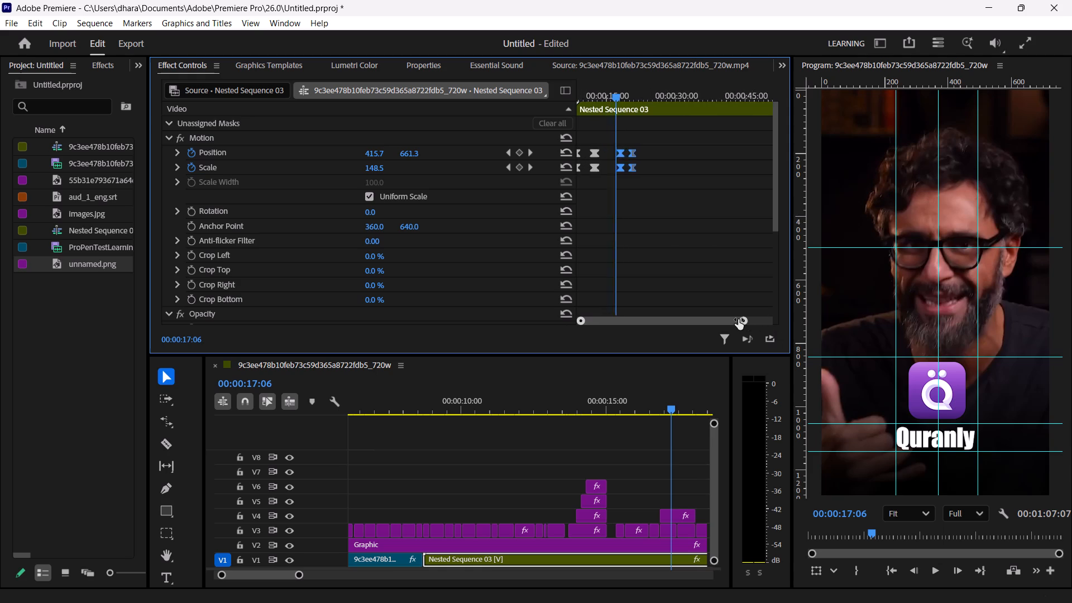
{"action": "left_click_drag", "start_coordinate": [738, 319], "coordinate": [698, 314]}
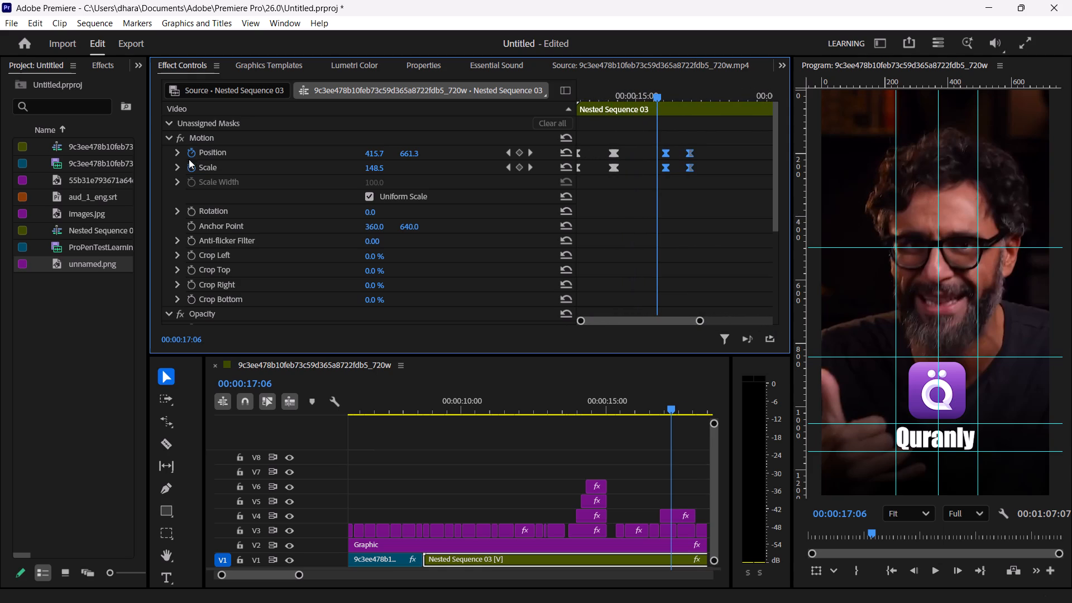
{"action": "left_click", "coordinate": [180, 167]}
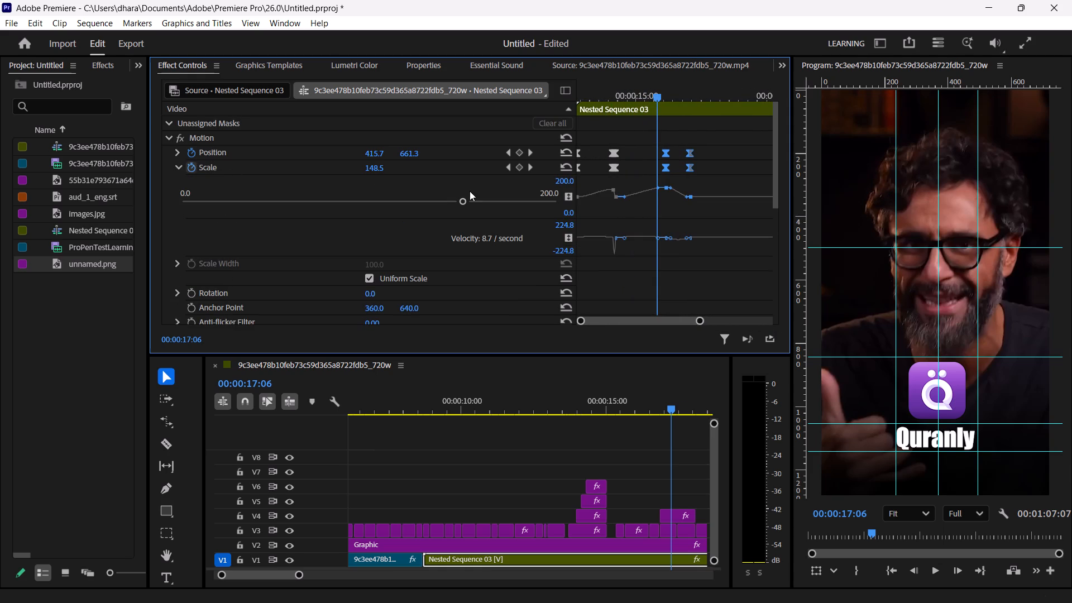
{"action": "left_click_drag", "start_coordinate": [658, 189], "coordinate": [658, 190]}
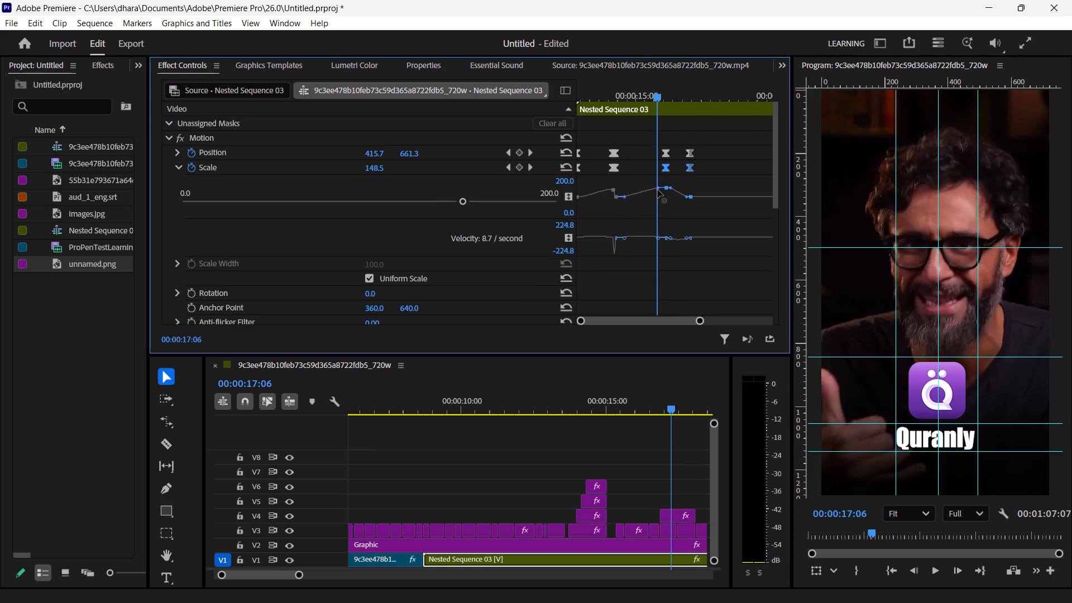
{"action": "left_click_drag", "start_coordinate": [658, 190], "coordinate": [666, 202]}
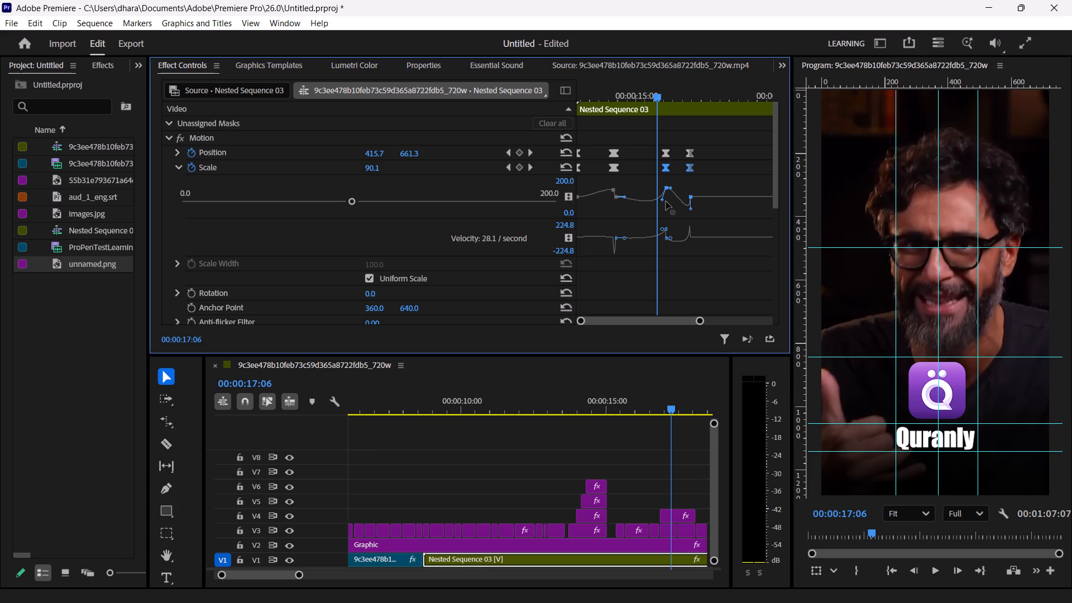
{"action": "left_click_drag", "start_coordinate": [666, 202], "coordinate": [664, 199]}
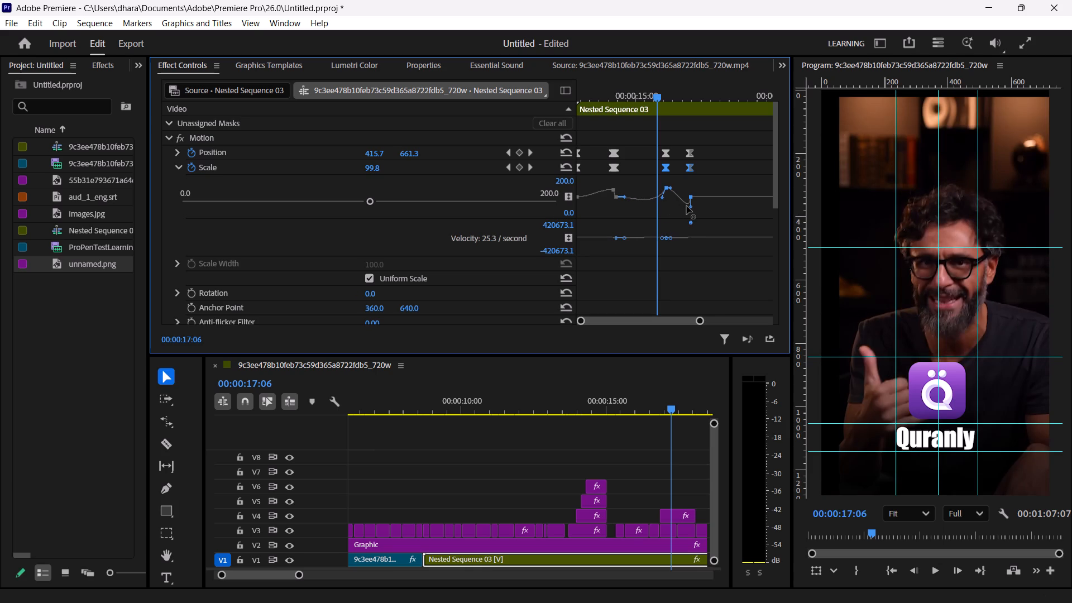
Raise the final Scale keyframe at 00:00:20:19 on the value curve to about the level of the 00:00:18:05 keyframe.
{"action": "left_click", "coordinate": [691, 207]}
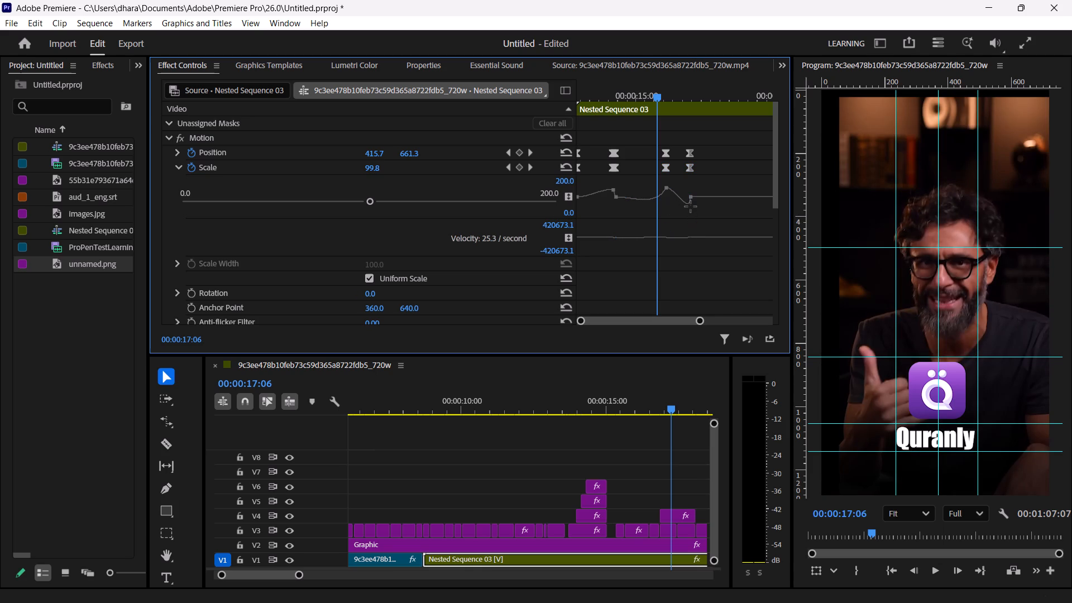
{"action": "left_click", "coordinate": [691, 199]}
{"action": "left_click_drag", "start_coordinate": [691, 207], "coordinate": [696, 206]}
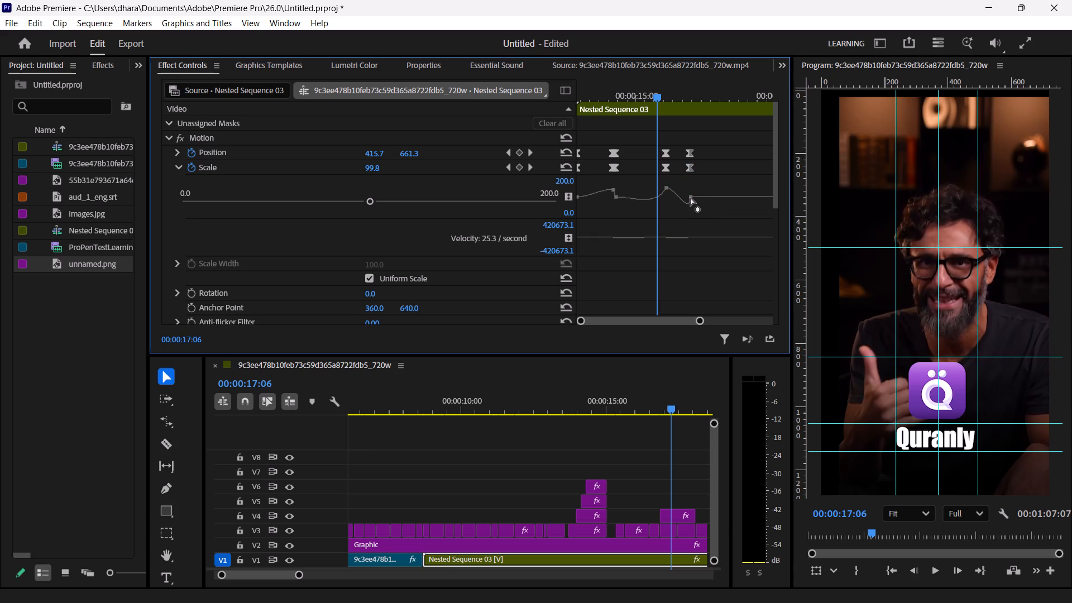
{"action": "left_click", "coordinate": [691, 198]}
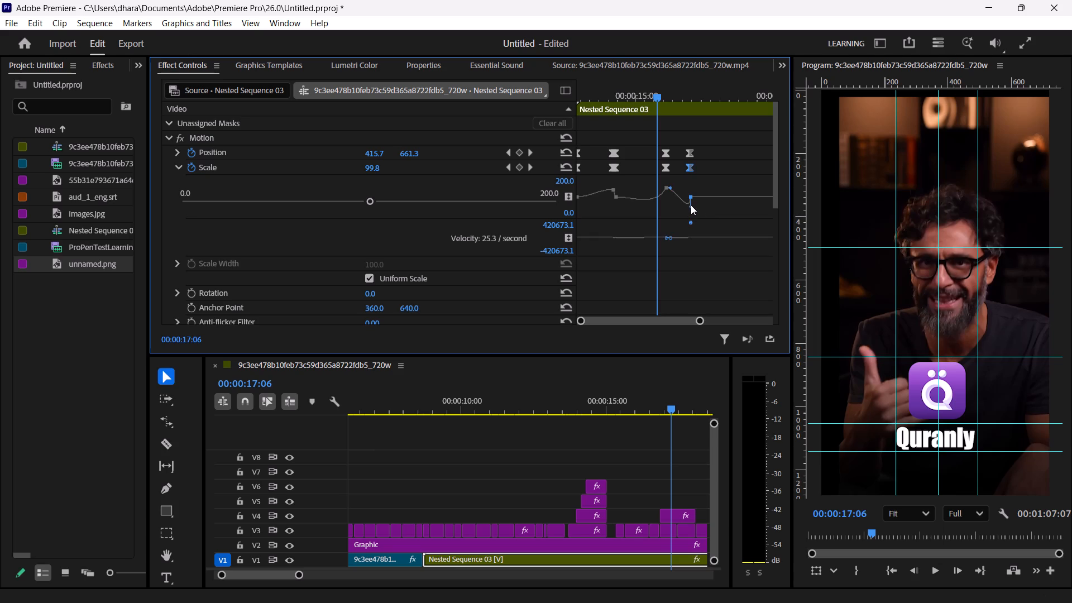
{"action": "left_click", "coordinate": [691, 205]}
{"action": "left_click_drag", "start_coordinate": [691, 198], "coordinate": [693, 202]}
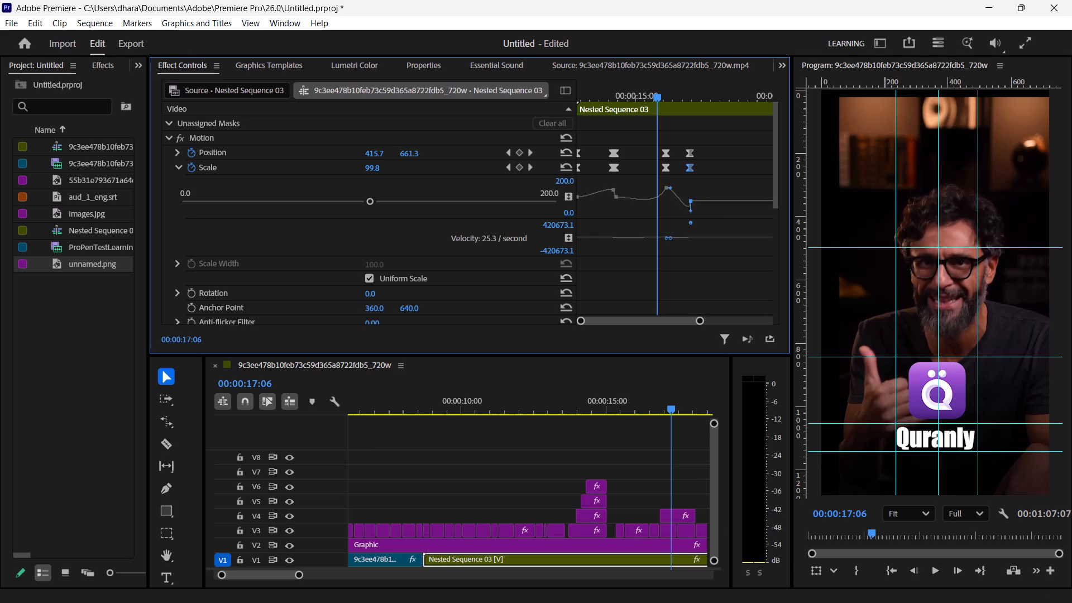
{"action": "left_click_drag", "start_coordinate": [693, 202], "coordinate": [706, 178]}
{"action": "left_click_drag", "start_coordinate": [706, 178], "coordinate": [724, 182]}
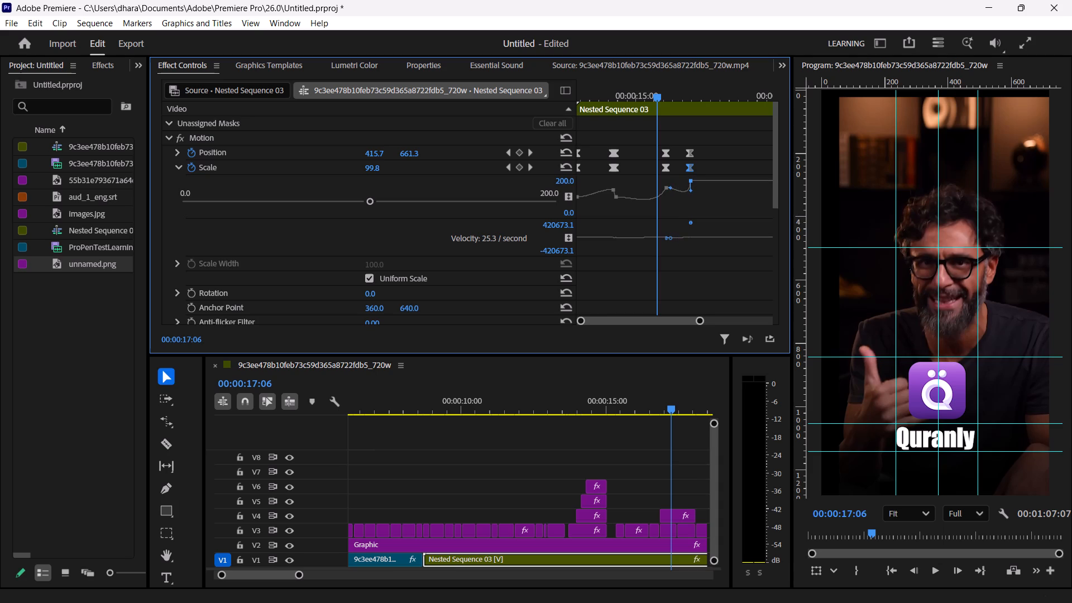
{"action": "left_click_drag", "start_coordinate": [724, 182], "coordinate": [734, 190]}
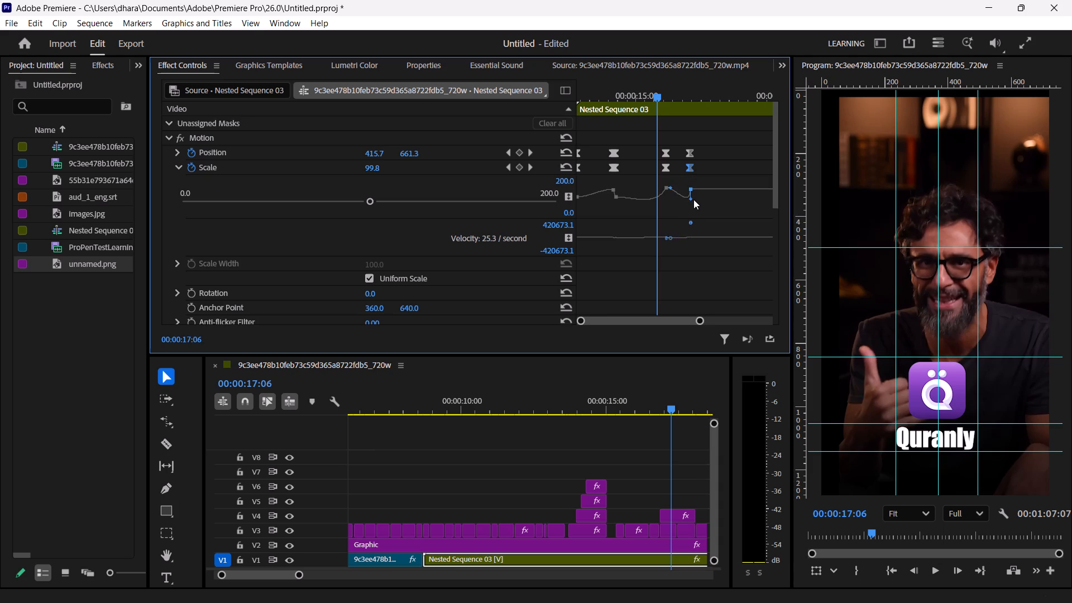
{"action": "left_click", "coordinate": [691, 198]}
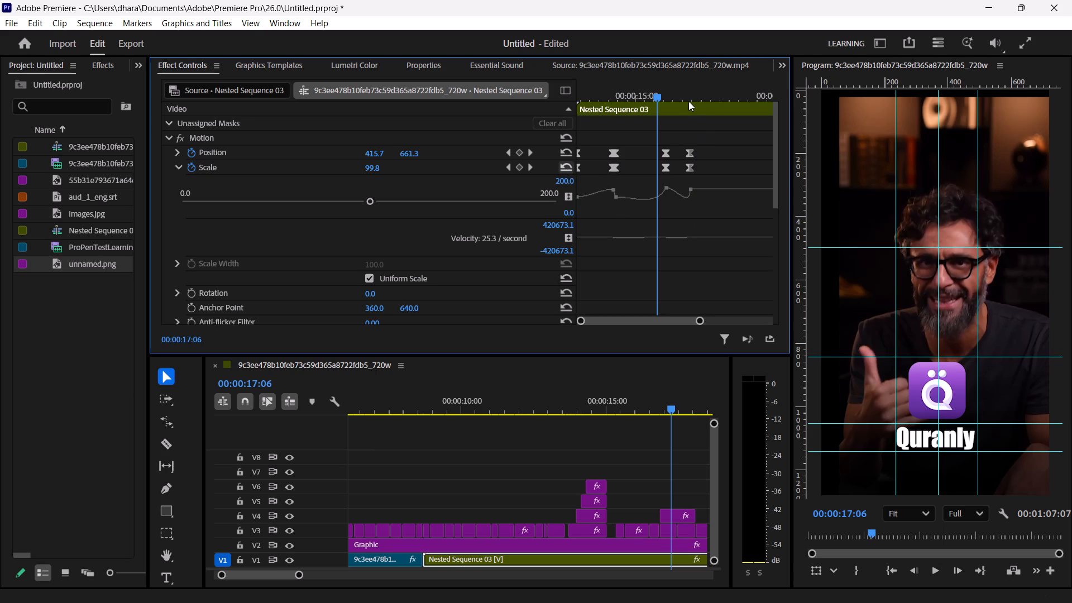
Angle the handles of the two adjacent Scale keyframes between the "save us on" and "judgment" captions slightly downward.
{"action": "left_click", "coordinate": [614, 191]}
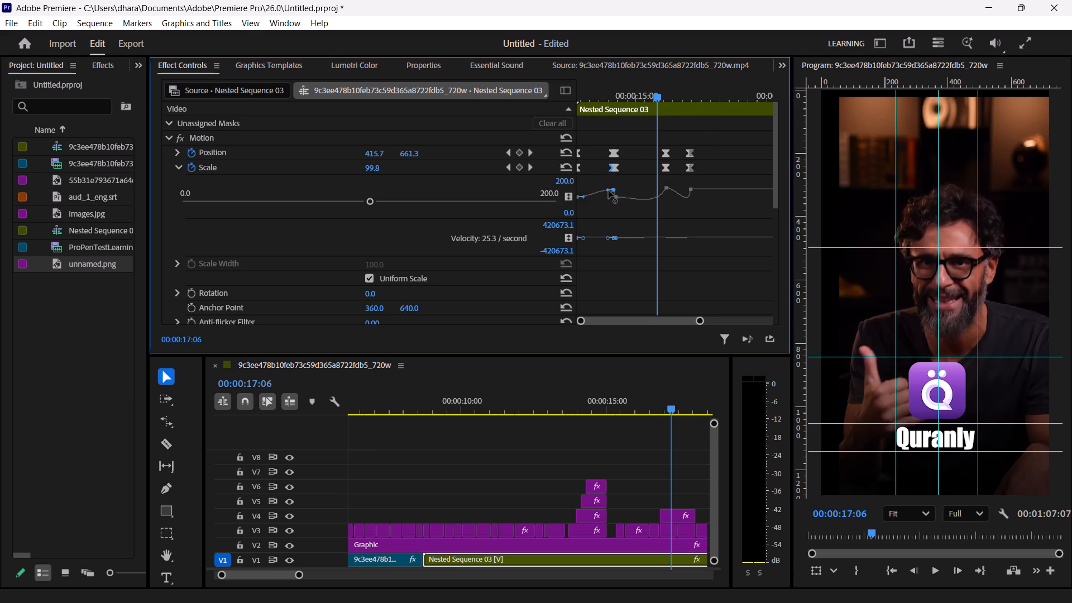
{"action": "left_click", "coordinate": [609, 190]}
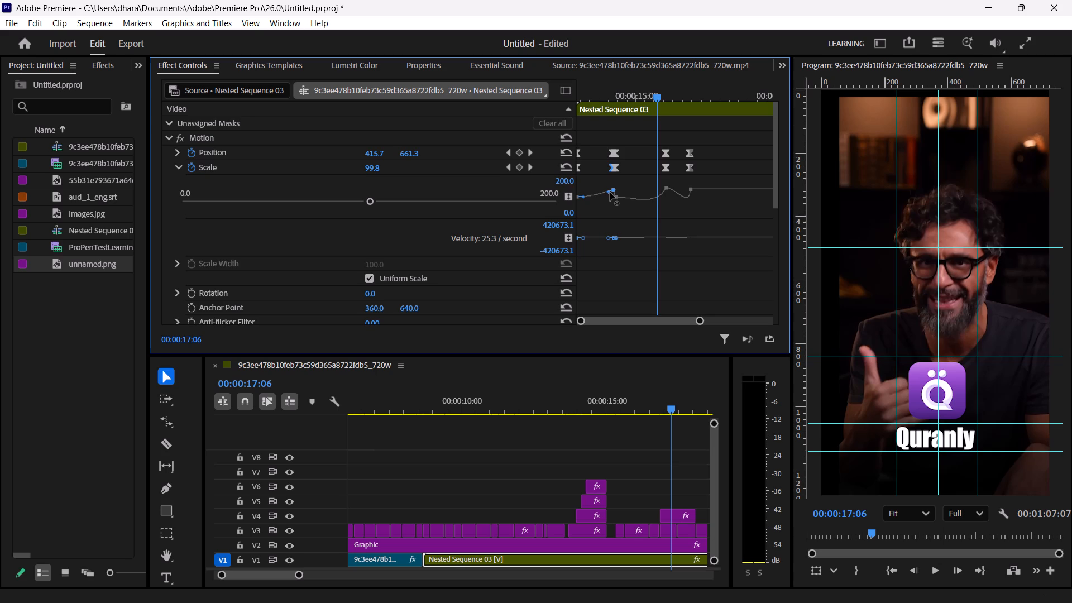
{"action": "left_click", "coordinate": [619, 199]}
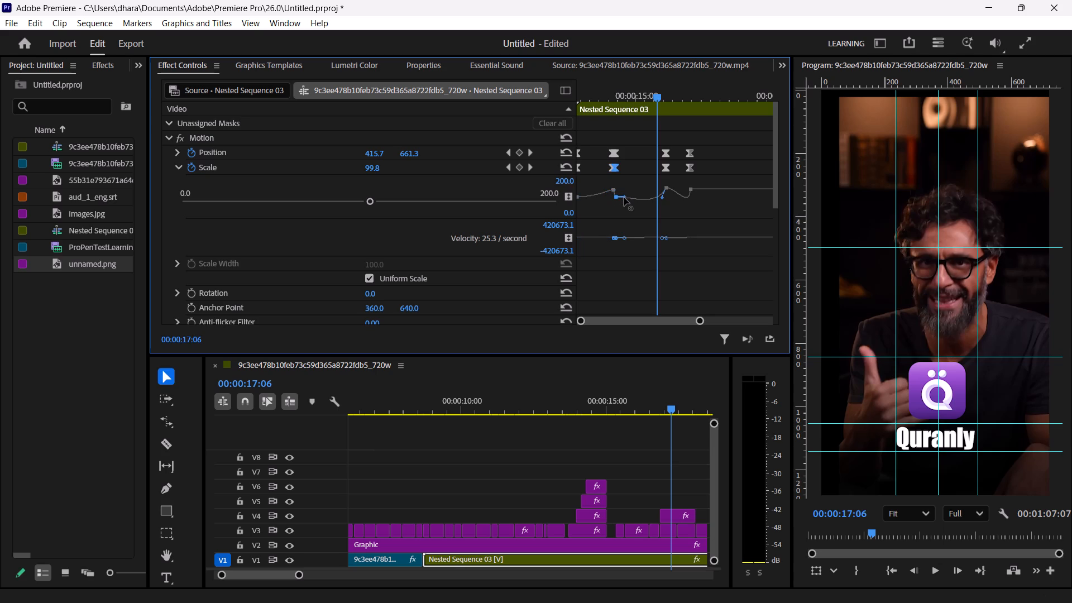
{"action": "left_click", "coordinate": [626, 198]}
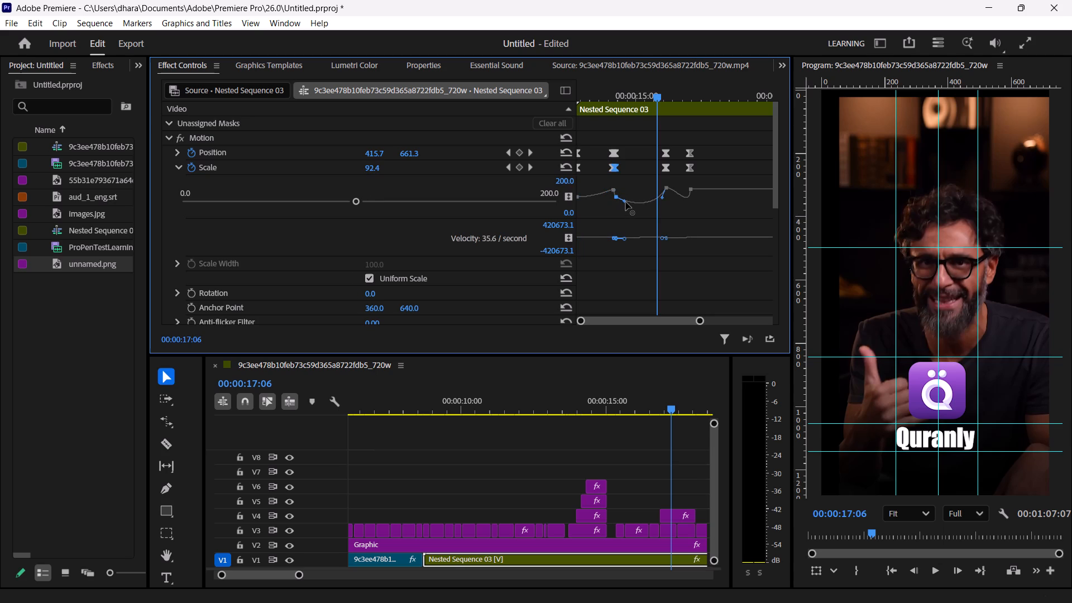
Scrub through the zoom, then flatten and lengthen the Scale handle leaving the keyframe before "judgment" and shorten the handle entering 00:00:18:05.
{"action": "left_click_drag", "start_coordinate": [657, 98], "coordinate": [641, 102]}
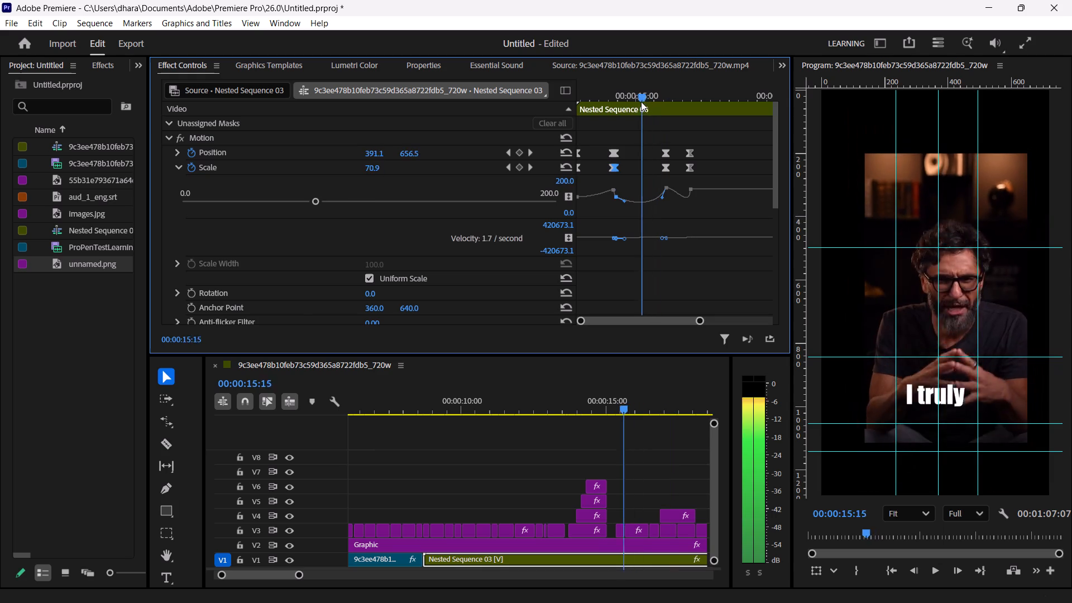
{"action": "left_click_drag", "start_coordinate": [641, 102], "coordinate": [624, 106]}
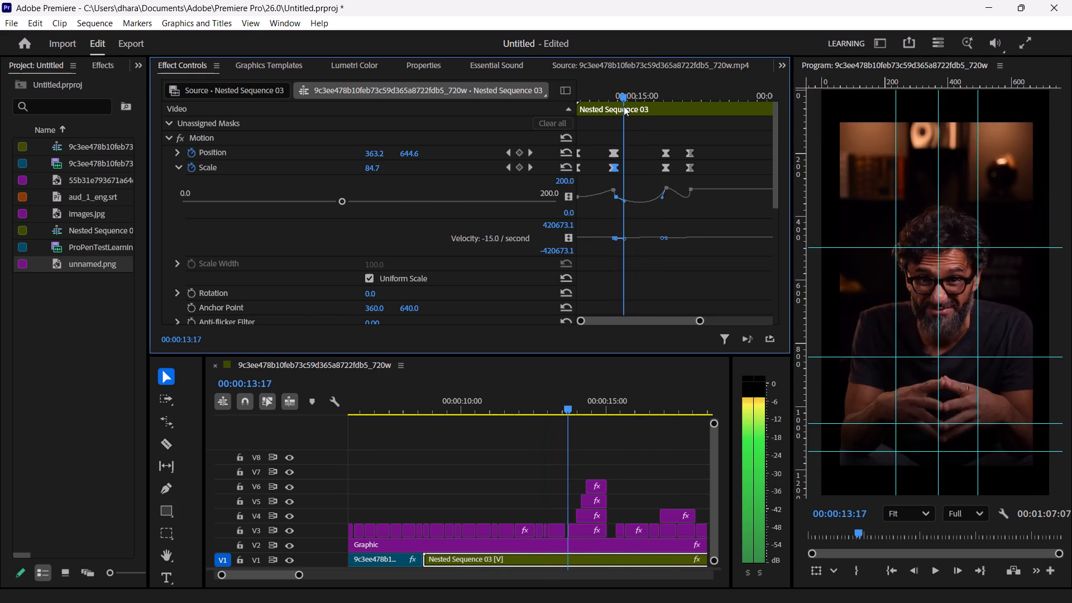
{"action": "left_click_drag", "start_coordinate": [624, 106], "coordinate": [619, 111]}
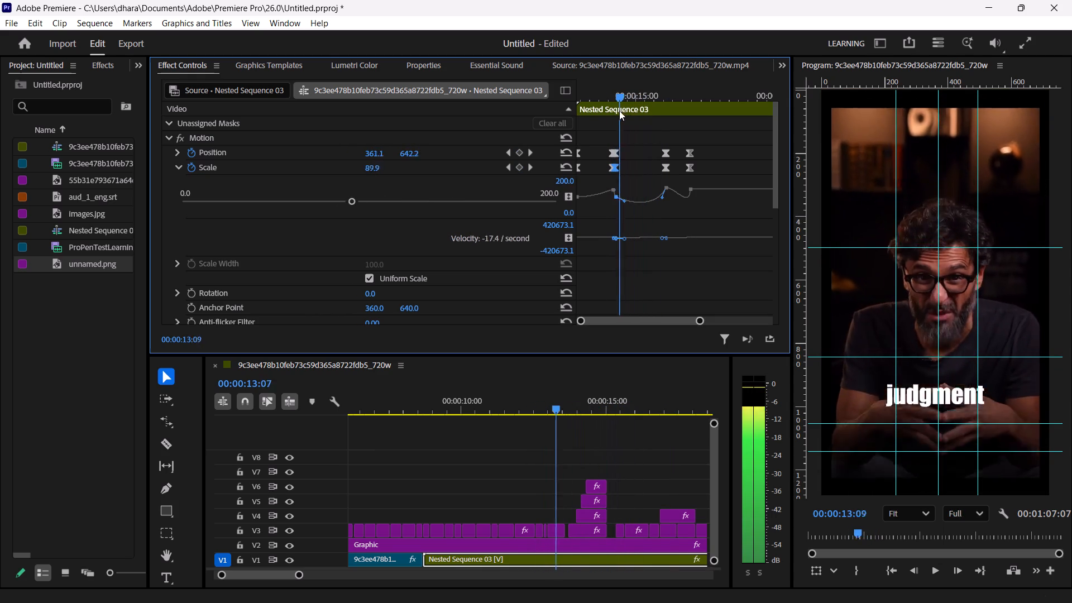
{"action": "left_click_drag", "start_coordinate": [619, 111], "coordinate": [678, 111]}
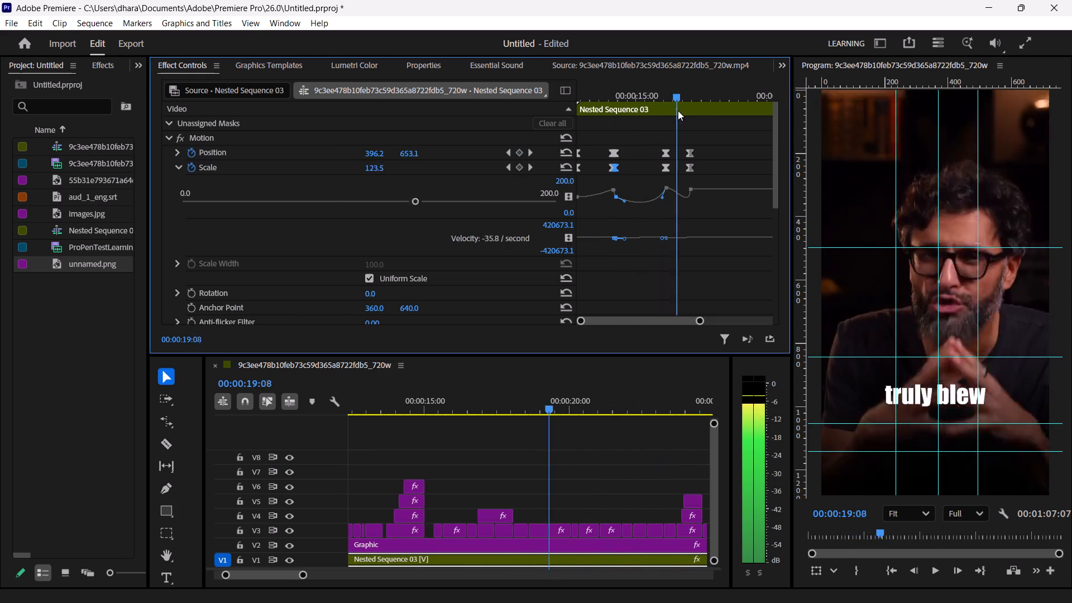
{"action": "left_click_drag", "start_coordinate": [678, 111], "coordinate": [610, 120]}
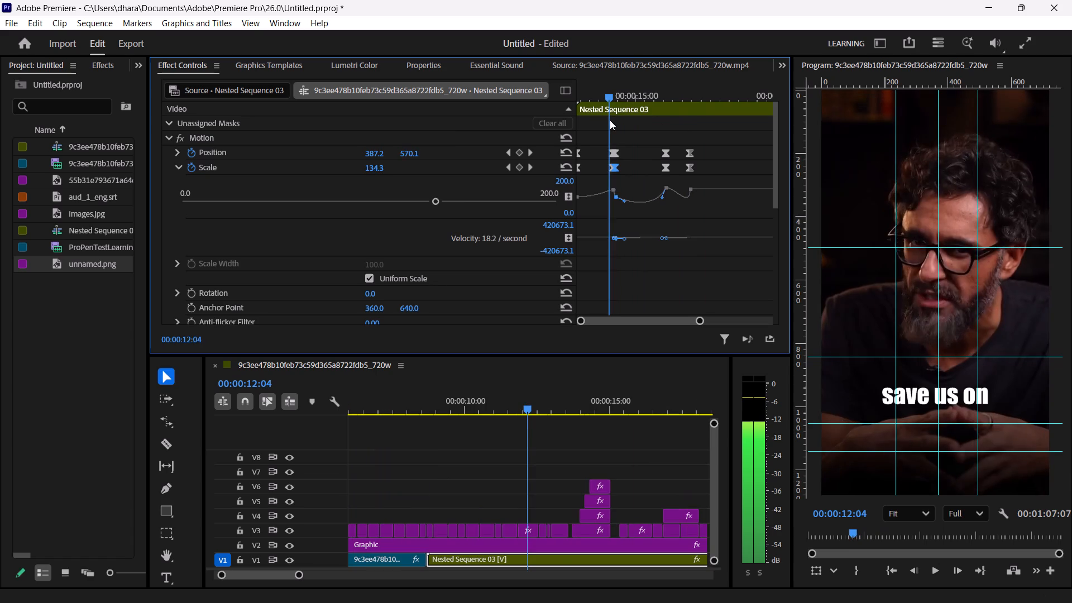
{"action": "left_click_drag", "start_coordinate": [610, 120], "coordinate": [620, 119]}
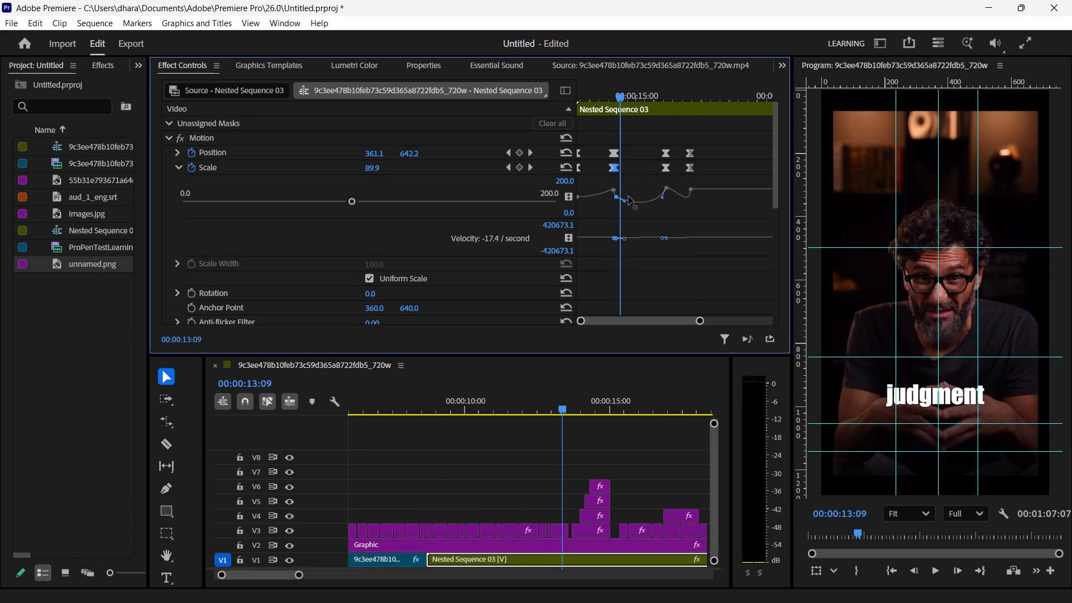
{"action": "left_click_drag", "start_coordinate": [625, 201], "coordinate": [627, 203]}
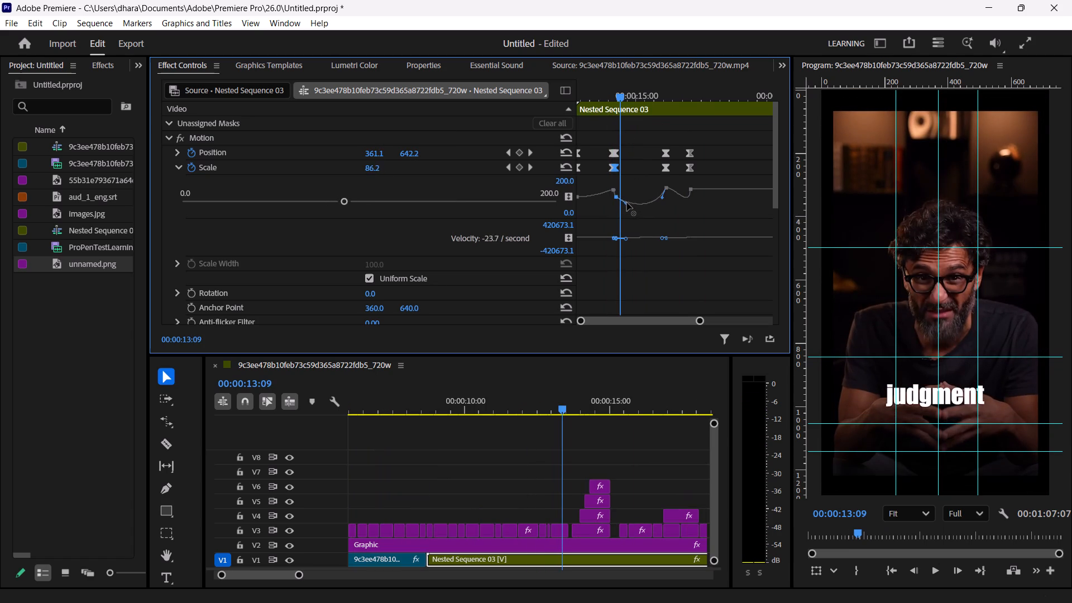
{"action": "left_click_drag", "start_coordinate": [627, 203], "coordinate": [633, 195]}
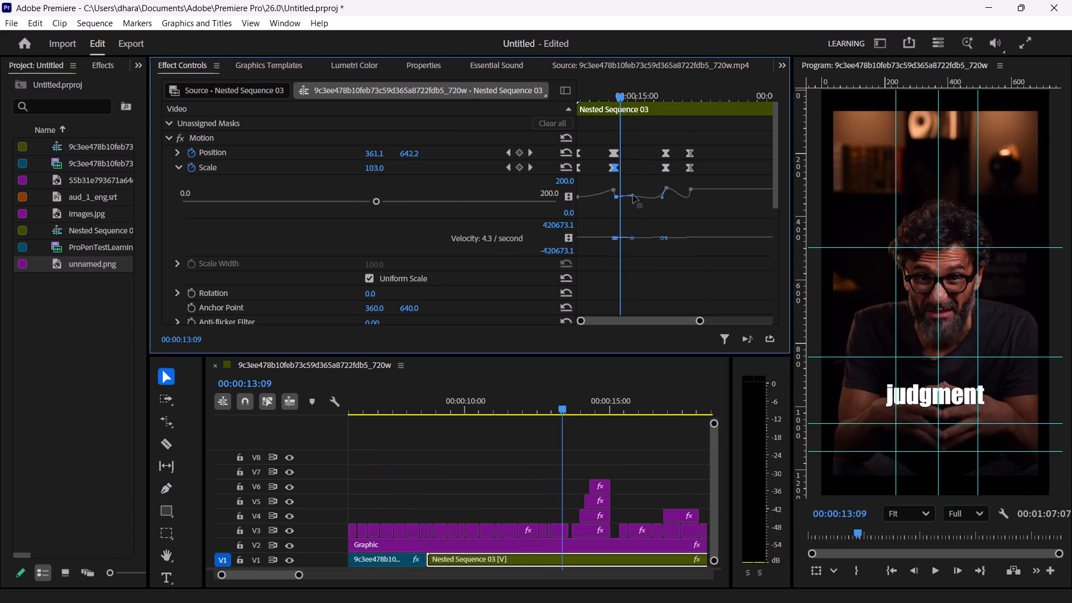
{"action": "left_click_drag", "start_coordinate": [633, 195], "coordinate": [639, 195]}
{"action": "left_click_drag", "start_coordinate": [639, 195], "coordinate": [639, 197]}
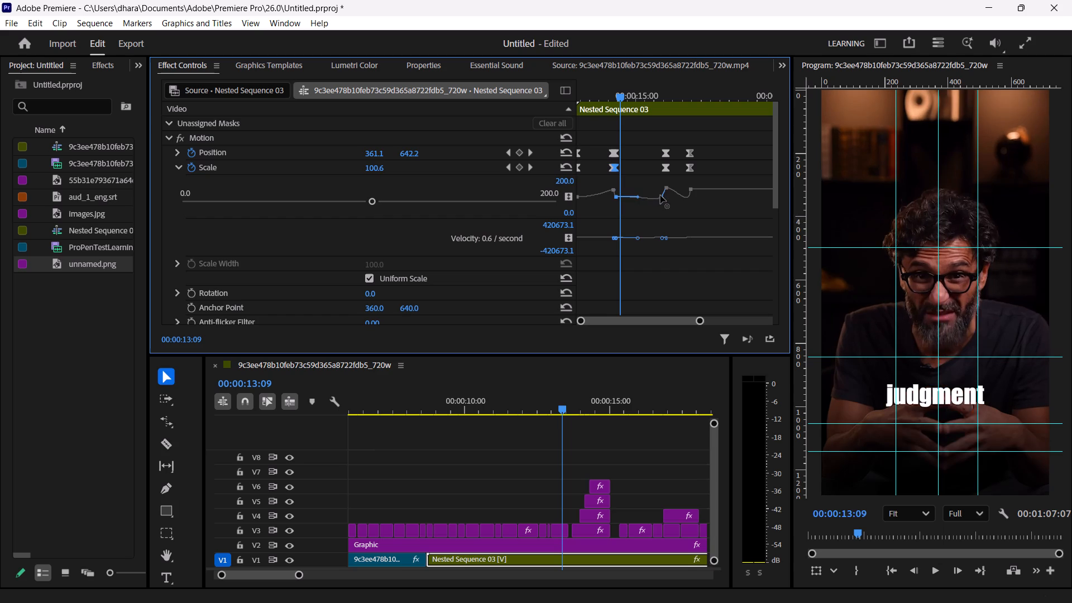
{"action": "left_click", "coordinate": [662, 195]}
Review the reshaped zoom by playing from 00:00:13:09 to the "This" caption and scrubbing between the "I truly" and "Quranly" captions.
{"action": "key", "text": "space"}
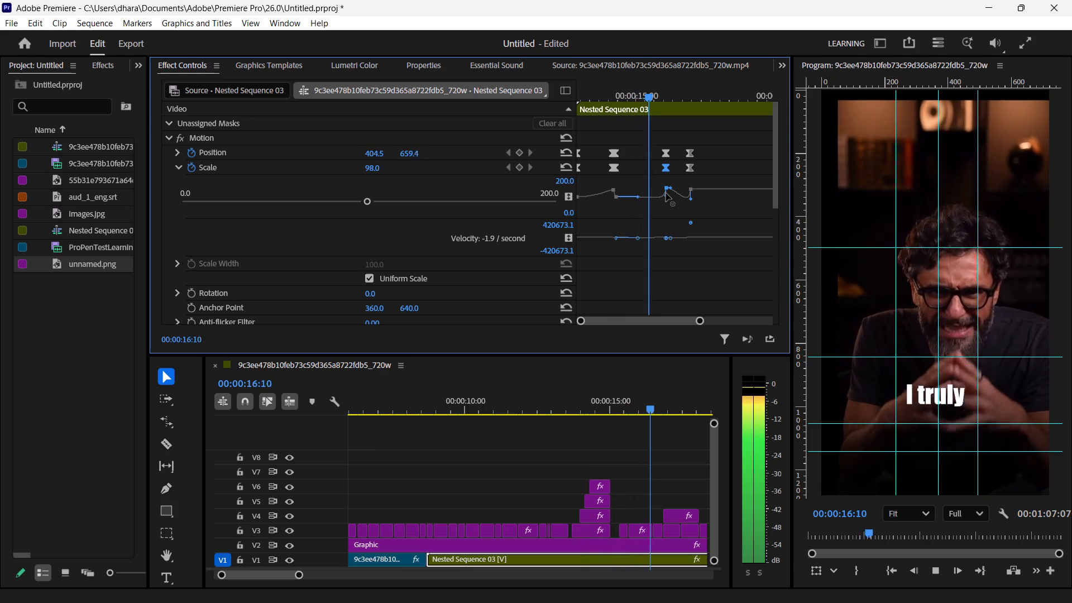
{"action": "key", "text": "space"}
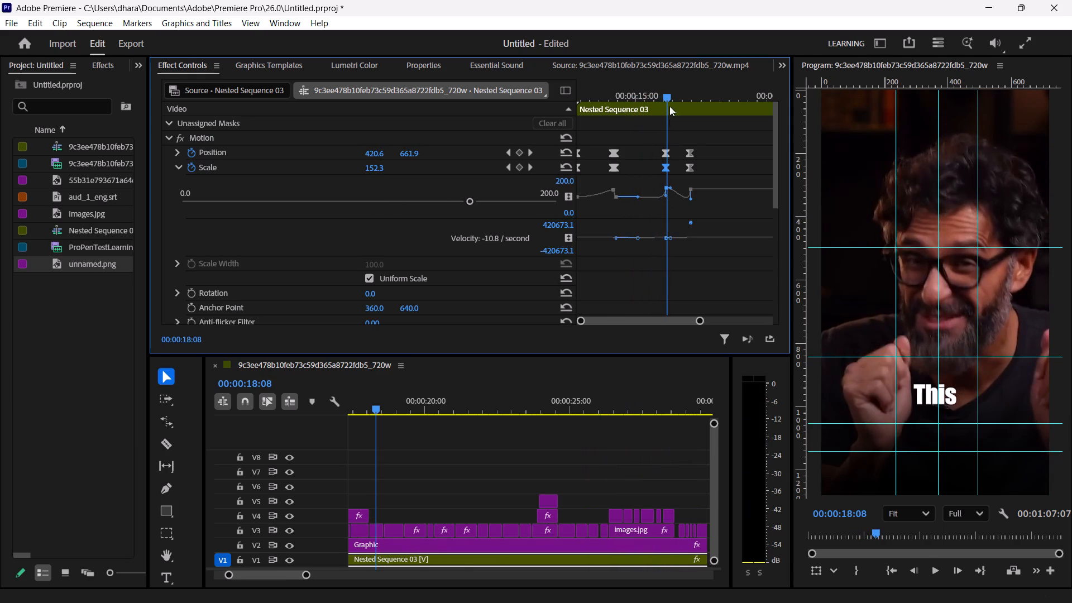
{"action": "left_click_drag", "start_coordinate": [669, 94], "coordinate": [652, 95]}
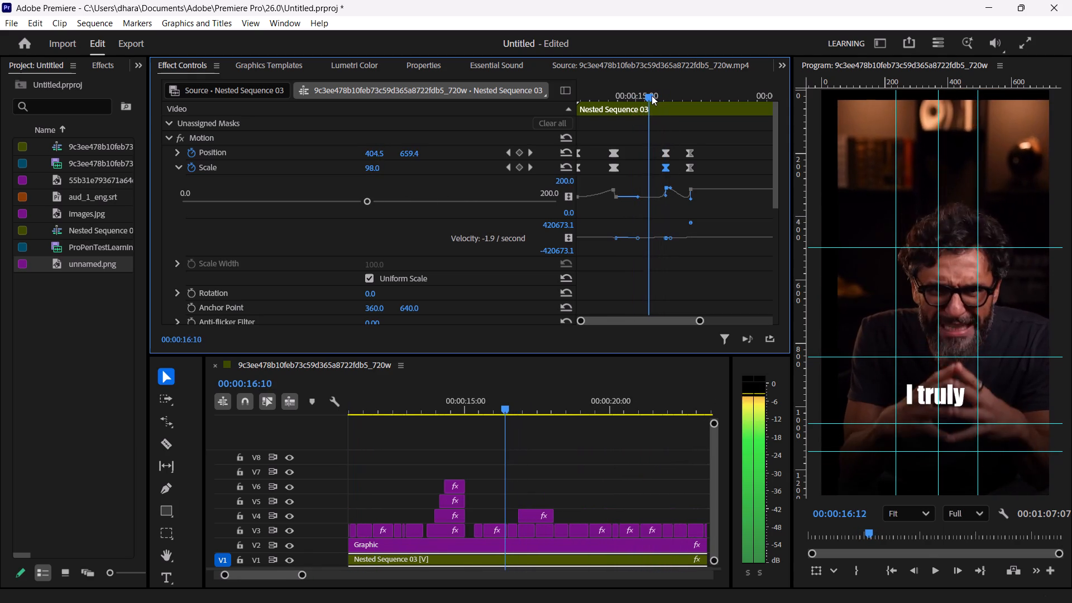
{"action": "left_click_drag", "start_coordinate": [652, 95], "coordinate": [657, 95]}
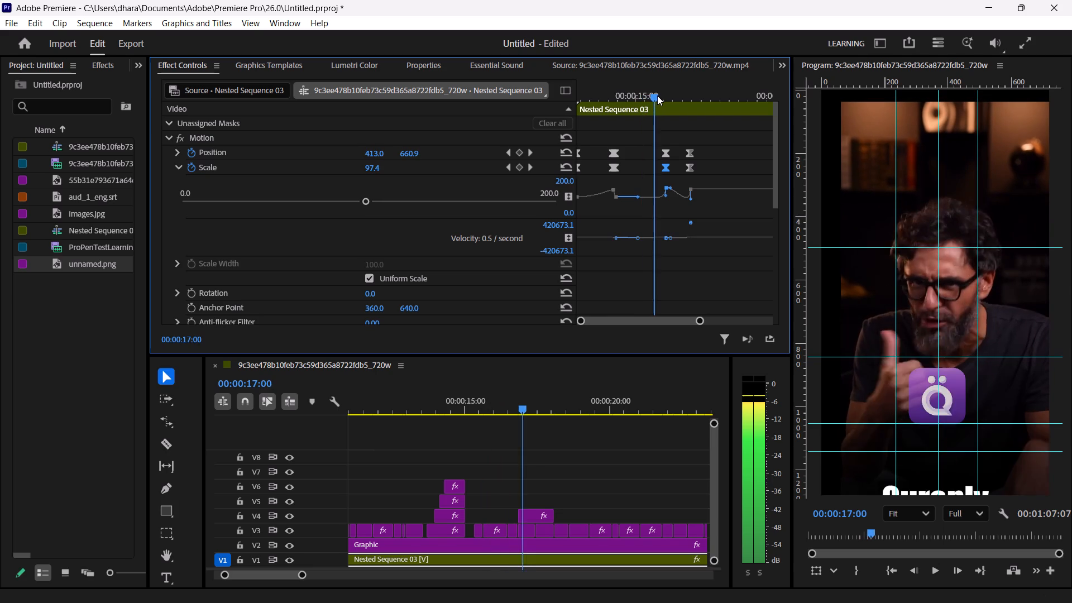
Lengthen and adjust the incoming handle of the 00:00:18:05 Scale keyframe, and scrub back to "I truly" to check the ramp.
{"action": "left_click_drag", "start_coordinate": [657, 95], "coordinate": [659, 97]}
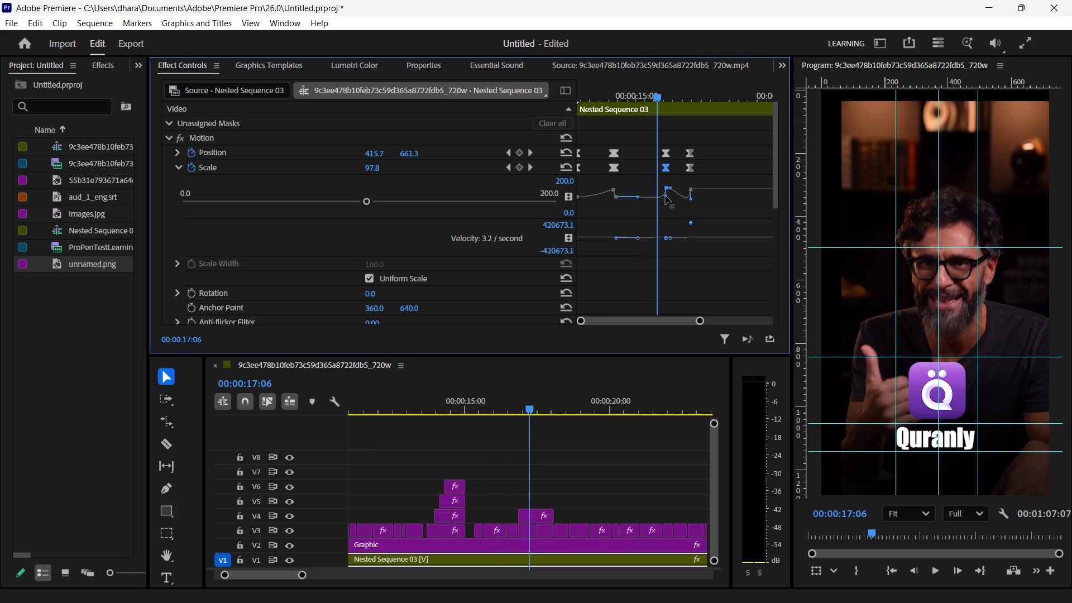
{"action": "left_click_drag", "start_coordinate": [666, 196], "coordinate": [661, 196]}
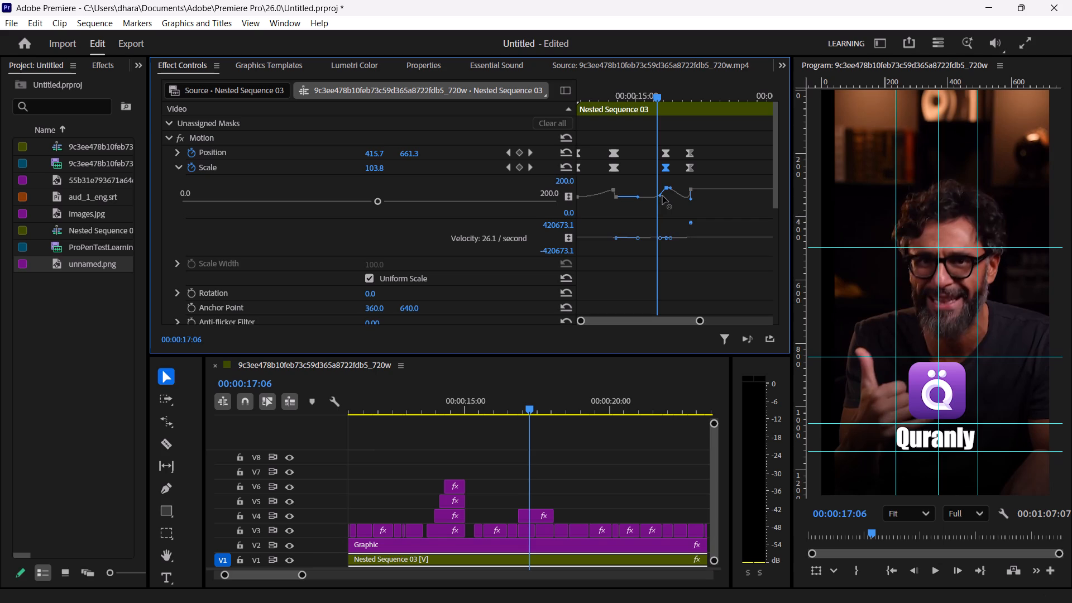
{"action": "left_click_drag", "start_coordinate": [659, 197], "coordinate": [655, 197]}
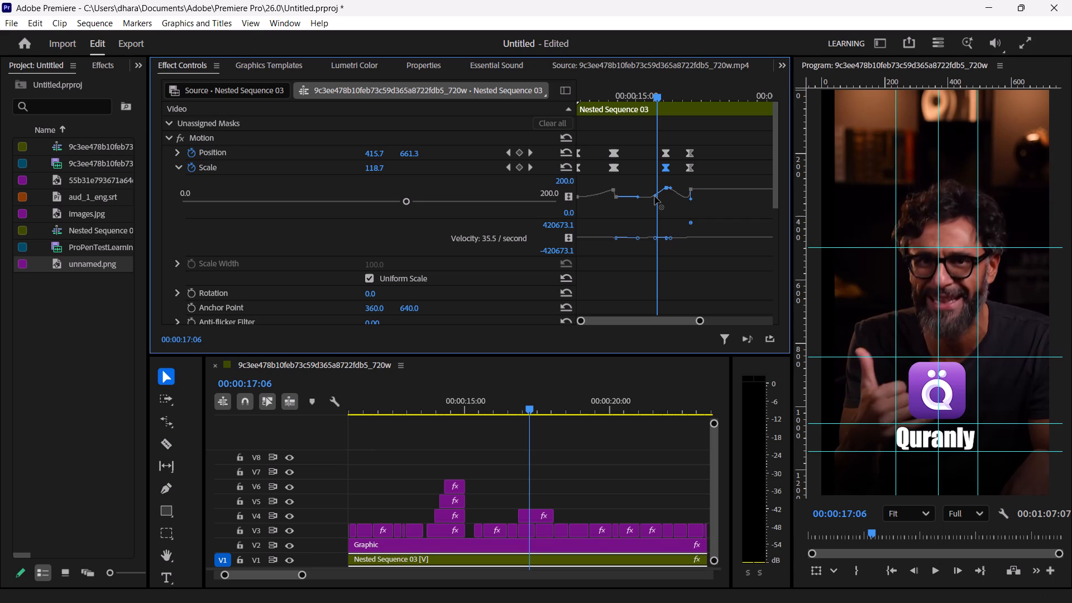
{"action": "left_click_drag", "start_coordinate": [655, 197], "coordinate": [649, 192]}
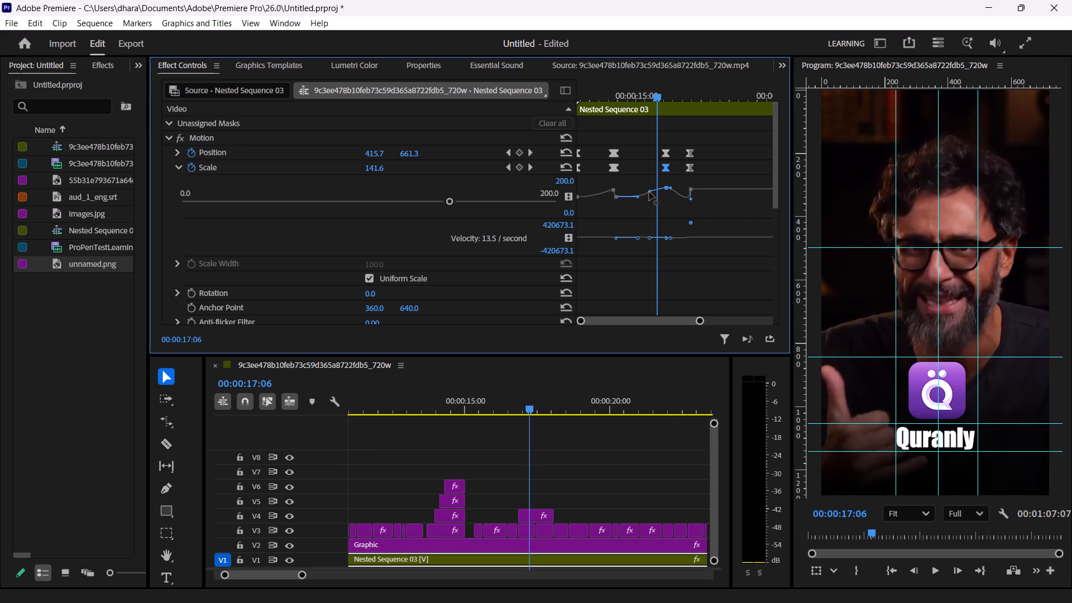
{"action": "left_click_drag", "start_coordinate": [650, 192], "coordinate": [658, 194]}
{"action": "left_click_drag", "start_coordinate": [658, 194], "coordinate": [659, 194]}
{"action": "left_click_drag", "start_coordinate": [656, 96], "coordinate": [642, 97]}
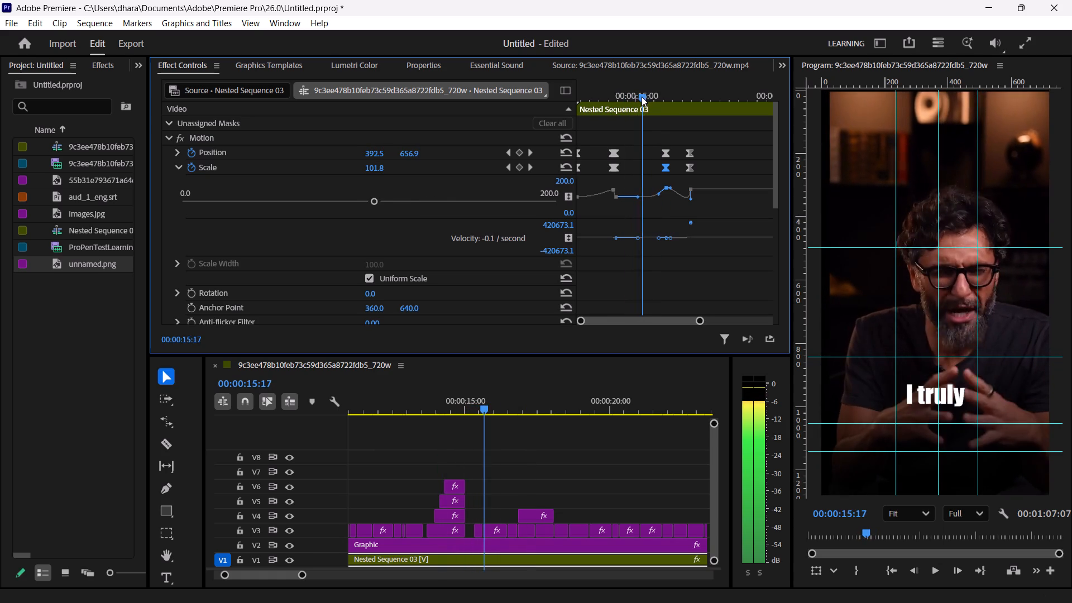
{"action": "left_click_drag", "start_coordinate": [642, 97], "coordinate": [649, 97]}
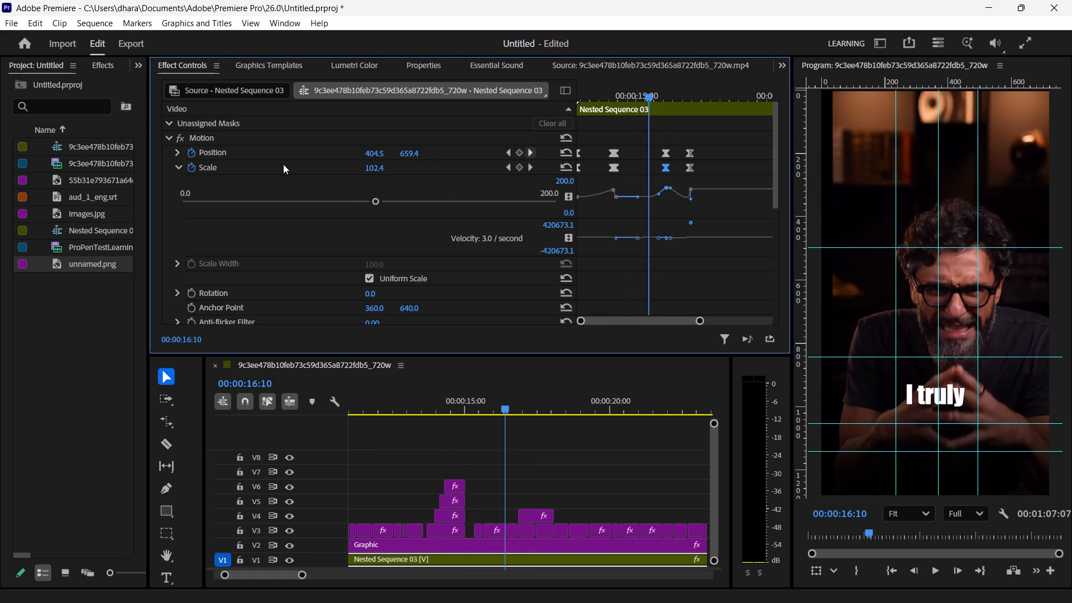
Raise the incoming velocity handle of the 00:00:18:05 Position keyframe, and play the move through to the "This" caption at 00:00:18:14.
{"action": "left_click", "coordinate": [176, 151]}
{"action": "left_click", "coordinate": [664, 152]}
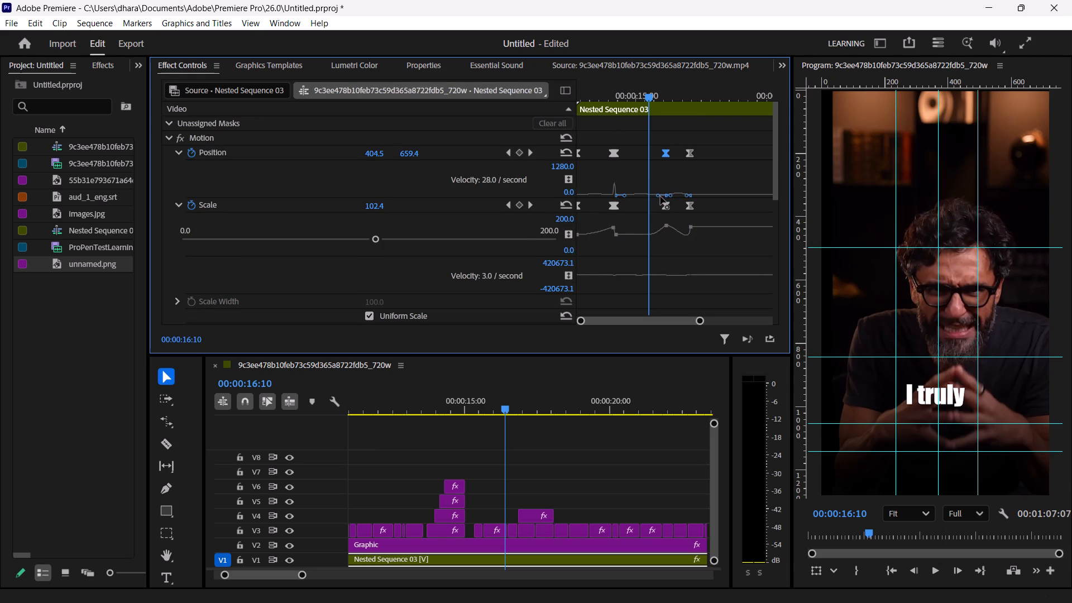
{"action": "left_click_drag", "start_coordinate": [661, 197], "coordinate": [663, 175]}
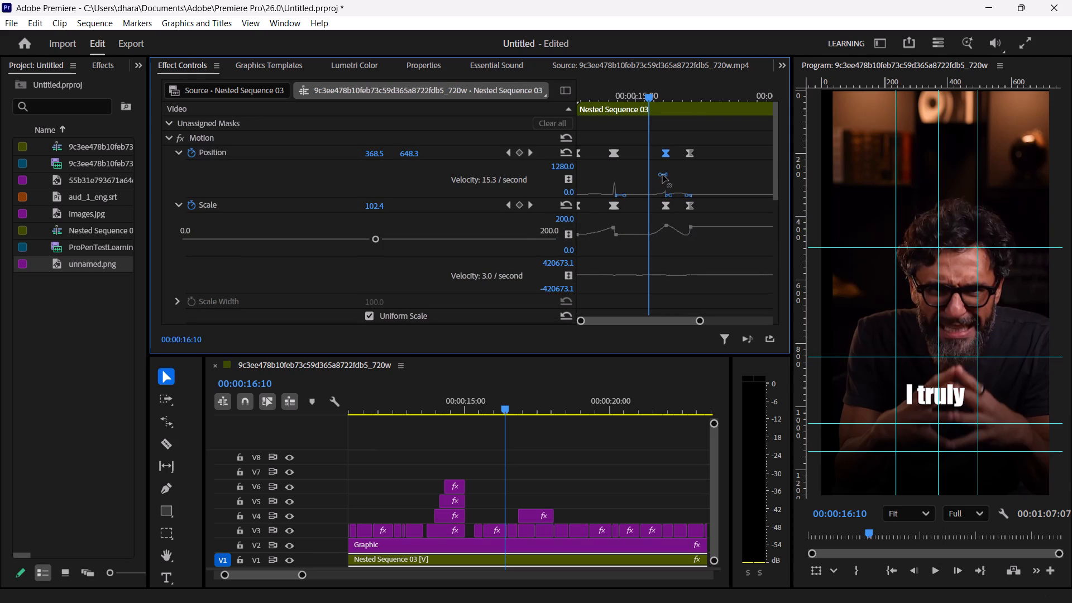
{"action": "left_click_drag", "start_coordinate": [663, 175], "coordinate": [663, 175]}
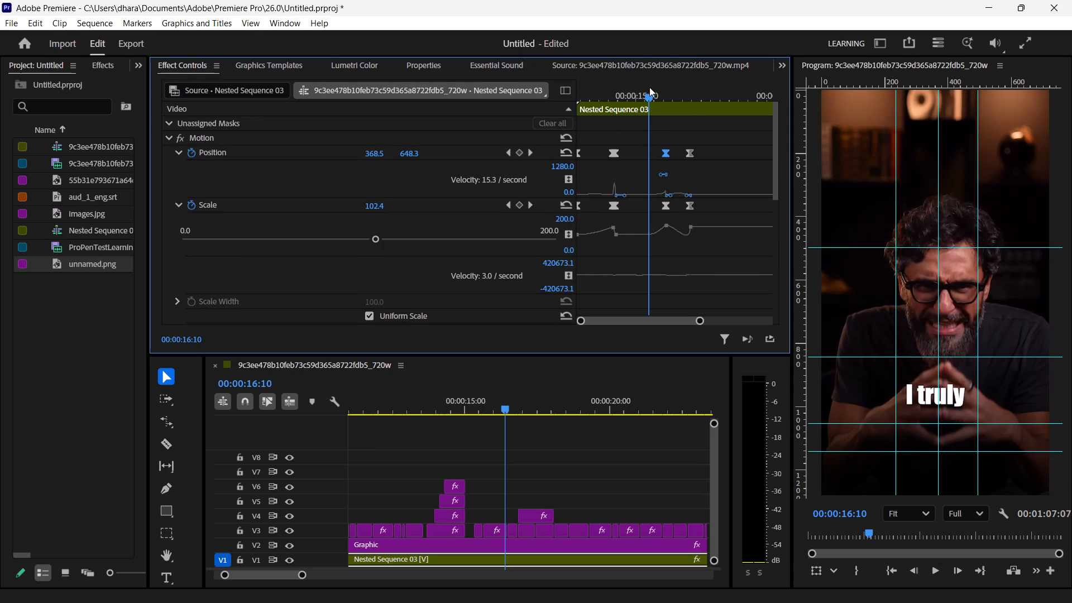
{"action": "left_click_drag", "start_coordinate": [648, 95], "coordinate": [618, 97]}
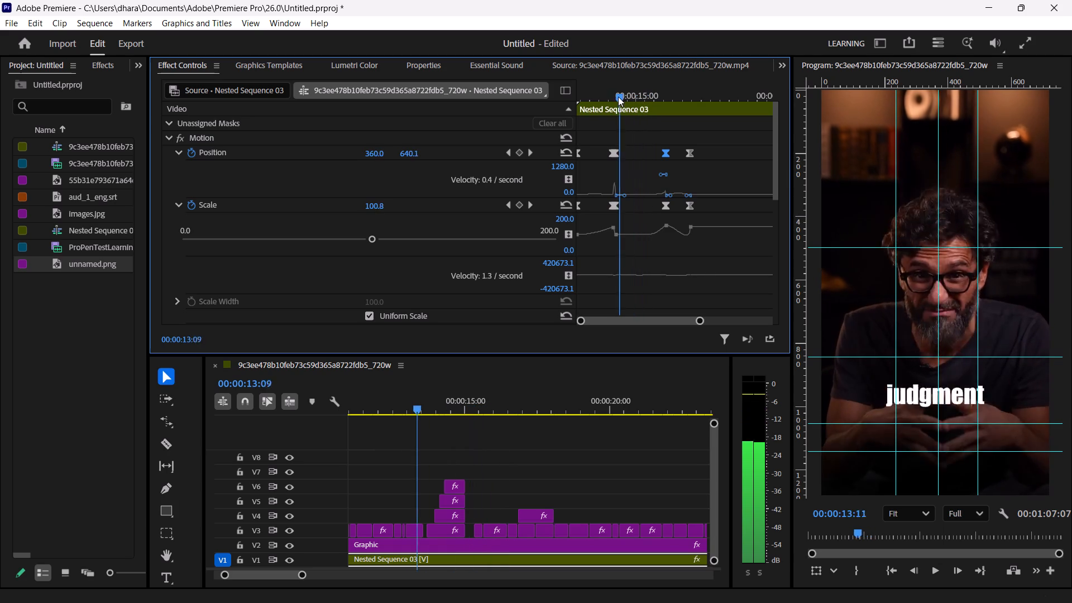
{"action": "left_click_drag", "start_coordinate": [618, 97], "coordinate": [552, 94]}
{"action": "key", "text": "space"}
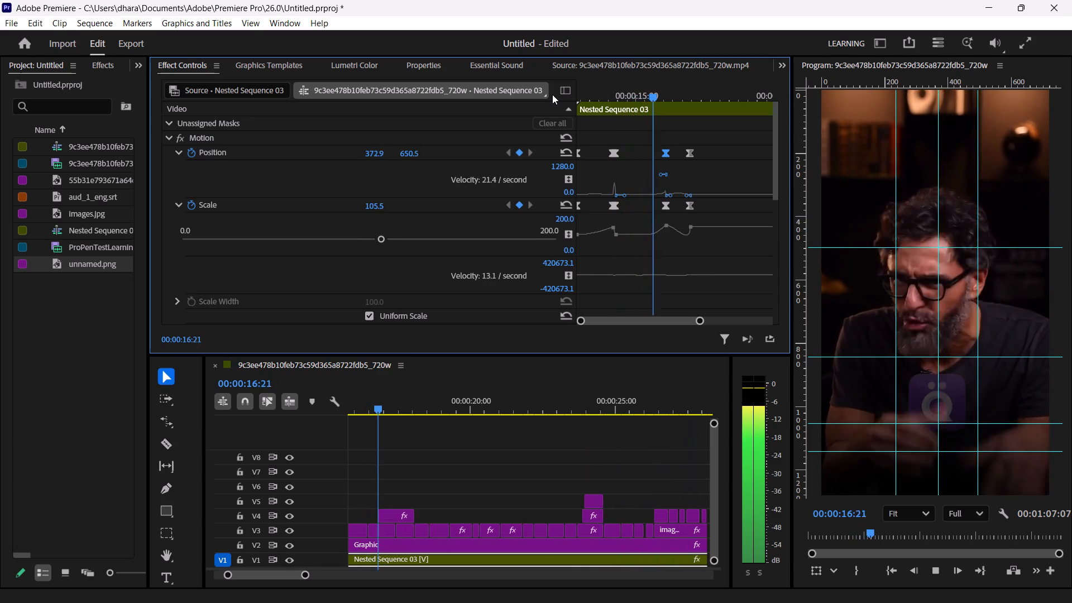
{"action": "key", "text": "space"}
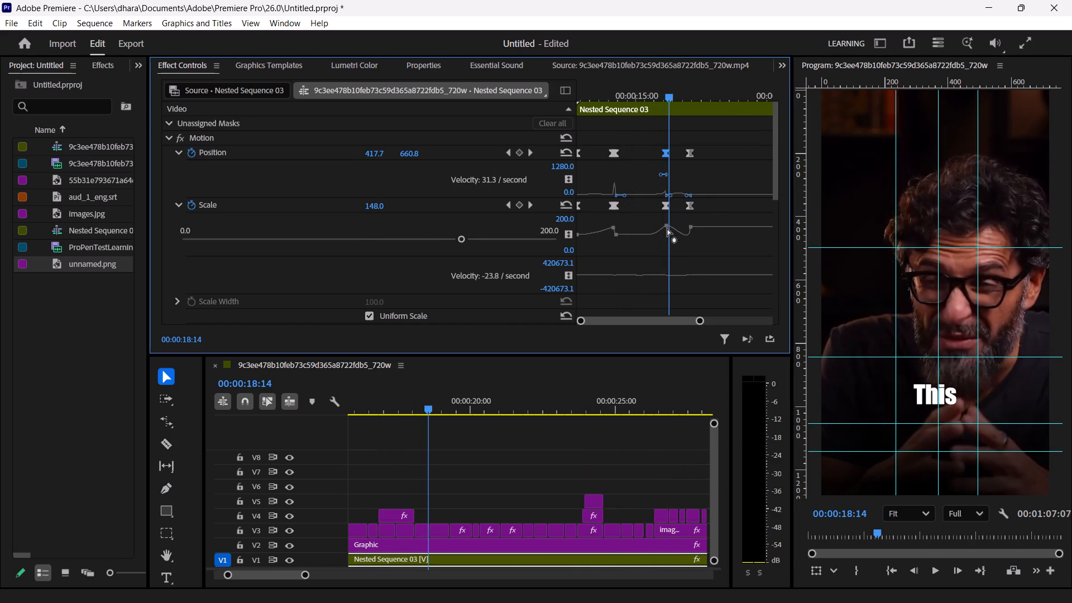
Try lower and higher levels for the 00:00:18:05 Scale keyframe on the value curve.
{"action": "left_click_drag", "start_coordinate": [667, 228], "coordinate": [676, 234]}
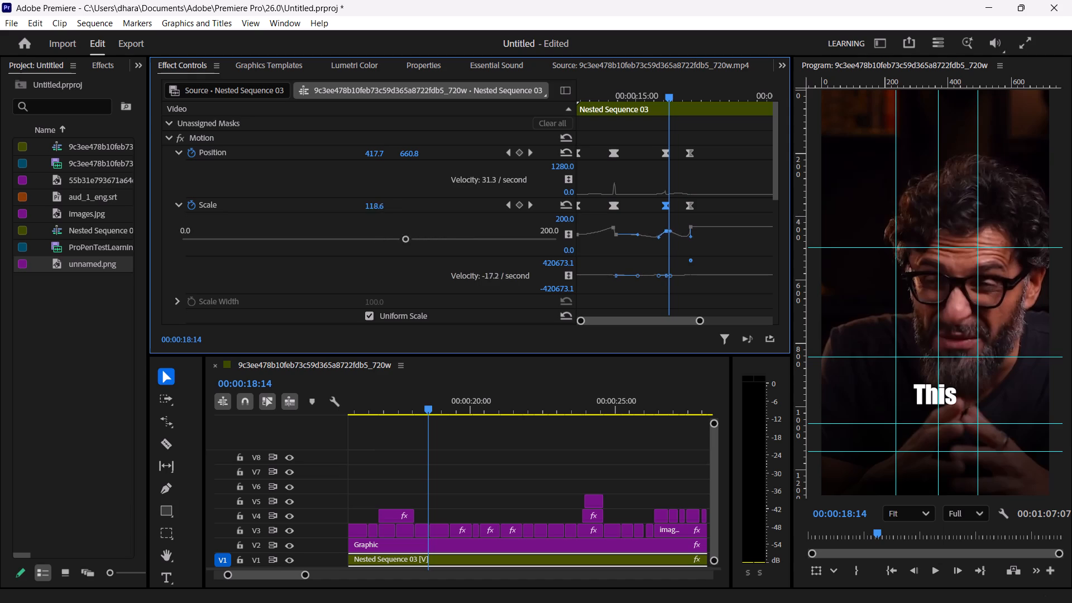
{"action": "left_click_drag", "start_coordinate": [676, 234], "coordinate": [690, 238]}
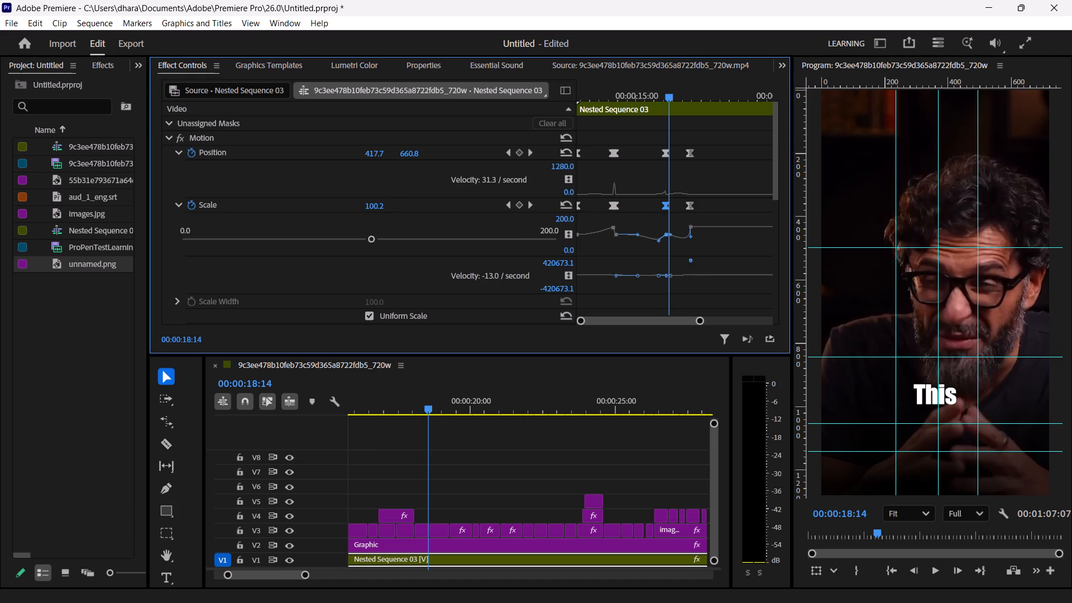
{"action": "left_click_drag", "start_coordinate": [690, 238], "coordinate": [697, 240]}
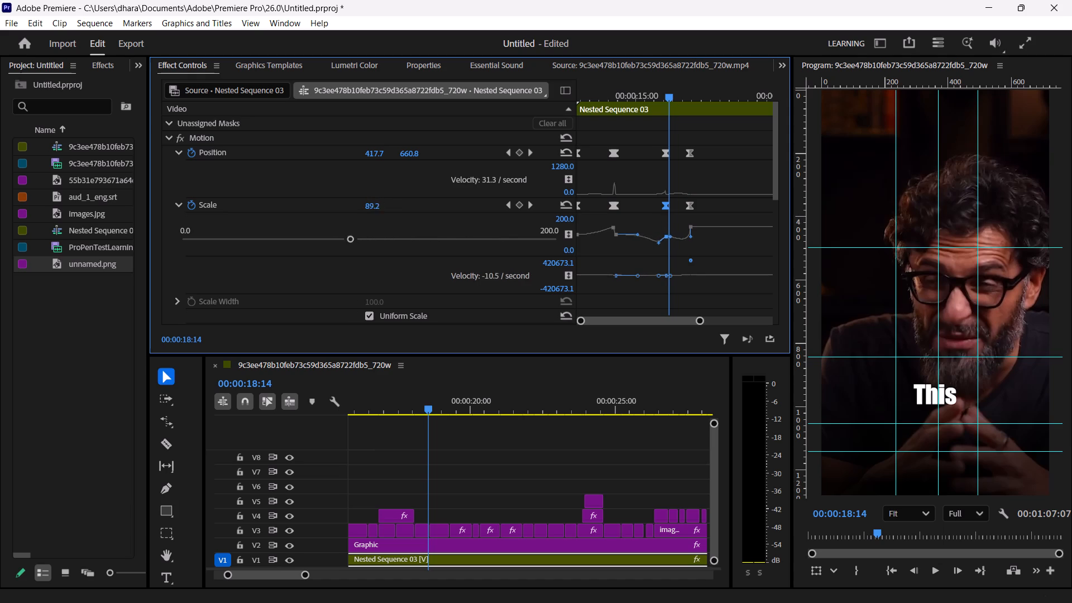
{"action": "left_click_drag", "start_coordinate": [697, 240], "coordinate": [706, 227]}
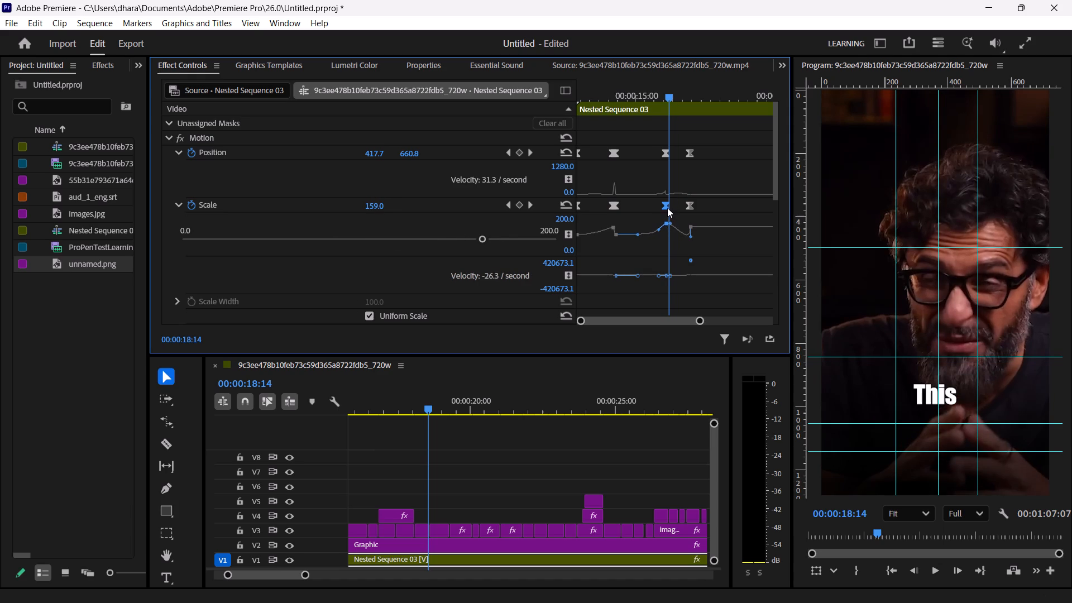
Delete the Scale keyframe at 00:00:18:05.
{"action": "left_click", "coordinate": [667, 208]}
{"action": "key", "text": "Delete"}
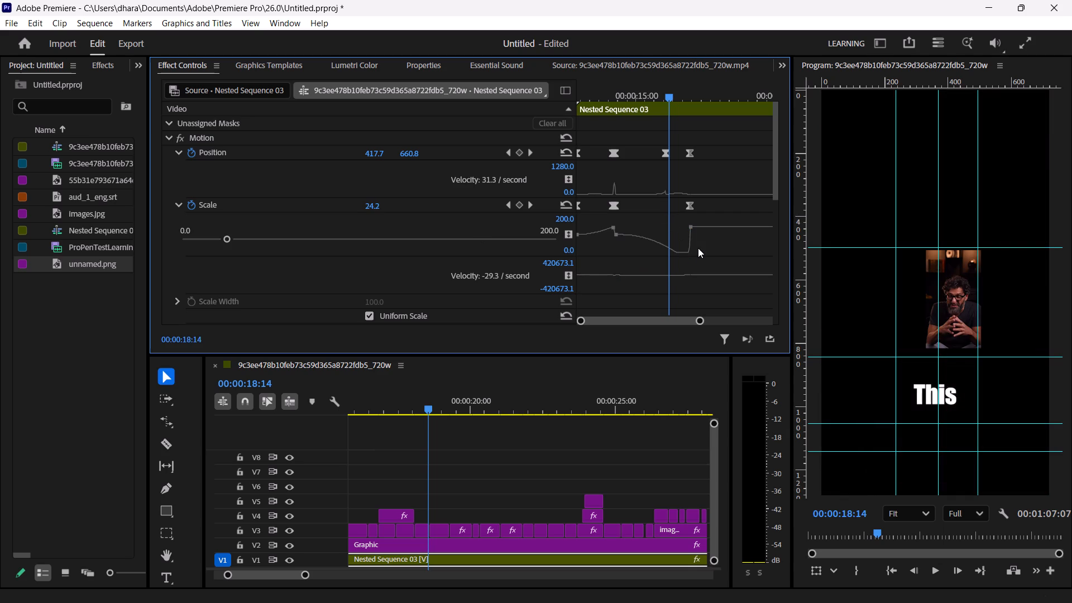
Raise the final Scale keyframe at 00:00:20:19 well above 200 on the value curve, adjusting its incoming handle so Scale climbs towards it.
{"action": "left_click", "coordinate": [691, 227]}
{"action": "left_click_drag", "start_coordinate": [691, 260], "coordinate": [700, 255]}
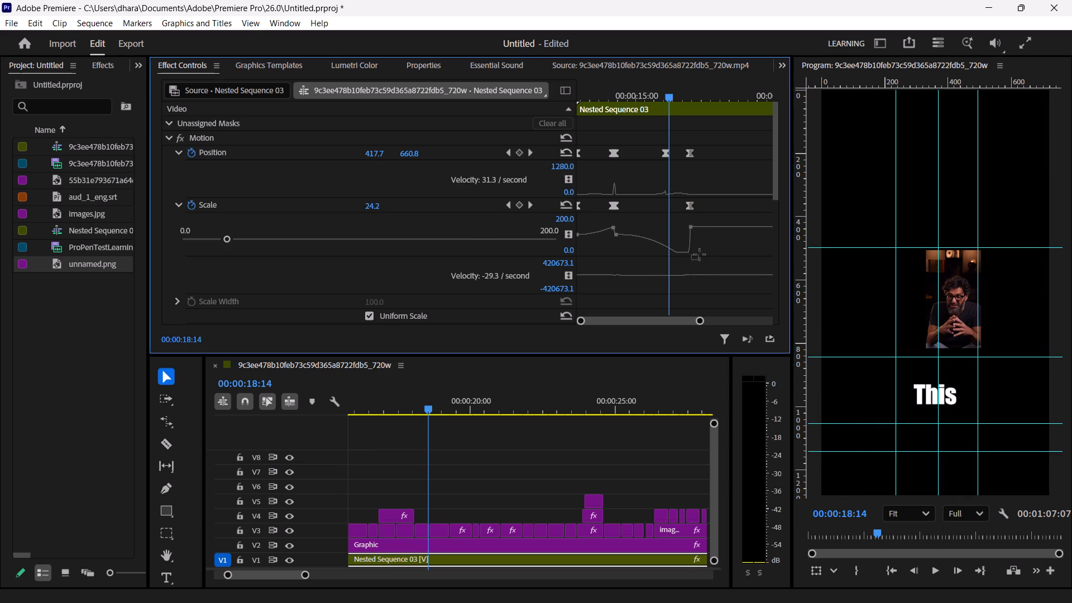
{"action": "left_click_drag", "start_coordinate": [700, 255], "coordinate": [698, 255]}
{"action": "left_click_drag", "start_coordinate": [691, 228], "coordinate": [692, 227]}
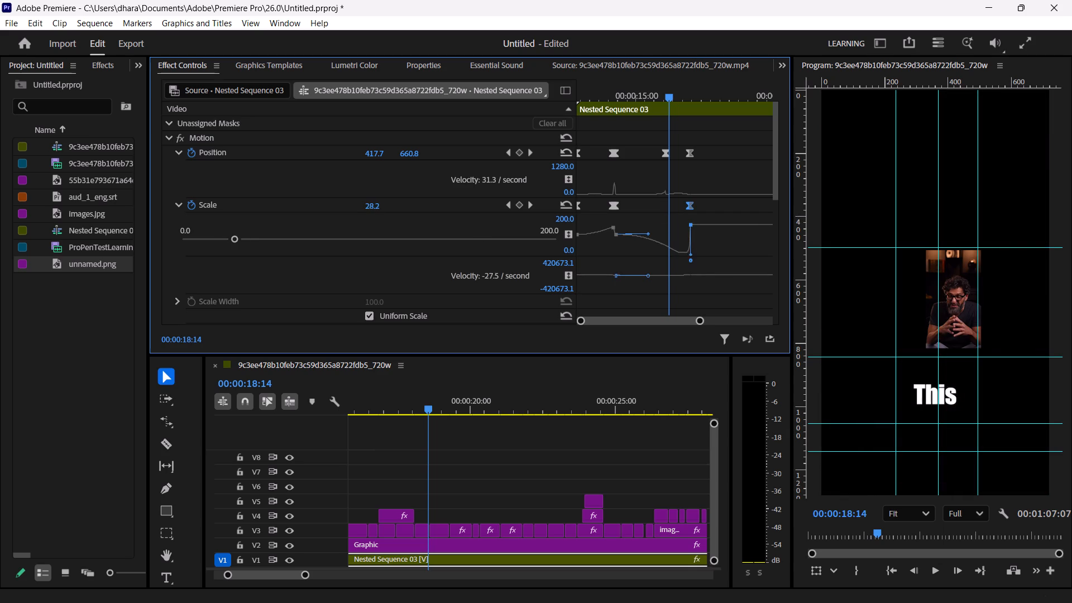
{"action": "left_click_drag", "start_coordinate": [692, 227], "coordinate": [692, 222]}
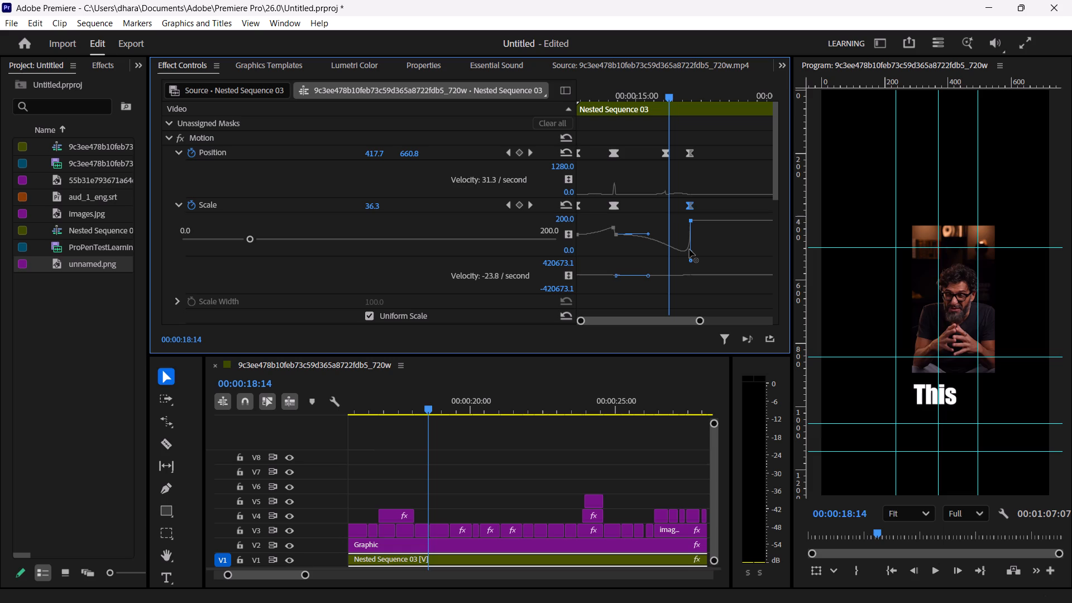
{"action": "left_click_drag", "start_coordinate": [690, 250], "coordinate": [703, 240]}
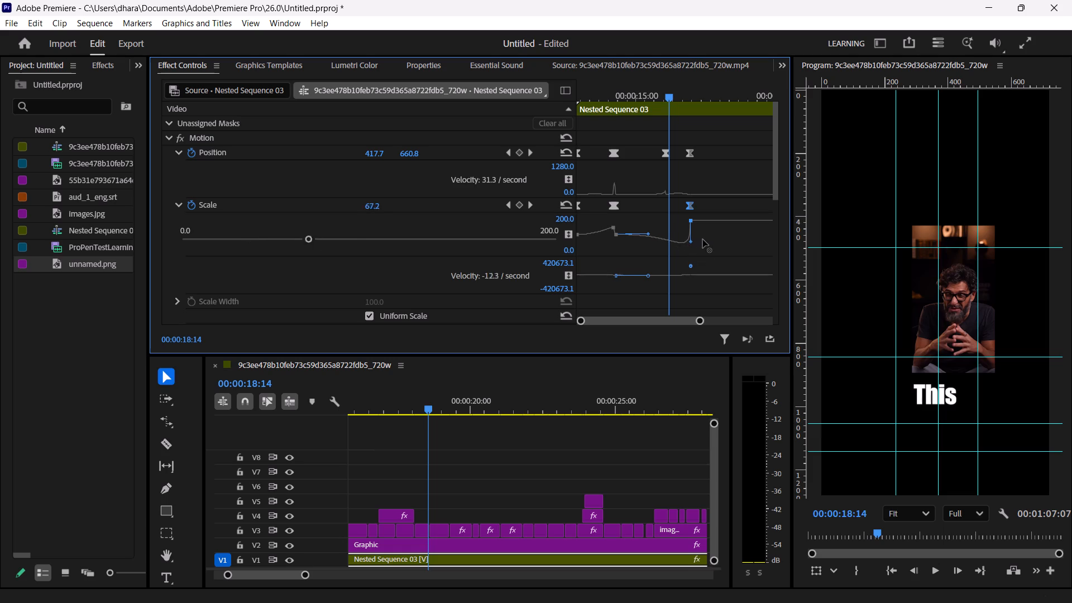
{"action": "left_click_drag", "start_coordinate": [703, 240], "coordinate": [703, 232]}
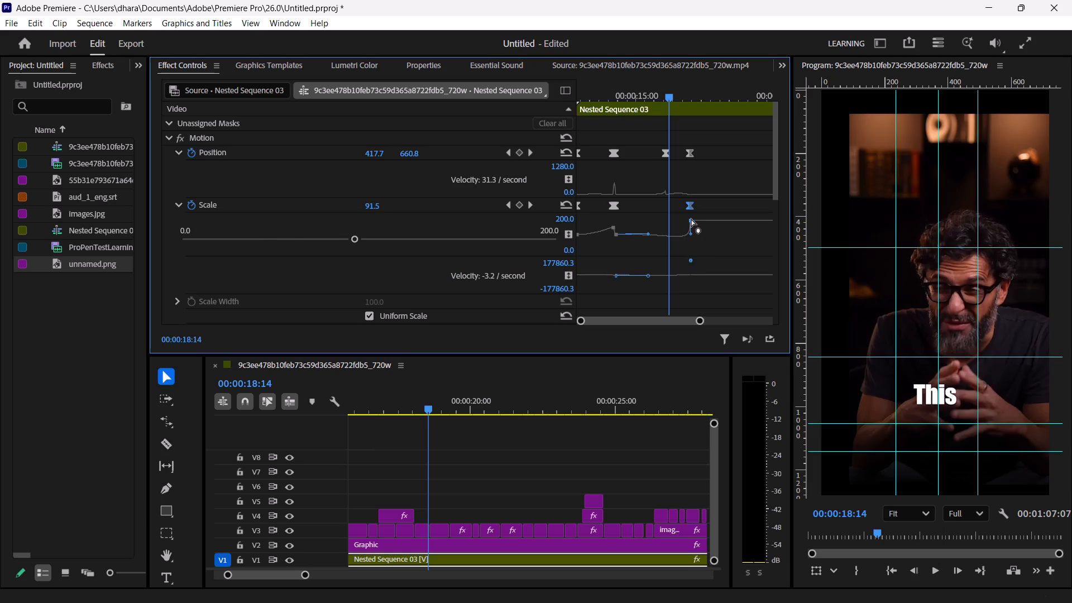
{"action": "left_click_drag", "start_coordinate": [691, 219], "coordinate": [695, 229]}
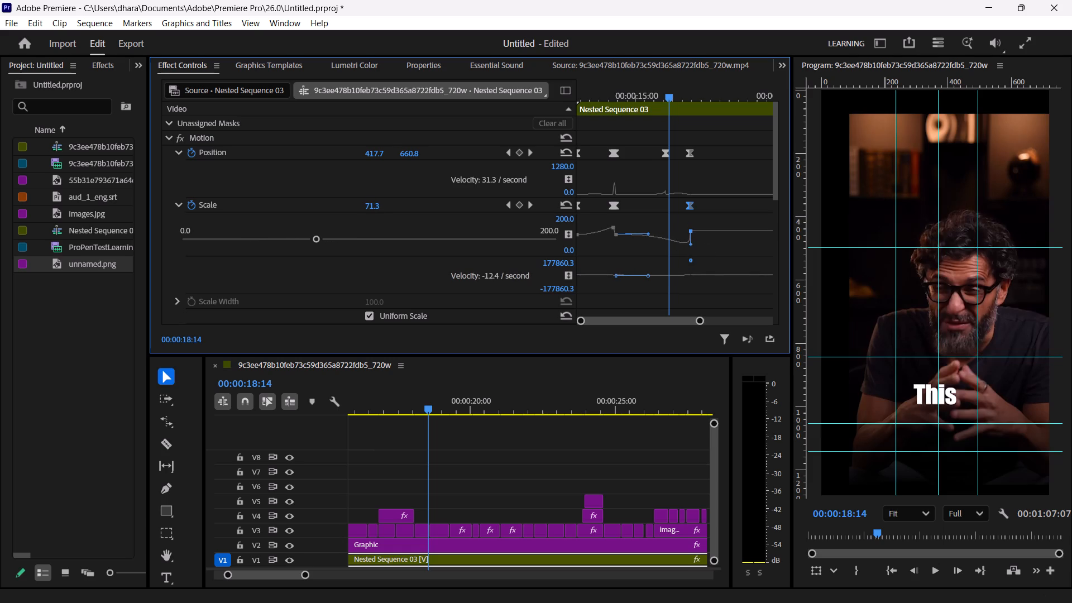
{"action": "left_click_drag", "start_coordinate": [695, 229], "coordinate": [698, 221]}
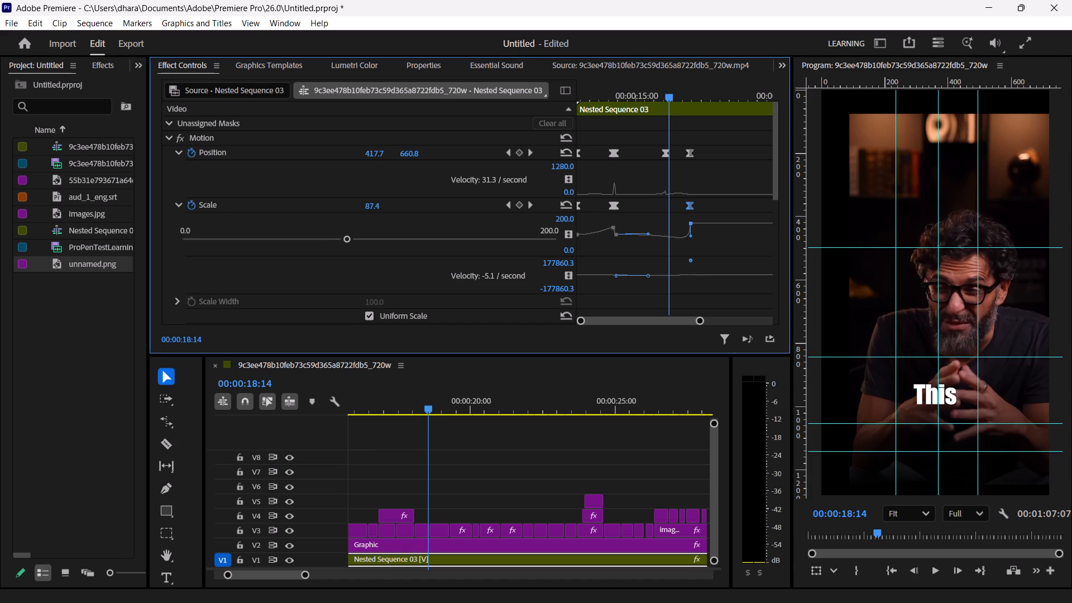
{"action": "left_click_drag", "start_coordinate": [698, 221], "coordinate": [704, 197]}
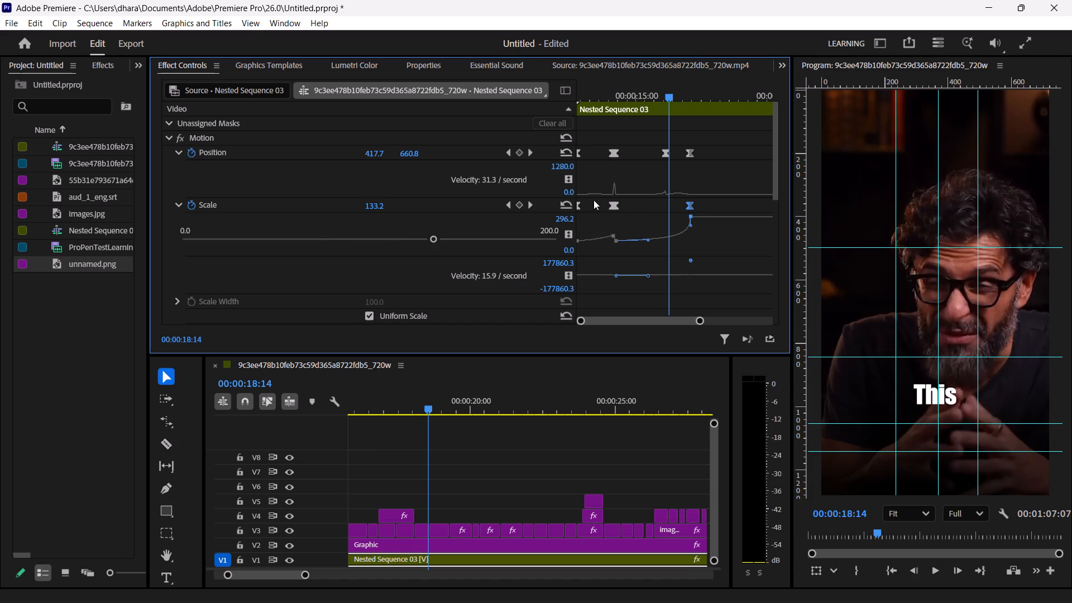
Reset Scale at 00:00:18:14 to add a keyframe there, and raise that keyframe to 157 on the value curve.
{"action": "left_click", "coordinate": [566, 204]}
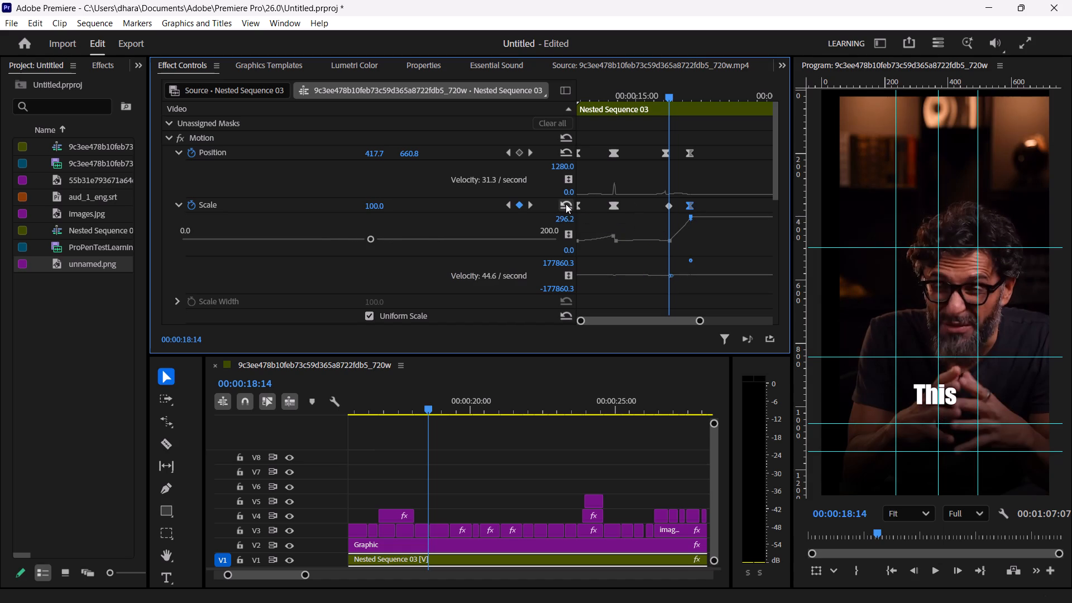
{"action": "left_click_drag", "start_coordinate": [671, 241], "coordinate": [664, 236]}
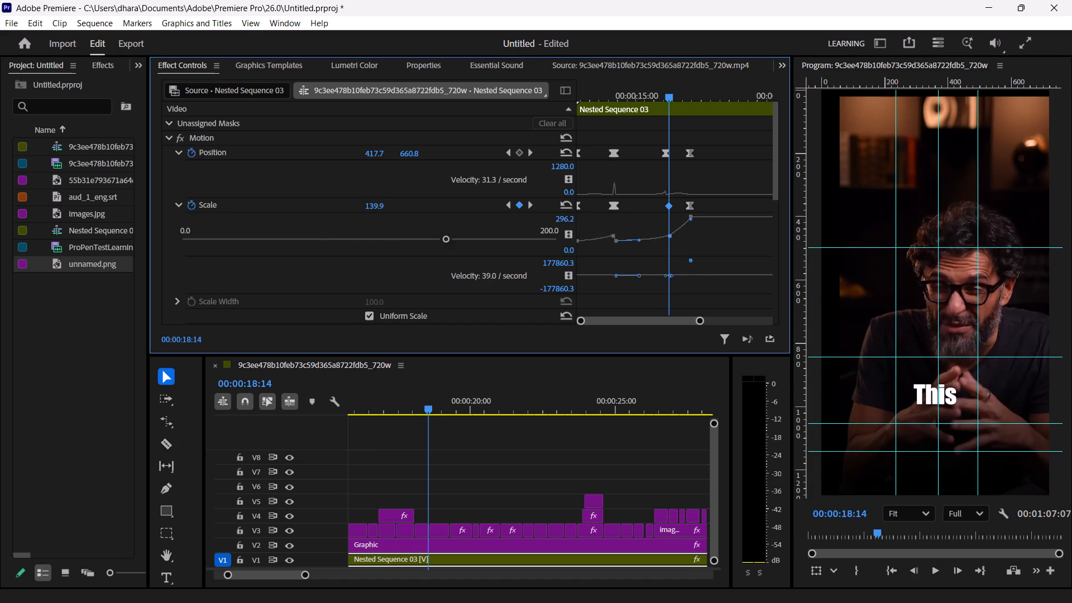
{"action": "left_click_drag", "start_coordinate": [664, 236], "coordinate": [666, 233]}
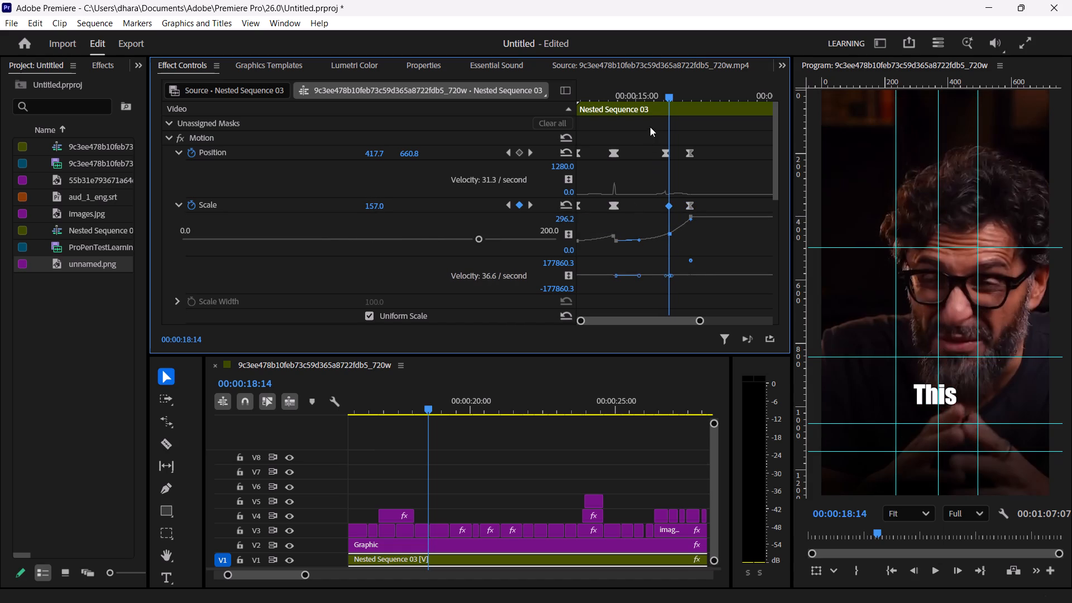
Review the zoom by playing to the "application" caption at 00:00:17:19 and stepping back to "I truly" at 00:00:16:01.
{"action": "left_click_drag", "start_coordinate": [668, 94], "coordinate": [631, 99]}
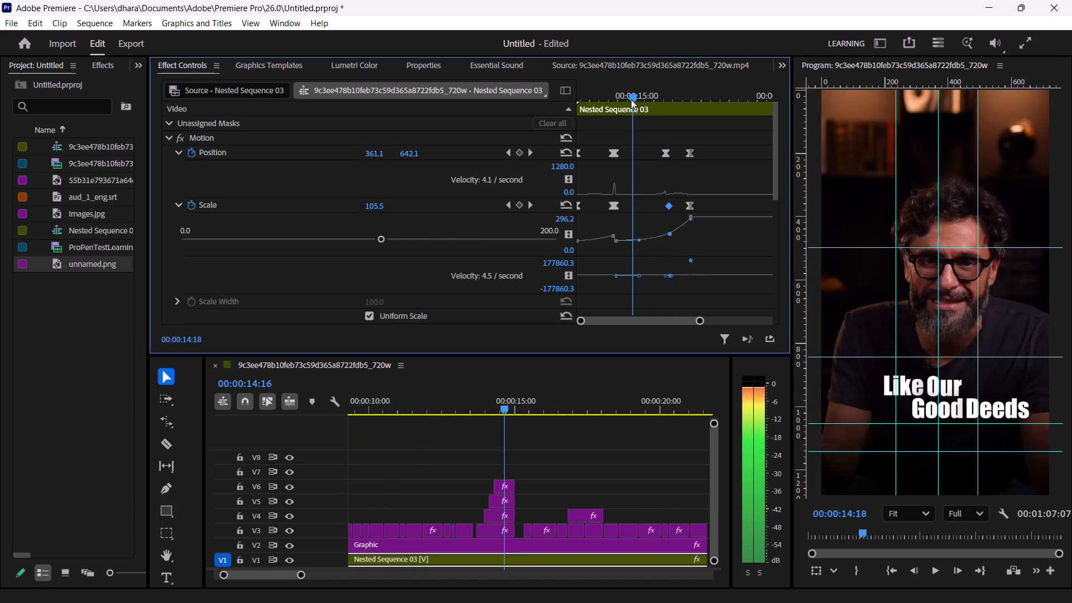
{"action": "left_click_drag", "start_coordinate": [631, 99], "coordinate": [613, 93]}
{"action": "key", "text": "space"}
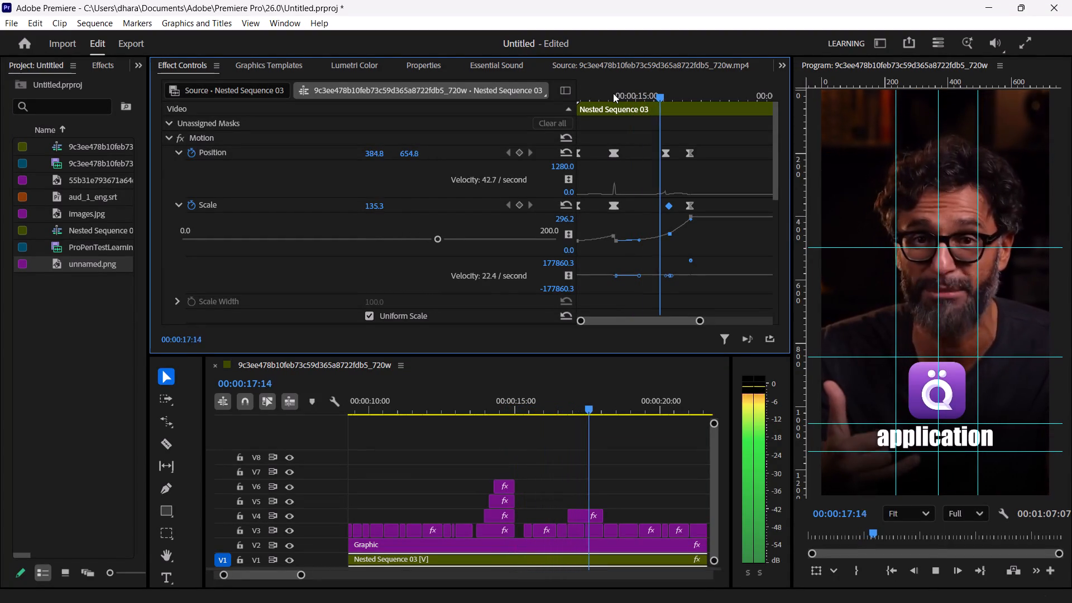
{"action": "key", "text": "space"}
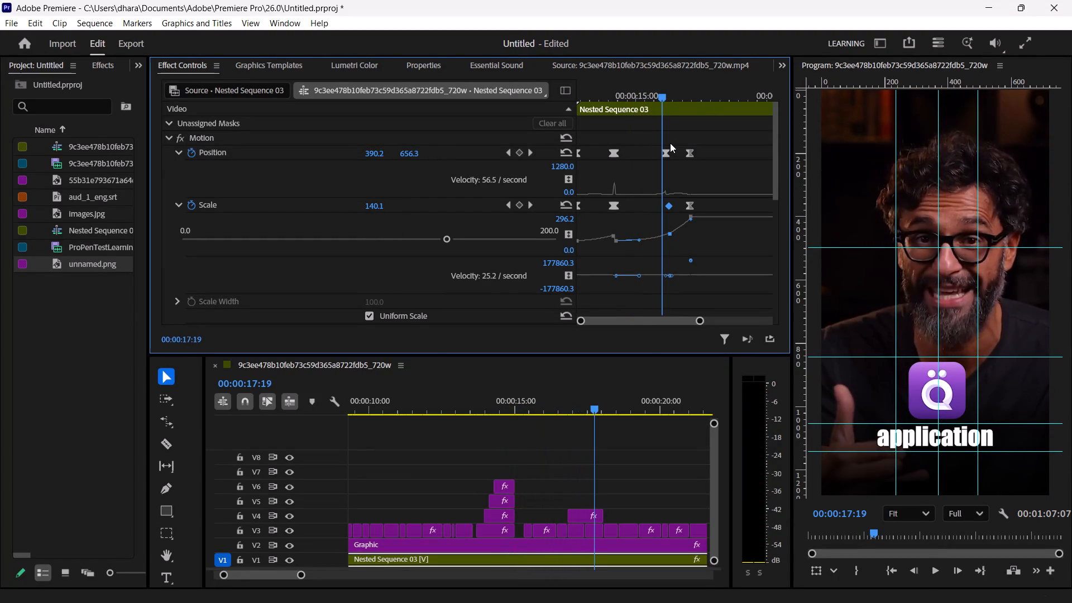
{"action": "key", "text": "Left"}
{"action": "key", "text": "Left"}
{"action": "key", "text": "Left"}
{"action": "key", "text": "Left"}
{"action": "key", "text": "Left"}
{"action": "key", "text": "Left"}
{"action": "key", "text": "Left"}
{"action": "key", "text": "Left"}
{"action": "key", "text": "Left"}
{"action": "key", "text": "Left"}
{"action": "key", "text": "Left"}
{"action": "key", "text": "Left"}
{"action": "key", "text": "Left"}
{"action": "key", "text": "Left"}
{"action": "key", "text": "Left"}
{"action": "key", "text": "Left"}
{"action": "key", "text": "Left"}
{"action": "key", "text": "Left"}
{"action": "key", "text": "Left"}
{"action": "key", "text": "Left"}
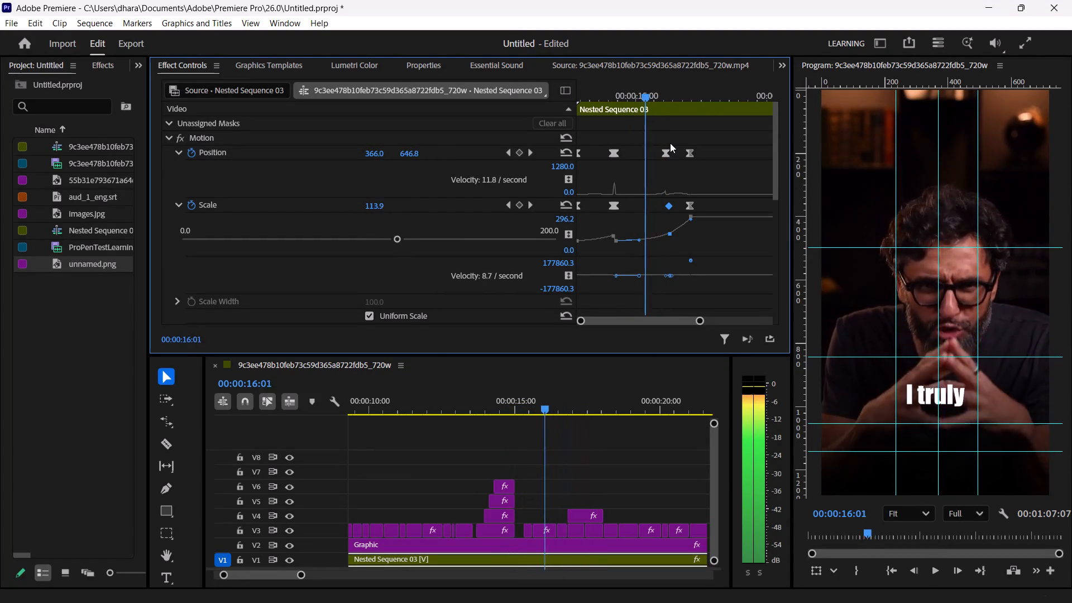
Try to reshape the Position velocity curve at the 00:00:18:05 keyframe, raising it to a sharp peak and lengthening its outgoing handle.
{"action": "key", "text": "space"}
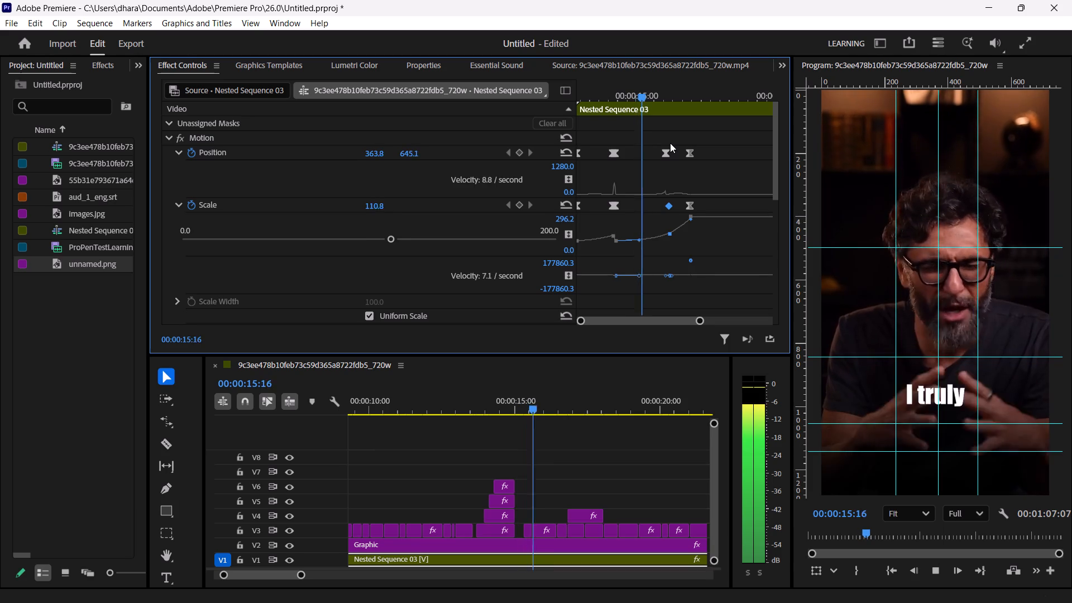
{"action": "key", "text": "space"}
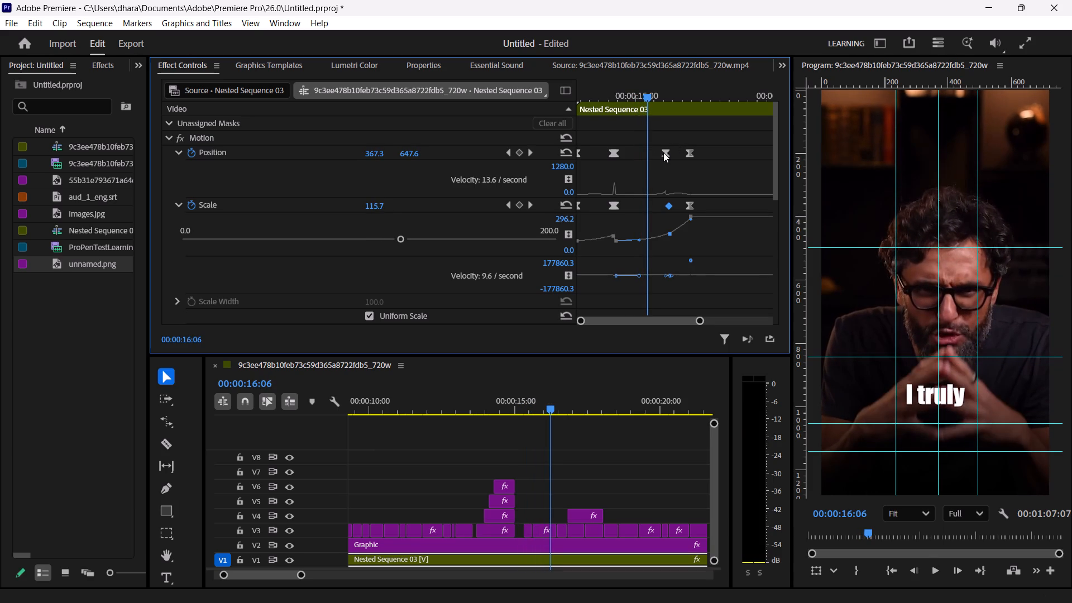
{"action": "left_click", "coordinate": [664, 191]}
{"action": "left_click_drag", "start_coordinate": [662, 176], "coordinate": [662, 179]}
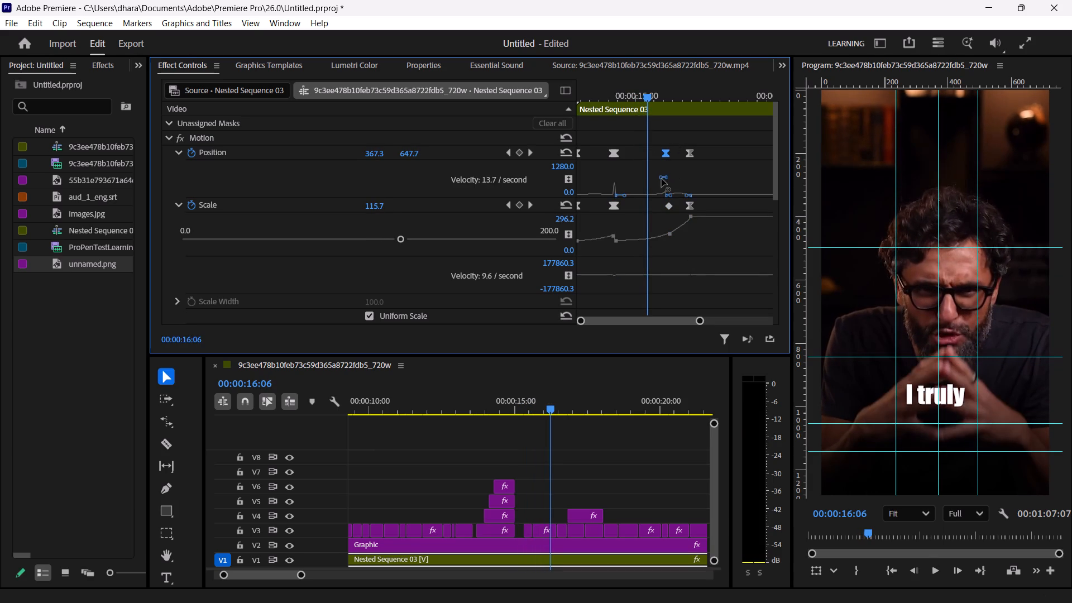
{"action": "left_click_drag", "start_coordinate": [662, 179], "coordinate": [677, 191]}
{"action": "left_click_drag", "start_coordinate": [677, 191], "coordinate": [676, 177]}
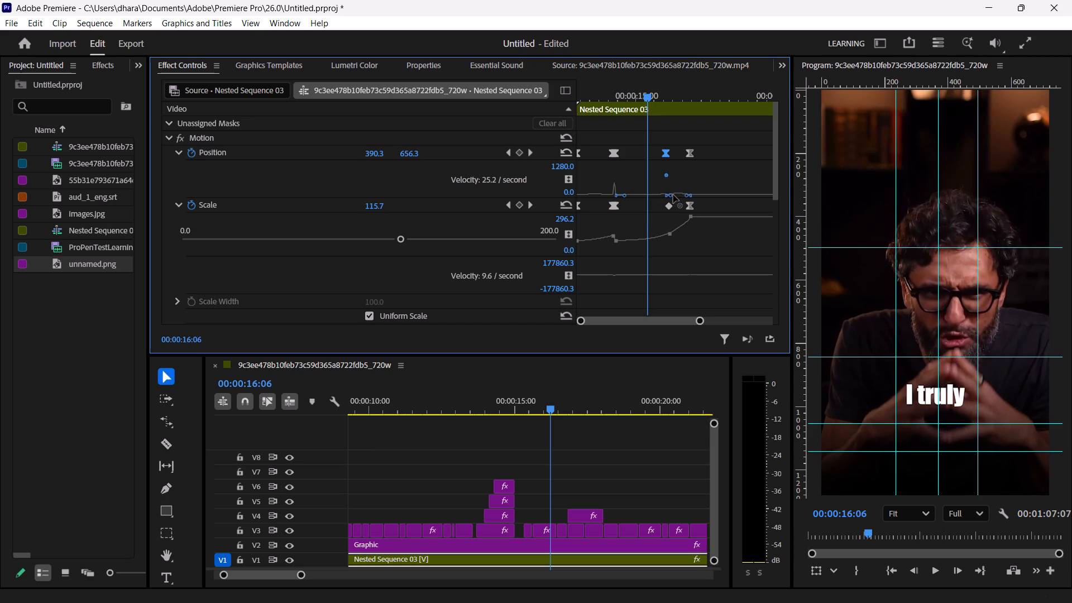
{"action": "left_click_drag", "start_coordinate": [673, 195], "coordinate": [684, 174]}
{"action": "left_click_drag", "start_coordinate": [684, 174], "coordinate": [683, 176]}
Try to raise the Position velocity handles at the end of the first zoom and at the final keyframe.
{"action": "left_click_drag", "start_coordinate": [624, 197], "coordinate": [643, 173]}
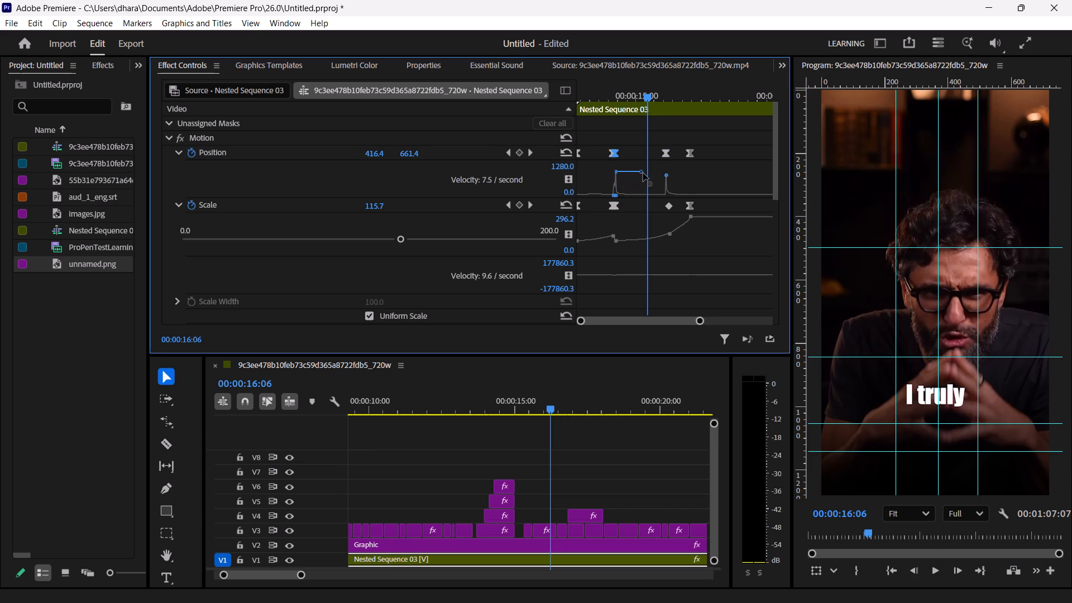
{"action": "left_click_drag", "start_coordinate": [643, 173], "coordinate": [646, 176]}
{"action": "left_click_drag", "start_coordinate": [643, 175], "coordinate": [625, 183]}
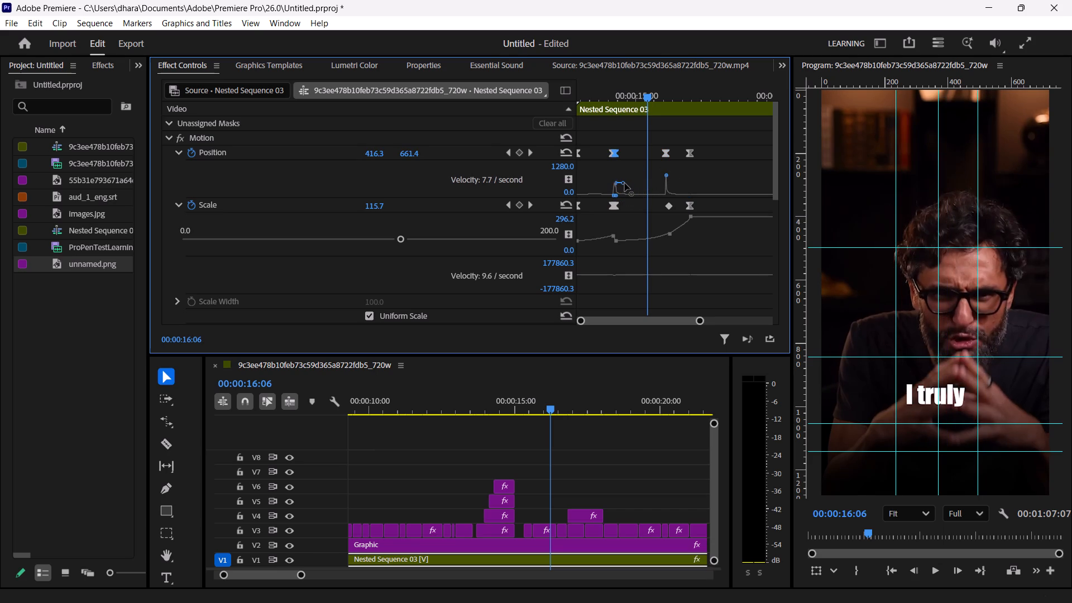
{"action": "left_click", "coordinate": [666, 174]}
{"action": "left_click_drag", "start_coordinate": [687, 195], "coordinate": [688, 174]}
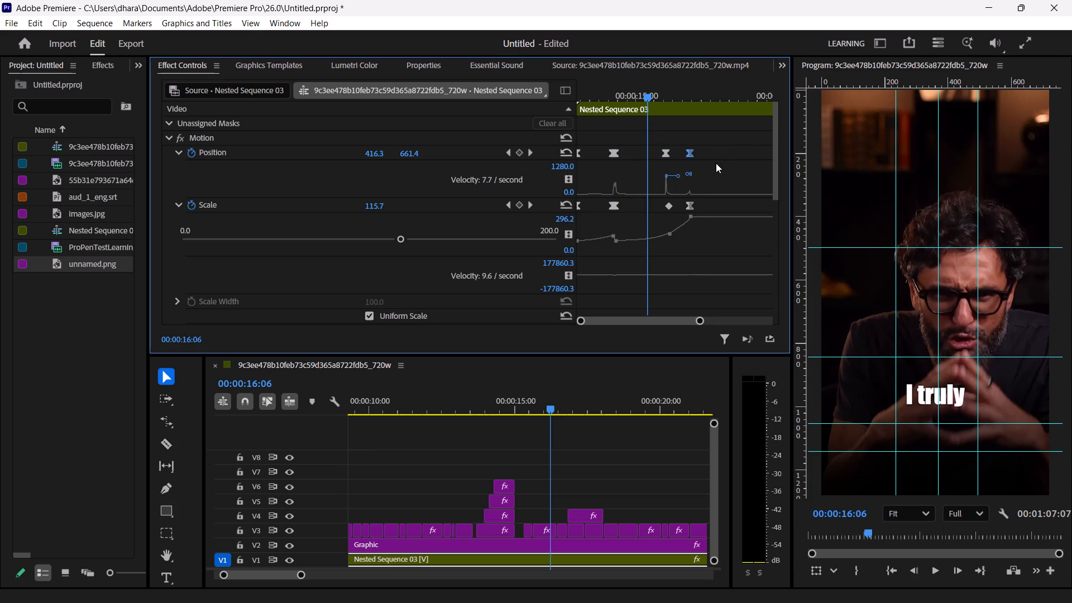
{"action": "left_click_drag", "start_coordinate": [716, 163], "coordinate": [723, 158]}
Undo the recent Position and Scale edits back to before the second zoom's keyframes were added, keeping only the first zoom.
{"action": "key", "text": "ctrl+z"}
{"action": "key", "text": "ctrl+z"}
{"action": "key", "text": "ctrl+z"}
{"action": "key", "text": "ctrl+z"}
{"action": "key", "text": "ctrl+z"}
{"action": "key", "text": "ctrl+z"}
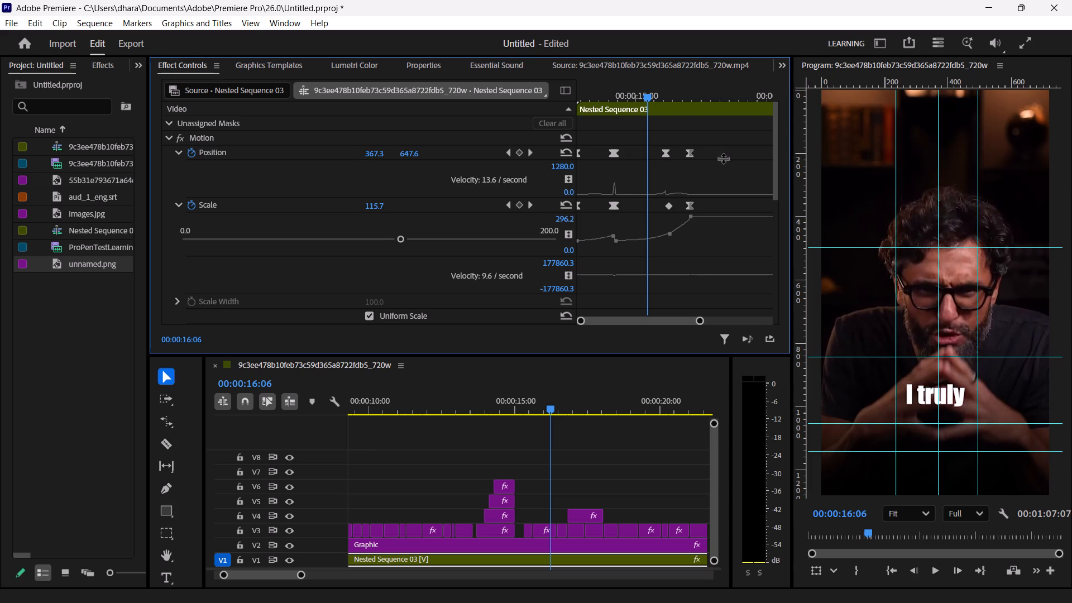
{"action": "key", "text": "ctrl+z"}
{"action": "key", "text": "ctrl+z"}
{"action": "key", "text": "ctrl+z"}
{"action": "key", "text": "ctrl+z"}
{"action": "key", "text": "ctrl+z"}
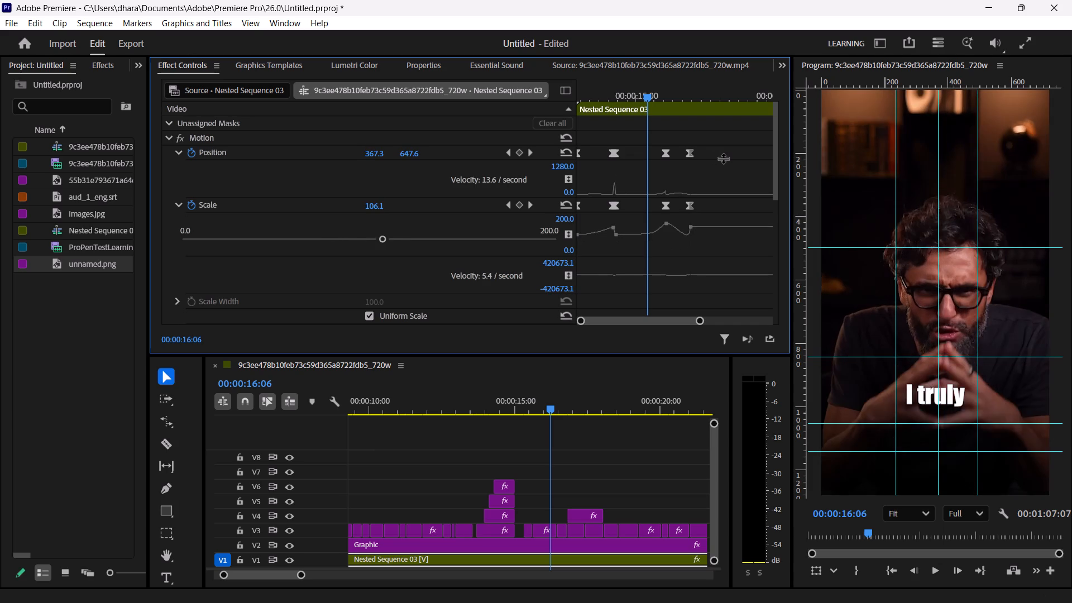
{"action": "key", "text": "ctrl+z"}
{"action": "key", "text": "ctrl+z"}
{"action": "key", "text": "ctrl+z"}
{"action": "key", "text": "ctrl+z"}
{"action": "key", "text": "ctrl+z"}
{"action": "key", "text": "ctrl+z"}
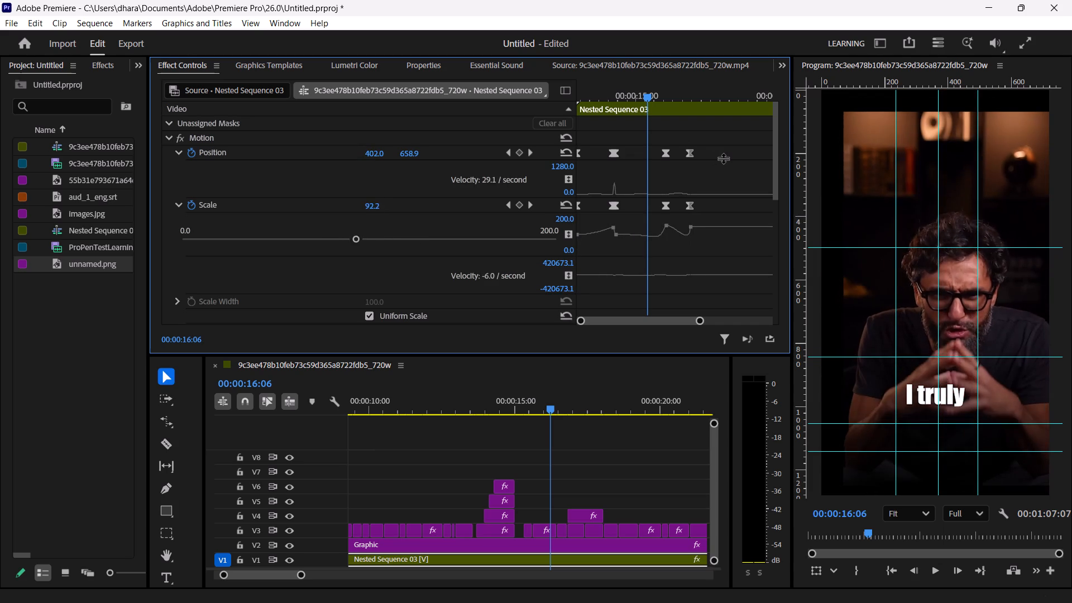
{"action": "key", "text": "ctrl+z"}
{"action": "key", "text": "ctrl+z"}
{"action": "key", "text": "ctrl+z"}
{"action": "key", "text": "ctrl+z"}
{"action": "key", "text": "ctrl+z"}
{"action": "key", "text": "ctrl+z"}
{"action": "key", "text": "ctrl+z"}
{"action": "key", "text": "ctrl+z"}
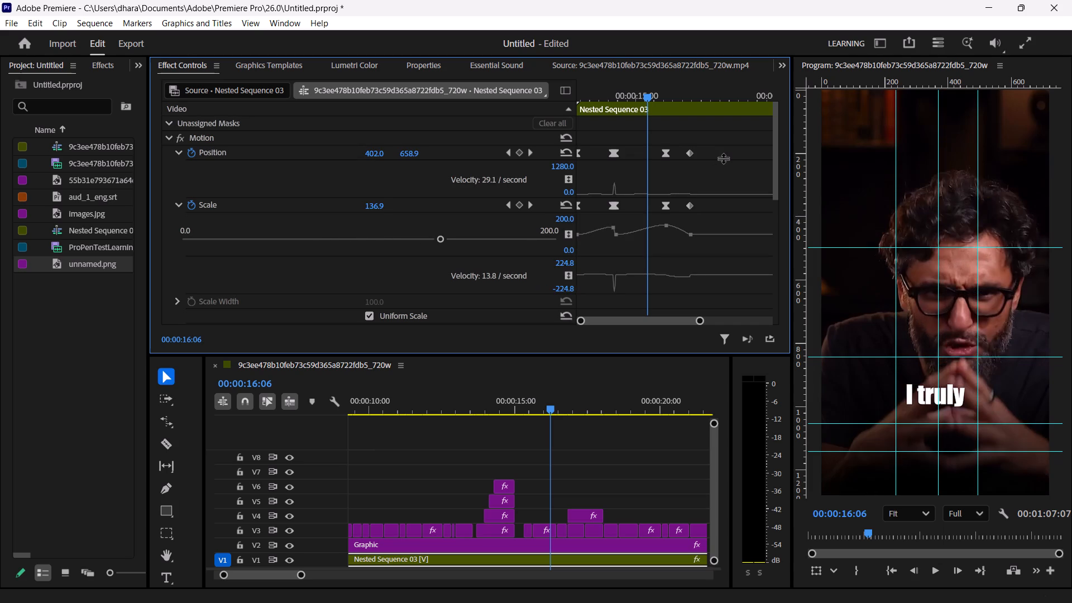
{"action": "key", "text": "ctrl+z"}
{"action": "key", "text": "ctrl+z"}
{"action": "key", "text": "ctrl+z"}
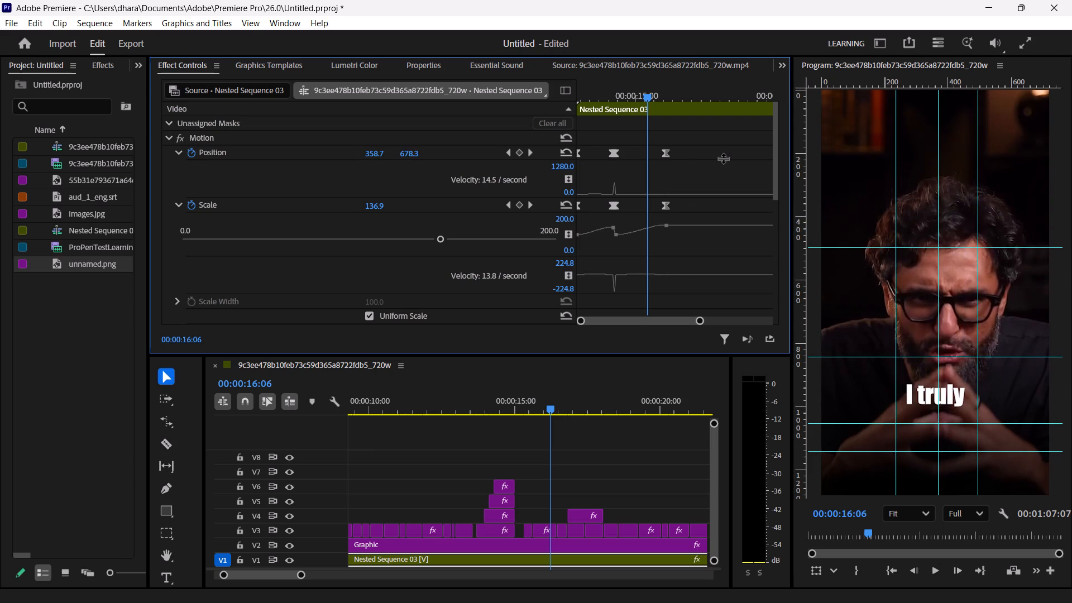
{"action": "key", "text": "ctrl+z"}
{"action": "key", "text": "ctrl+z"}
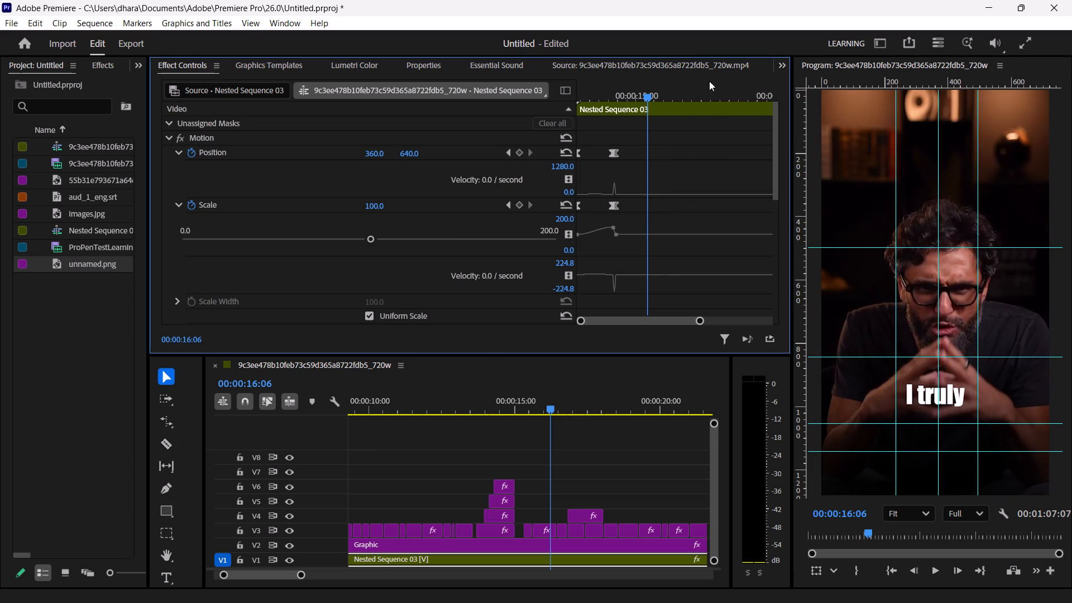
Extend the incoming handle of the first zoom's peak Scale keyframe backwards and slightly upwards on the value curve.
{"action": "left_click_drag", "start_coordinate": [612, 227], "coordinate": [609, 226]}
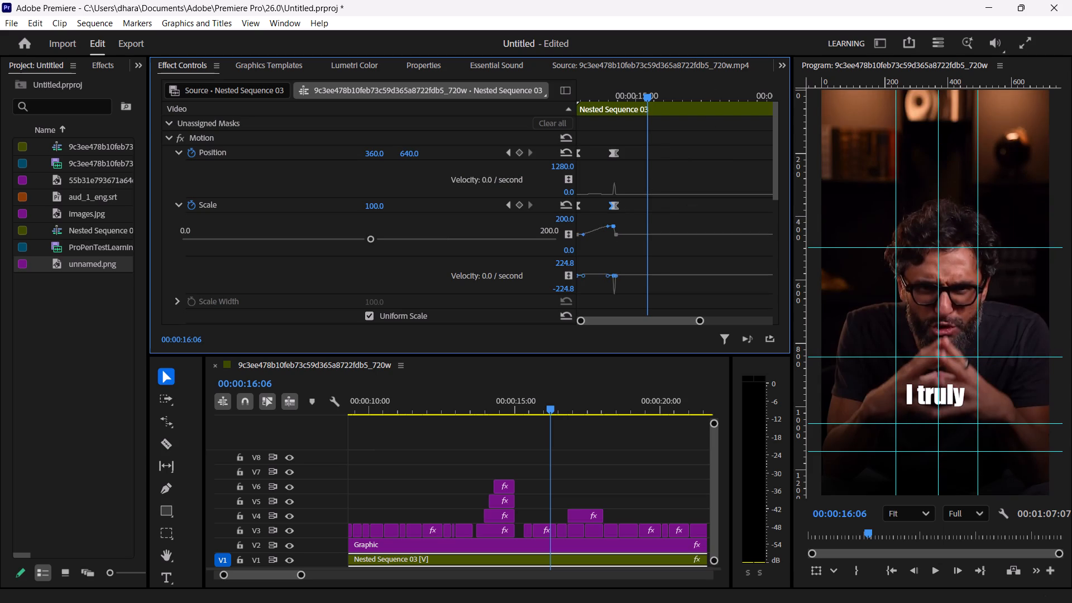
{"action": "left_click_drag", "start_coordinate": [609, 226], "coordinate": [607, 225]}
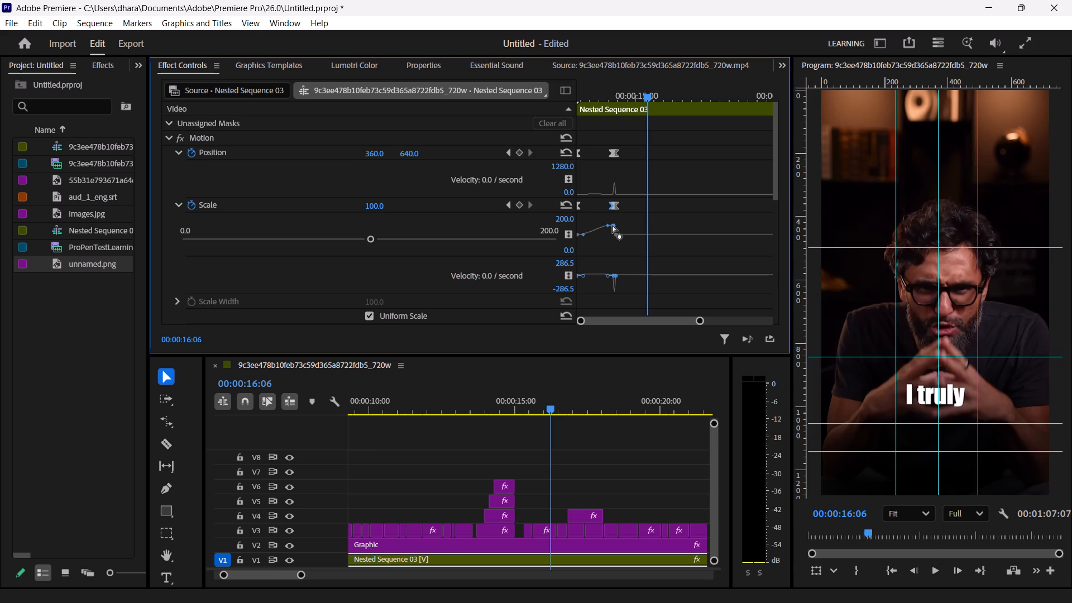
Review the footage from the start of the first zoom through the "I truly" and "application" captions to the "This" caption.
{"action": "left_click", "coordinate": [589, 90]}
{"action": "key", "text": "space"}
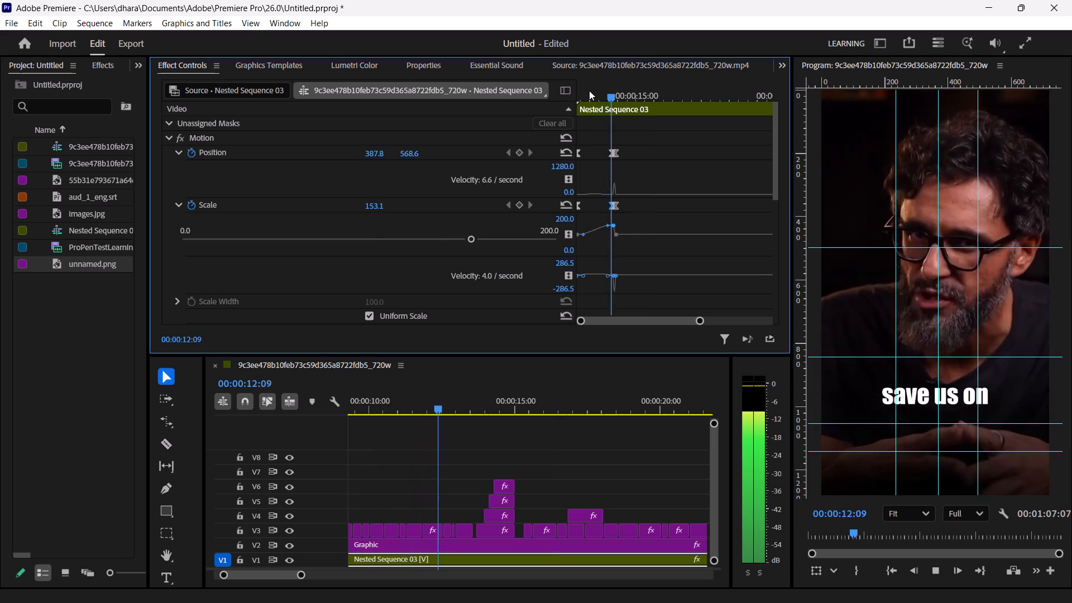
{"action": "key", "text": "space"}
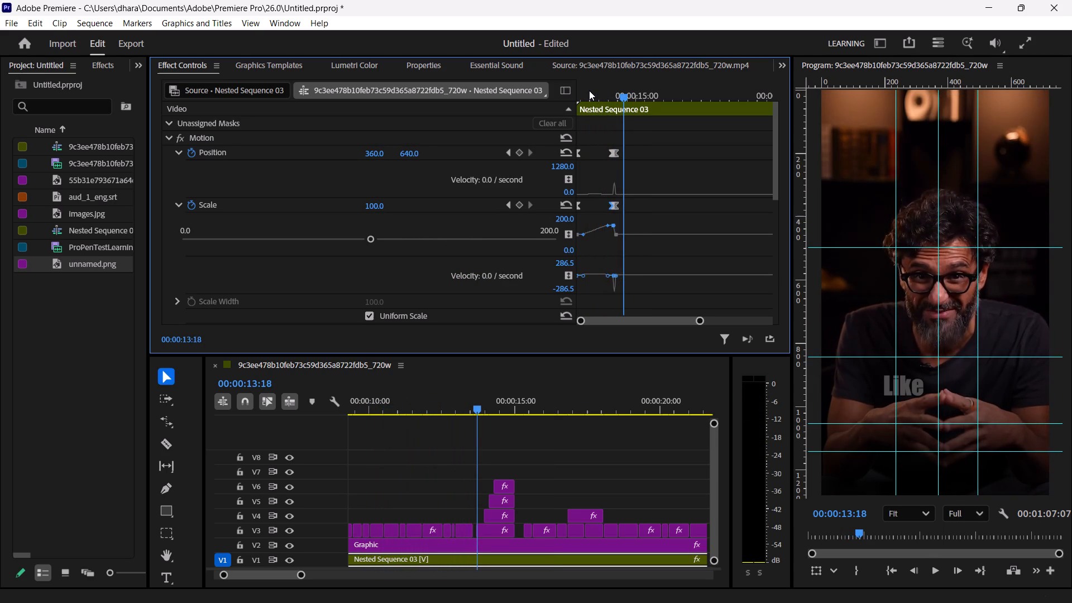
{"action": "key", "text": "space"}
{"action": "key", "text": "space"}
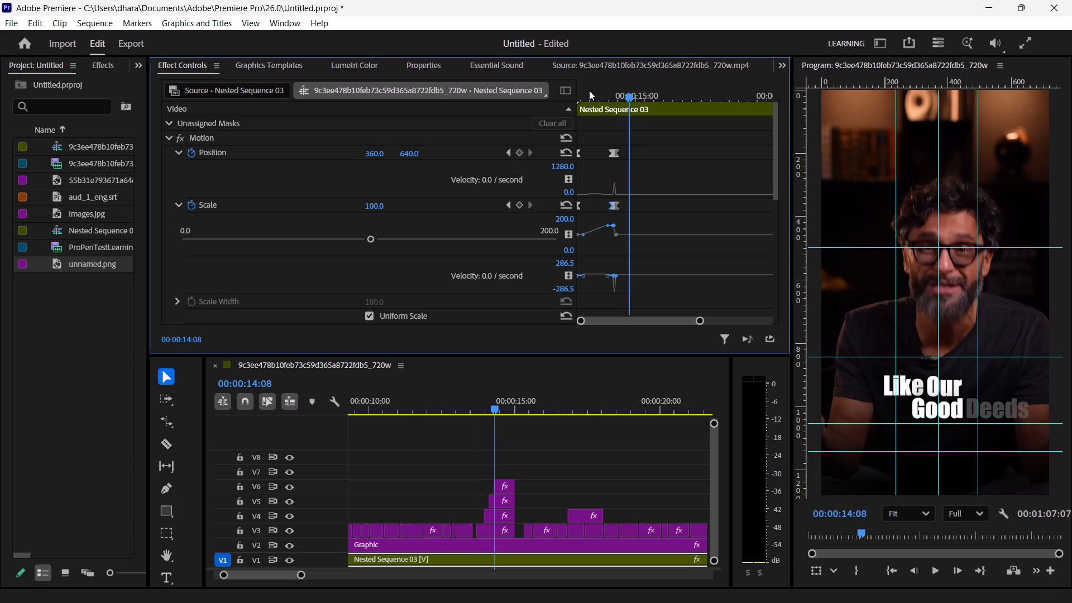
{"action": "key", "text": "space"}
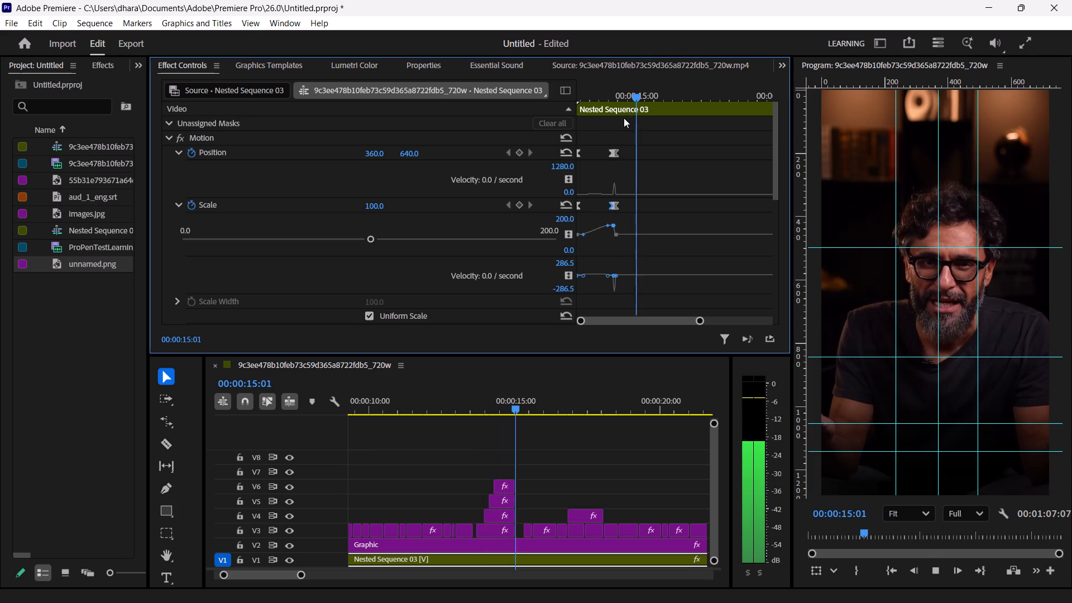
{"action": "key", "text": "space"}
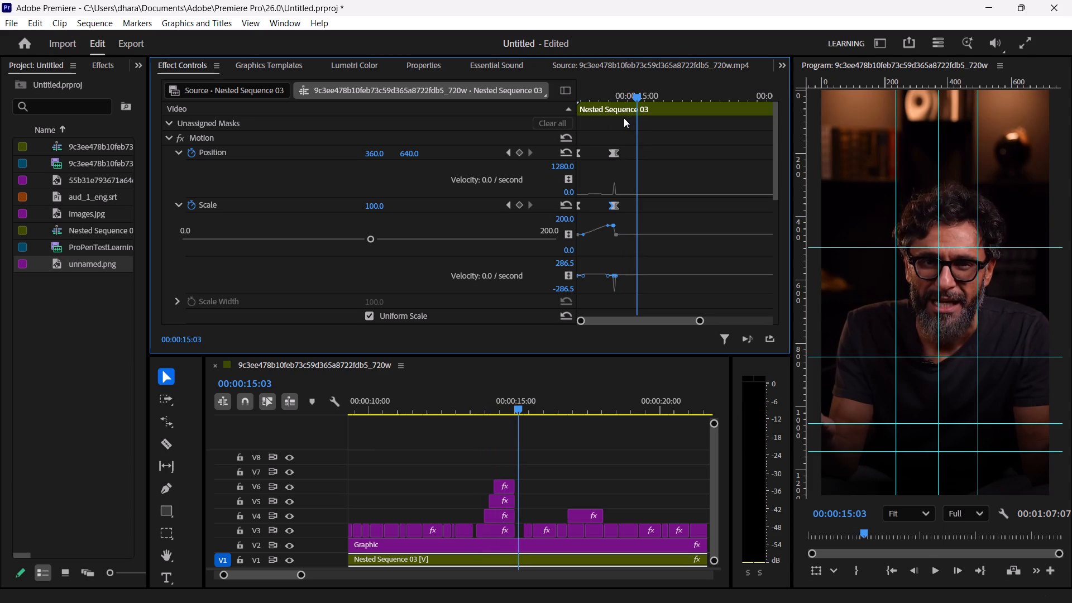
{"action": "key", "text": "space"}
{"action": "key", "text": "space"}
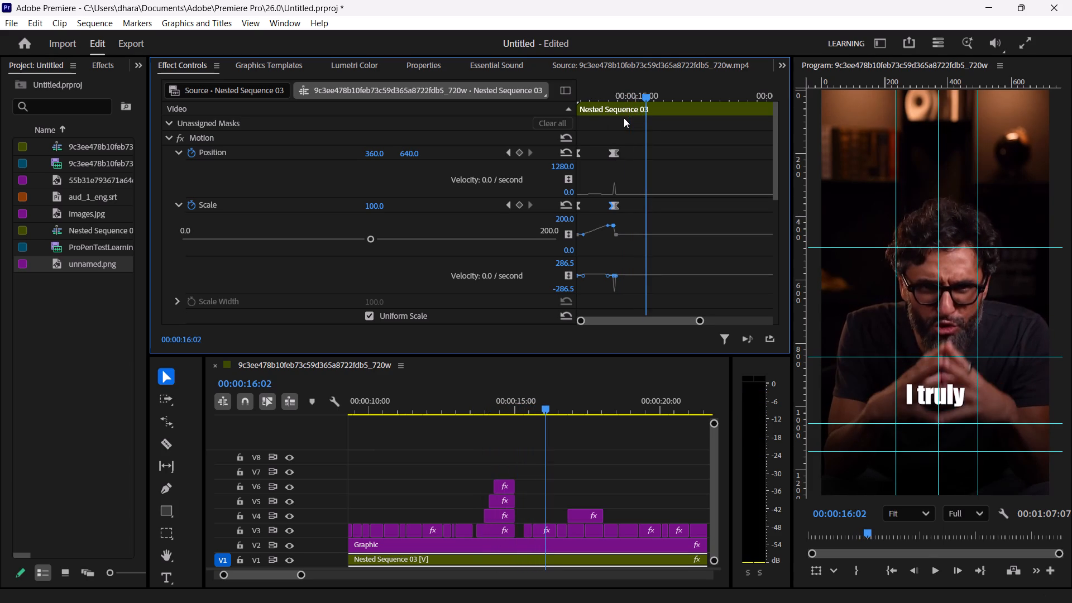
{"action": "key", "text": "Left"}
{"action": "key", "text": "space"}
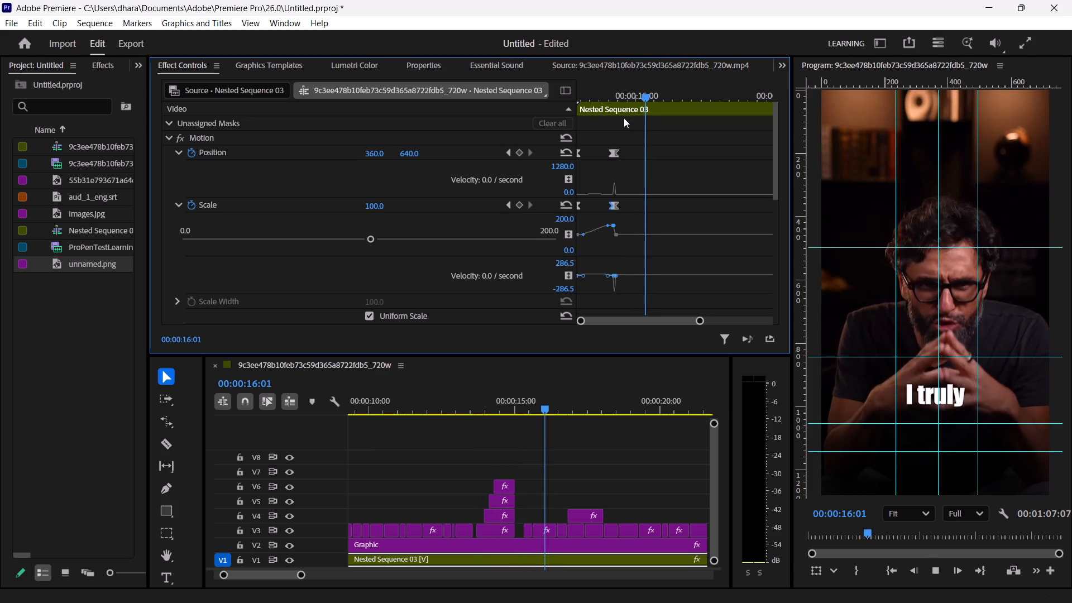
{"action": "key", "text": "space"}
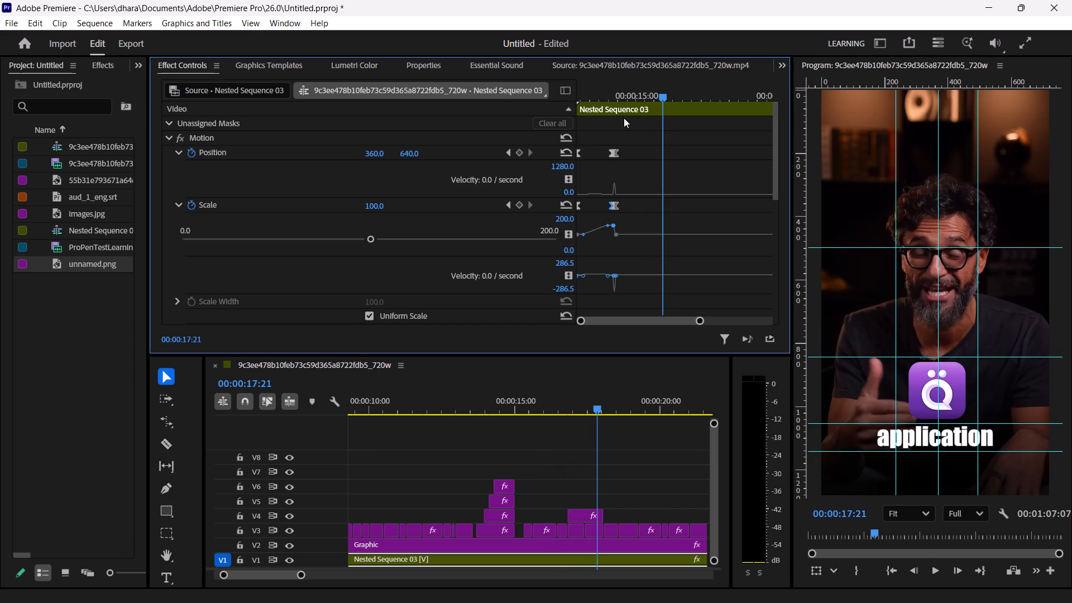
{"action": "key", "text": "space"}
{"action": "key", "text": "space"}
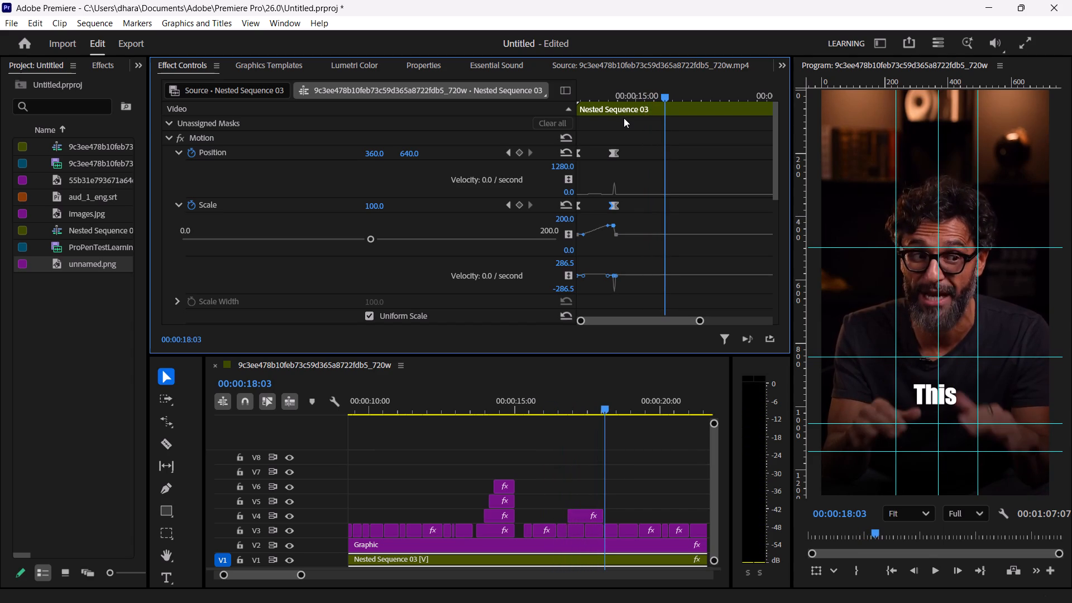
Add a Position keyframe at 00:00:18:05, on the "This" caption just after "application".
{"action": "key", "text": "Left"}
{"action": "key", "text": "Left"}
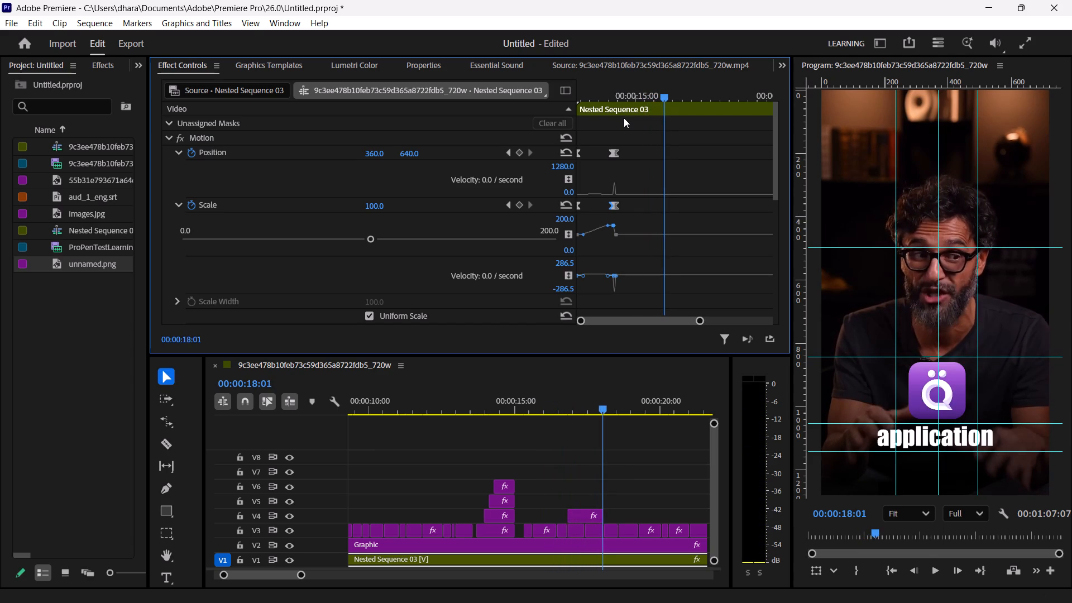
{"action": "key", "text": "Right"}
{"action": "key", "text": "Right"}
{"action": "key", "text": "Right"}
{"action": "key", "text": "Right"}
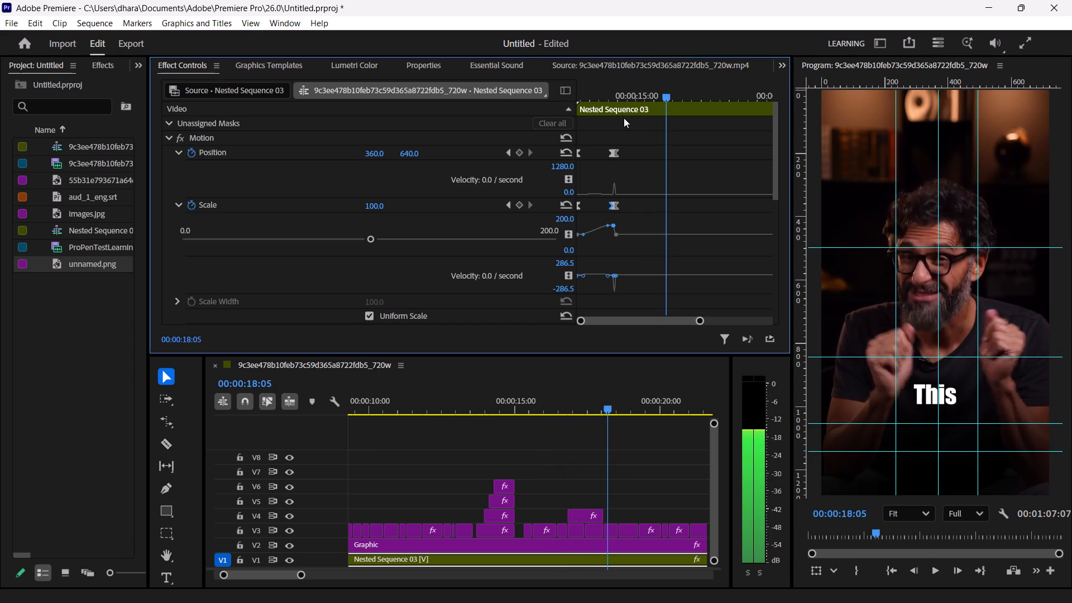
{"action": "key", "text": "Right"}
{"action": "key", "text": "Right"}
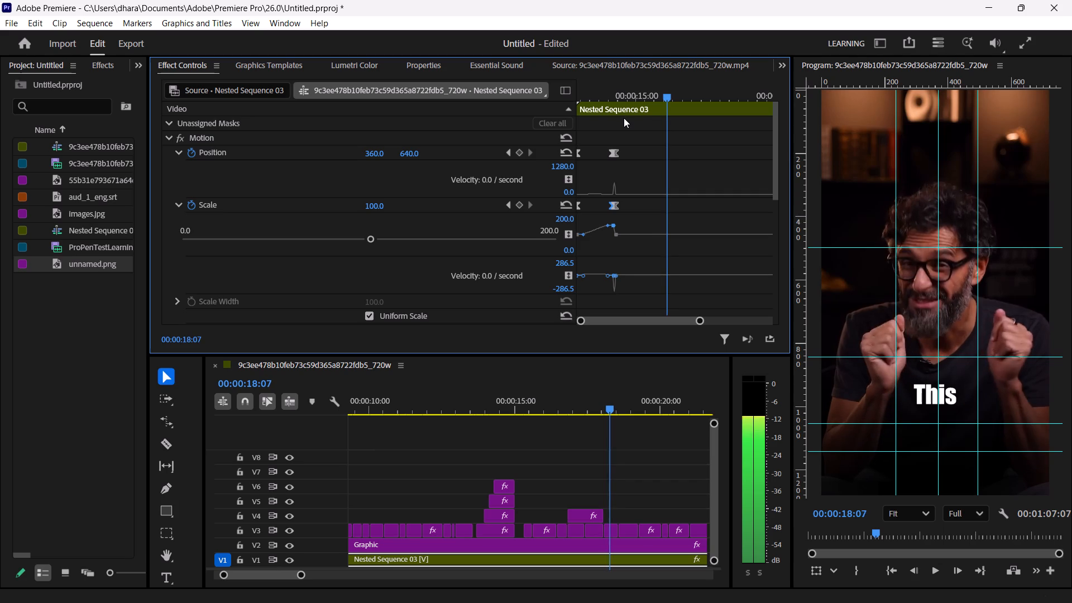
{"action": "key", "text": "Right"}
{"action": "key", "text": "Left"}
{"action": "key", "text": "Left"}
{"action": "key", "text": "Left"}
{"action": "key", "text": "Left"}
{"action": "key", "text": "Right"}
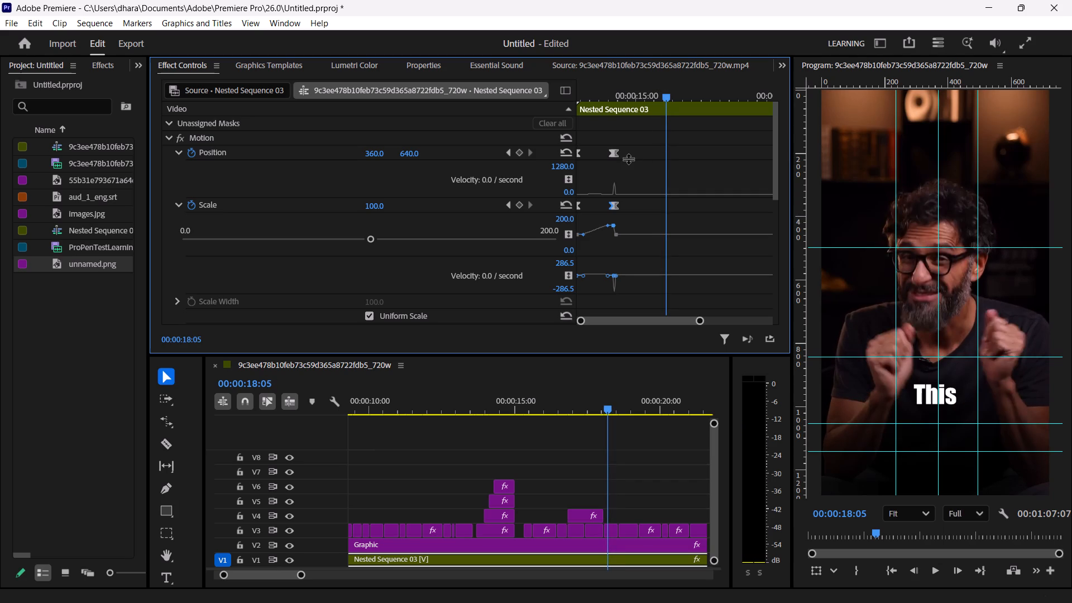
{"action": "left_click", "coordinate": [523, 154]}
Add a Scale keyframe at 00:00:18:05, matching the Position keyframe on the "This" caption.
{"action": "left_click", "coordinate": [519, 203]}
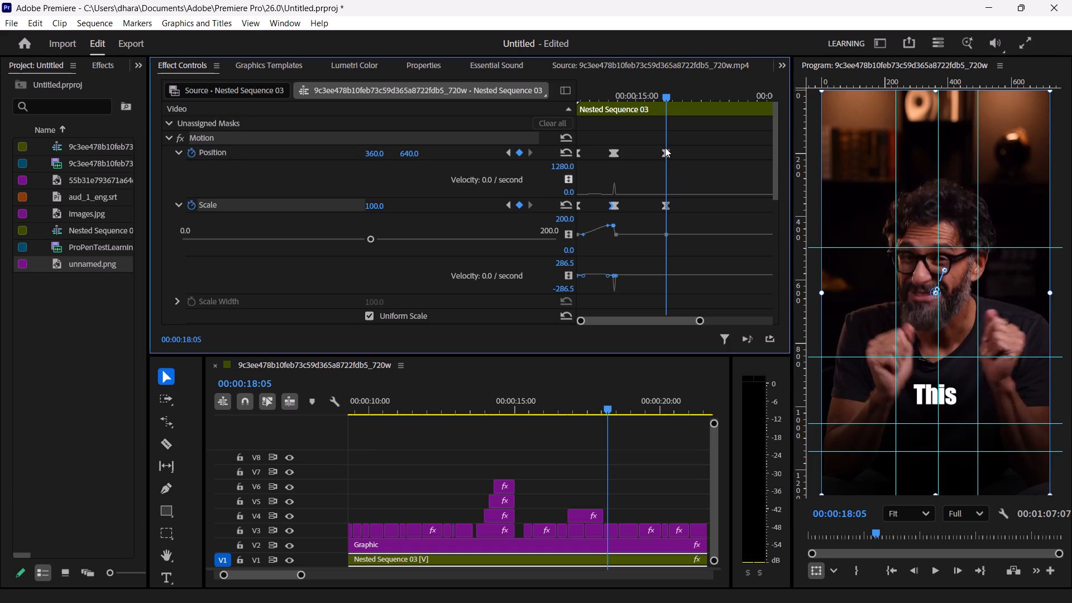
Add Position and Scale keyframes at 00:00:19:06, on the "feature" caption.
{"action": "key", "text": "space"}
{"action": "key", "text": "space"}
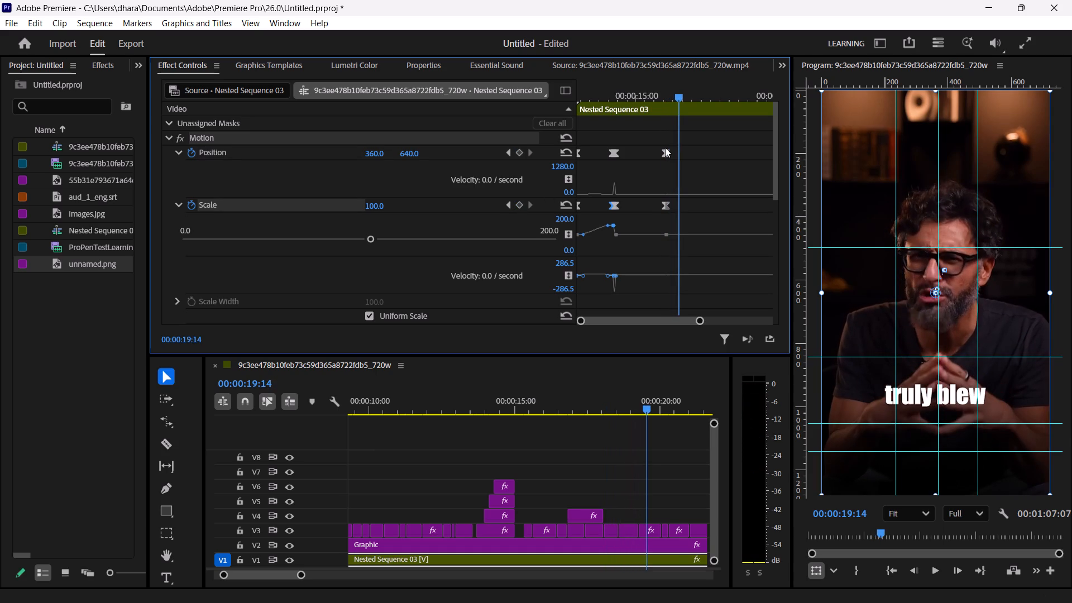
{"action": "key", "text": "Left"}
{"action": "key", "text": "Left"}
{"action": "key", "text": "Left"}
{"action": "key", "text": "Left"}
{"action": "key", "text": "Left"}
{"action": "key", "text": "Left"}
{"action": "key", "text": "Left"}
{"action": "key", "text": "Left"}
{"action": "key", "text": "Left"}
{"action": "key", "text": "Left"}
{"action": "key", "text": "Left"}
{"action": "key", "text": "Left"}
{"action": "key", "text": "Right"}
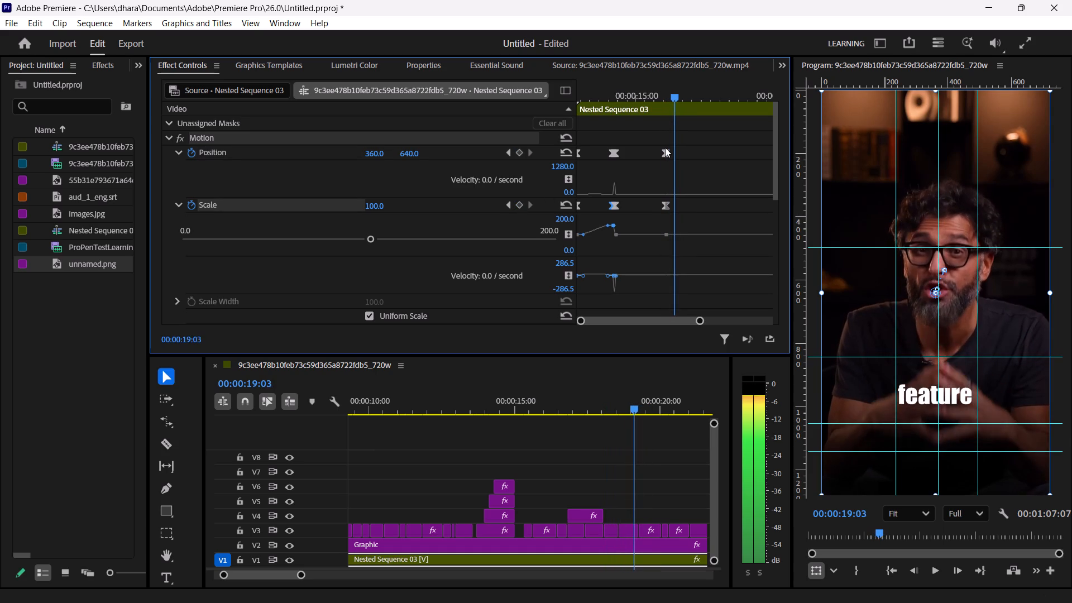
{"action": "key", "text": "Right"}
{"action": "key", "text": "Right"}
{"action": "key", "text": "Right"}
{"action": "key", "text": "Right"}
{"action": "key", "text": "Left"}
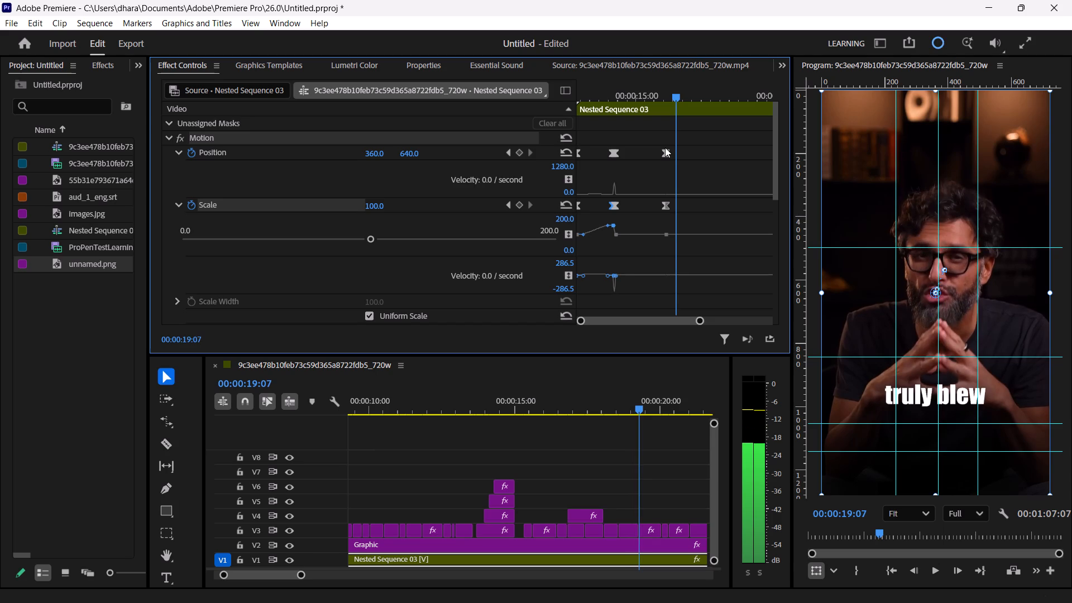
{"action": "left_click", "coordinate": [515, 152]}
{"action": "left_click", "coordinate": [515, 204]}
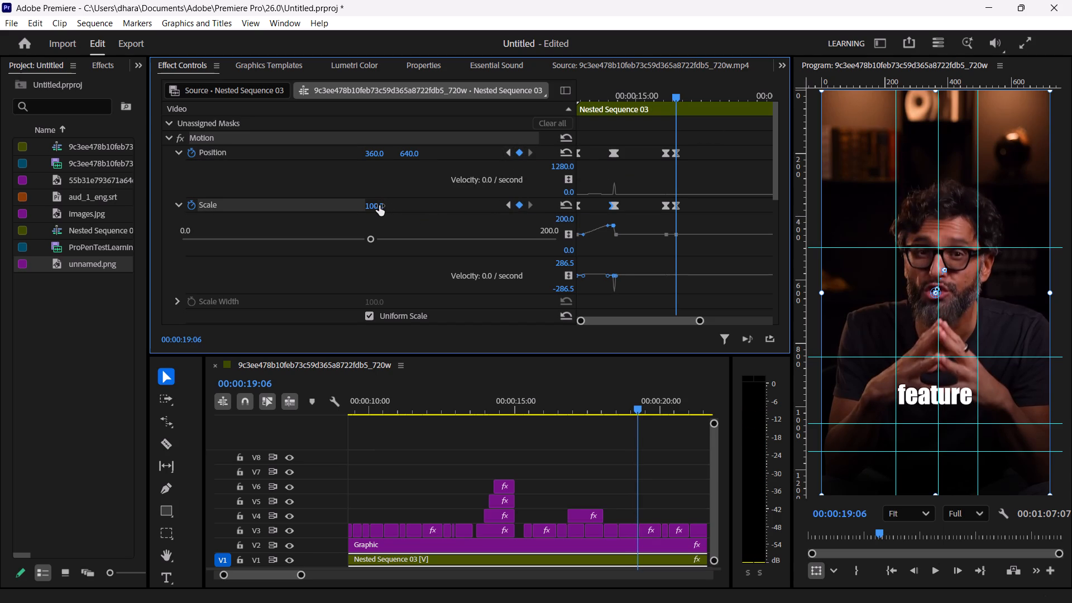
Set the Scale to 142 at the 00:00:19:06 keyframe on the "feature" caption.
{"action": "left_click_drag", "start_coordinate": [379, 205], "coordinate": [443, 204]}
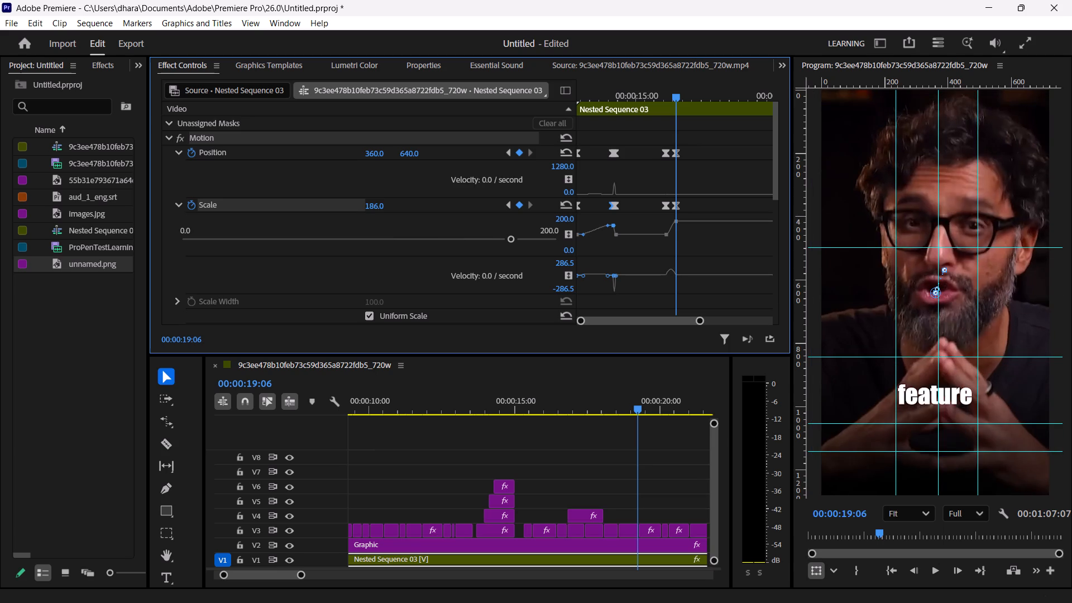
{"action": "left_click_drag", "start_coordinate": [443, 204], "coordinate": [440, 205]}
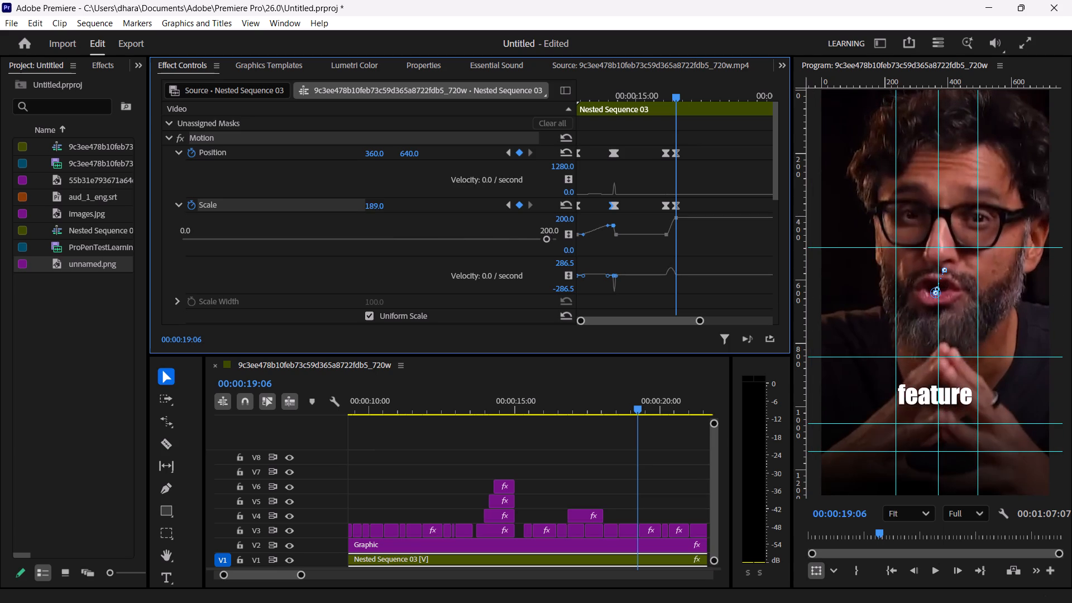
{"action": "left_click_drag", "start_coordinate": [440, 205], "coordinate": [408, 214]}
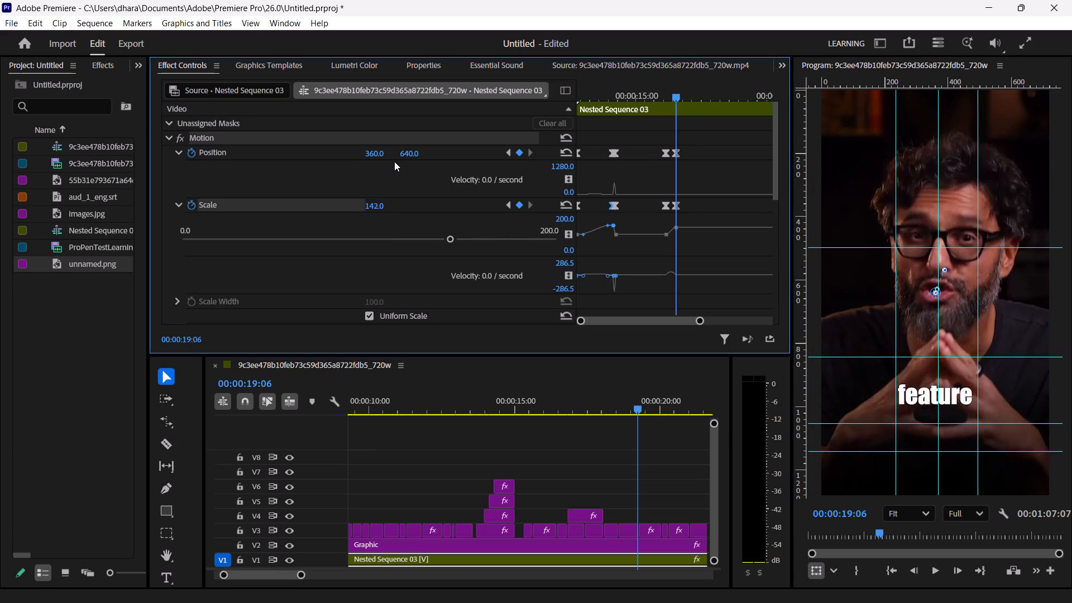
Reframe the zoomed speaker by setting the Position to 357, 586 at the 00:00:19:06 keyframe.
{"action": "left_click_drag", "start_coordinate": [409, 151], "coordinate": [387, 160]}
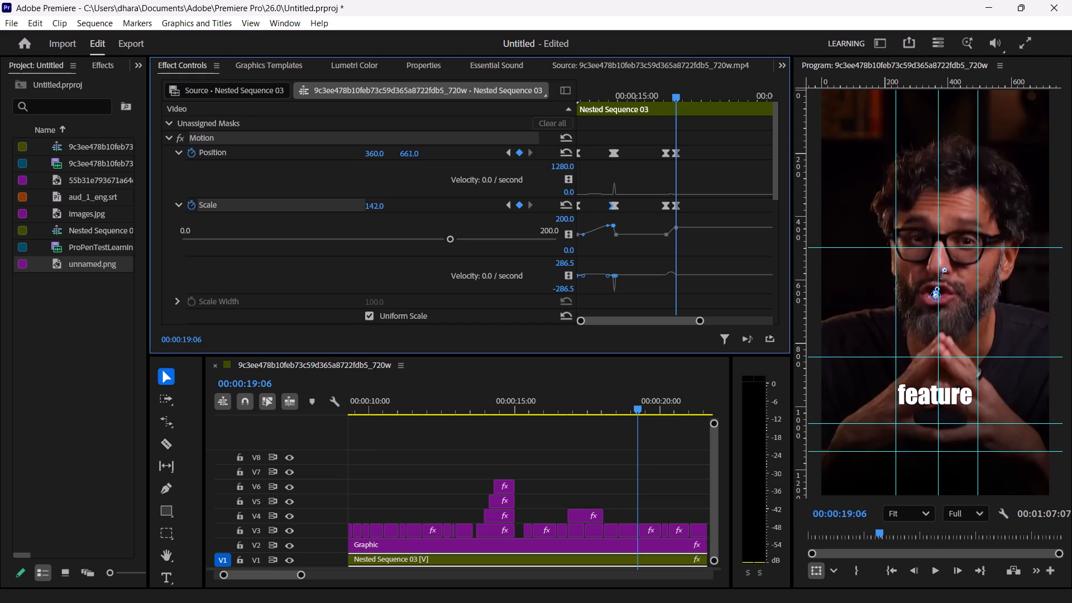
{"action": "left_click_drag", "start_coordinate": [387, 160], "coordinate": [364, 167]}
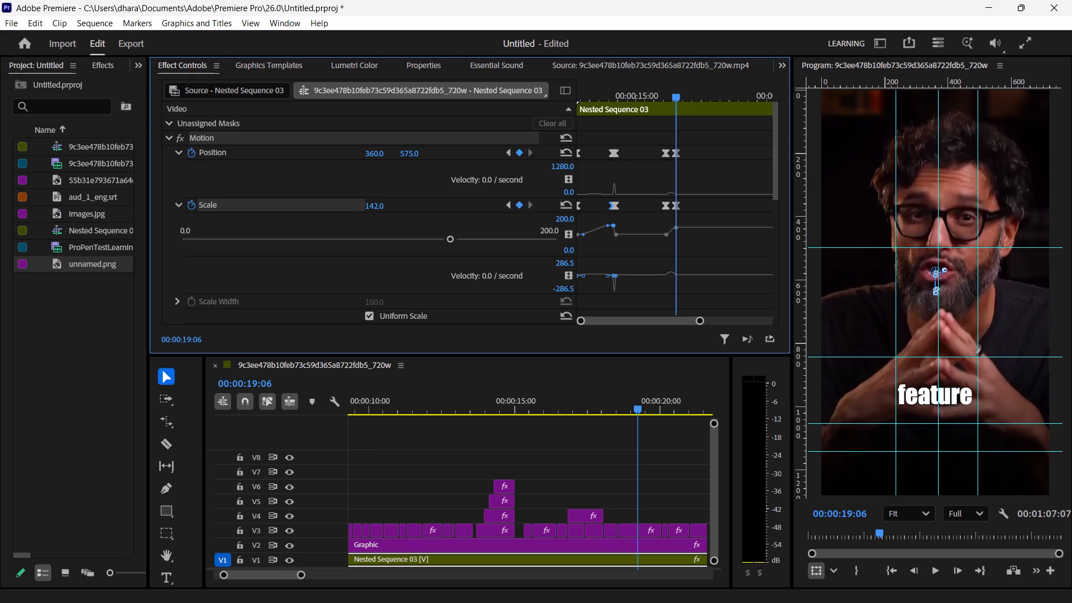
{"action": "left_click_drag", "start_coordinate": [364, 167], "coordinate": [365, 167]}
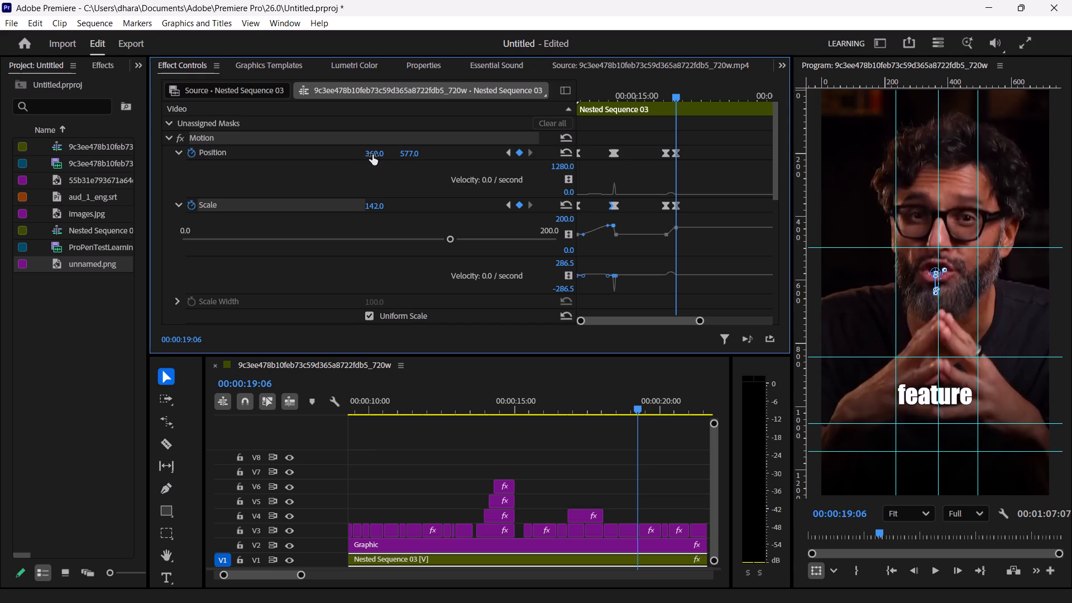
{"action": "left_click_drag", "start_coordinate": [372, 155], "coordinate": [346, 159]}
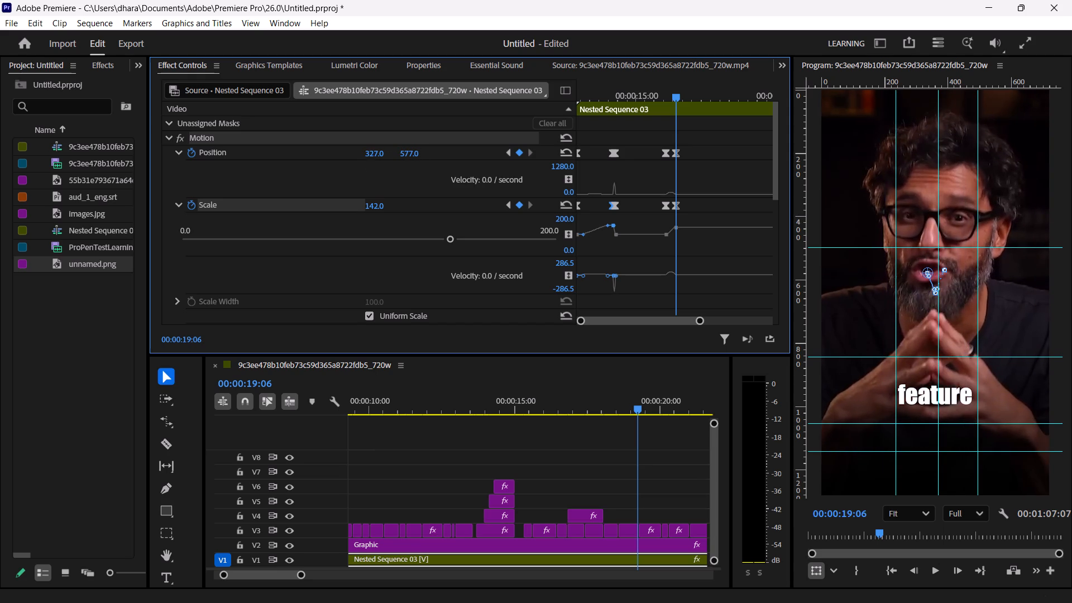
{"action": "left_click_drag", "start_coordinate": [346, 159], "coordinate": [344, 159]}
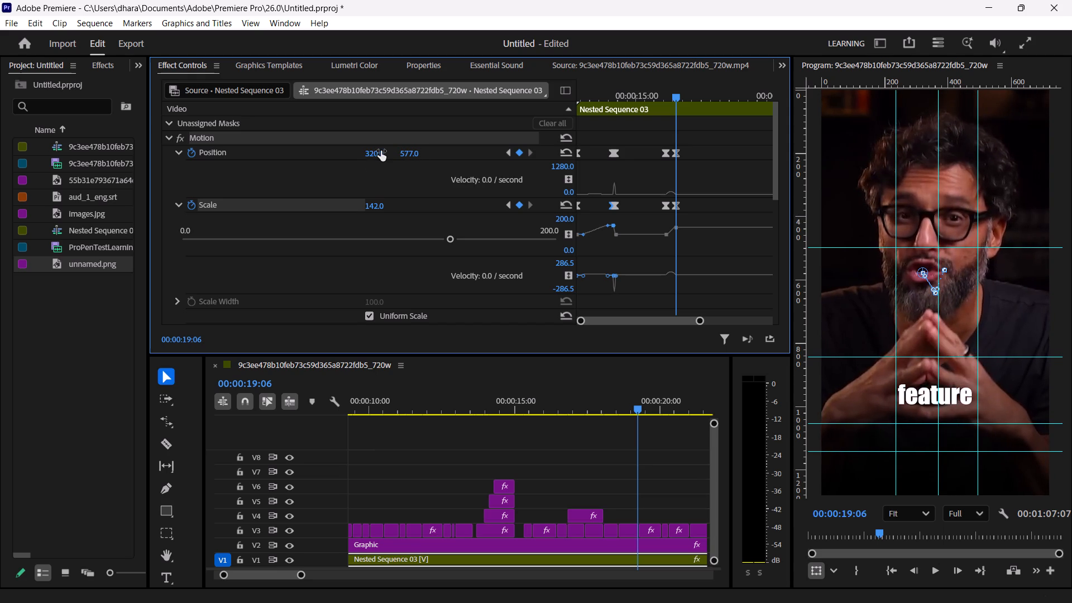
{"action": "left_click_drag", "start_coordinate": [413, 152], "coordinate": [418, 152]}
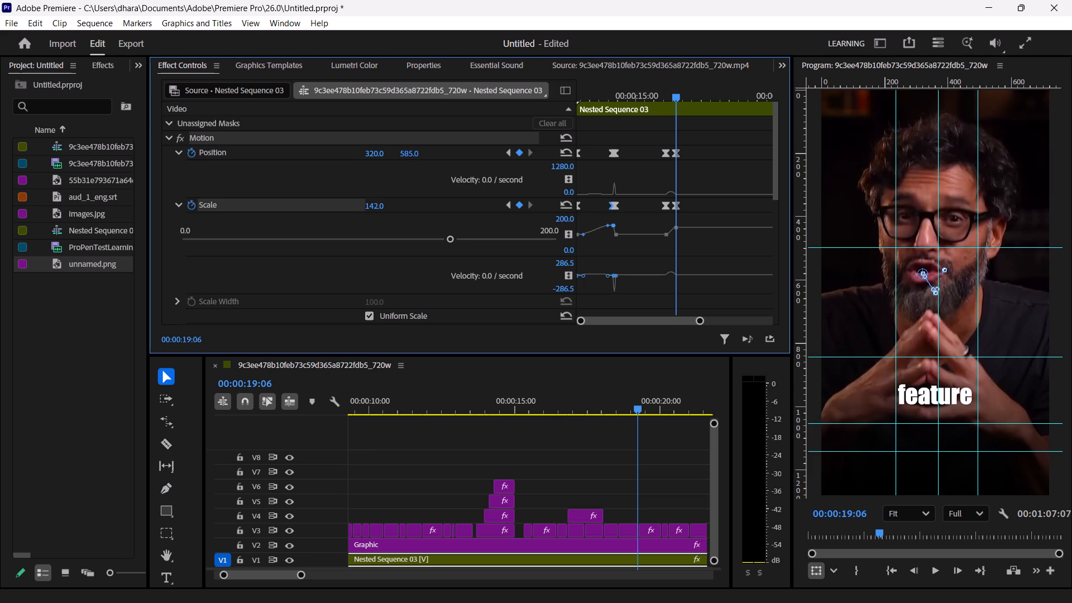
{"action": "left_click_drag", "start_coordinate": [418, 152], "coordinate": [419, 152]}
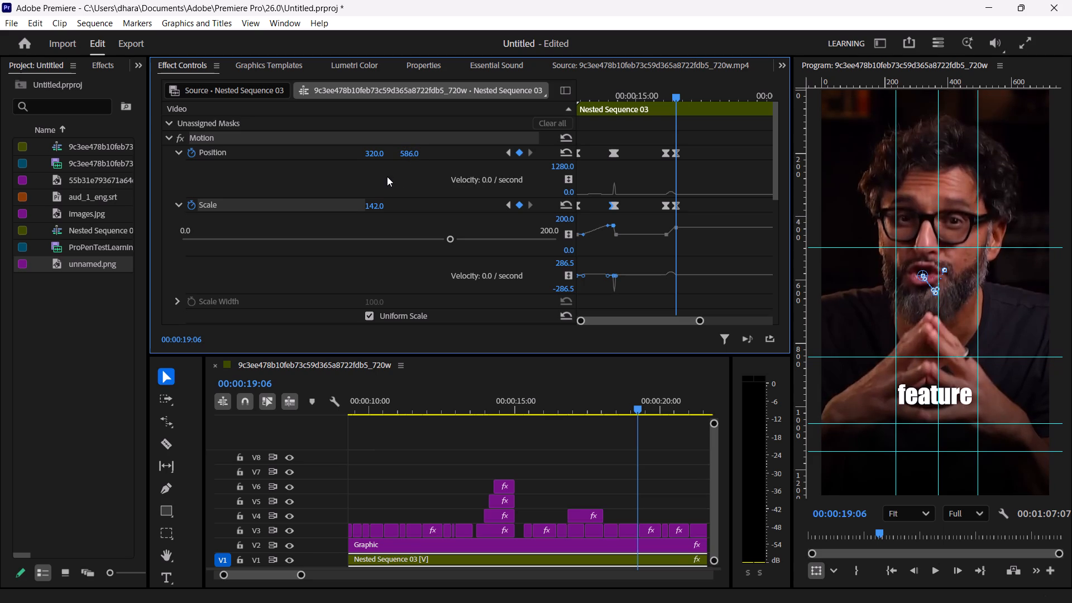
{"action": "left_click_drag", "start_coordinate": [378, 154], "coordinate": [372, 154]}
{"action": "left_click_drag", "start_coordinate": [372, 154], "coordinate": [396, 150]}
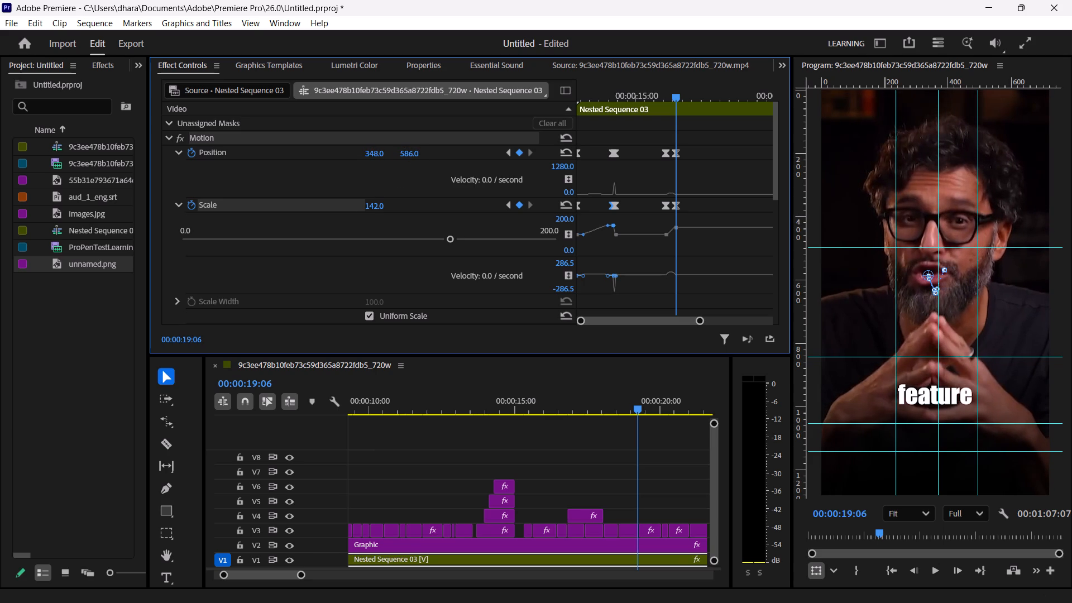
{"action": "left_click_drag", "start_coordinate": [396, 150], "coordinate": [402, 149]}
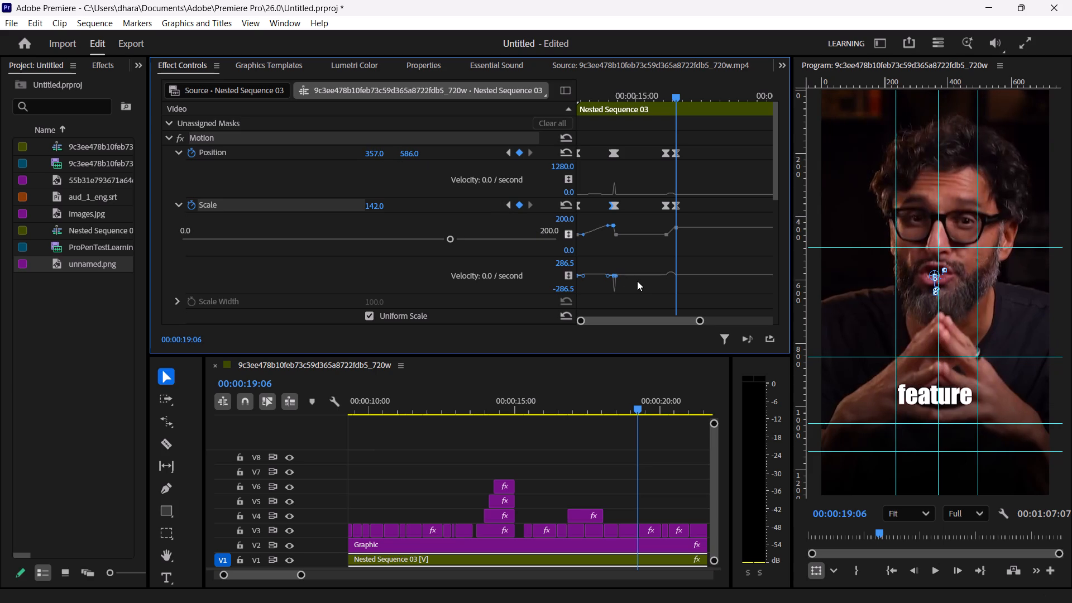
At 00:00:20:18, on the "mind" caption, reset Position to 360, 640 and Scale to 100 as new keyframes.
{"action": "key", "text": "Right"}
{"action": "key", "text": "Right"}
{"action": "key", "text": "Right"}
{"action": "key", "text": "Right"}
{"action": "key", "text": "Right"}
{"action": "key", "text": "Right"}
{"action": "key", "text": "Right"}
{"action": "key", "text": "Right"}
{"action": "key", "text": "Right"}
{"action": "key", "text": "Right"}
{"action": "key", "text": "Right"}
{"action": "key", "text": "Right"}
{"action": "key", "text": "Right"}
{"action": "key", "text": "Right"}
{"action": "key", "text": "Right"}
{"action": "key", "text": "Right"}
{"action": "key", "text": "Right"}
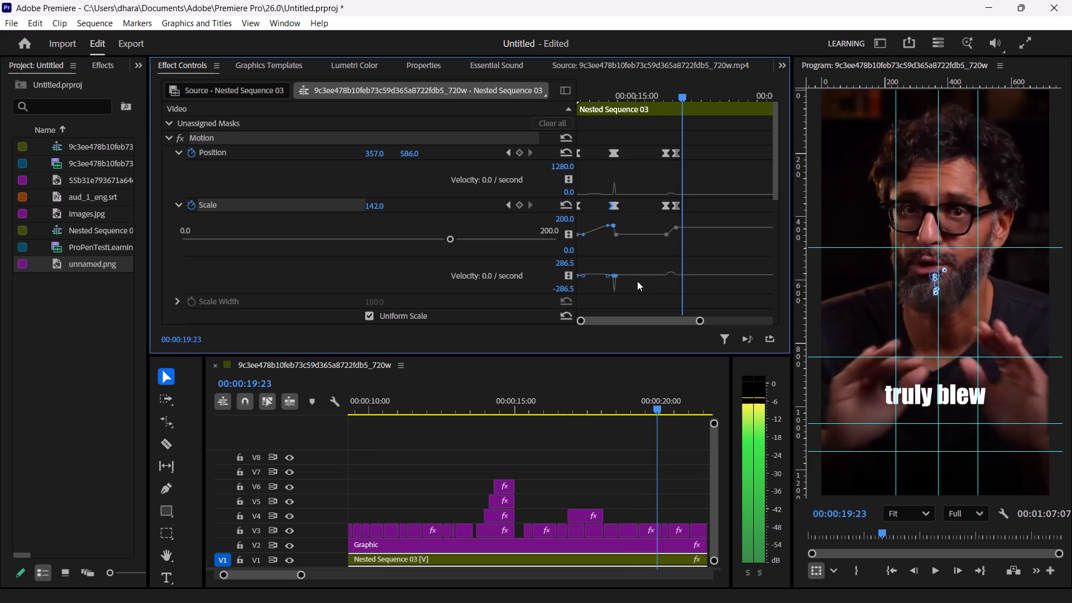
{"action": "key", "text": "Right"}
{"action": "key", "text": "Right"}
{"action": "key", "text": "Right"}
{"action": "key", "text": "Right"}
{"action": "key", "text": "Right"}
{"action": "key", "text": "Right"}
{"action": "key", "text": "Right"}
{"action": "key", "text": "Right"}
{"action": "key", "text": "Right"}
{"action": "key", "text": "Right"}
{"action": "key", "text": "Right"}
{"action": "key", "text": "Right"}
{"action": "key", "text": "Right"}
{"action": "key", "text": "Right"}
{"action": "key", "text": "Right"}
{"action": "key", "text": "Right"}
{"action": "key", "text": "Right"}
{"action": "key", "text": "Right"}
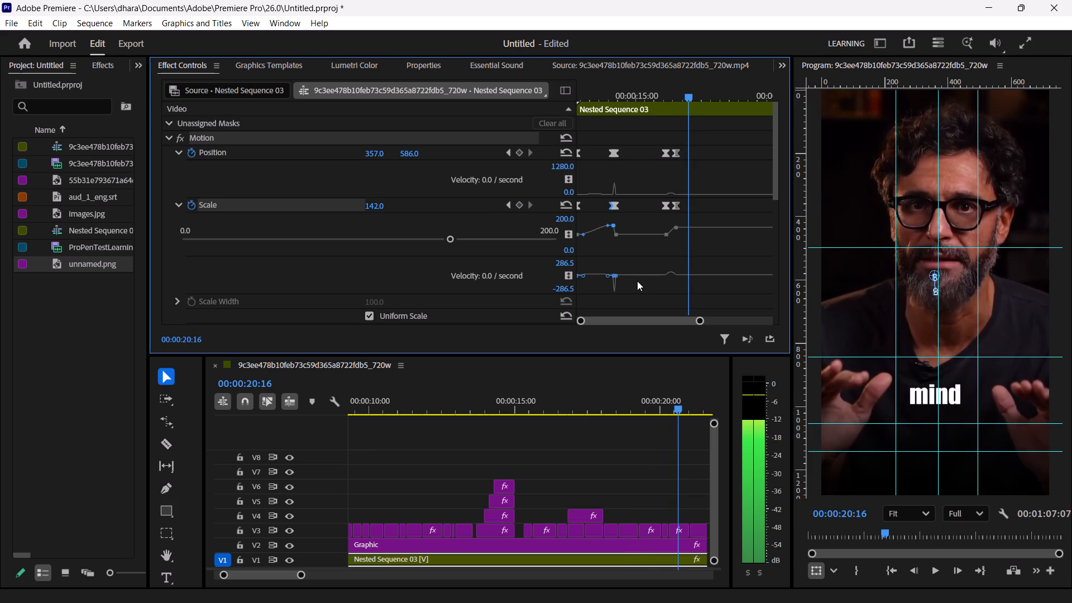
{"action": "key", "text": "Right"}
{"action": "key", "text": "Right"}
{"action": "key", "text": "Right"}
{"action": "key", "text": "Left"}
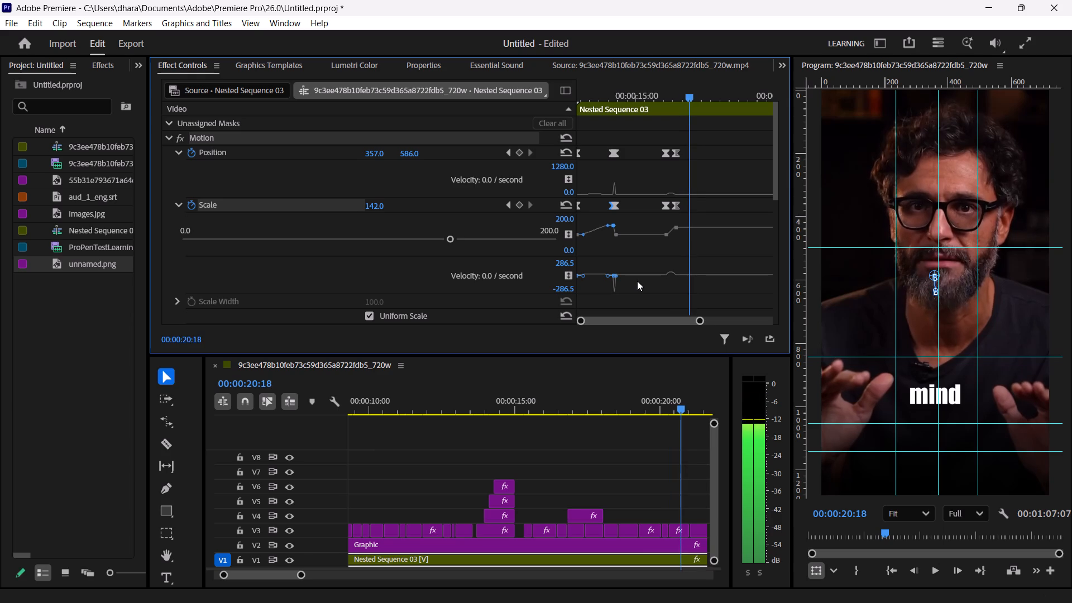
{"action": "key", "text": "Right"}
{"action": "key", "text": "Left"}
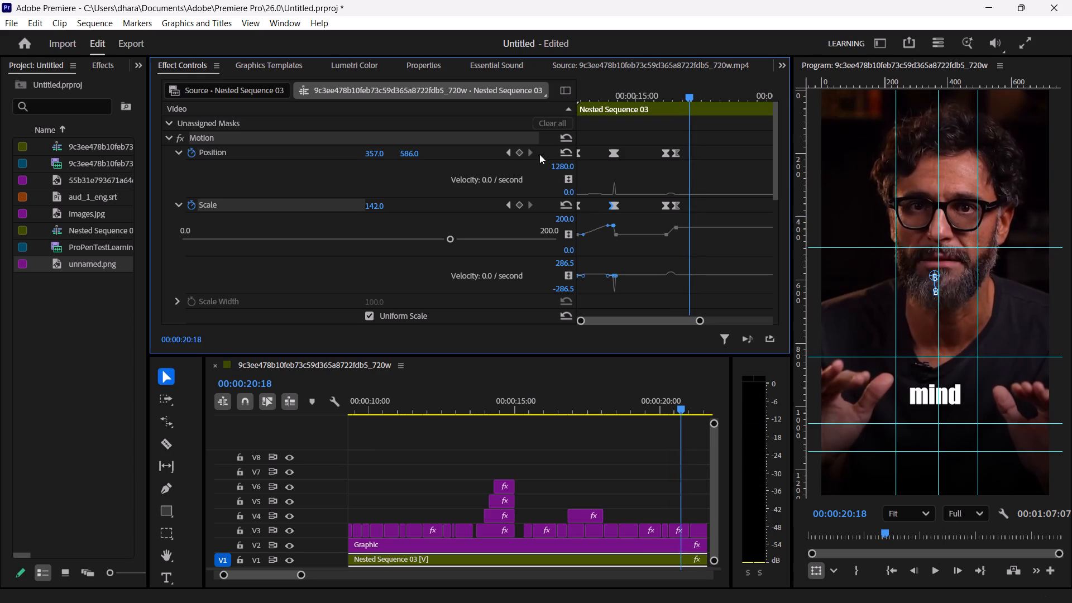
{"action": "left_click", "coordinate": [562, 150]}
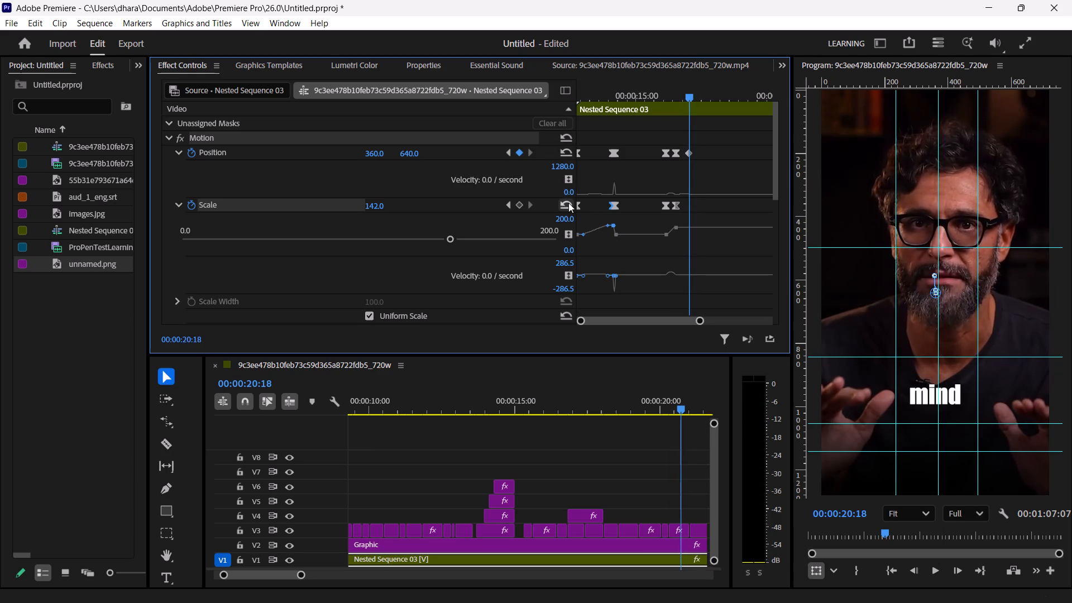
{"action": "left_click", "coordinate": [568, 205]}
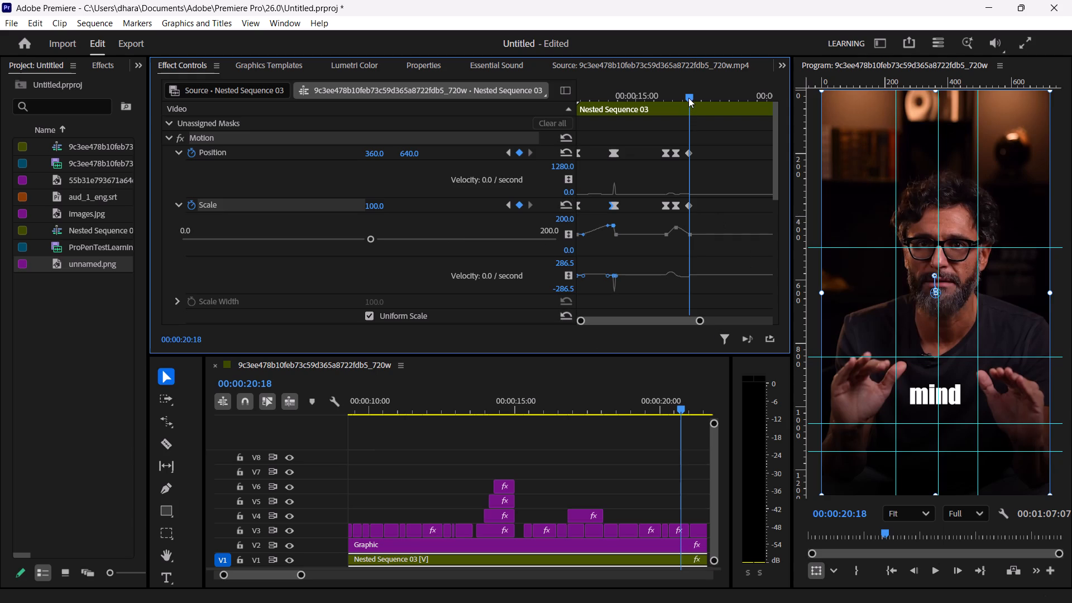
Review the start of the new zoom on "This" and the footage from the "of" caption through "That's why".
{"action": "left_click_drag", "start_coordinate": [688, 98], "coordinate": [653, 100]}
{"action": "key", "text": "space"}
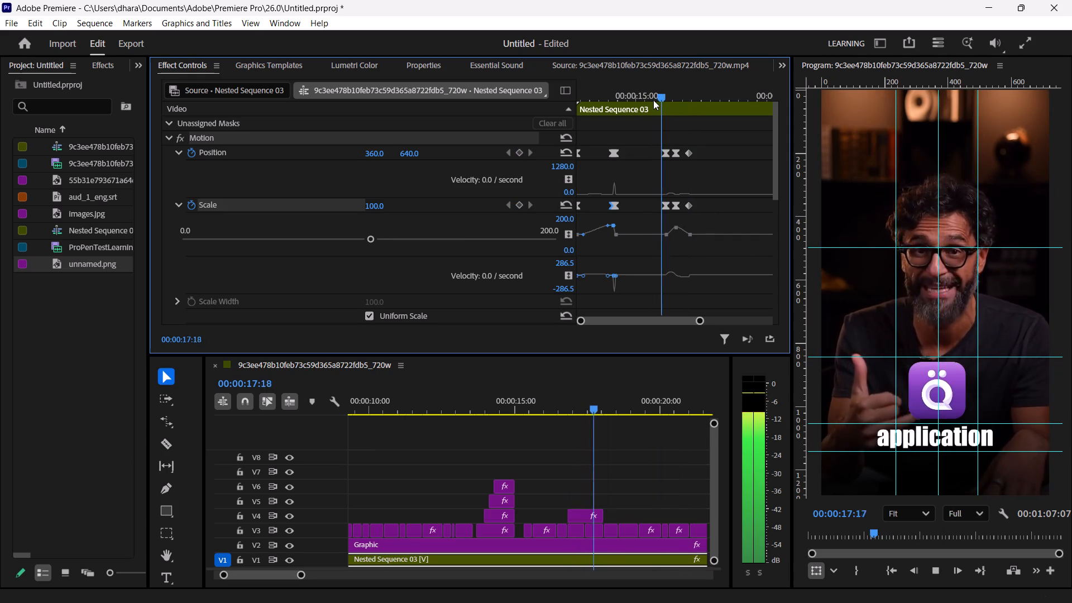
{"action": "key", "text": "space"}
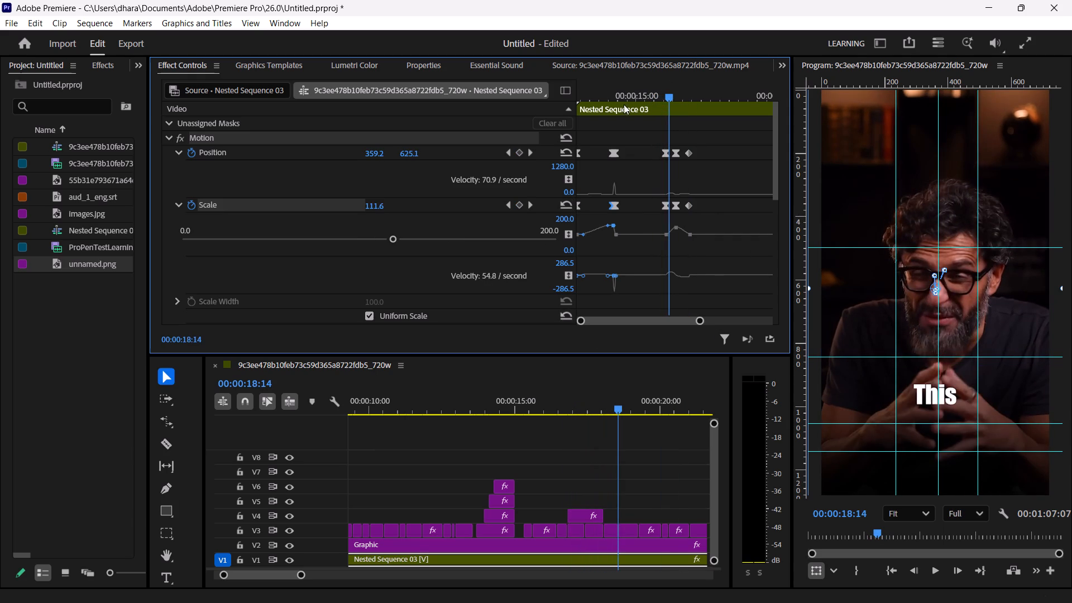
{"action": "left_click", "coordinate": [606, 94]}
{"action": "key", "text": "space"}
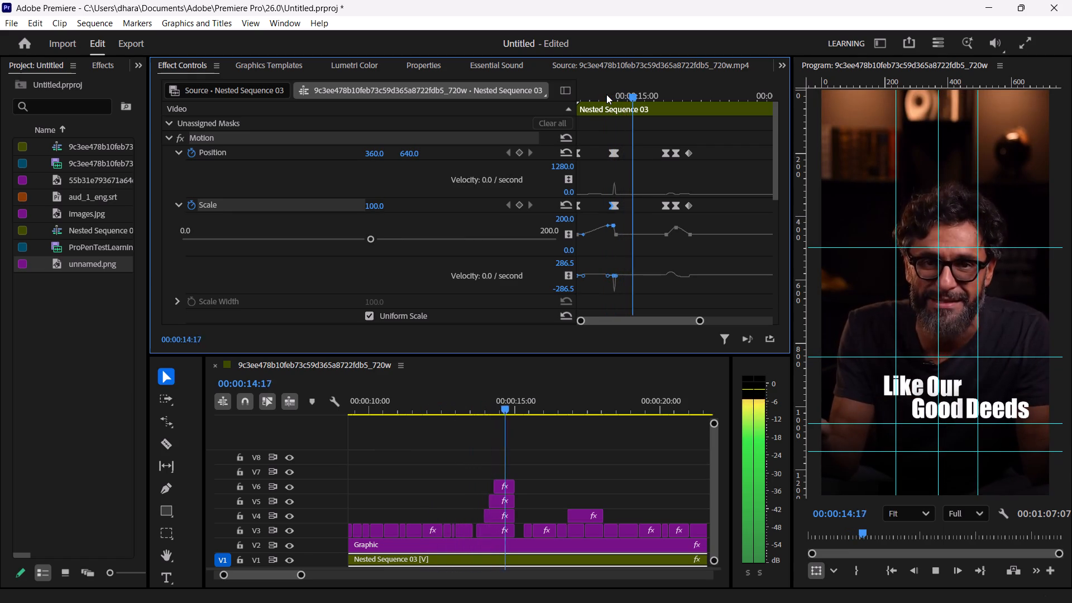
{"action": "key", "text": "space"}
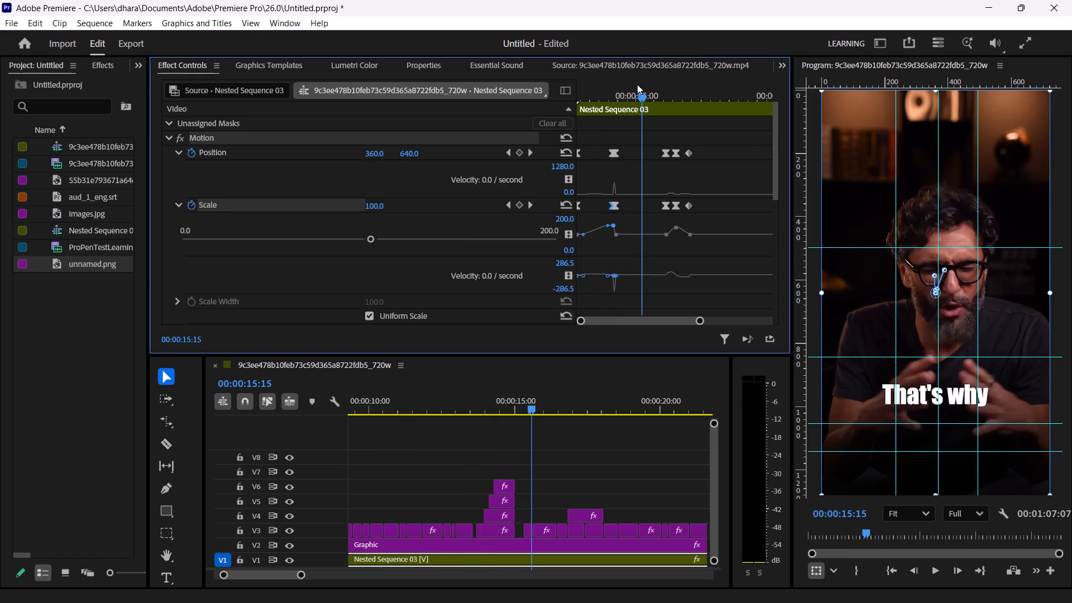
{"action": "left_click_drag", "start_coordinate": [641, 96], "coordinate": [614, 98]}
{"action": "key", "text": "space"}
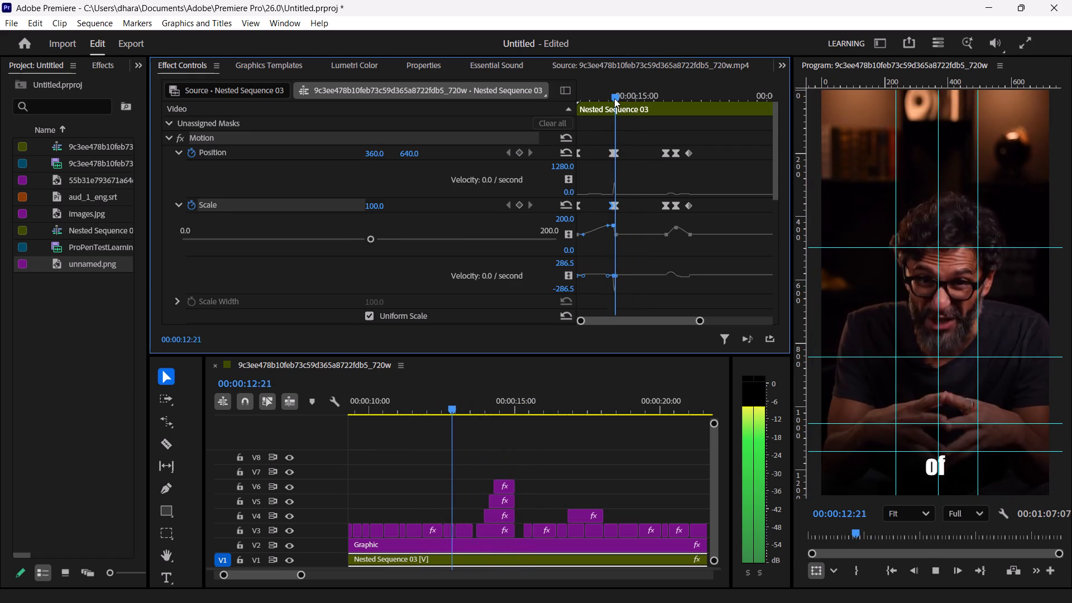
{"action": "key", "text": "space"}
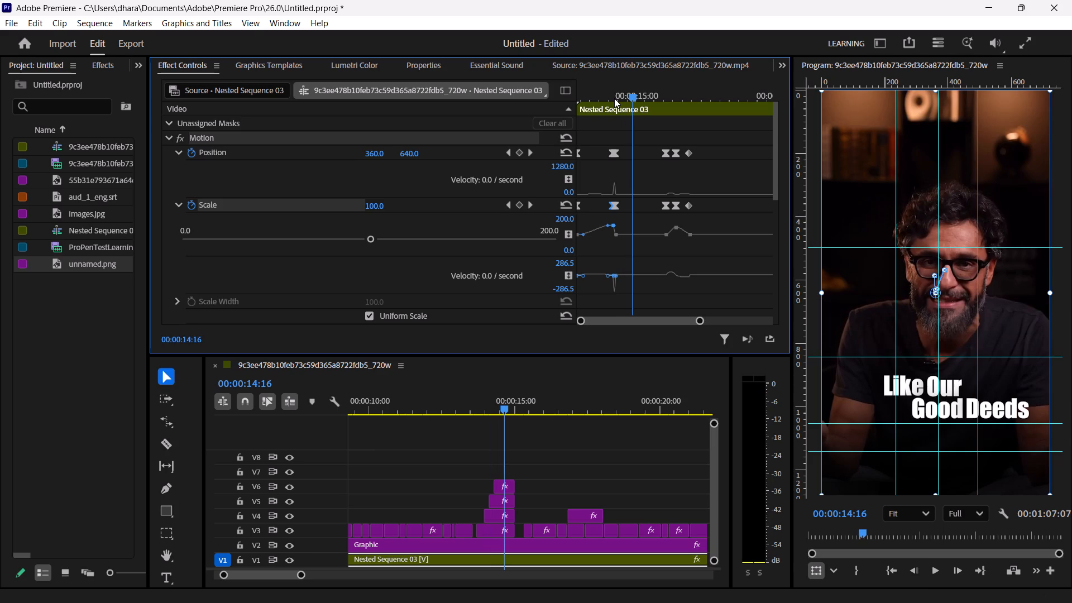
{"action": "key", "text": "space"}
{"action": "key", "text": "space"}
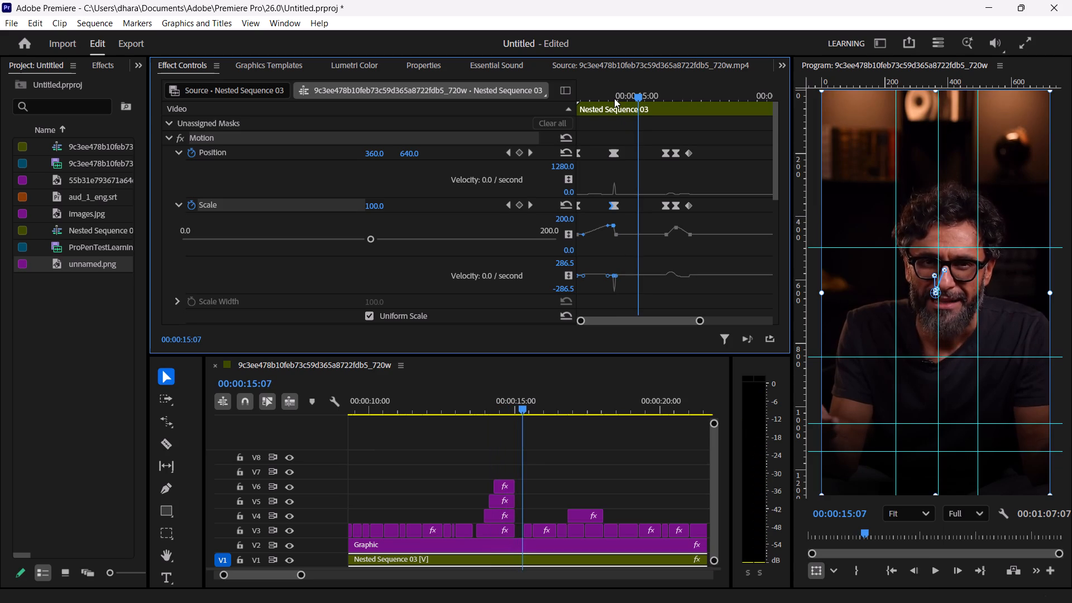
{"action": "key", "text": "space"}
{"action": "key", "text": "space"}
Add a Scale keyframe at 00:00:15:09, on the "That's why" caption, and raise it on the value curve to about 130.8.
{"action": "key", "text": "Left"}
{"action": "key", "text": "Left"}
{"action": "key", "text": "Left"}
{"action": "key", "text": "Left"}
{"action": "key", "text": "Left"}
{"action": "key", "text": "Left"}
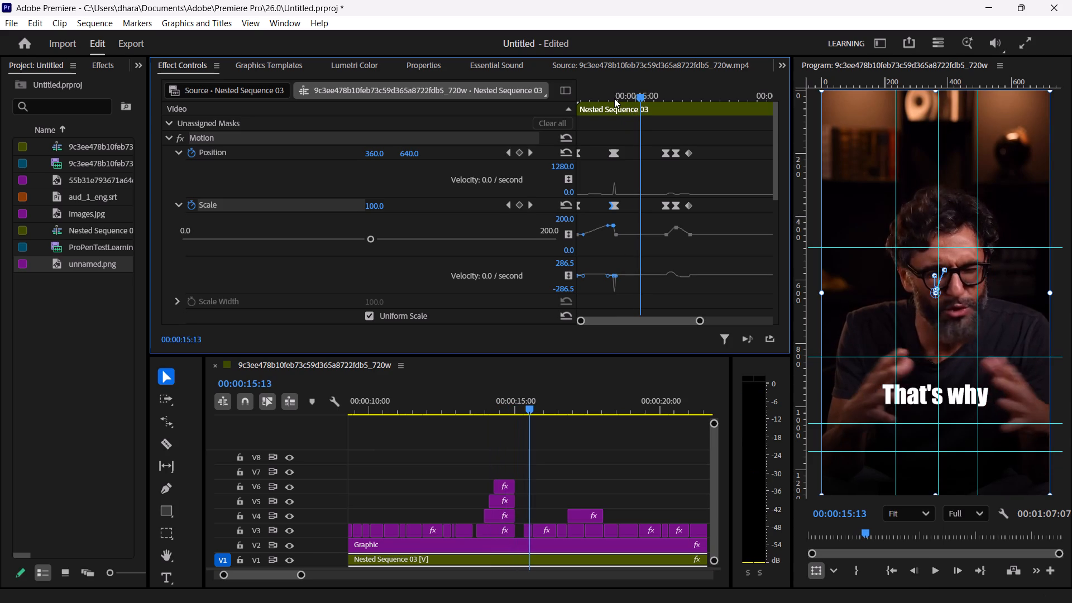
{"action": "key", "text": "Right"}
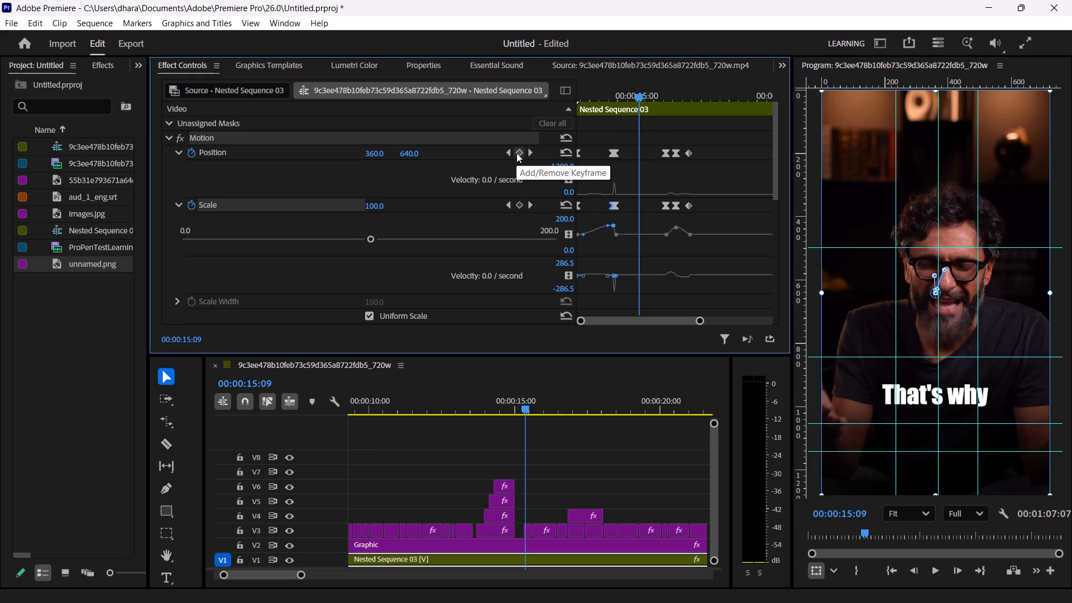
{"action": "left_click", "coordinate": [518, 207]}
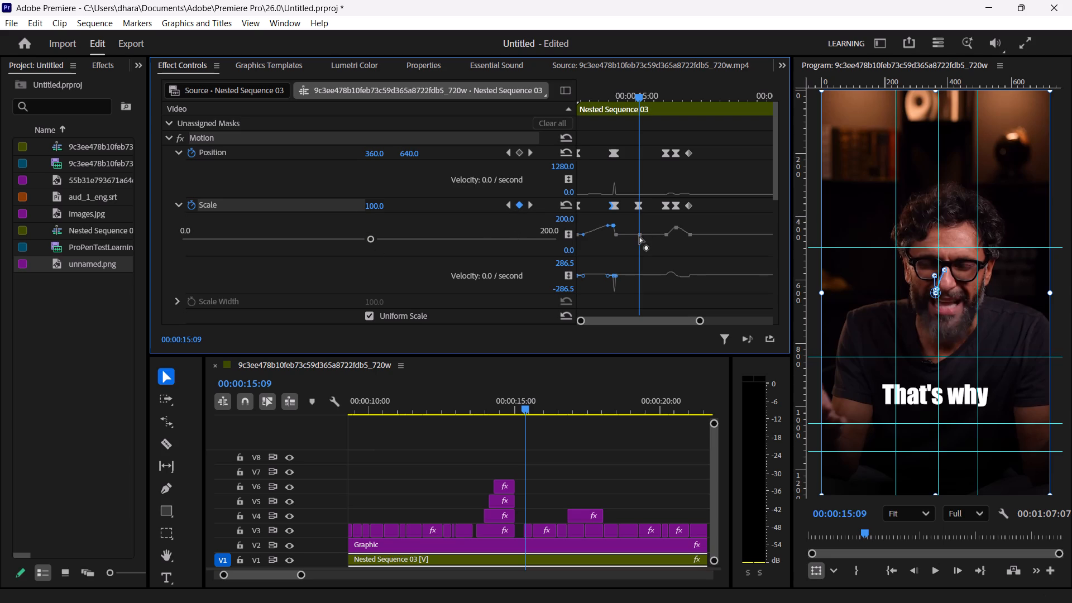
{"action": "left_click_drag", "start_coordinate": [639, 236], "coordinate": [639, 231]}
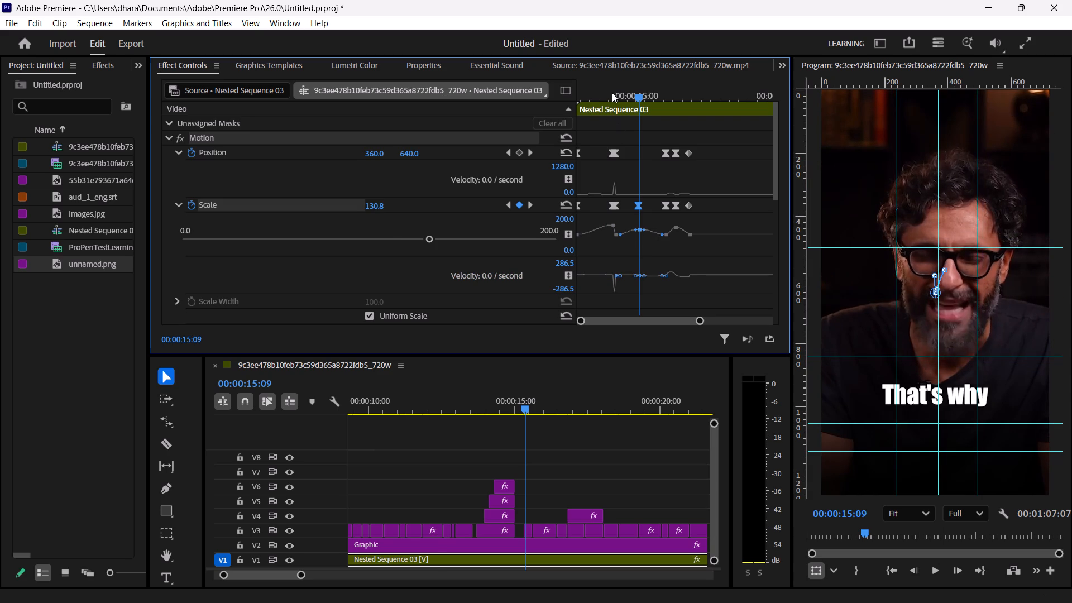
After replaying the zoom, delete the Position and Scale keyframes at 00:00:19:06 and 00:00:20:18 on Nested Sequence 03.
{"action": "left_click", "coordinate": [612, 92]}
{"action": "key", "text": "space"}
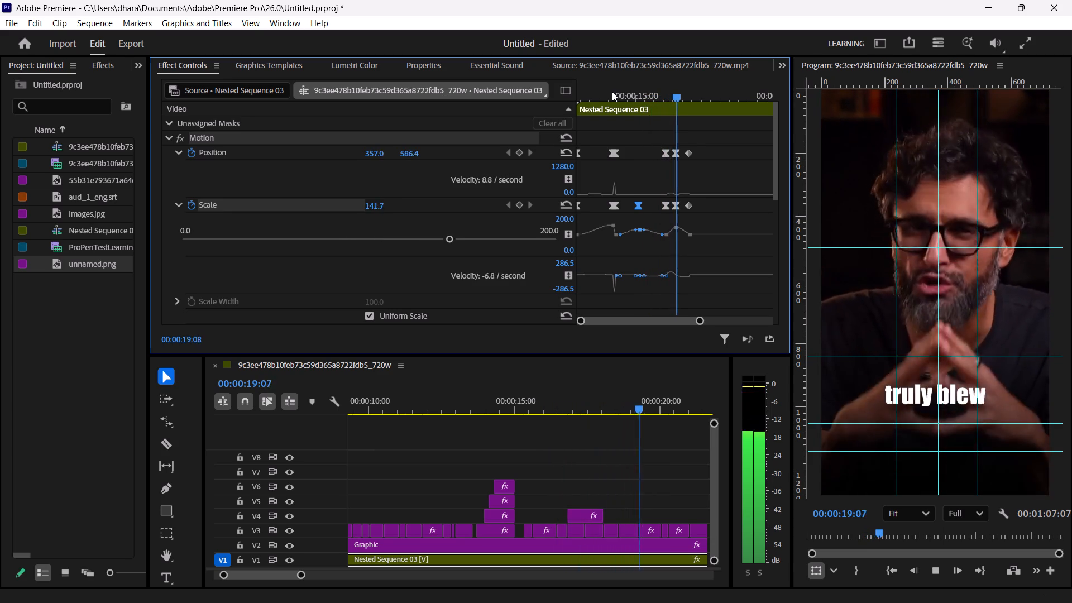
{"action": "key", "text": "space"}
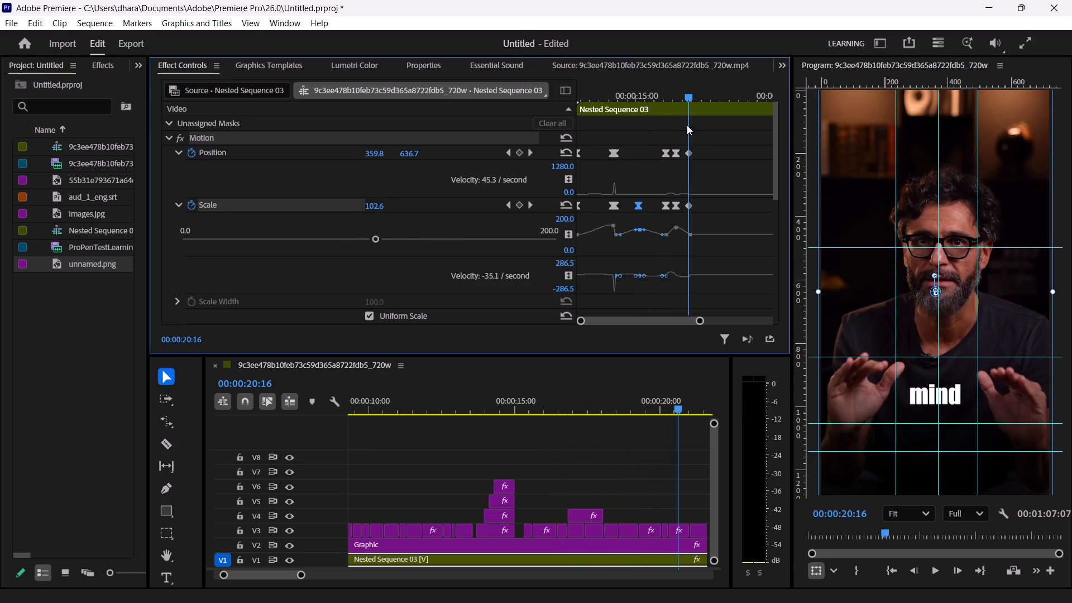
{"action": "left_click_drag", "start_coordinate": [741, 222], "coordinate": [674, 145]}
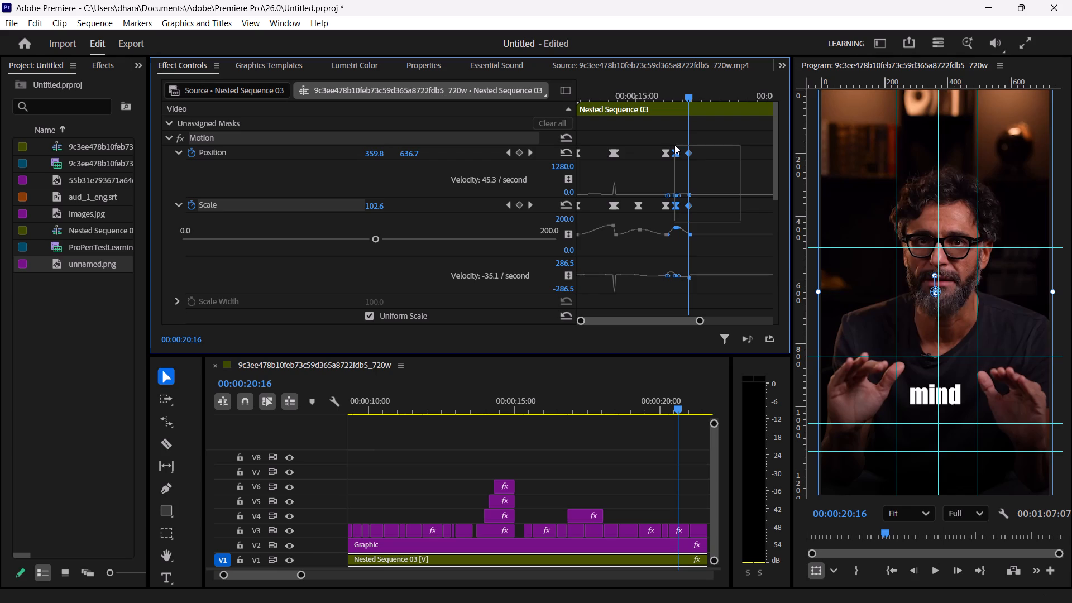
{"action": "key", "text": "Delete"}
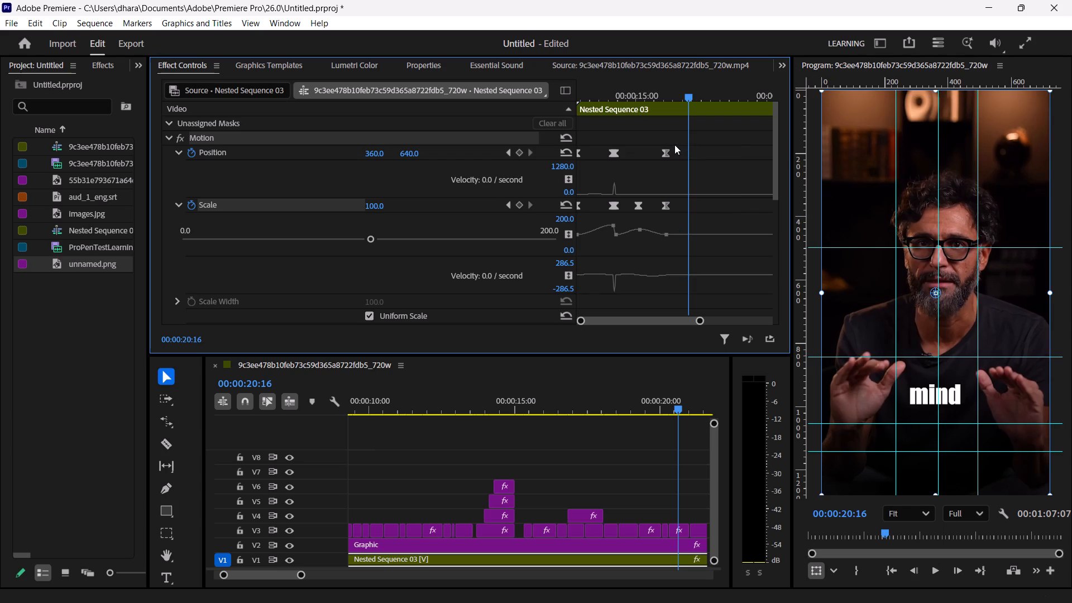
Review the footage from the "Quranly" caption through "deed", then go back towards the "application" caption.
{"action": "left_click_drag", "start_coordinate": [582, 95], "coordinate": [542, 92]}
{"action": "key", "text": "space"}
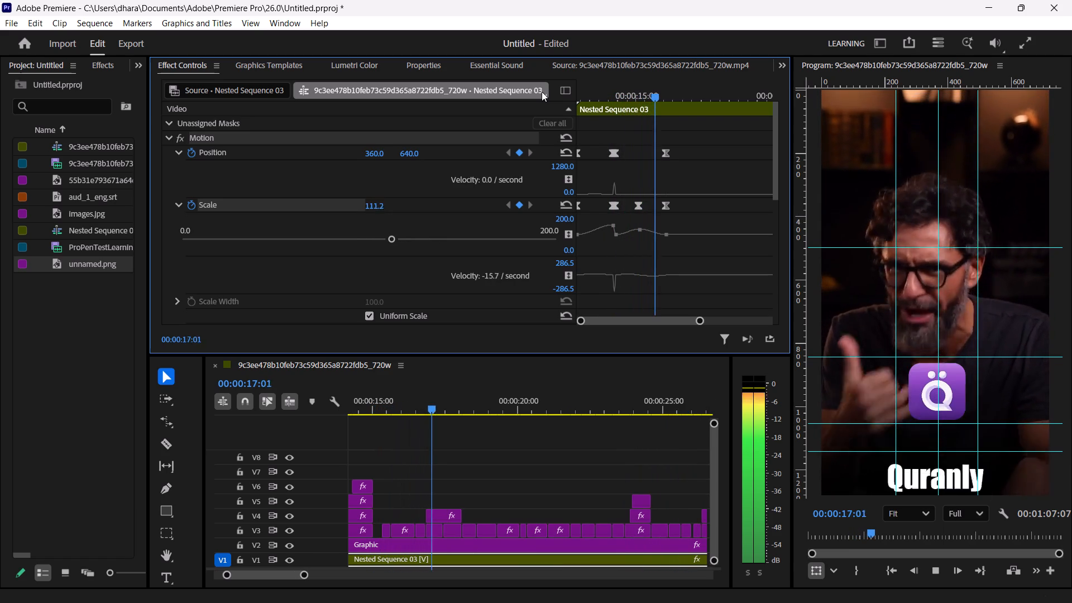
{"action": "key", "text": "space"}
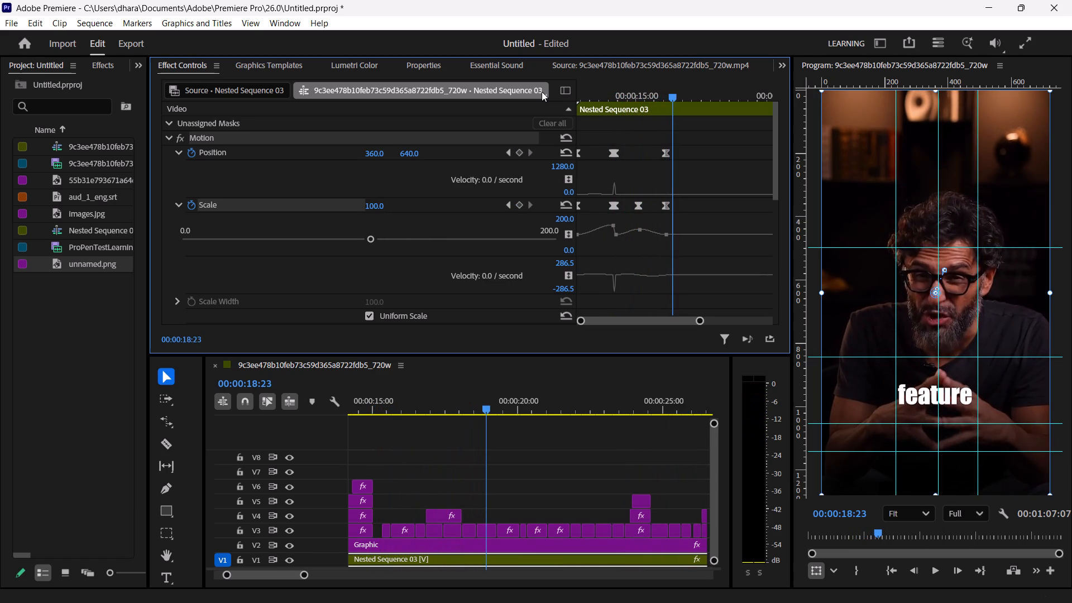
{"action": "key", "text": "space"}
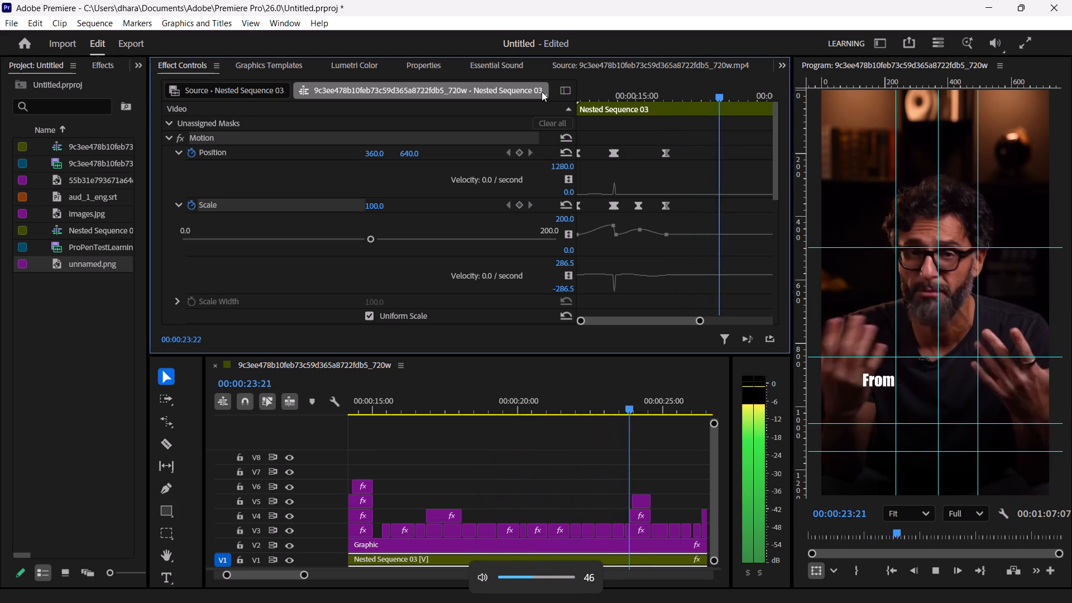
{"action": "key", "text": "Left"}
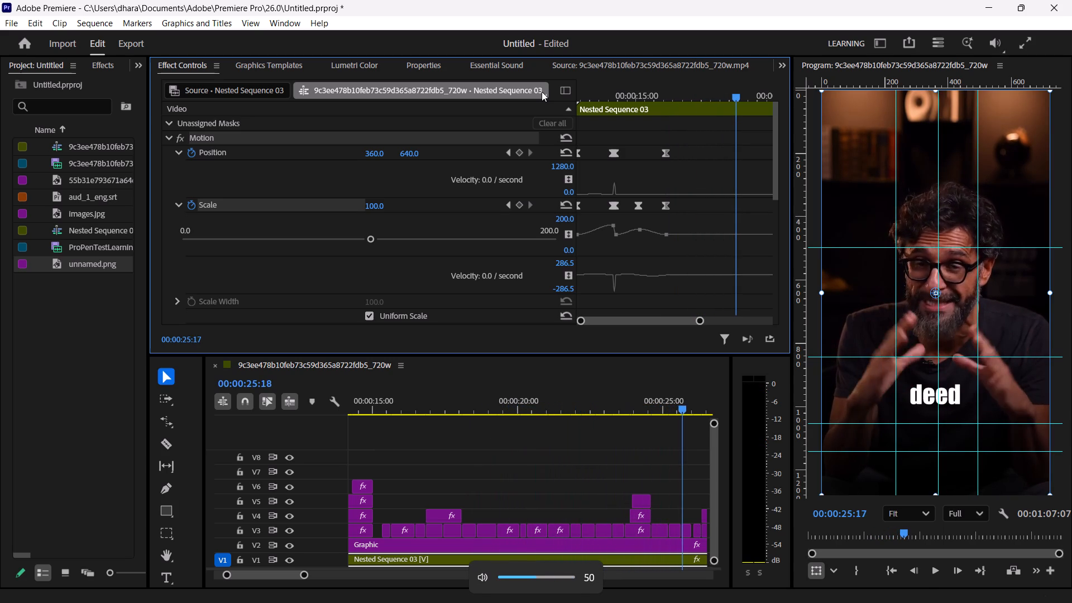
{"action": "key", "text": "Left"}
{"action": "key", "text": "Left"}
{"action": "key", "text": "Left"}
{"action": "key", "text": "Left"}
{"action": "key", "text": "Left"}
{"action": "key", "text": "Left"}
{"action": "key", "text": "Left"}
{"action": "key", "text": "Left"}
{"action": "key", "text": "Left"}
{"action": "key", "text": "Left"}
{"action": "key", "text": "Left"}
{"action": "key", "text": "Left"}
{"action": "key", "text": "Left"}
{"action": "key", "text": "Left"}
{"action": "key", "text": "Left"}
{"action": "key", "text": "Left"}
{"action": "key", "text": "Left"}
{"action": "key", "text": "Left"}
{"action": "key", "text": "Left"}
{"action": "key", "text": "Left"}
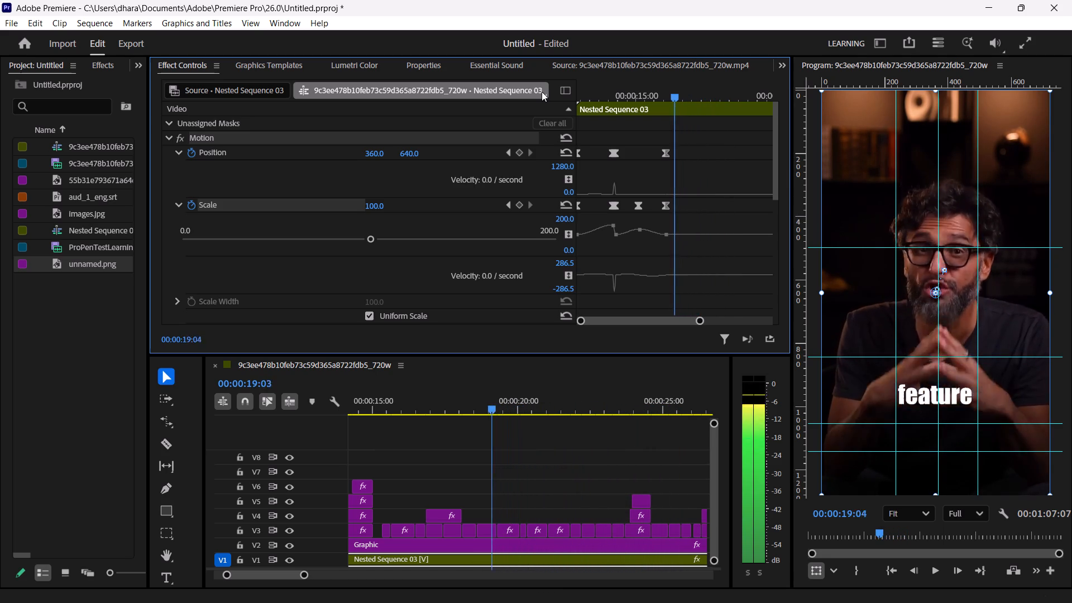
Add Scale and Position keyframes at 00:00:19:05, at the end of the "feature" caption, keeping 100 and 360, 640.
{"action": "key", "text": "space"}
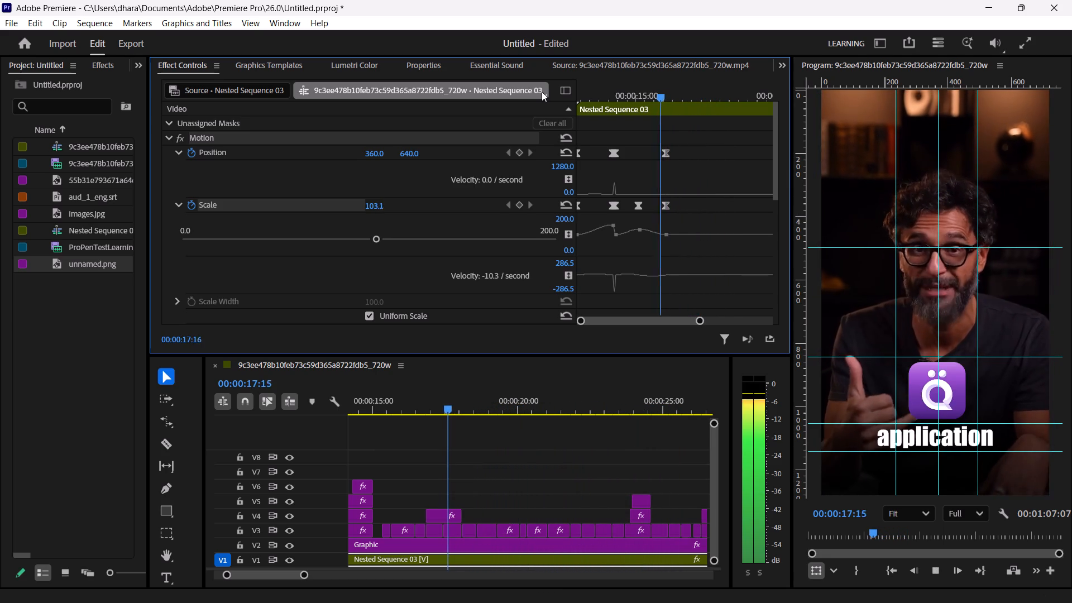
{"action": "key", "text": "space"}
{"action": "key", "text": "space"}
{"action": "key", "text": "space"}
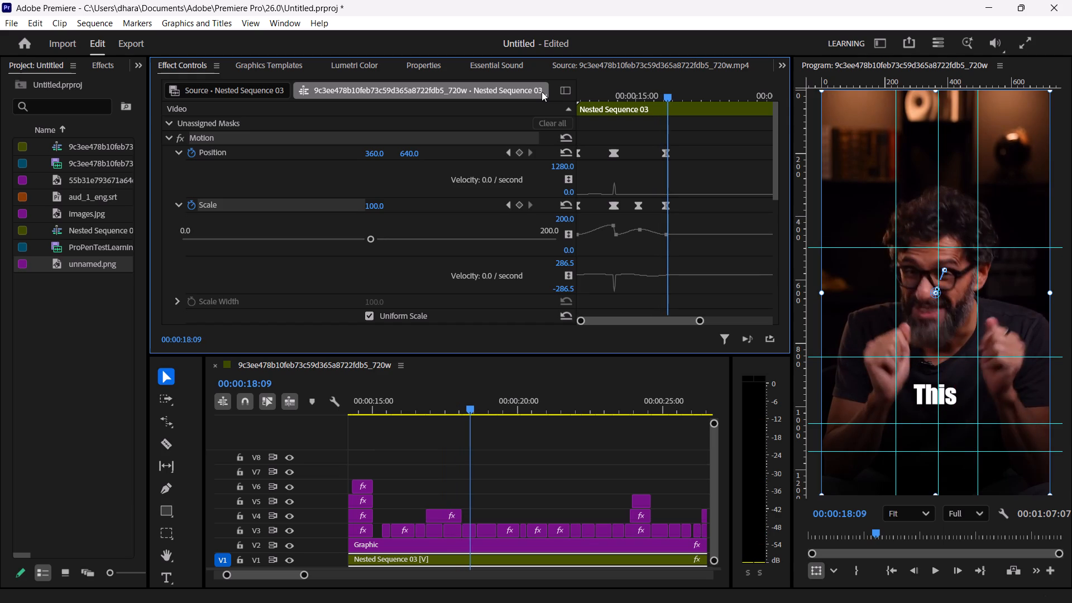
{"action": "key", "text": "space"}
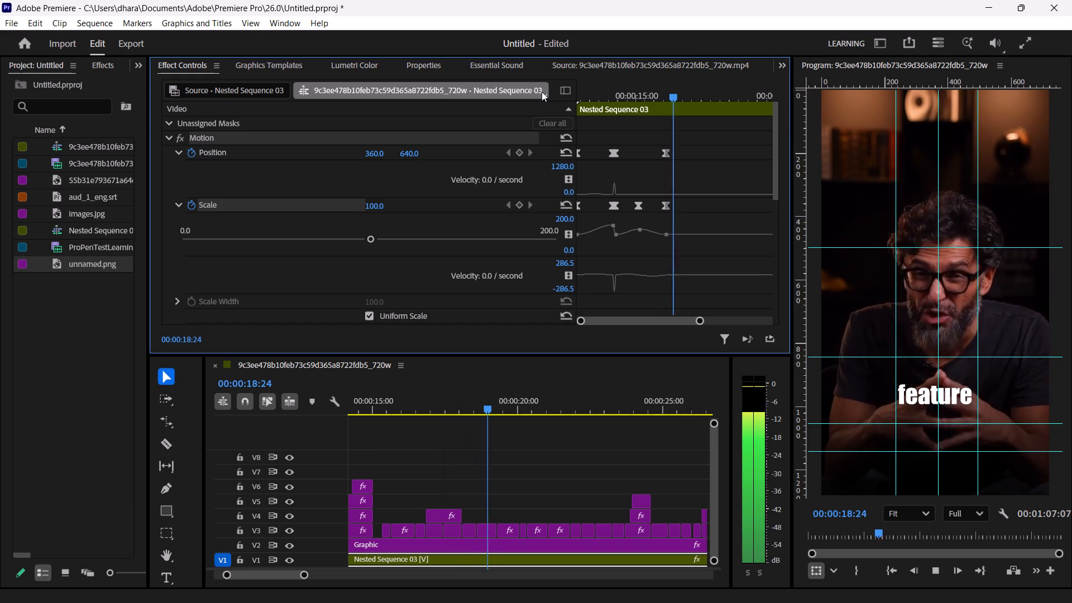
{"action": "key", "text": "space"}
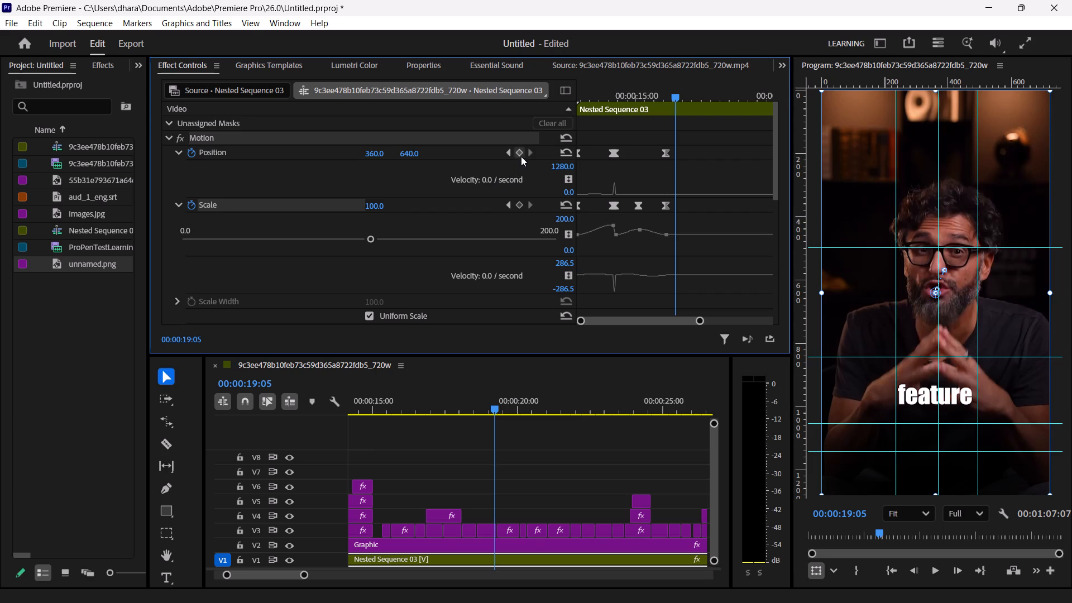
{"action": "left_click", "coordinate": [519, 200]}
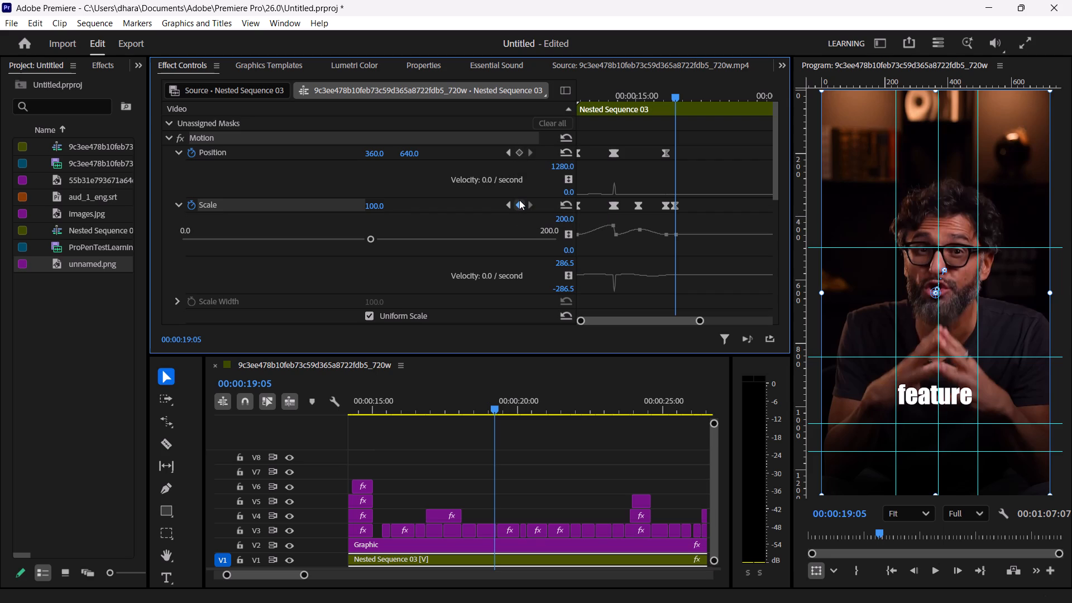
{"action": "left_click", "coordinate": [520, 155]}
At 00:00:19:12, on the "truly blew" caption, set Scale to 151 as a new keyframe.
{"action": "key", "text": "Right"}
{"action": "key", "text": "Right"}
{"action": "key", "text": "Right"}
{"action": "key", "text": "Right"}
{"action": "key", "text": "Right"}
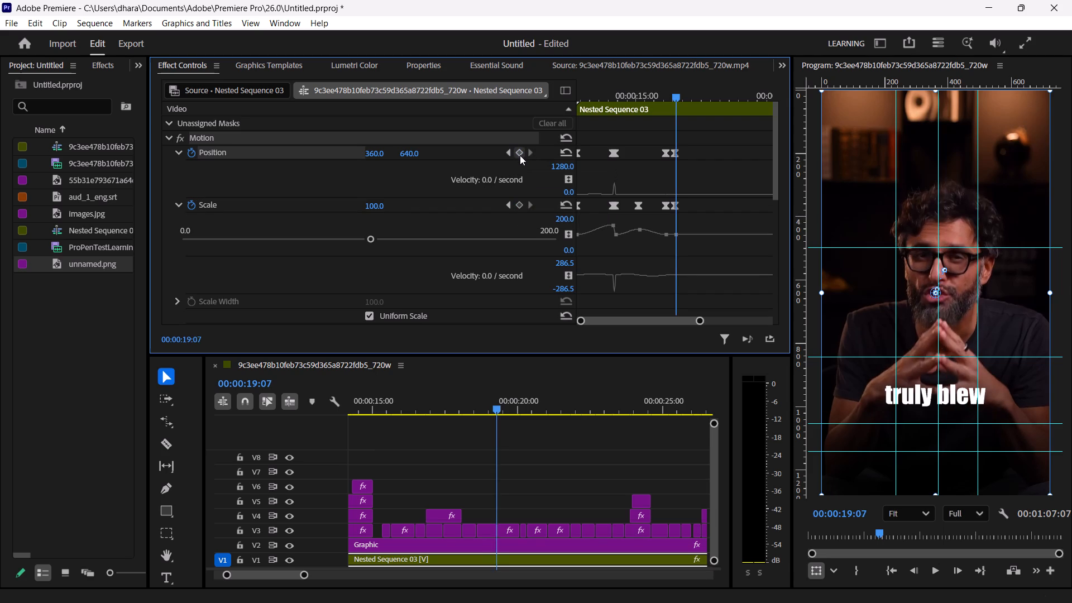
{"action": "key", "text": "Right"}
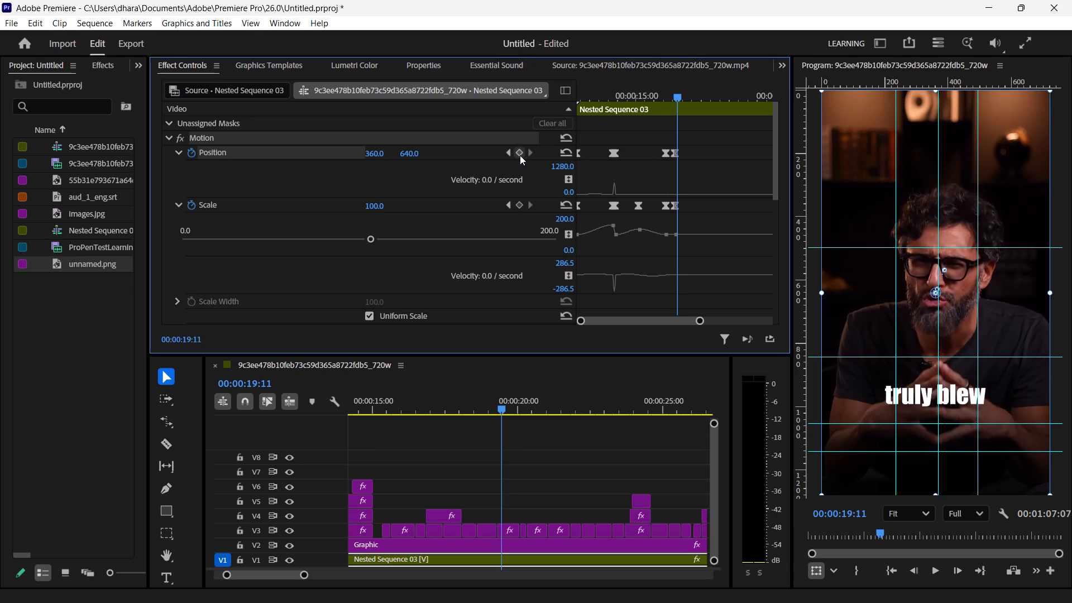
{"action": "key", "text": "Right"}
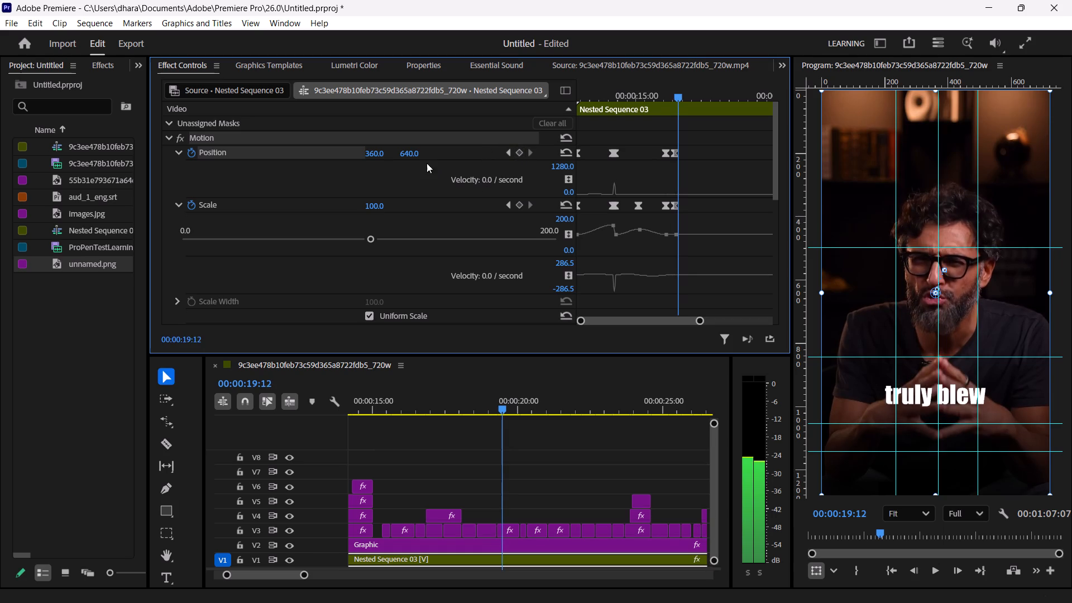
{"action": "left_click_drag", "start_coordinate": [370, 210], "coordinate": [386, 205]}
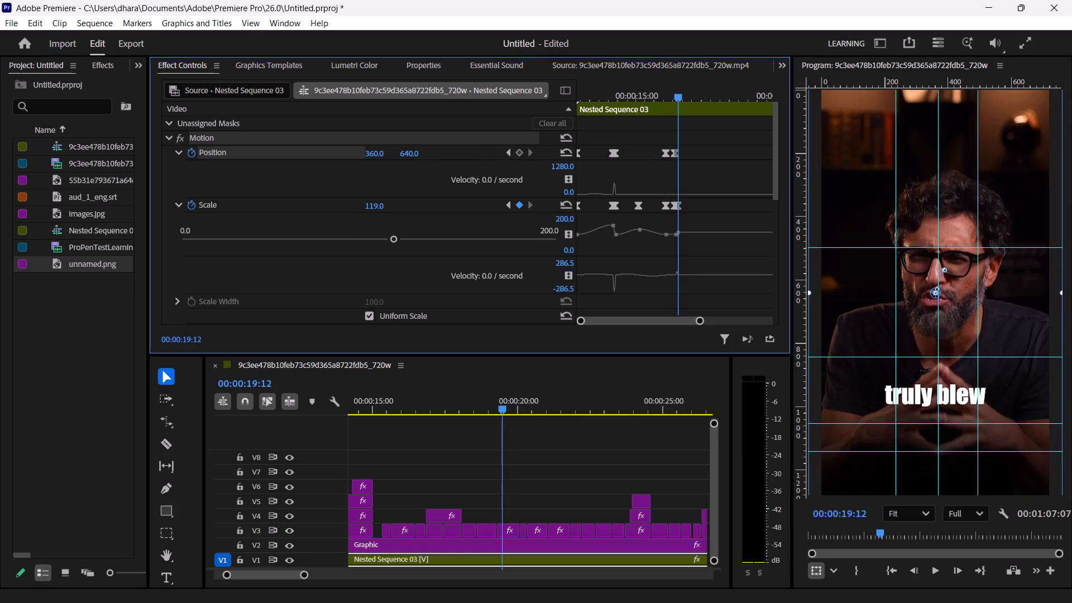
{"action": "left_click_drag", "start_coordinate": [386, 205], "coordinate": [404, 203]}
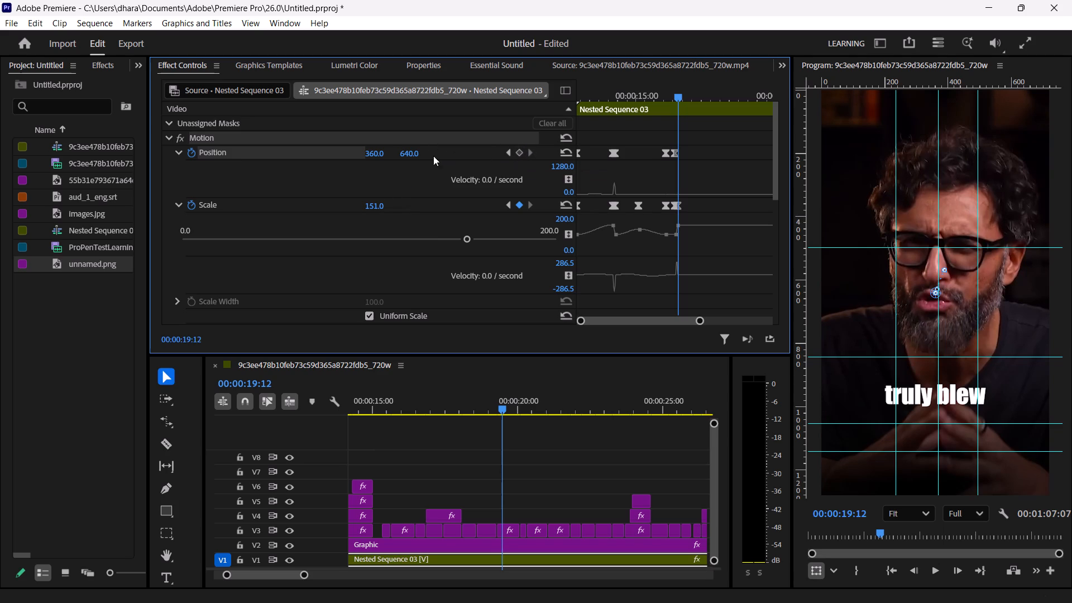
Reframe the zoomed speaker at 00:00:19:12 by setting Position to 330, 593.
{"action": "left_click_drag", "start_coordinate": [410, 153], "coordinate": [396, 154]}
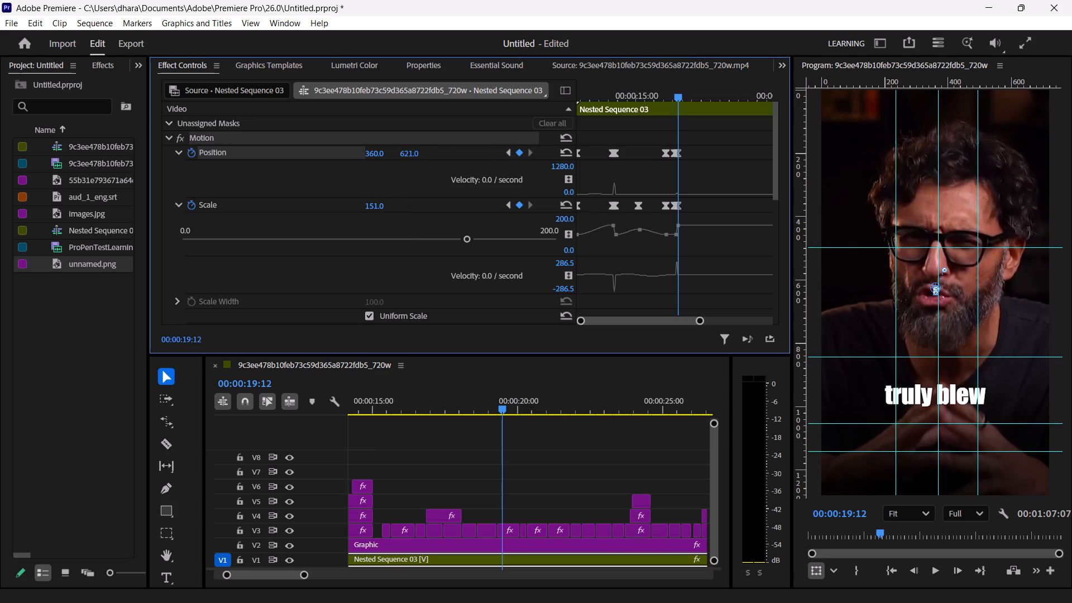
{"action": "left_click_drag", "start_coordinate": [396, 154], "coordinate": [377, 160]}
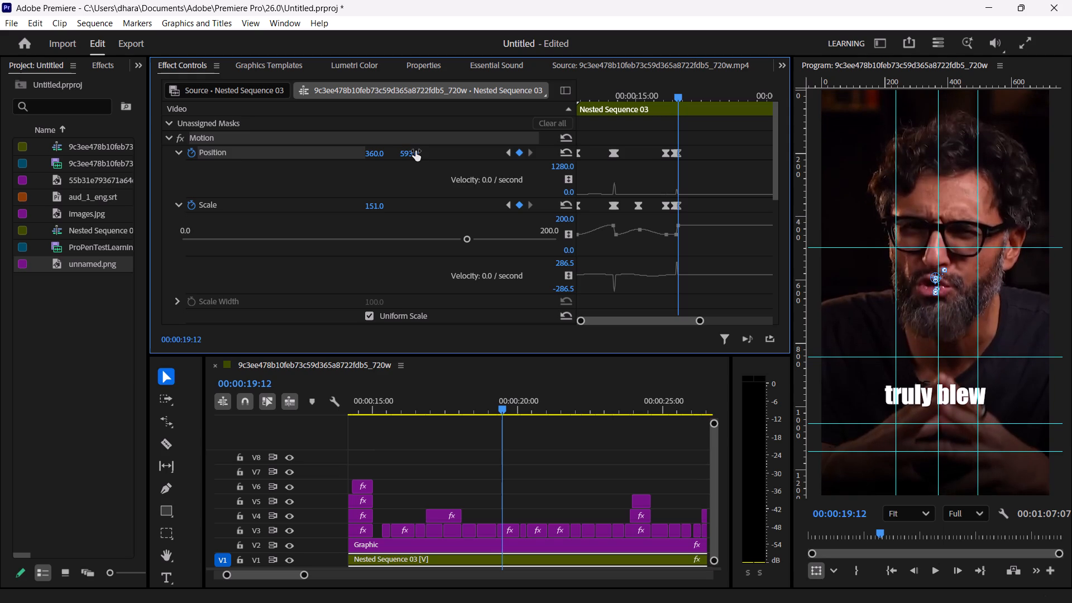
{"action": "left_click", "coordinate": [375, 154]}
{"action": "left_click", "coordinate": [404, 174]}
{"action": "left_click_drag", "start_coordinate": [376, 152], "coordinate": [353, 158]}
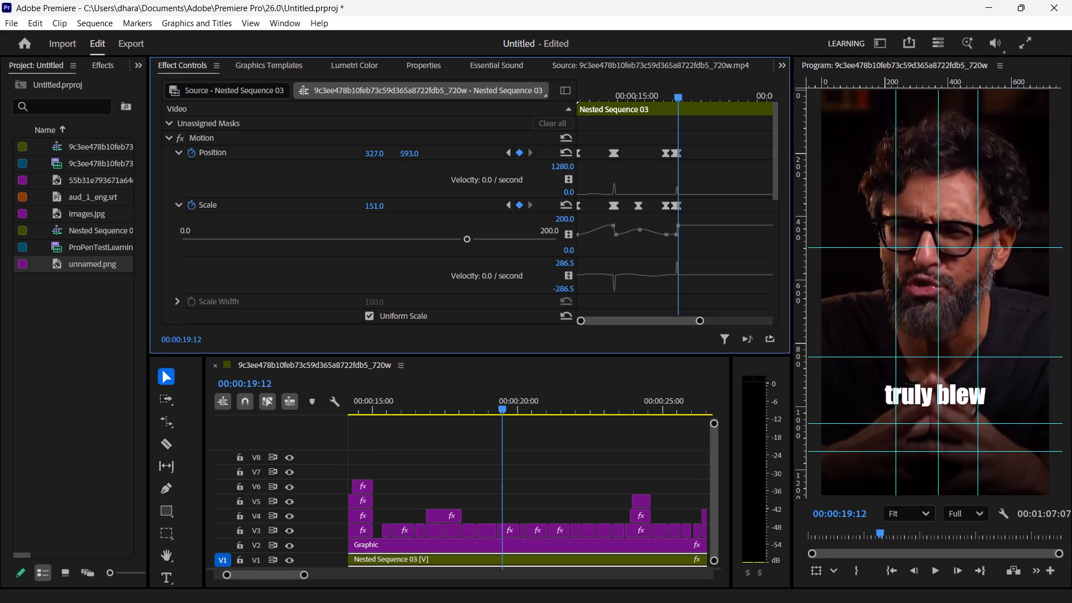
{"action": "left_click_drag", "start_coordinate": [353, 158], "coordinate": [357, 158]}
At 00:00:20:19, on the "mind" caption, reset Position to 360, 640 and Scale to 100 as new keyframes.
{"action": "key", "text": "Right"}
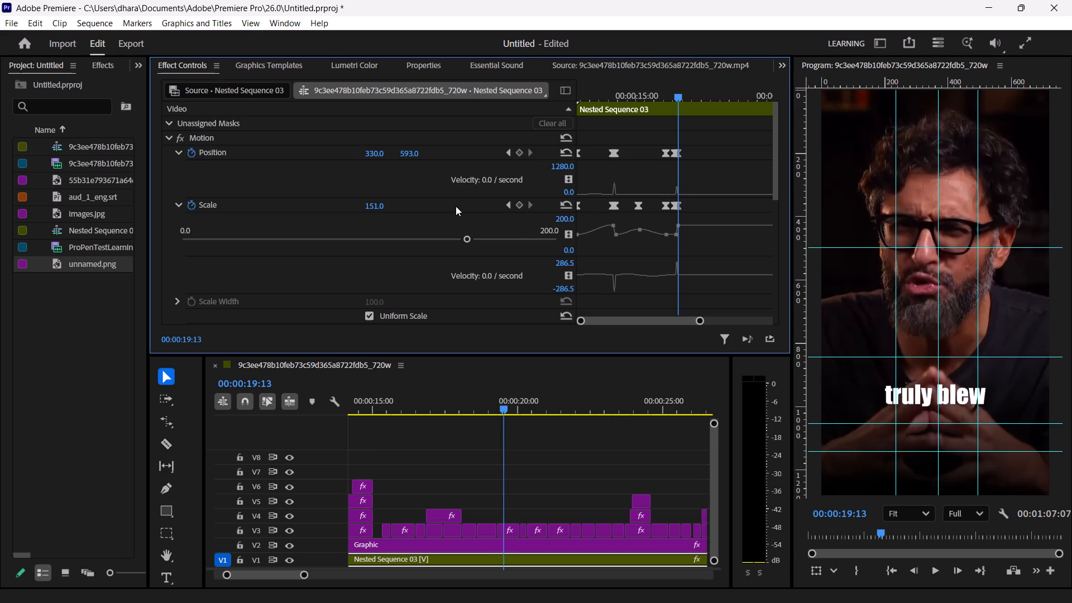
{"action": "key", "text": "Right"}
{"action": "key", "text": "Right"}
{"action": "key", "text": "Right"}
{"action": "key", "text": "Right"}
{"action": "key", "text": "Right"}
{"action": "key", "text": "Right"}
{"action": "key", "text": "Right"}
{"action": "key", "text": "Right"}
{"action": "key", "text": "Right"}
{"action": "key", "text": "Right"}
{"action": "key", "text": "Right"}
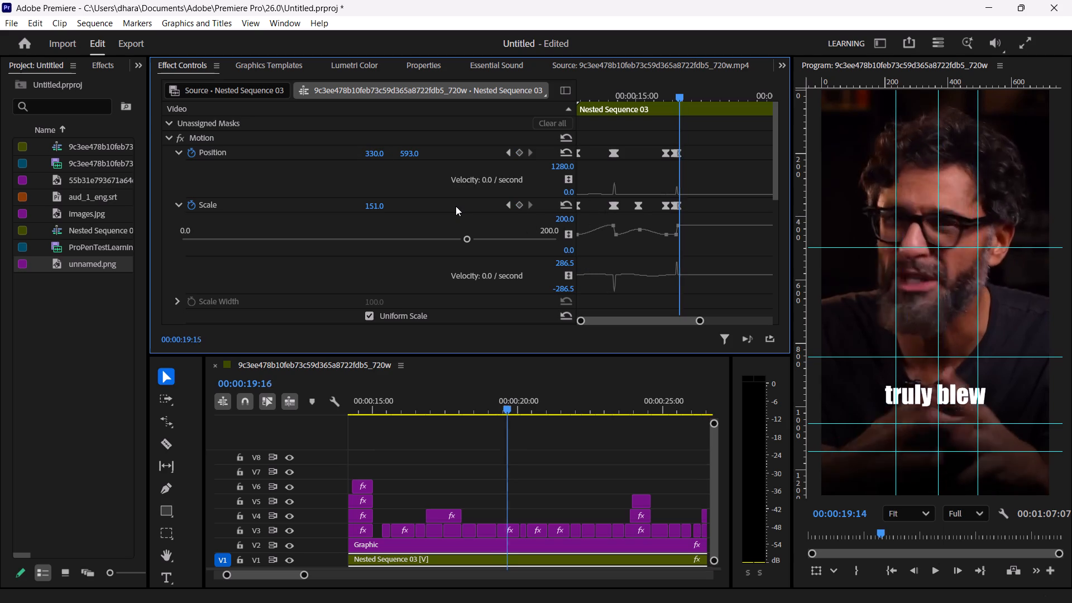
{"action": "key", "text": "Right"}
{"action": "key", "text": "Right"}
{"action": "key", "text": "Right"}
{"action": "key", "text": "Right"}
{"action": "key", "text": "Right"}
{"action": "key", "text": "Right"}
{"action": "key", "text": "Right"}
{"action": "key", "text": "Right"}
{"action": "key", "text": "Right"}
{"action": "key", "text": "Right"}
{"action": "key", "text": "Right"}
{"action": "key", "text": "Right"}
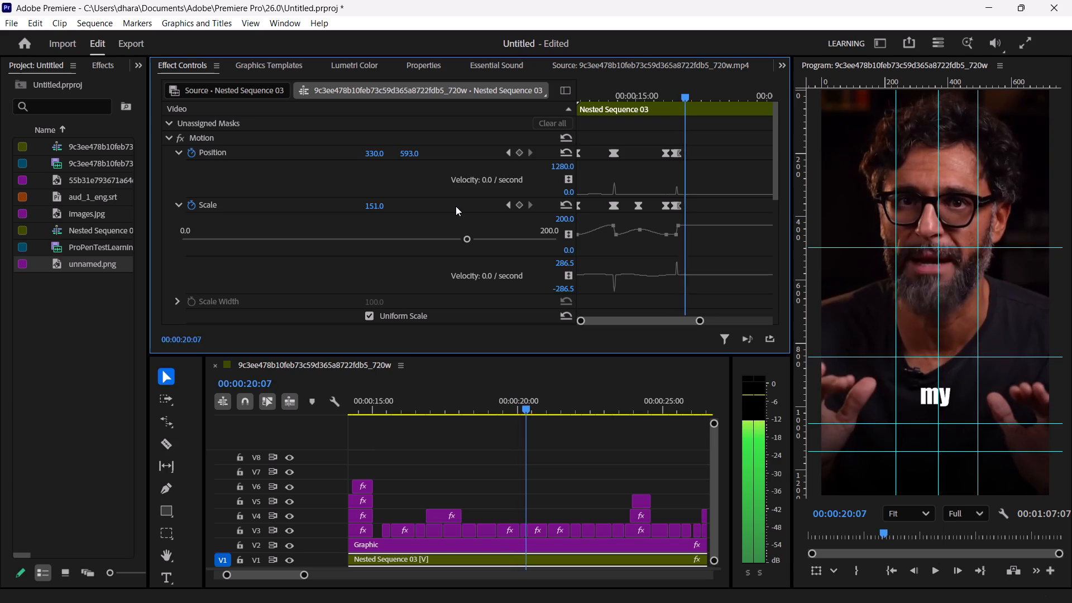
{"action": "key", "text": "Right"}
{"action": "key", "text": "Right"}
{"action": "key", "text": "Right"}
{"action": "key", "text": "Right"}
{"action": "key", "text": "Right"}
{"action": "key", "text": "Right"}
{"action": "key", "text": "Right"}
{"action": "key", "text": "Right"}
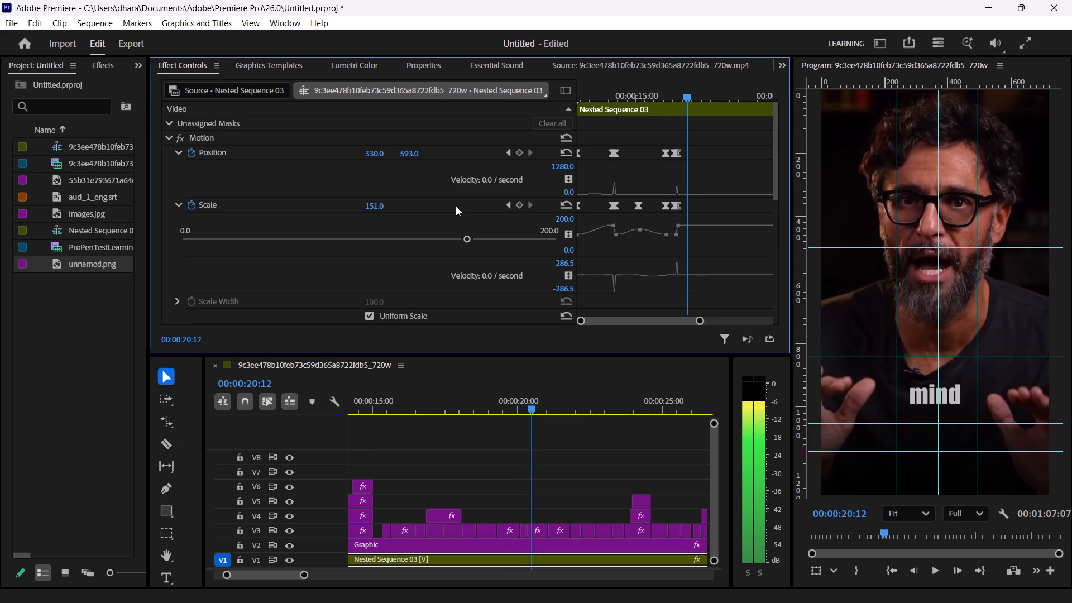
{"action": "key", "text": "Right"}
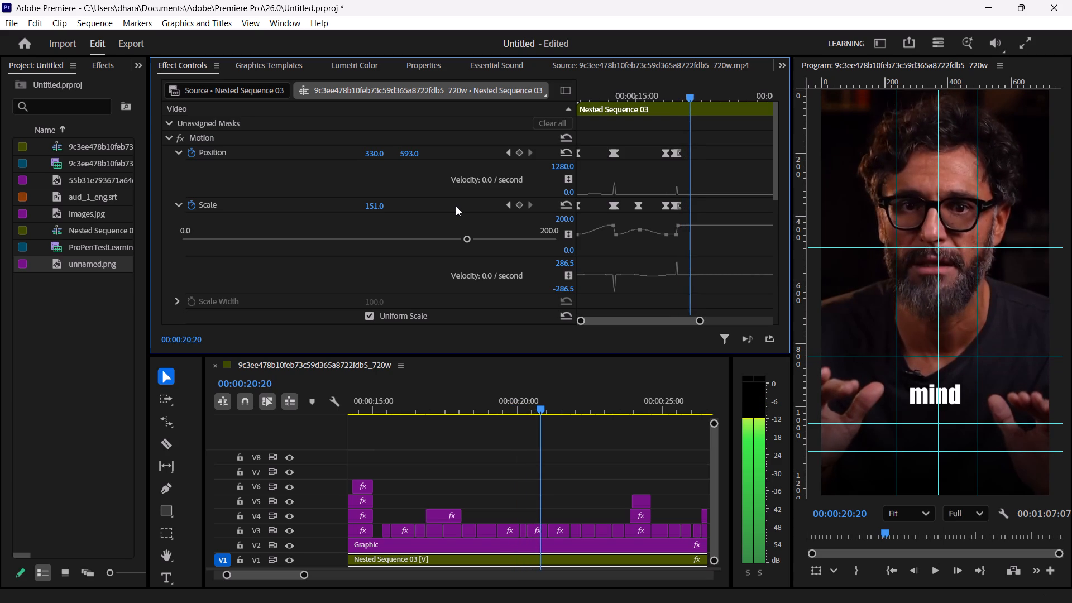
{"action": "key", "text": "Left"}
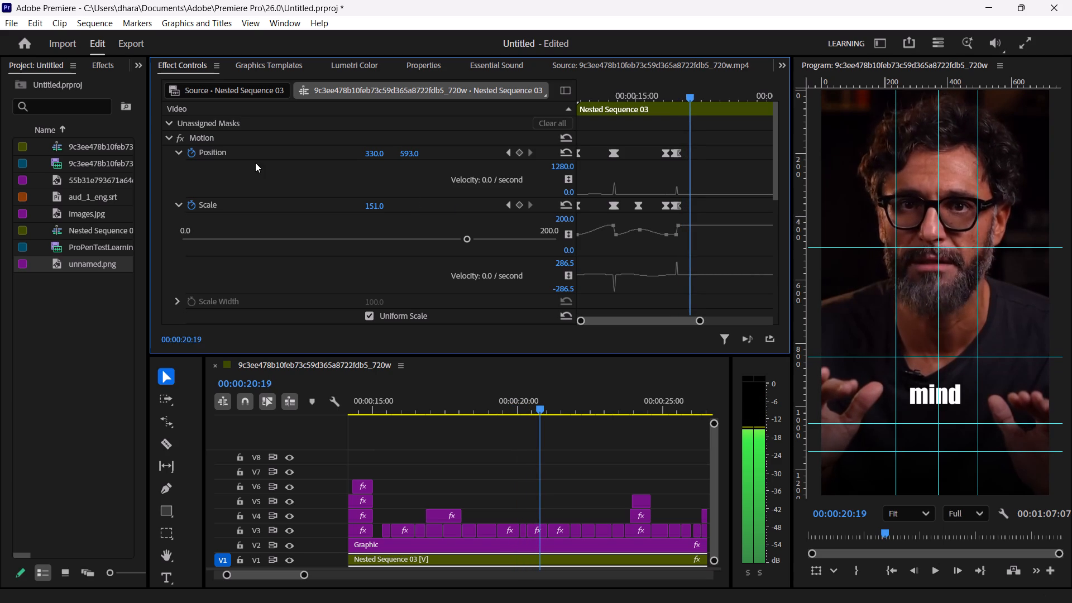
{"action": "left_click", "coordinate": [414, 155]}
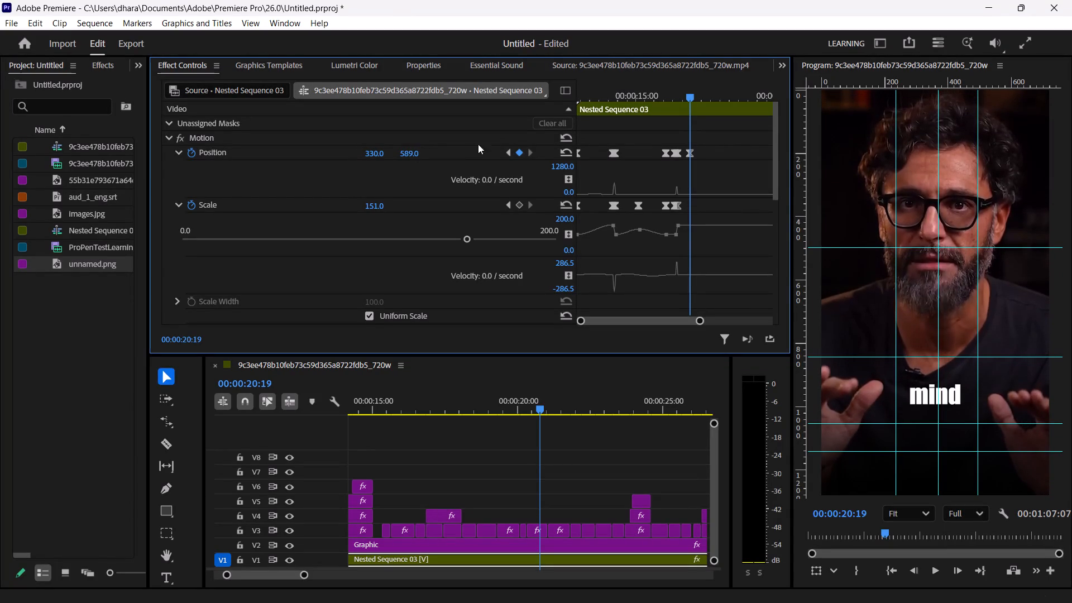
{"action": "left_click", "coordinate": [561, 155]}
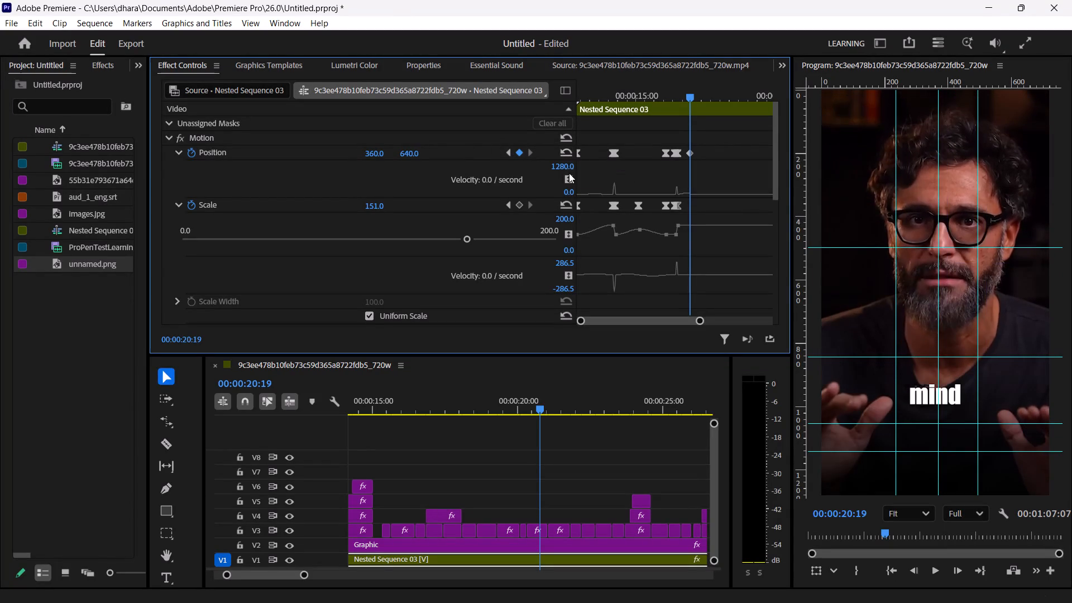
{"action": "left_click", "coordinate": [569, 202]}
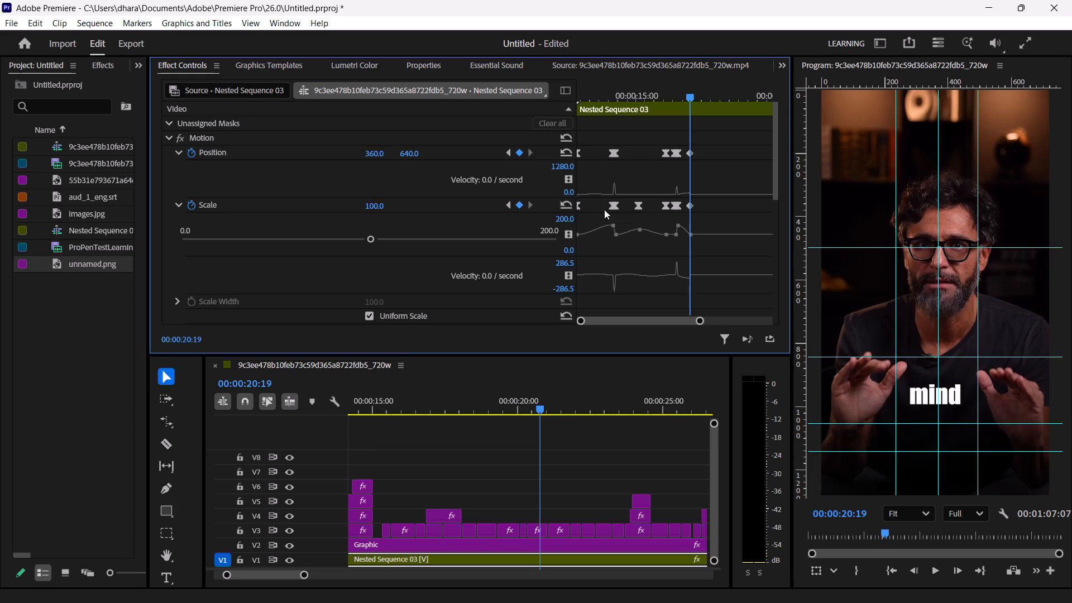
Raise the 00:00:19:12 Scale keyframe on the value curve for a stronger zoom on "truly blew".
{"action": "left_click_drag", "start_coordinate": [679, 226], "coordinate": [680, 222]}
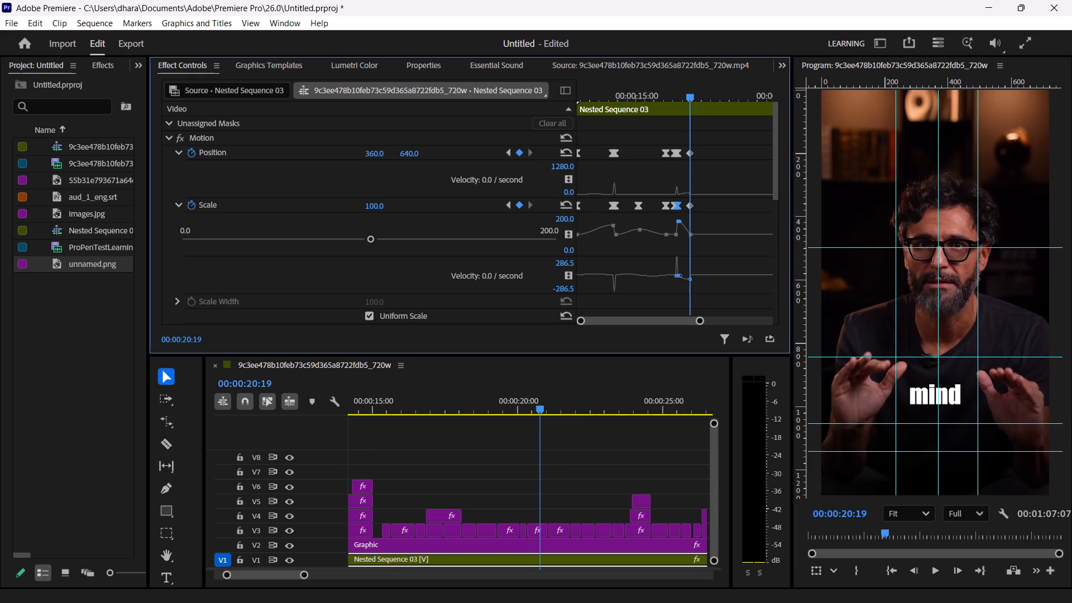
{"action": "left_click_drag", "start_coordinate": [680, 222], "coordinate": [681, 221]}
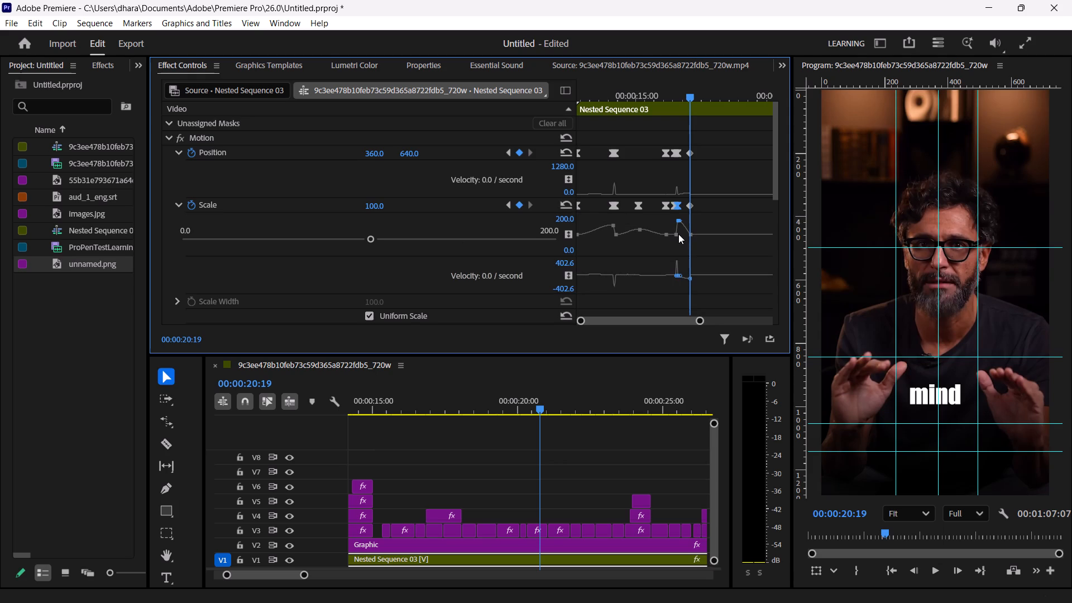
Reshape the Scale value and ease curves at the keyframe just before 00:00:19:12, and play back the "truly blew" zoom.
{"action": "left_click_drag", "start_coordinate": [677, 234], "coordinate": [667, 236]}
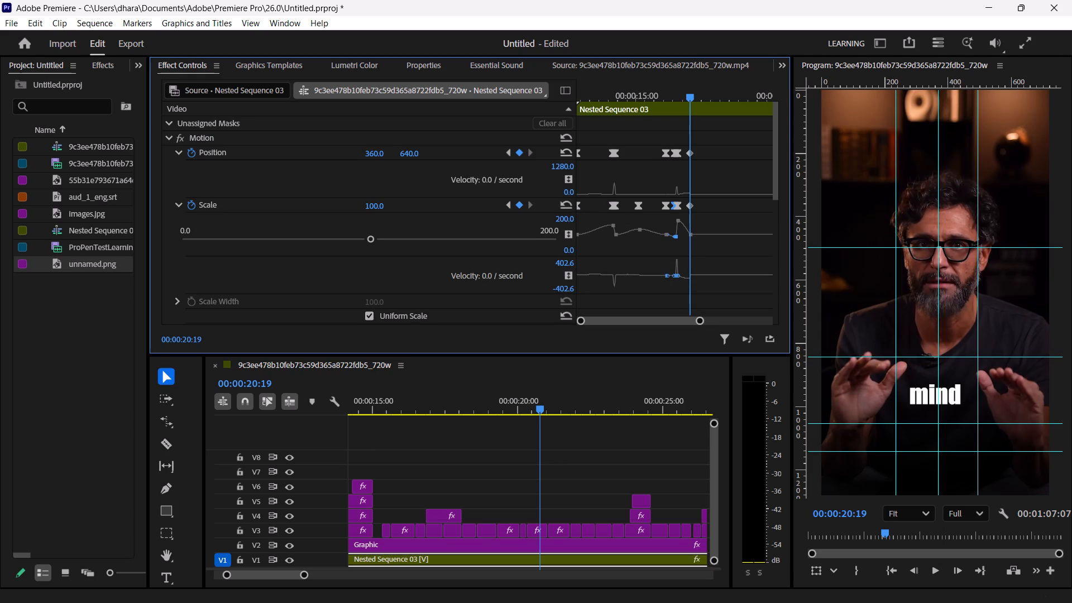
{"action": "left_click_drag", "start_coordinate": [667, 236], "coordinate": [667, 242]}
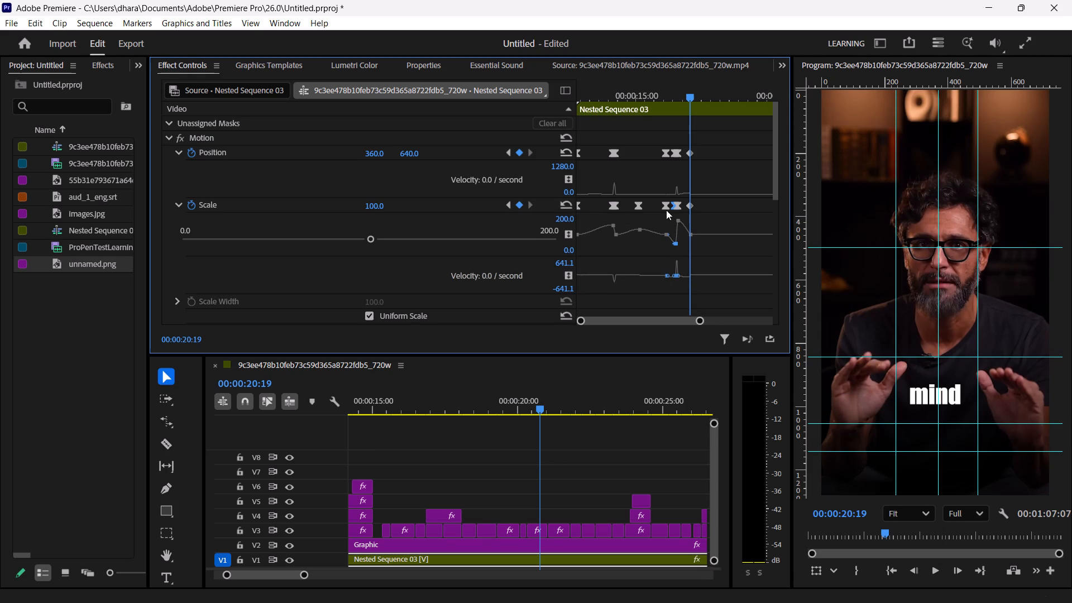
{"action": "left_click_drag", "start_coordinate": [689, 95], "coordinate": [678, 95]}
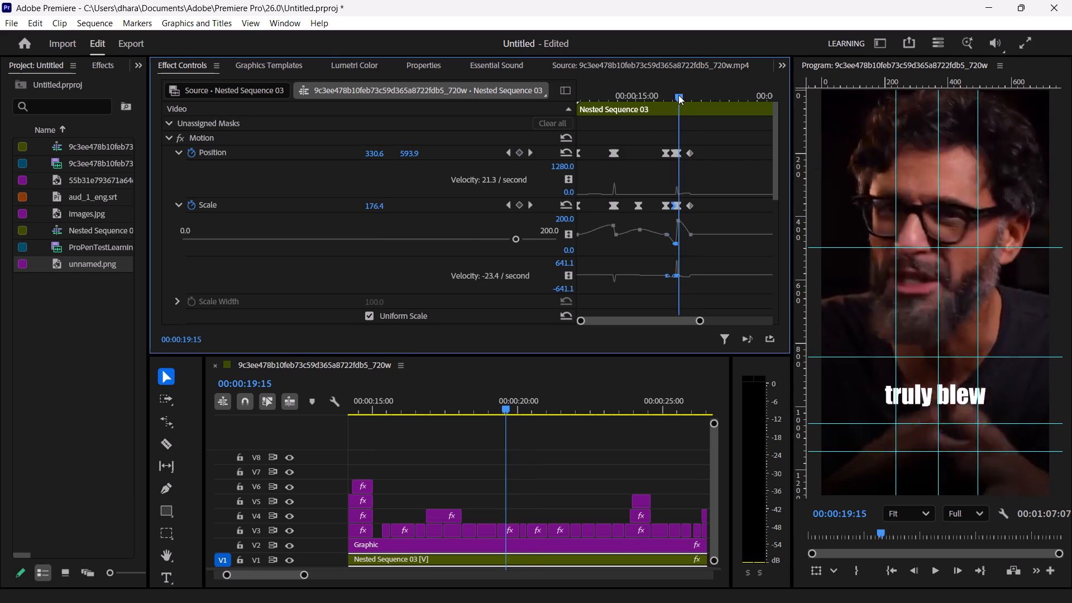
{"action": "left_click_drag", "start_coordinate": [678, 95], "coordinate": [662, 96]}
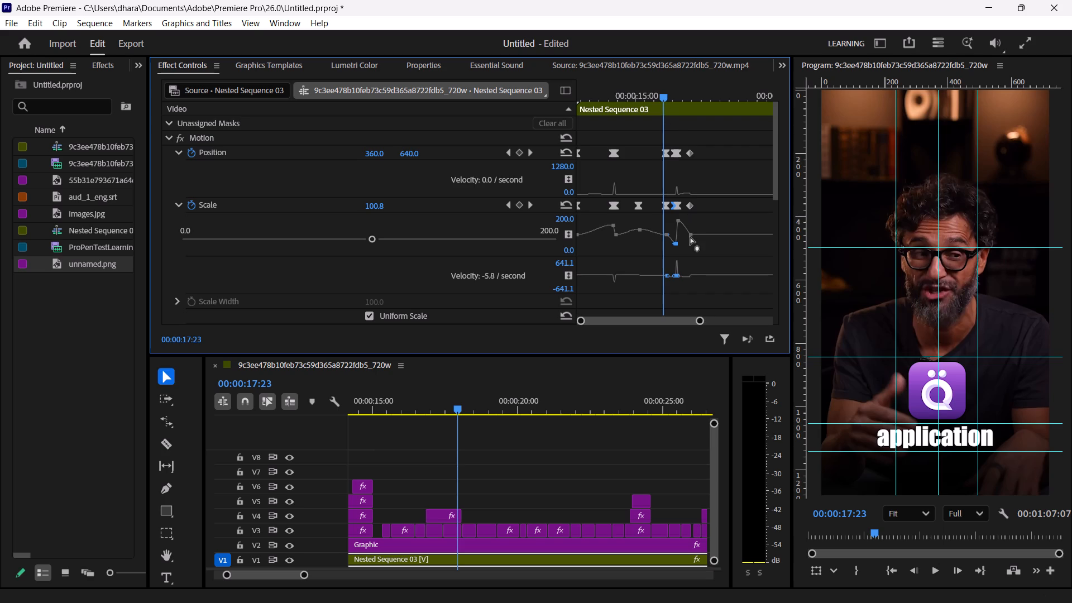
{"action": "left_click_drag", "start_coordinate": [674, 244], "coordinate": [674, 240]}
{"action": "left_click_drag", "start_coordinate": [674, 240], "coordinate": [669, 245]}
{"action": "left_click_drag", "start_coordinate": [678, 244], "coordinate": [695, 240]}
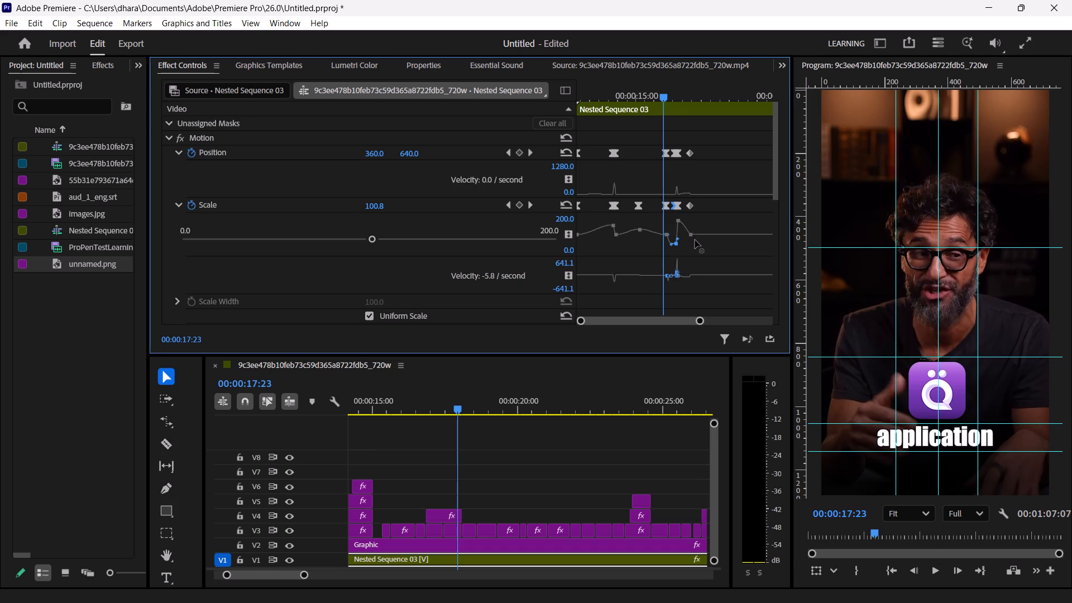
{"action": "left_click_drag", "start_coordinate": [695, 240], "coordinate": [687, 231]}
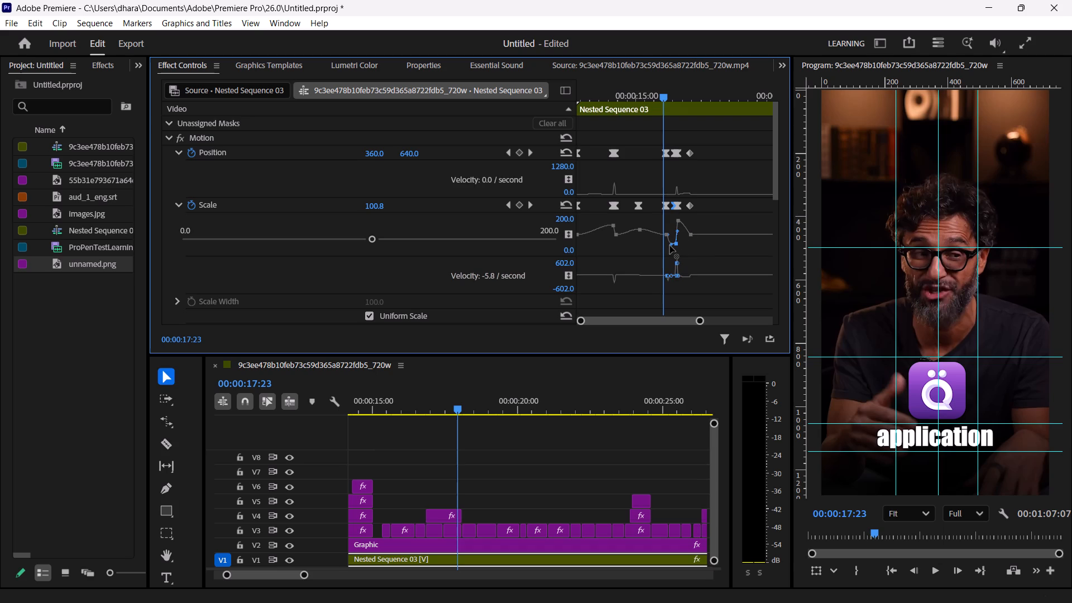
{"action": "left_click_drag", "start_coordinate": [670, 246], "coordinate": [673, 238]}
{"action": "left_click_drag", "start_coordinate": [677, 247], "coordinate": [677, 238]}
{"action": "left_click_drag", "start_coordinate": [677, 238], "coordinate": [677, 239]}
{"action": "key", "text": "space"}
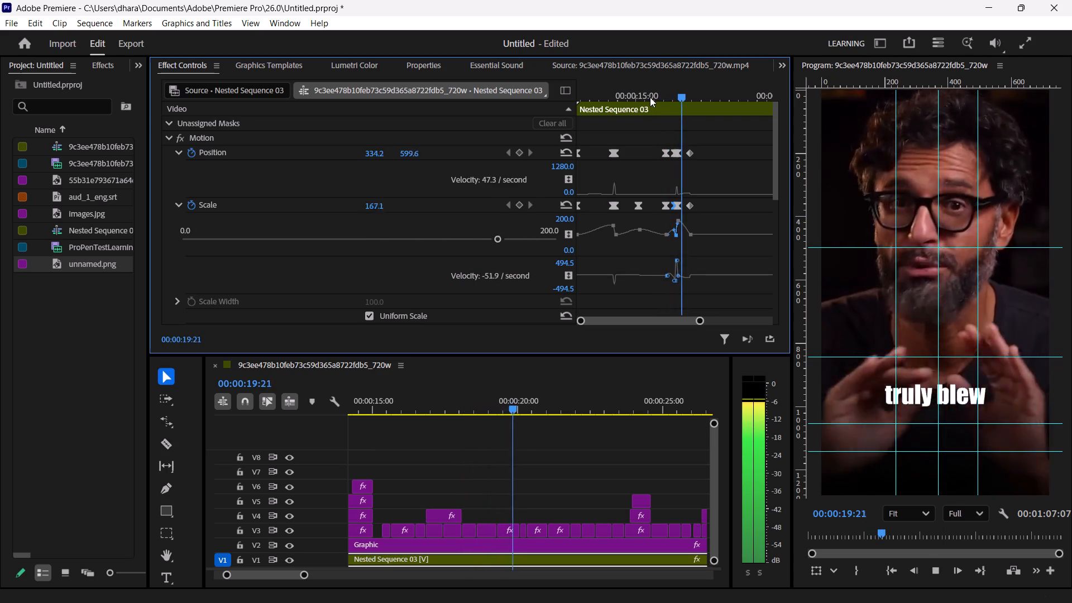
{"action": "key", "text": "space"}
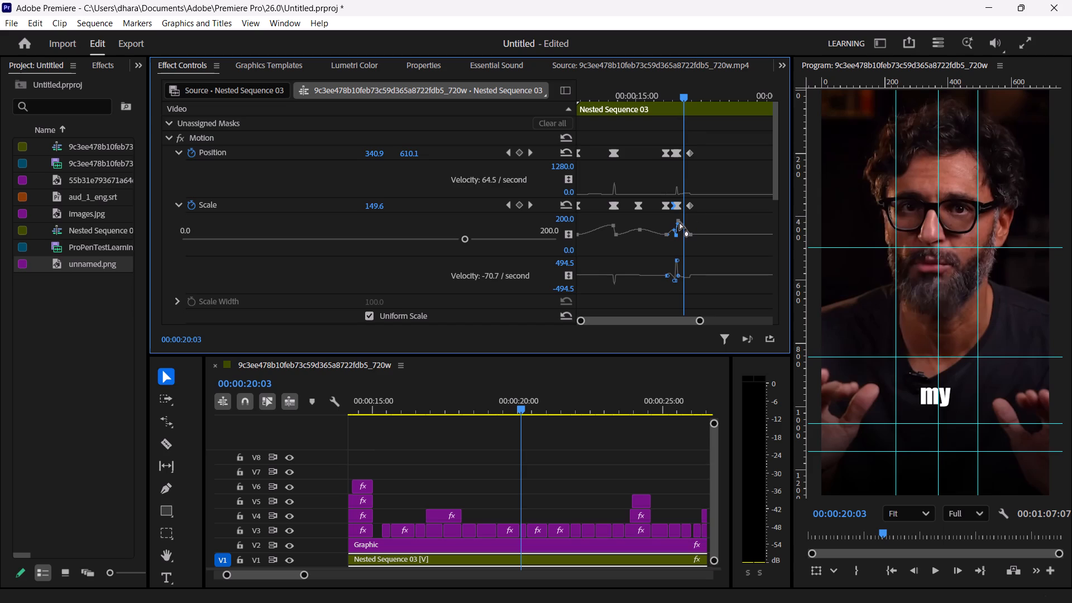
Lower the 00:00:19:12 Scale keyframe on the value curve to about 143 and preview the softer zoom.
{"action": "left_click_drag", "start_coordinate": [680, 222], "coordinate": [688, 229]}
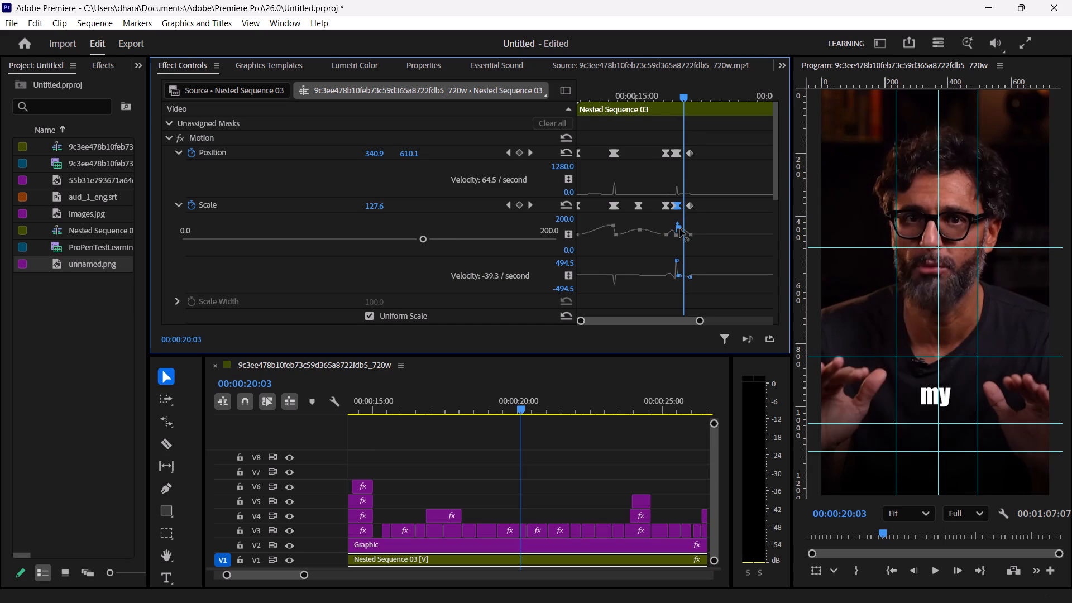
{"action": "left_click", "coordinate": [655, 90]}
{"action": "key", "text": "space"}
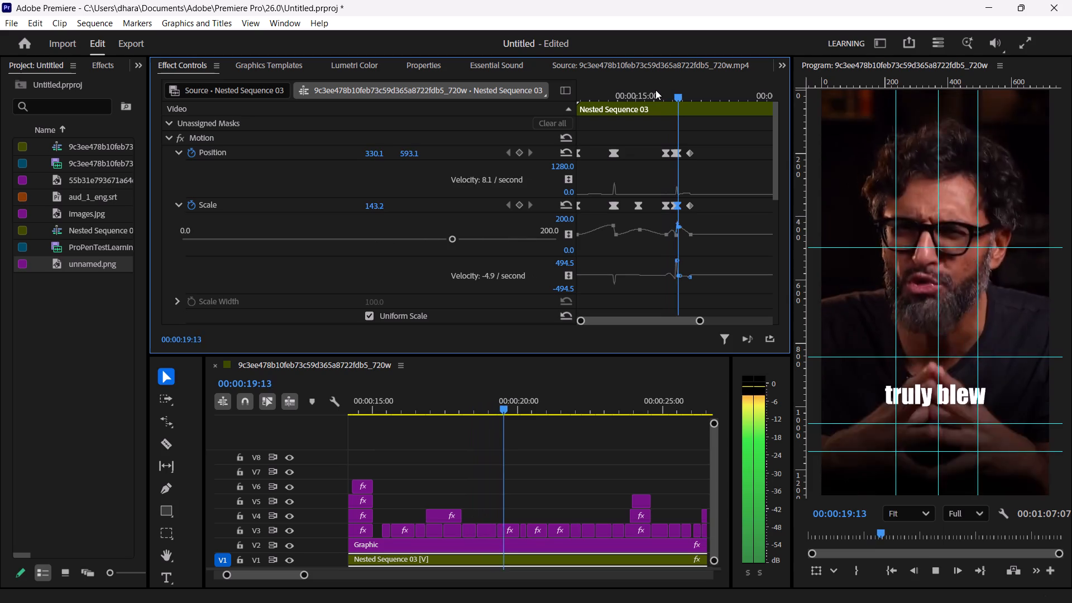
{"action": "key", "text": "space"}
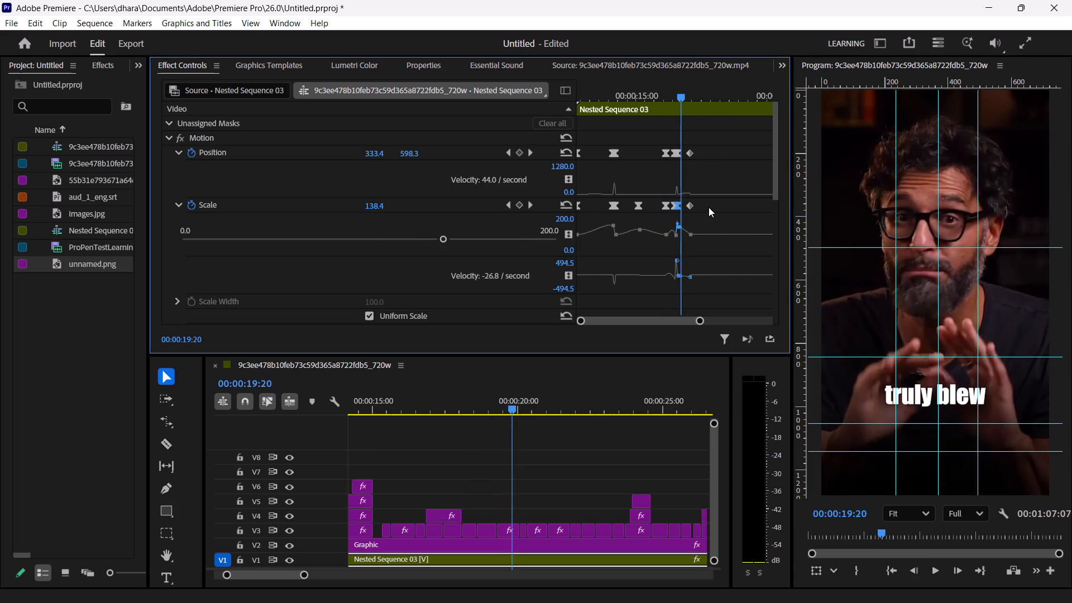
Delete the Scale keyframes at 00:00:19:12 and 00:00:20:19, and play back the "truly blew" section.
{"action": "left_click_drag", "start_coordinate": [709, 207], "coordinate": [676, 198]}
{"action": "key", "text": "Delete"}
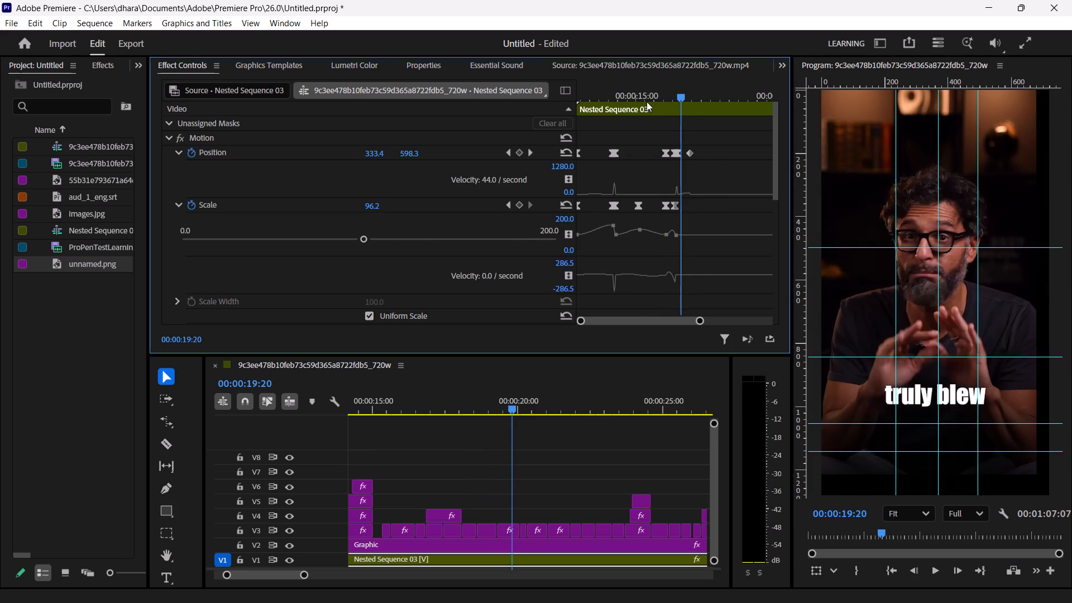
{"action": "left_click", "coordinate": [644, 95]}
{"action": "key", "text": "space"}
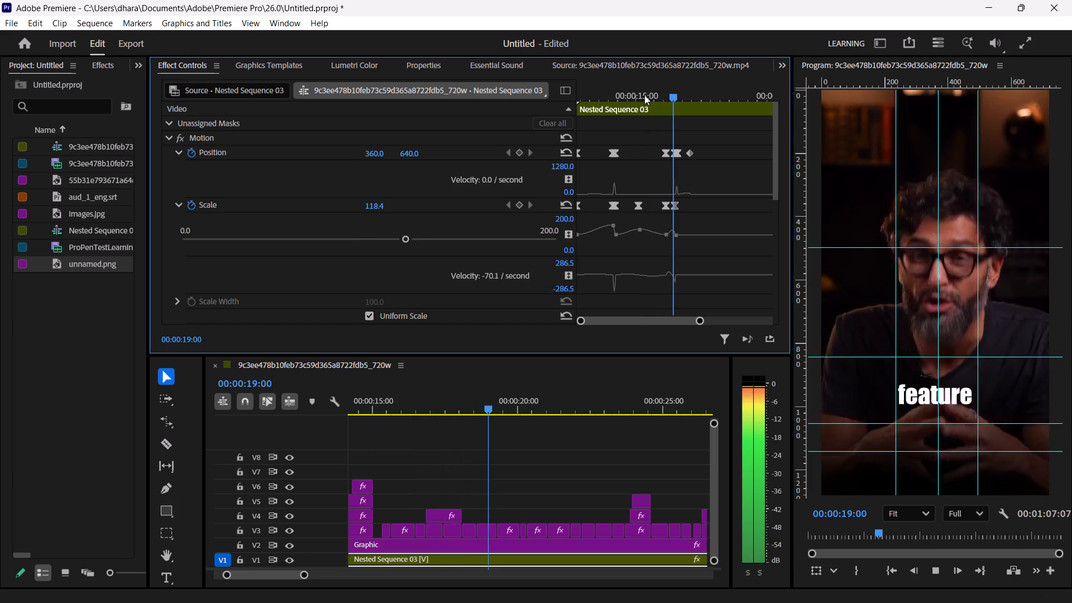
{"action": "key", "text": "space"}
{"action": "key", "text": "space"}
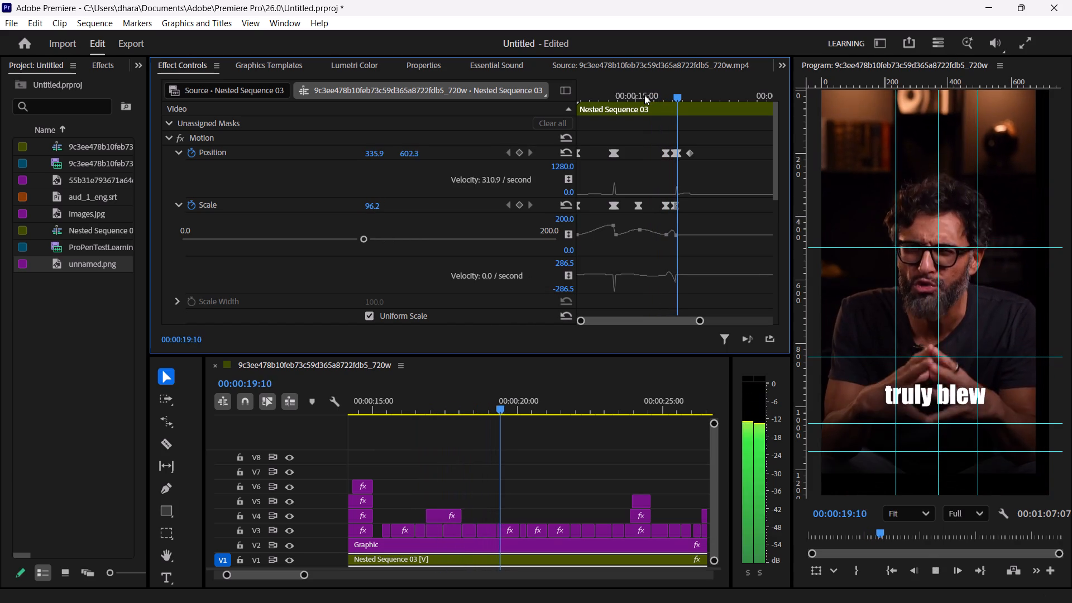
{"action": "key", "text": "space"}
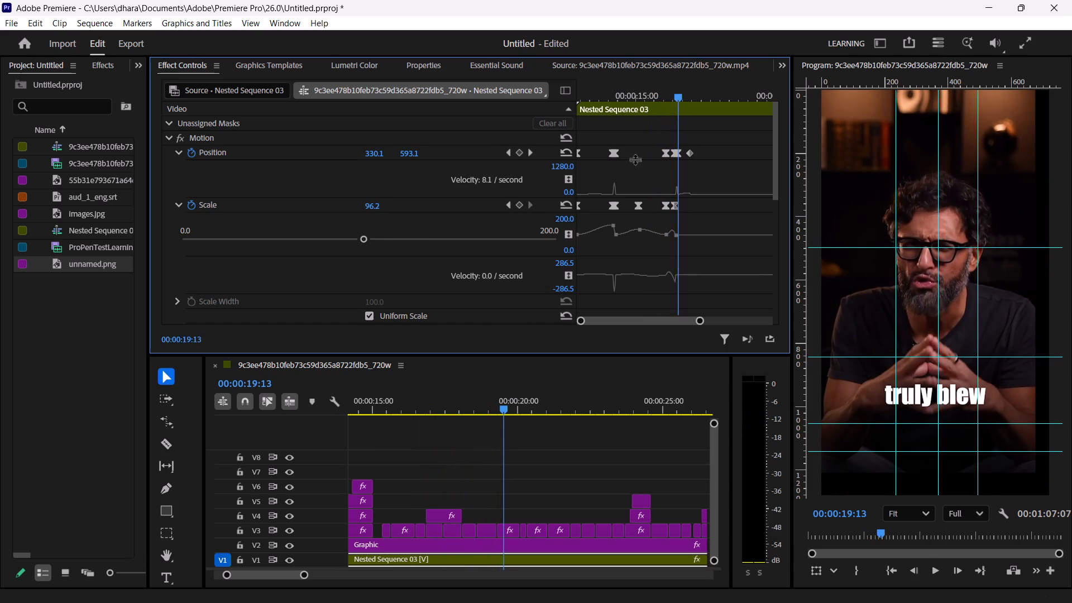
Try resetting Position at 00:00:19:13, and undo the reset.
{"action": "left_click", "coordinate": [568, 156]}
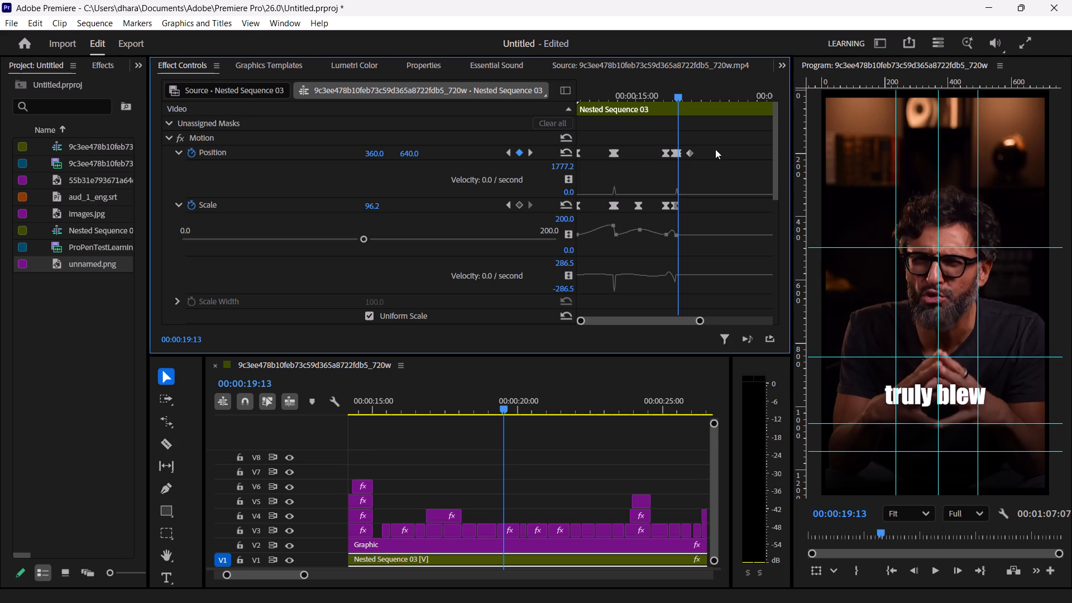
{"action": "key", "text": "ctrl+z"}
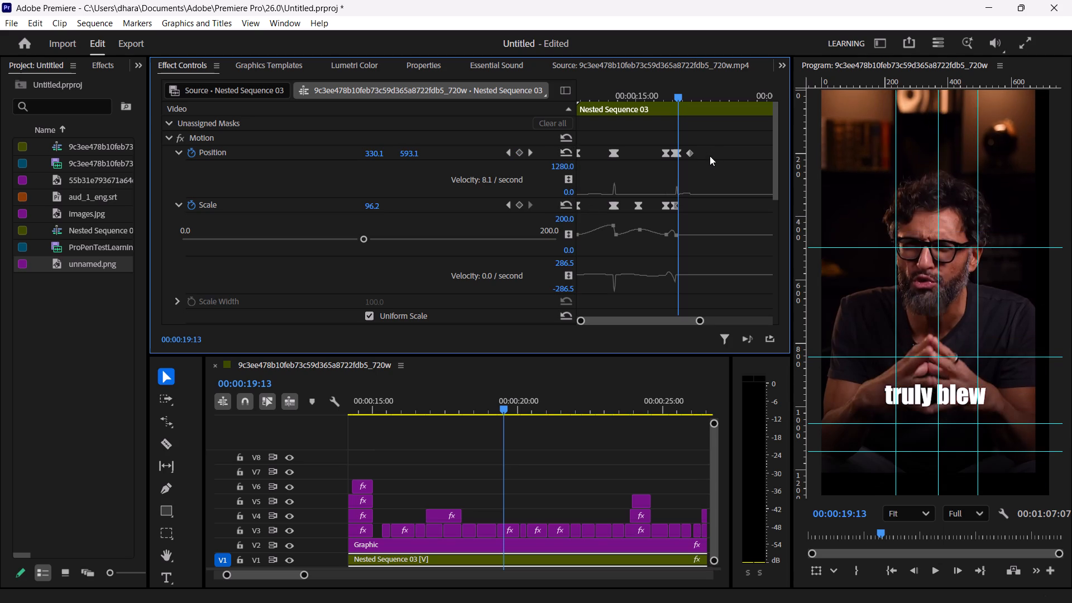
Delete the last Position keyframe at 00:00:20:19, on the "mind" caption, and play back the section.
{"action": "left_click_drag", "start_coordinate": [710, 156], "coordinate": [686, 145]}
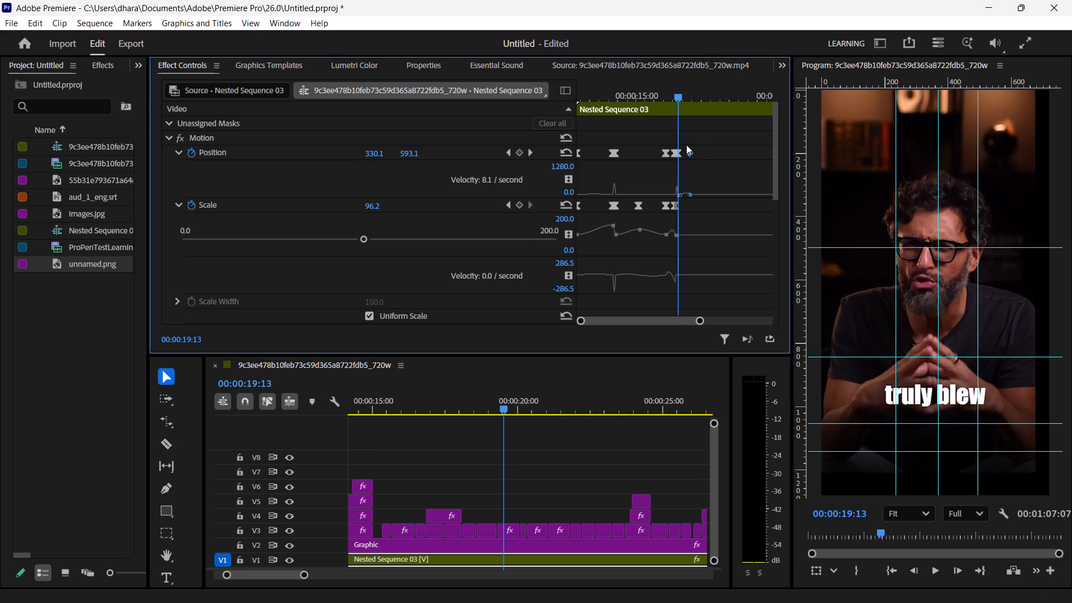
{"action": "key", "text": "Delete"}
{"action": "left_click", "coordinate": [648, 96]}
{"action": "key", "text": "space"}
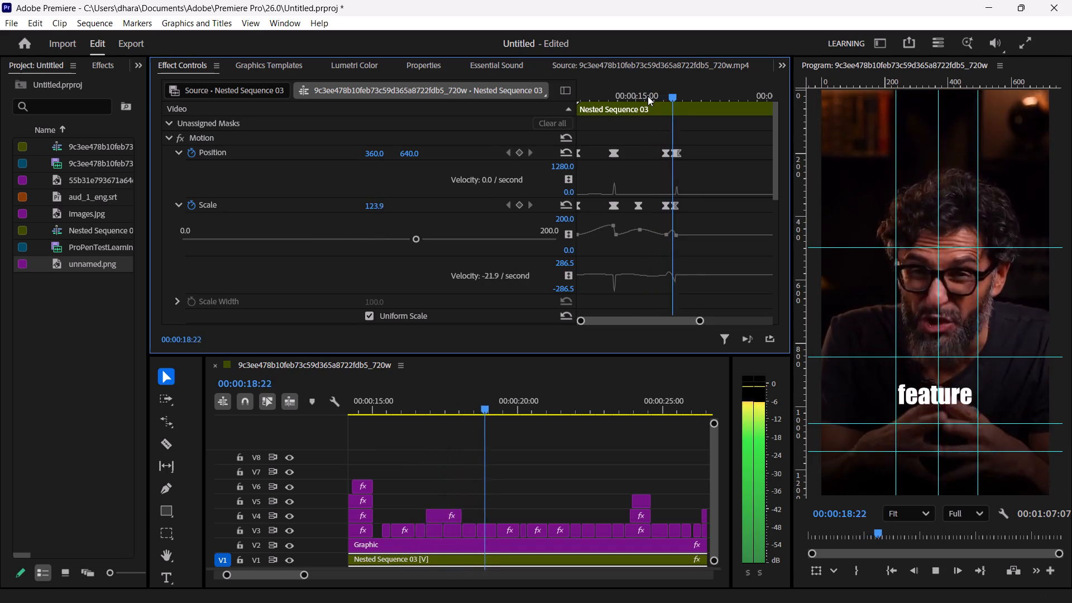
{"action": "key", "text": "space"}
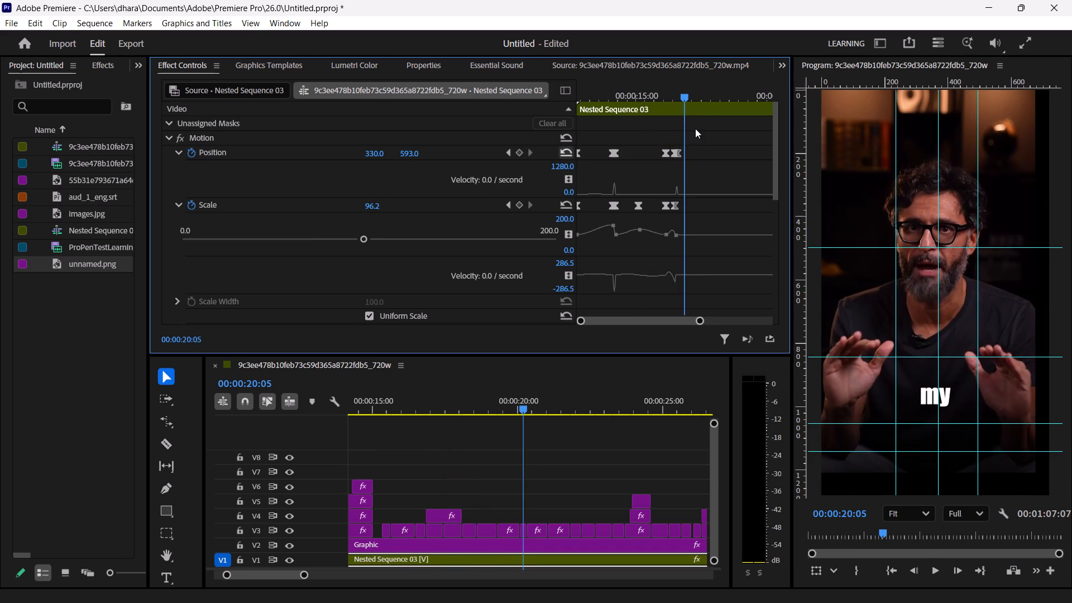
At 00:00:19:07, reset Position to 360, 640 and Scale to 100 as new keyframes, and preview the result.
{"action": "left_click_drag", "start_coordinate": [686, 95], "coordinate": [677, 94]}
{"action": "key", "text": "Right"}
{"action": "key", "text": "Right"}
{"action": "key", "text": "Right"}
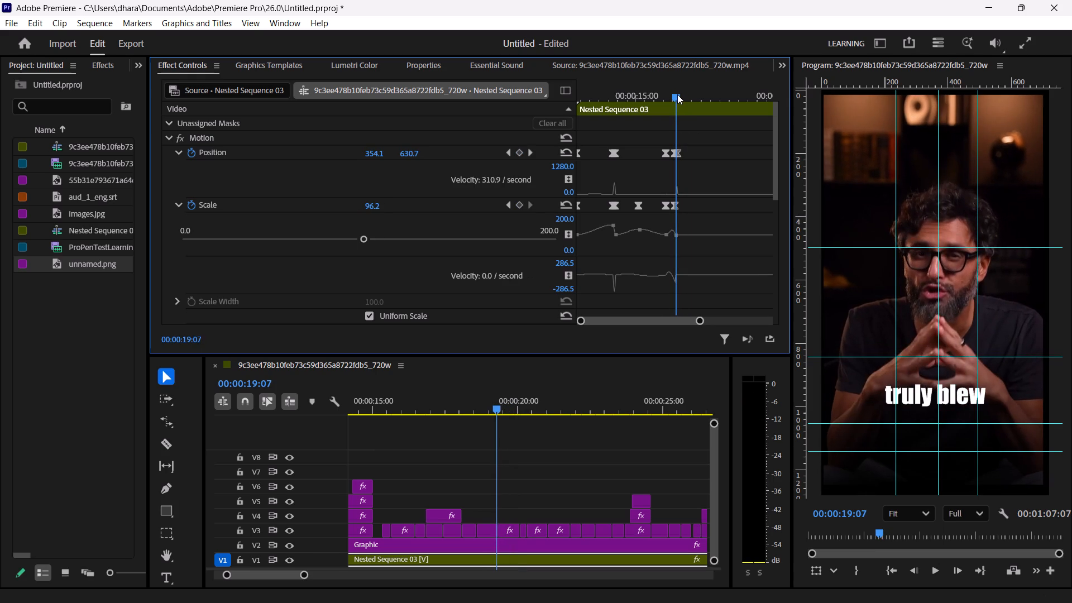
{"action": "key", "text": "Left"}
{"action": "key", "text": "Right"}
{"action": "left_click", "coordinate": [568, 152]}
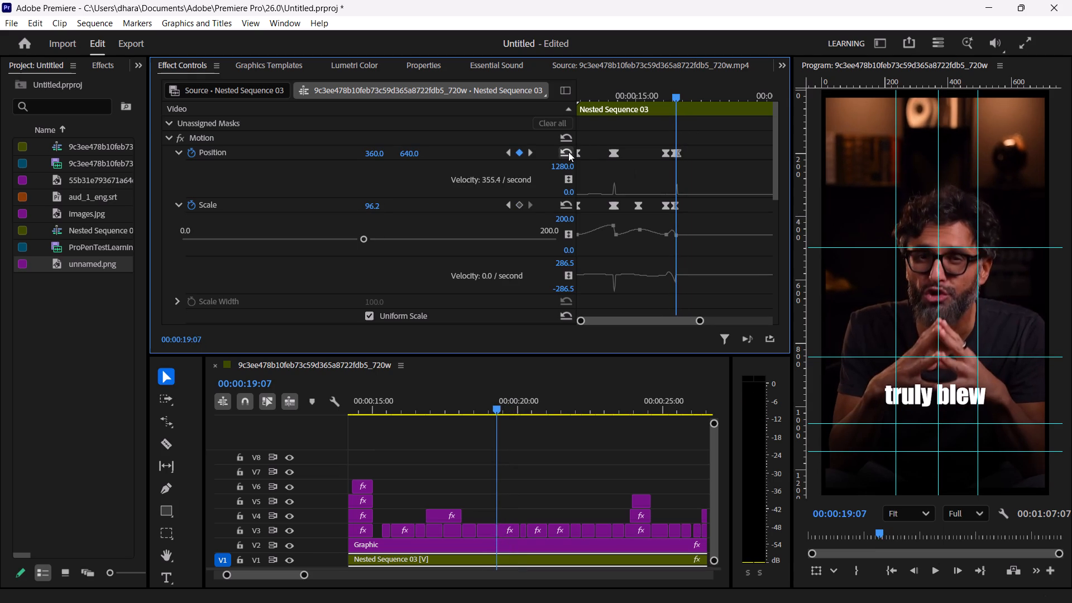
{"action": "left_click", "coordinate": [565, 155]}
{"action": "left_click", "coordinate": [568, 209]}
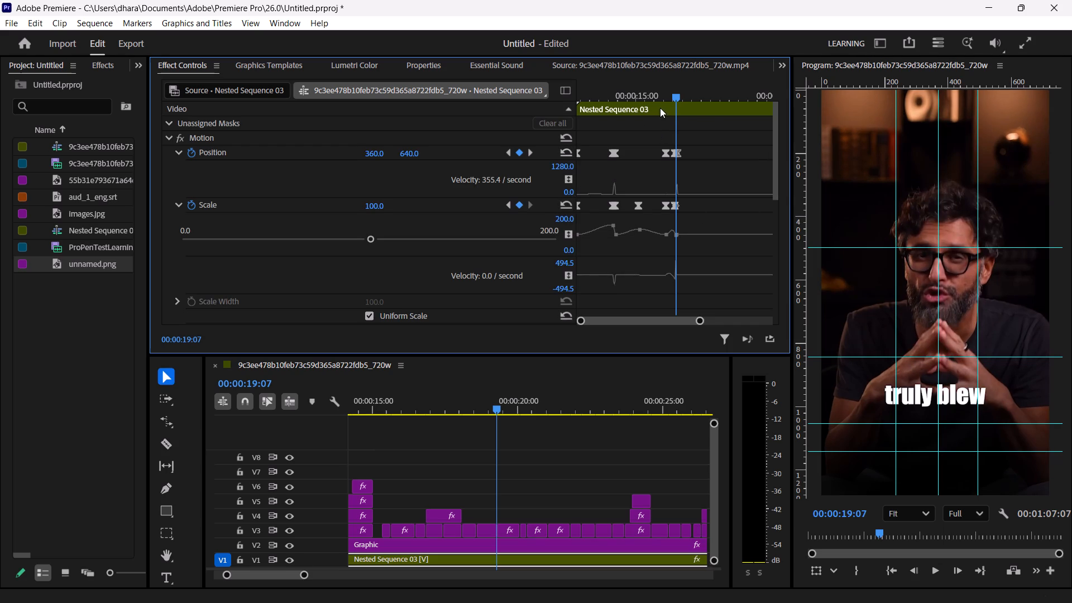
{"action": "left_click", "coordinate": [654, 94]}
{"action": "key", "text": "space"}
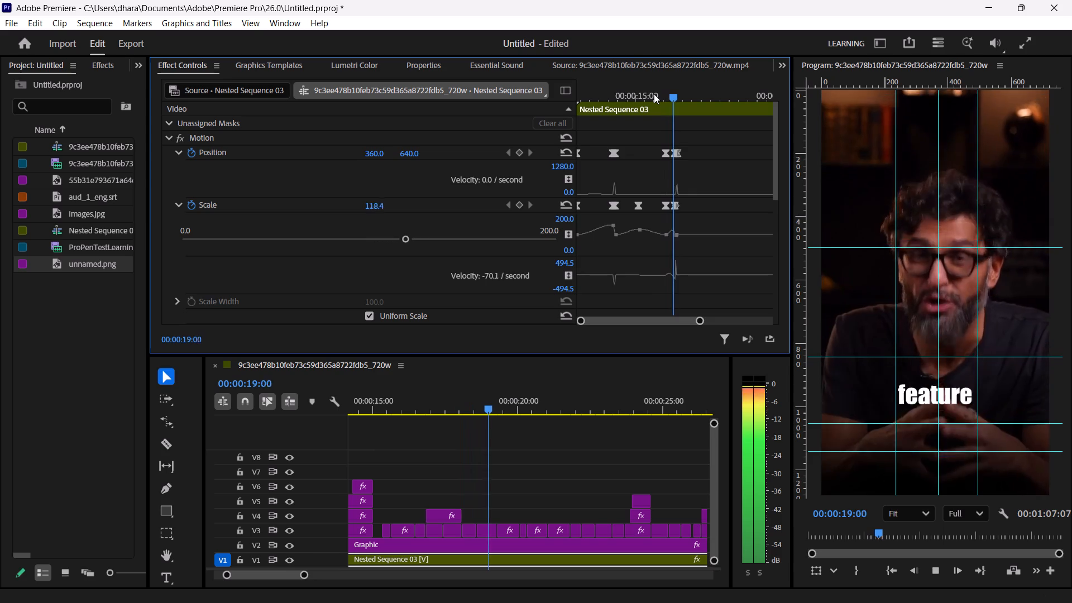
{"action": "key", "text": "space"}
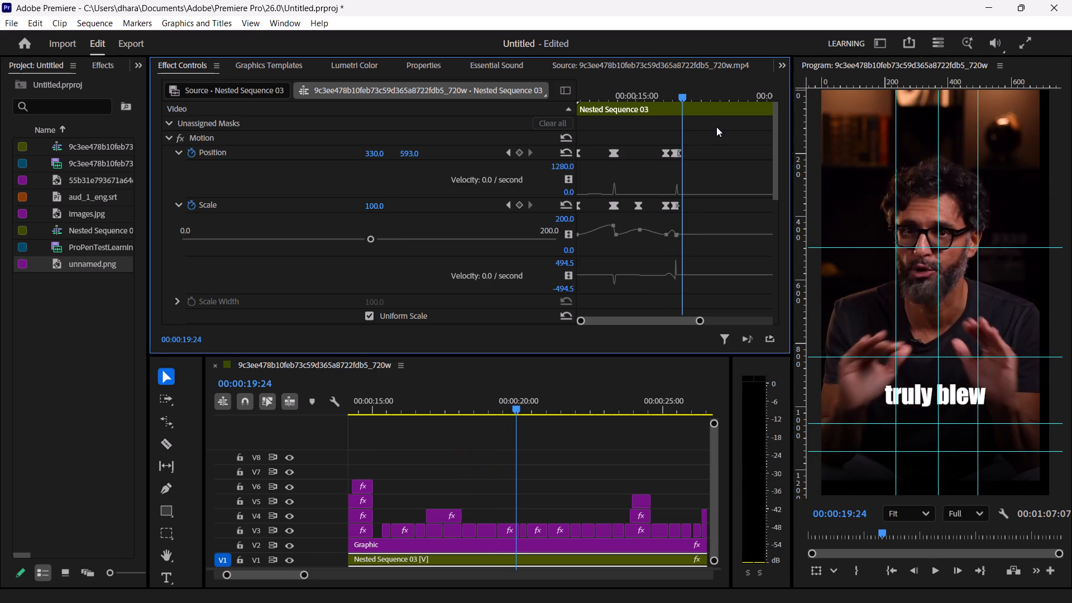
Delete the last two Position keyframes, at about 00:00:19:07 and 00:00:19:12, on the "truly blew" caption.
{"action": "left_click_drag", "start_coordinate": [703, 209], "coordinate": [677, 199]}
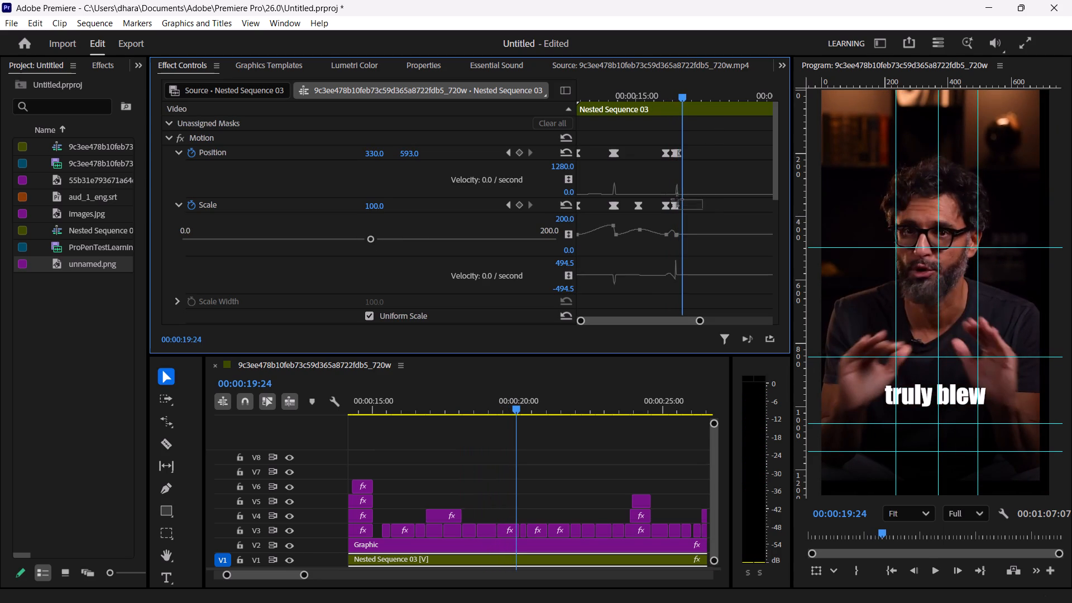
{"action": "left_click_drag", "start_coordinate": [677, 199], "coordinate": [690, 196]}
{"action": "left_click_drag", "start_coordinate": [690, 196], "coordinate": [691, 198]}
{"action": "left_click_drag", "start_coordinate": [698, 317], "coordinate": [676, 319]}
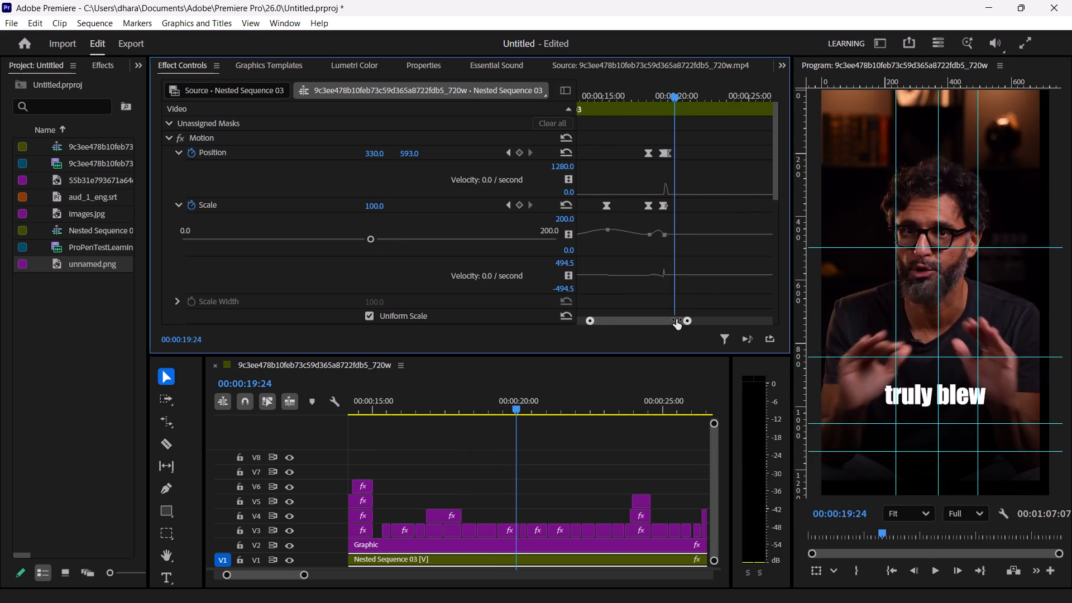
{"action": "left_click_drag", "start_coordinate": [676, 319], "coordinate": [614, 312]}
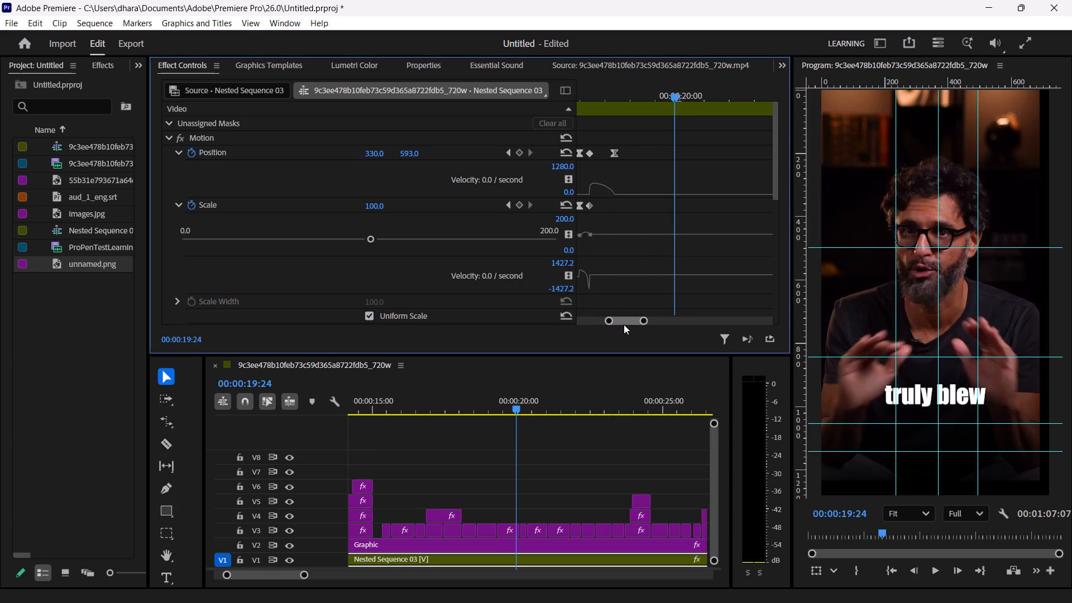
{"action": "left_click", "coordinate": [624, 323]}
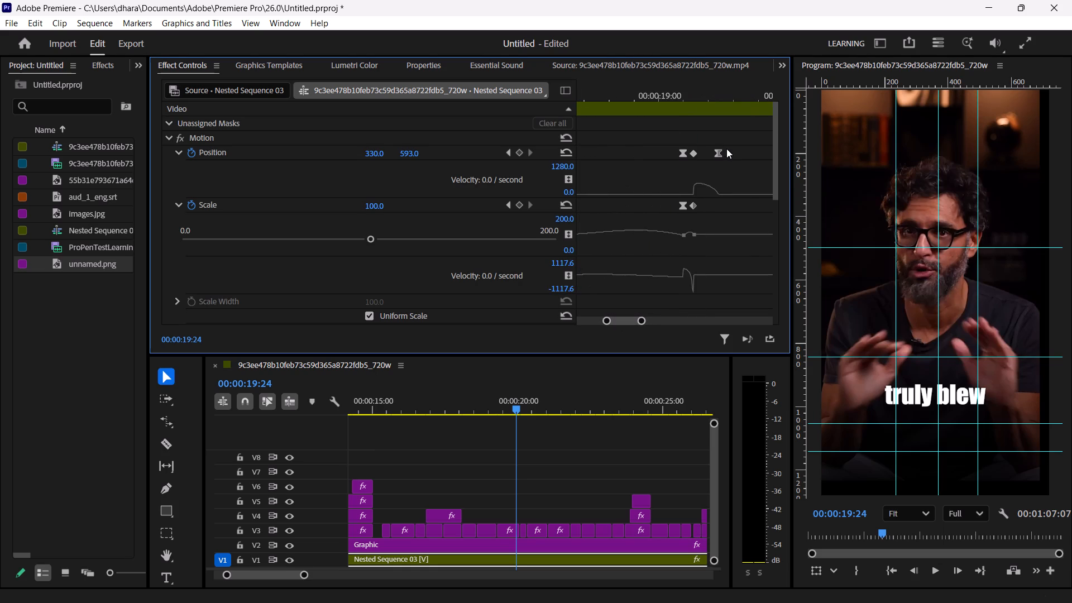
{"action": "left_click_drag", "start_coordinate": [726, 151], "coordinate": [692, 137]}
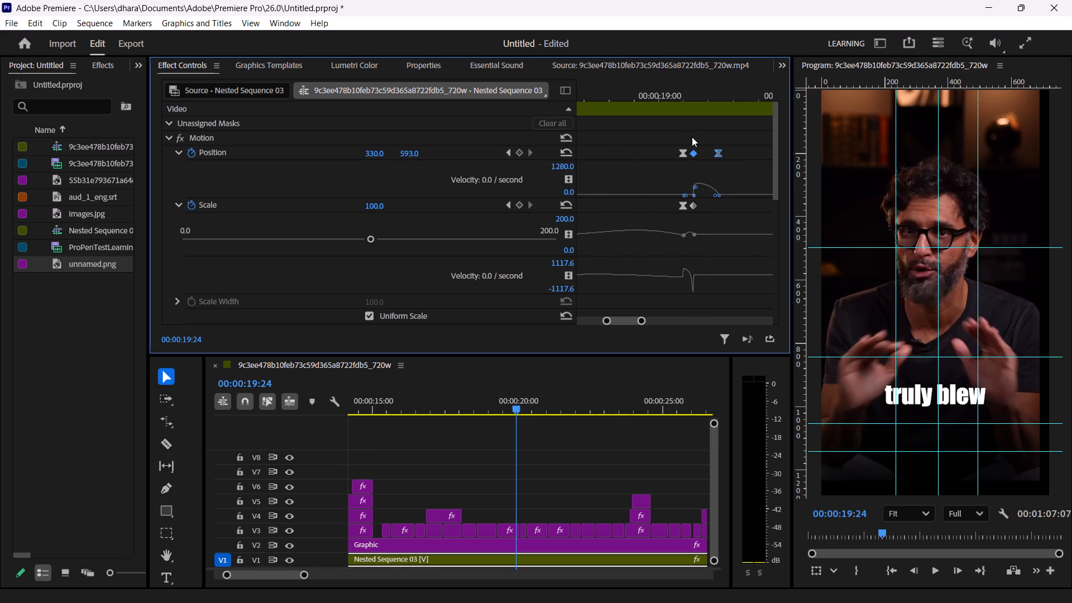
{"action": "key", "text": "Delete"}
Delete the last Scale keyframe, at about 00:00:19:07, and play back from "feature" into "truly blew".
{"action": "left_click_drag", "start_coordinate": [706, 214], "coordinate": [698, 209]}
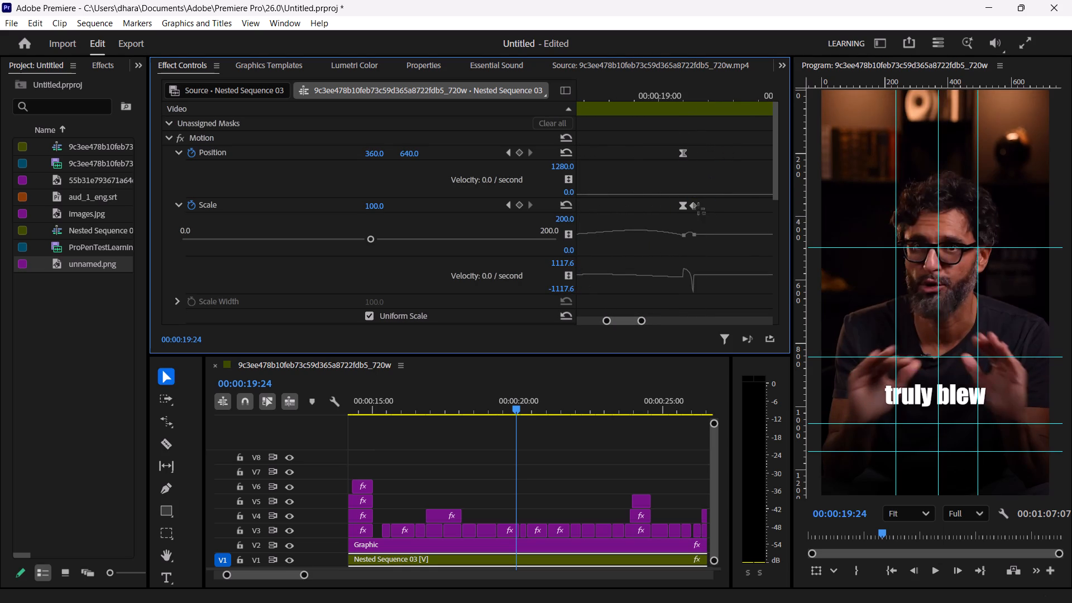
{"action": "left_click_drag", "start_coordinate": [698, 209], "coordinate": [691, 197]}
{"action": "key", "text": "Delete"}
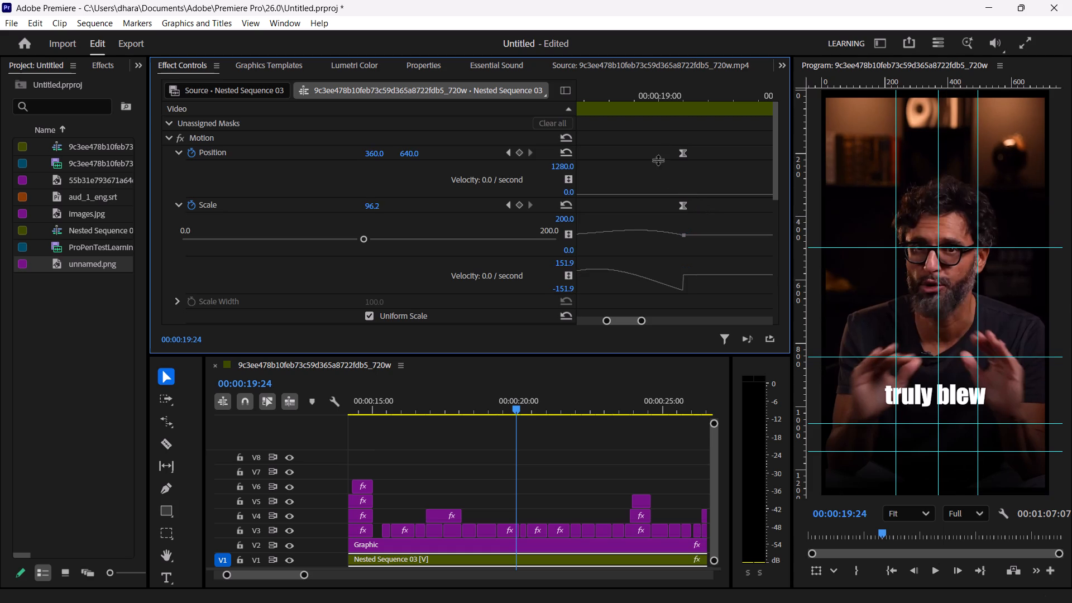
{"action": "left_click", "coordinate": [661, 89]}
{"action": "key", "text": "space"}
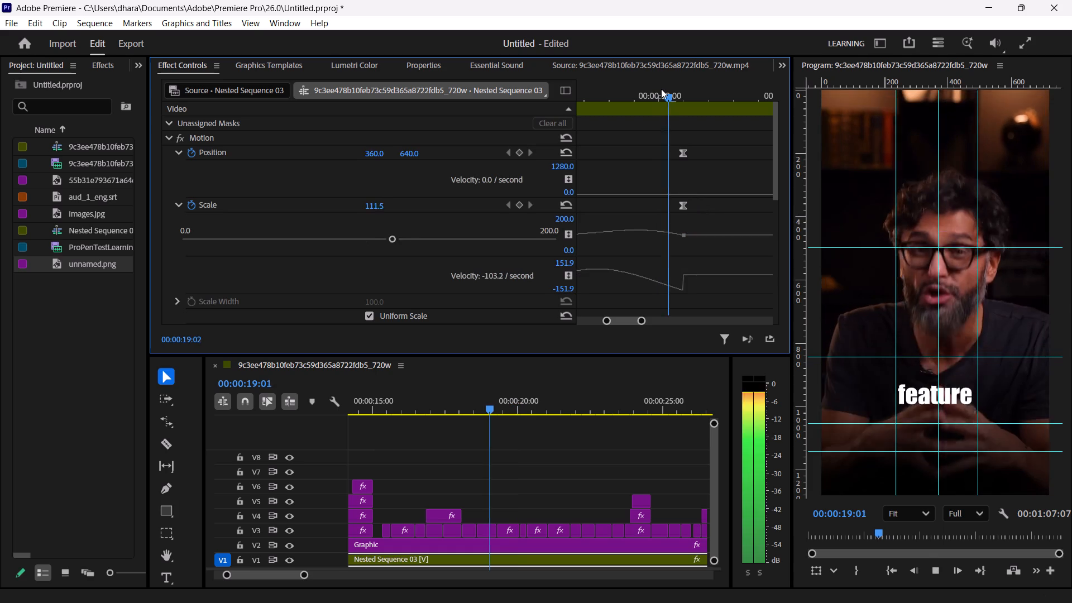
{"action": "key", "text": "space"}
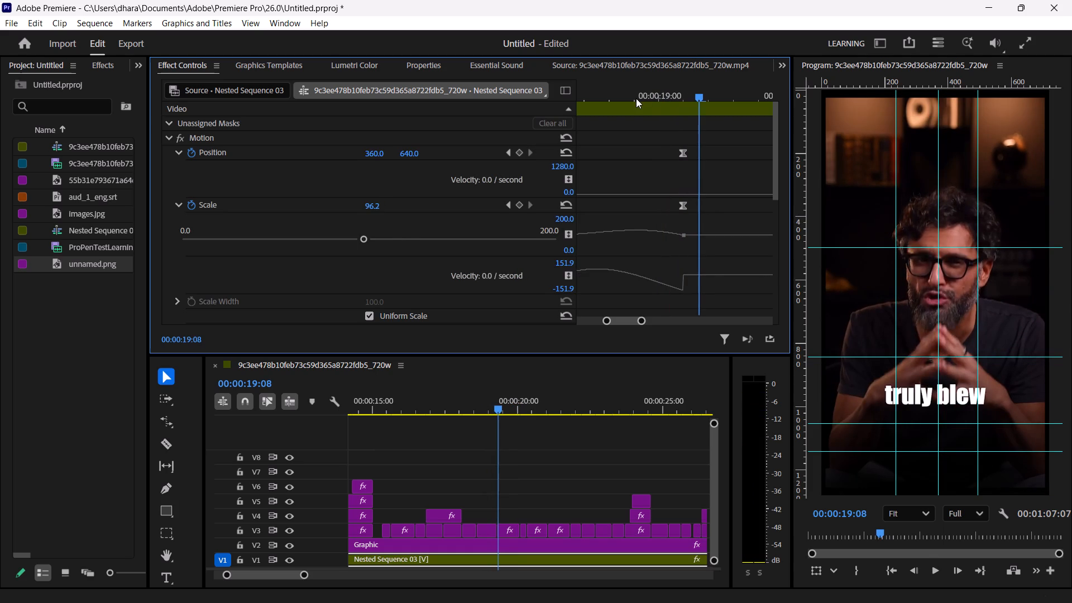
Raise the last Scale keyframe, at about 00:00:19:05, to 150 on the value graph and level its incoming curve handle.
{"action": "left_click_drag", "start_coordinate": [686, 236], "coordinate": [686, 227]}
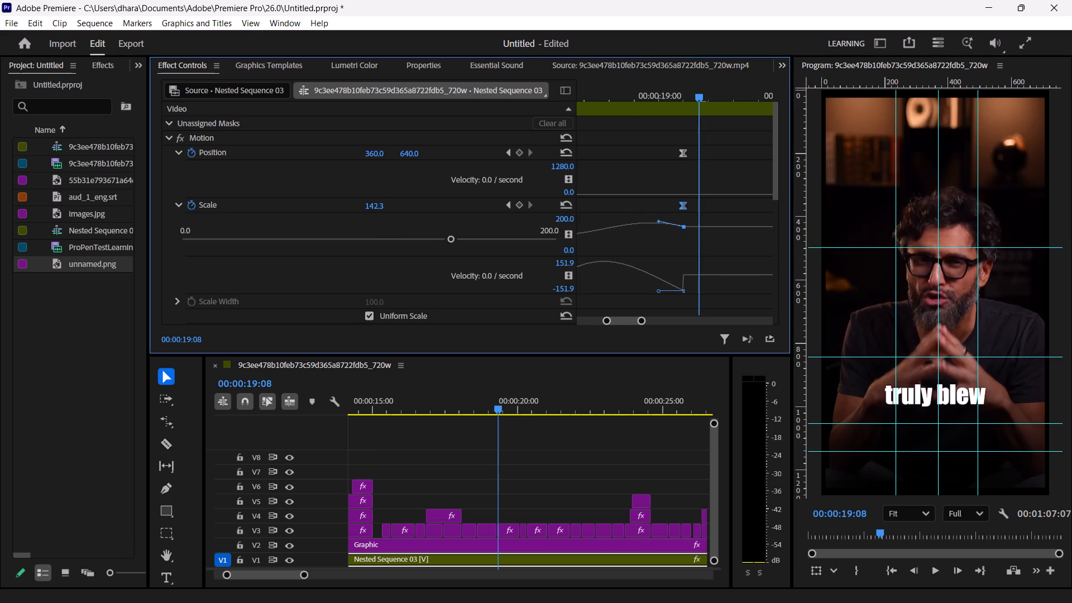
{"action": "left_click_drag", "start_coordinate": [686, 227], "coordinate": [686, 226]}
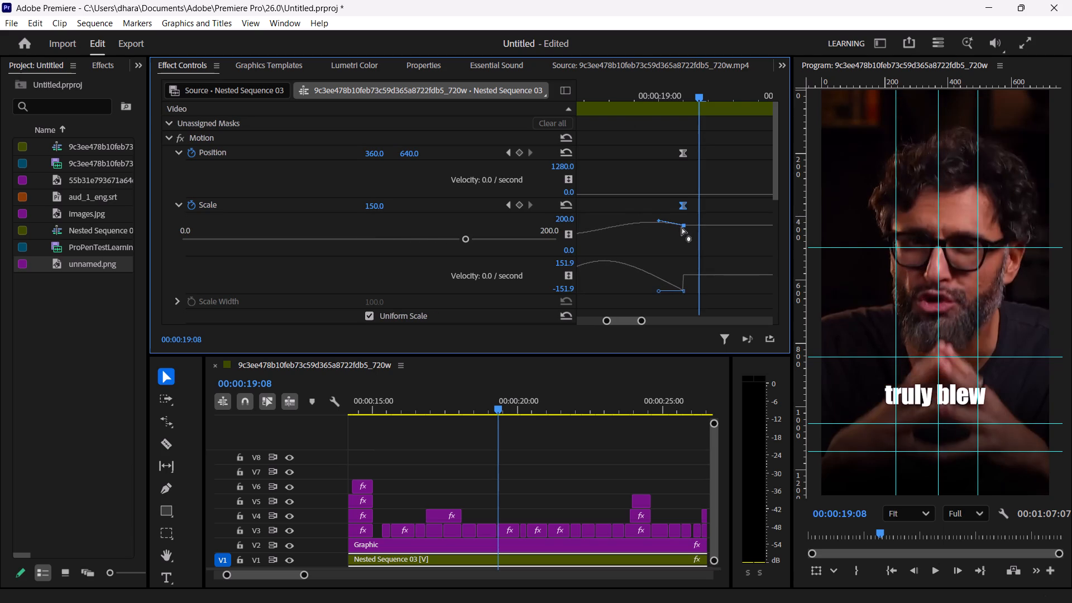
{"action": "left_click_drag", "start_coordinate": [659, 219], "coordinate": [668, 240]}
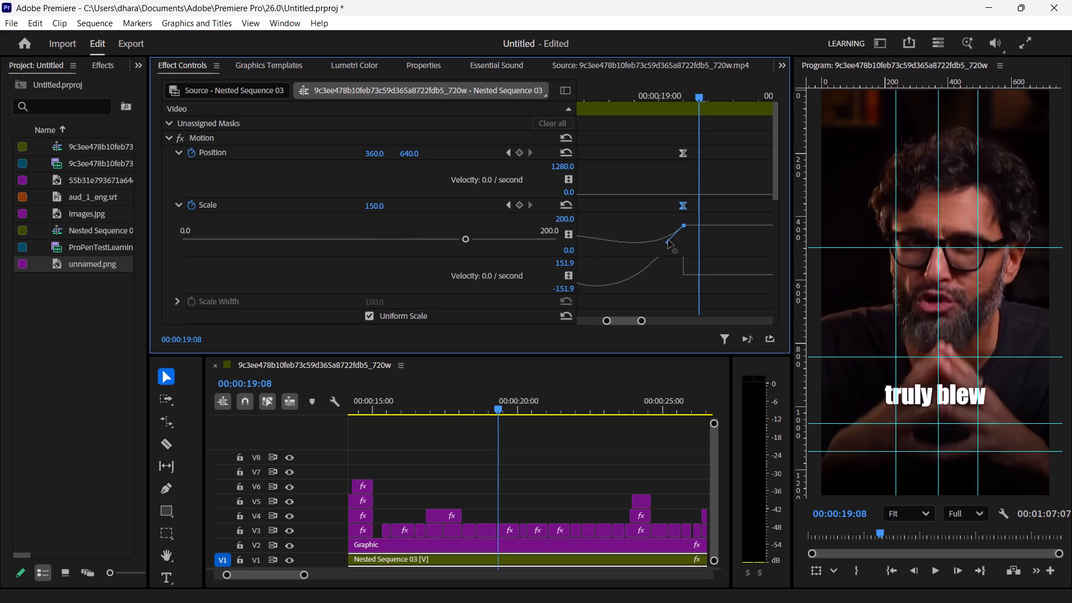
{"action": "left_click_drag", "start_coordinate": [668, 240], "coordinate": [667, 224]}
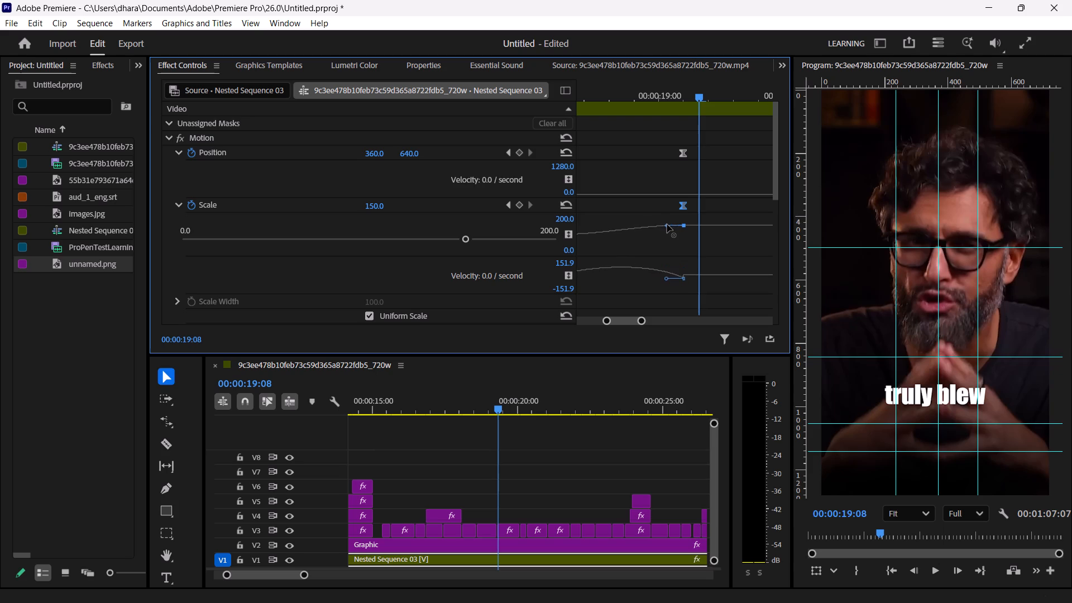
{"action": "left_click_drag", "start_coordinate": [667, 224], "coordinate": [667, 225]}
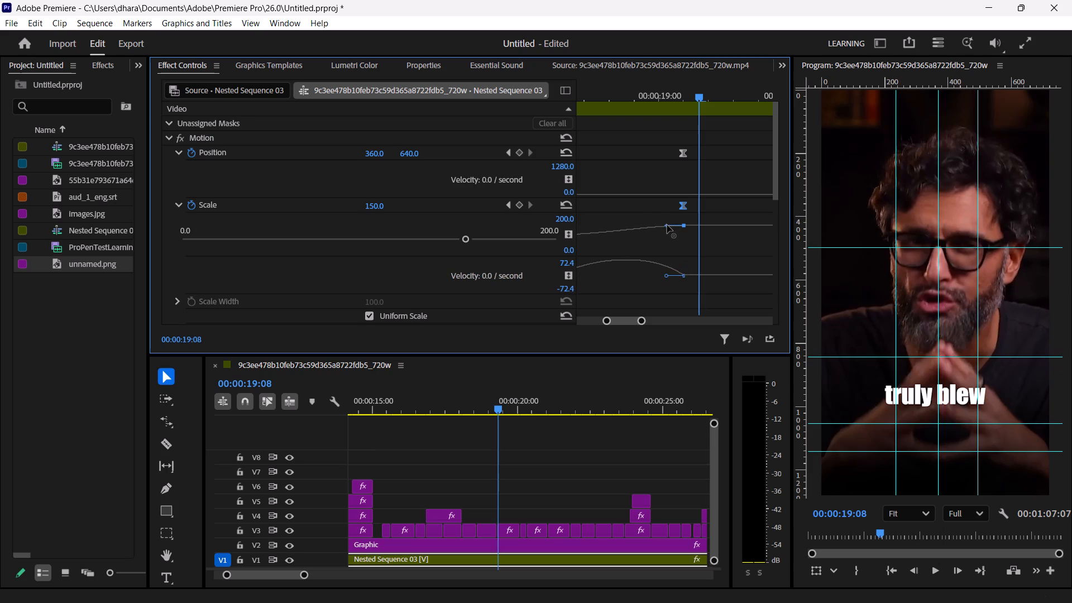
Play back the zoom repeatedly from the "feature" caption through "truly blew" to check its scale and smoothness.
{"action": "left_click_drag", "start_coordinate": [697, 94], "coordinate": [601, 94]}
{"action": "key", "text": "space"}
{"action": "key", "text": "space"}
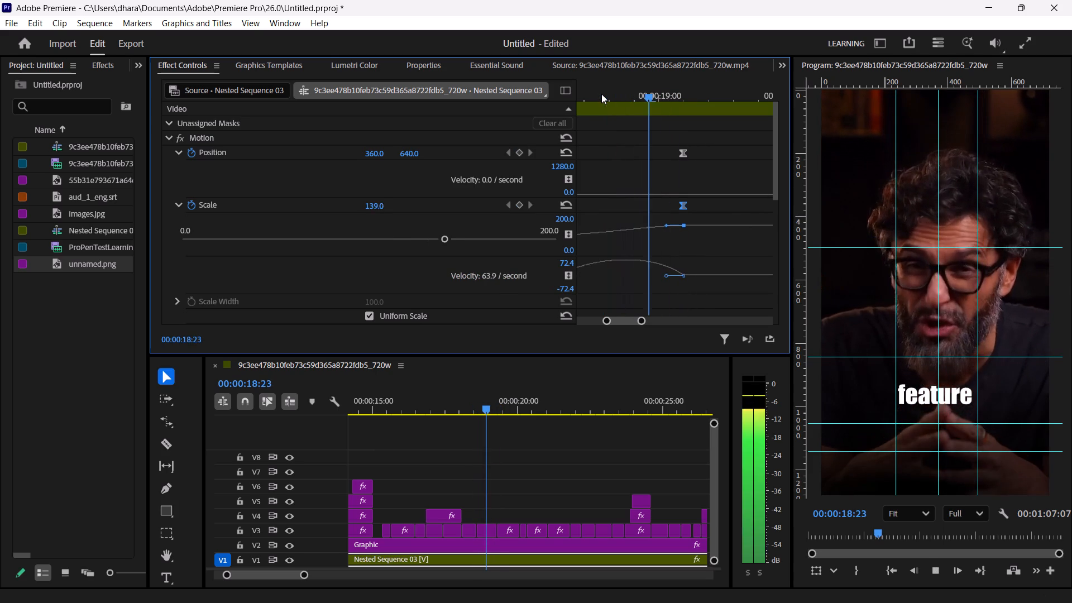
{"action": "key", "text": "space"}
{"action": "key", "text": "space"}
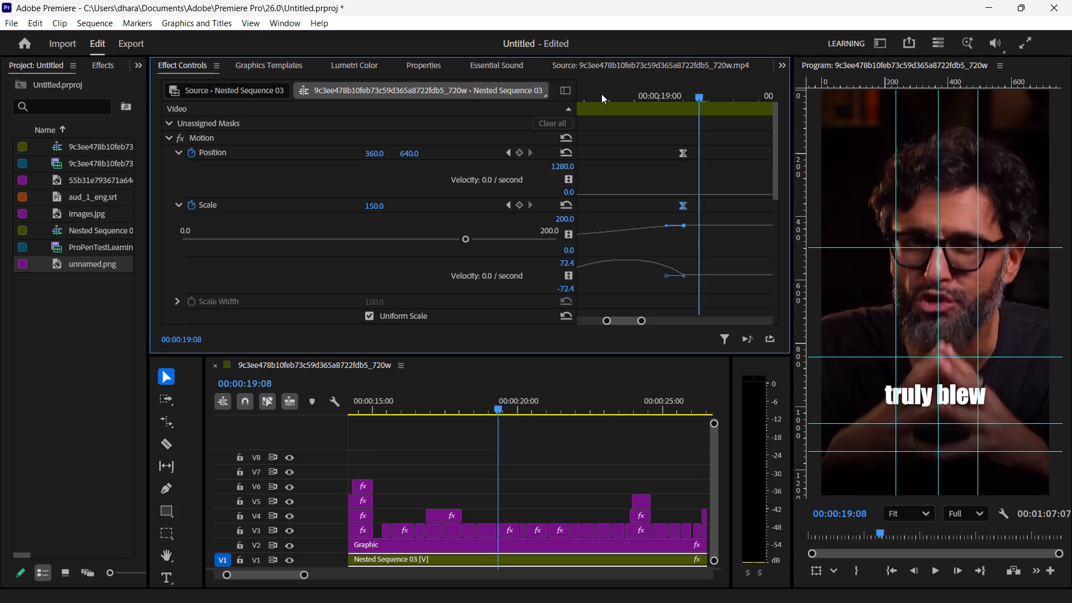
{"action": "key", "text": "space"}
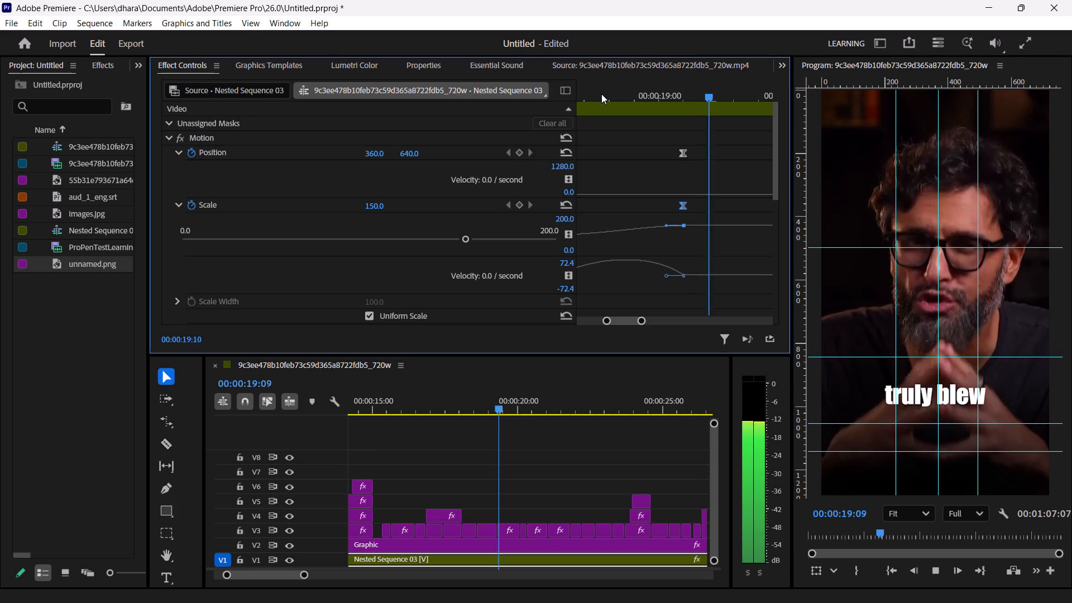
{"action": "key", "text": "space"}
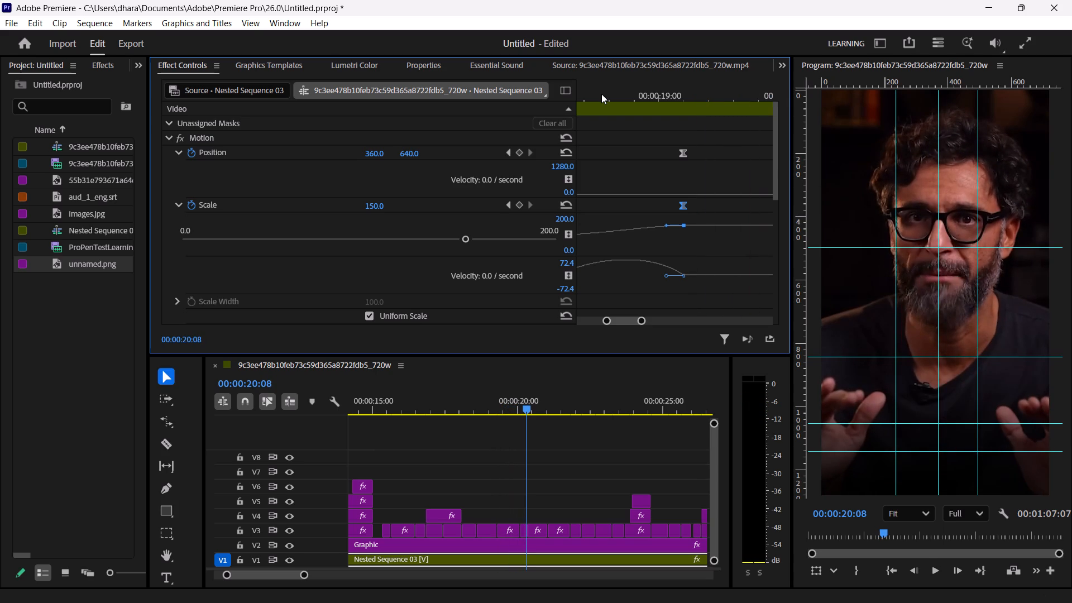
{"action": "left_click", "coordinate": [670, 102]}
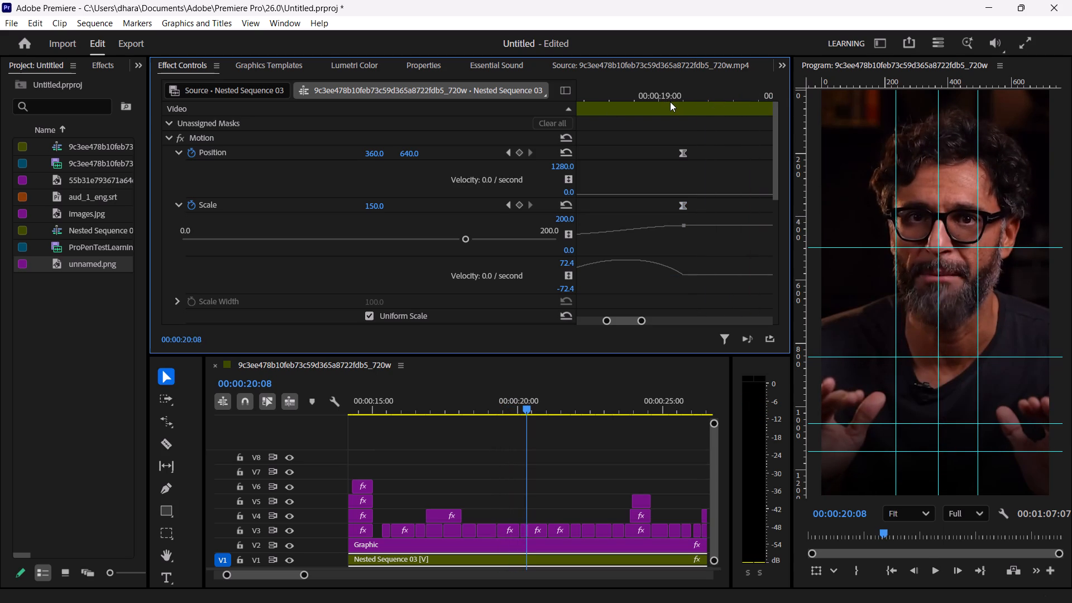
{"action": "left_click", "coordinate": [672, 98]}
{"action": "key", "text": "space"}
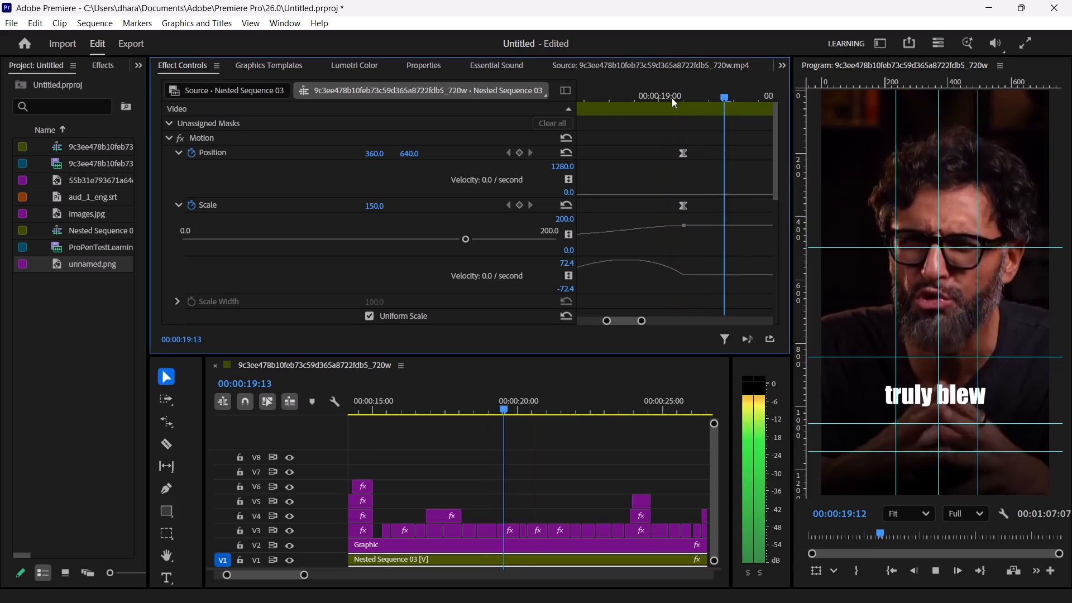
{"action": "key", "text": "space"}
{"action": "key", "text": "space"}
{"action": "key", "text": "space"}
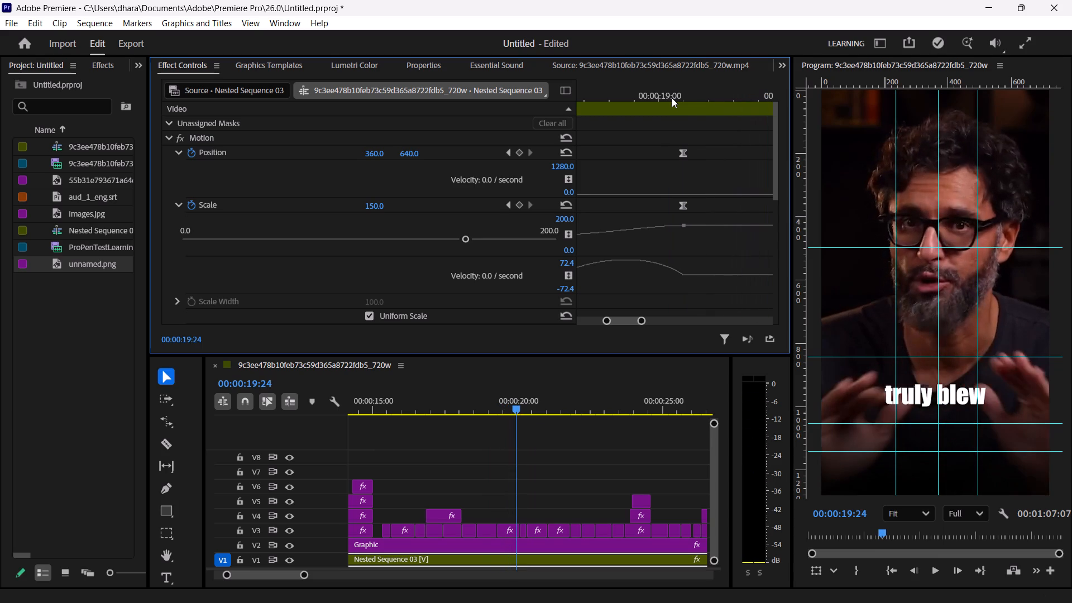
{"action": "left_click", "coordinate": [649, 89]}
{"action": "key", "text": "space"}
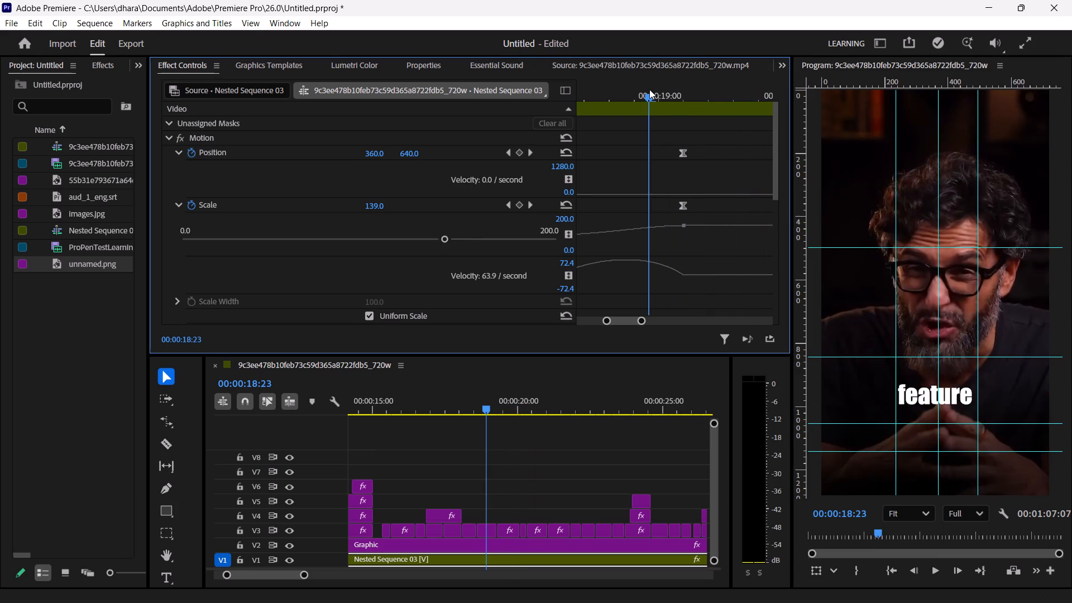
{"action": "key", "text": "space"}
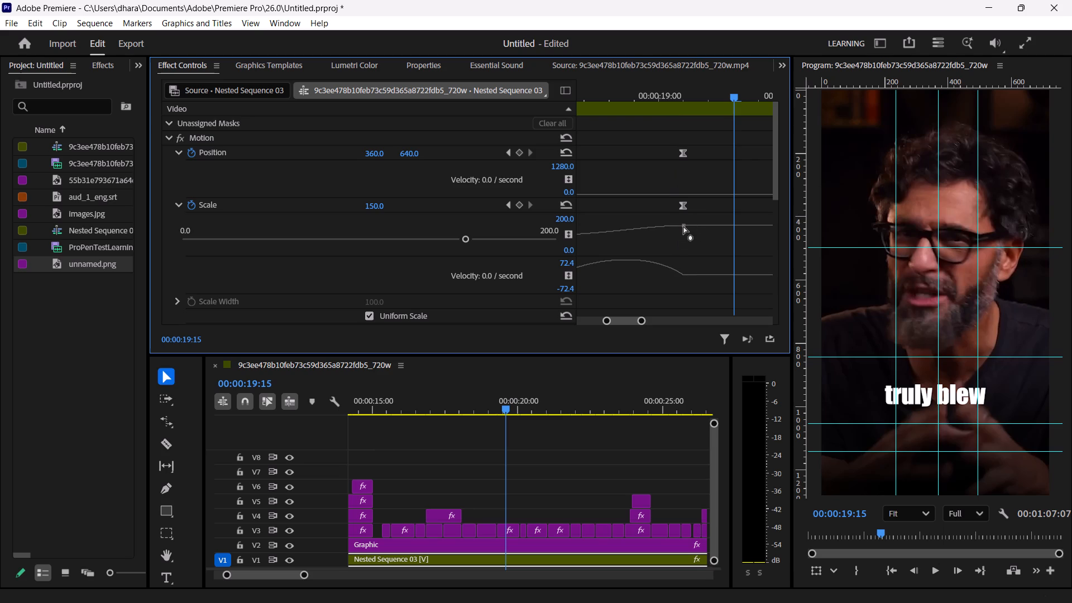
Lower the last Scale keyframe, at about 00:00:19:05, to 103.8 on the value graph.
{"action": "left_click_drag", "start_coordinate": [683, 226], "coordinate": [682, 232]}
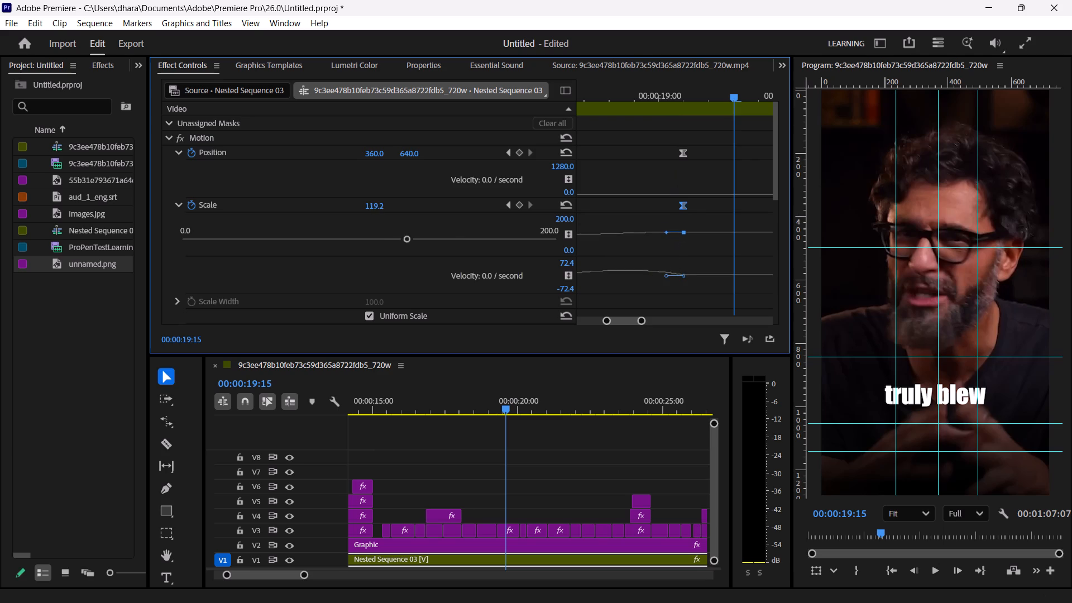
{"action": "left_click_drag", "start_coordinate": [682, 232], "coordinate": [683, 233]}
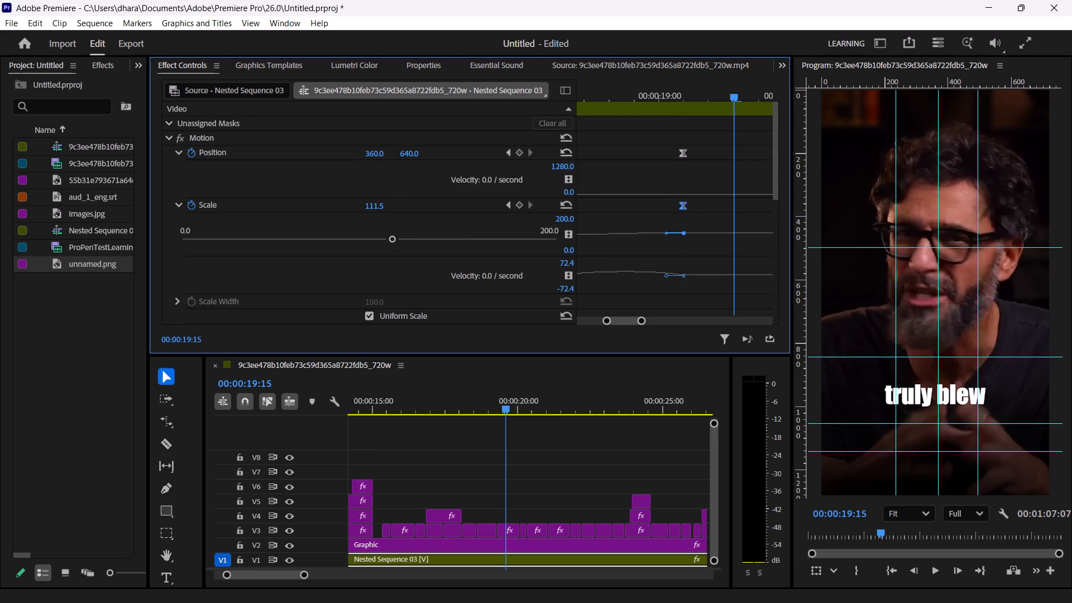
{"action": "left_click_drag", "start_coordinate": [683, 233], "coordinate": [684, 235]}
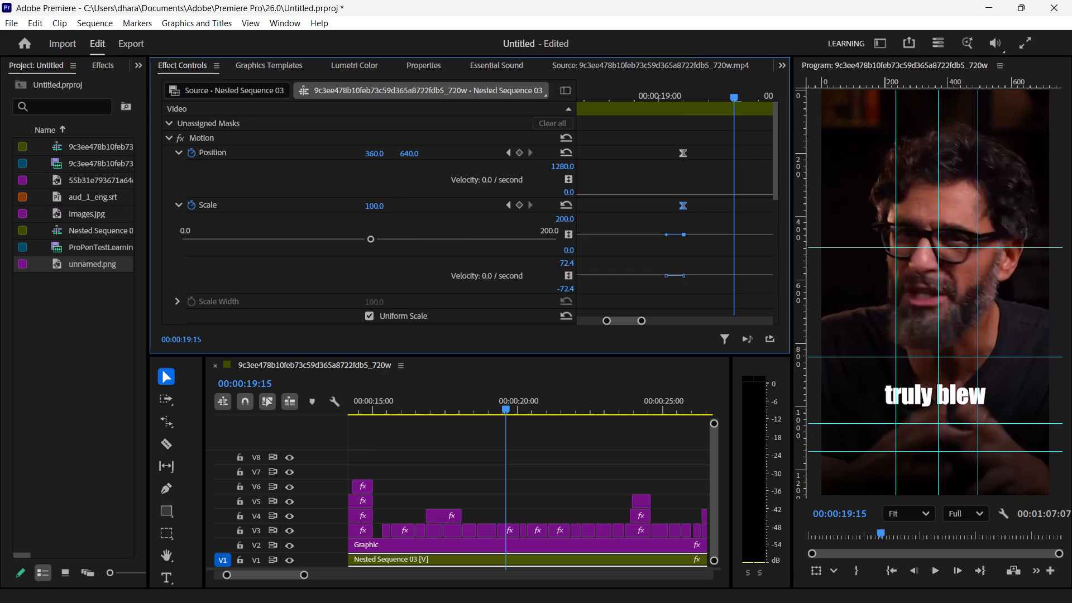
{"action": "left_click_drag", "start_coordinate": [684, 235], "coordinate": [684, 234]}
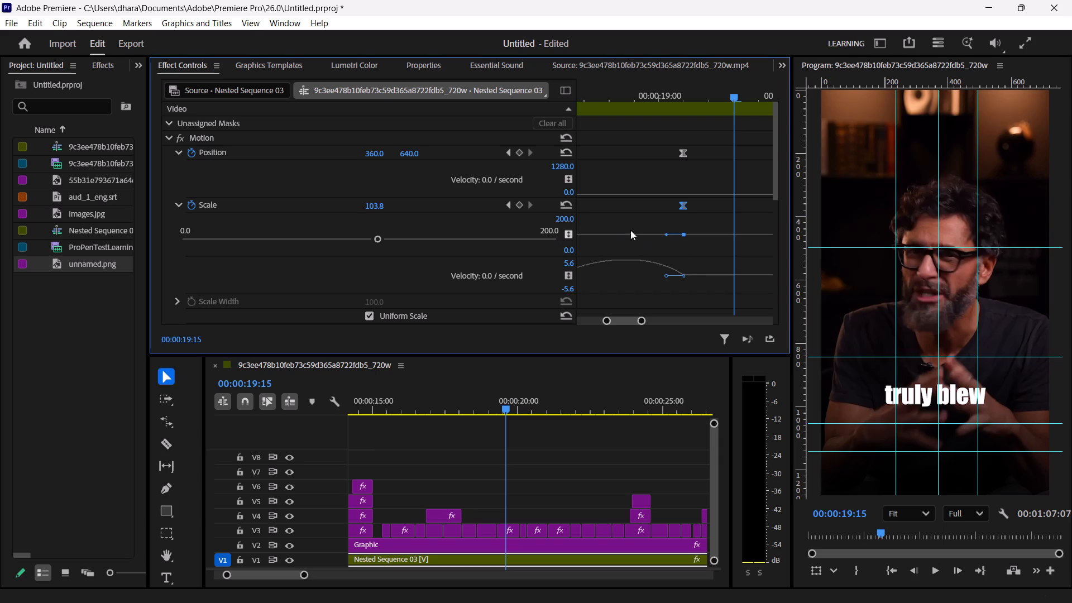
Lengthen and level the incoming curve handle of the last Scale keyframe, and go back to about 00:00:15:14 for a preview.
{"action": "left_click_drag", "start_coordinate": [665, 236], "coordinate": [663, 238]}
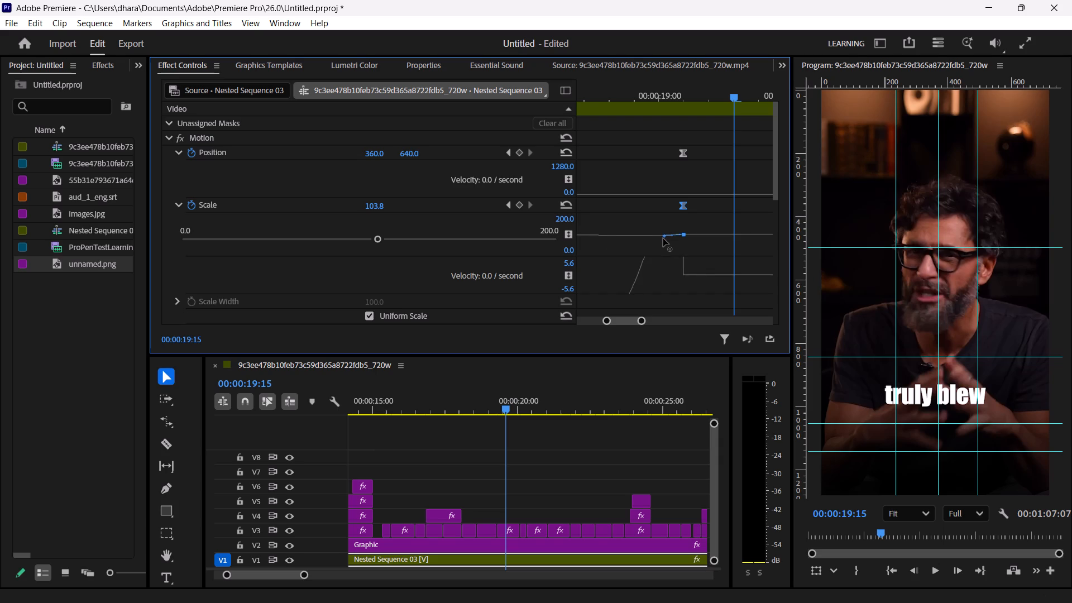
{"action": "left_click_drag", "start_coordinate": [663, 238], "coordinate": [656, 236]}
{"action": "left_click_drag", "start_coordinate": [656, 236], "coordinate": [647, 245]}
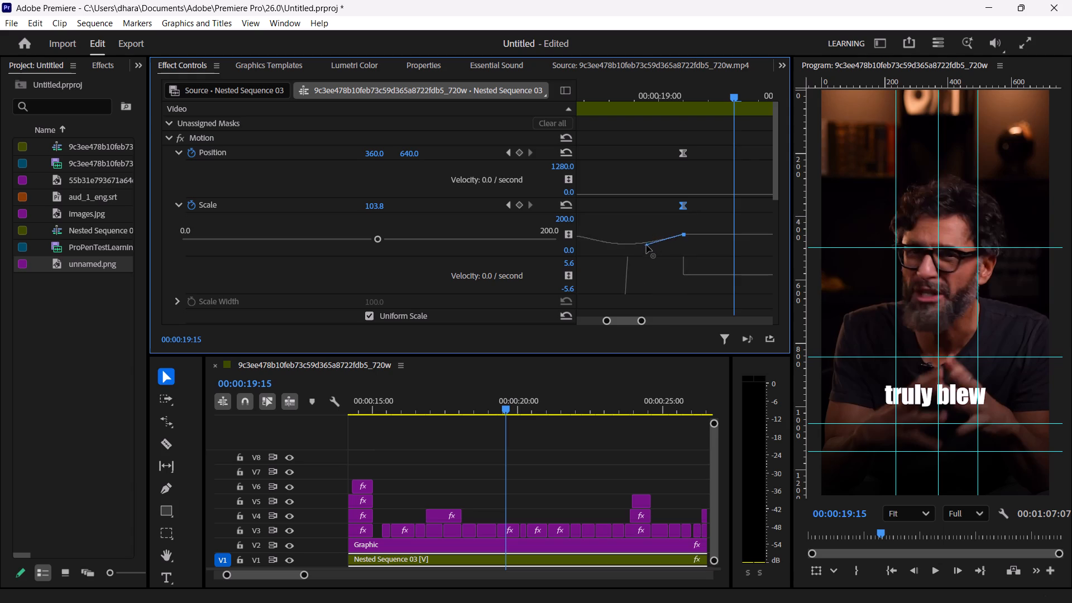
{"action": "left_click_drag", "start_coordinate": [647, 245], "coordinate": [648, 234]}
{"action": "left_click_drag", "start_coordinate": [648, 234], "coordinate": [647, 236]}
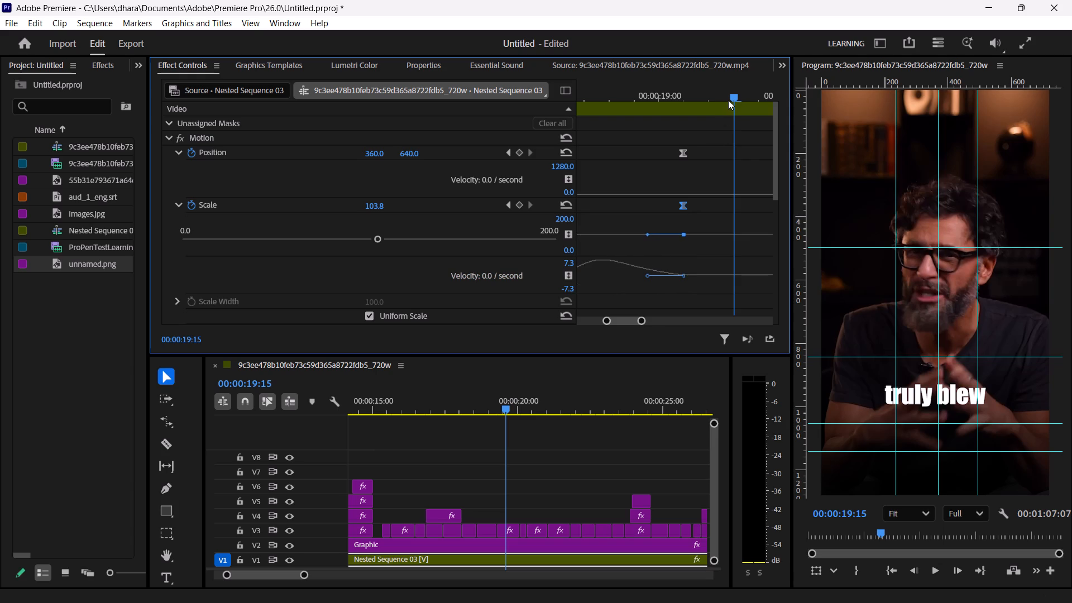
{"action": "left_click_drag", "start_coordinate": [739, 95], "coordinate": [542, 94]}
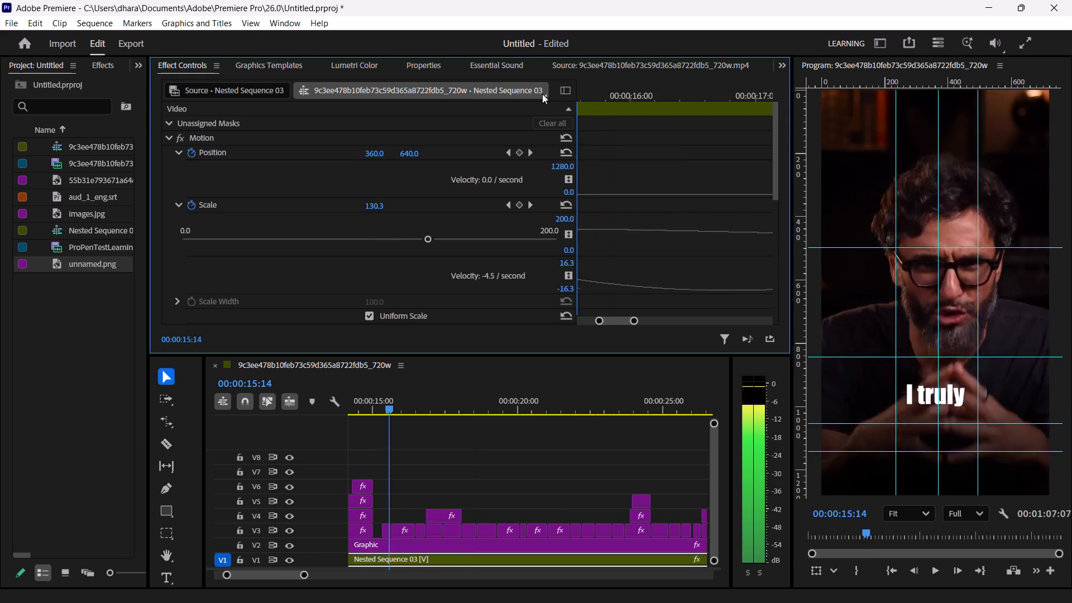
Play back the eased zoom from about 00:00:15:14 through the "From The Quran" caption to check its smoothness.
{"action": "left_click_drag", "start_coordinate": [542, 94], "coordinate": [540, 94]}
{"action": "key", "text": "space"}
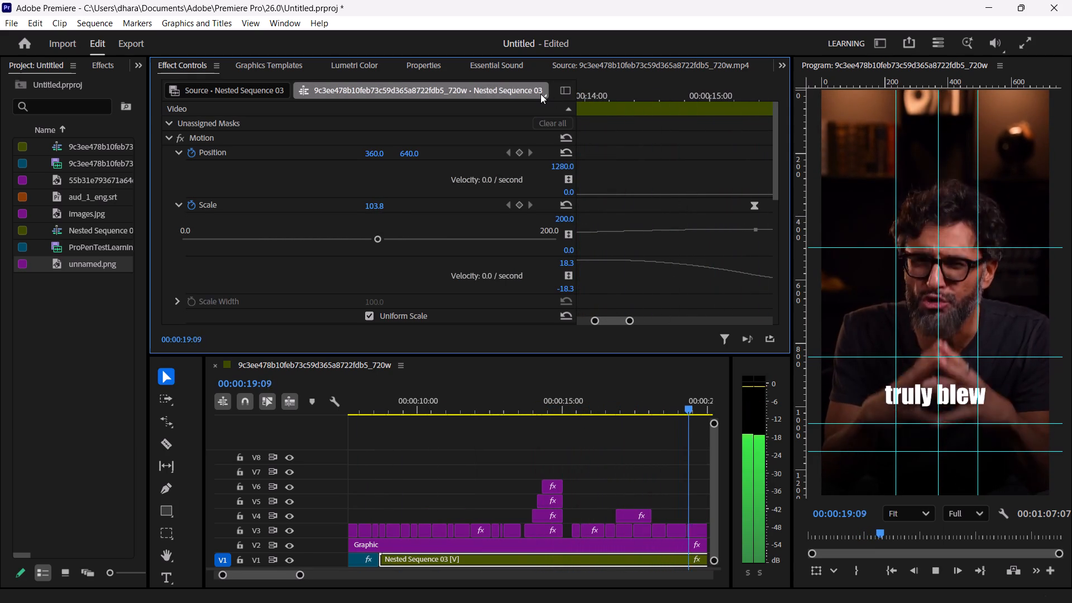
{"action": "key", "text": "space"}
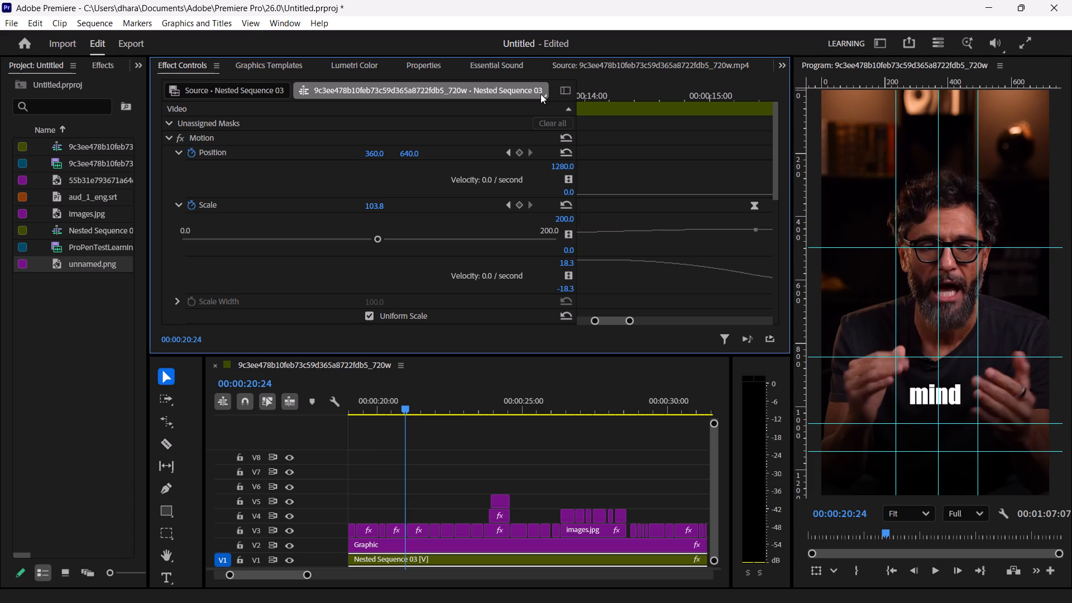
{"action": "key", "text": "space"}
{"action": "key", "text": "space"}
{"action": "key", "text": "space"}
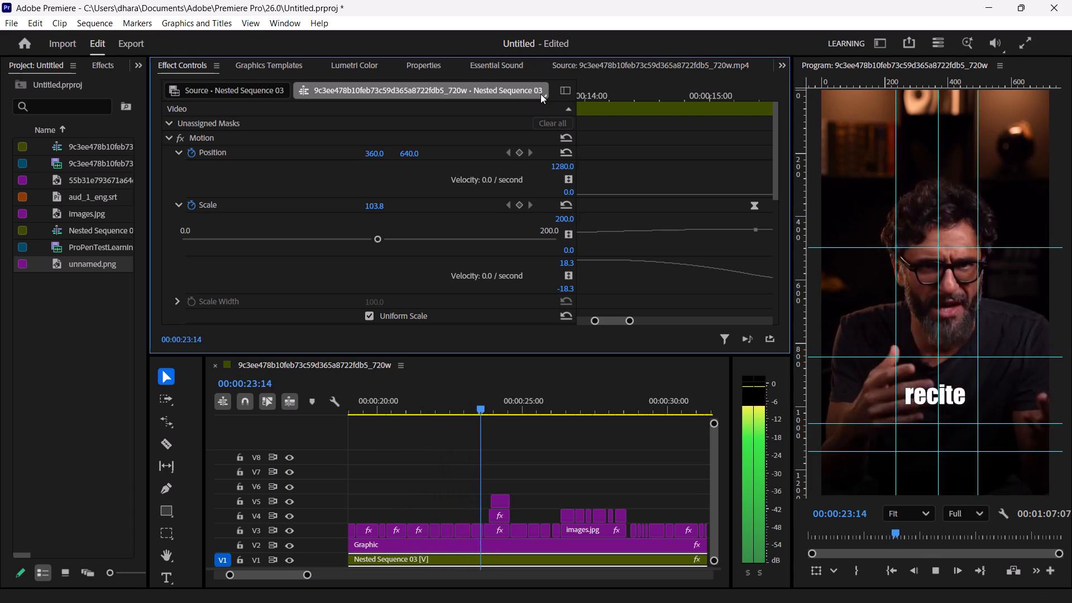
{"action": "key", "text": "space"}
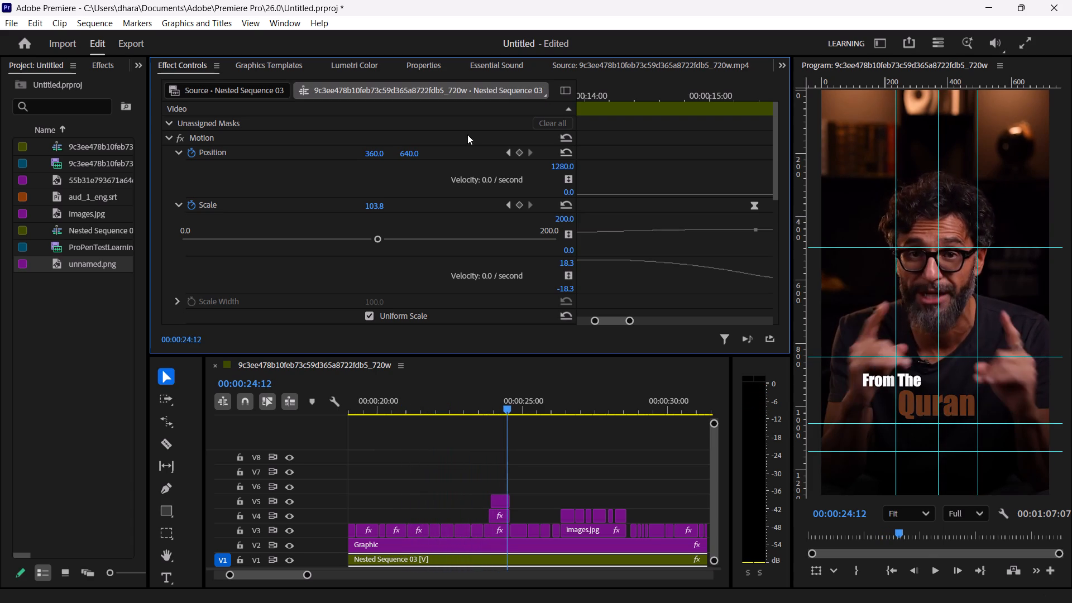
Replay the stretch from "mind" through "I mean, we", "every letter we recite" and "From The Quran" in short bursts to examine the captions and framing.
{"action": "left_click", "coordinate": [420, 409]}
{"action": "key", "text": "space"}
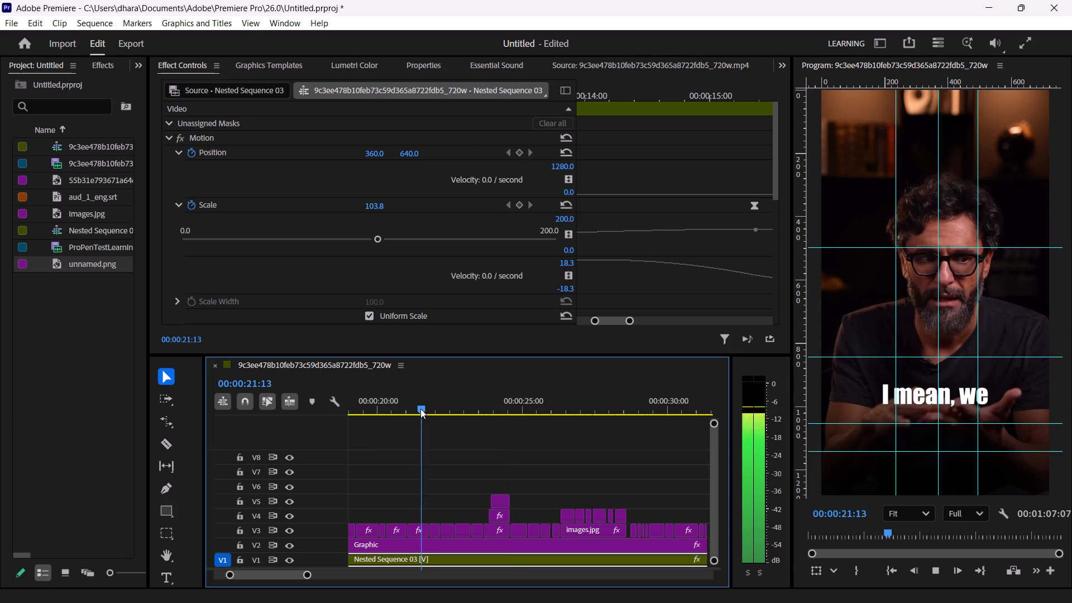
{"action": "key", "text": "space"}
{"action": "key", "text": "space"}
{"action": "key", "text": "space"}
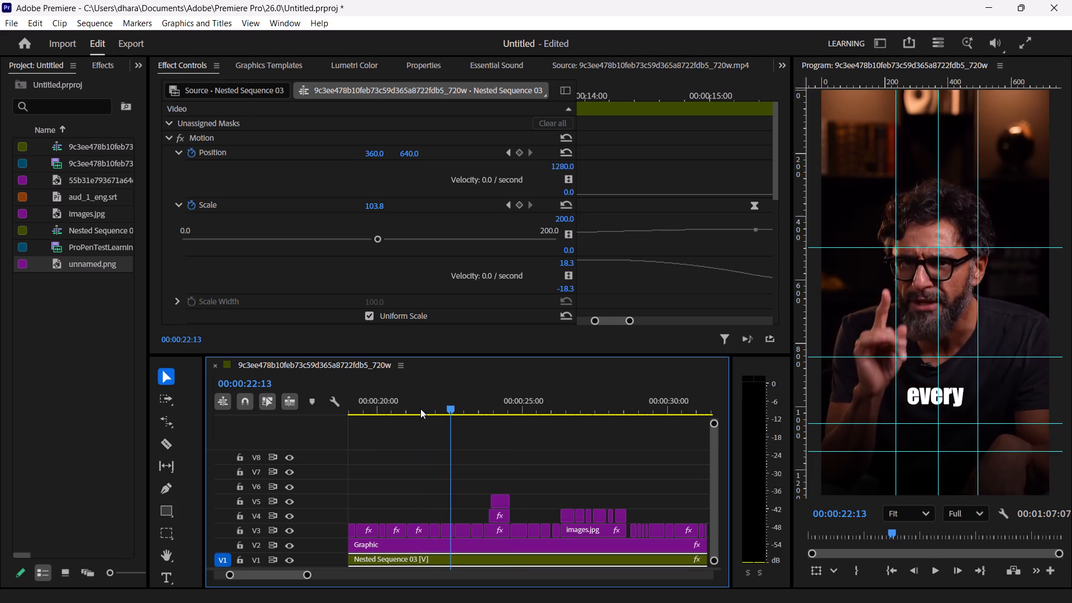
{"action": "key", "text": "space"}
{"action": "key", "text": "space"}
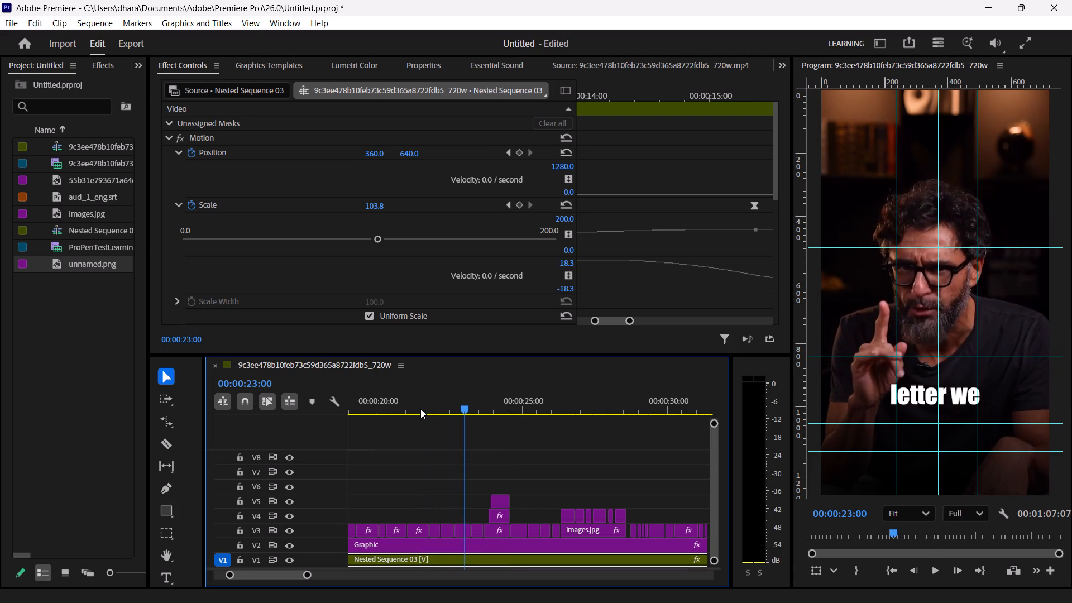
{"action": "key", "text": "space"}
{"action": "key", "text": "space"}
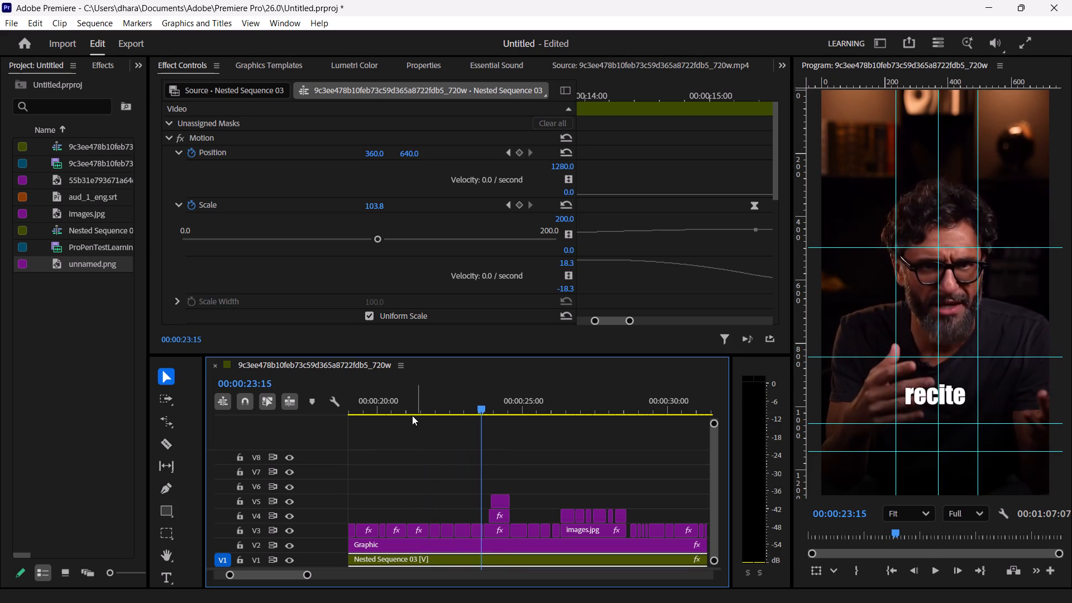
{"action": "left_click", "coordinate": [394, 411]}
{"action": "key", "text": "space"}
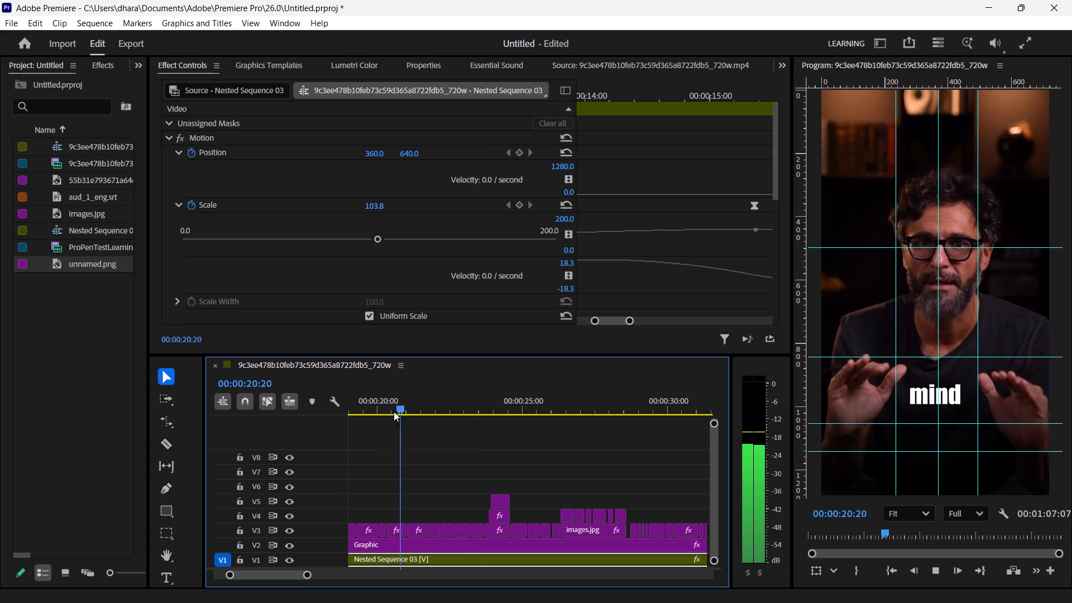
{"action": "key", "text": "space"}
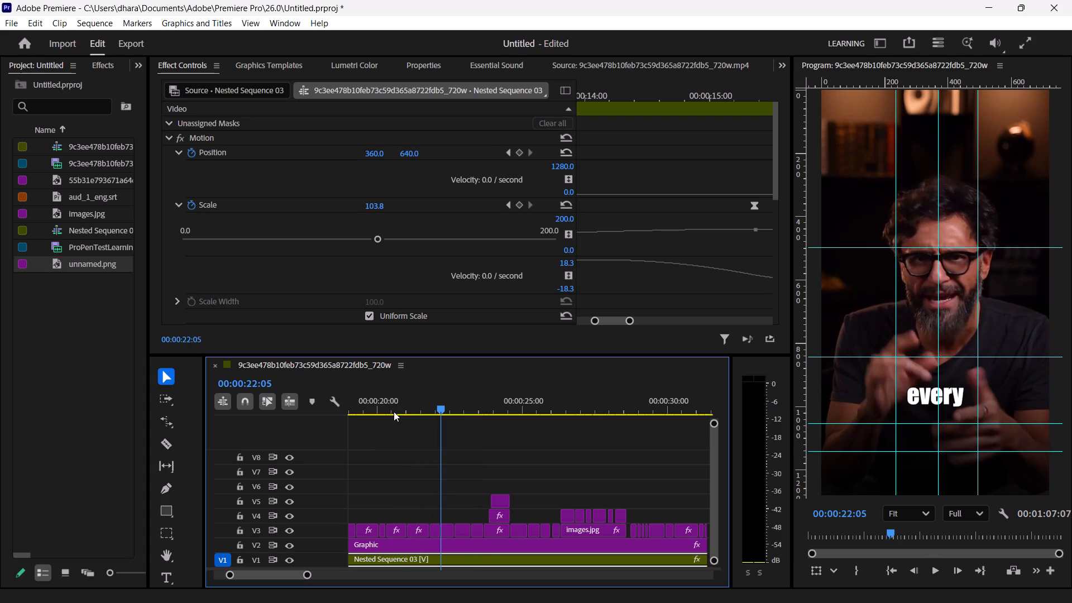
{"action": "key", "text": "space"}
{"action": "key", "text": "space"}
{"action": "key", "text": "space"}
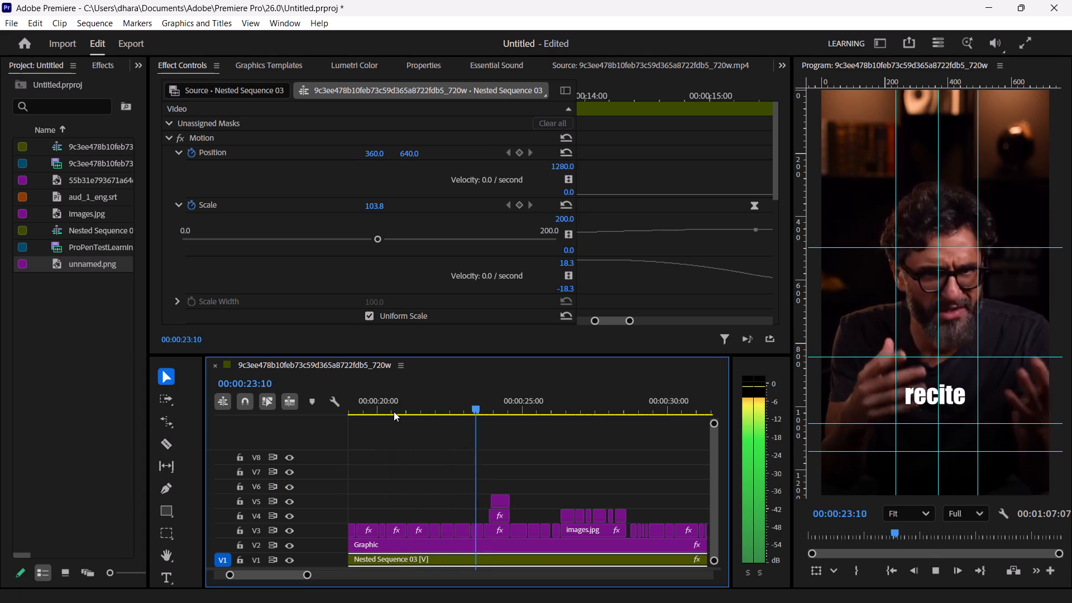
{"action": "key", "text": "space"}
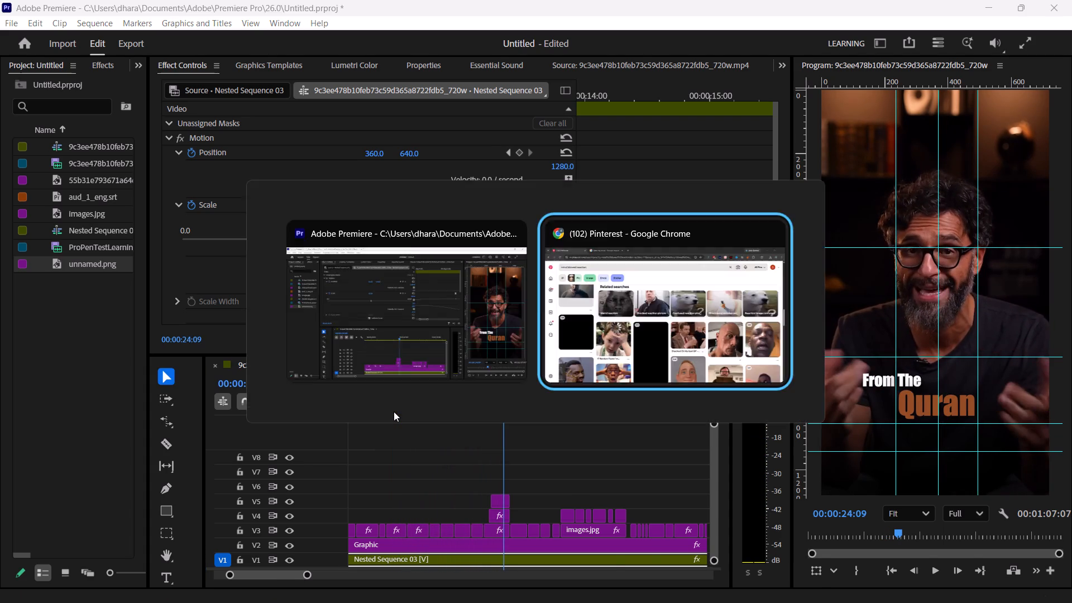
Switch to Pinterest in Chrome and search for "quran aesthetic".
{"action": "left_click", "coordinate": [821, 86]}
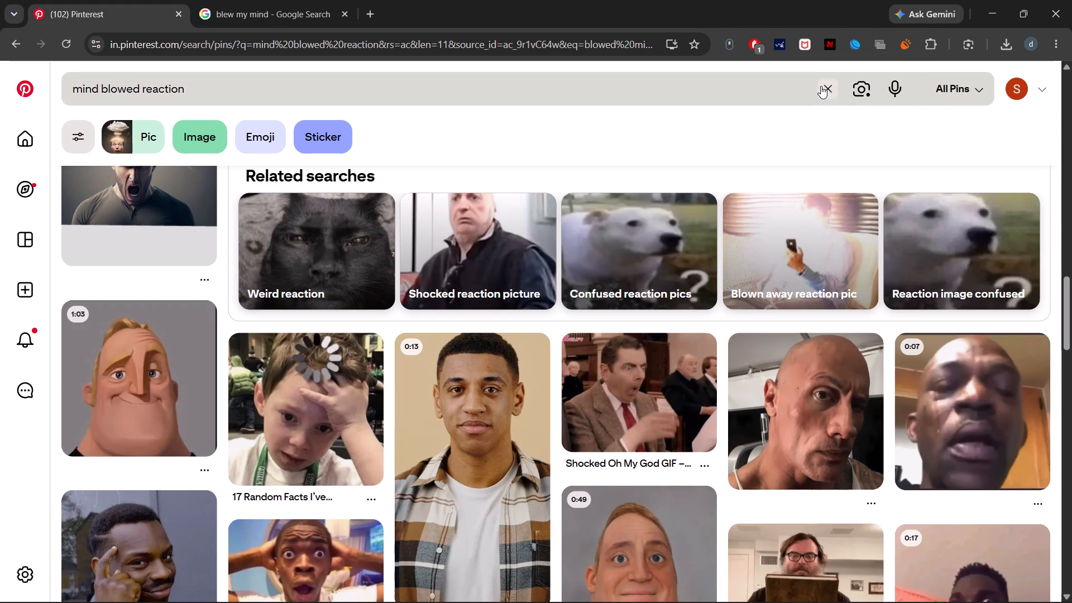
{"action": "type", "text": "qura"}
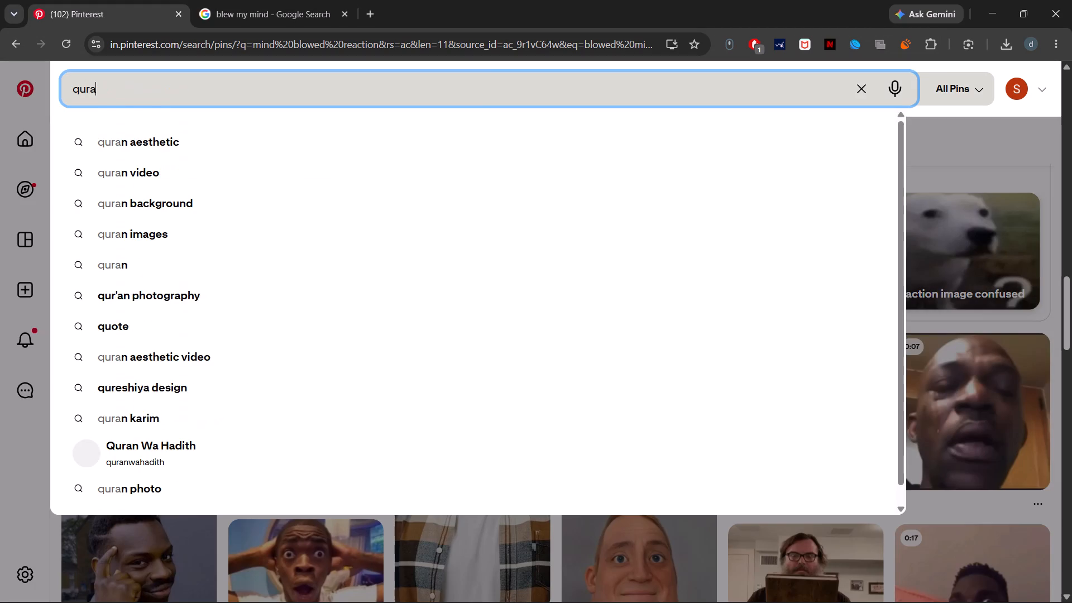
{"action": "key", "text": "n"}
{"action": "key", "text": "Down"}
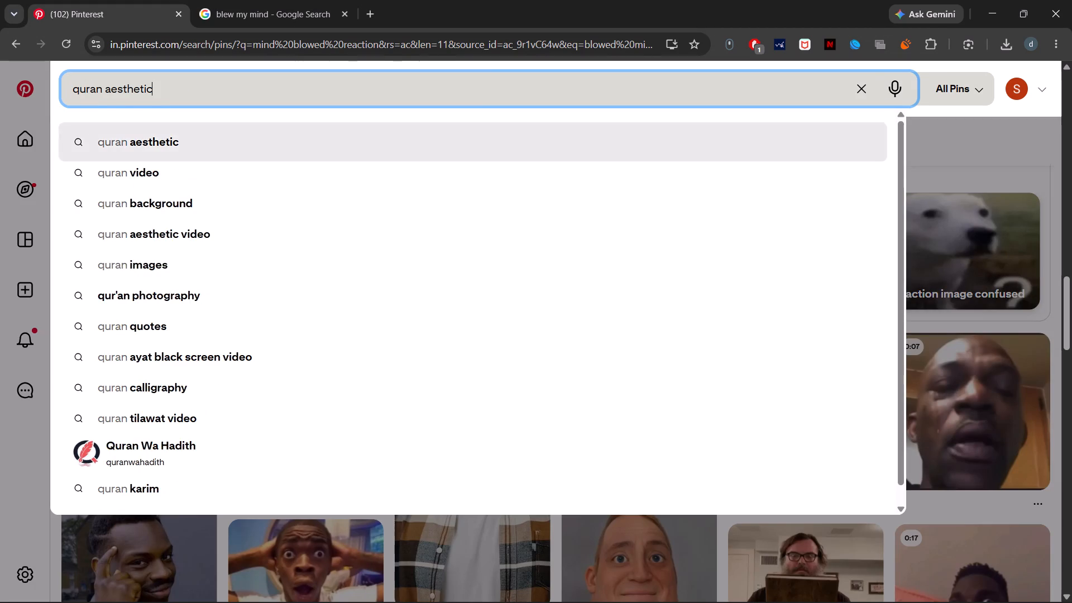
{"action": "key", "text": "Return"}
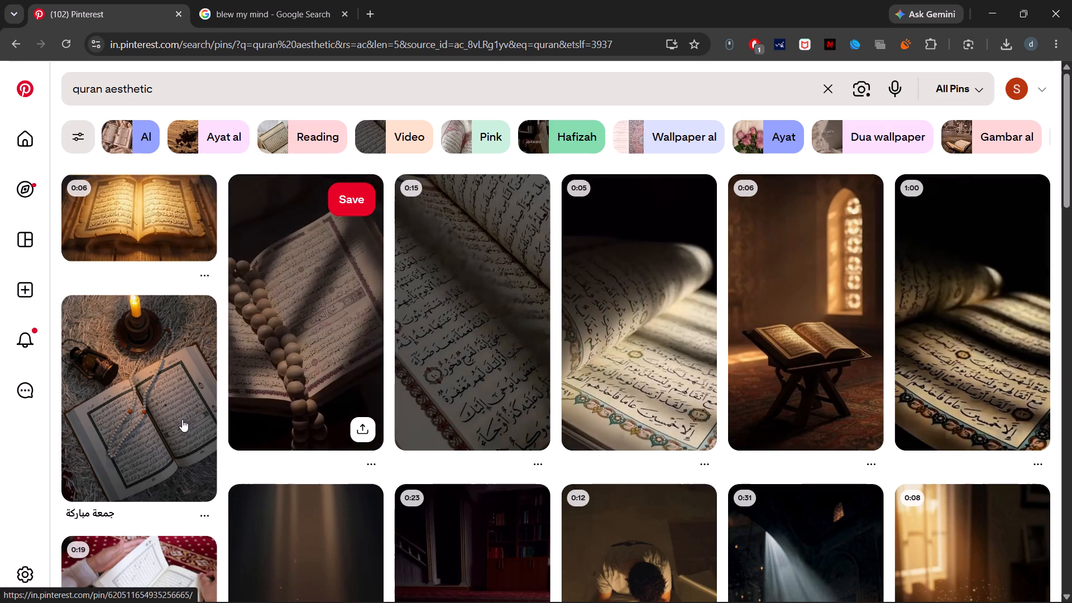
Open the video pin of an open Quran with wooden prayer beads and copy its page link.
{"action": "left_click", "coordinate": [310, 352]}
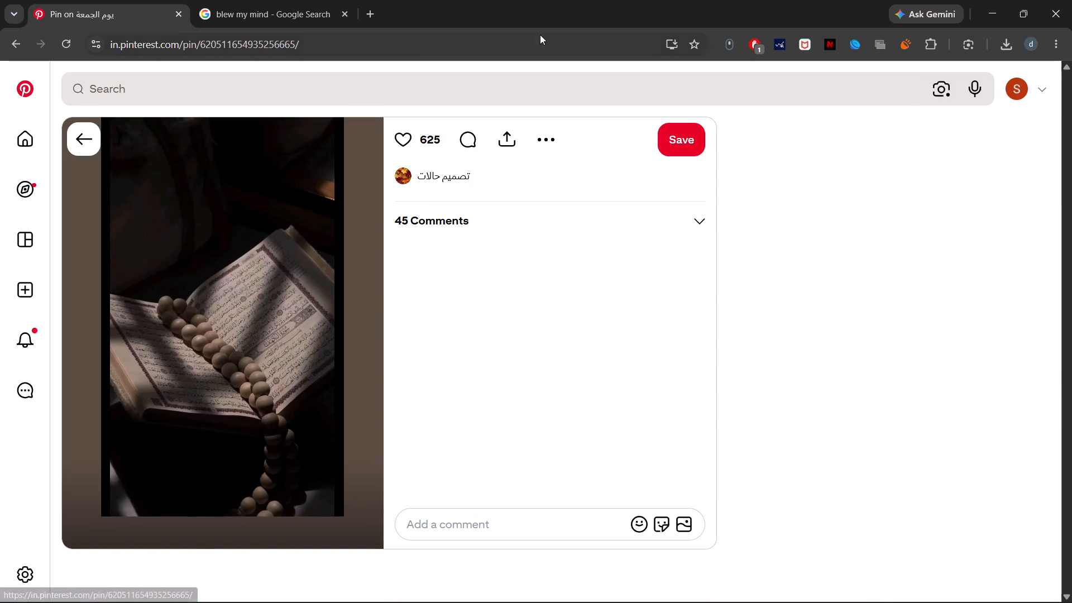
{"action": "left_click", "coordinate": [355, 56]}
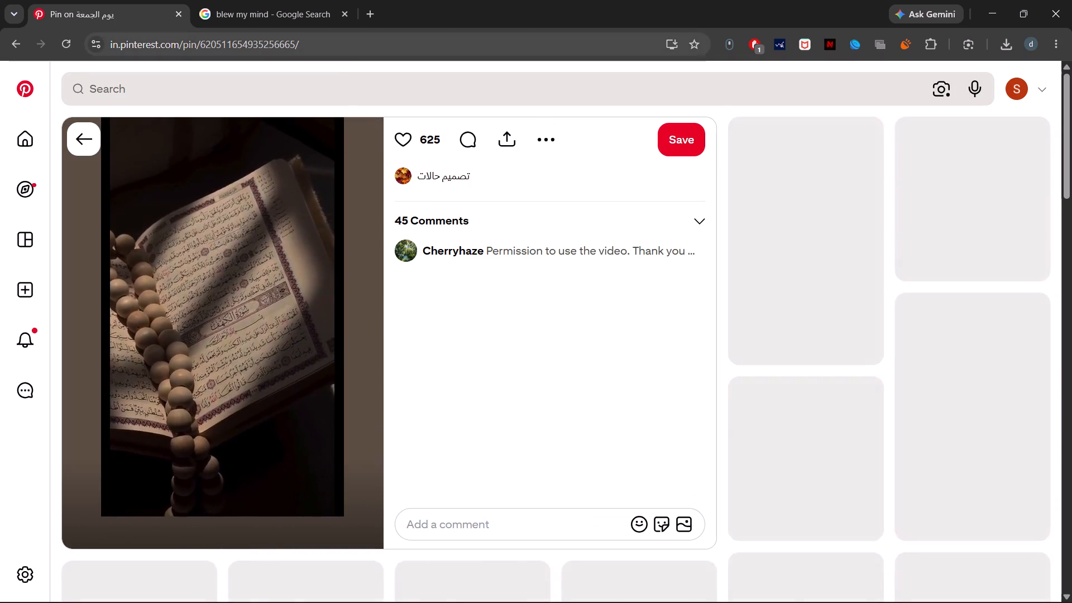
{"action": "left_click", "coordinate": [367, 40]}
{"action": "left_click", "coordinate": [367, 40]}
{"action": "key", "text": "ctrl+a"}
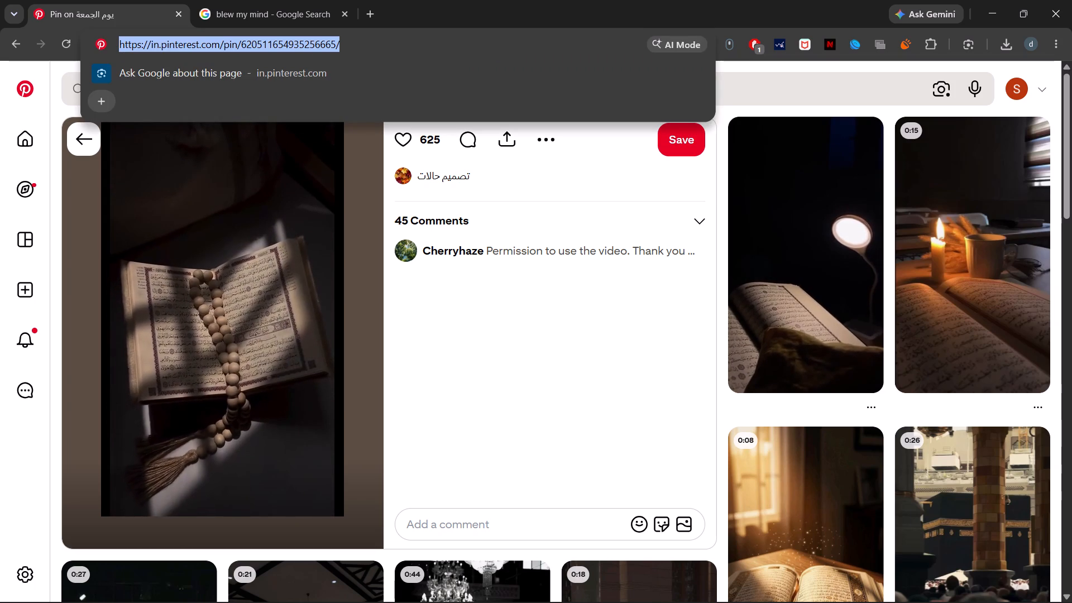
{"action": "key", "text": "ctrl+c"}
{"action": "key", "text": "ctrl+c"}
Open the PinDown Pinterest Video Downloader in a new browser tab and close the "blew my mind" search tab.
{"action": "left_click", "coordinate": [211, 0]}
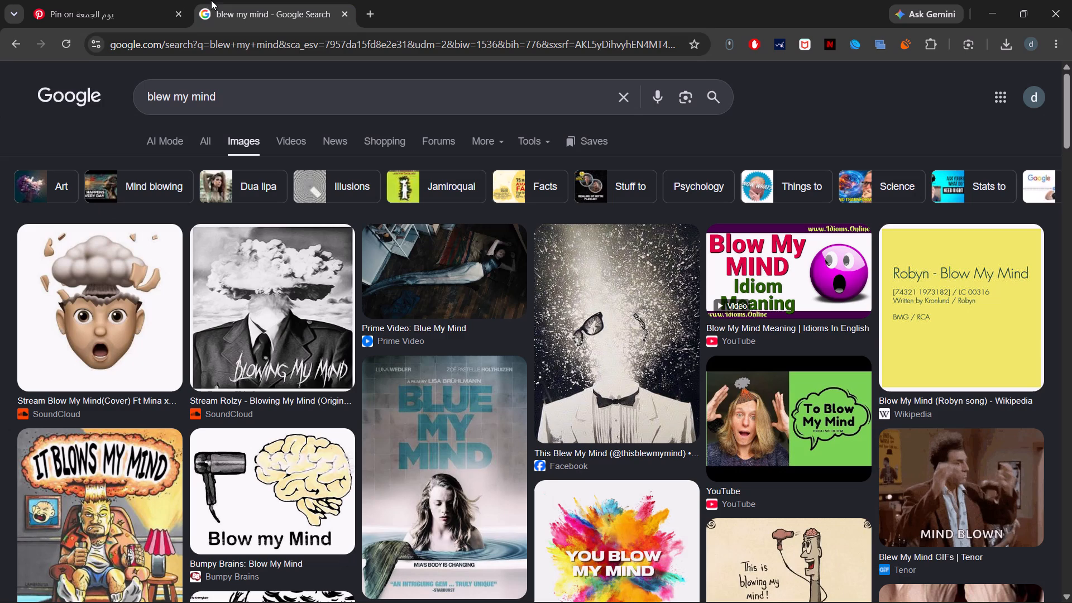
{"action": "left_click", "coordinate": [368, 22]}
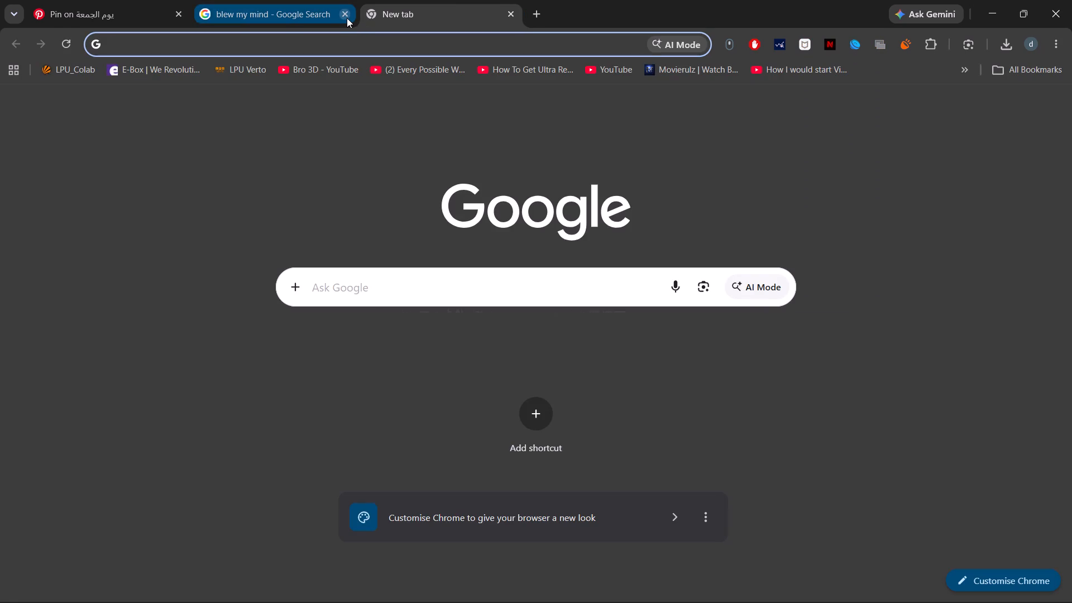
{"action": "left_click", "coordinate": [347, 18]}
{"action": "type", "text": "pin"}
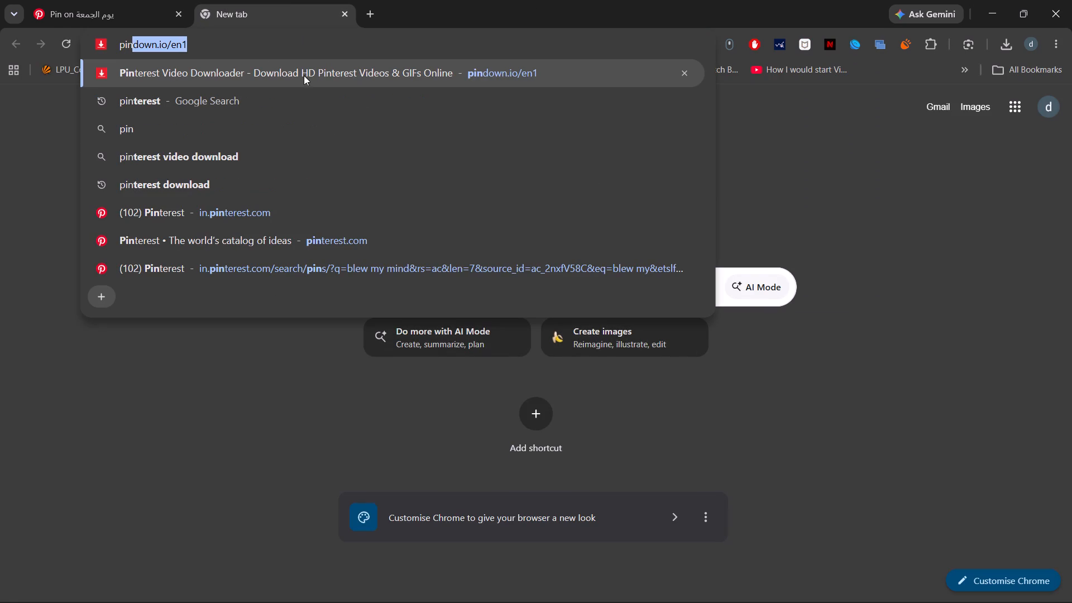
{"action": "left_click", "coordinate": [334, 71]}
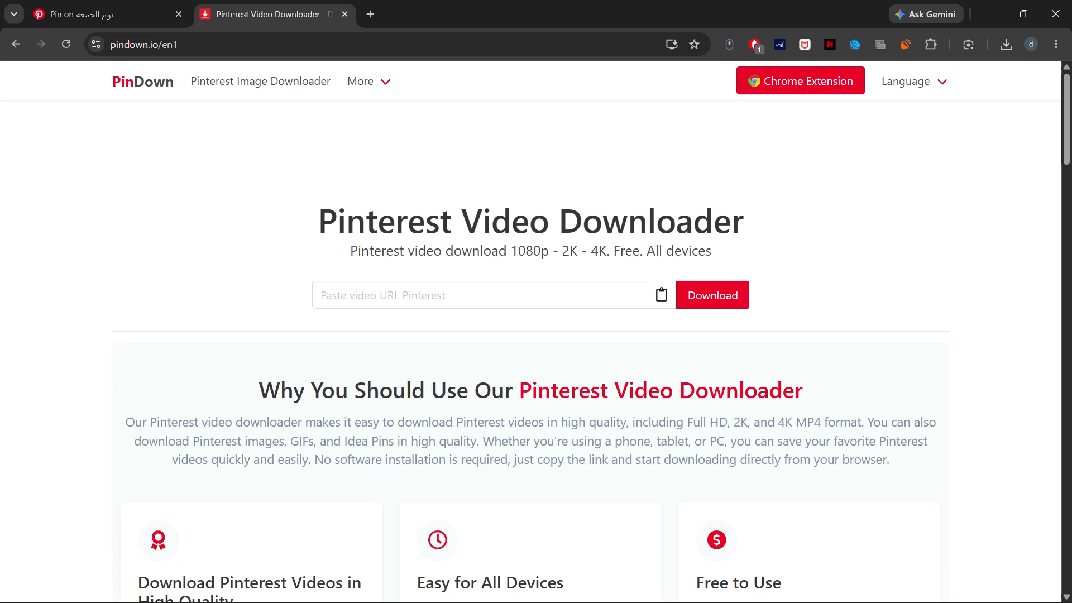
Submit the copied pin link to the downloader, download the 1080p (HD) video, and close the downloader tab.
{"action": "double_click", "coordinate": [406, 283]}
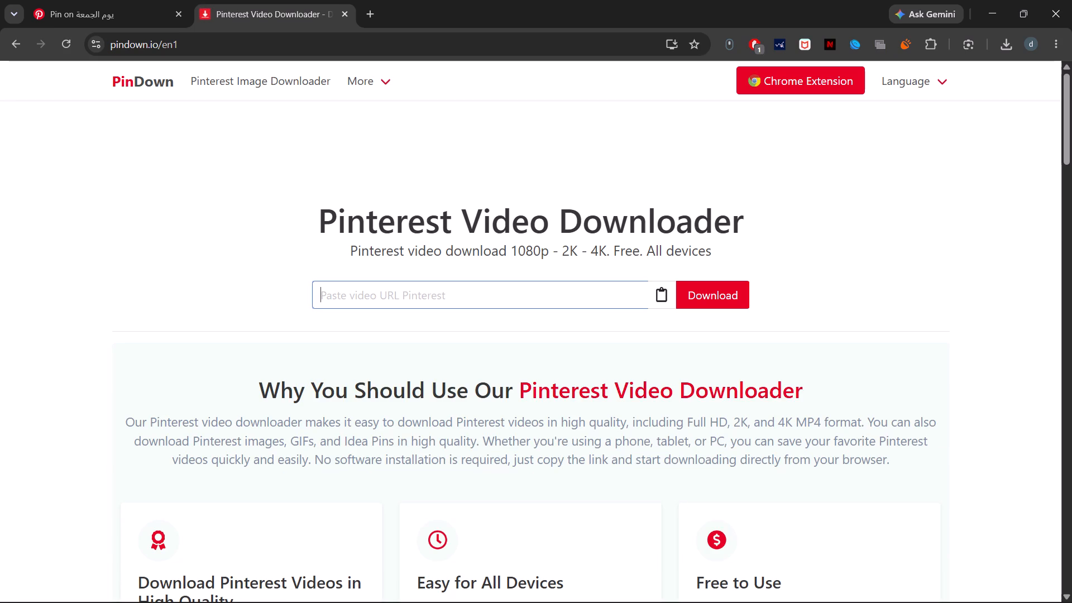
{"action": "key", "text": "ctrl+v"}
{"action": "left_click", "coordinate": [724, 302]}
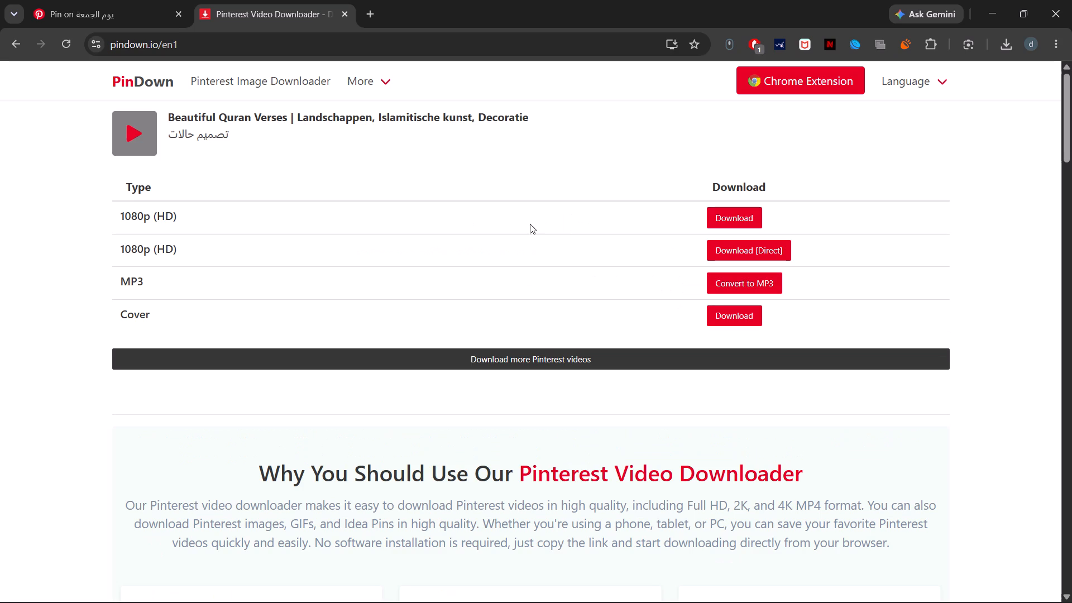
{"action": "left_click", "coordinate": [729, 217]}
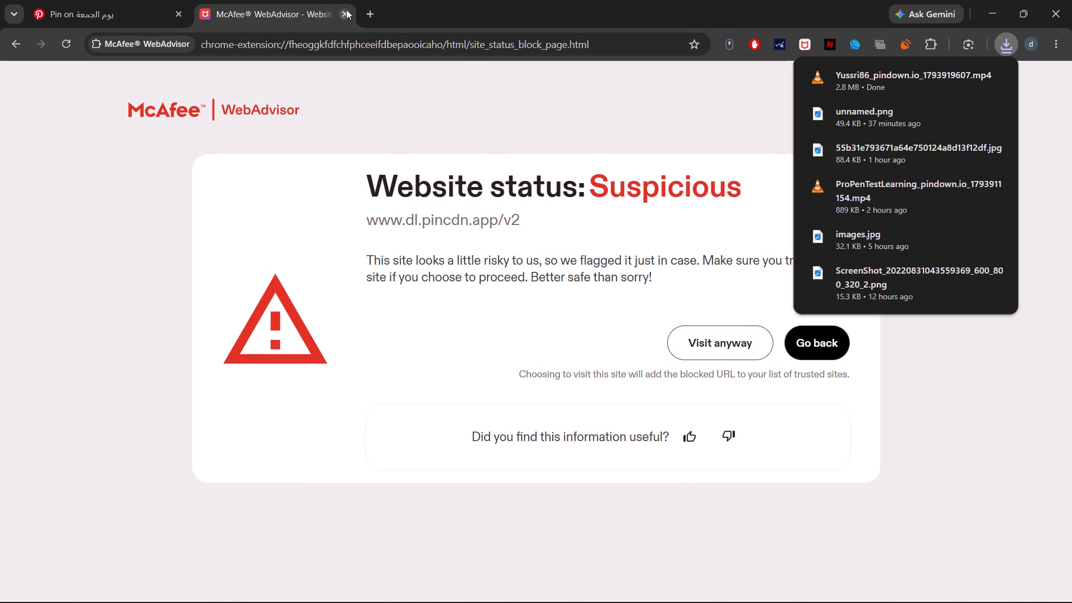
{"action": "left_click", "coordinate": [346, 9]}
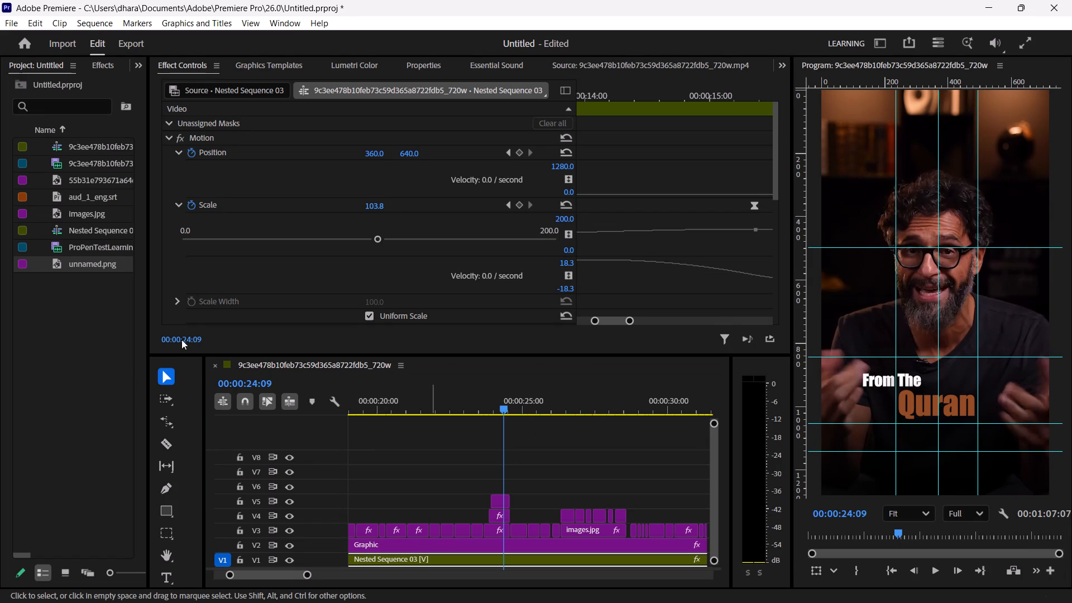
Return to Premiere and start an import of media into the Untitled project's bin.
{"action": "right_click", "coordinate": [71, 328]}
{"action": "right_click", "coordinate": [71, 328]}
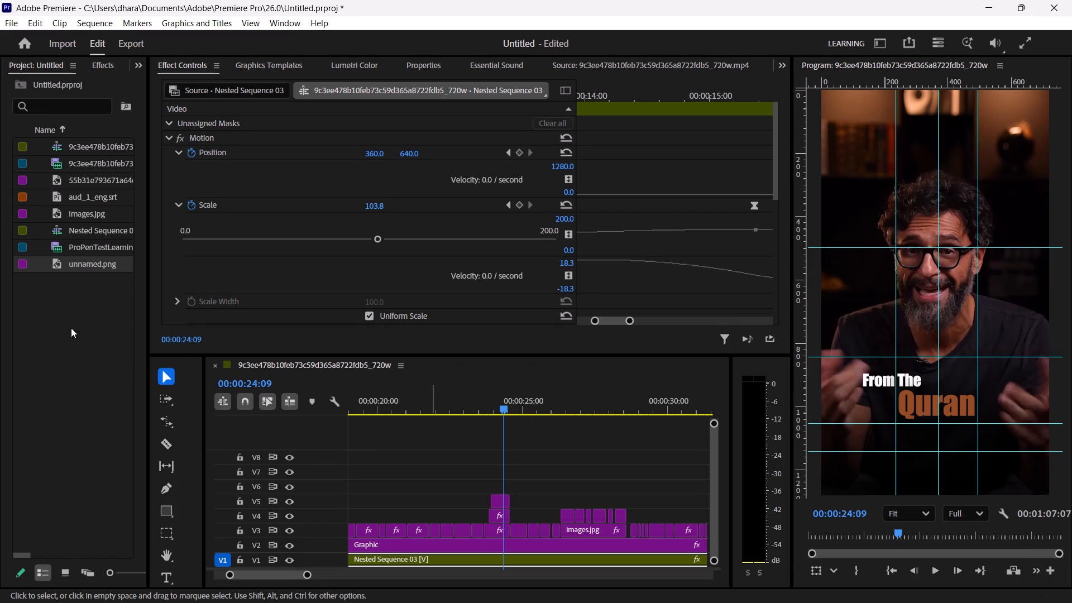
{"action": "right_click", "coordinate": [102, 266]}
{"action": "right_click", "coordinate": [81, 337]}
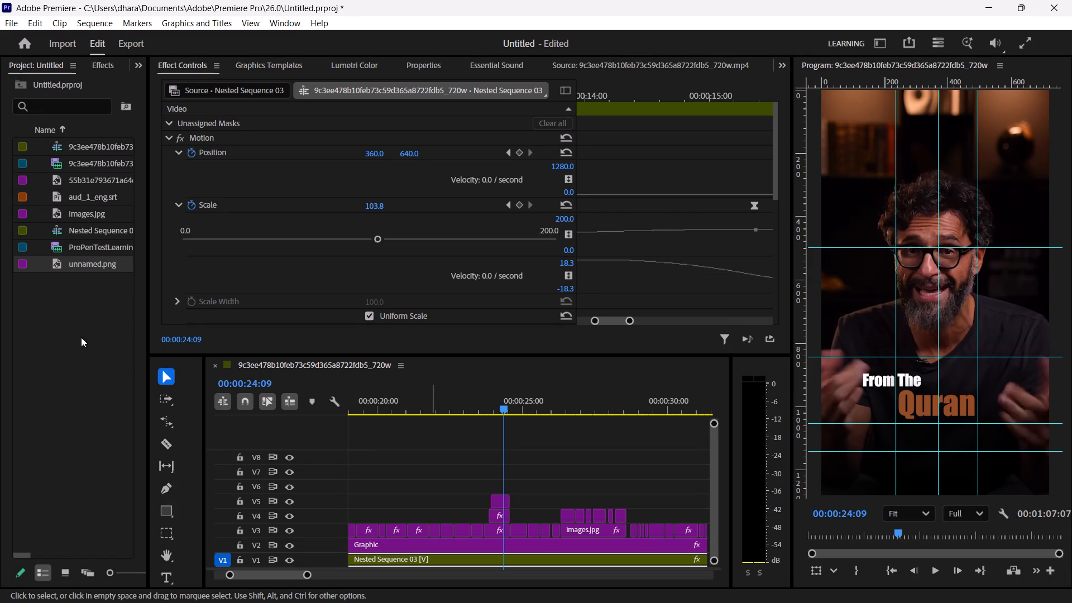
{"action": "left_click", "coordinate": [90, 343]}
{"action": "right_click", "coordinate": [90, 343]}
{"action": "right_click", "coordinate": [105, 343]}
{"action": "left_click", "coordinate": [73, 322]}
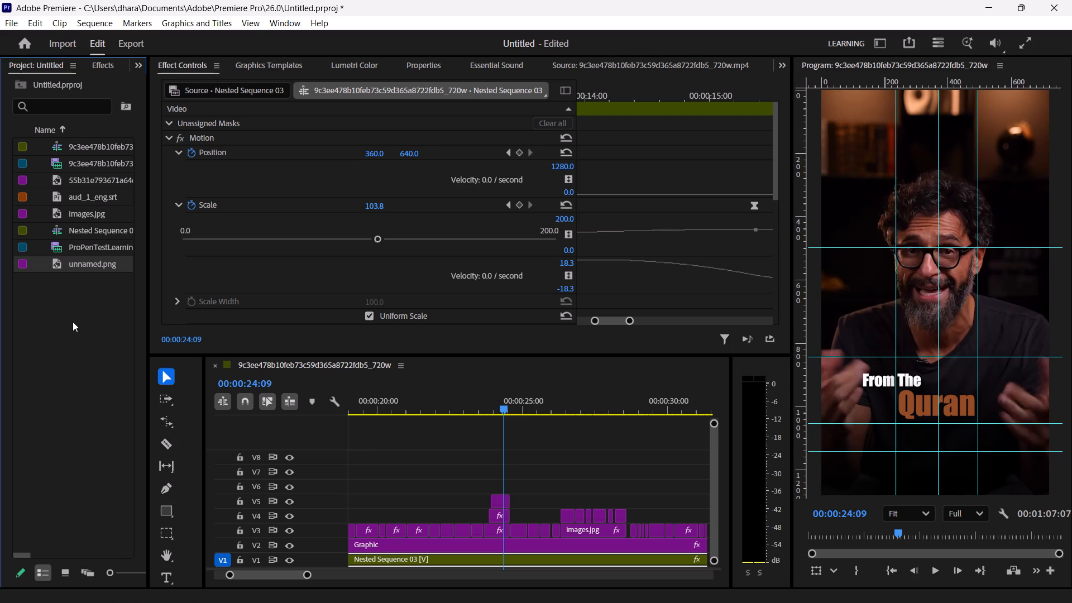
{"action": "right_click", "coordinate": [73, 322]}
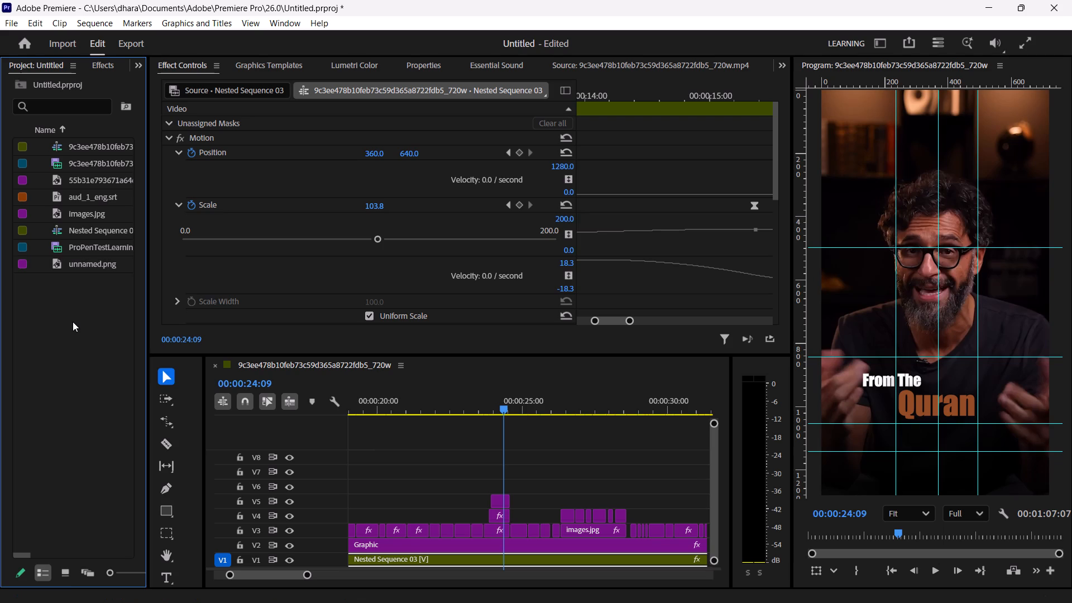
{"action": "left_click", "coordinate": [134, 415]}
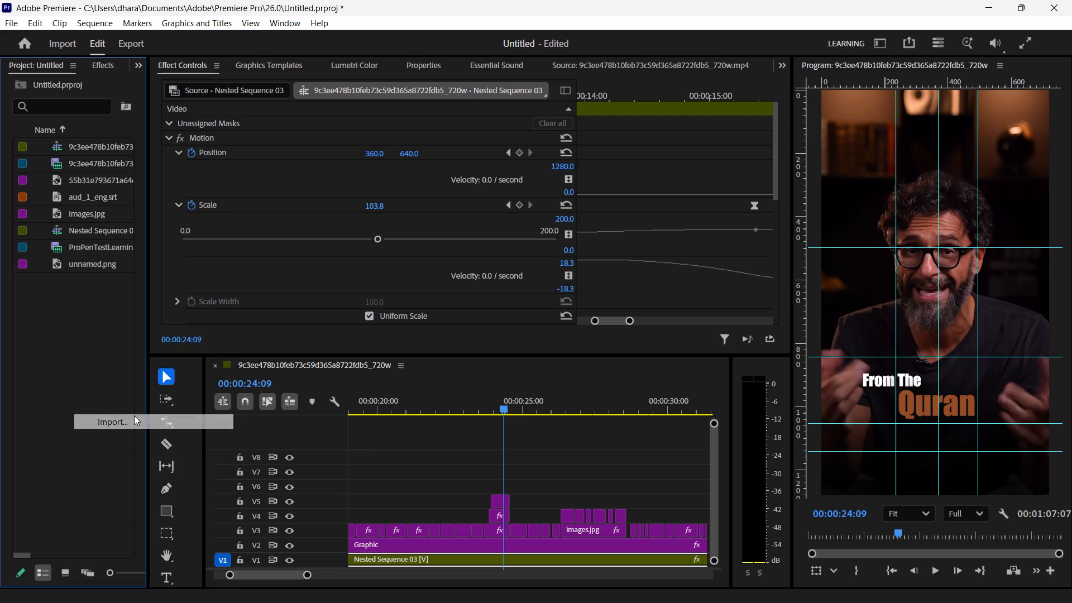
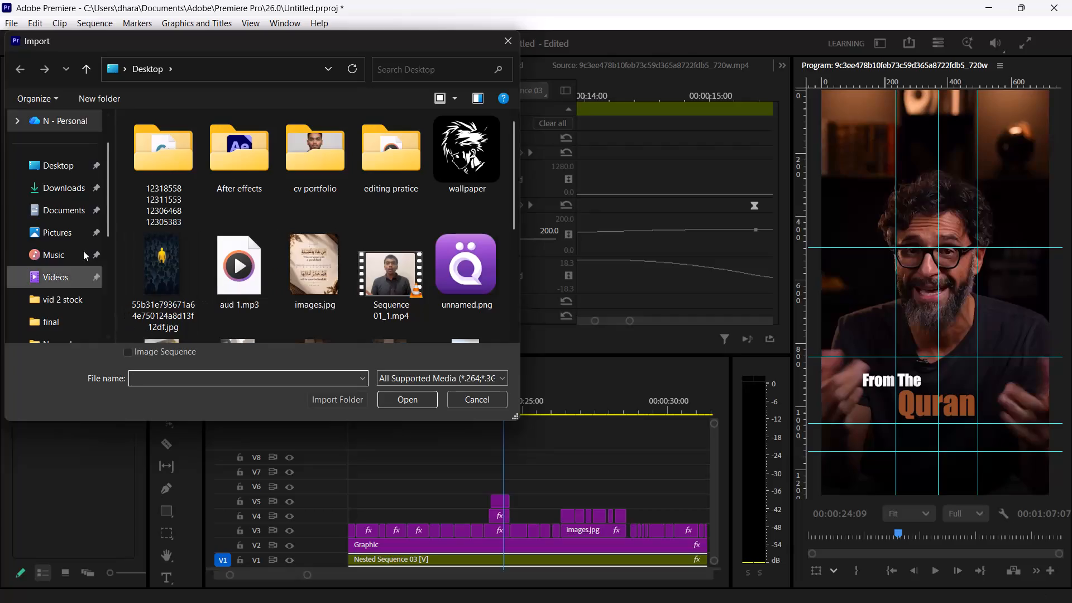
{"action": "left_click", "coordinate": [75, 193]}
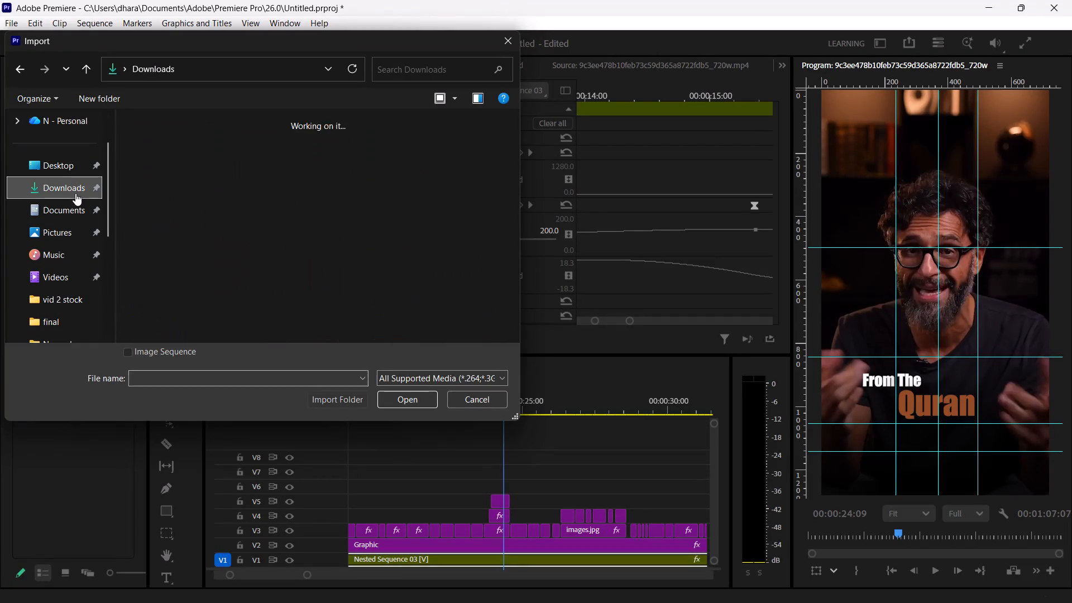
{"action": "left_click", "coordinate": [171, 194]}
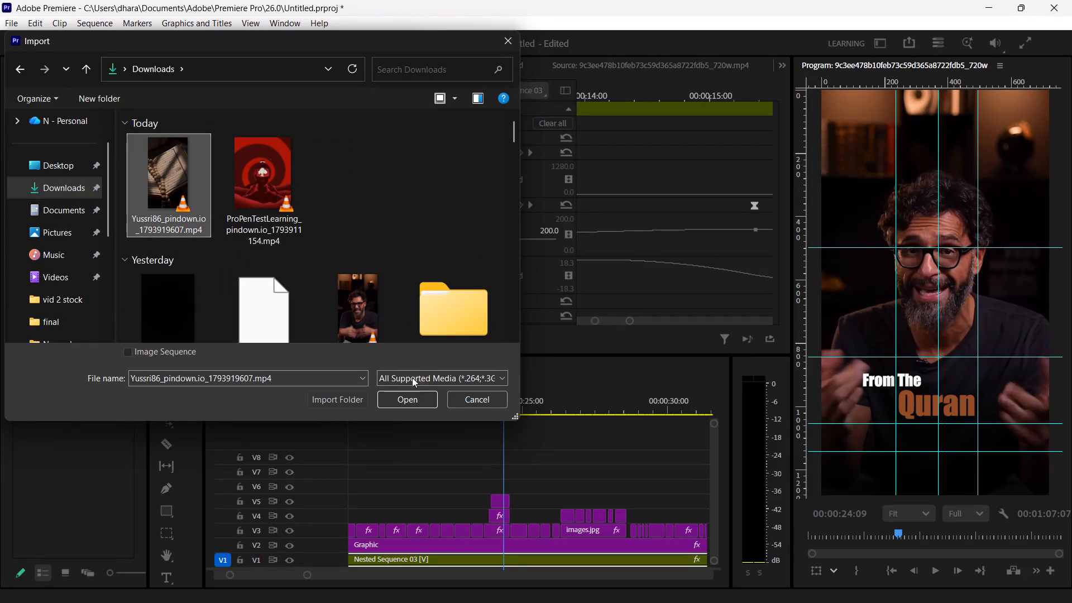
{"action": "left_click", "coordinate": [403, 398]}
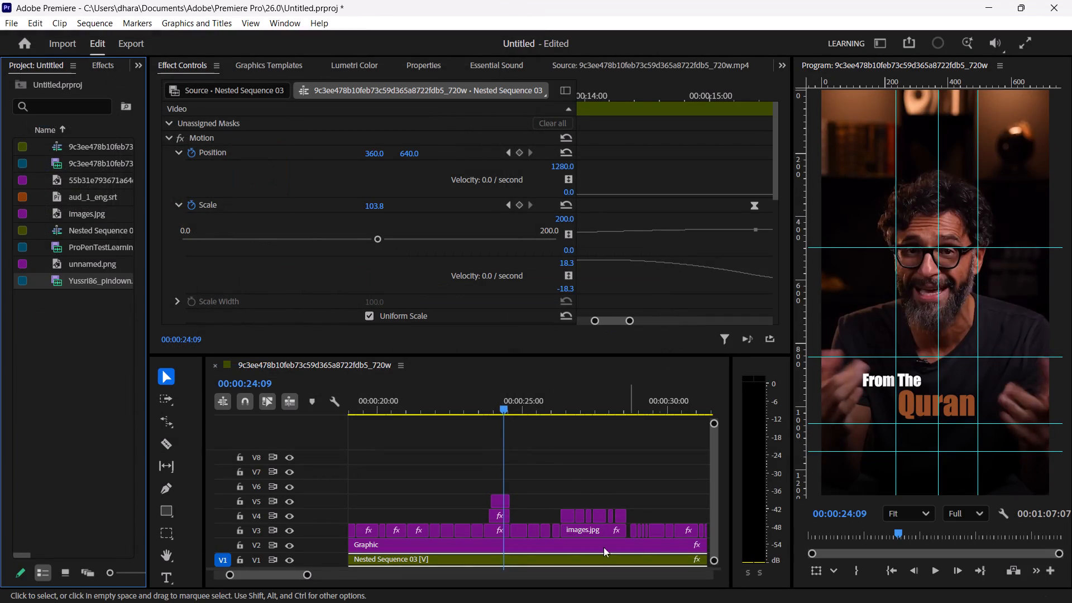
Play through the captions leading up to "From The Quran" and park the playhead at 00:00:22:05, where the "every" caption starts.
{"action": "left_click_drag", "start_coordinate": [306, 575], "coordinate": [329, 573]}
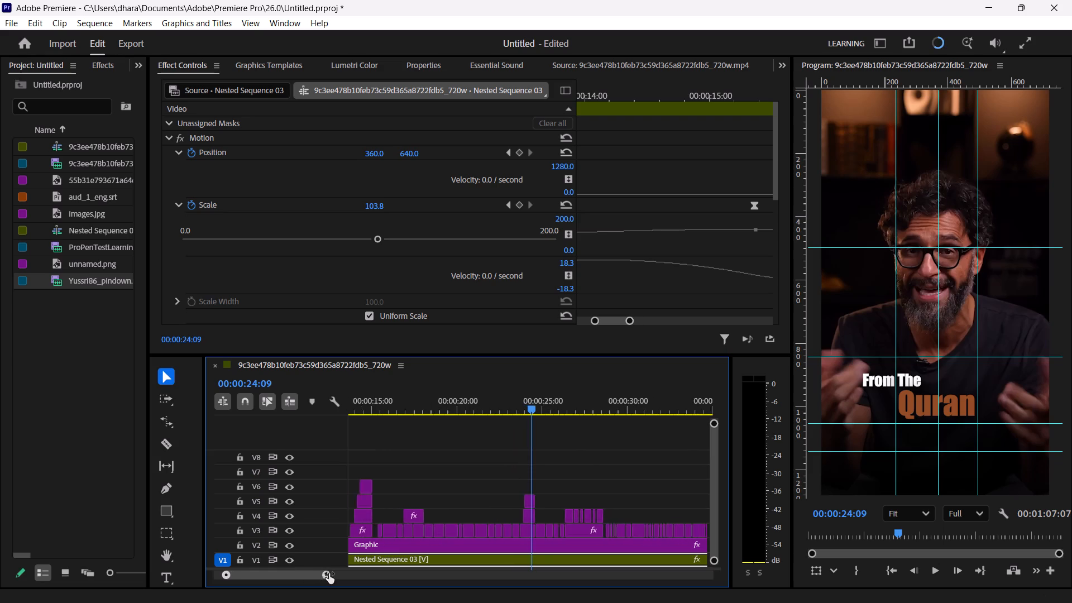
{"action": "left_click_drag", "start_coordinate": [329, 573], "coordinate": [270, 577]}
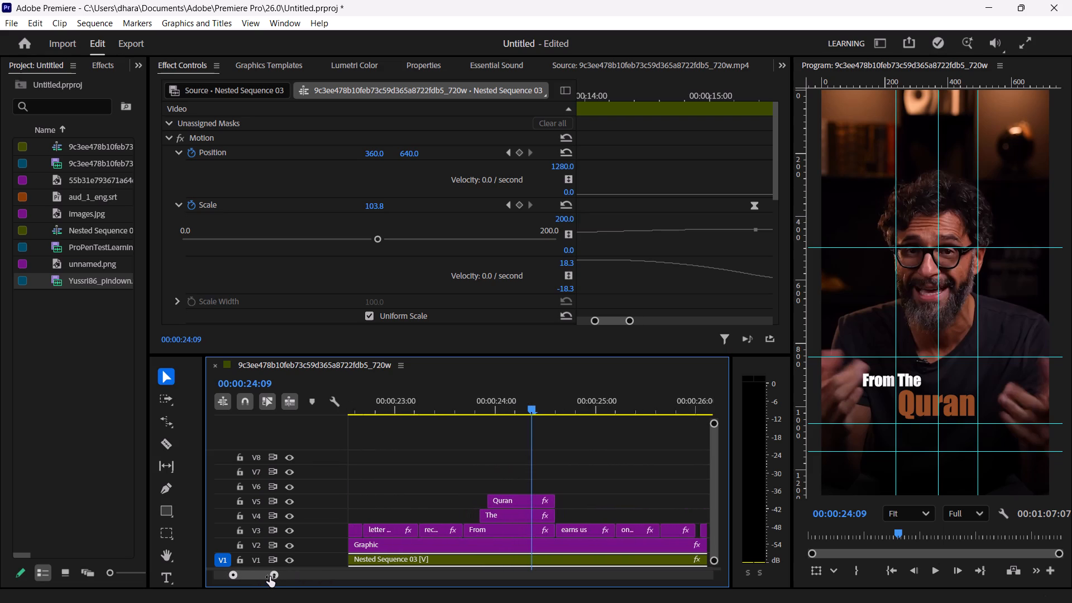
{"action": "left_click_drag", "start_coordinate": [270, 577], "coordinate": [272, 577]}
{"action": "left_click_drag", "start_coordinate": [386, 410], "coordinate": [386, 410]}
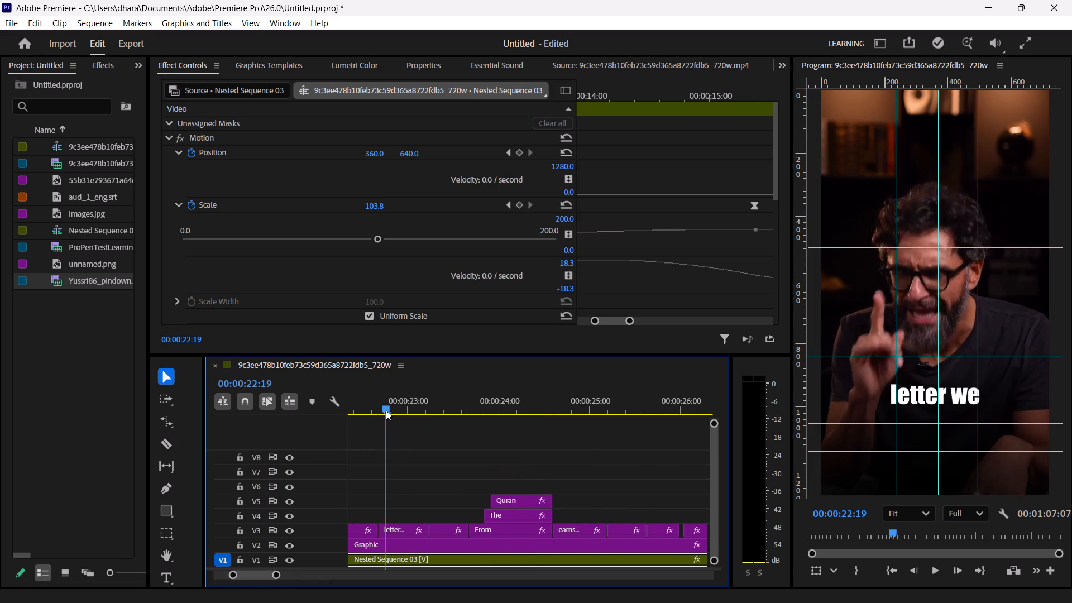
{"action": "left_click_drag", "start_coordinate": [386, 410], "coordinate": [368, 409]}
{"action": "key", "text": "space"}
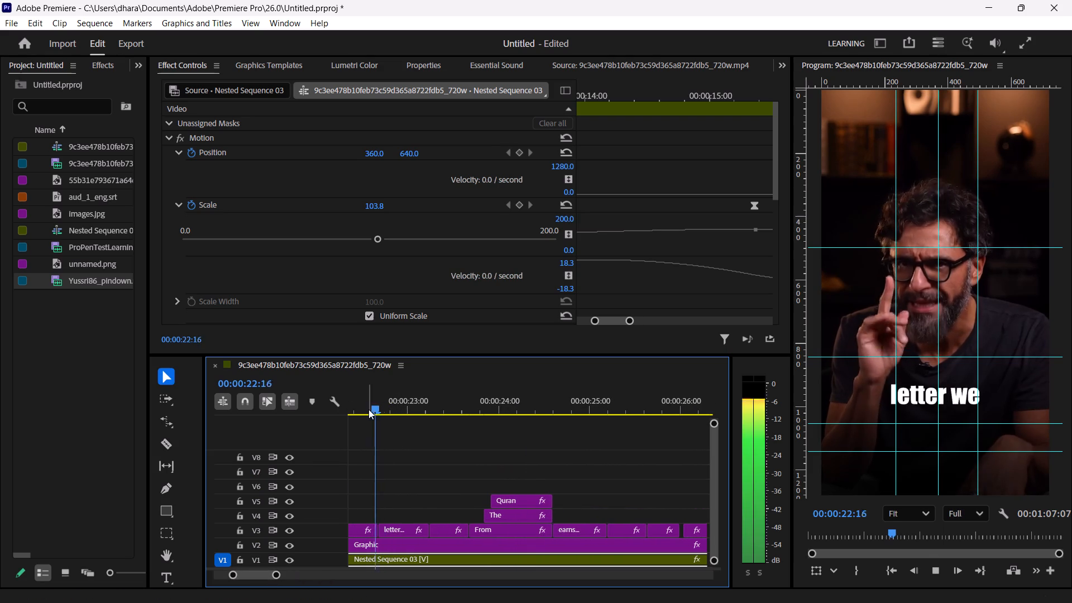
{"action": "key", "text": "space"}
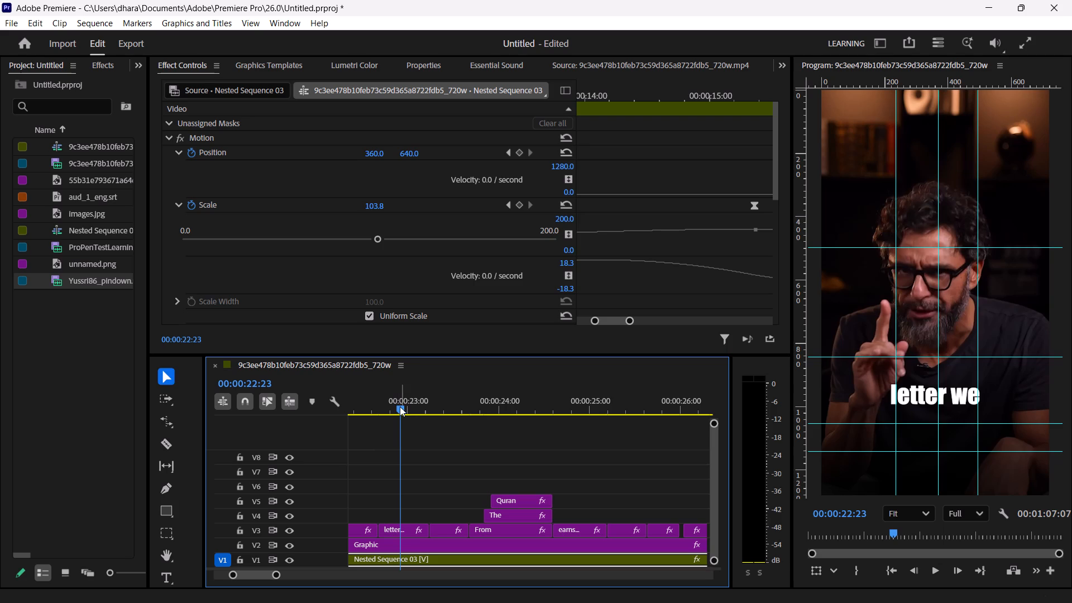
{"action": "left_click_drag", "start_coordinate": [400, 406], "coordinate": [341, 408]}
{"action": "key", "text": "space"}
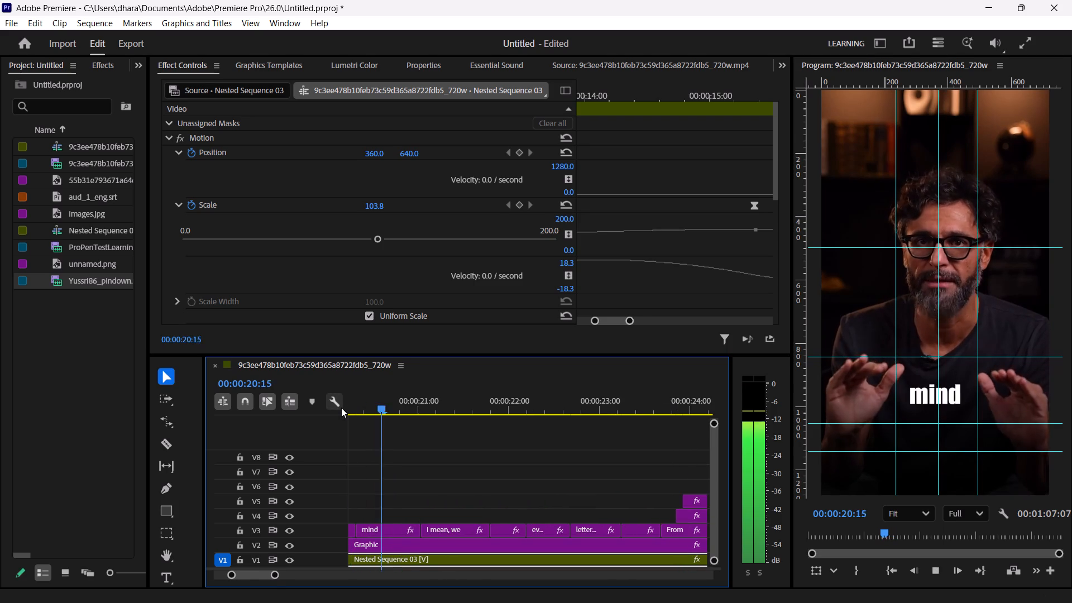
{"action": "key", "text": "space"}
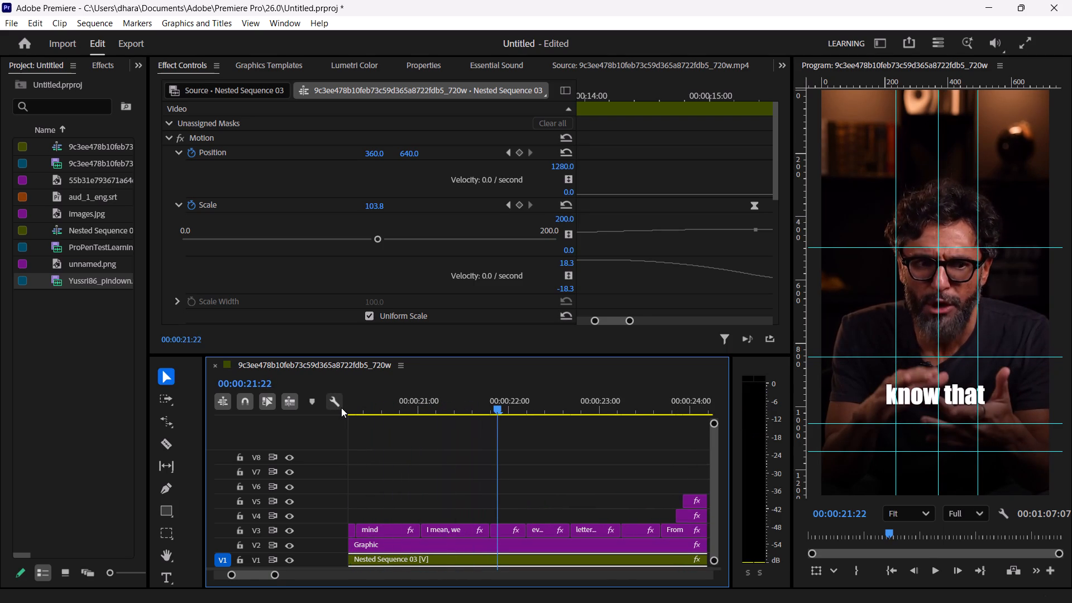
{"action": "key", "text": "space"}
{"action": "key", "text": "space"}
{"action": "key", "text": "space"}
{"action": "key", "text": "space"}
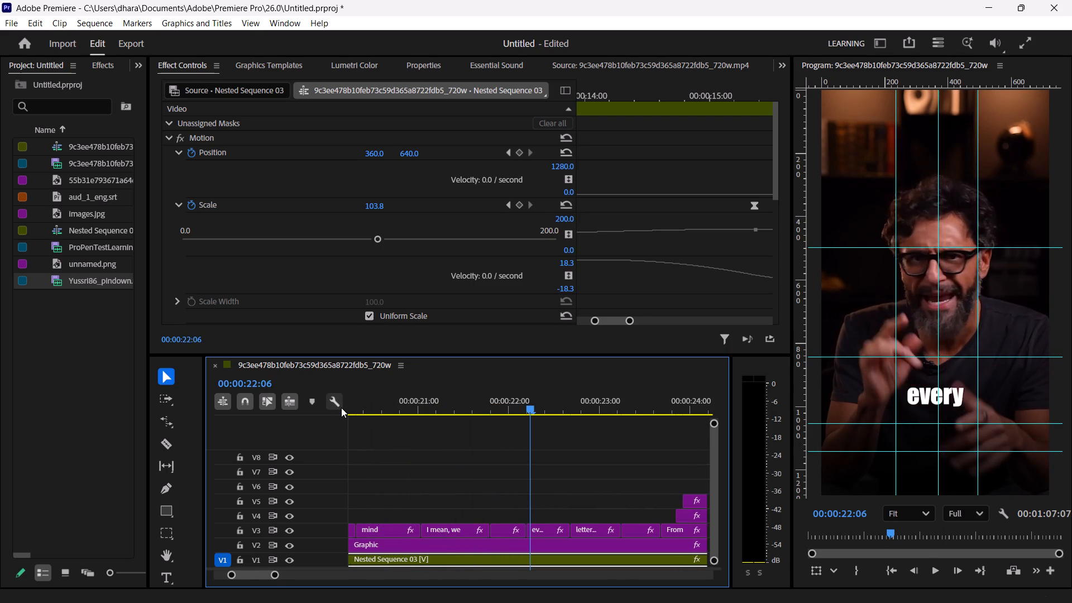
{"action": "key", "text": "Left"}
{"action": "key", "text": "Left"}
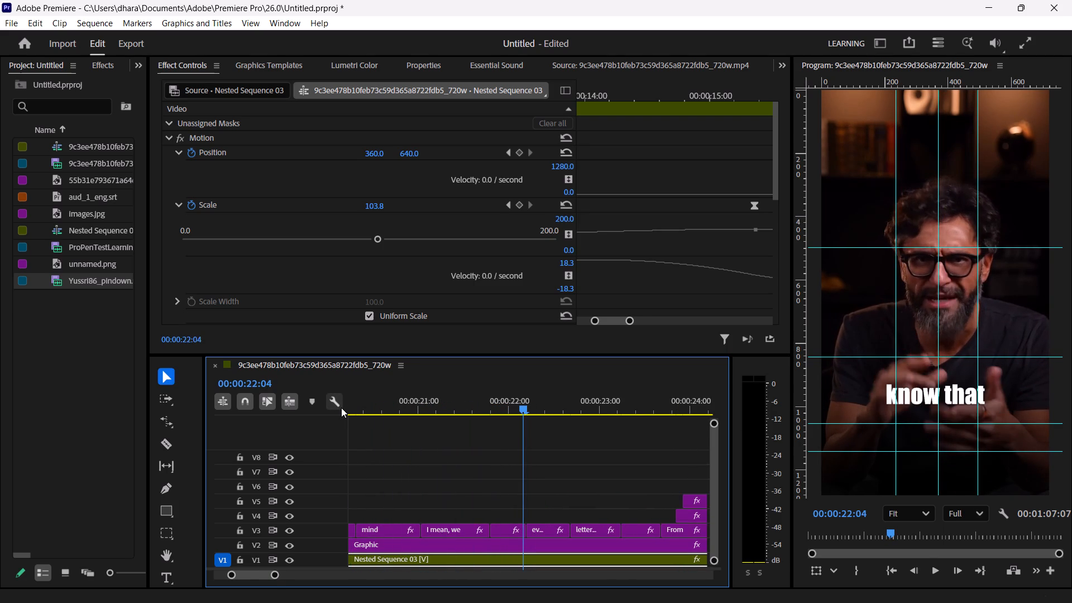
{"action": "key", "text": "Right"}
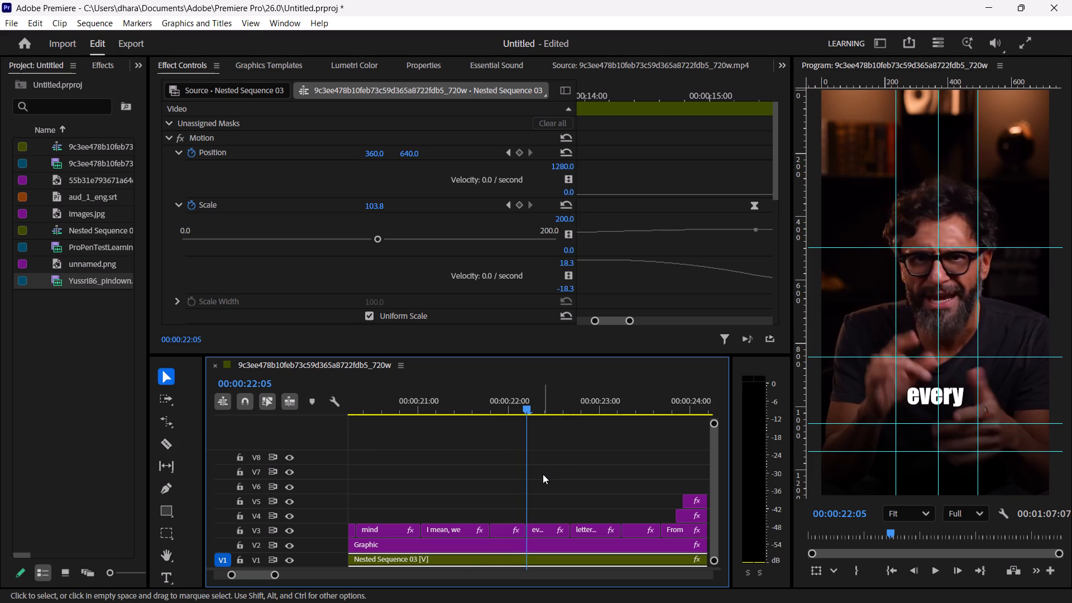
Move the caption clips from "every" through "From", "The" and "Quran" up one track, keeping their timing.
{"action": "left_click_drag", "start_coordinate": [543, 474], "coordinate": [687, 534]}
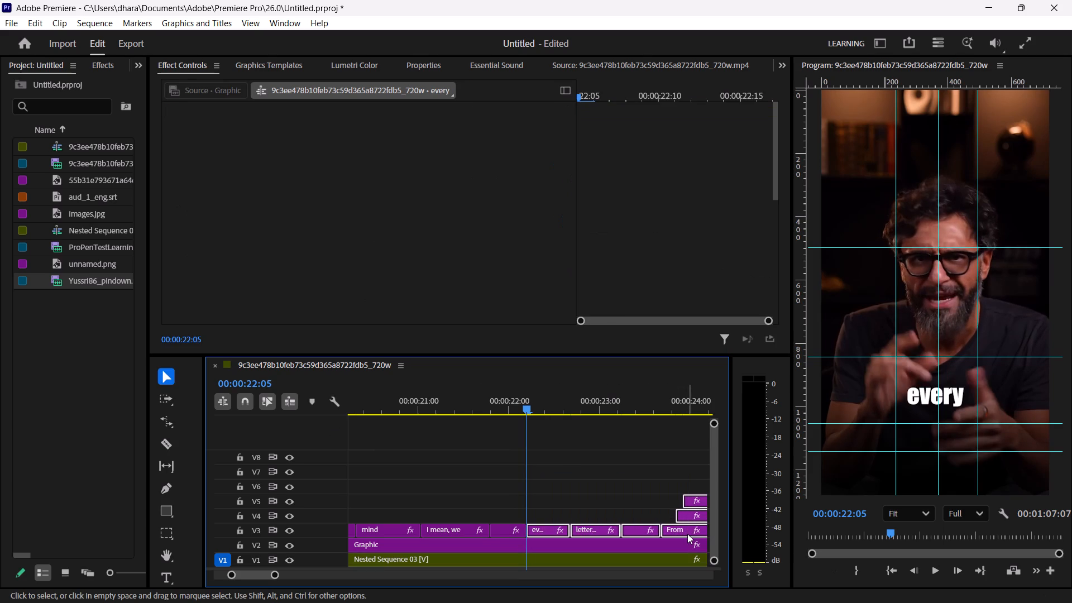
{"action": "left_click_drag", "start_coordinate": [687, 534], "coordinate": [686, 521]}
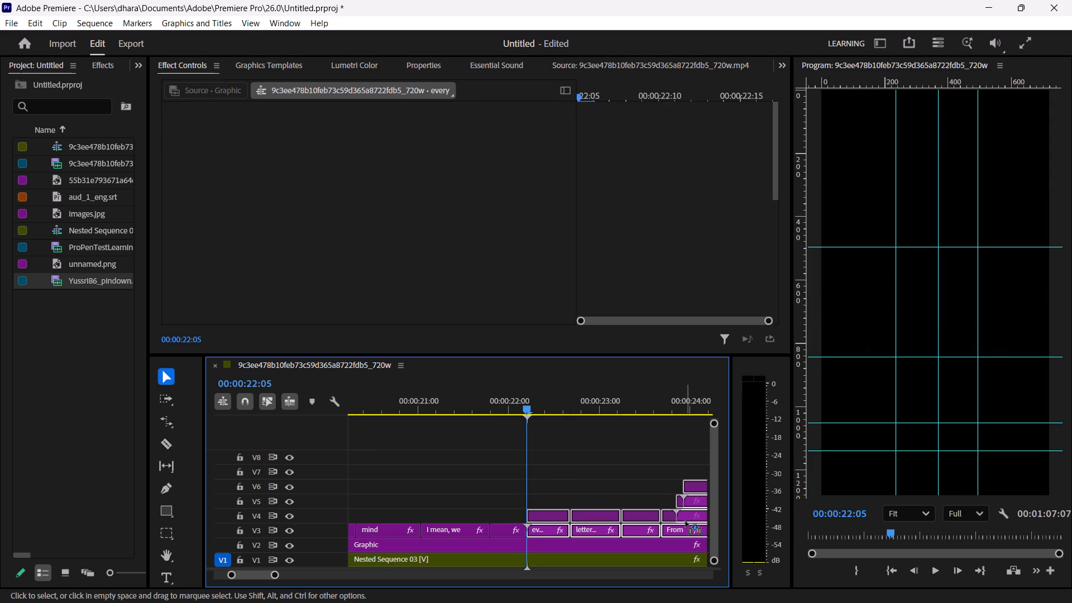
{"action": "left_click_drag", "start_coordinate": [686, 521], "coordinate": [686, 520]}
Play the raised captions through to "earns us" and step the playhead back to the start of "every" at 00:00:22:05.
{"action": "key", "text": "space"}
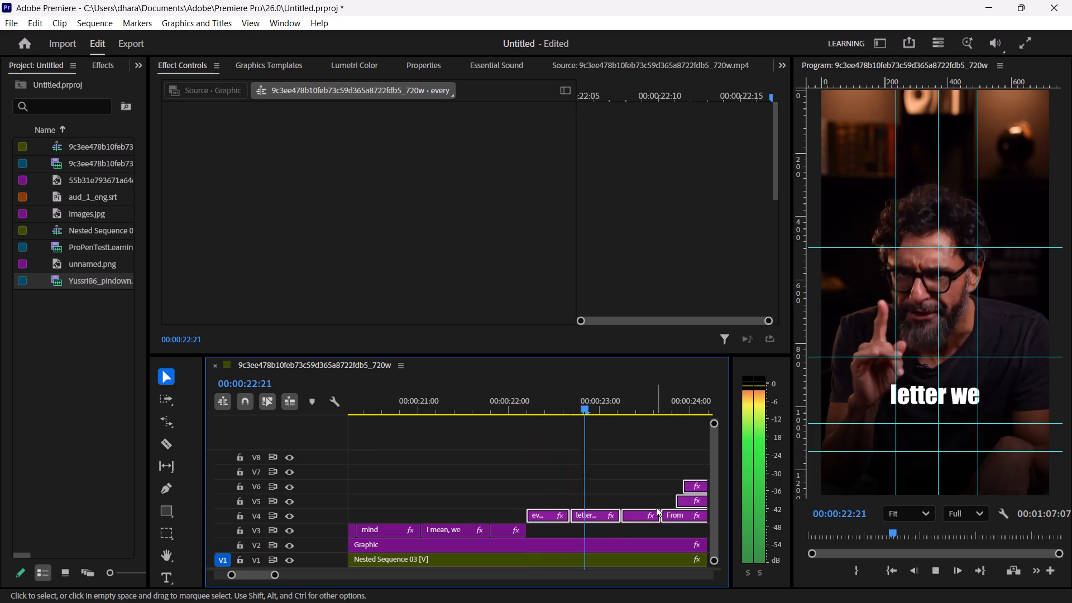
{"action": "key", "text": "space"}
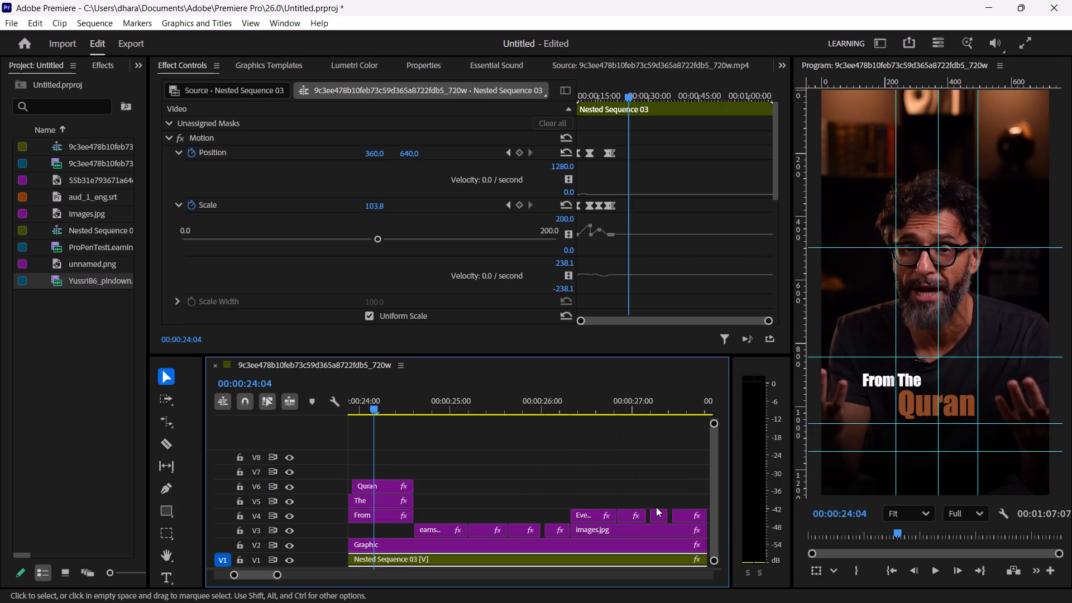
{"action": "key", "text": "space"}
{"action": "key", "text": "space"}
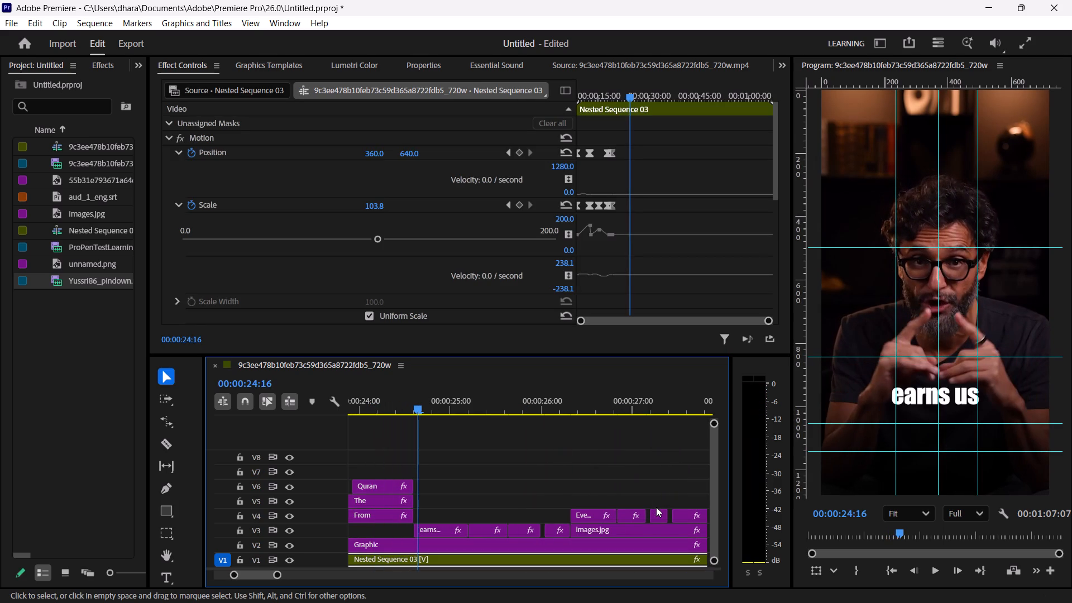
{"action": "key", "text": "Left"}
{"action": "key", "text": "Left"}
{"action": "key", "text": "Left"}
{"action": "key", "text": "Left"}
{"action": "key", "text": "Left"}
{"action": "key", "text": "Left"}
{"action": "key", "text": "Left"}
{"action": "key", "text": "Left"}
{"action": "key", "text": "Left"}
{"action": "key", "text": "Left"}
{"action": "key", "text": "Left"}
{"action": "key", "text": "Left"}
{"action": "key", "text": "Left"}
{"action": "key", "text": "Left"}
{"action": "key", "text": "Left"}
{"action": "key", "text": "Left"}
{"action": "key", "text": "Left"}
{"action": "key", "text": "Left"}
{"action": "key", "text": "Left"}
{"action": "key", "text": "Left"}
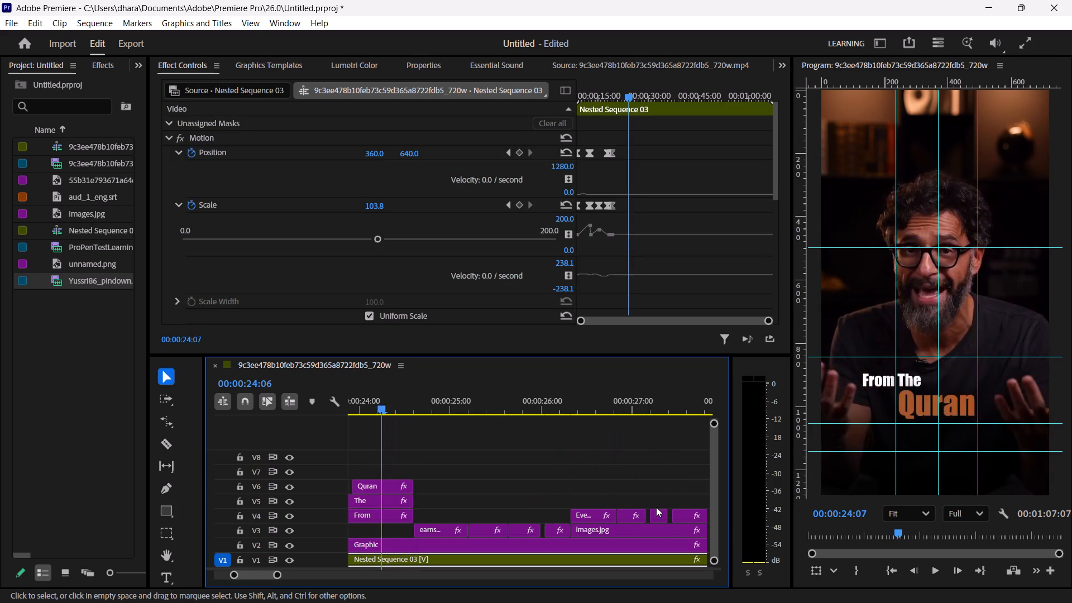
{"action": "key", "text": "Left"}
{"action": "key", "text": "Left"}
{"action": "key", "text": "Left"}
{"action": "key", "text": "Left"}
{"action": "key", "text": "Left"}
{"action": "key", "text": "Left"}
{"action": "key", "text": "Left"}
{"action": "key", "text": "Left"}
{"action": "key", "text": "Left"}
{"action": "key", "text": "Left"}
{"action": "key", "text": "Left"}
{"action": "key", "text": "Left"}
{"action": "key", "text": "Left"}
{"action": "key", "text": "Left"}
{"action": "key", "text": "Left"}
{"action": "key", "text": "Left"}
{"action": "key", "text": "Left"}
{"action": "key", "text": "Left"}
{"action": "key", "text": "Left"}
{"action": "key", "text": "Left"}
{"action": "key", "text": "Left"}
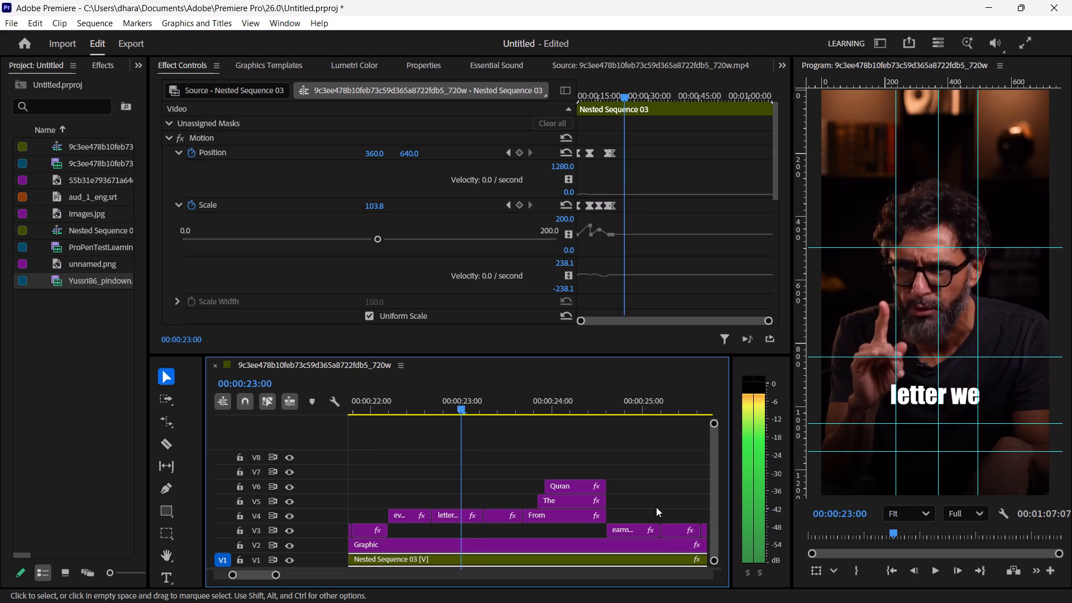
{"action": "key", "text": "Left"}
{"action": "key", "text": "Left"}
{"action": "key", "text": "Left"}
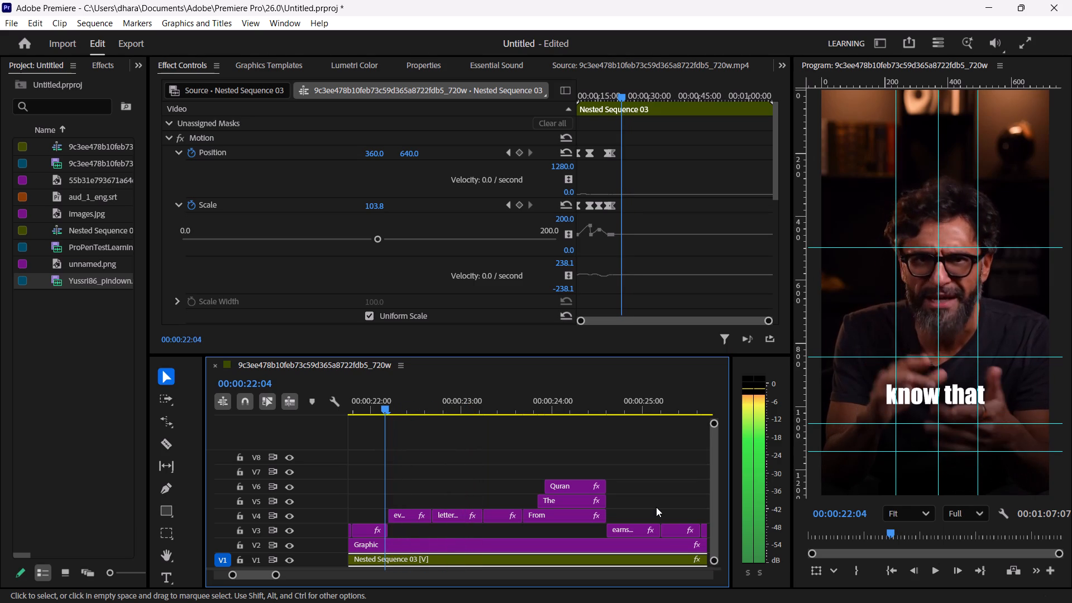
{"action": "key", "text": "Right"}
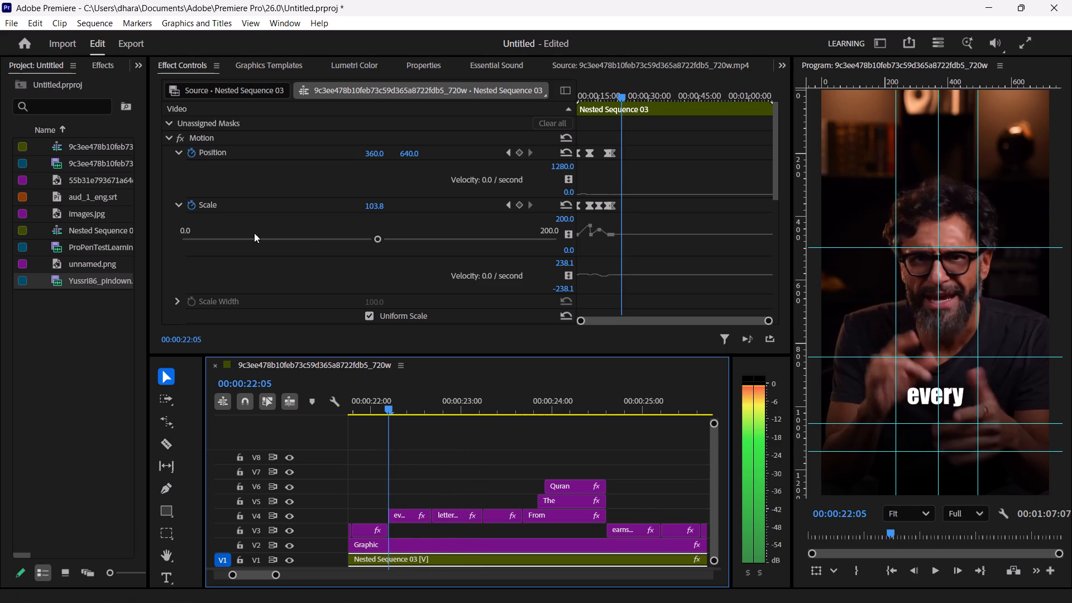
{"action": "left_click_drag", "start_coordinate": [98, 281], "coordinate": [380, 467]}
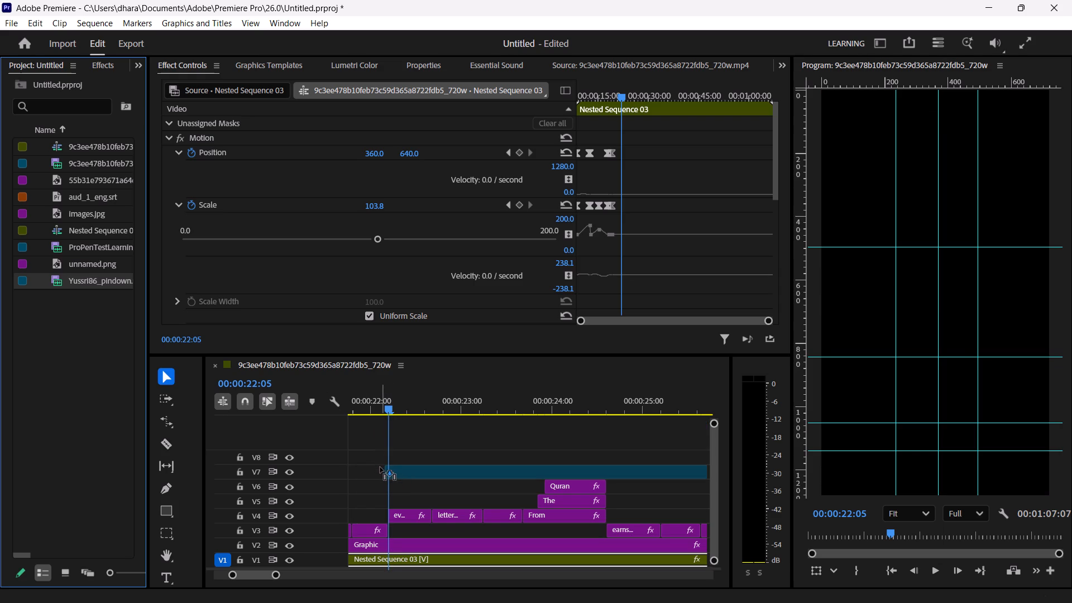
{"action": "left_click_drag", "start_coordinate": [380, 467], "coordinate": [367, 460]}
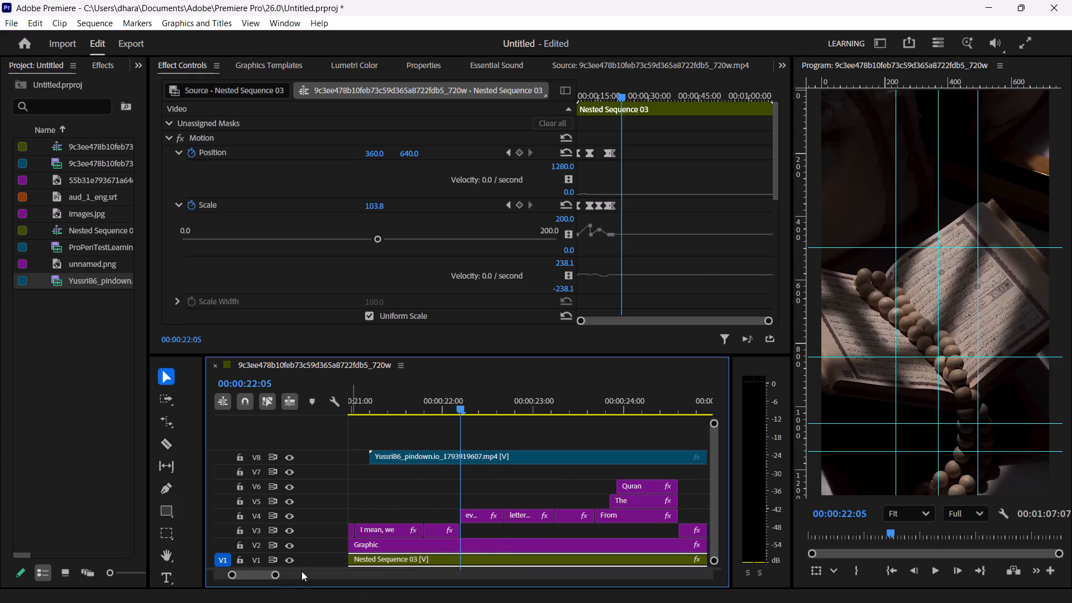
Preview the sequence with the overlaid video from 00:00:22:05 to about 00:00:24:03.
{"action": "left_click_drag", "start_coordinate": [276, 576], "coordinate": [381, 569]}
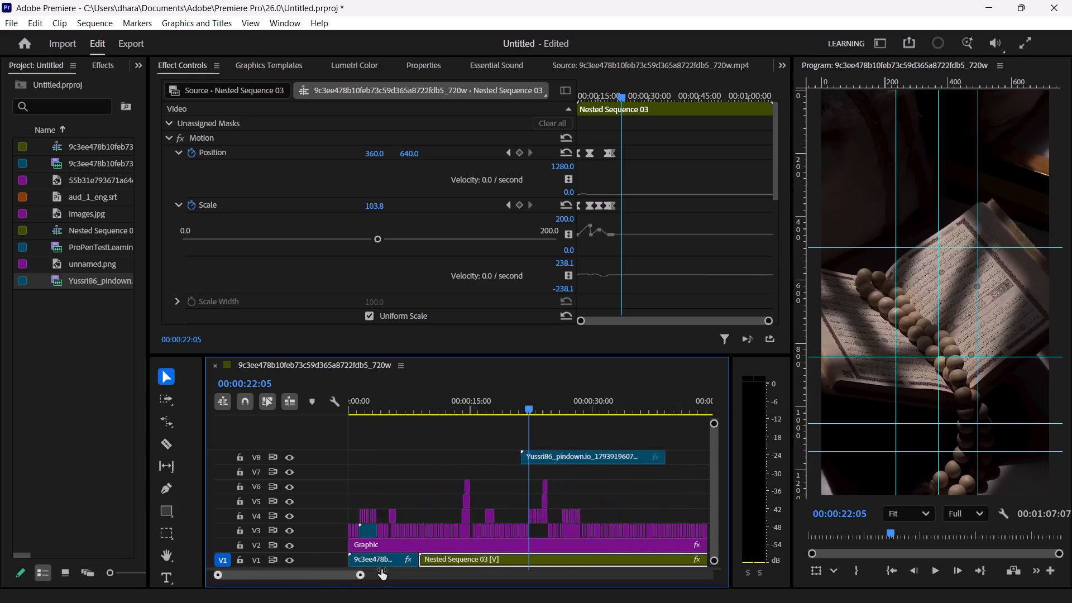
{"action": "left_click_drag", "start_coordinate": [381, 569], "coordinate": [352, 563]}
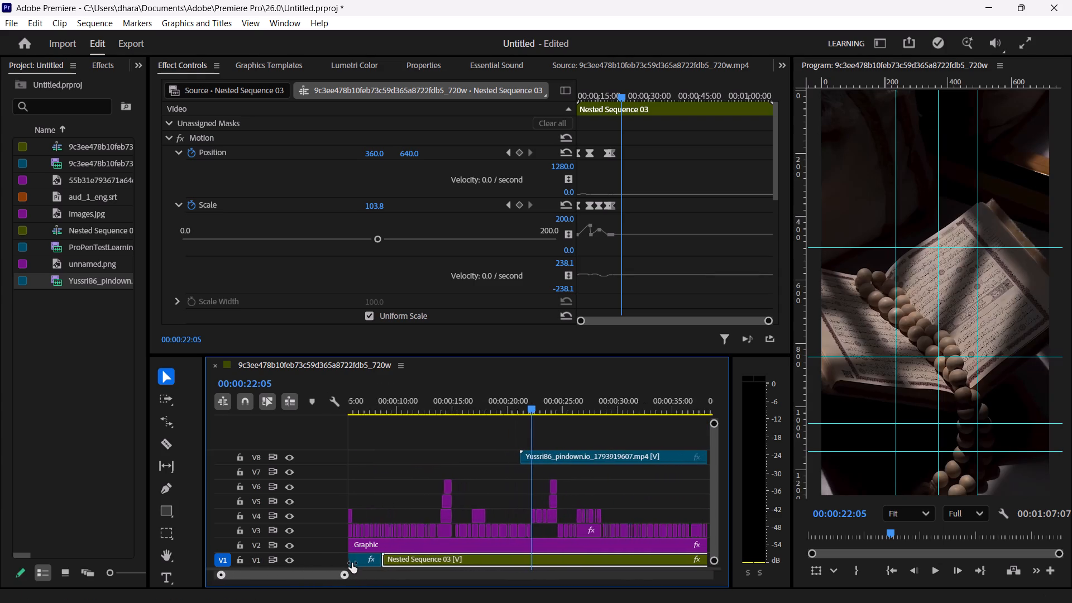
{"action": "left_click_drag", "start_coordinate": [352, 563], "coordinate": [289, 554]}
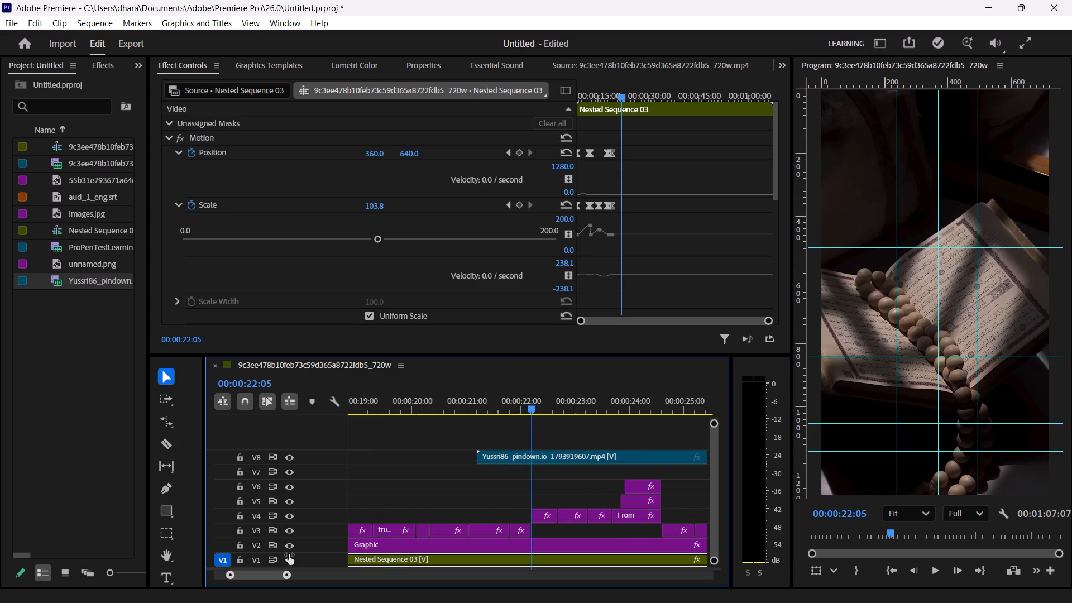
{"action": "left_click_drag", "start_coordinate": [289, 554], "coordinate": [286, 554]}
{"action": "key", "text": "space"}
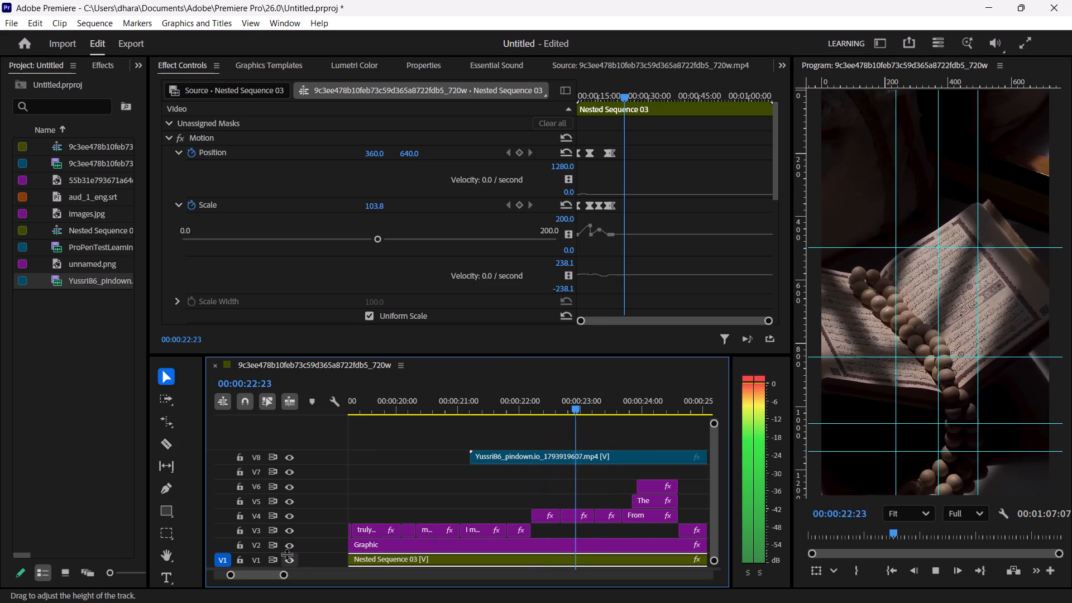
{"action": "key", "text": "space"}
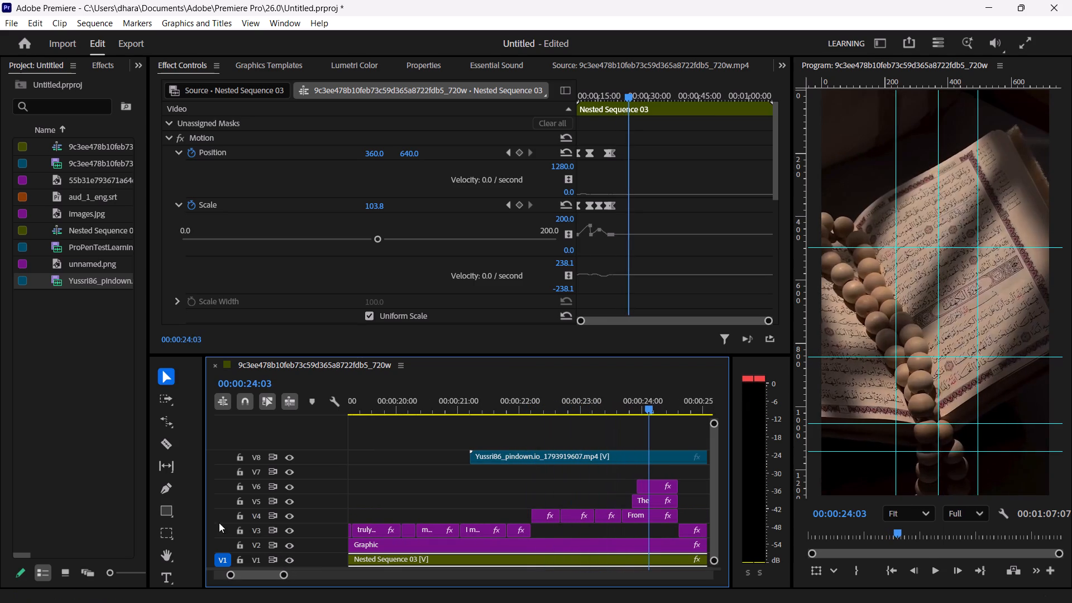
Hide track V8 and play on to about 00:00:25:07 to review the speaker and captions without the overlay.
{"action": "left_click", "coordinate": [289, 454]}
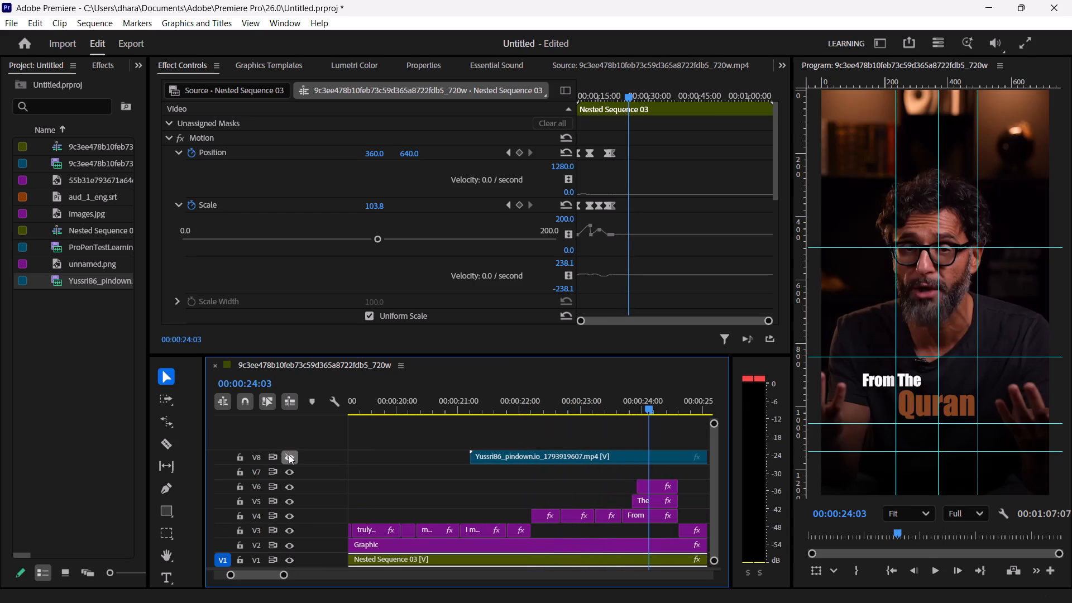
{"action": "key", "text": "space"}
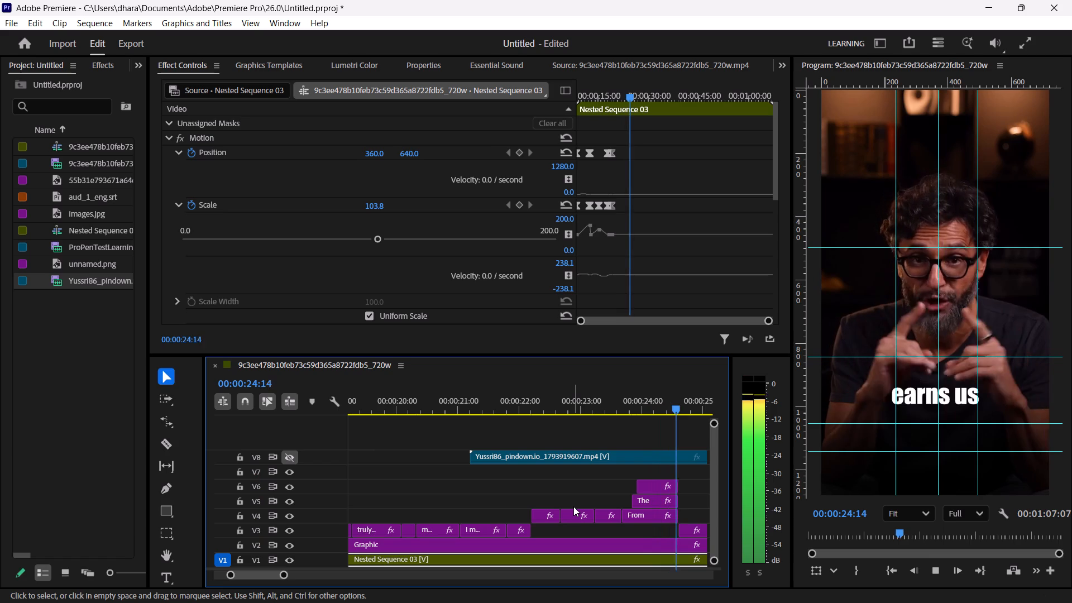
{"action": "key", "text": "space"}
{"action": "key", "text": "space"}
{"action": "key", "text": "space"}
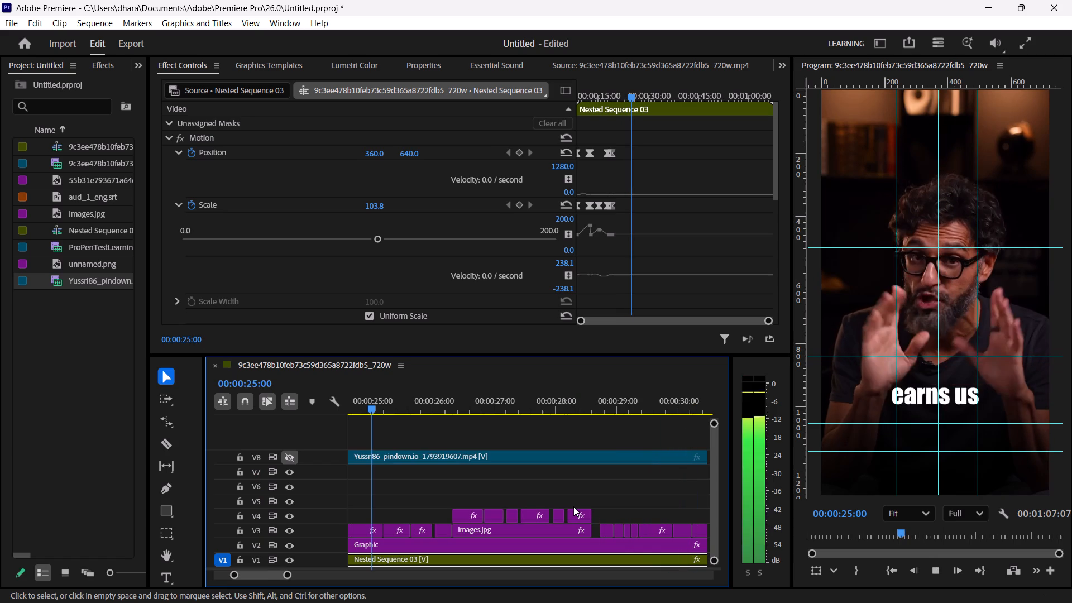
{"action": "key", "text": "space"}
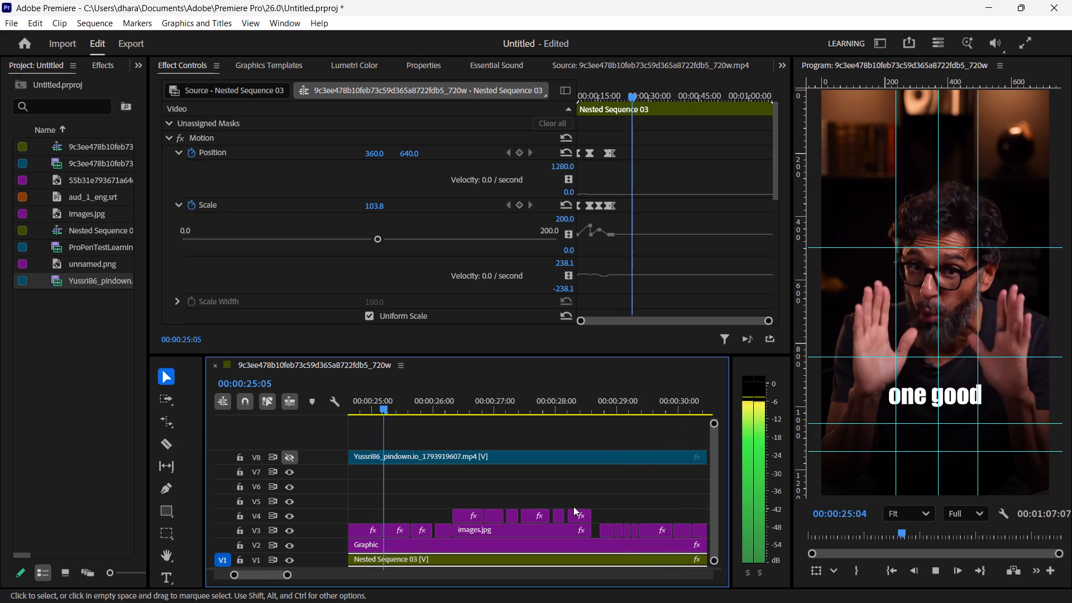
{"action": "key", "text": "space"}
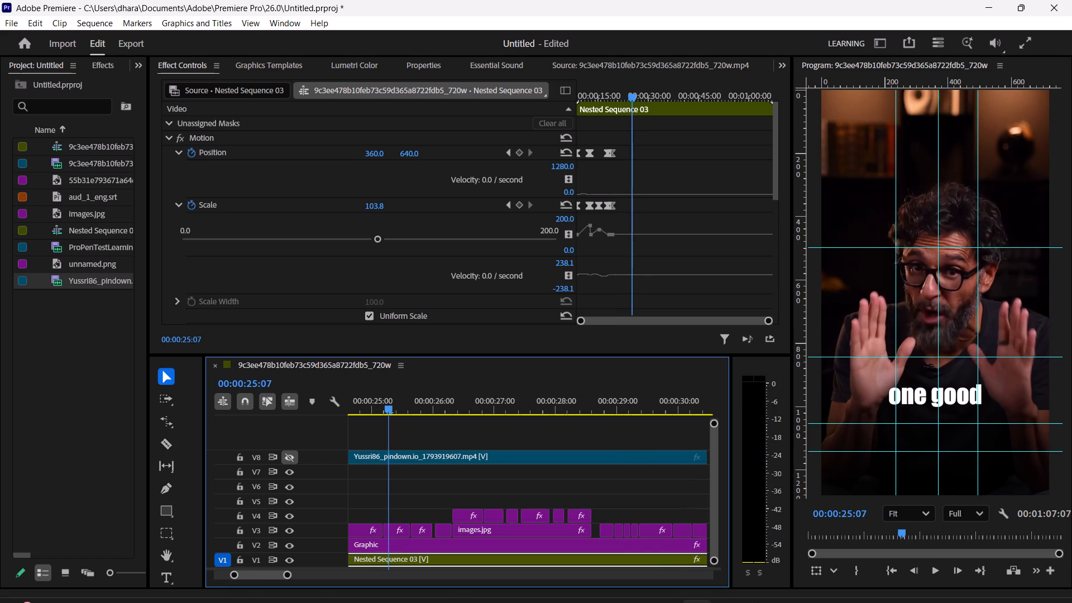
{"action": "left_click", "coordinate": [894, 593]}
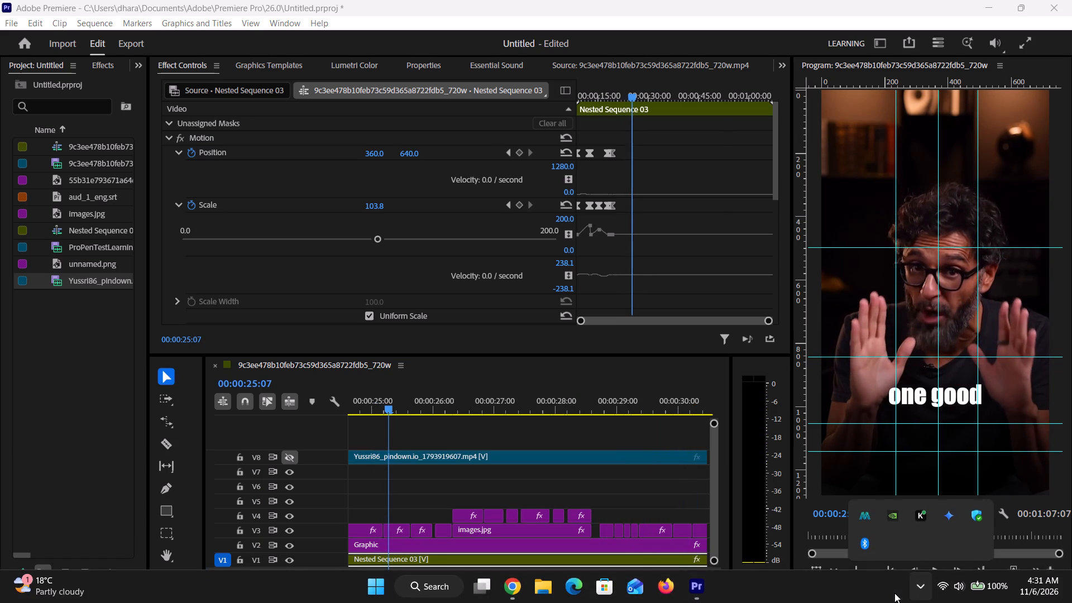
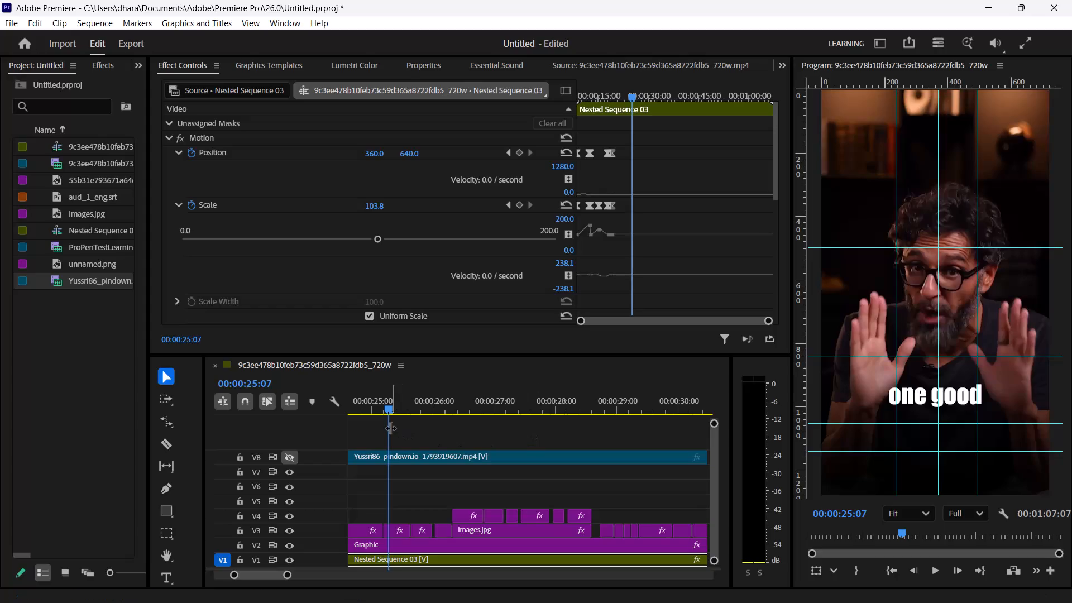
Find the end of the "earns us" caption at 00:00:25:04 and move that caption from track V3 up to V4.
{"action": "left_click_drag", "start_coordinate": [386, 410], "coordinate": [367, 408]}
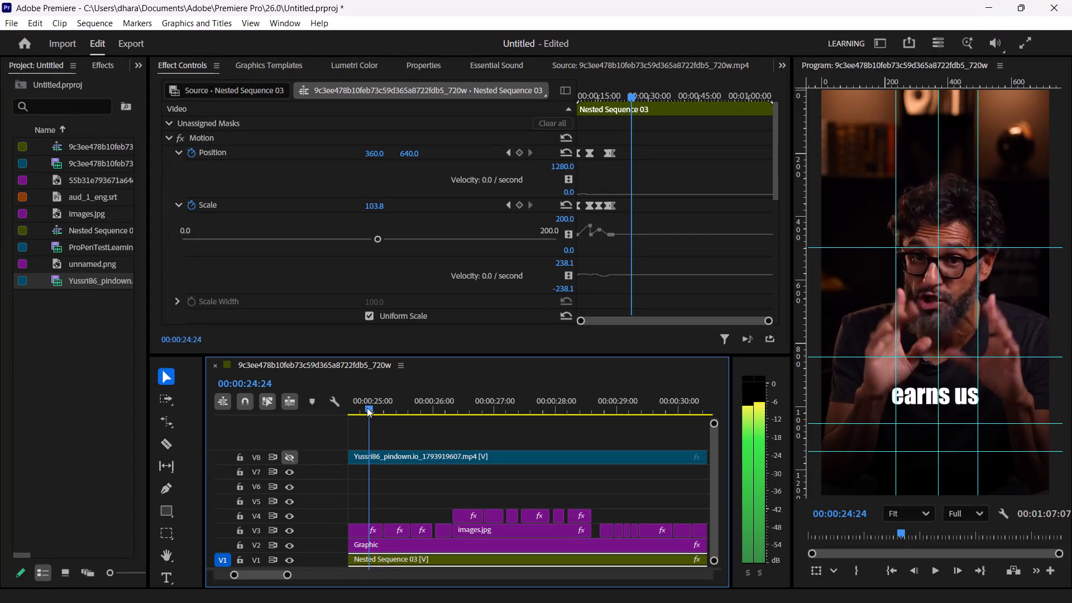
{"action": "left_click_drag", "start_coordinate": [367, 408], "coordinate": [617, 397]}
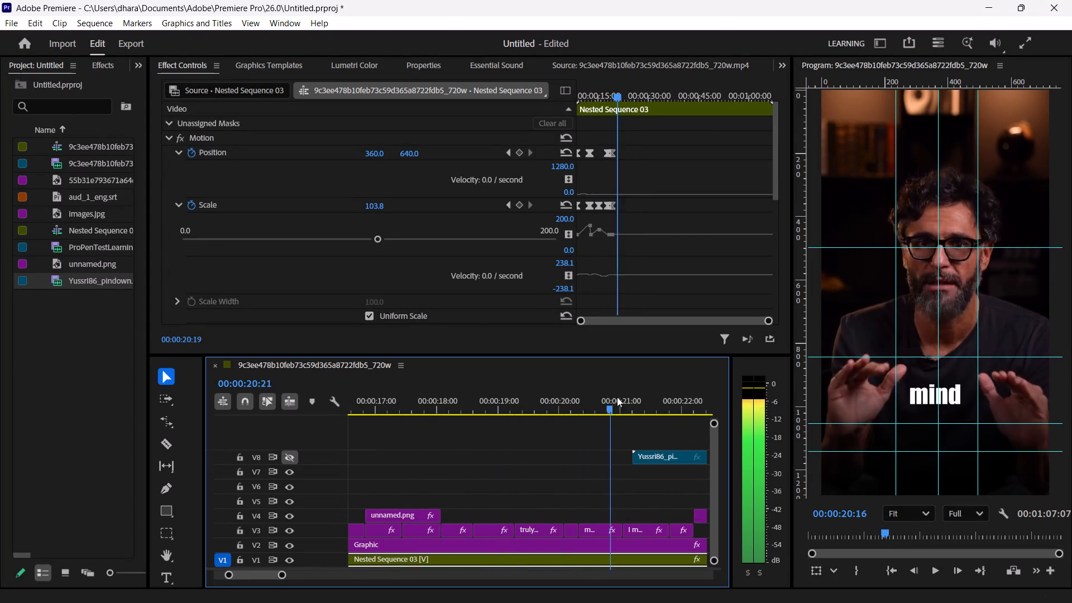
{"action": "left_click_drag", "start_coordinate": [617, 397], "coordinate": [726, 395]}
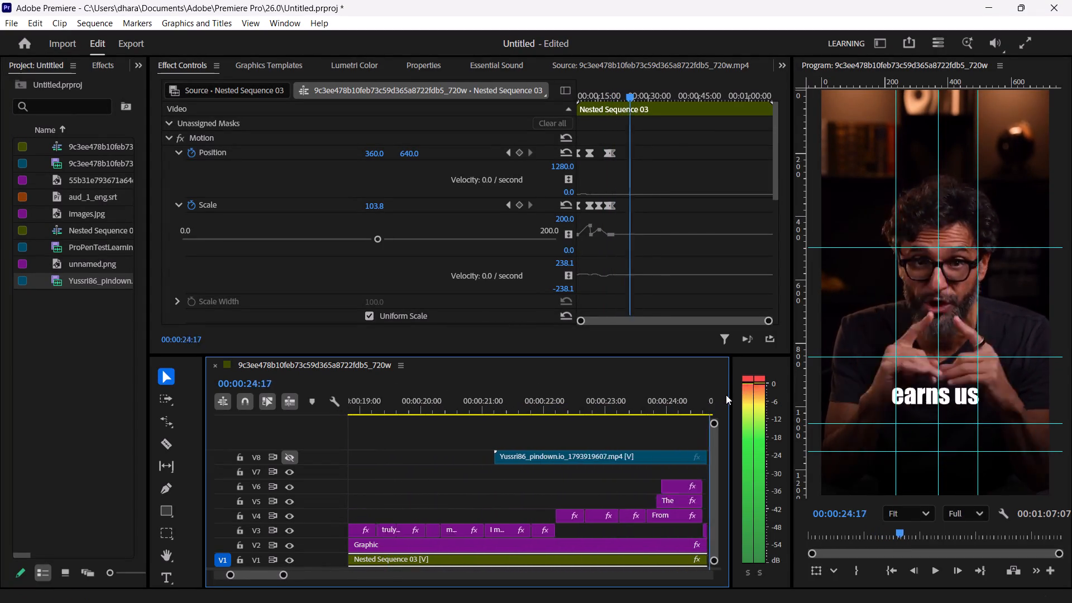
{"action": "left_click_drag", "start_coordinate": [726, 395], "coordinate": [448, 399]}
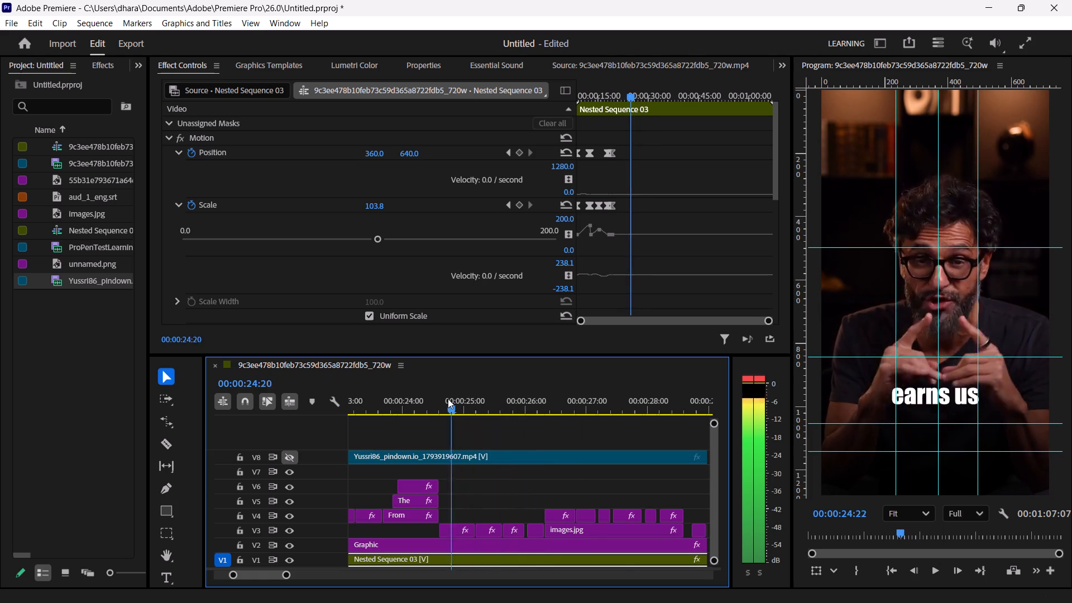
{"action": "left_click_drag", "start_coordinate": [448, 399], "coordinate": [446, 406]}
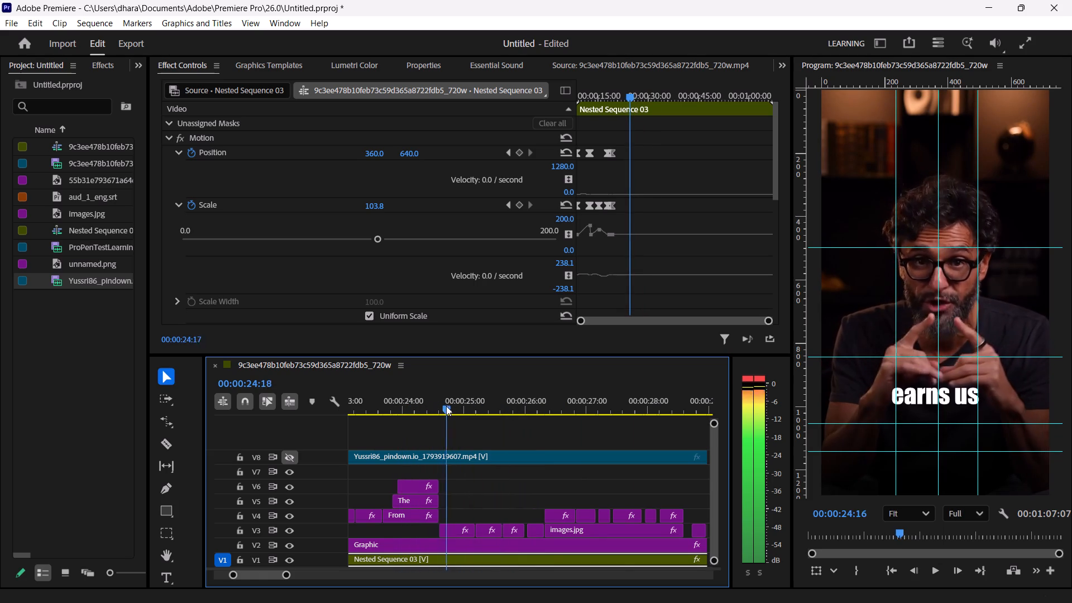
{"action": "left_click_drag", "start_coordinate": [446, 406], "coordinate": [477, 405]}
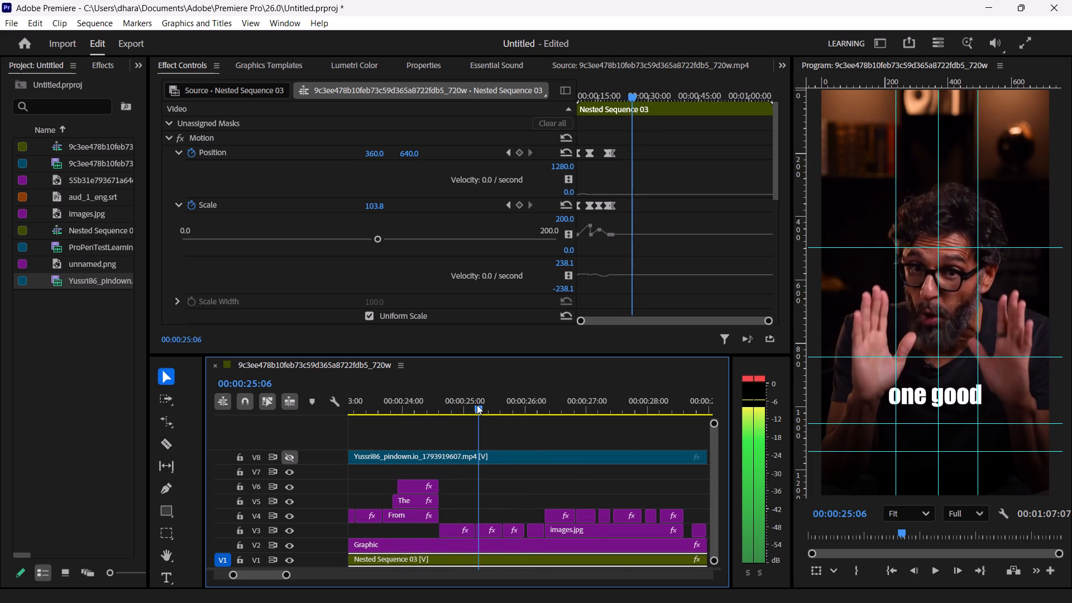
{"action": "left_click_drag", "start_coordinate": [477, 405], "coordinate": [472, 405]}
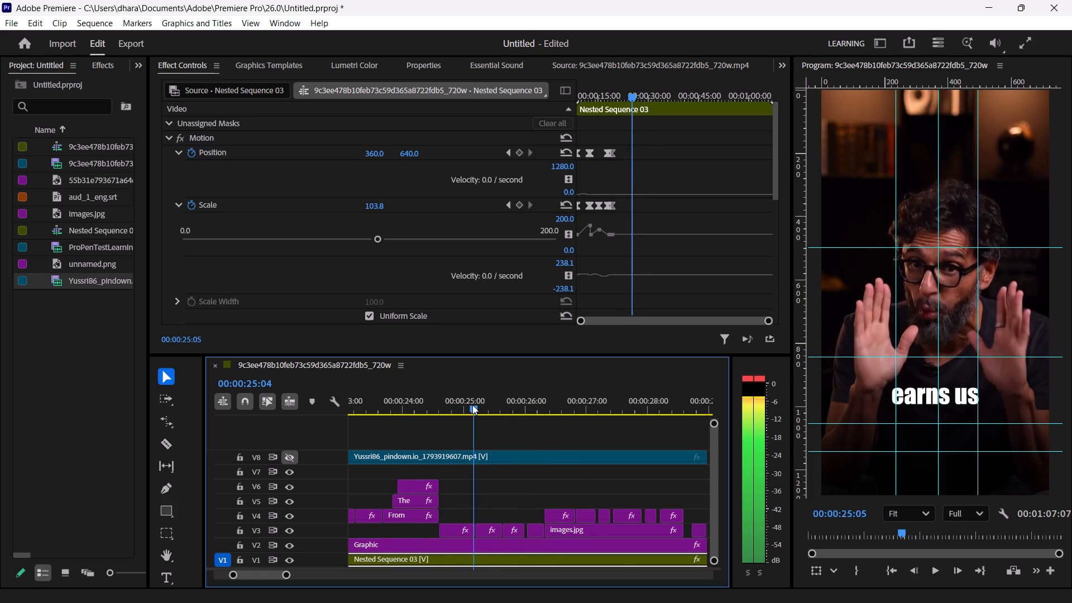
{"action": "left_click_drag", "start_coordinate": [472, 405], "coordinate": [473, 405]}
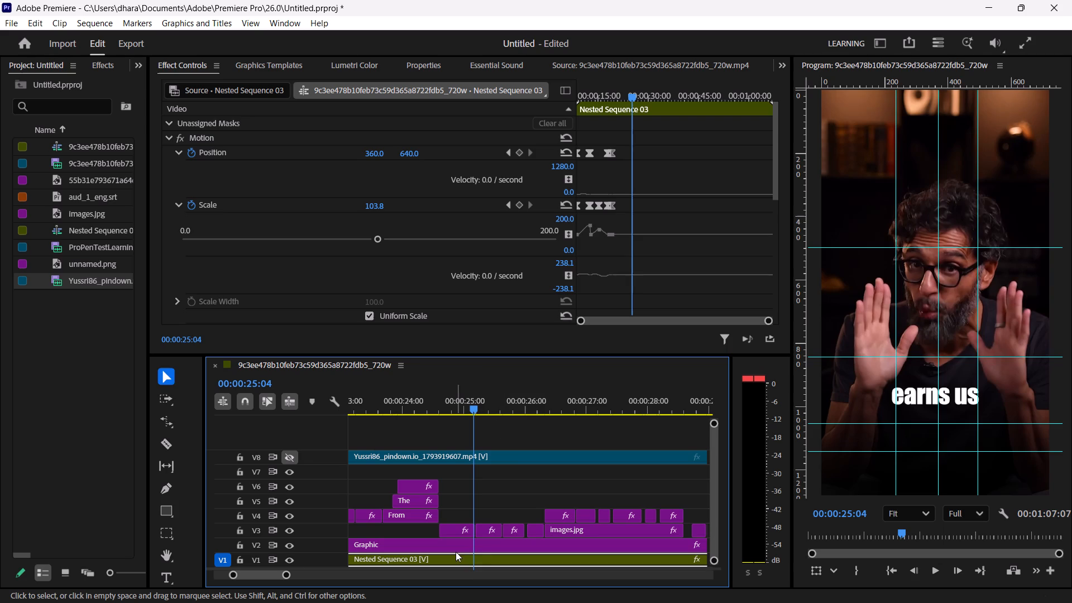
{"action": "left_click_drag", "start_coordinate": [456, 530], "coordinate": [456, 523]}
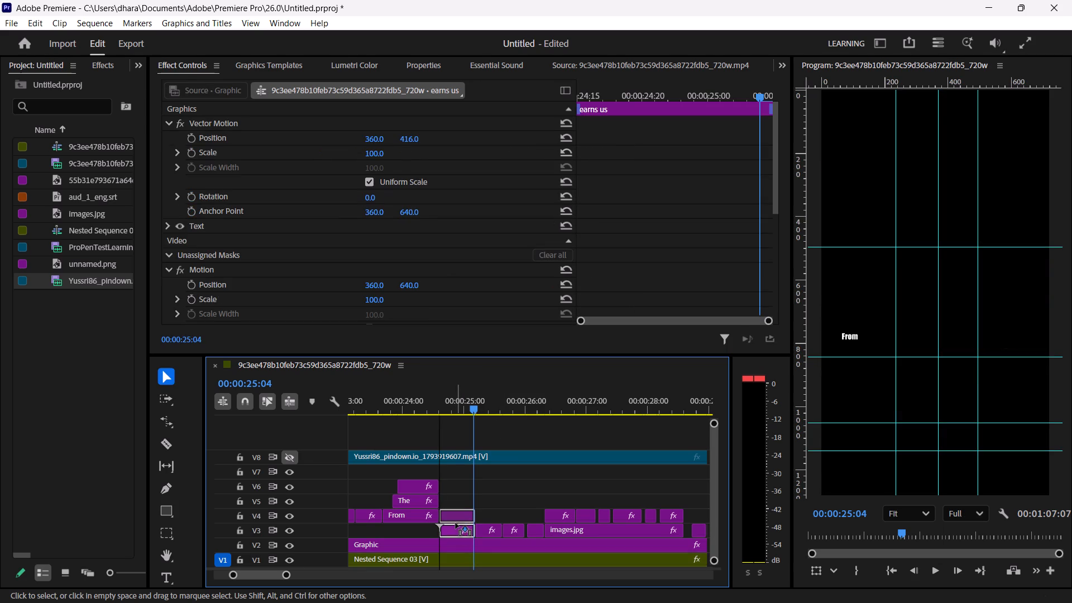
{"action": "left_click_drag", "start_coordinate": [456, 523], "coordinate": [456, 521]}
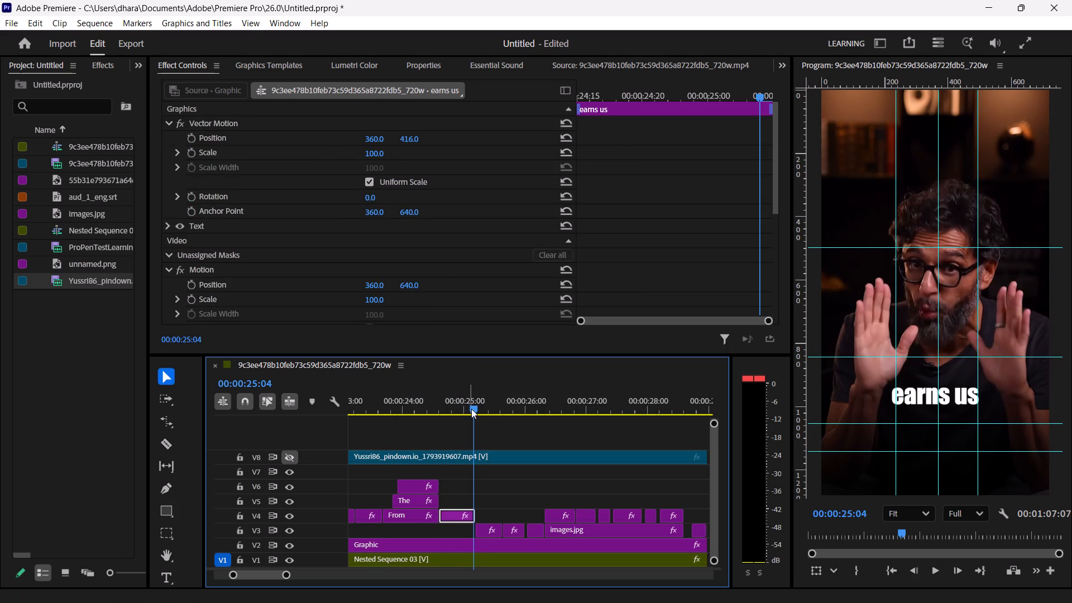
Review the captions from "I mean, we" at 00:00:21:12, stepping frame by frame to the start of "letter we" at 00:00:22:17.
{"action": "left_click_drag", "start_coordinate": [471, 409], "coordinate": [391, 409]}
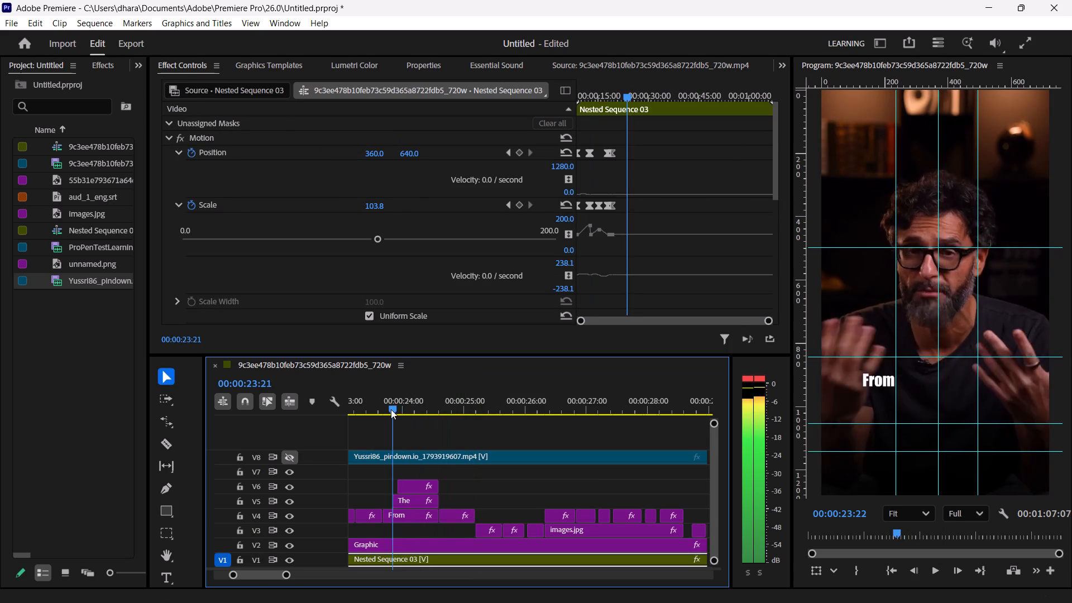
{"action": "left_click_drag", "start_coordinate": [391, 409], "coordinate": [358, 409]}
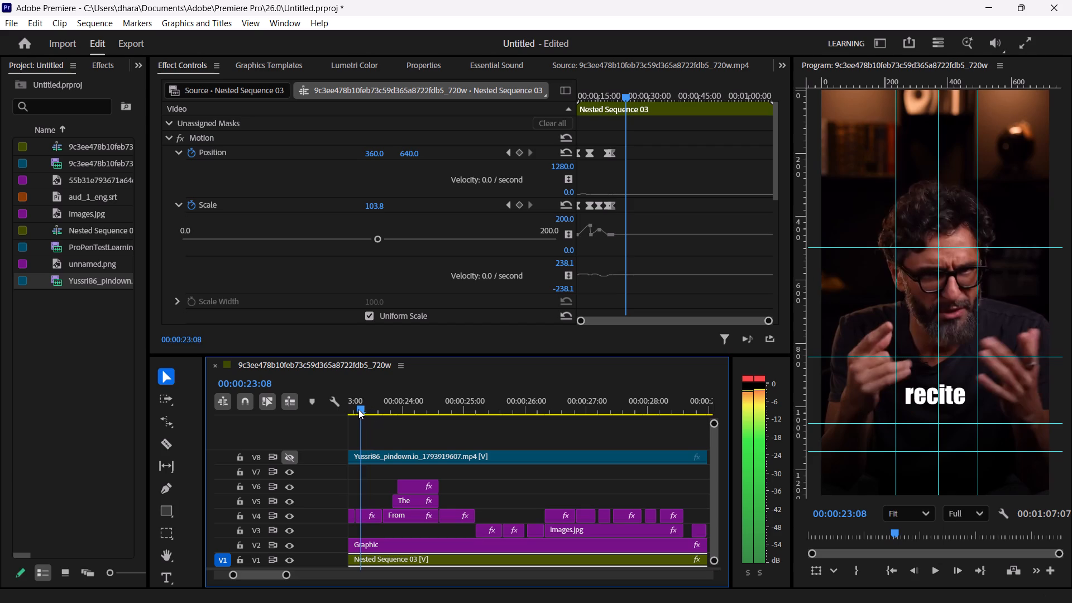
{"action": "left_click_drag", "start_coordinate": [358, 409], "coordinate": [346, 407]}
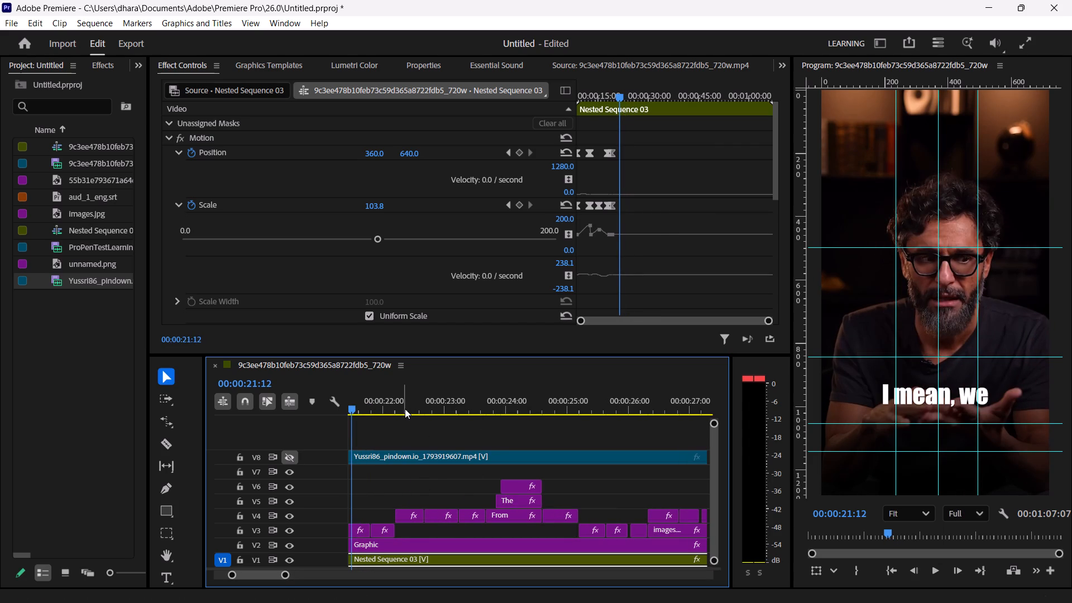
{"action": "key", "text": "Right"}
{"action": "key", "text": "Right"}
{"action": "key", "text": "Right"}
{"action": "key", "text": "Right"}
{"action": "key", "text": "Right"}
{"action": "key", "text": "Right"}
{"action": "key", "text": "Right"}
{"action": "key", "text": "Right"}
{"action": "key", "text": "Right"}
{"action": "key", "text": "Right"}
{"action": "key", "text": "Right"}
{"action": "key", "text": "Right"}
{"action": "key", "text": "Right"}
{"action": "key", "text": "Right"}
{"action": "key", "text": "Right"}
{"action": "key", "text": "Right"}
{"action": "key", "text": "Right"}
{"action": "key", "text": "Right"}
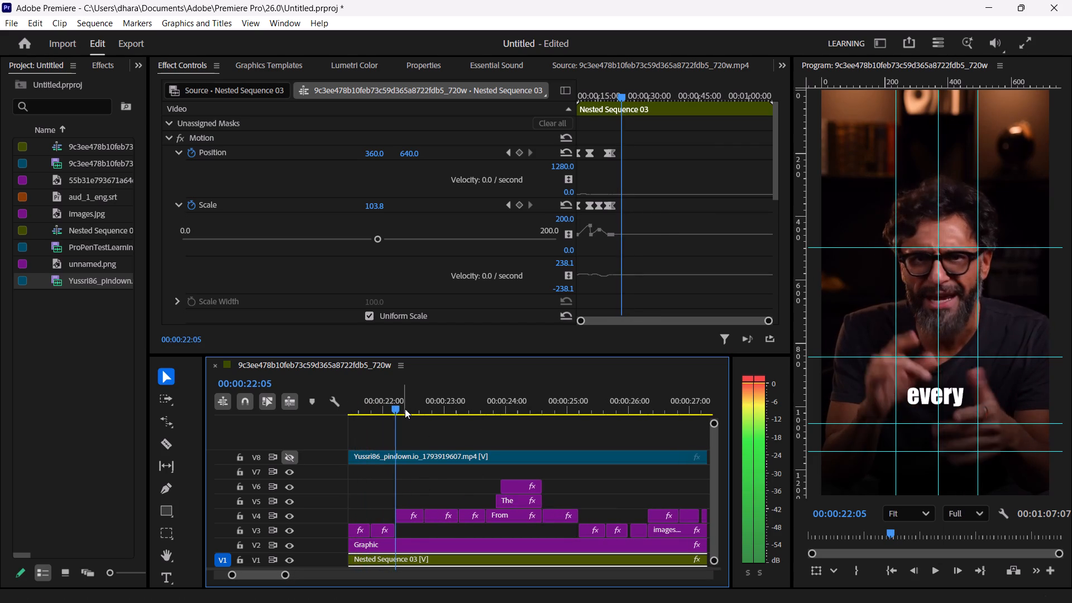
{"action": "key", "text": "Right"}
{"action": "key", "text": "Right"}
{"action": "key", "text": "Right"}
{"action": "key", "text": "Right"}
{"action": "key", "text": "Right"}
{"action": "key", "text": "Right"}
{"action": "key", "text": "Right"}
{"action": "key", "text": "Right"}
{"action": "key", "text": "Right"}
{"action": "key", "text": "Right"}
{"action": "key", "text": "Right"}
{"action": "key", "text": "Right"}
{"action": "key", "text": "Right"}
{"action": "key", "text": "Right"}
{"action": "key", "text": "Right"}
{"action": "key", "text": "Right"}
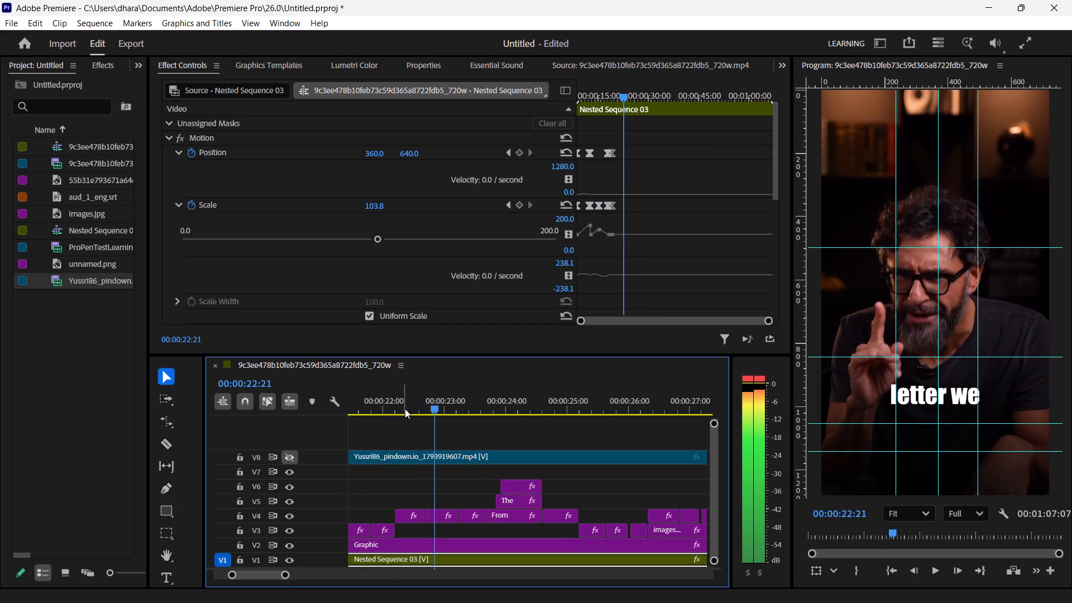
{"action": "key", "text": "Left"}
{"action": "key", "text": "Left"}
{"action": "key", "text": "Left"}
{"action": "key", "text": "Left"}
{"action": "key", "text": "Left"}
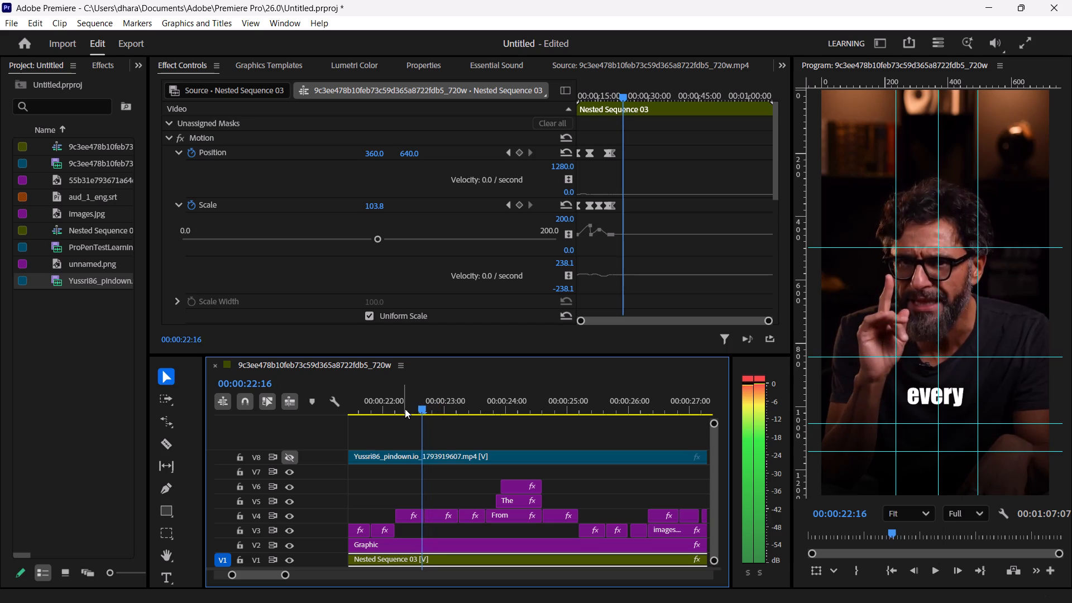
{"action": "key", "text": "Right"}
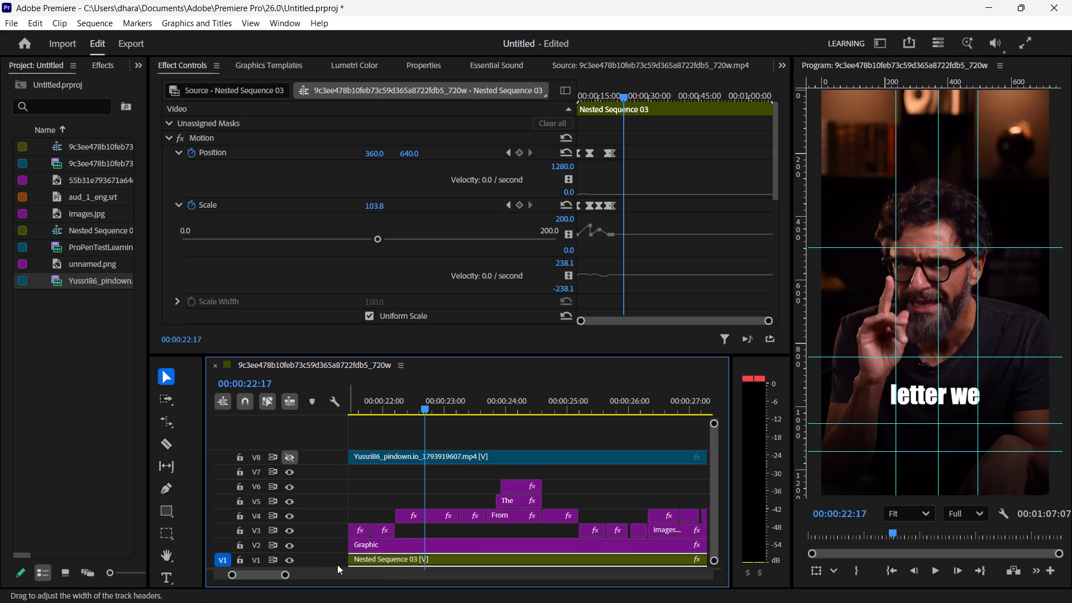
Mute audio track A5, which carries the overlaid video's sound, and restore the video tracks' view height.
{"action": "left_click_drag", "start_coordinate": [345, 567], "coordinate": [342, 489]}
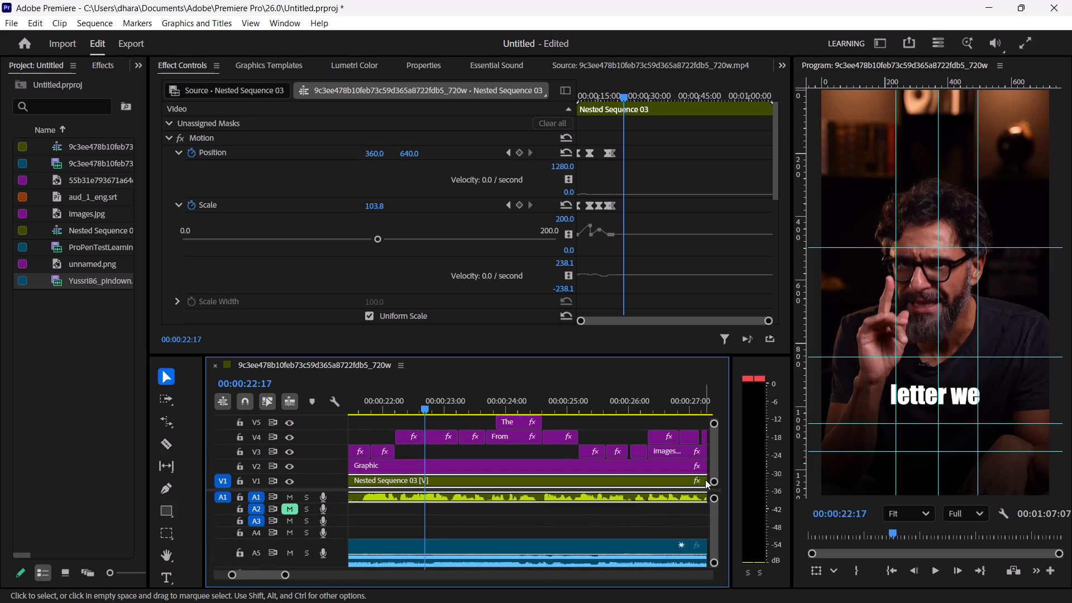
{"action": "left_click", "coordinate": [289, 554]}
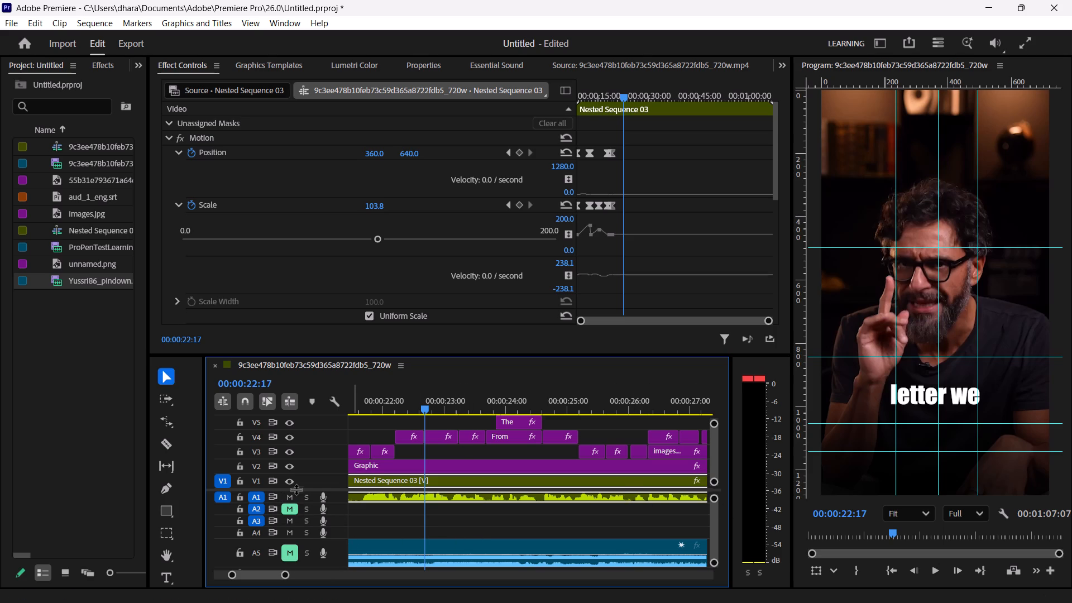
{"action": "left_click_drag", "start_coordinate": [295, 490], "coordinate": [298, 576]}
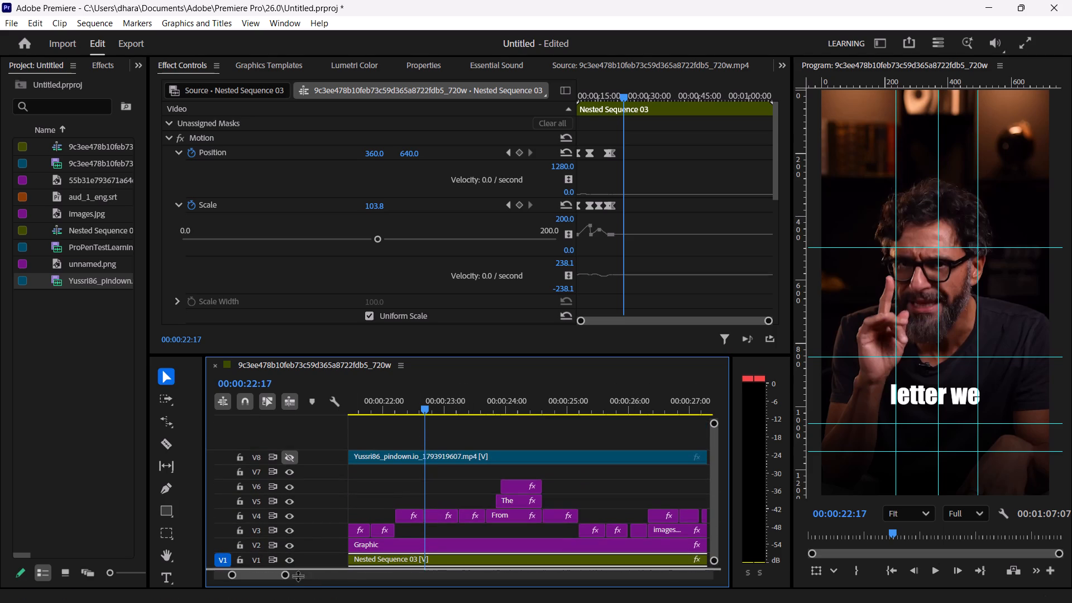
{"action": "left_click_drag", "start_coordinate": [298, 576], "coordinate": [298, 578]}
Play on from 00:00:22:17 to 00:00:23:00 and split the "letter we" caption on V4 there.
{"action": "key", "text": "space"}
{"action": "key", "text": "space"}
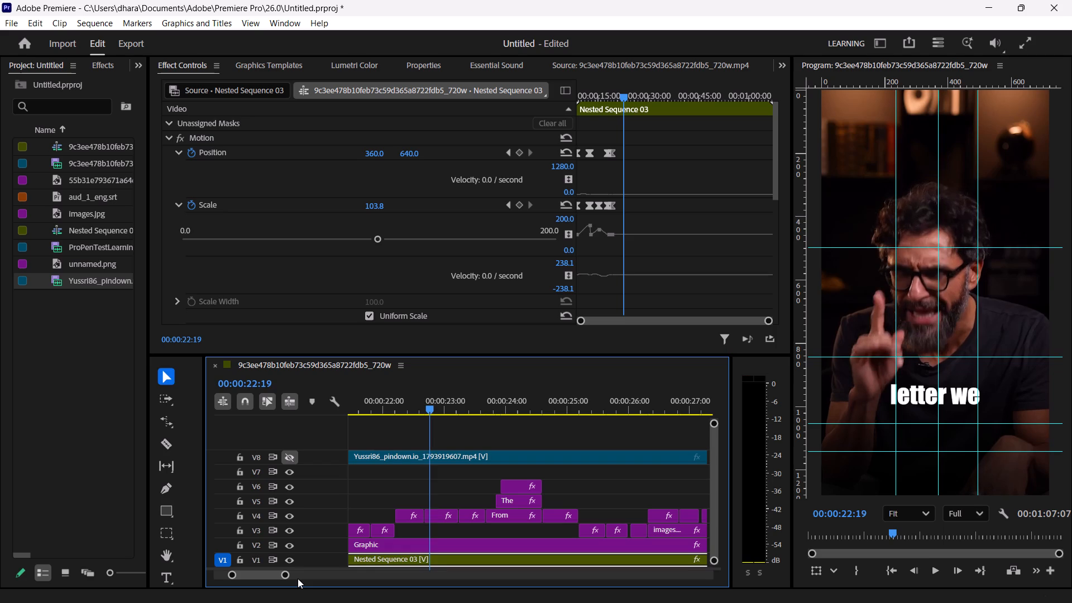
{"action": "key", "text": "space"}
{"action": "key", "text": "space"}
{"action": "key", "text": "space"}
{"action": "key", "text": "space"}
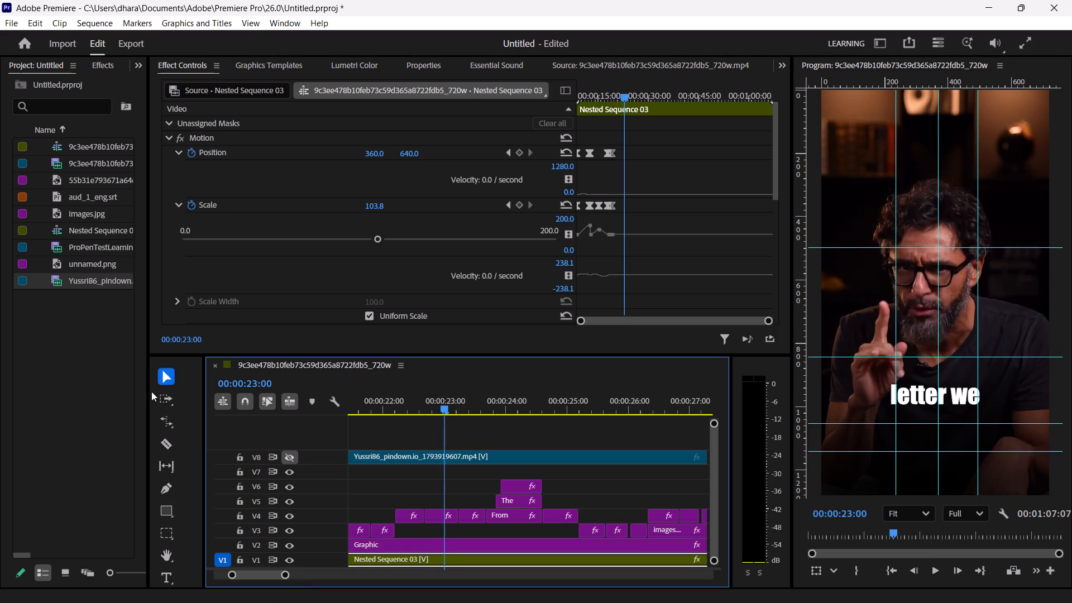
{"action": "left_click", "coordinate": [163, 442]}
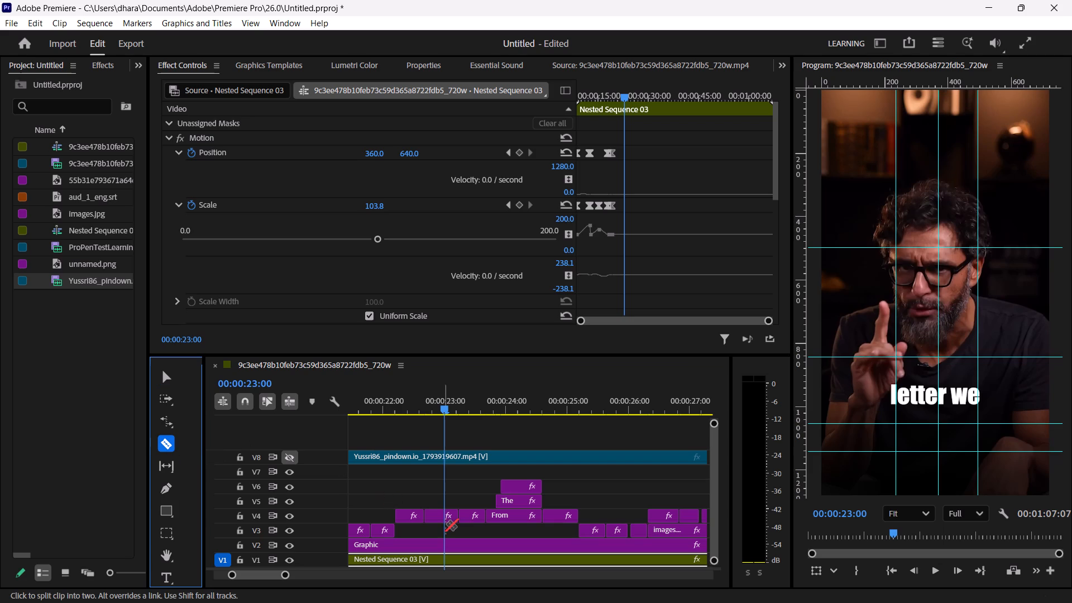
{"action": "left_click", "coordinate": [445, 514]}
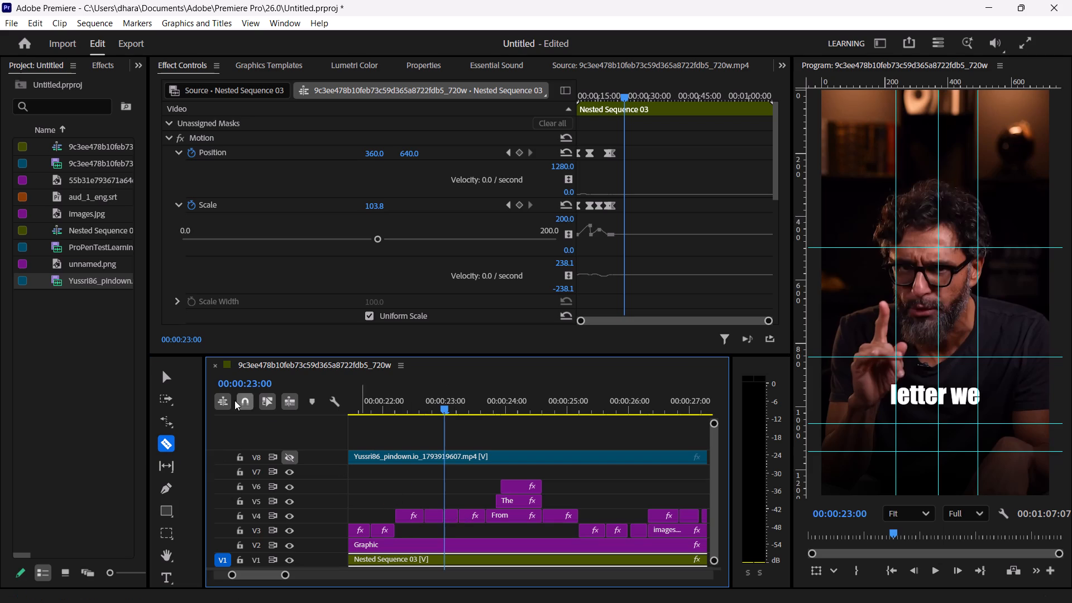
{"action": "left_click", "coordinate": [164, 374]}
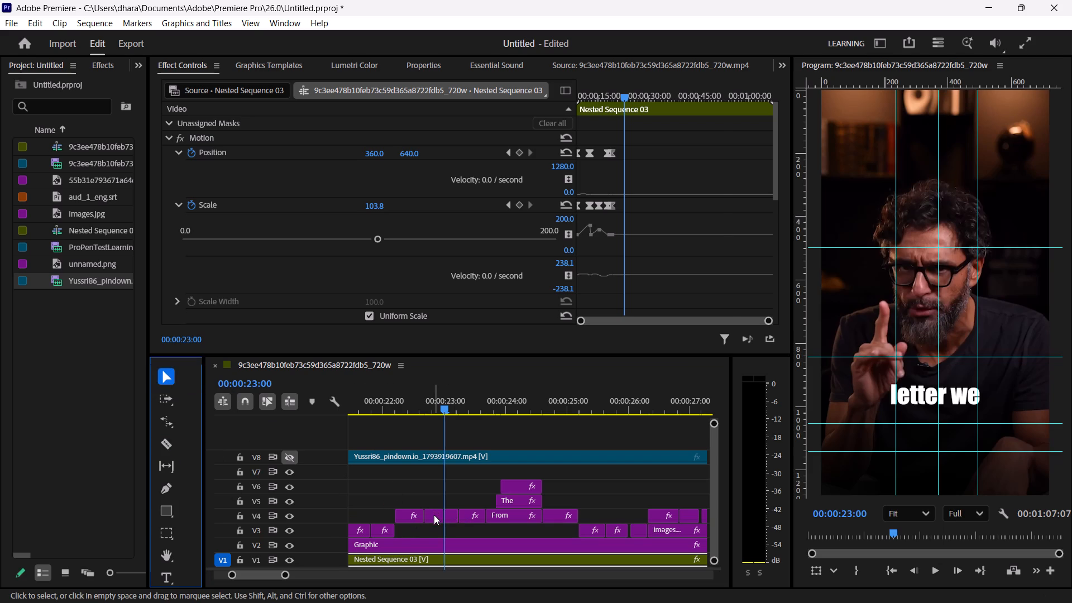
Replace the text of the second "letter we" caption piece, starting at 00:00:23:00, with "We".
{"action": "left_click", "coordinate": [434, 515]}
{"action": "left_click", "coordinate": [918, 398]}
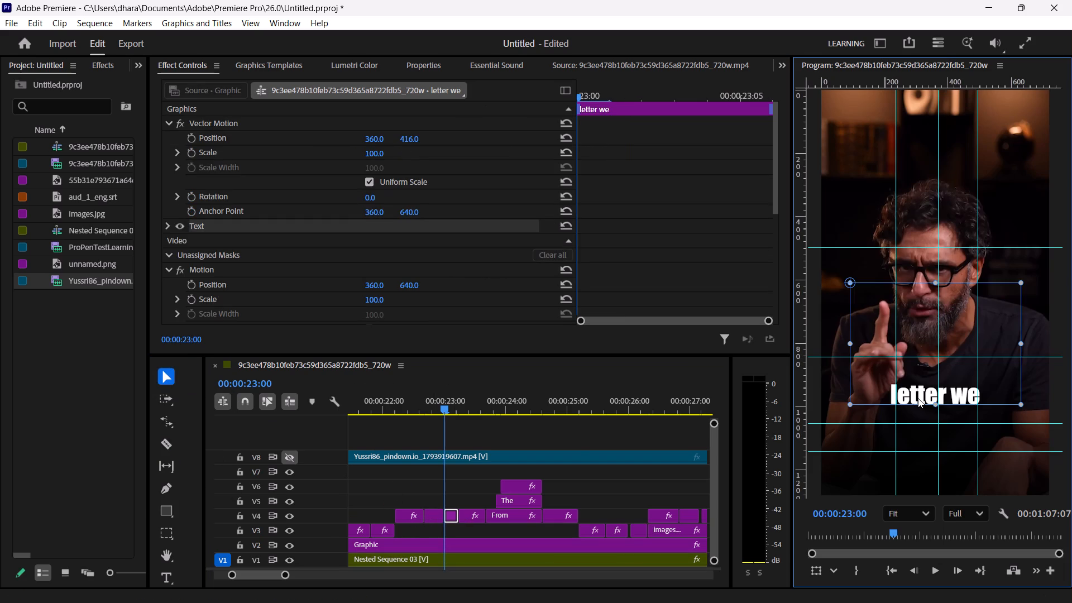
{"action": "double_click", "coordinate": [918, 398]}
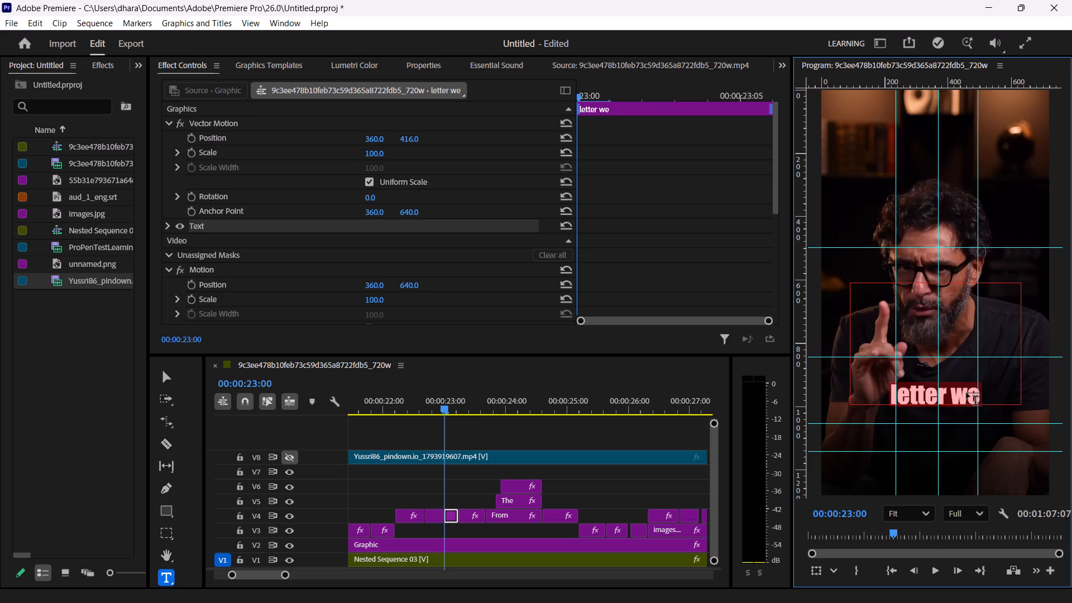
{"action": "left_click", "coordinate": [966, 393]}
{"action": "key", "text": "Right"}
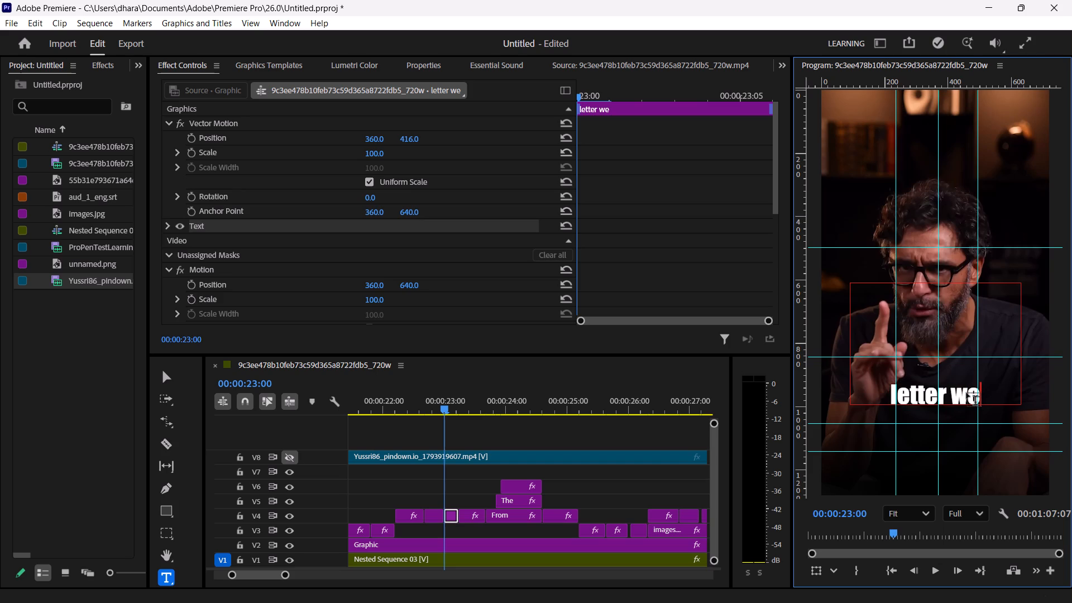
{"action": "key", "text": "BackSpace"}
{"action": "key", "text": "BackSpace"}
{"action": "key", "text": "BackSpace"}
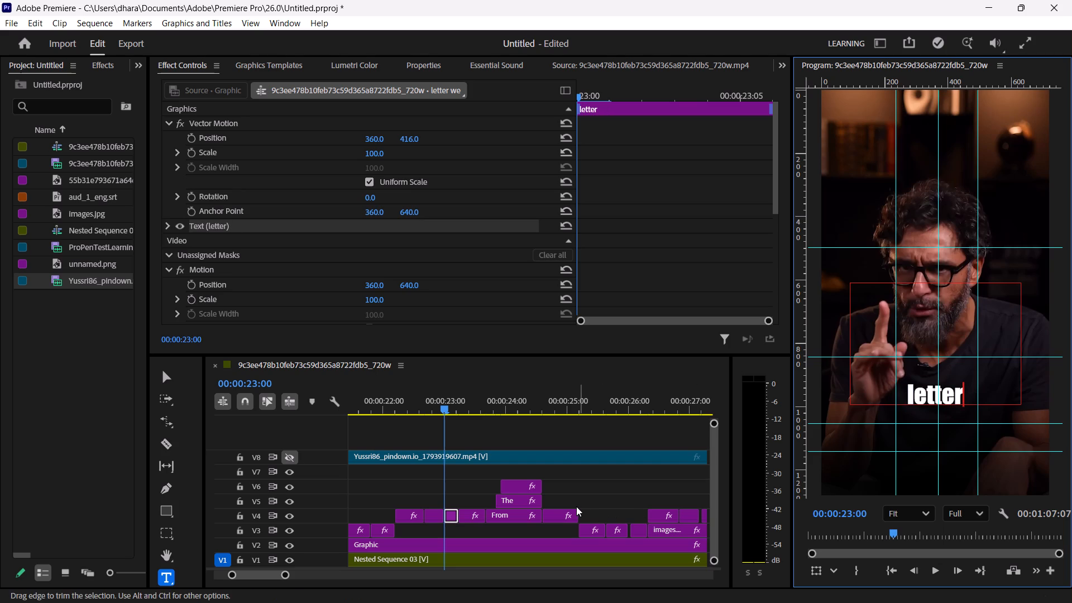
{"action": "key", "text": "BackSpace"}
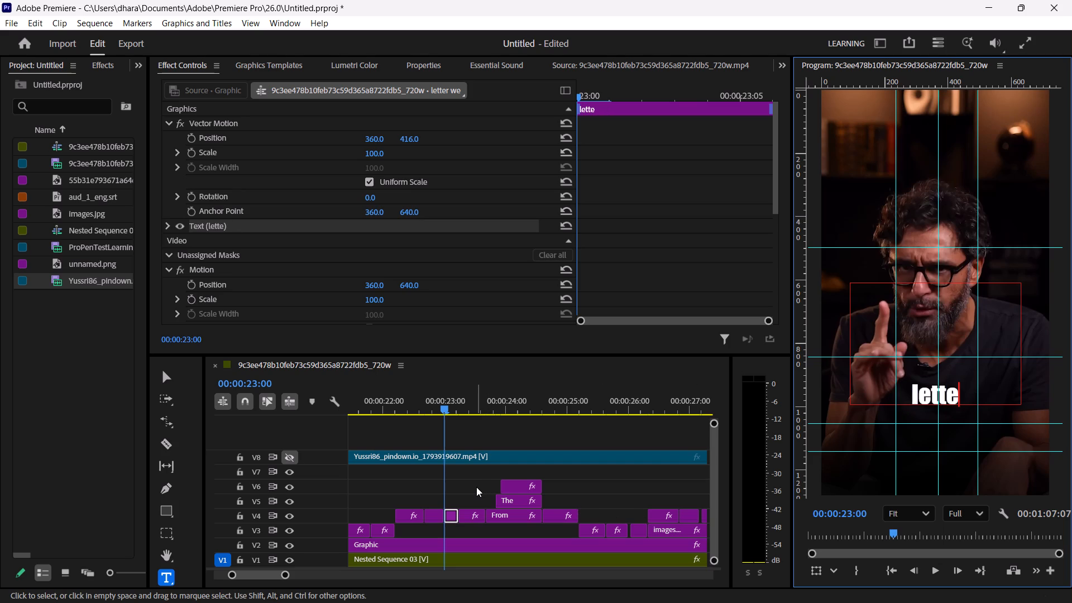
{"action": "key", "text": "BackSpace"}
{"action": "key", "text": "BackSpace"}
{"action": "key", "text": "BackSpace"}
{"action": "key", "text": "BackSpace"}
{"action": "key", "text": "BackSpace"}
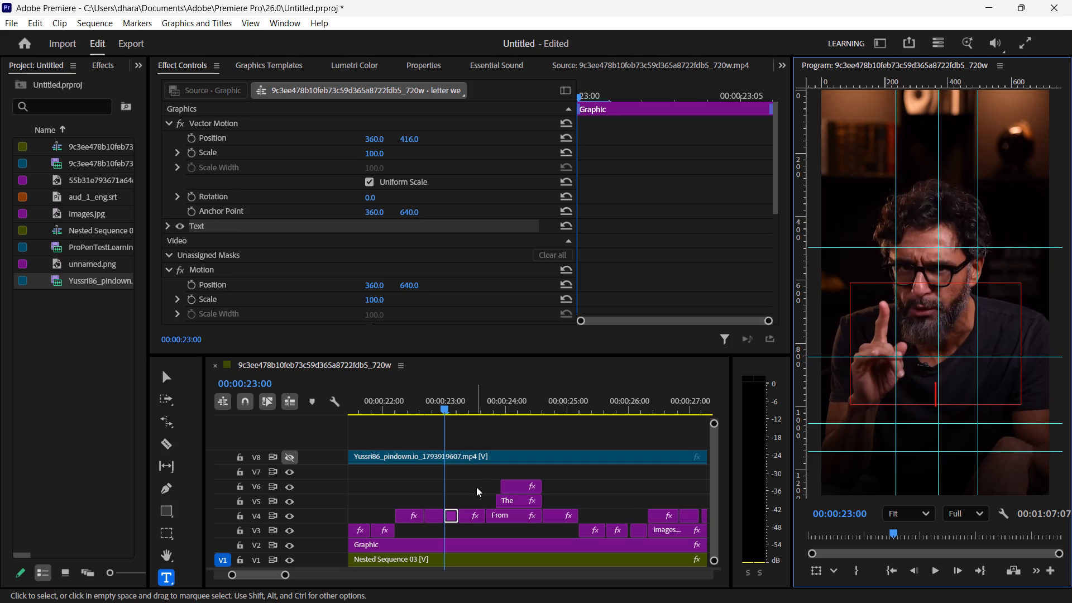
{"action": "type", "text": "We"}
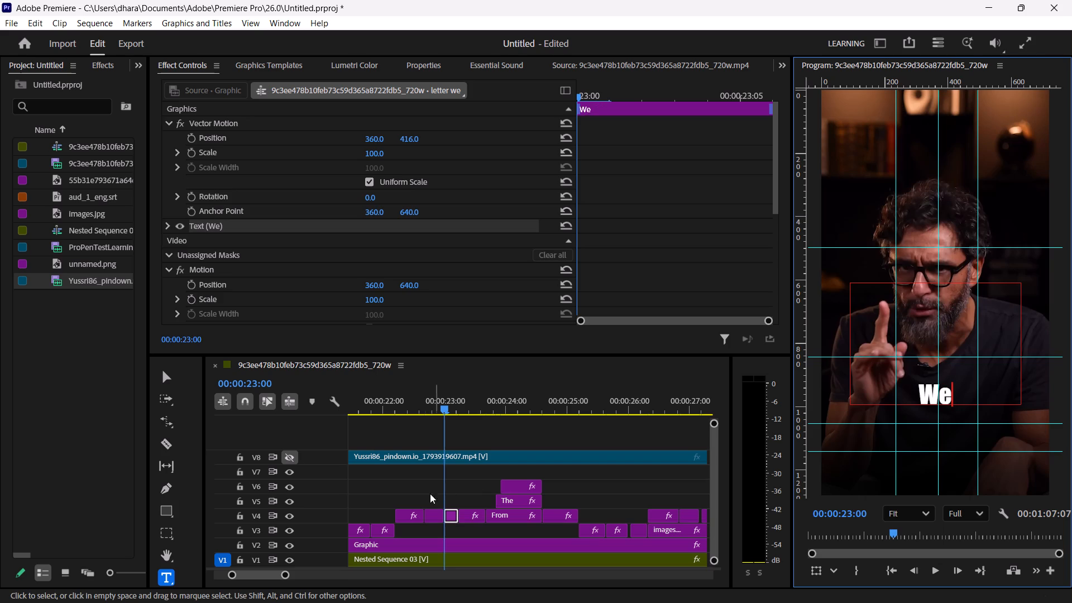
Shorten the first "letter we" caption piece, before 00:00:23:00, to "letter" and play across the split to check it.
{"action": "left_click", "coordinate": [434, 511]}
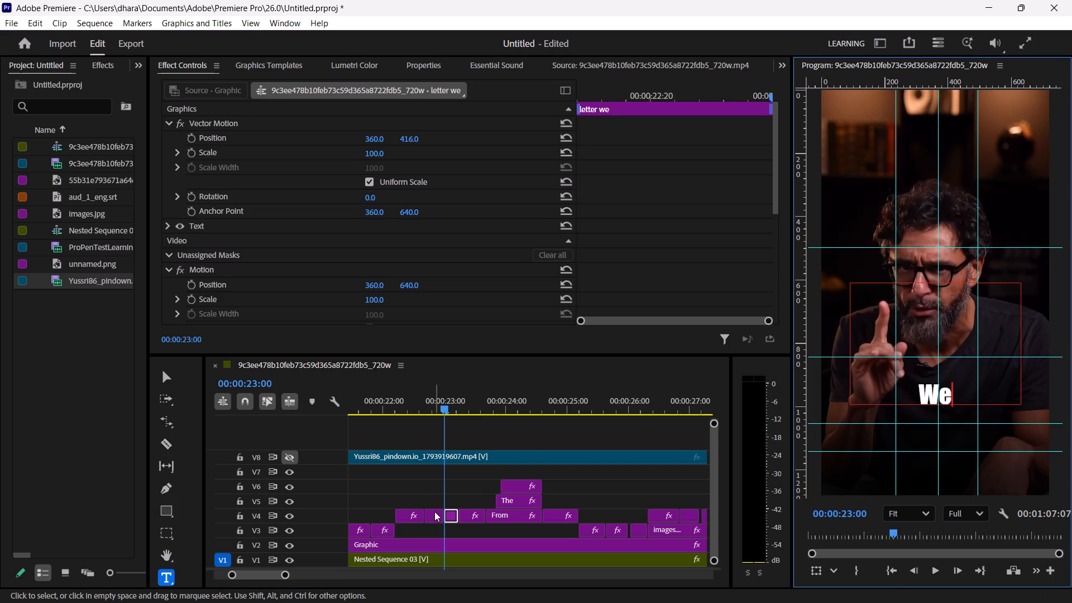
{"action": "left_click", "coordinate": [430, 406]}
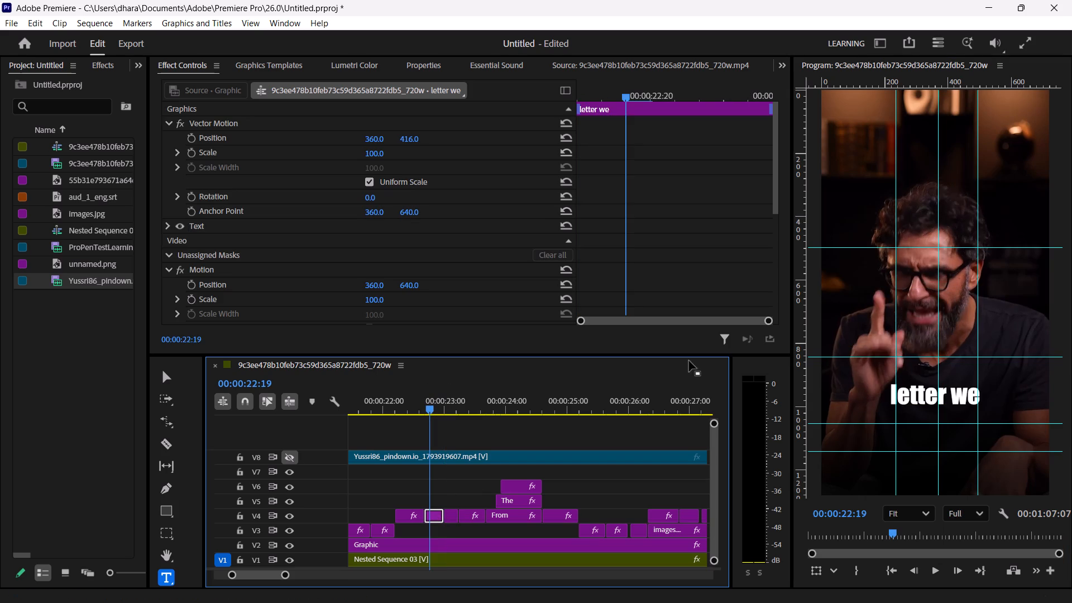
{"action": "left_click", "coordinate": [953, 391]}
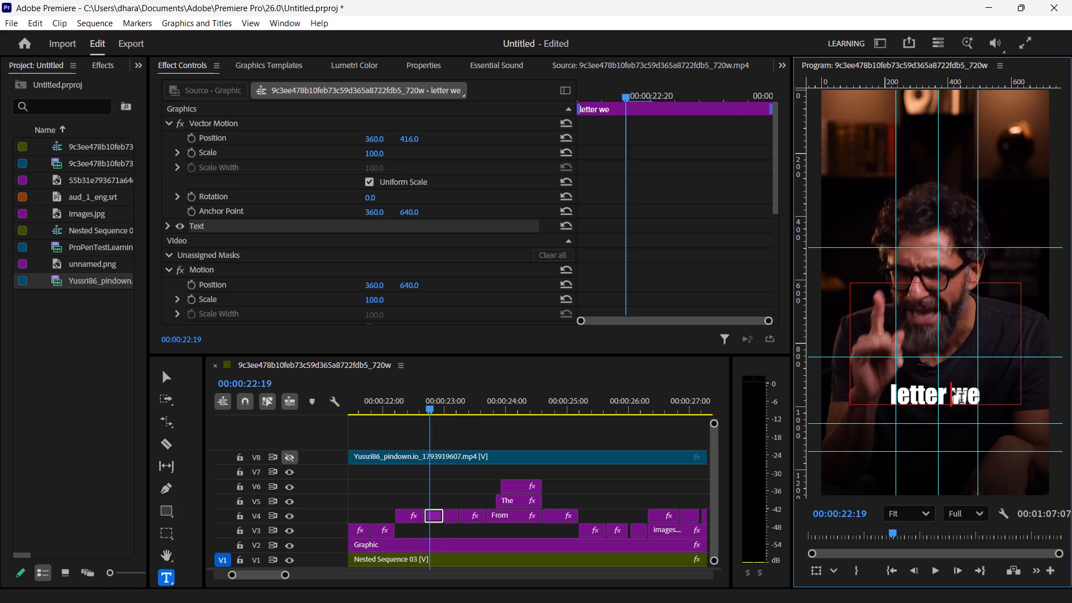
{"action": "key", "text": "Delete"}
{"action": "key", "text": "Delete"}
{"action": "key", "text": "BackSpace"}
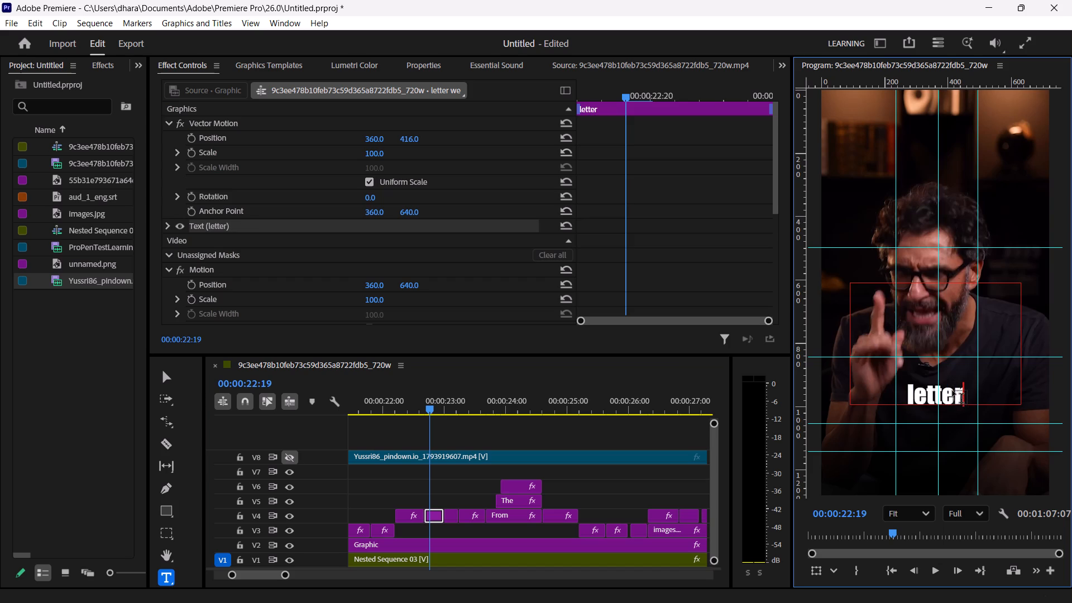
{"action": "left_click", "coordinate": [404, 404]}
{"action": "key", "text": "space"}
{"action": "key", "text": "space"}
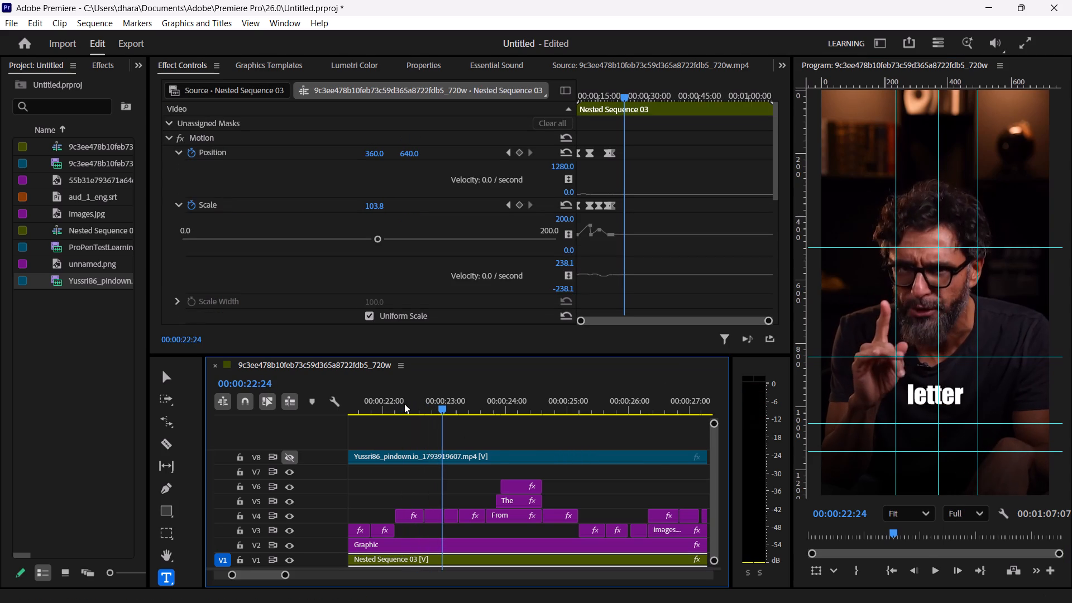
{"action": "key", "text": "space"}
{"action": "key", "text": "space"}
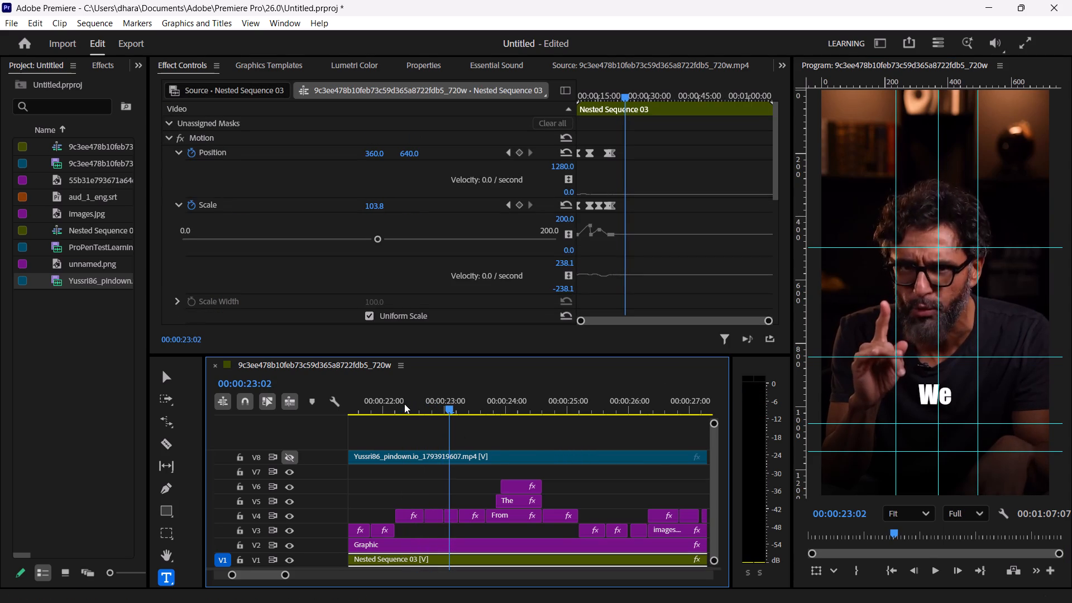
Move the "every" and "letter" captions before 00:00:23:00 from V4 down to V3.
{"action": "left_click_drag", "start_coordinate": [403, 492], "coordinate": [436, 523]}
{"action": "left_click_drag", "start_coordinate": [437, 516], "coordinate": [435, 527]}
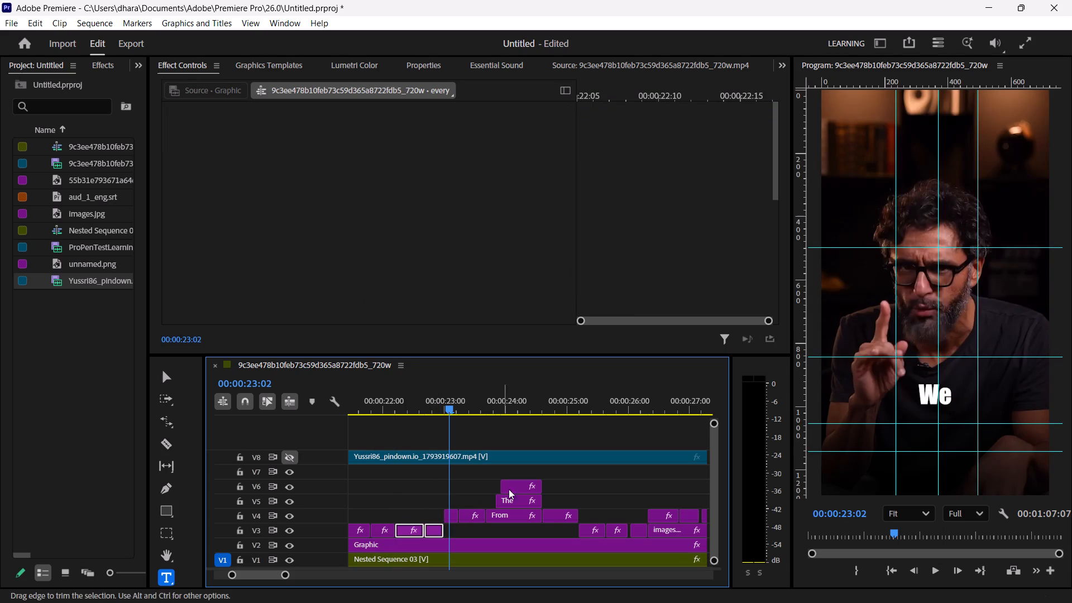
Shift the overlaid Quran video on V8 so that it starts at 00:00:23:00, in line with the "We" caption.
{"action": "left_click", "coordinate": [518, 457]}
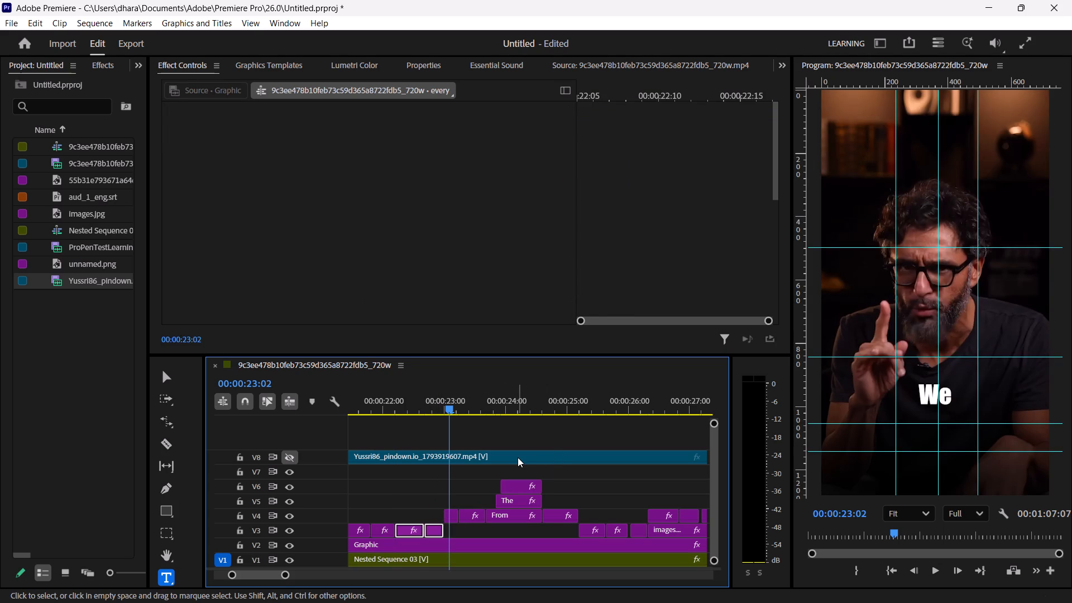
{"action": "left_click_drag", "start_coordinate": [518, 457], "coordinate": [590, 446]}
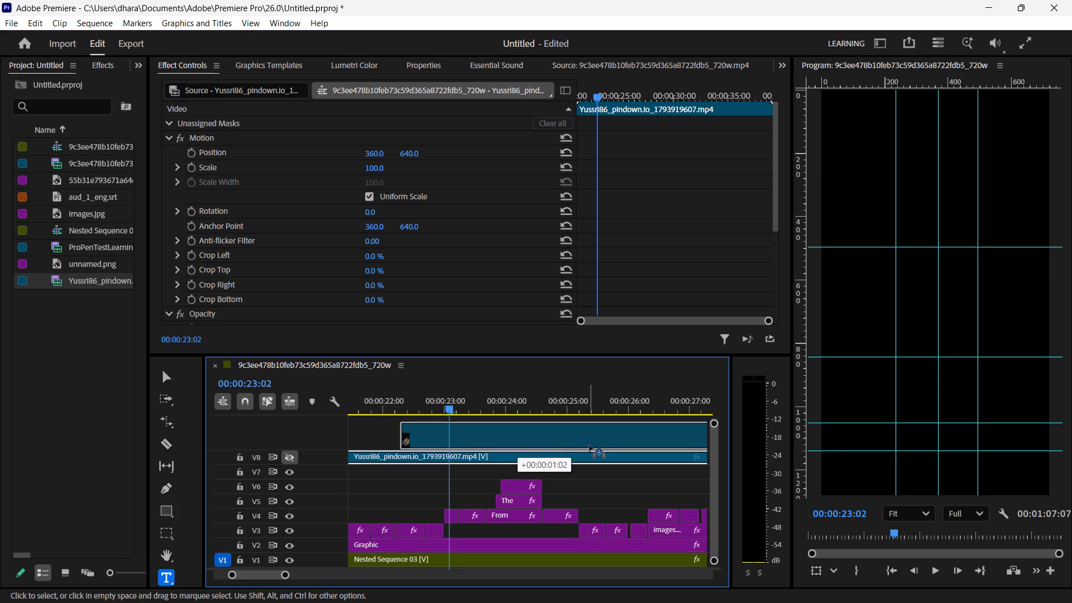
{"action": "left_click_drag", "start_coordinate": [590, 446], "coordinate": [628, 464]}
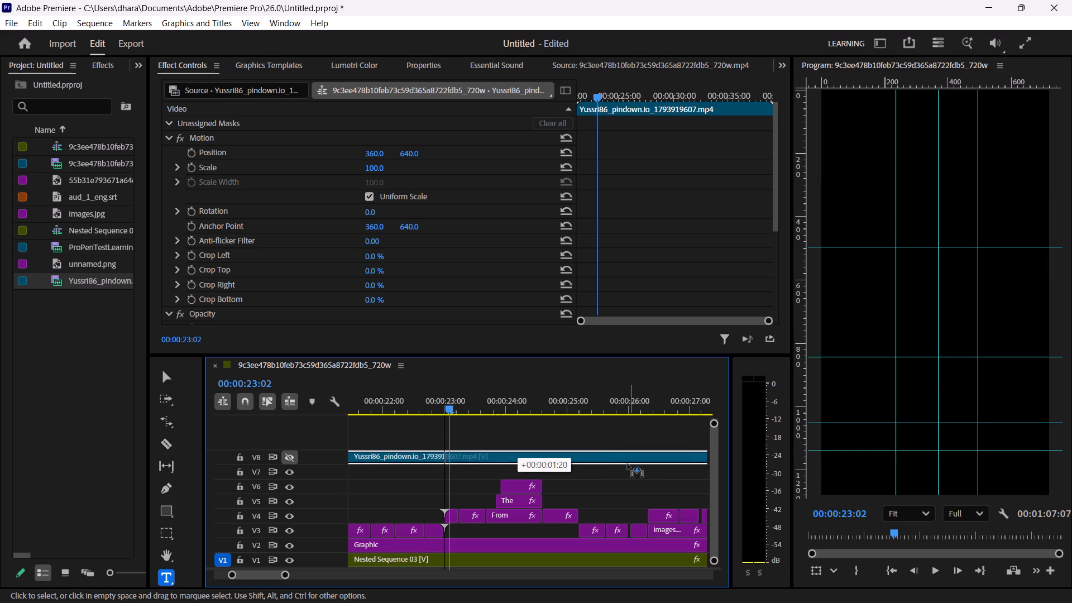
{"action": "left_click_drag", "start_coordinate": [628, 464], "coordinate": [628, 462]}
{"action": "left_click_drag", "start_coordinate": [628, 462], "coordinate": [632, 461]}
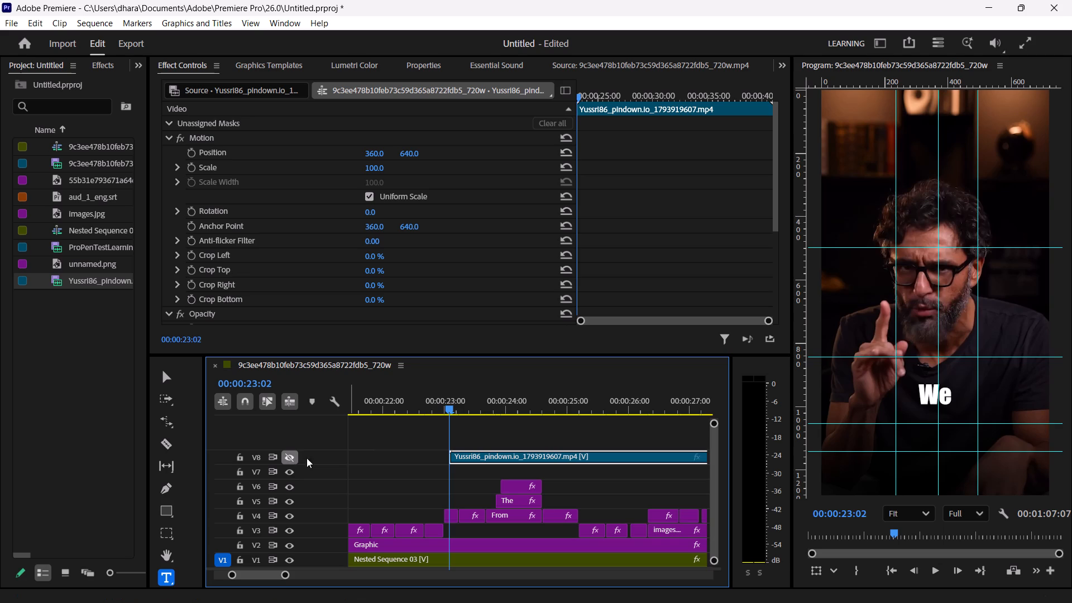
{"action": "key", "text": "Left"}
{"action": "key", "text": "Left"}
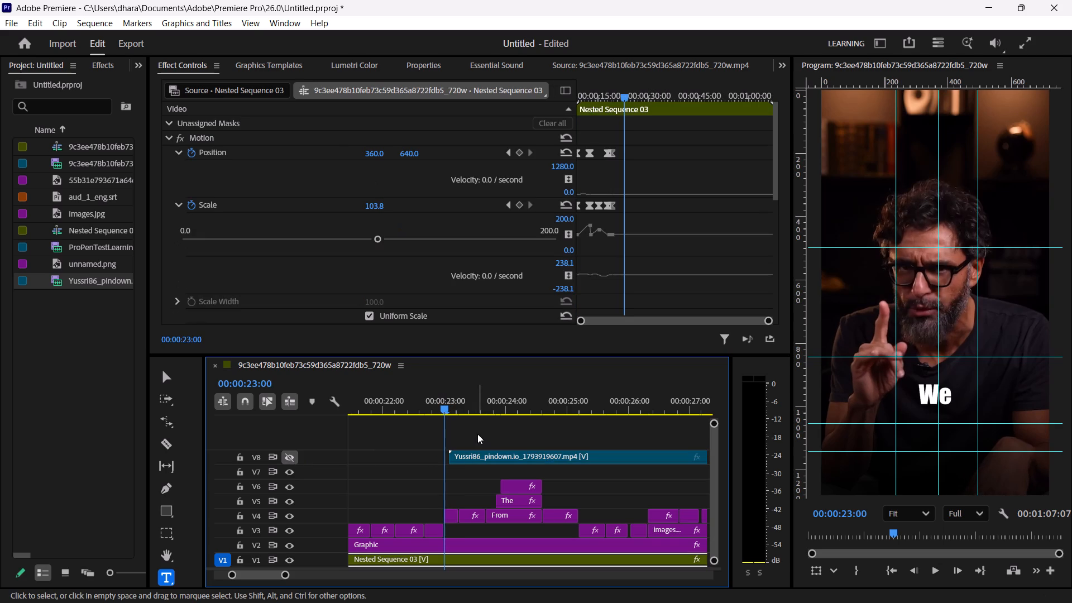
{"action": "left_click", "coordinate": [487, 453]}
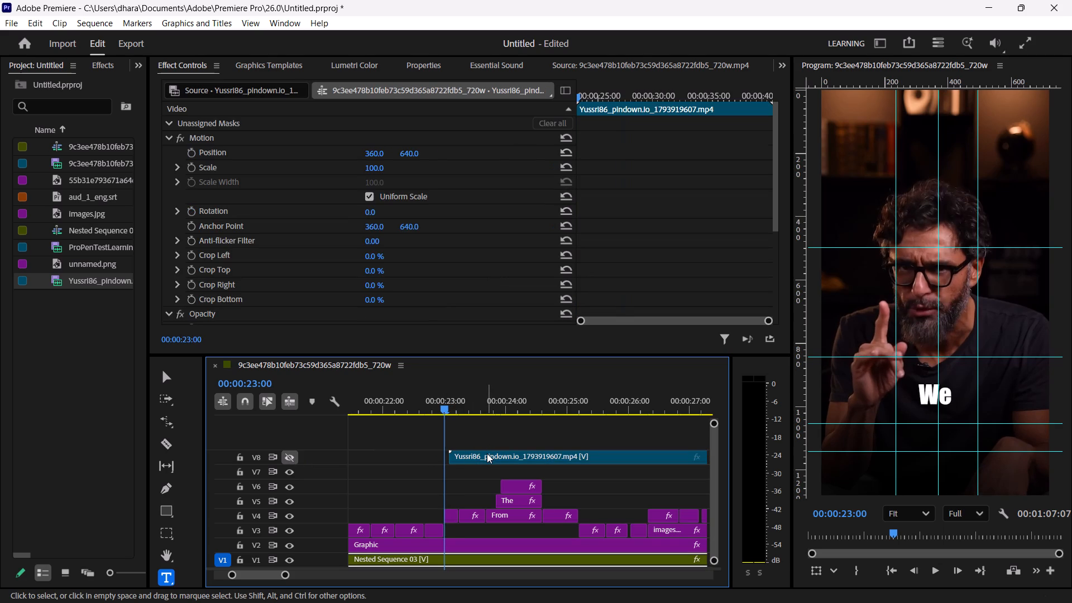
Turn the output of video track V8 back on.
{"action": "left_click", "coordinate": [291, 454]}
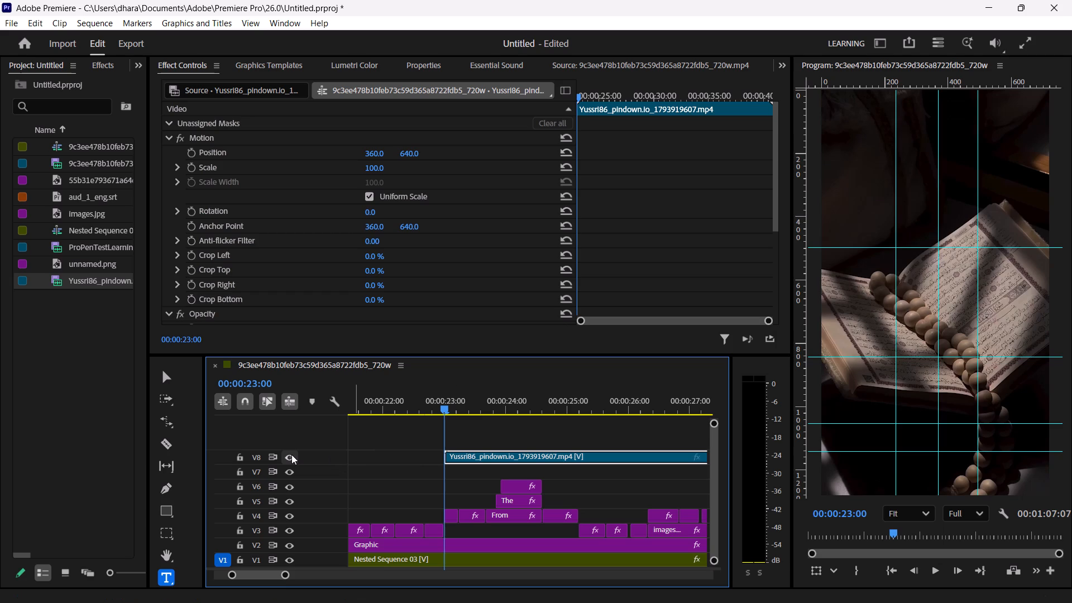
Play the Quran clip through and split it on V8 at 00:00:25:04, near the end of the "earns us" caption.
{"action": "key", "text": "space"}
{"action": "key", "text": "space"}
{"action": "key", "text": "space"}
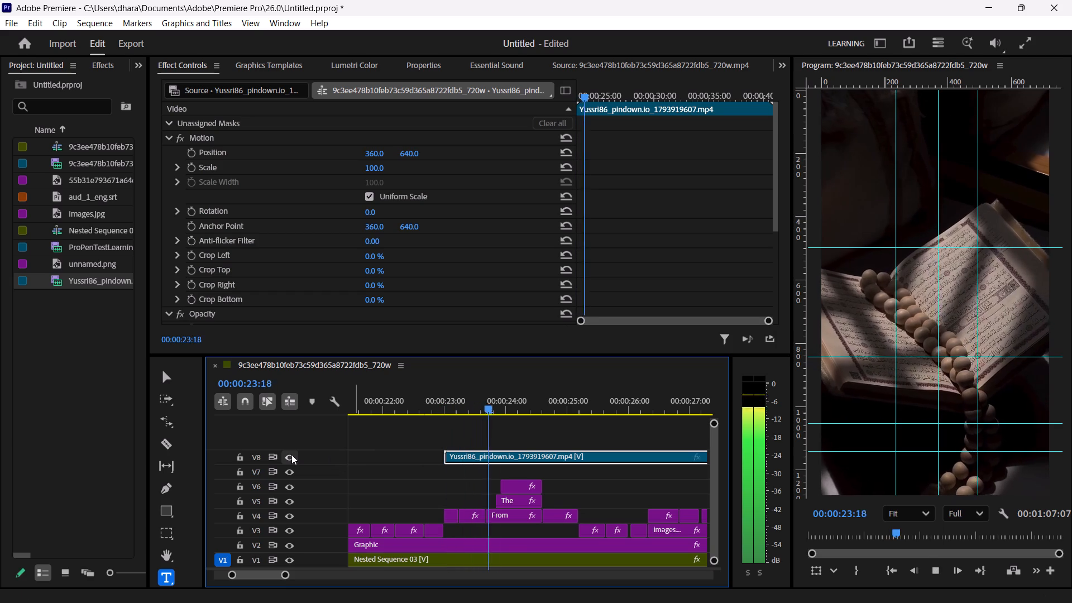
{"action": "key", "text": "space"}
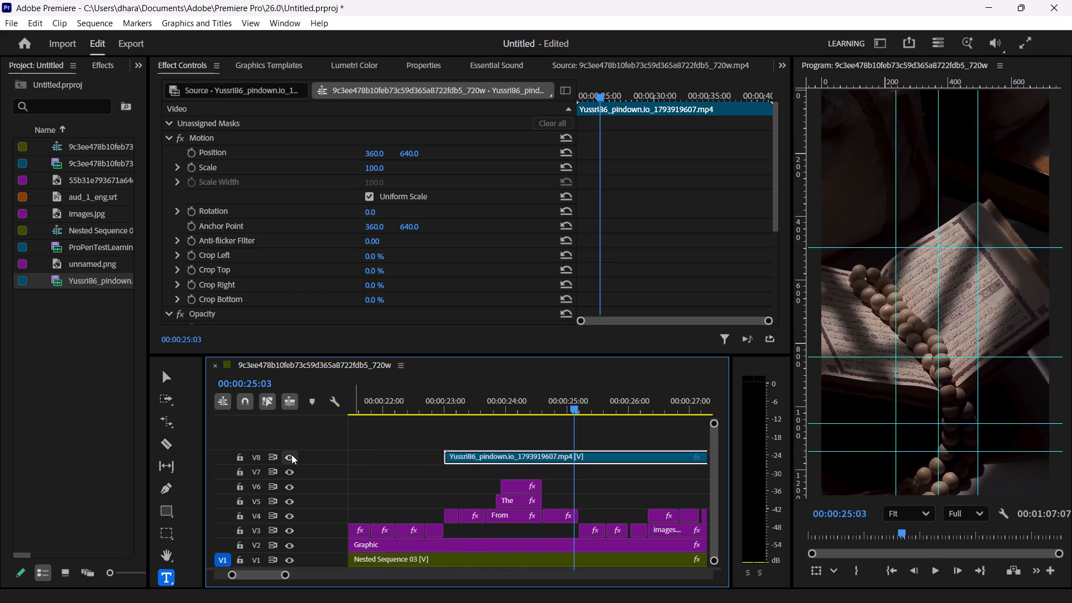
{"action": "key", "text": "space"}
{"action": "key", "text": "space"}
{"action": "key", "text": "Left"}
{"action": "key", "text": "Left"}
{"action": "key", "text": "Left"}
{"action": "key", "text": "Left"}
{"action": "key", "text": "Left"}
{"action": "key", "text": "Left"}
{"action": "key", "text": "Left"}
{"action": "key", "text": "Left"}
{"action": "key", "text": "Left"}
{"action": "key", "text": "Left"}
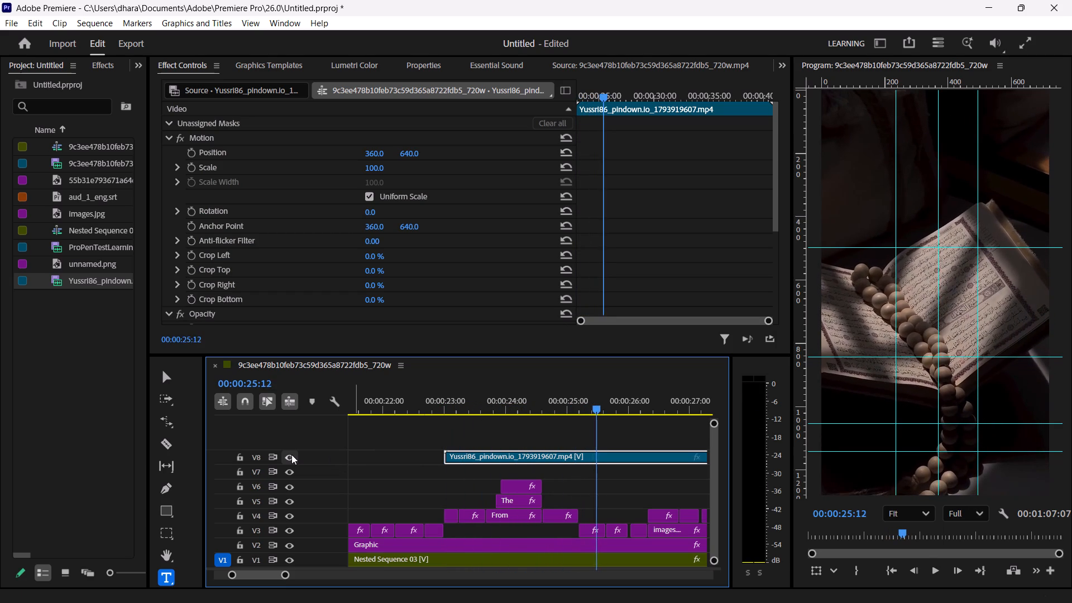
{"action": "key", "text": "Right"}
{"action": "key", "text": "Right"}
{"action": "key", "text": "Left"}
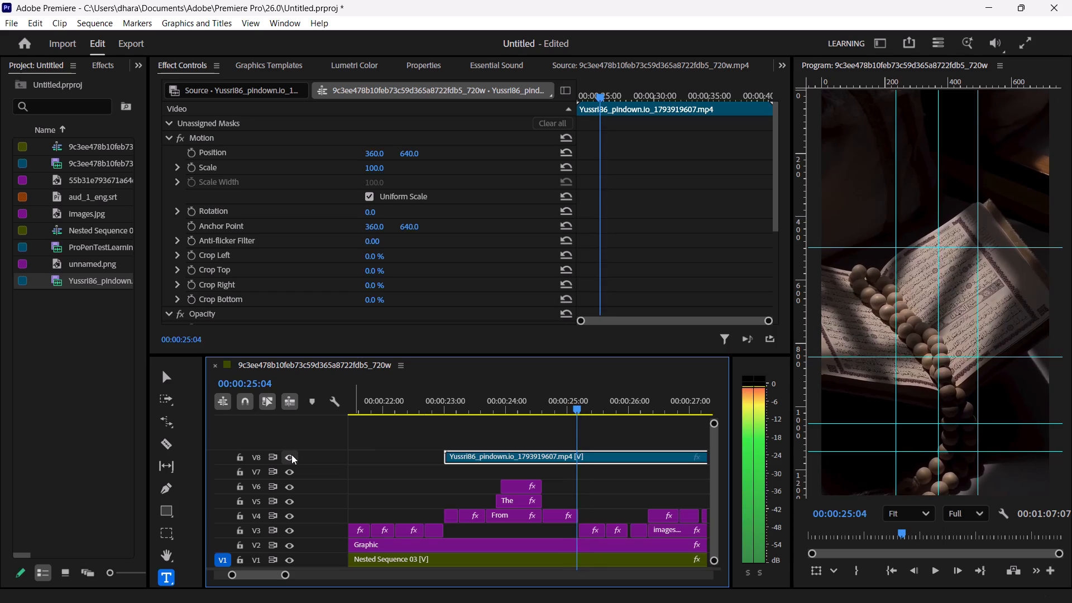
{"action": "left_click", "coordinate": [585, 457]}
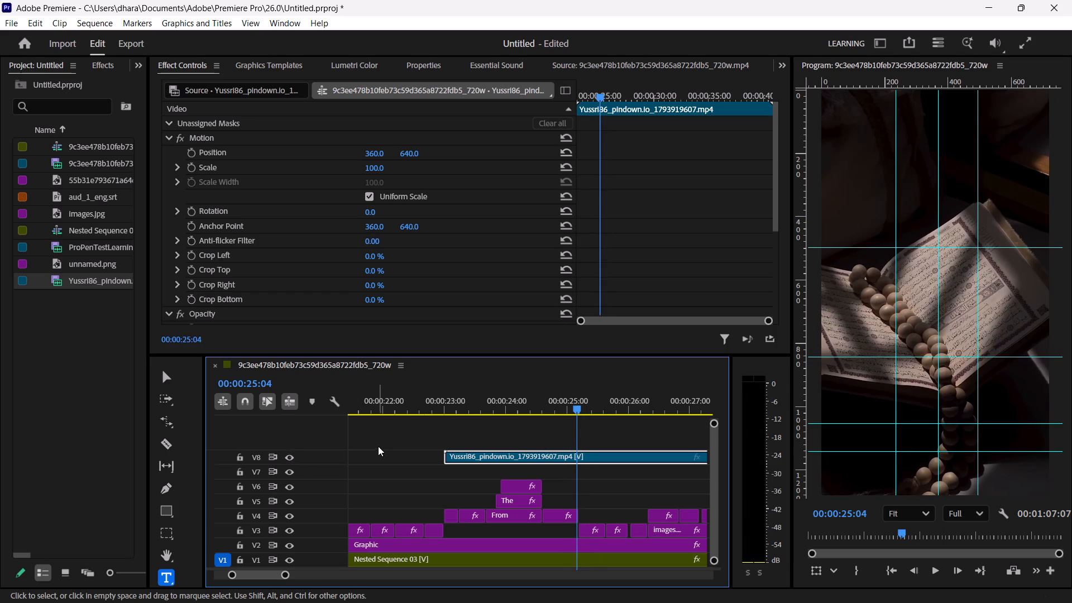
{"action": "left_click", "coordinate": [166, 443]}
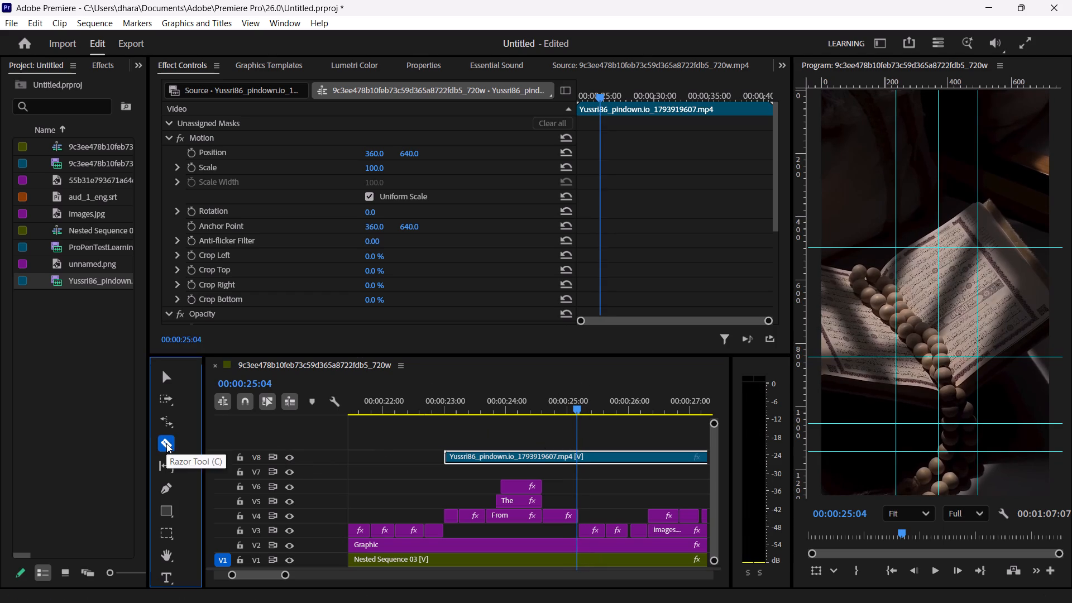
{"action": "left_click", "coordinate": [574, 456]}
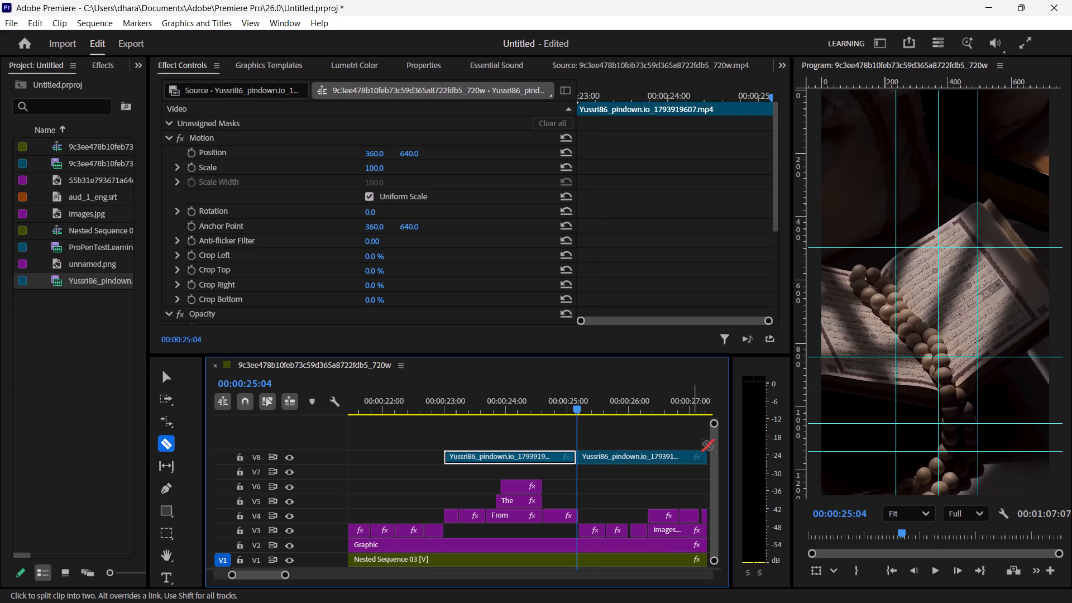
Delete the piece of the Quran clip that follows the cut at 00:00:25:04.
{"action": "left_click", "coordinate": [165, 378]}
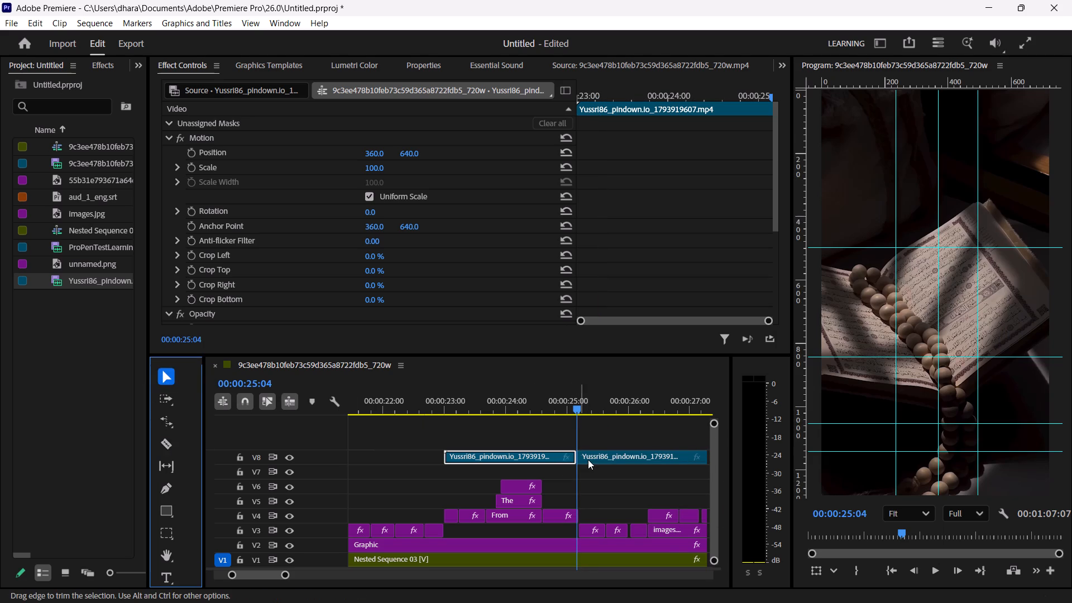
{"action": "left_click", "coordinate": [588, 459]}
{"action": "key", "text": "Delete"}
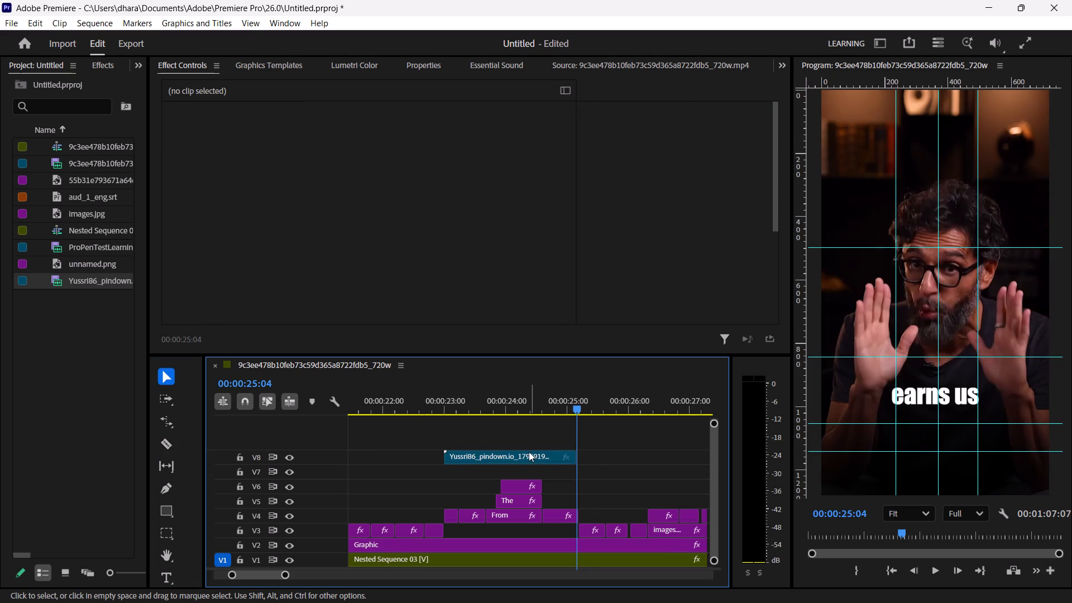
Move the remaining Quran clip from V8 down to V3, in the gap beneath the "We" to "earns us" captions.
{"action": "left_click_drag", "start_coordinate": [524, 452], "coordinate": [527, 528]}
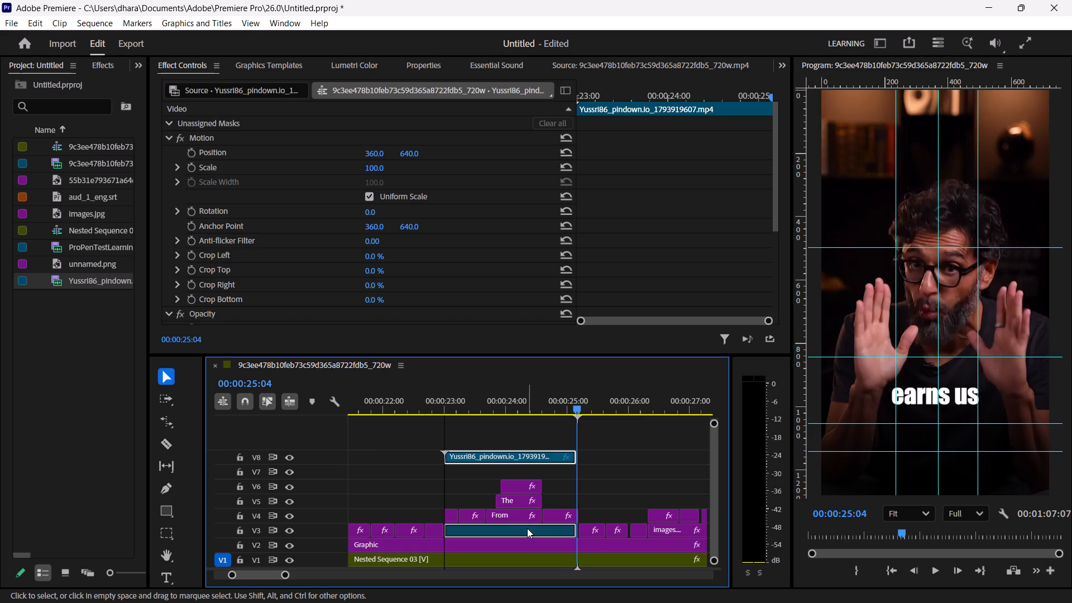
{"action": "left_click", "coordinate": [573, 527]}
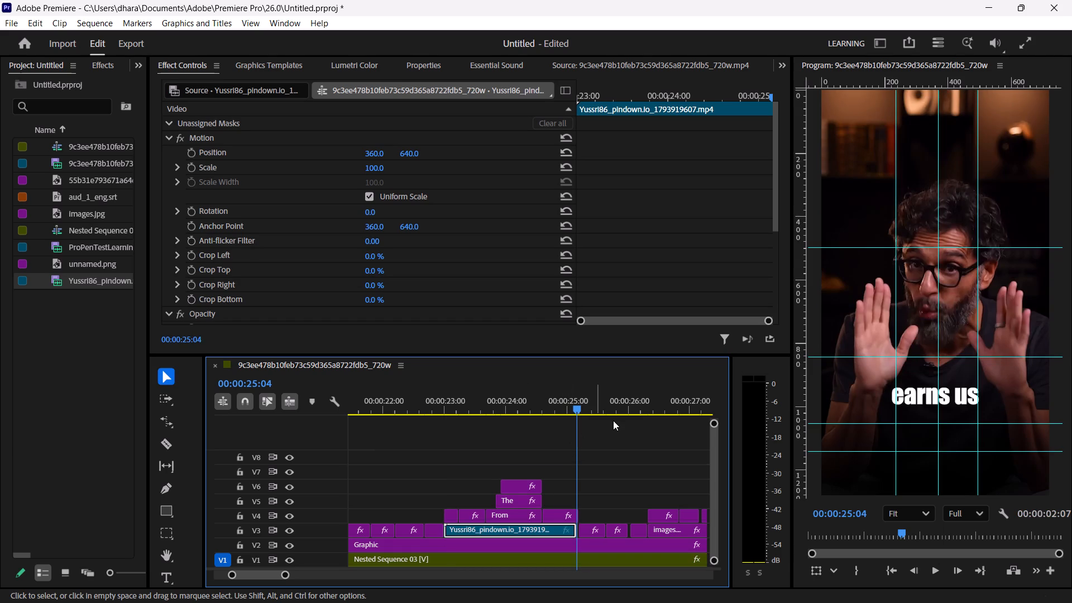
Trim the end of the Quran clip on V3 back one frame to 00:00:25:03.
{"action": "key", "text": "Left"}
{"action": "key", "text": "Left"}
{"action": "key", "text": "Left"}
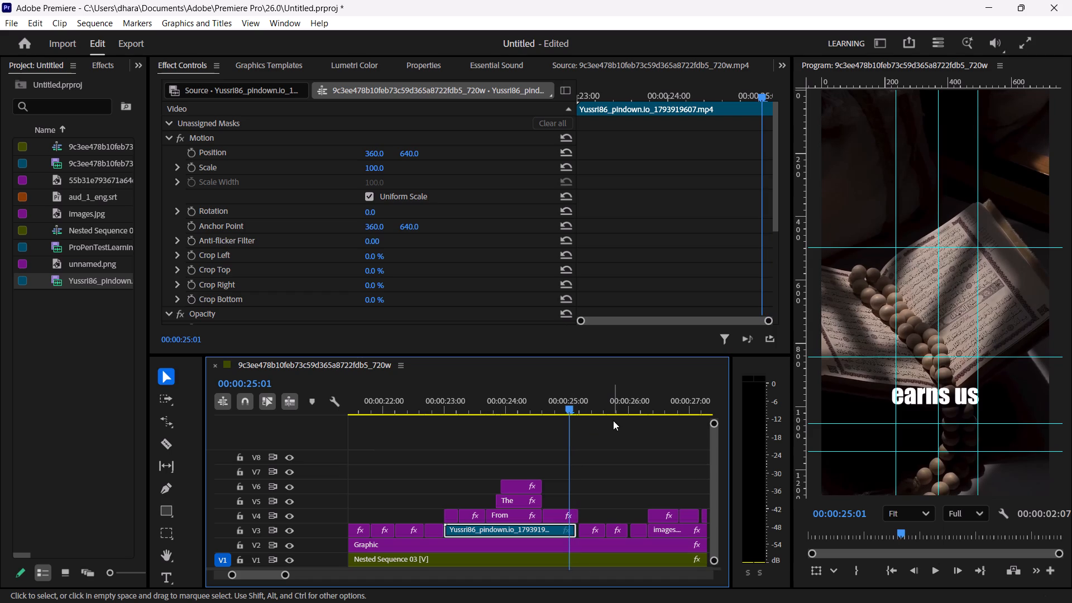
{"action": "key", "text": "Right"}
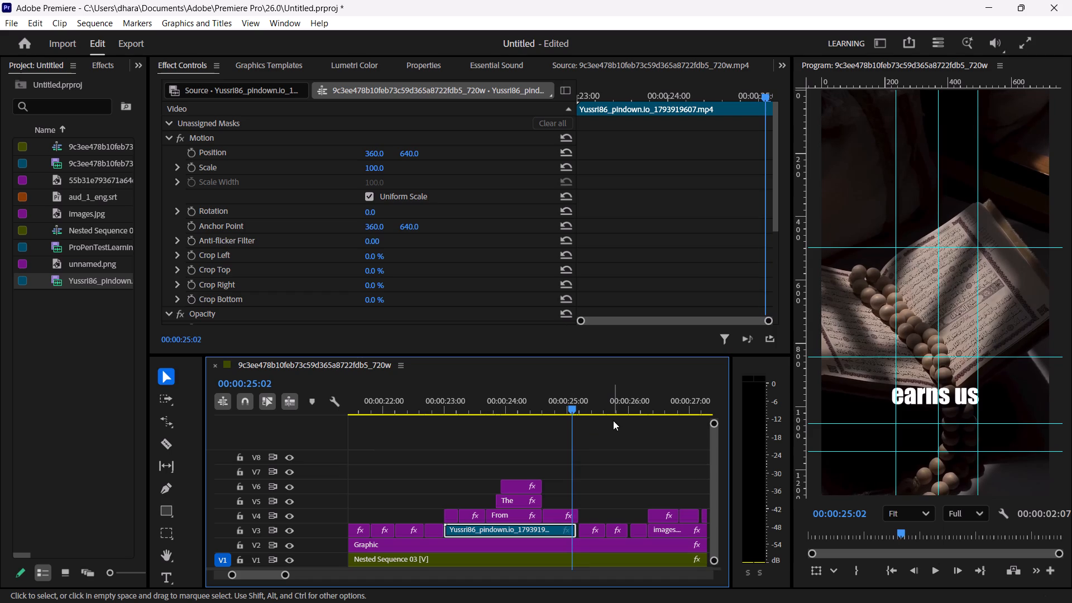
{"action": "key", "text": "Right"}
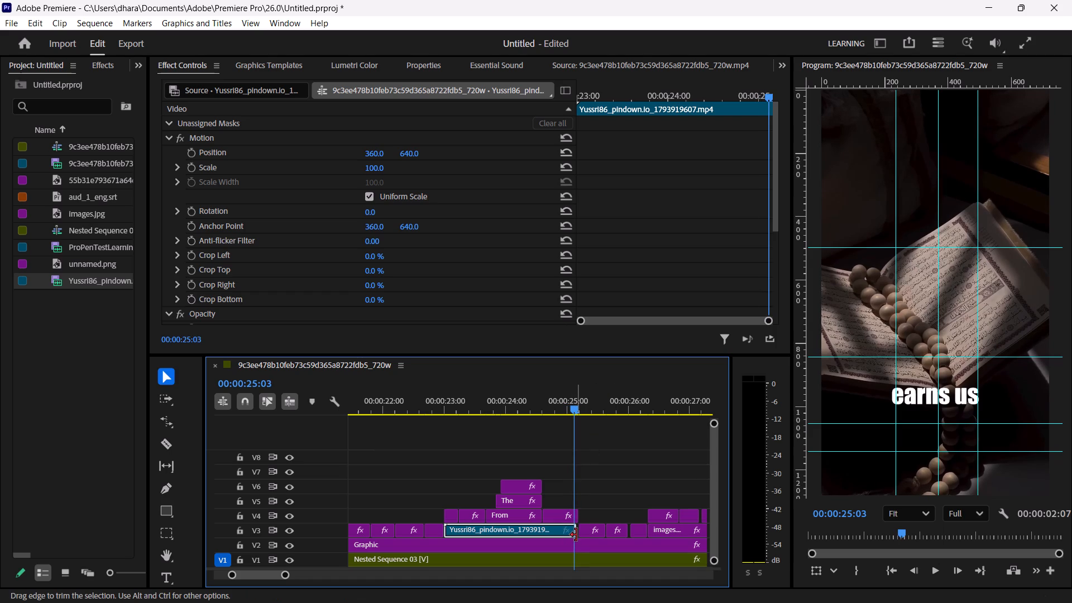
{"action": "left_click", "coordinate": [576, 535]}
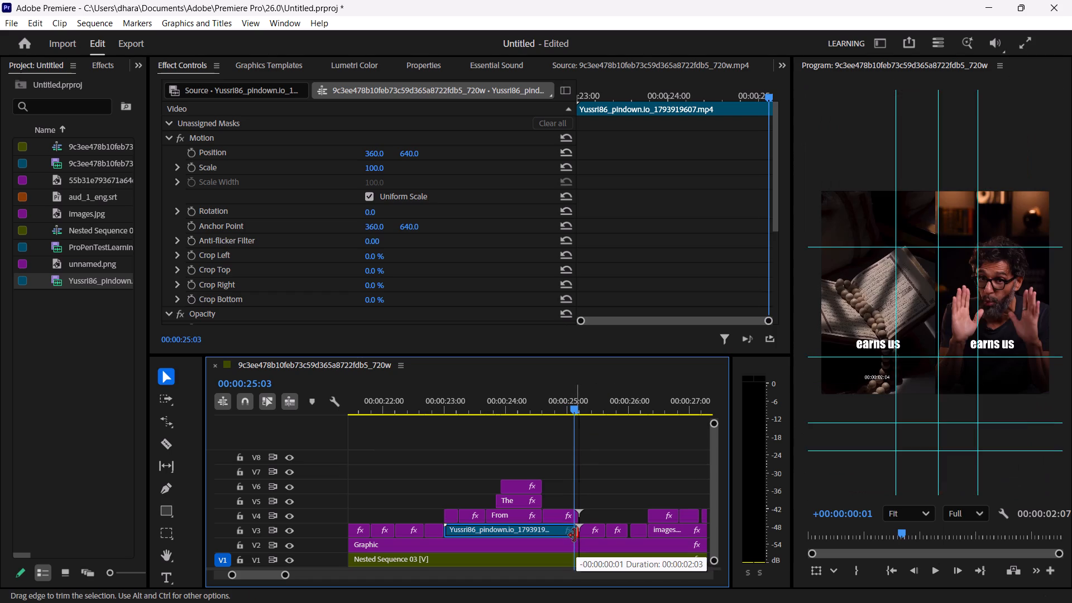
Play from 00:00:24:10 past the Quran clip's end, and step back to replay the "earns us" caption up to 00:00:25:00.
{"action": "left_click", "coordinate": [531, 396]}
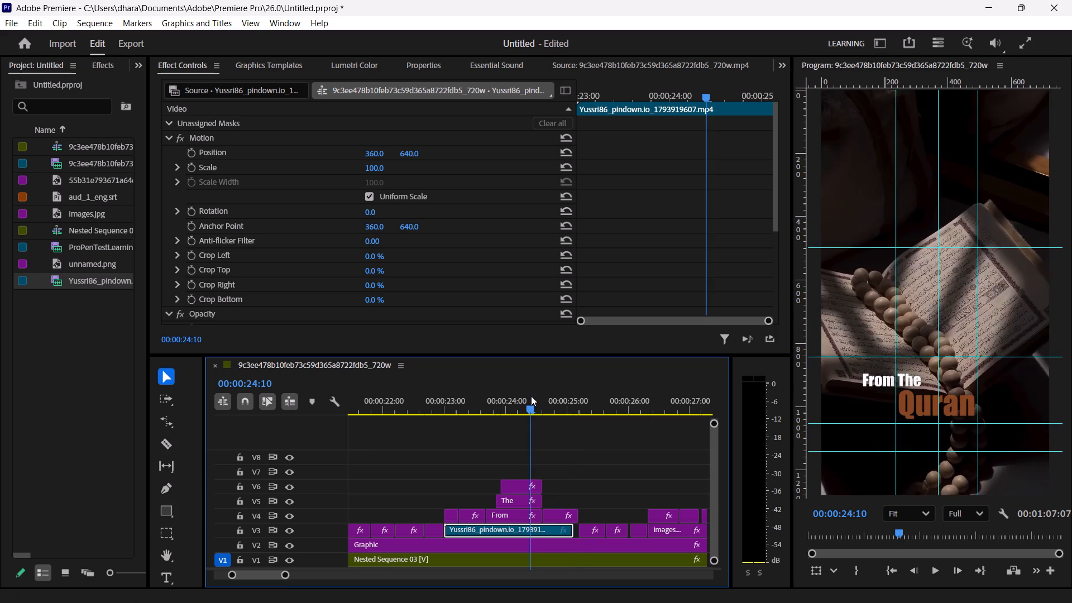
{"action": "key", "text": "space"}
{"action": "key", "text": "space"}
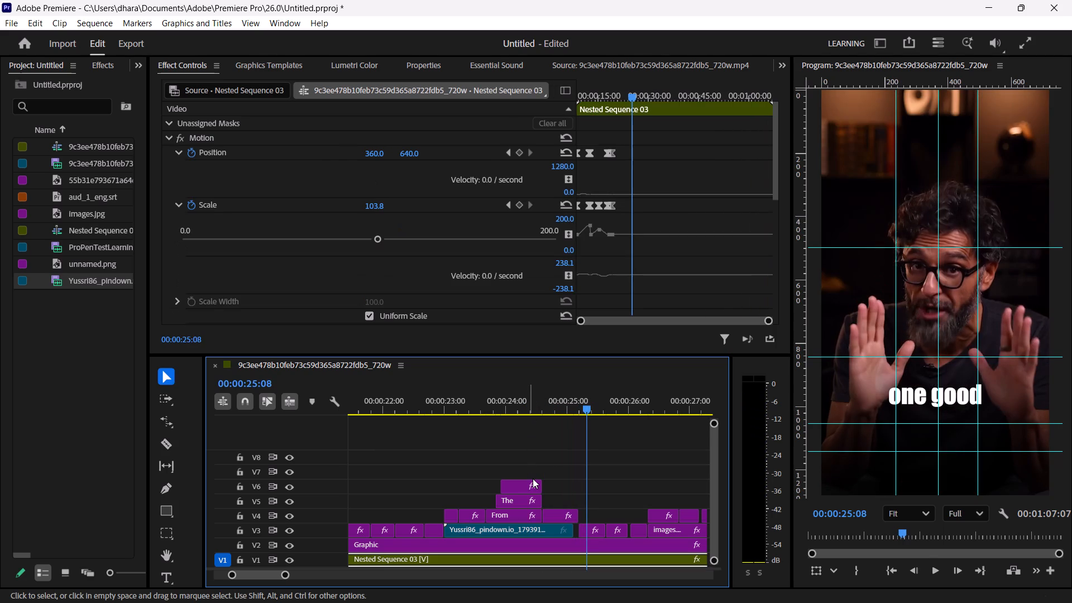
{"action": "key", "text": "Left"}
{"action": "key", "text": "Left"}
{"action": "key", "text": "Left"}
{"action": "key", "text": "Left"}
{"action": "key", "text": "Left"}
{"action": "key", "text": "Left"}
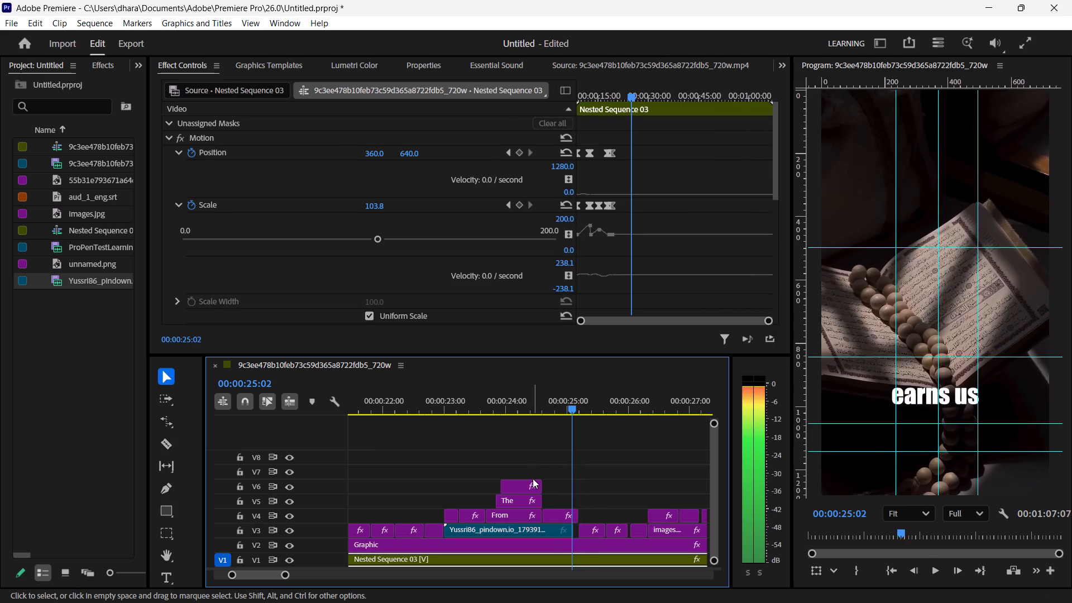
{"action": "key", "text": "Left"}
{"action": "key", "text": "Left"}
{"action": "key", "text": "Left"}
{"action": "key", "text": "Left"}
{"action": "key", "text": "Left"}
{"action": "key", "text": "Left"}
{"action": "key", "text": "Left"}
{"action": "key", "text": "Left"}
{"action": "key", "text": "Left"}
{"action": "key", "text": "Left"}
{"action": "key", "text": "Left"}
{"action": "key", "text": "Left"}
{"action": "key", "text": "Left"}
{"action": "key", "text": "space"}
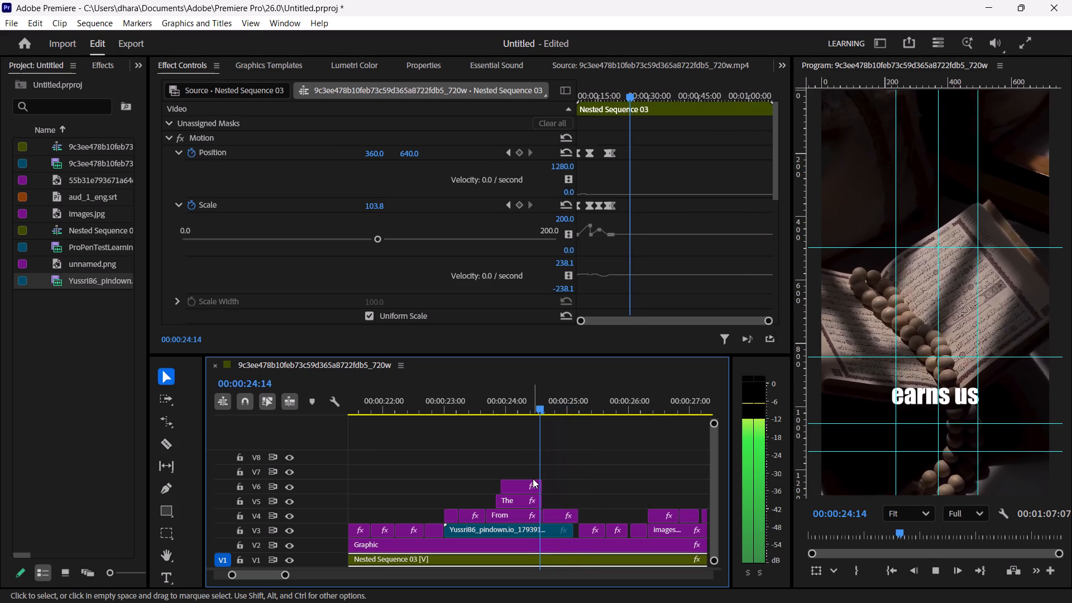
{"action": "key", "text": "space"}
{"action": "key", "text": "space"}
{"action": "key", "text": "space"}
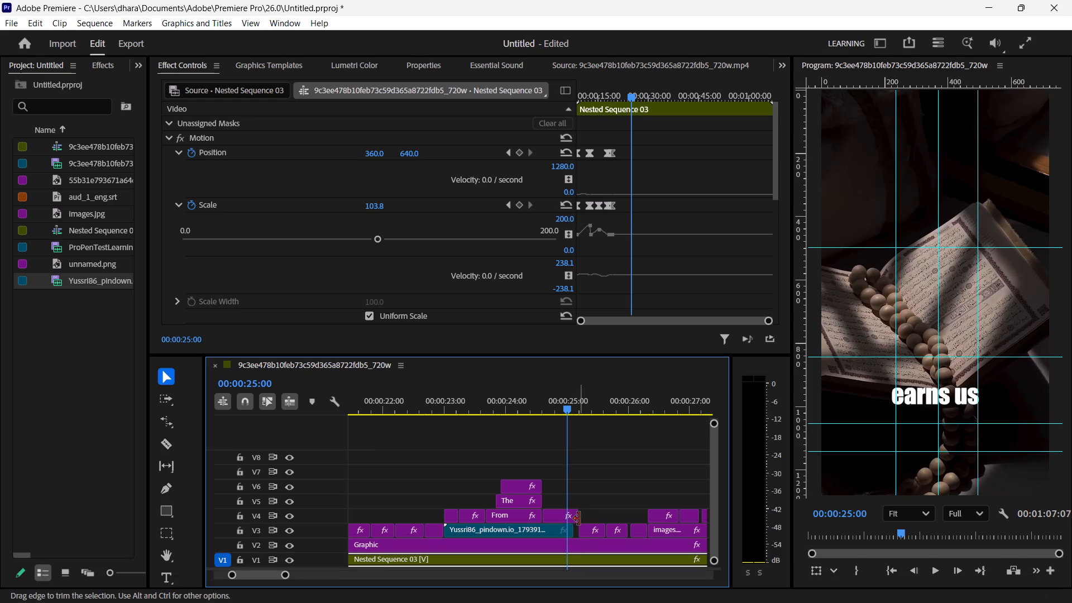
Trim the end of the "earns us" caption on V4 back to line up with the Quran clip's end at 00:00:25:03.
{"action": "left_click_drag", "start_coordinate": [578, 518], "coordinate": [573, 518]}
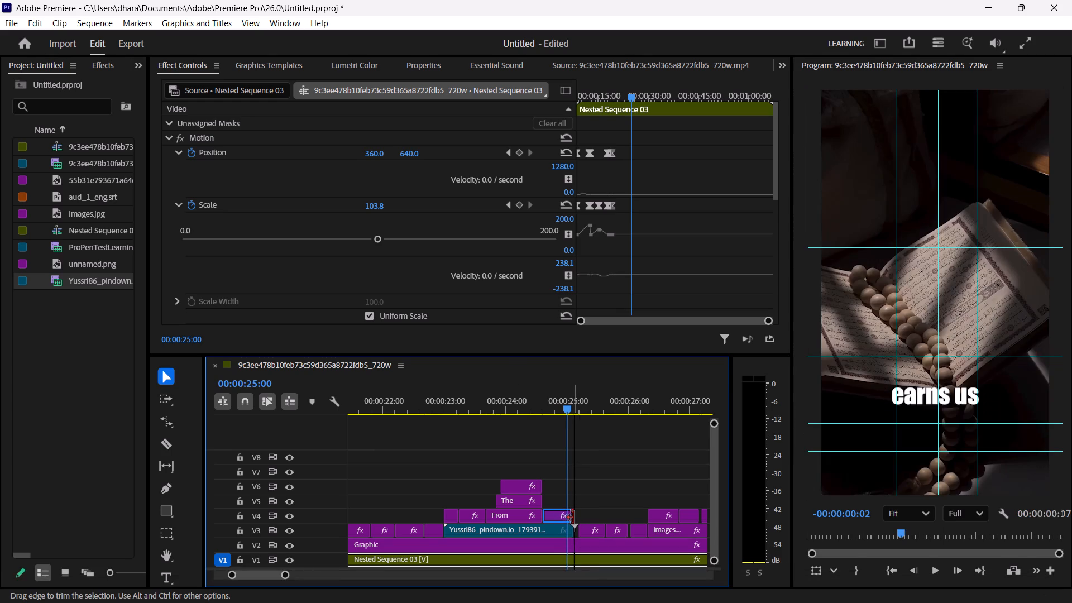
Replay the section from about 00:00:22:10 through the Quran clip to check its timing against the captions.
{"action": "left_click", "coordinate": [406, 388]}
{"action": "key", "text": "space"}
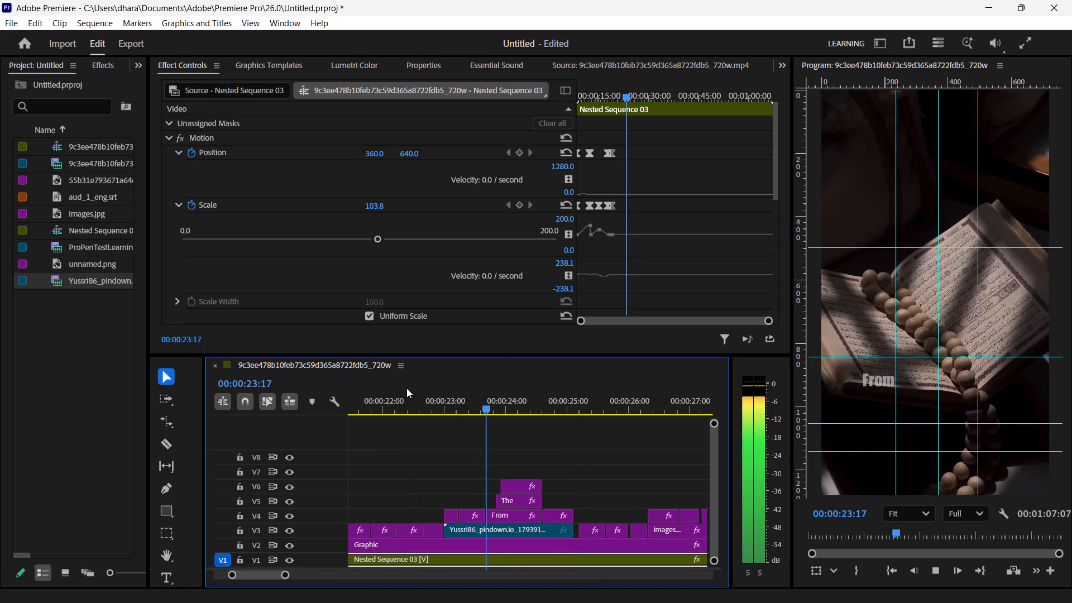
{"action": "key", "text": "space"}
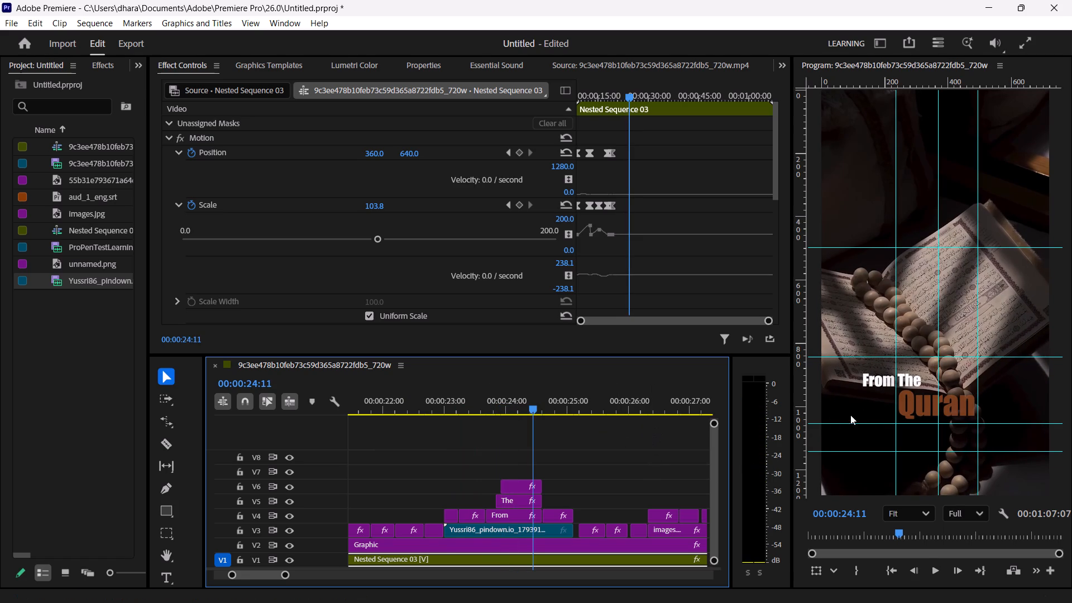
{"action": "left_click", "coordinate": [411, 402]}
{"action": "key", "text": "space"}
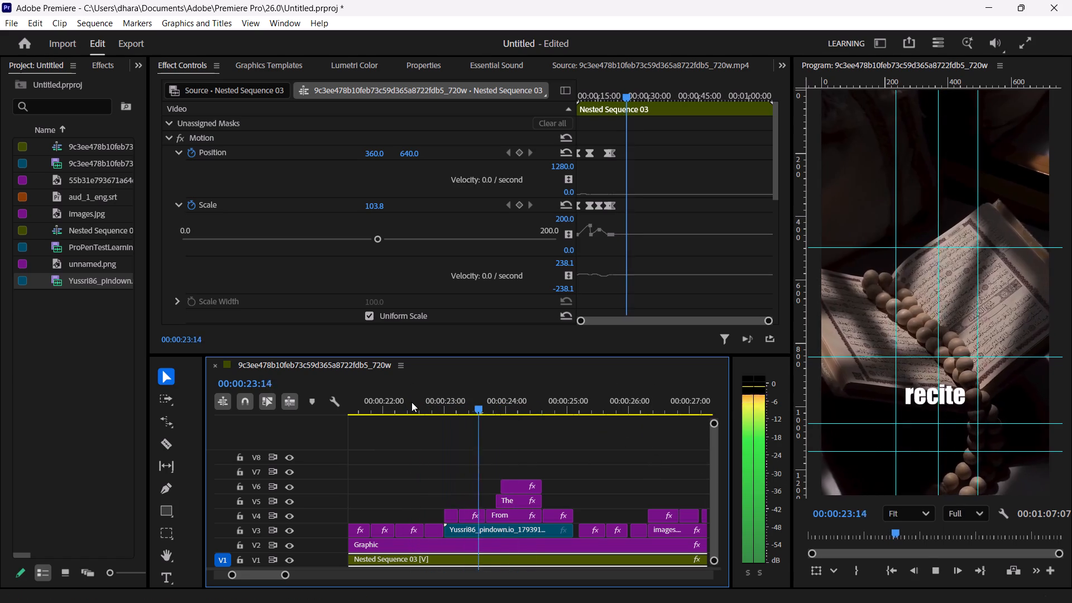
{"action": "key", "text": "space"}
{"action": "key", "text": "space"}
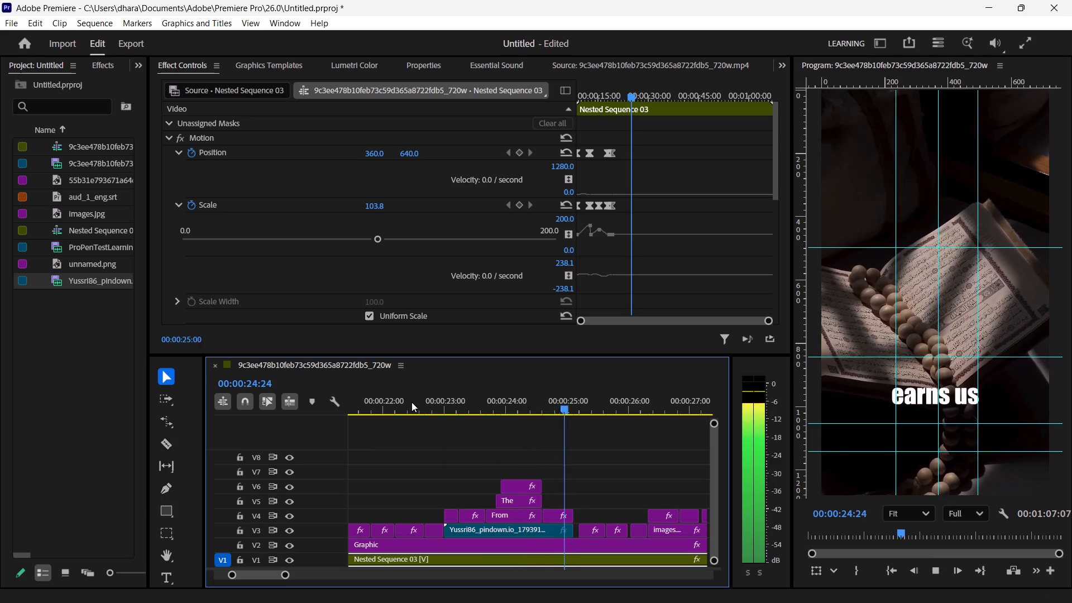
{"action": "key", "text": "space"}
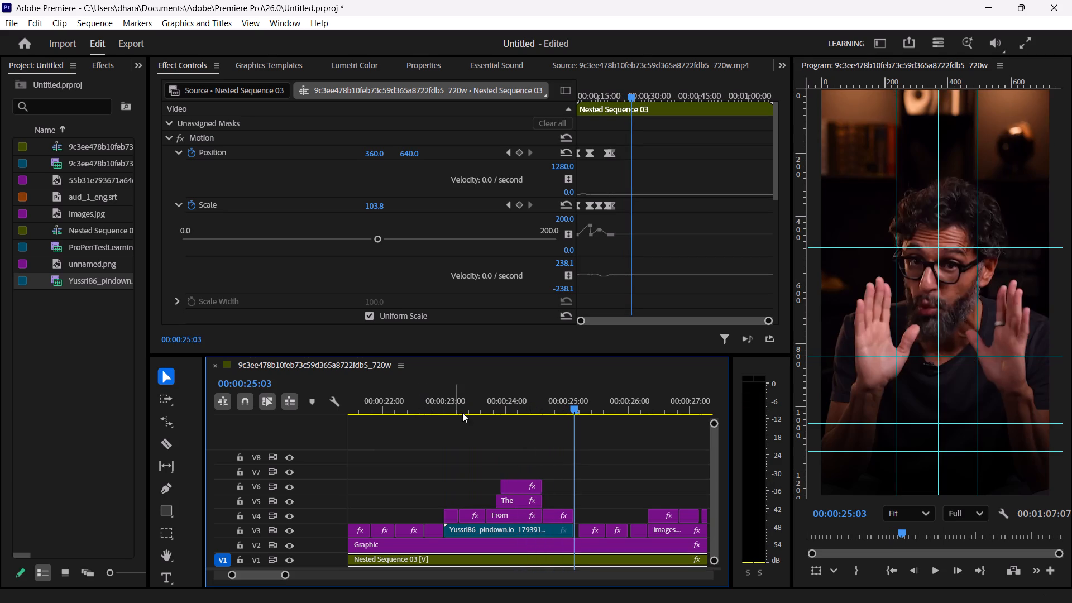
At the Quran clip's first frame, 00:00:23:00, move it below the frame with vertical Position 1958 and turn on Position keyframing.
{"action": "left_click", "coordinate": [470, 529]}
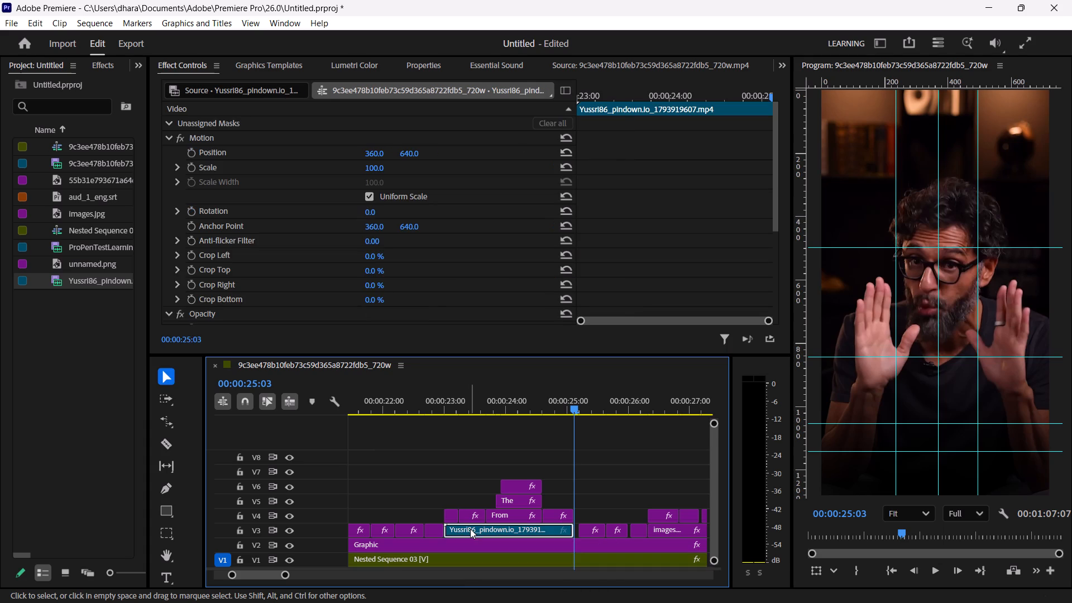
{"action": "left_click", "coordinate": [441, 408]}
{"action": "key", "text": "Right"}
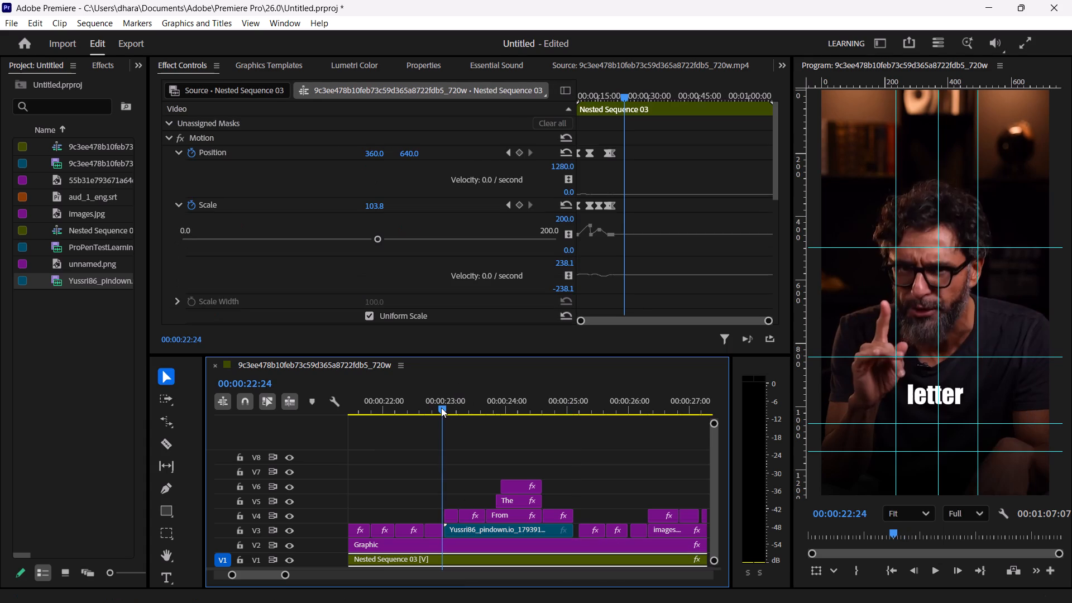
{"action": "key", "text": "Right"}
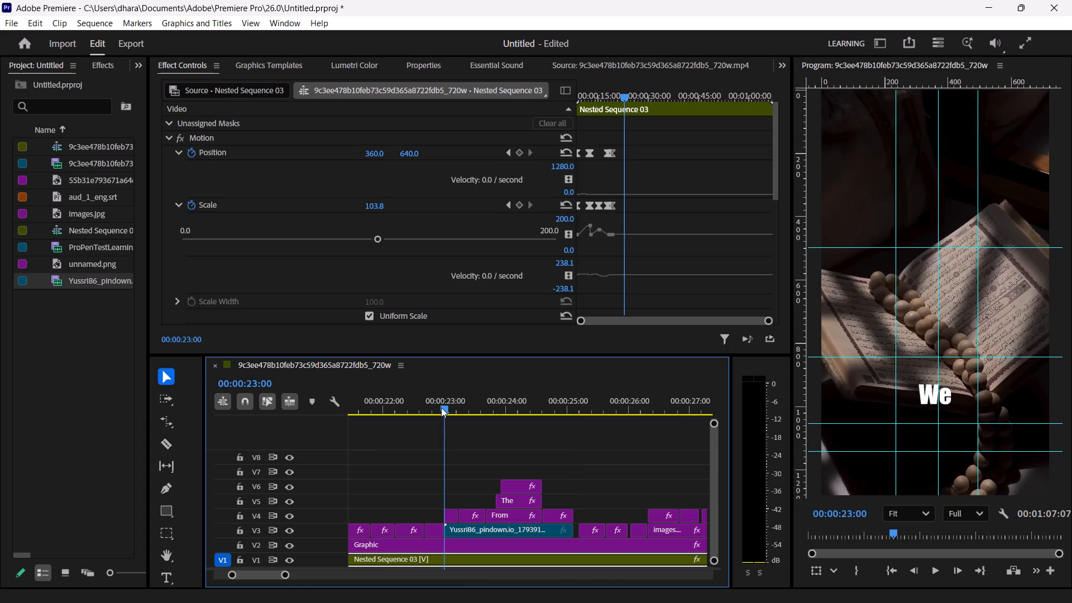
{"action": "left_click", "coordinate": [467, 531]}
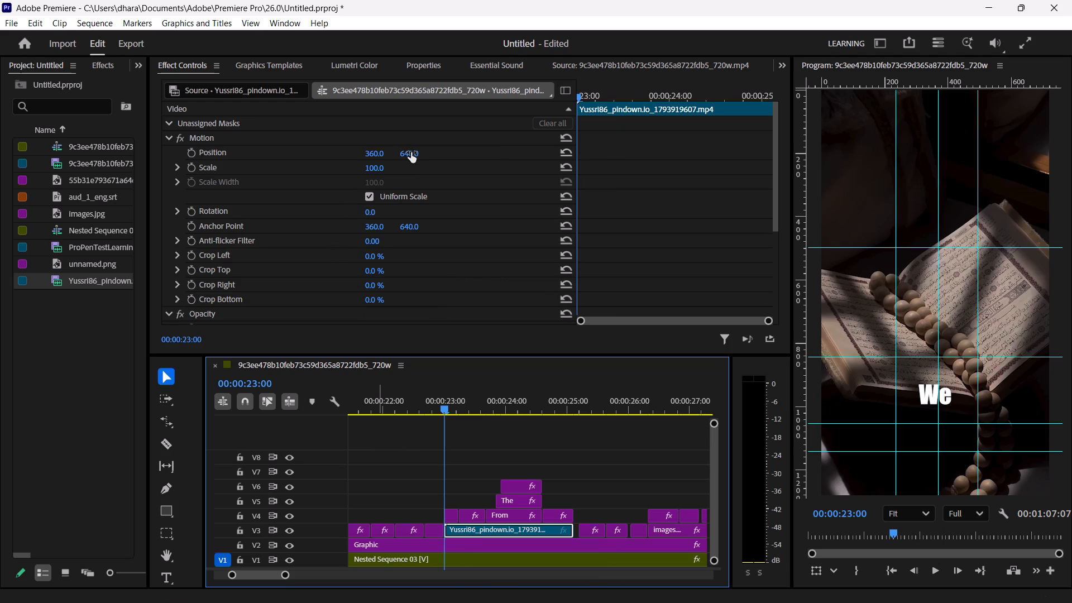
{"action": "left_click_drag", "start_coordinate": [411, 152], "coordinate": [630, 145]}
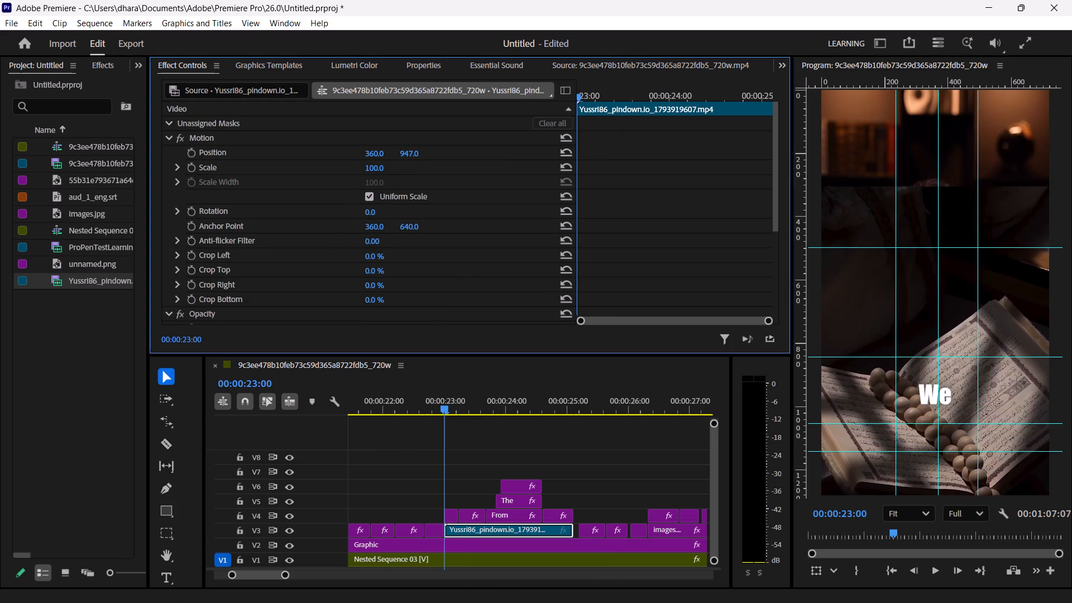
{"action": "left_click_drag", "start_coordinate": [630, 145], "coordinate": [870, 113]}
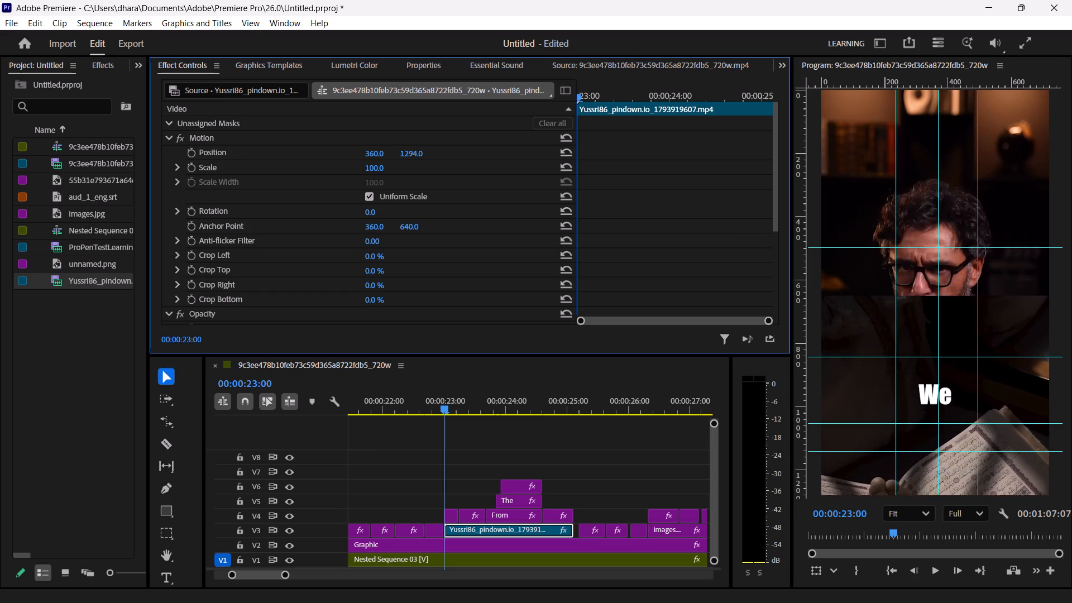
{"action": "left_click_drag", "start_coordinate": [870, 113], "coordinate": [954, 99]}
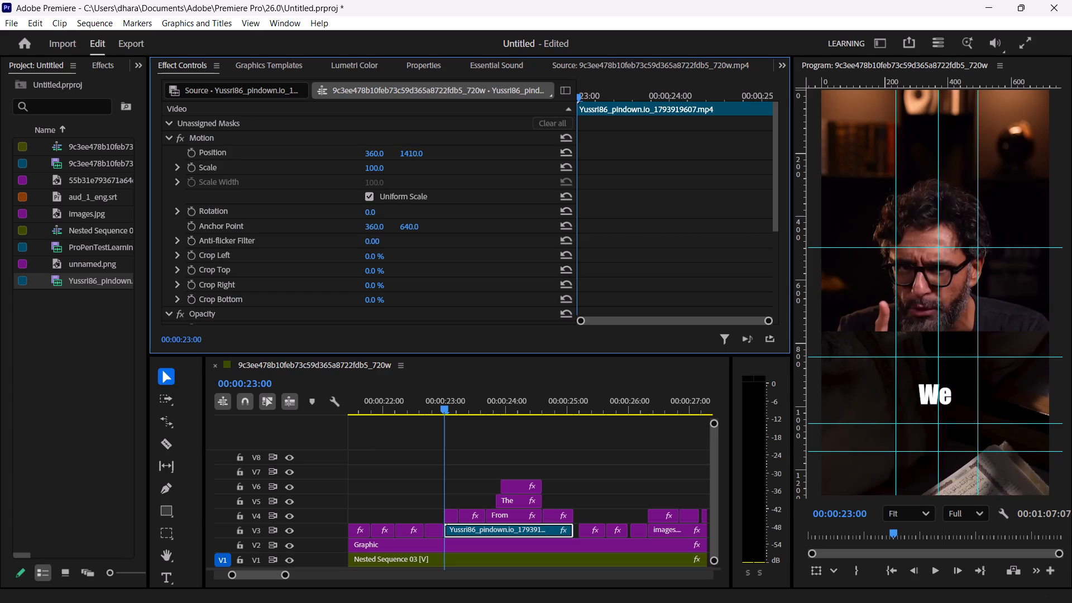
{"action": "left_click_drag", "start_coordinate": [954, 99], "coordinate": [530, 152]}
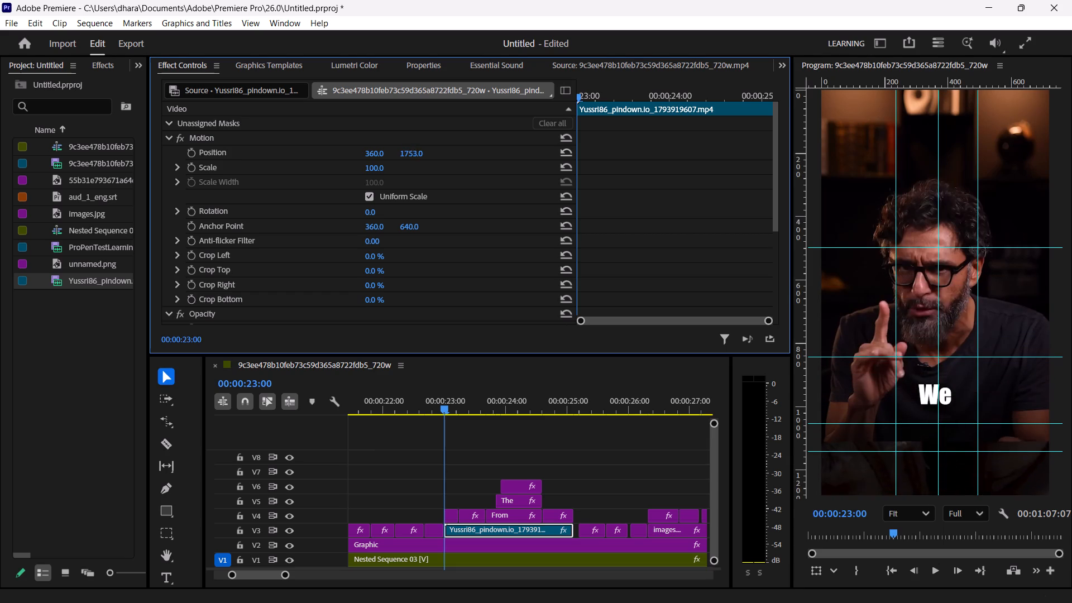
{"action": "left_click_drag", "start_coordinate": [530, 152], "coordinate": [672, 152]}
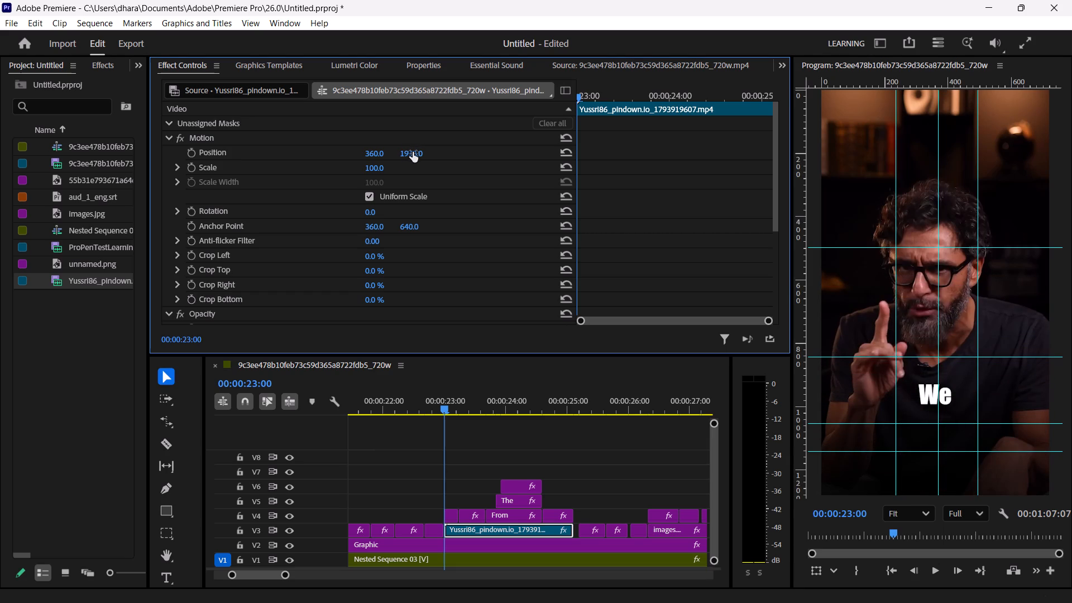
{"action": "left_click", "coordinate": [188, 154]}
At 00:00:23:12, reset the Quran clip's Position to 360, 640 as a second keyframe, and preview the slide-up from the clip's start.
{"action": "key", "text": "Right"}
{"action": "key", "text": "Right"}
{"action": "key", "text": "Right"}
{"action": "key", "text": "Right"}
{"action": "key", "text": "Right"}
{"action": "key", "text": "Right"}
{"action": "key", "text": "Right"}
{"action": "key", "text": "Right"}
{"action": "key", "text": "Right"}
{"action": "key", "text": "Right"}
{"action": "key", "text": "Right"}
{"action": "key", "text": "Right"}
{"action": "key", "text": "Right"}
{"action": "key", "text": "Right"}
{"action": "key", "text": "Right"}
{"action": "key", "text": "Left"}
{"action": "key", "text": "Left"}
{"action": "key", "text": "Left"}
{"action": "key", "text": "Left"}
{"action": "key", "text": "Left"}
{"action": "key", "text": "Left"}
{"action": "key", "text": "Left"}
{"action": "key", "text": "Left"}
{"action": "key", "text": "Left"}
{"action": "key", "text": "Left"}
{"action": "key", "text": "Left"}
{"action": "key", "text": "Left"}
{"action": "key", "text": "Left"}
{"action": "key", "text": "Left"}
{"action": "key", "text": "Left"}
{"action": "key", "text": "Left"}
{"action": "key", "text": "Left"}
{"action": "key", "text": "Left"}
{"action": "key", "text": "Left"}
{"action": "key", "text": "Left"}
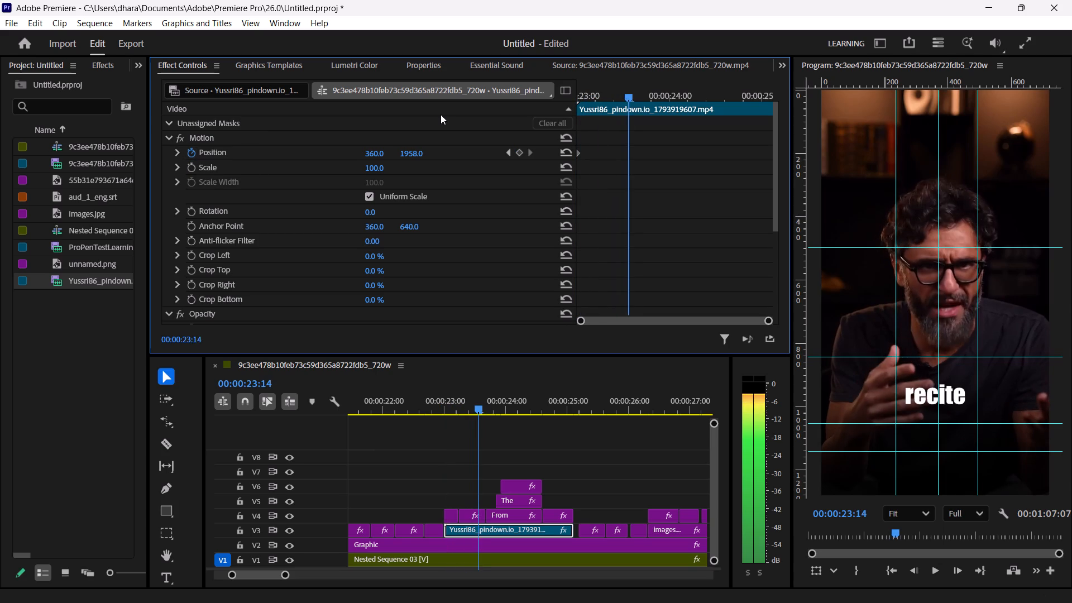
{"action": "key", "text": "space"}
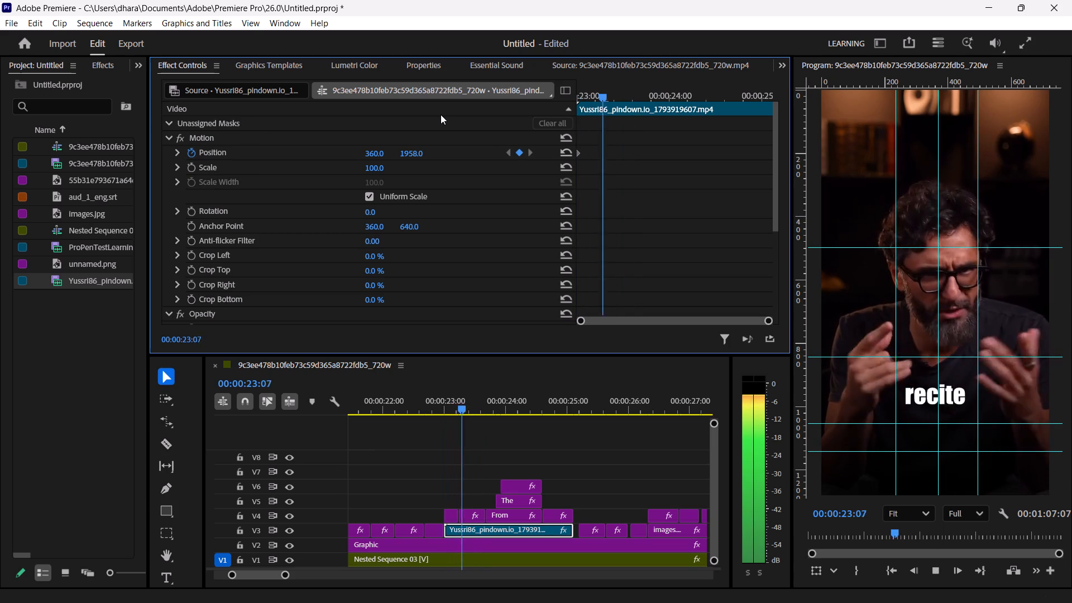
{"action": "key", "text": "space"}
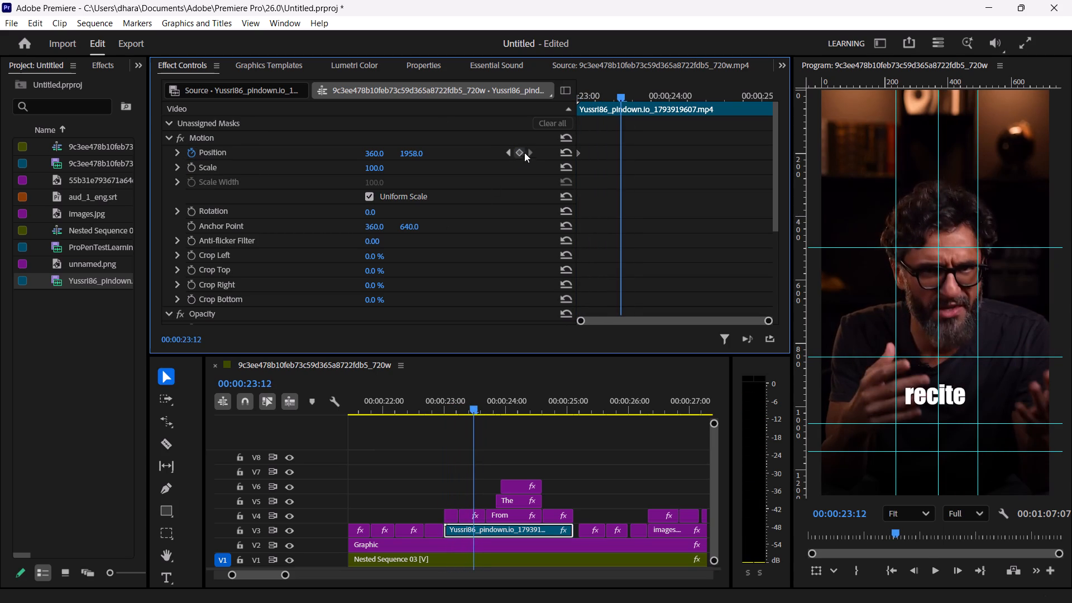
{"action": "left_click", "coordinate": [562, 147]}
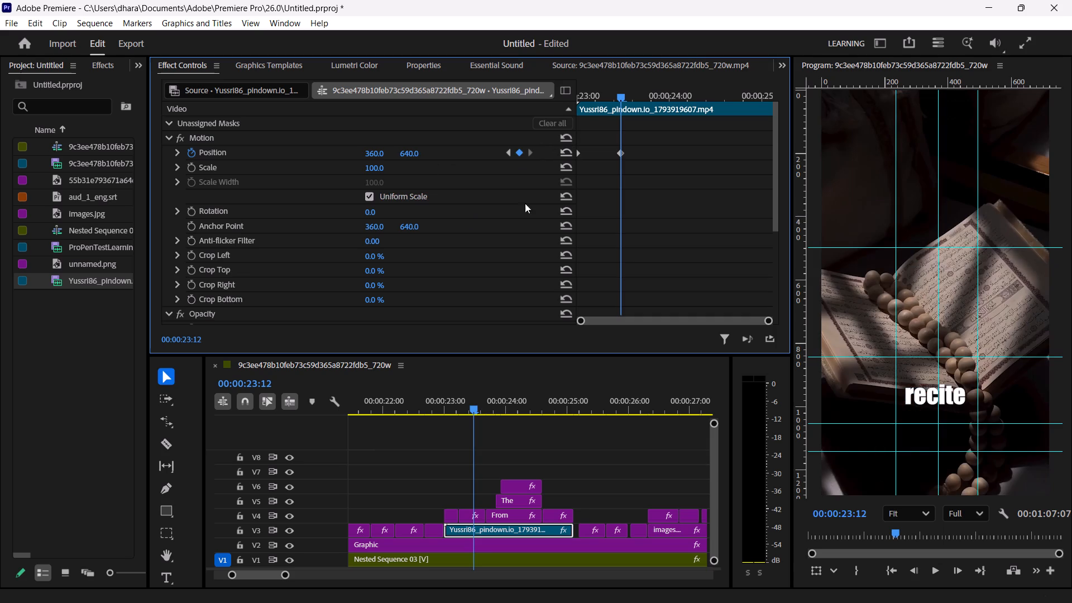
{"action": "left_click_drag", "start_coordinate": [616, 93], "coordinate": [520, 105]}
{"action": "key", "text": "space"}
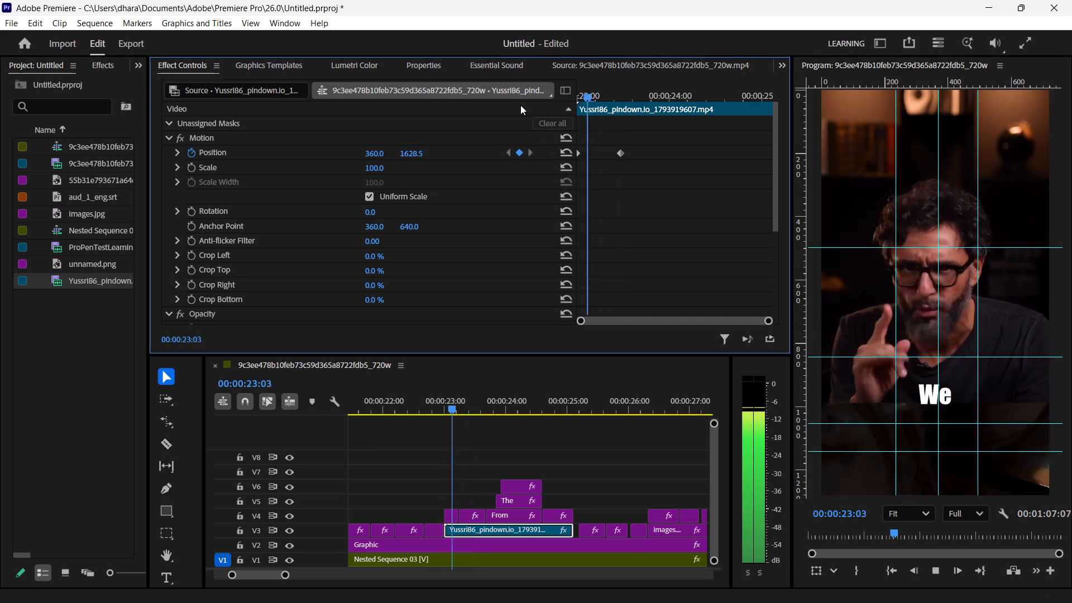
{"action": "key", "text": "space"}
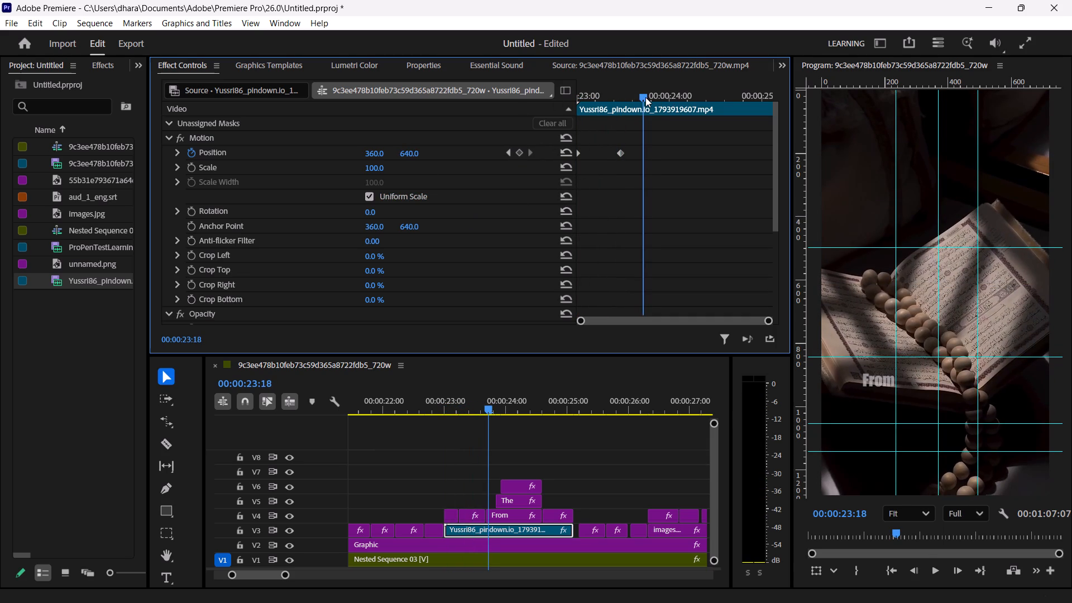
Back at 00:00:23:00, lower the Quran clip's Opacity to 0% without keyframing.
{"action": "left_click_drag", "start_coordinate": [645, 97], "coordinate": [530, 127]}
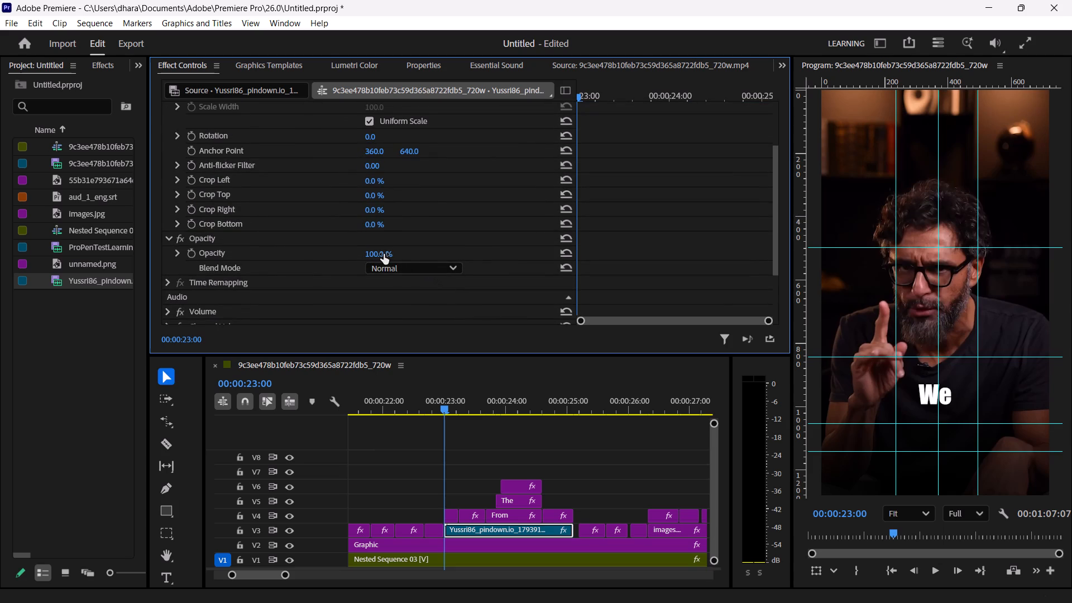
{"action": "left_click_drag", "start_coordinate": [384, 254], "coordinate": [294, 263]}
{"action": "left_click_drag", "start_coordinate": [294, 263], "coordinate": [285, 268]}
At 00:00:23:05, set the Quran clip's Opacity to 100% and turn on Opacity keyframing.
{"action": "key", "text": "Right"}
{"action": "key", "text": "Right"}
{"action": "key", "text": "Right"}
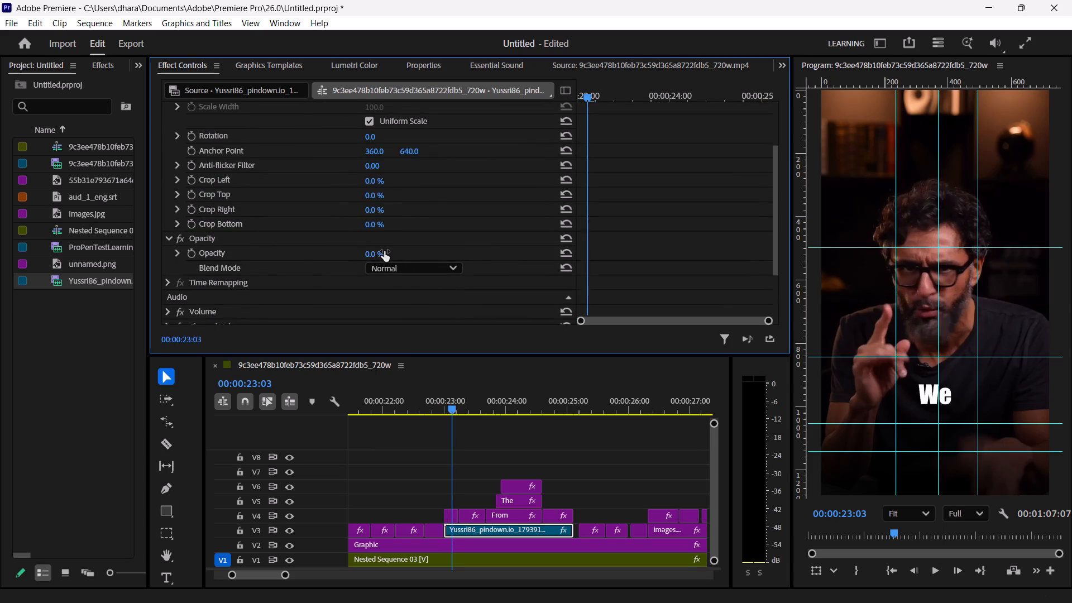
{"action": "key", "text": "Right"}
{"action": "key", "text": "Right"}
{"action": "key", "text": "Left"}
{"action": "key", "text": "Left"}
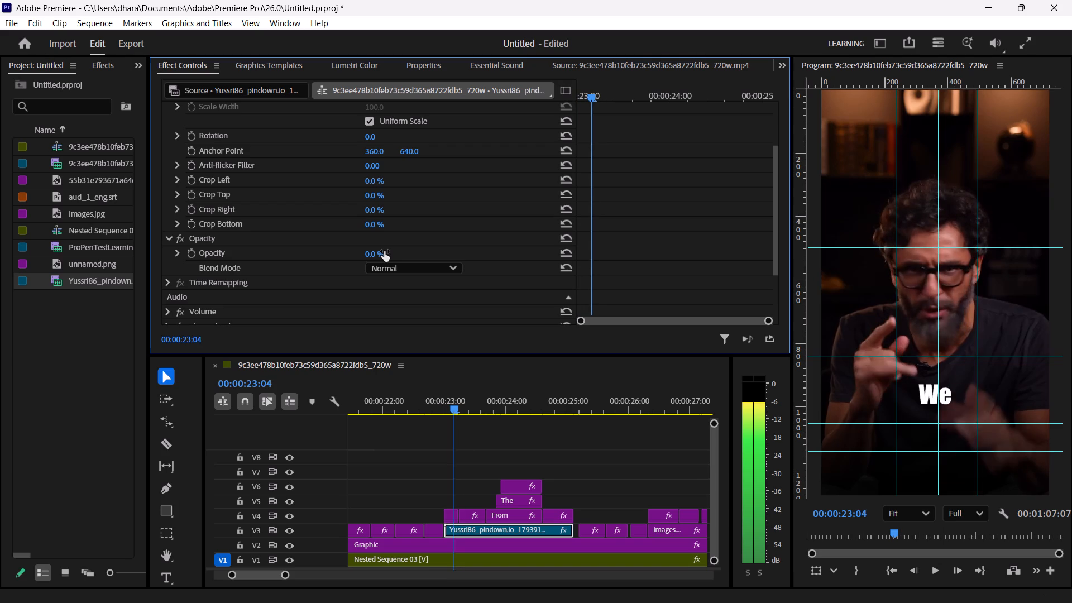
{"action": "key", "text": "Left"}
{"action": "key", "text": "Left"}
{"action": "key", "text": "Left"}
{"action": "key", "text": "Left"}
{"action": "key", "text": "Right"}
{"action": "key", "text": "Right"}
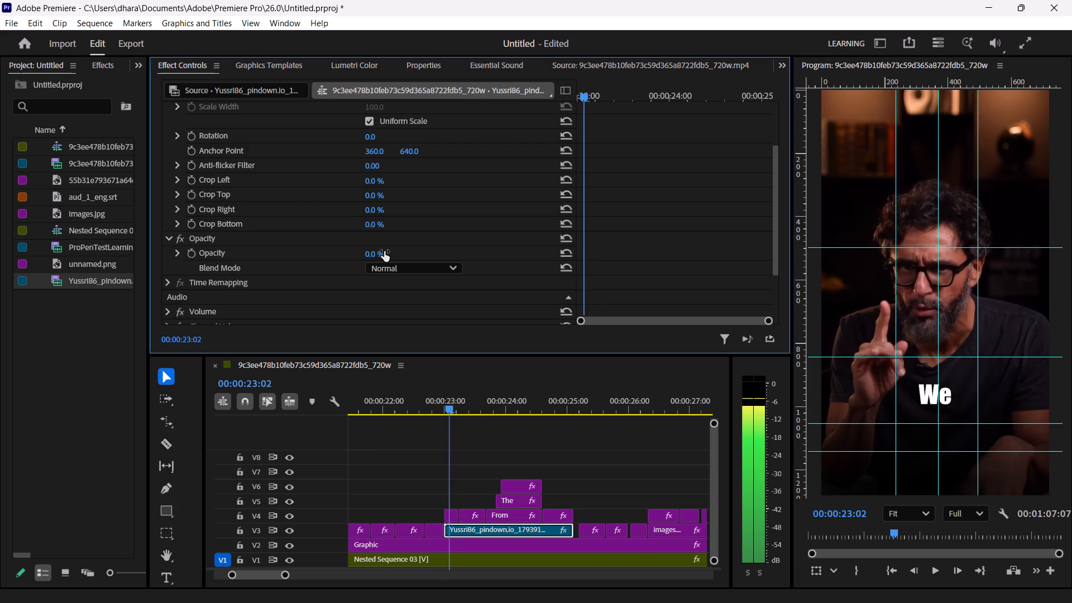
{"action": "key", "text": "Right"}
{"action": "key", "text": "Right"}
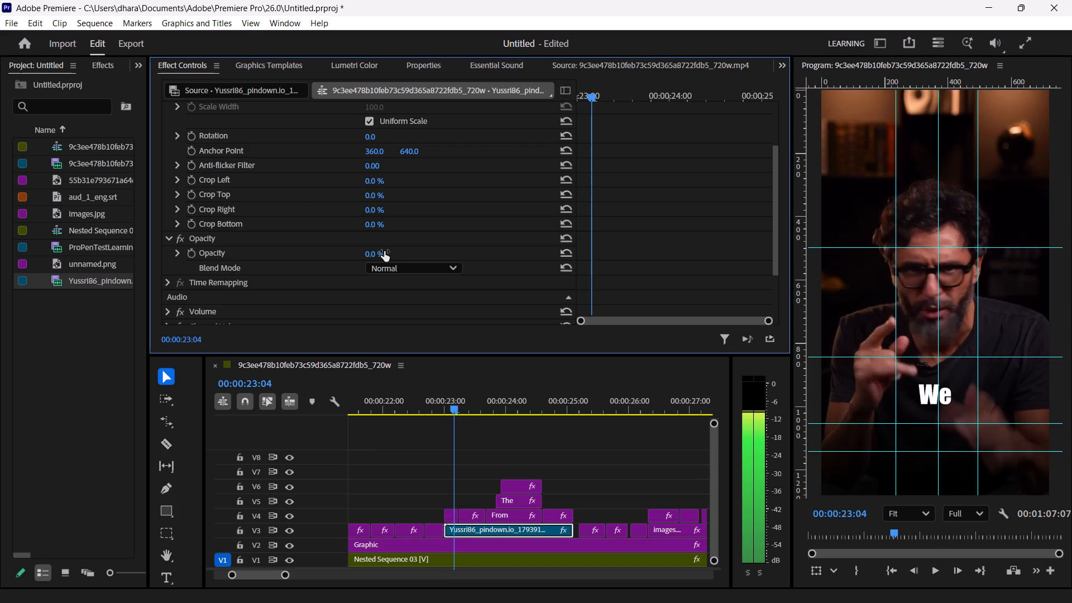
{"action": "key", "text": "Right"}
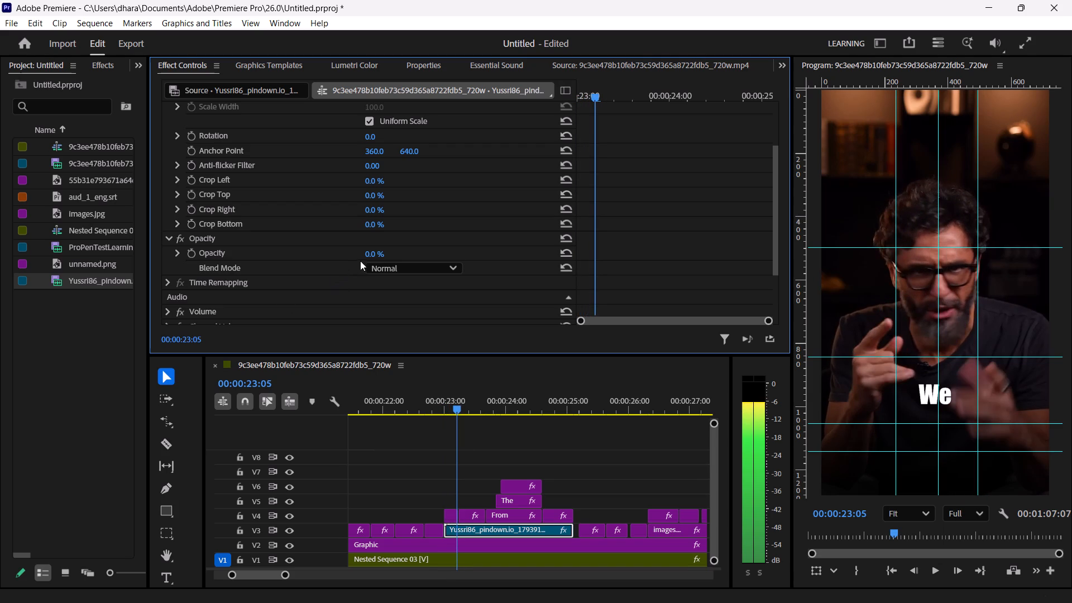
{"action": "left_click_drag", "start_coordinate": [370, 256], "coordinate": [678, 180]}
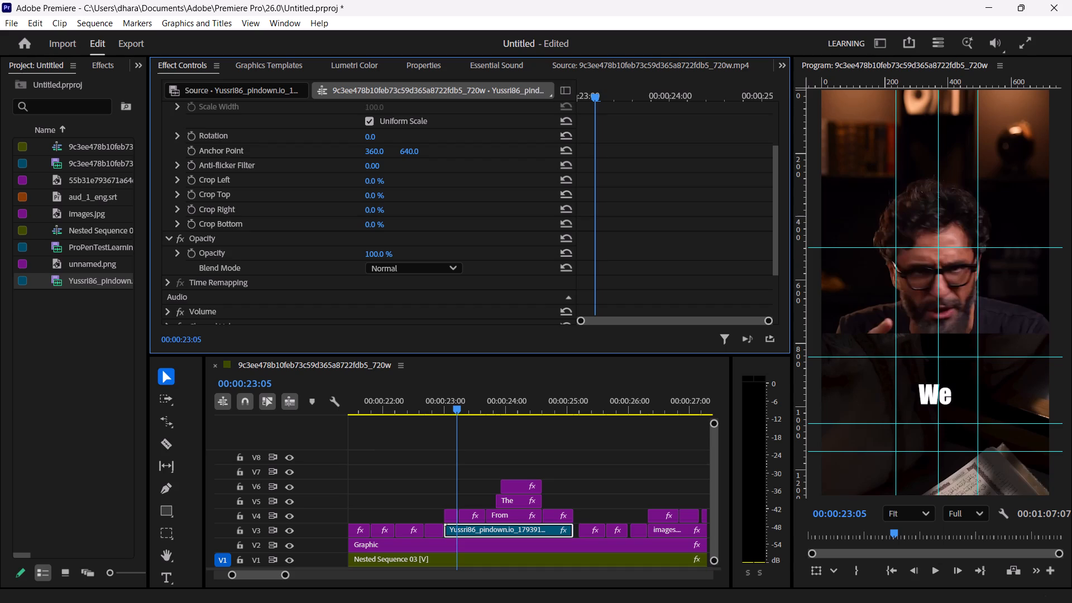
{"action": "left_click_drag", "start_coordinate": [678, 180], "coordinate": [690, 177]}
{"action": "left_click", "coordinate": [195, 253]}
Add a 0% Opacity keyframe at the Quran clip's first frame, 00:00:23:00, and preview the fade-in with the slide-up.
{"action": "left_click_drag", "start_coordinate": [592, 98], "coordinate": [522, 109]}
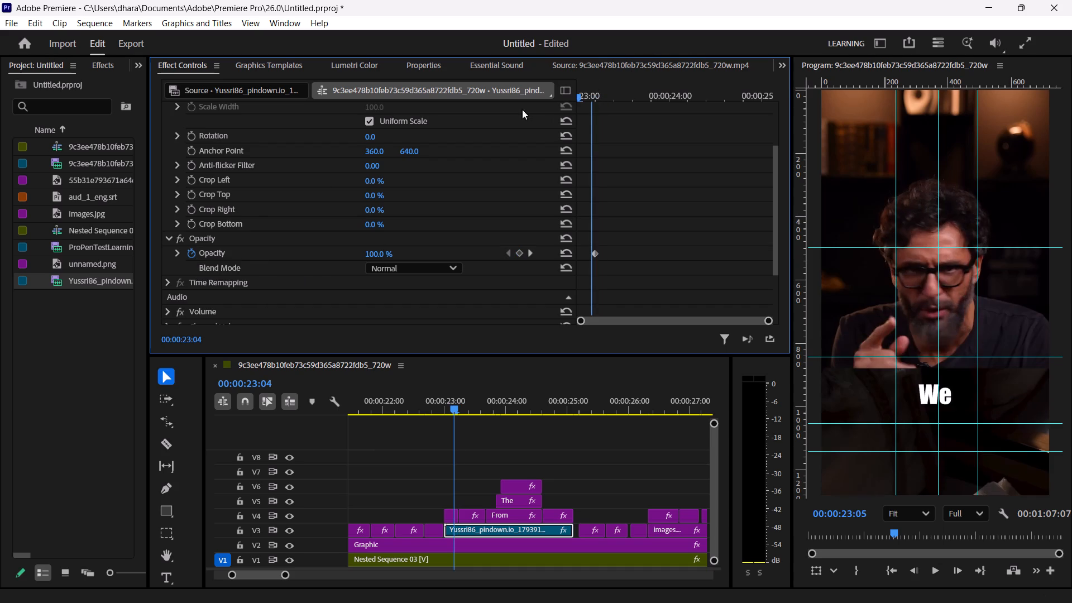
{"action": "left_click_drag", "start_coordinate": [522, 109], "coordinate": [453, 116]}
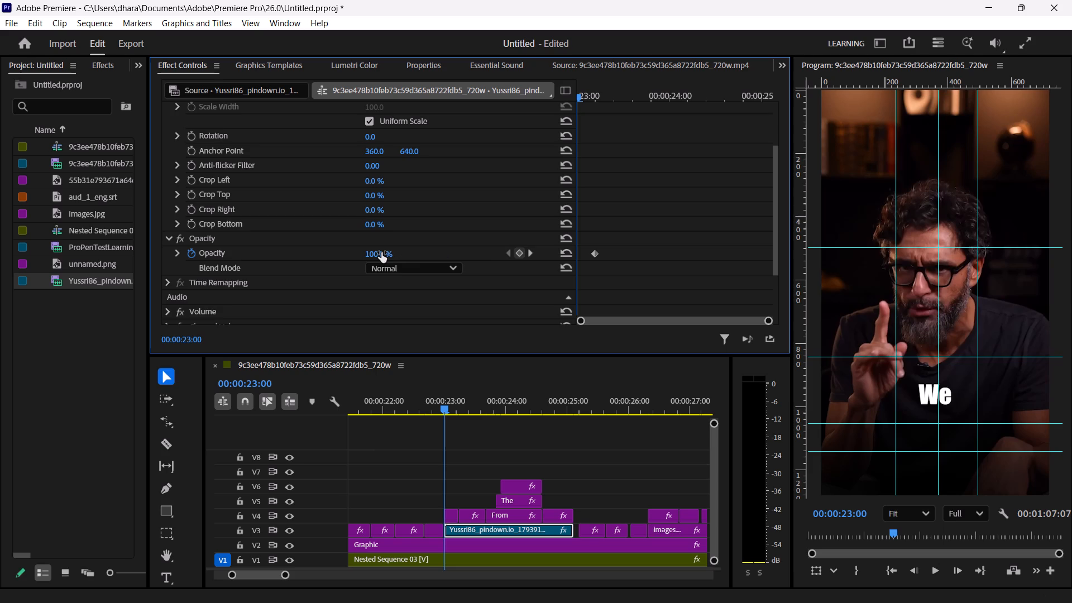
{"action": "left_click_drag", "start_coordinate": [381, 252], "coordinate": [190, 289]}
{"action": "key", "text": "space"}
{"action": "key", "text": "space"}
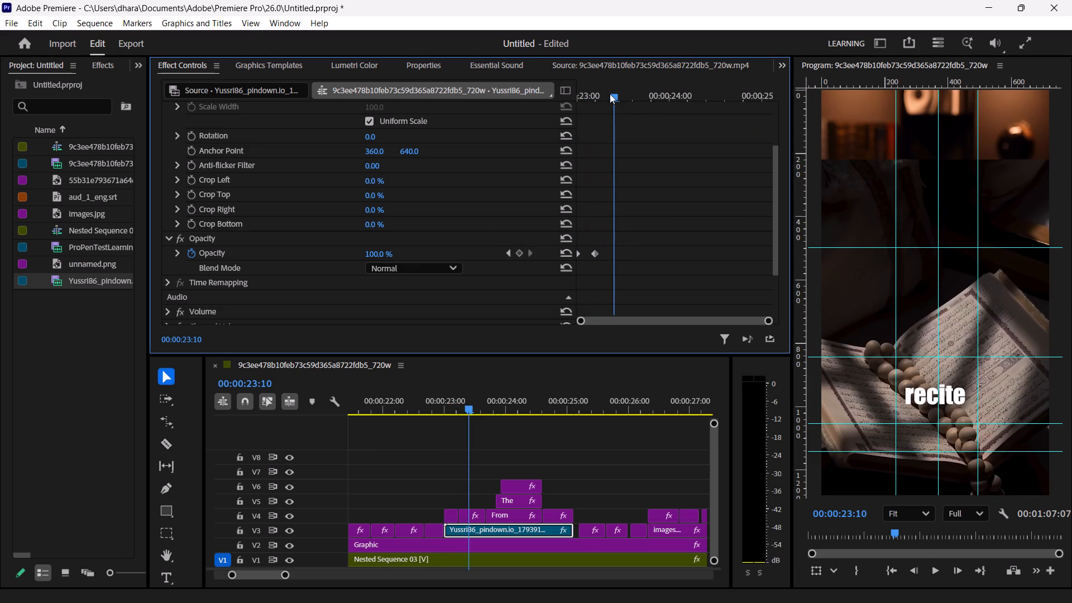
Apply Ease In and Ease Out to both Opacity keyframes at the start of the Quran clip.
{"action": "left_click_drag", "start_coordinate": [610, 94], "coordinate": [527, 107]}
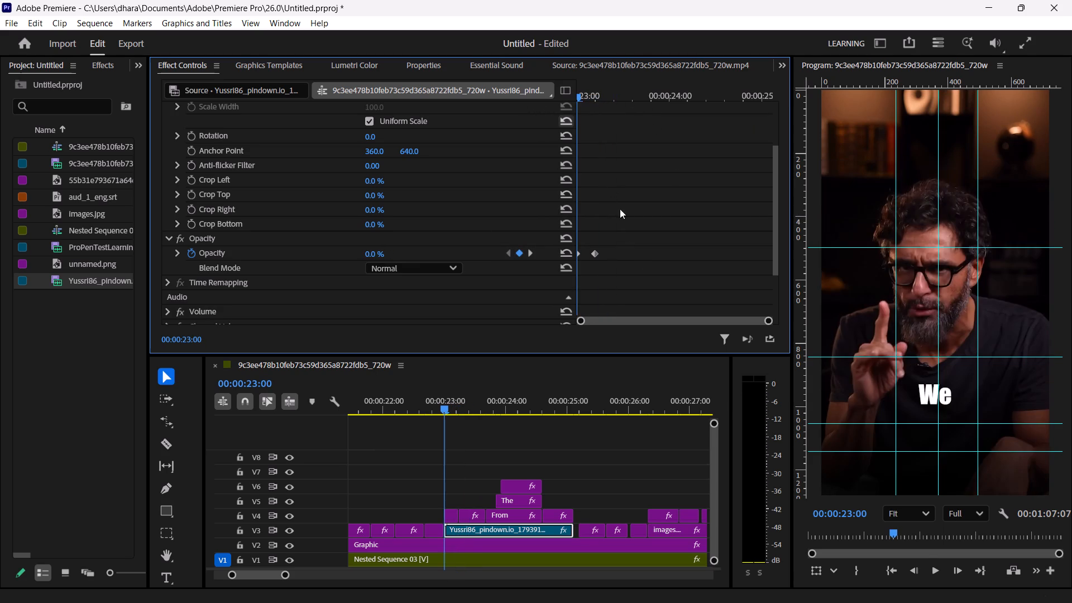
{"action": "left_click_drag", "start_coordinate": [648, 270], "coordinate": [529, 236]}
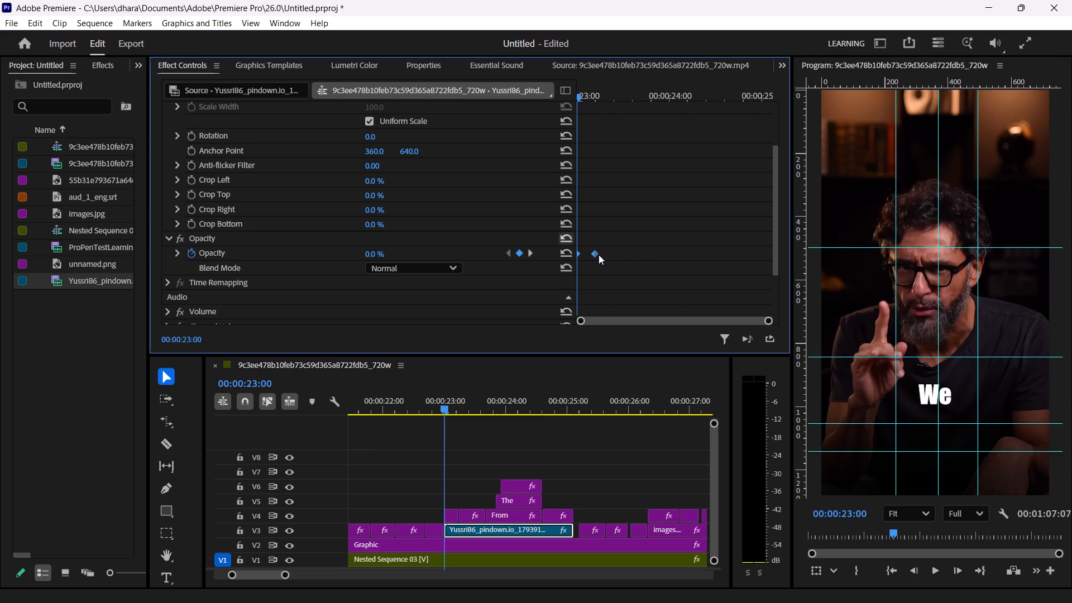
{"action": "right_click", "coordinate": [597, 254]}
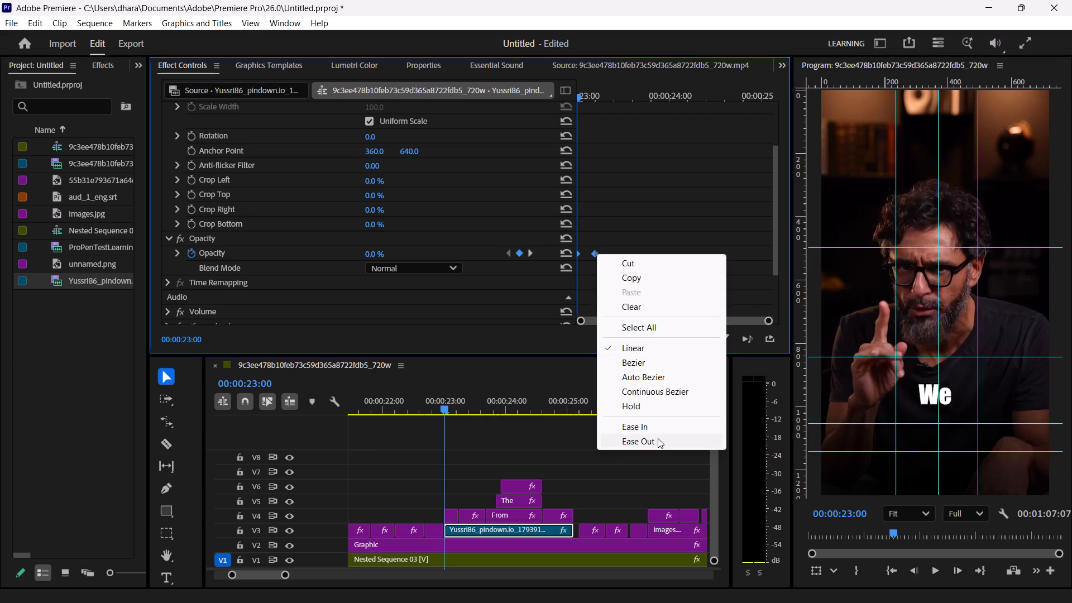
{"action": "left_click", "coordinate": [647, 426]}
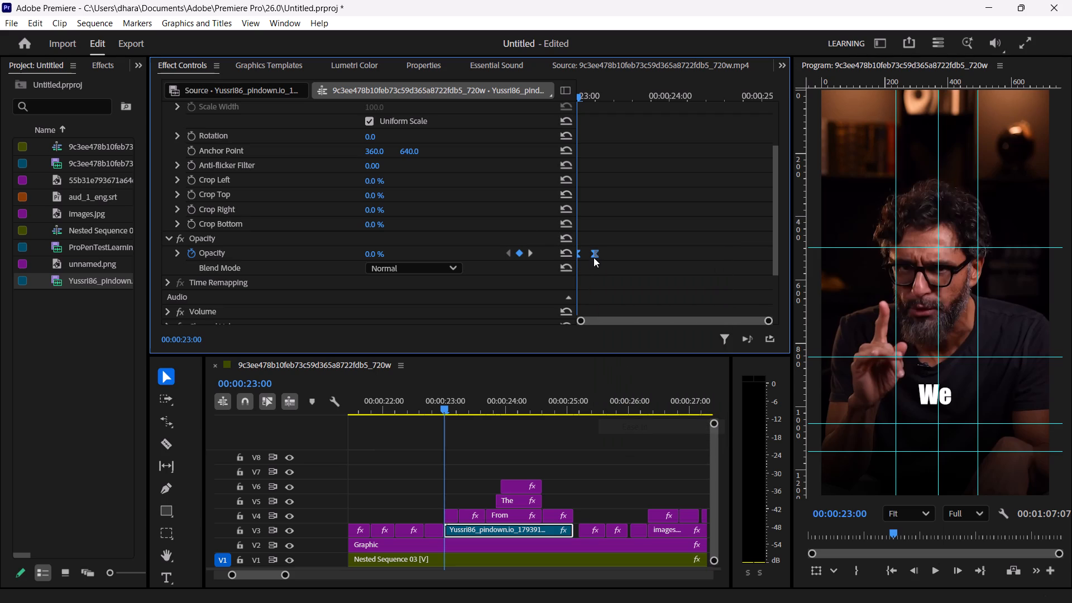
{"action": "right_click", "coordinate": [594, 255]}
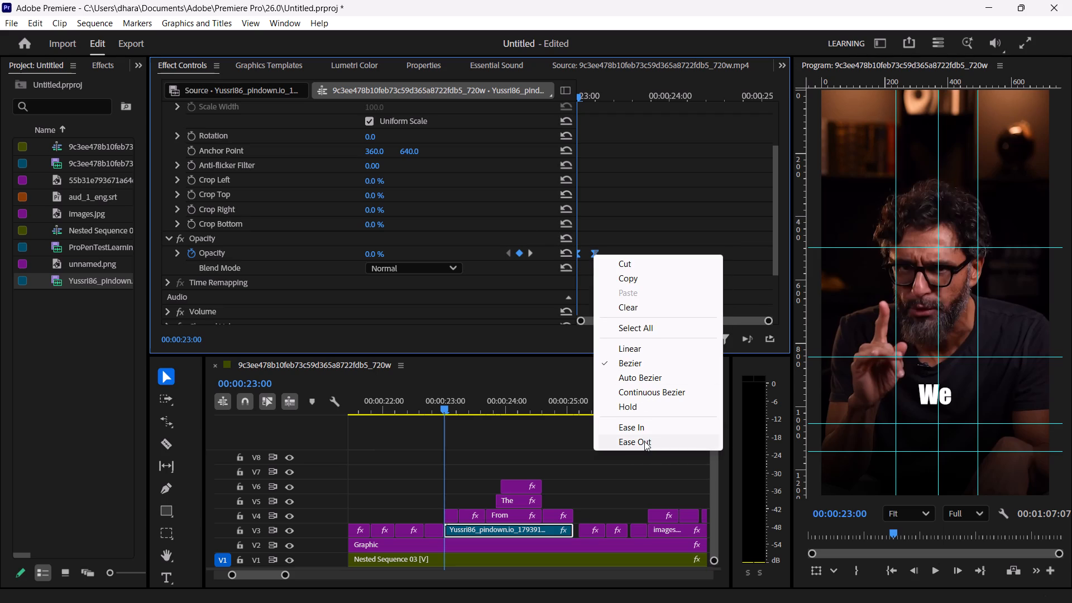
{"action": "left_click", "coordinate": [644, 441]}
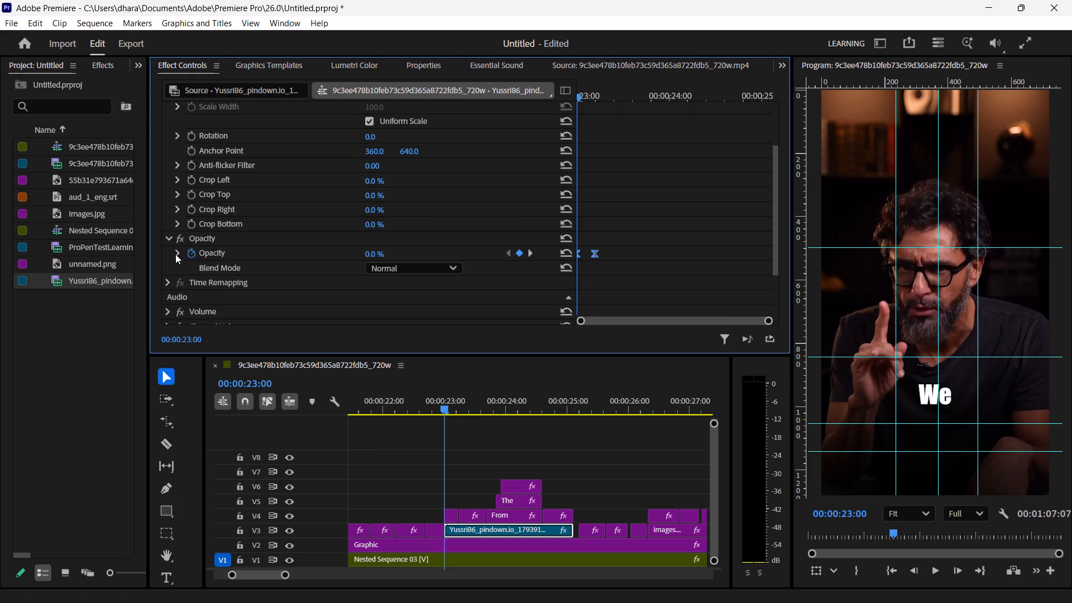
Reshape the Quran clip's Opacity graph with the keyframe handles so the fade-in rises steeply and settles smoothly at 100%.
{"action": "left_click", "coordinate": [175, 254]}
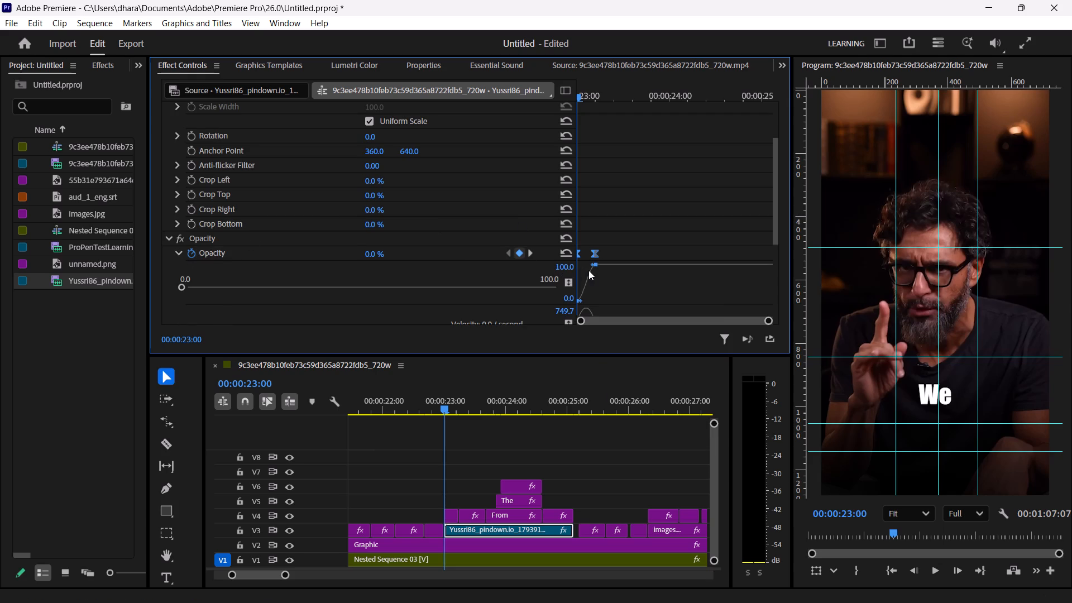
{"action": "left_click_drag", "start_coordinate": [593, 266], "coordinate": [585, 264]}
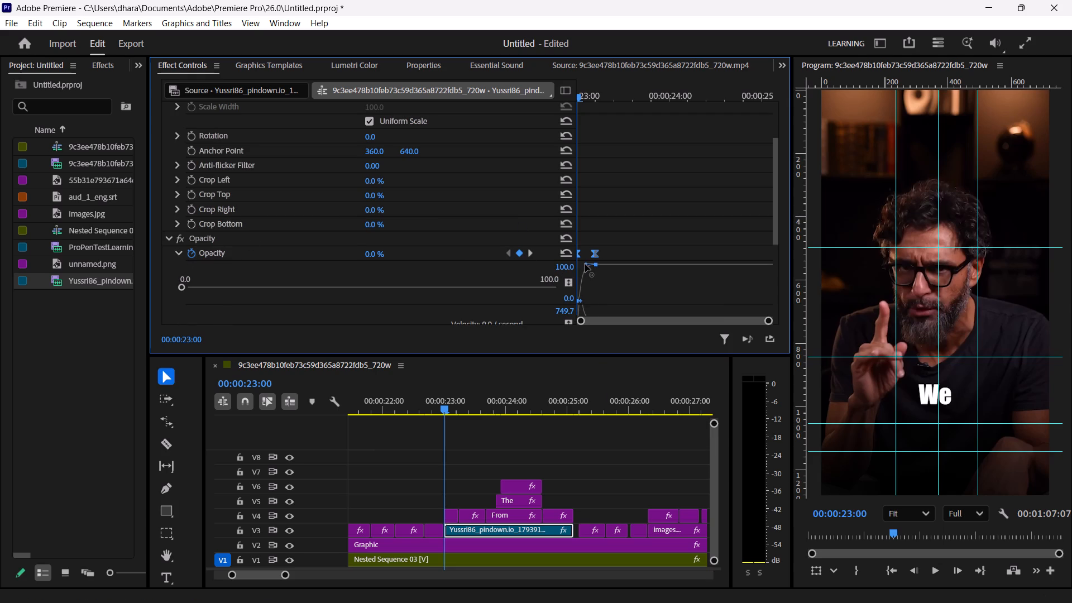
{"action": "left_click_drag", "start_coordinate": [585, 264], "coordinate": [587, 264]}
{"action": "left_click", "coordinate": [581, 302]}
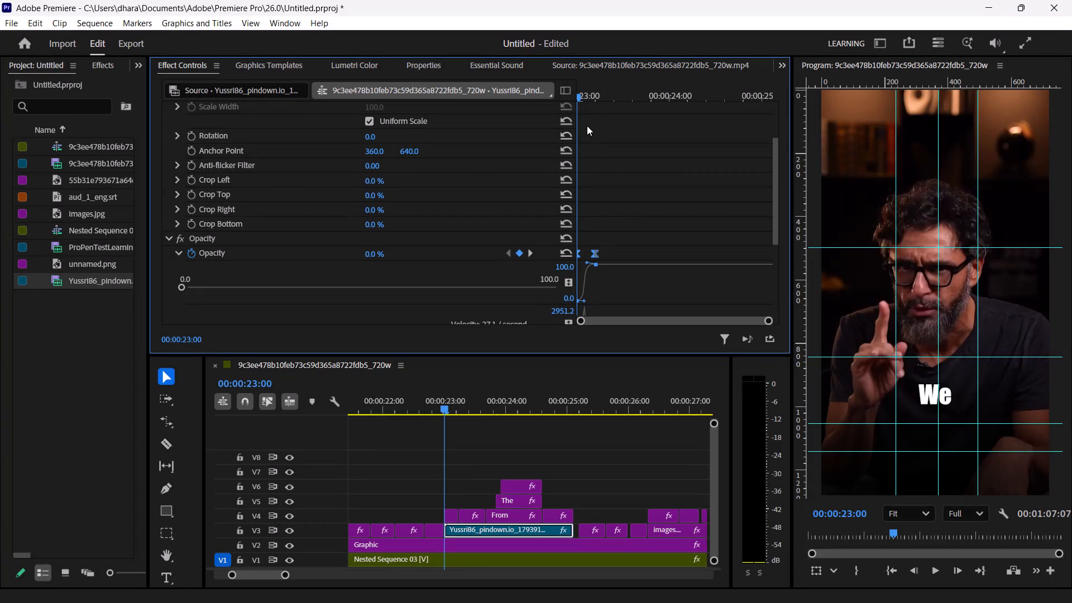
Play the Quran clip's entrance twice from 00:00:23:00 to check the eased fade-in.
{"action": "key", "text": "space"}
{"action": "key", "text": "space"}
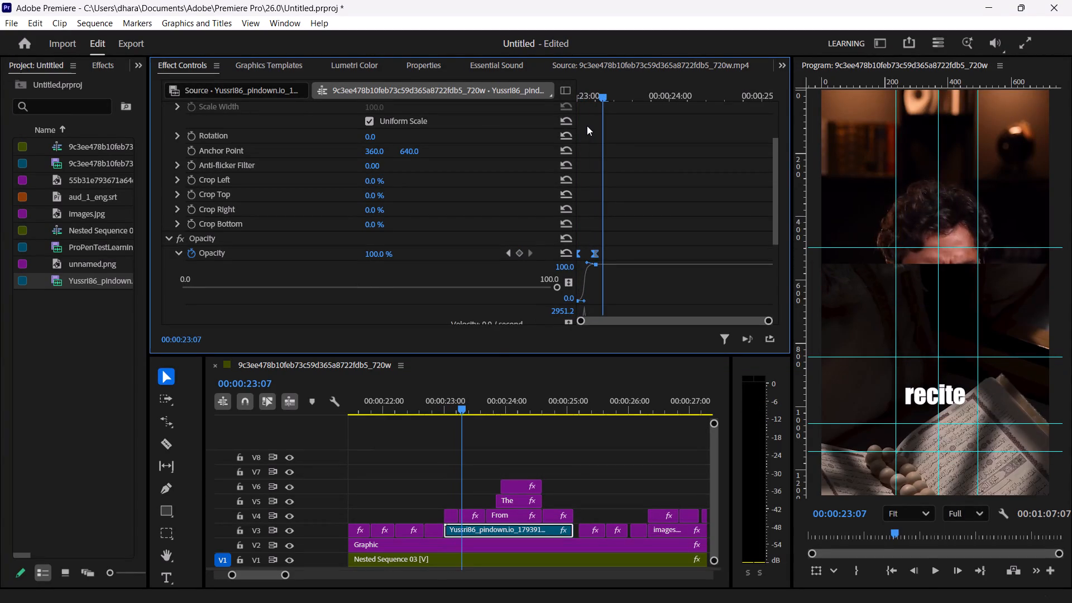
{"action": "key", "text": "Left"}
{"action": "key", "text": "Left"}
{"action": "key", "text": "Left"}
{"action": "key", "text": "Left"}
{"action": "key", "text": "Left"}
{"action": "key", "text": "Left"}
{"action": "key", "text": "Left"}
{"action": "key", "text": "Left"}
{"action": "key", "text": "Left"}
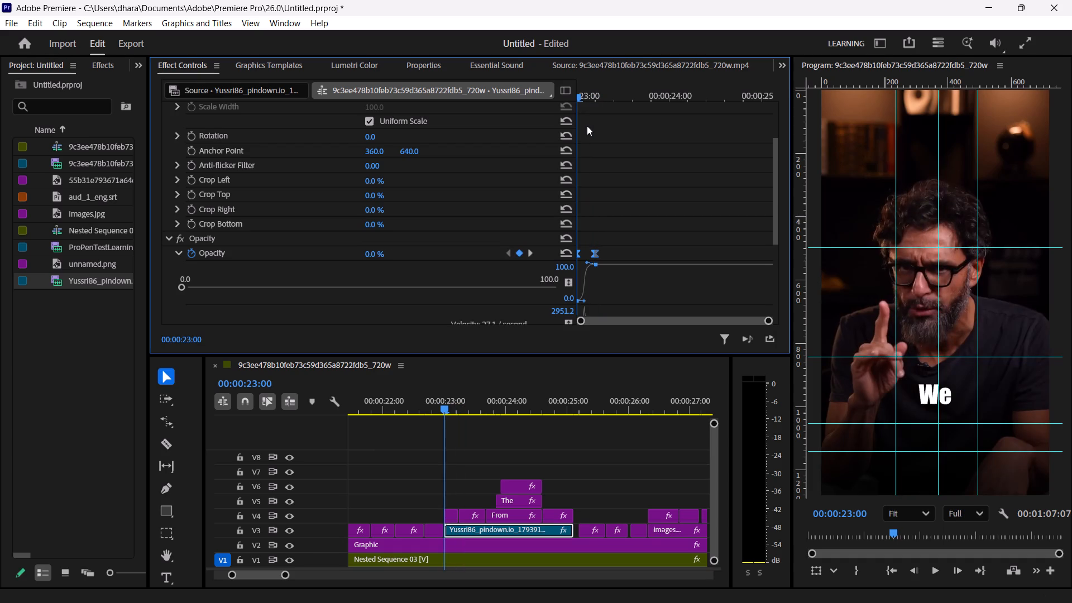
{"action": "key", "text": "space"}
{"action": "key", "text": "space"}
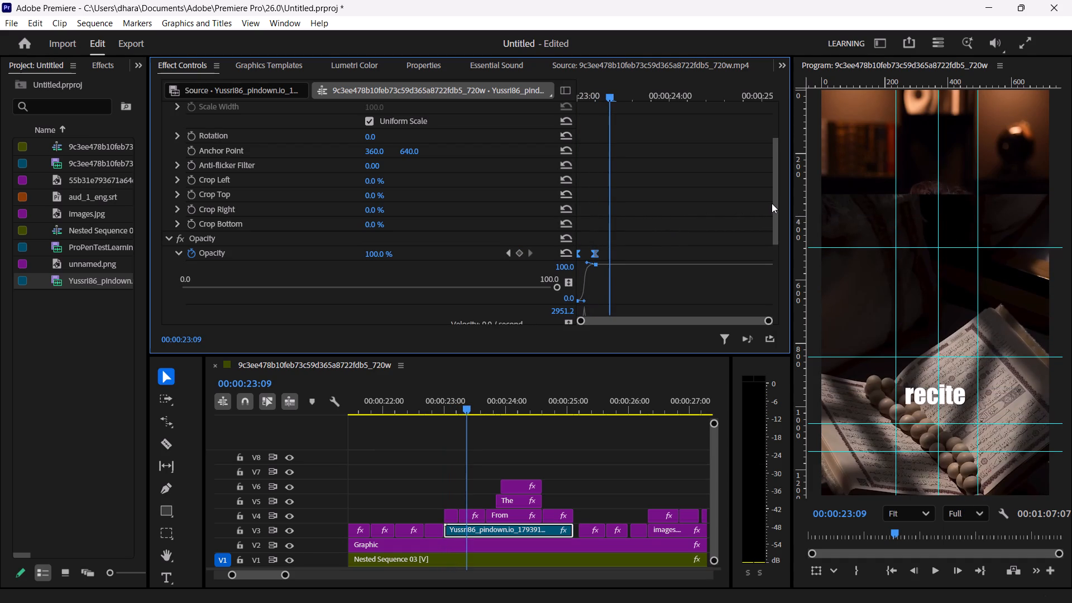
Apply Ease In and Ease Out temporal interpolation to both of the Quran clip's Position keyframes.
{"action": "left_click_drag", "start_coordinate": [776, 203], "coordinate": [775, 138]}
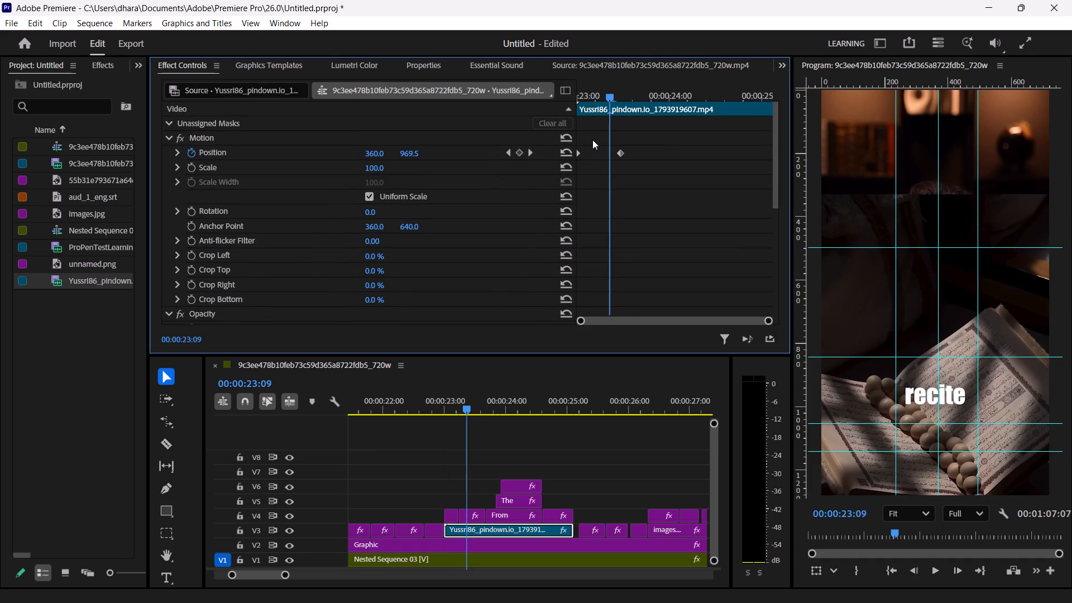
{"action": "left_click_drag", "start_coordinate": [663, 172], "coordinate": [510, 110]}
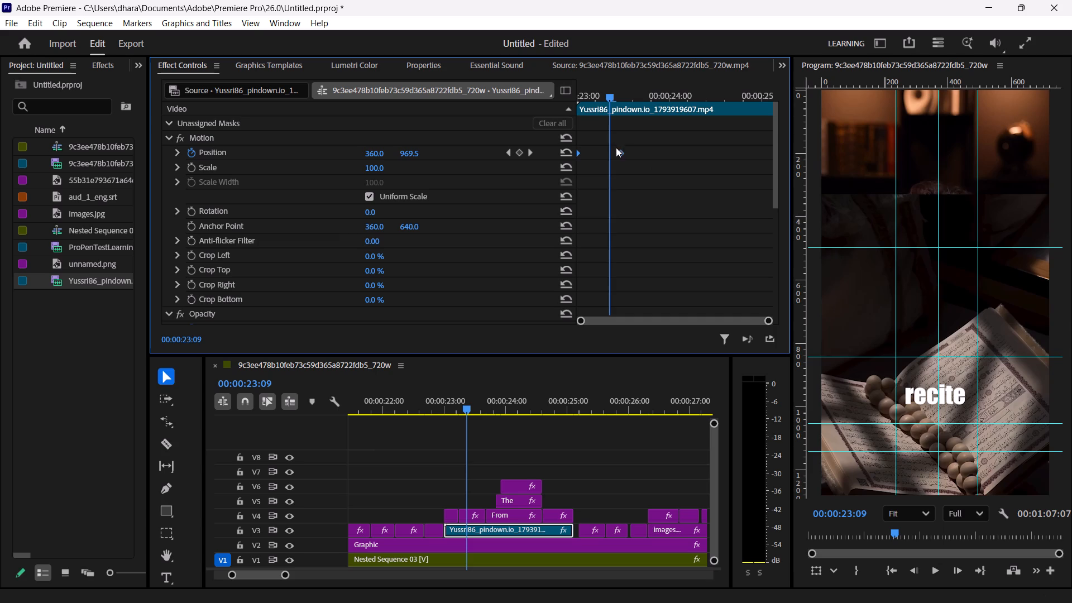
{"action": "right_click", "coordinate": [620, 149]}
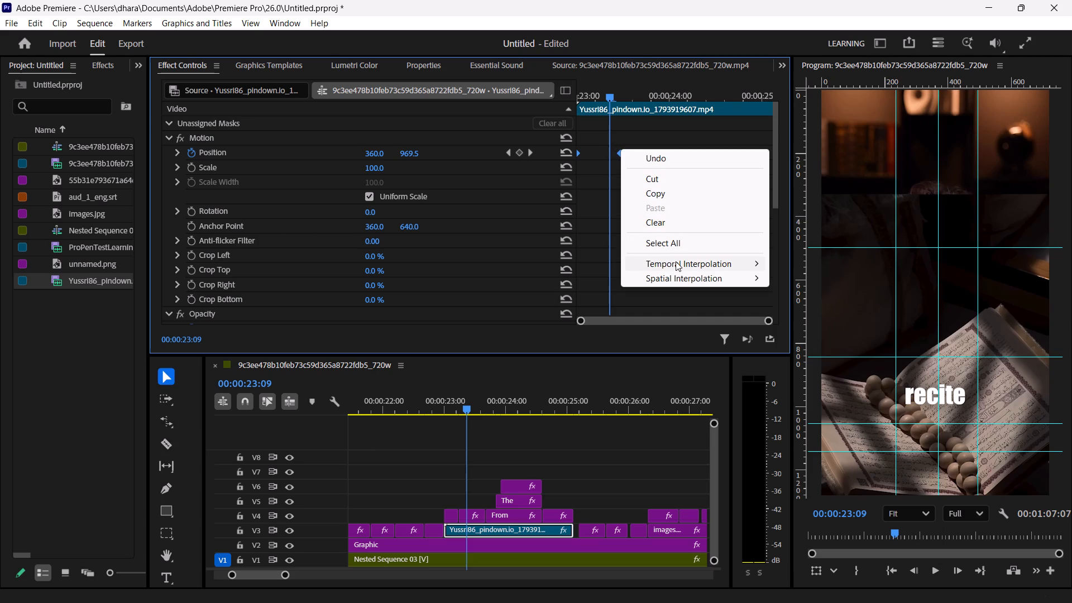
{"action": "left_click", "coordinate": [822, 347]}
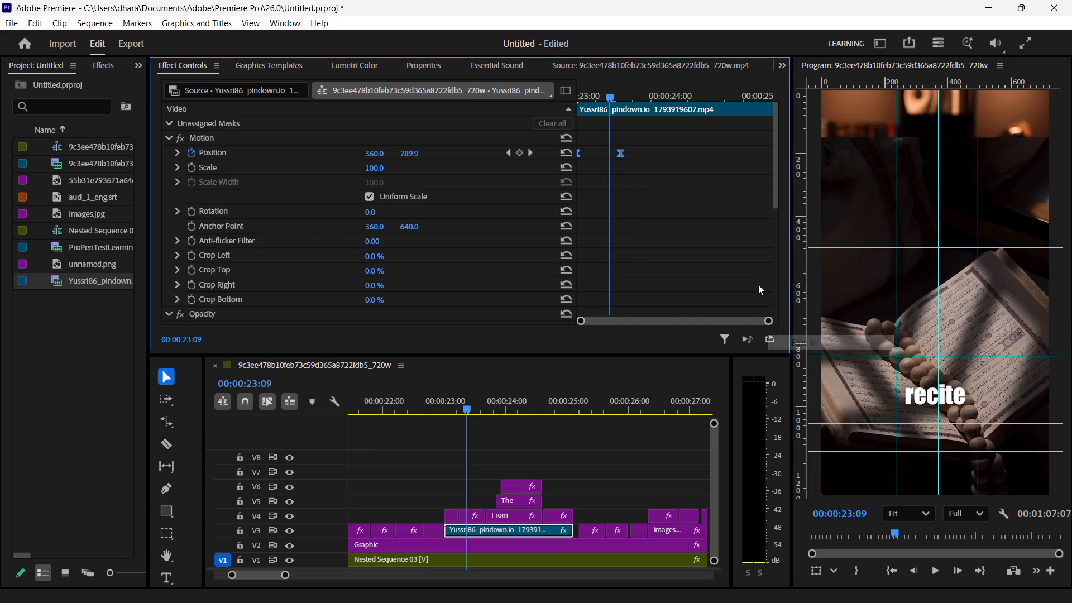
{"action": "right_click", "coordinate": [623, 155]}
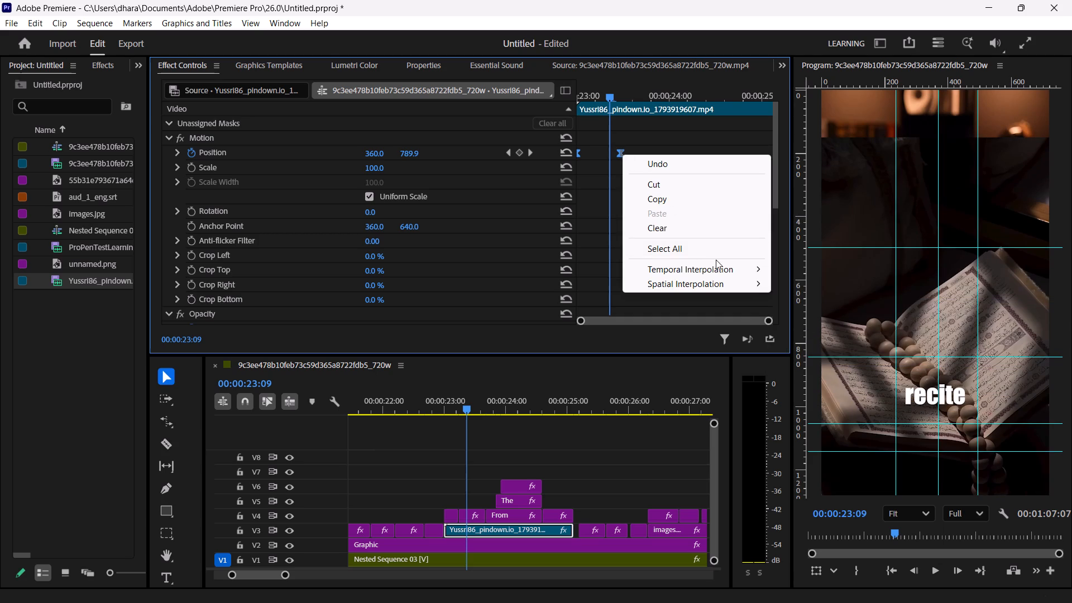
{"action": "left_click", "coordinate": [803, 361]}
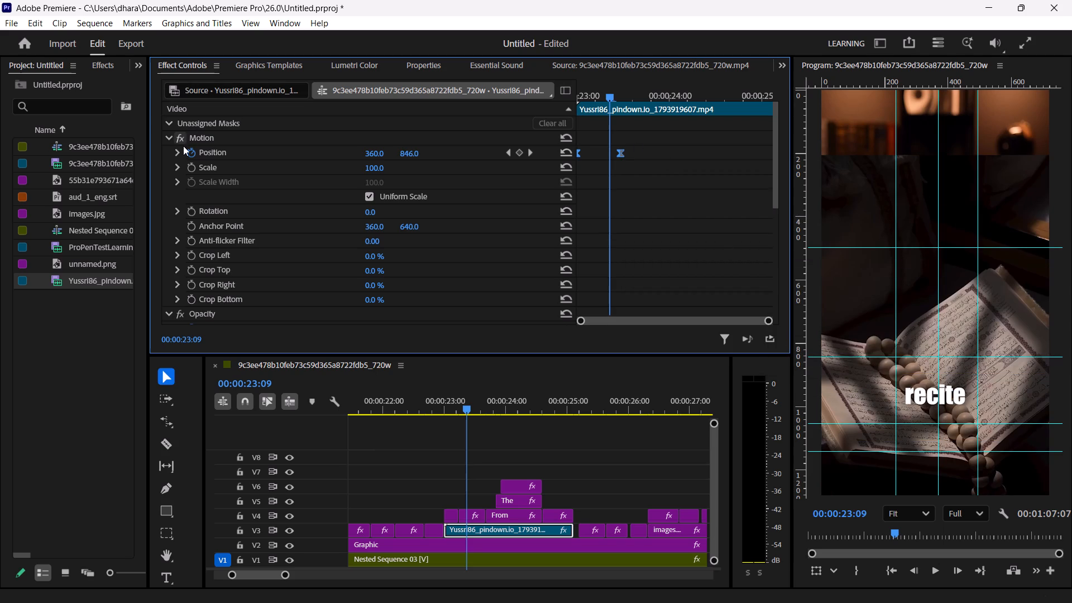
Reshape the Quran clip's Position velocity graph into a narrow, sharp peak between the two keyframes by extending both ease handles inward.
{"action": "left_click", "coordinate": [178, 152]}
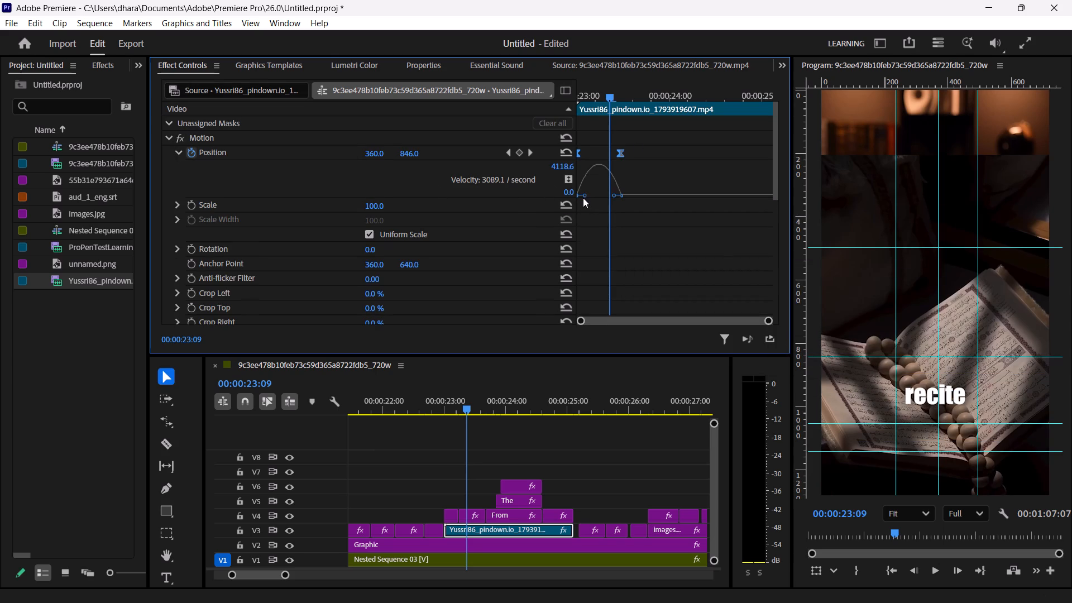
{"action": "left_click_drag", "start_coordinate": [585, 195], "coordinate": [599, 208]}
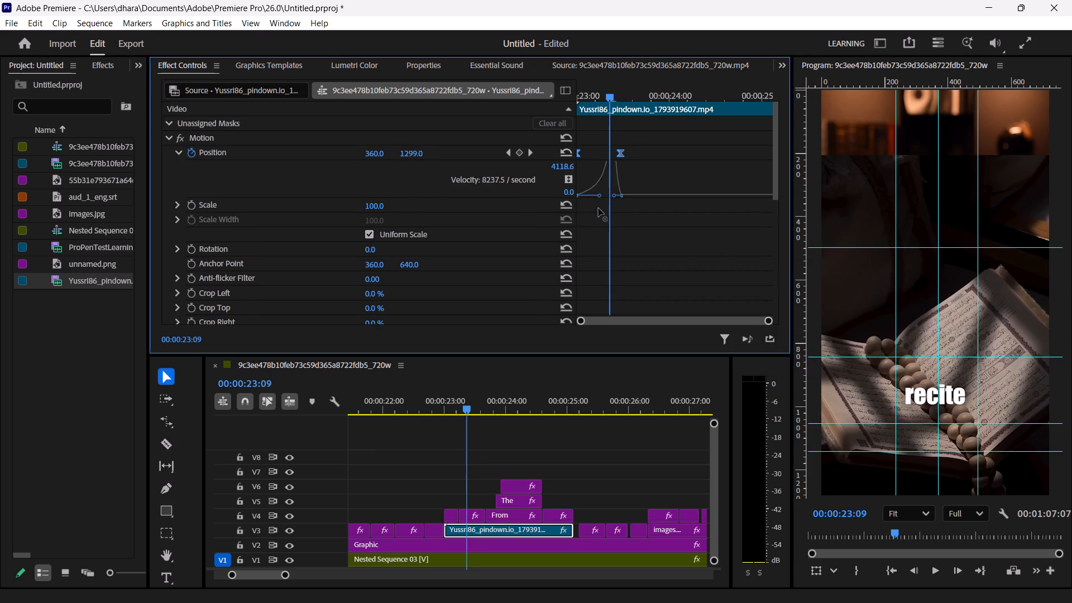
{"action": "left_click_drag", "start_coordinate": [599, 208], "coordinate": [595, 206]}
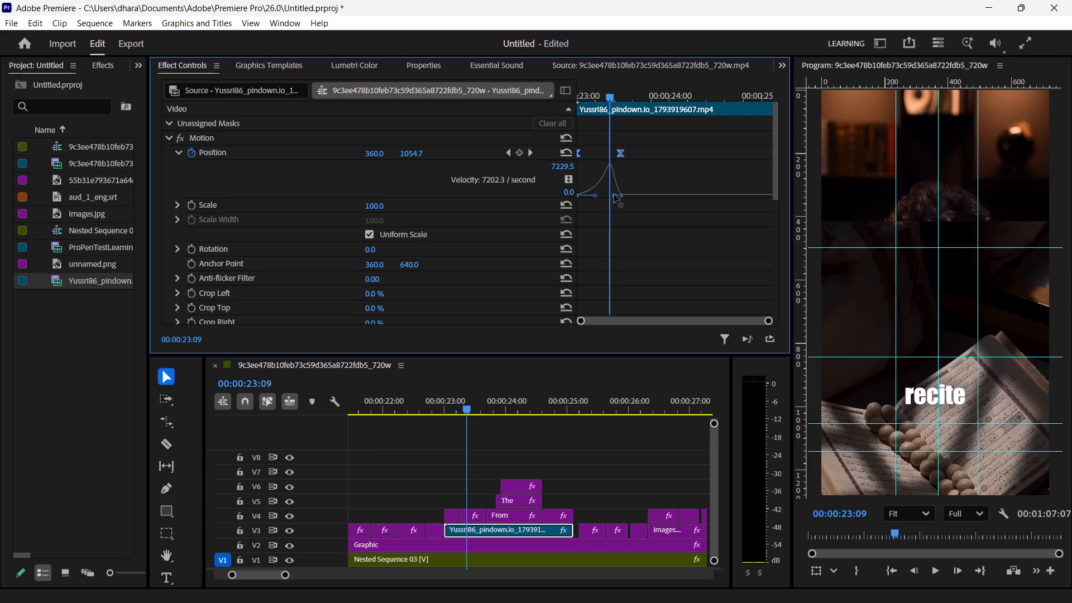
{"action": "left_click_drag", "start_coordinate": [614, 194], "coordinate": [601, 195]}
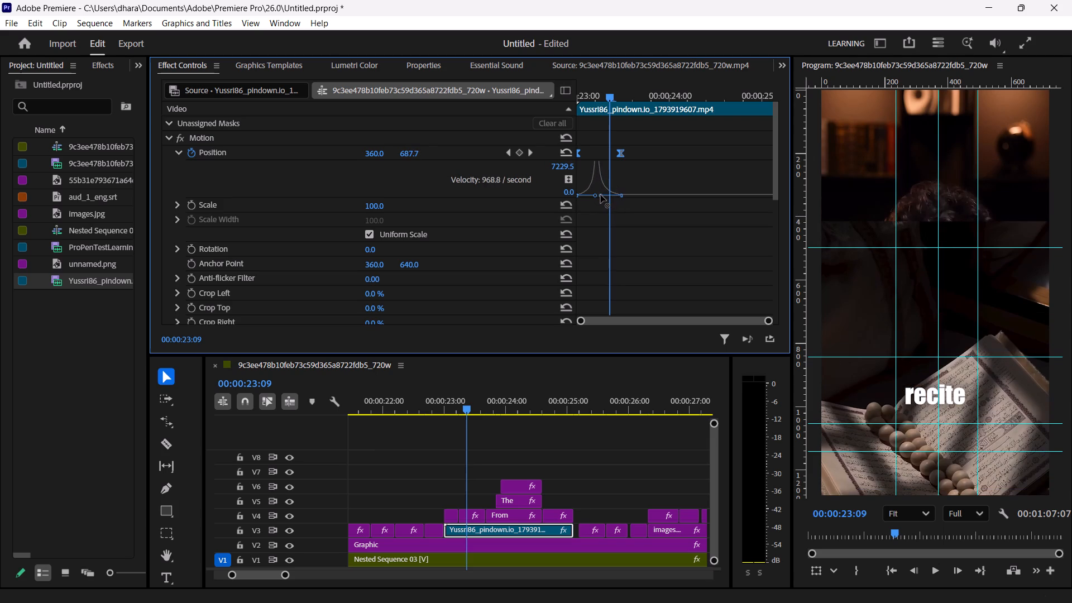
{"action": "left_click_drag", "start_coordinate": [601, 195], "coordinate": [592, 195]}
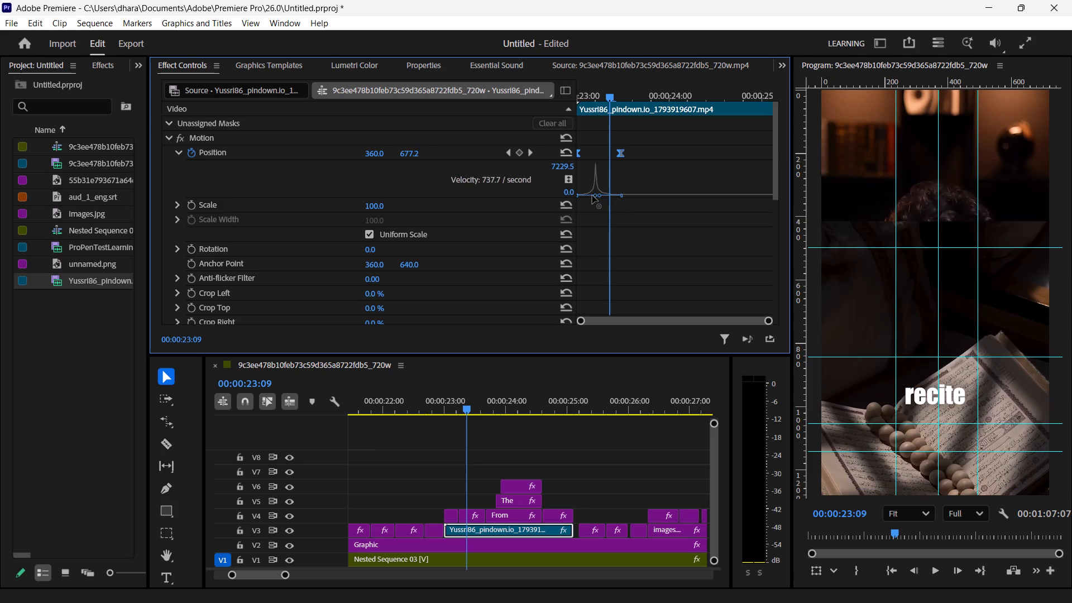
Replay the Quran clip from 00:00:23:00 through its end to check the eased slide-up and the transition out.
{"action": "left_click_drag", "start_coordinate": [609, 97], "coordinate": [557, 117]}
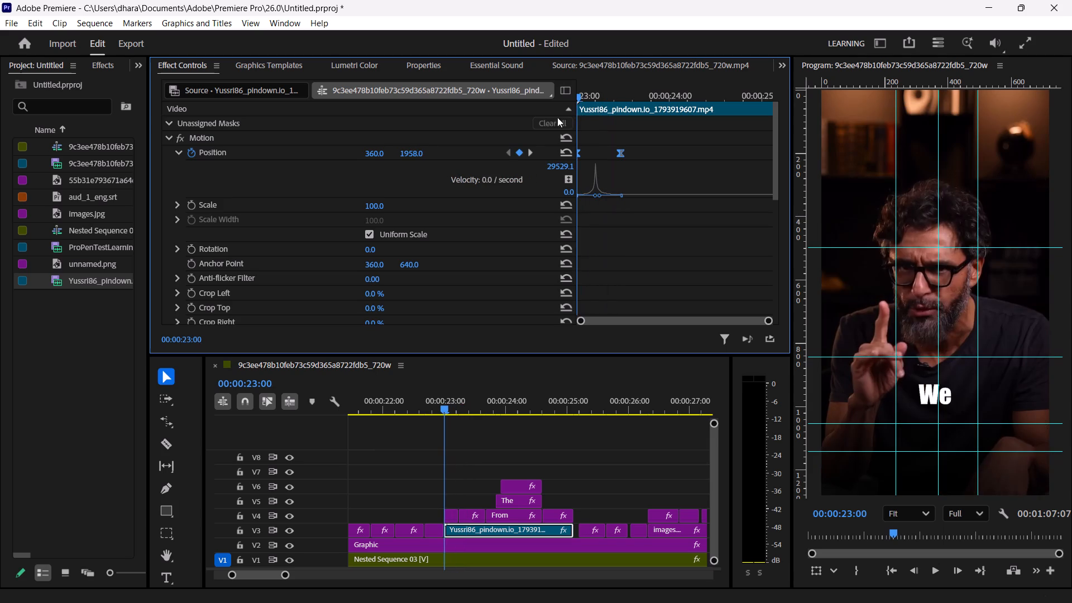
{"action": "left_click_drag", "start_coordinate": [557, 117], "coordinate": [547, 118]}
{"action": "key", "text": "space"}
{"action": "key", "text": "space"}
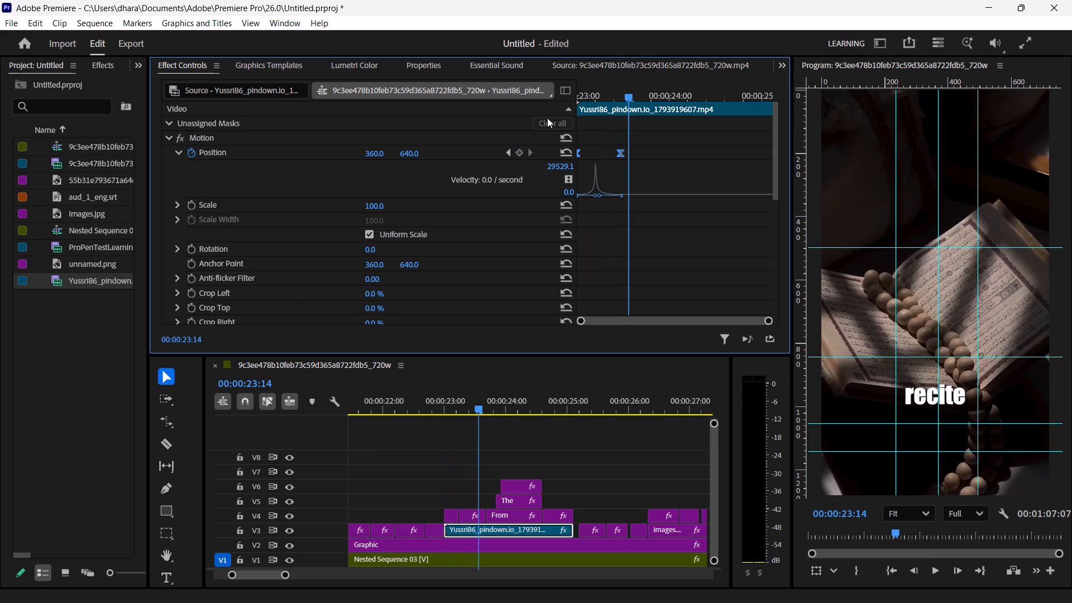
{"action": "key", "text": "space"}
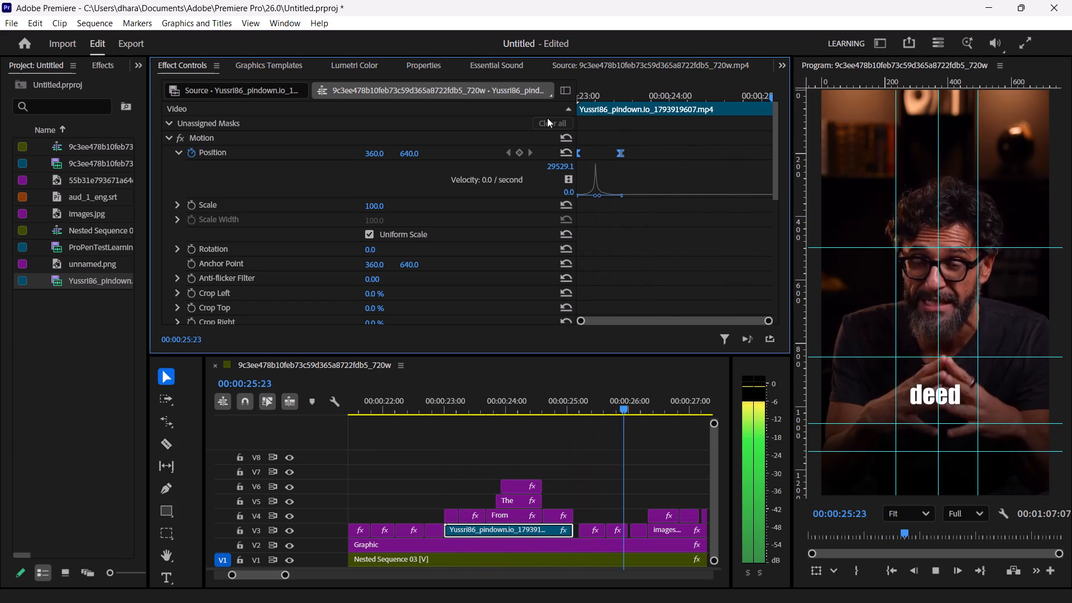
{"action": "key", "text": "space"}
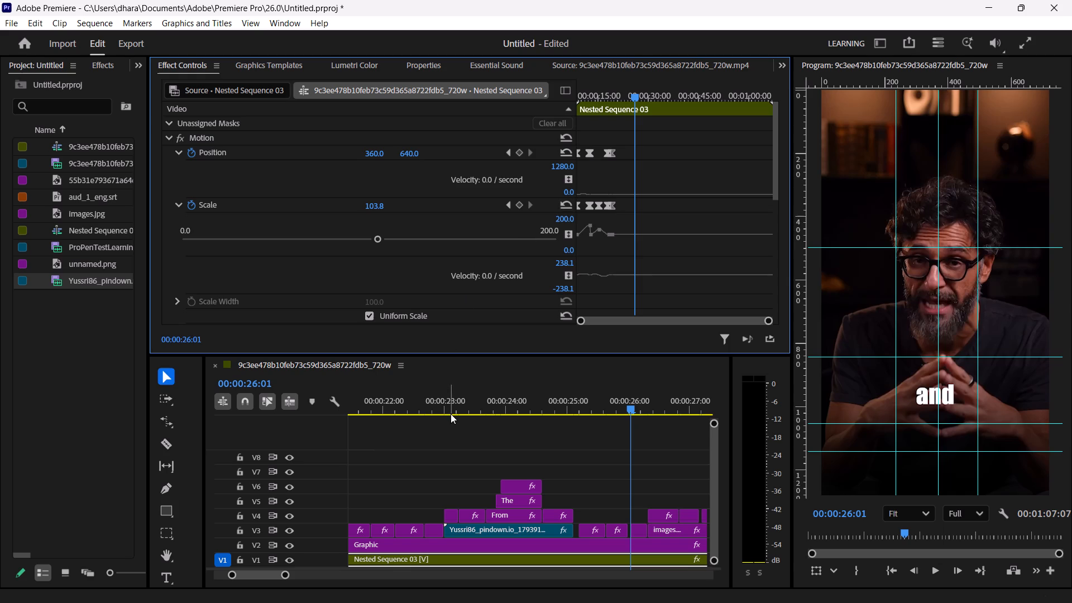
{"action": "left_click", "coordinate": [451, 414]}
{"action": "left_click", "coordinate": [444, 404]}
{"action": "key", "text": "space"}
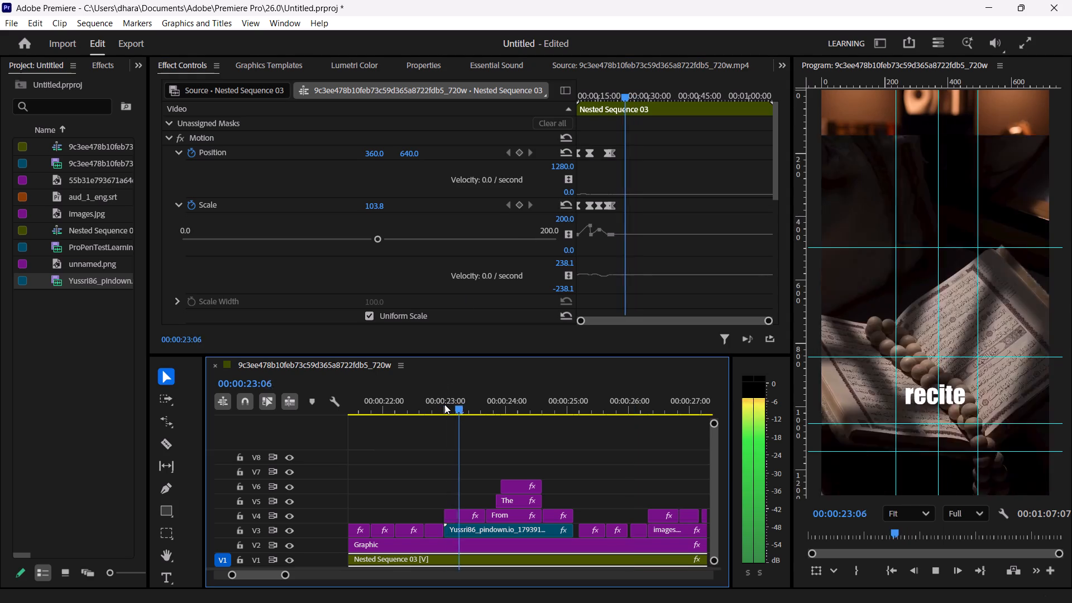
{"action": "key", "text": "space"}
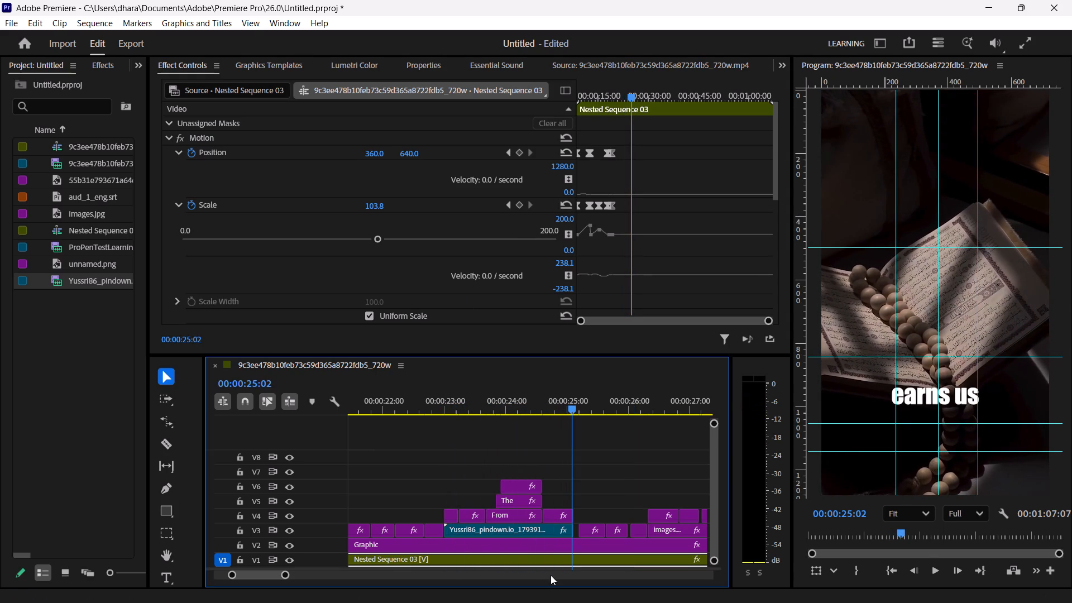
Extend the Quran clip's end by two frames to 00:00:25:05, meeting the "one good" caption, and check the cut frame by frame.
{"action": "double_click", "coordinate": [549, 529]}
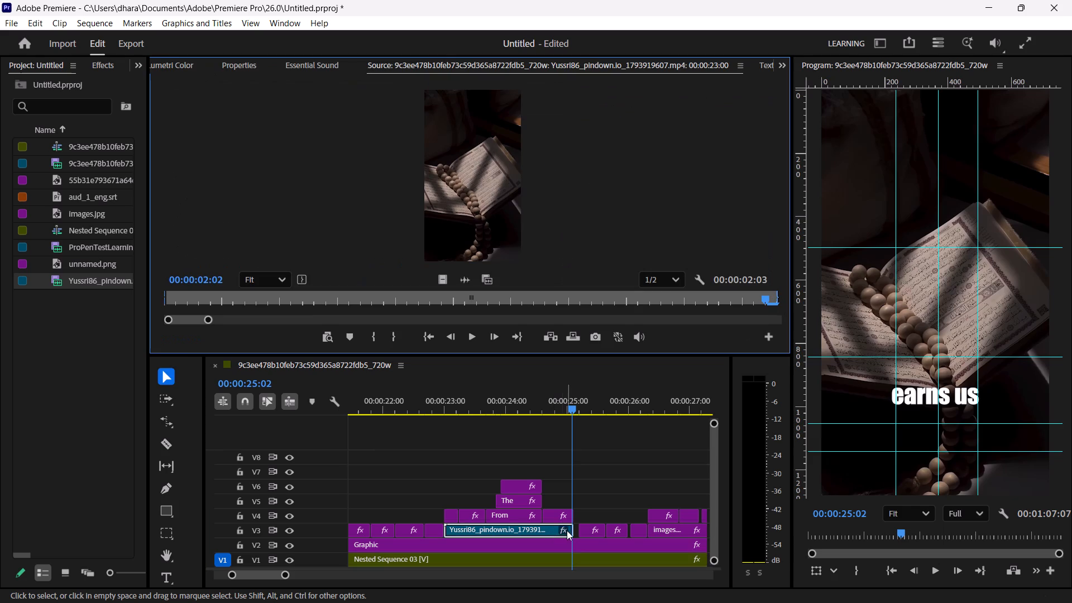
{"action": "left_click", "coordinate": [574, 530]}
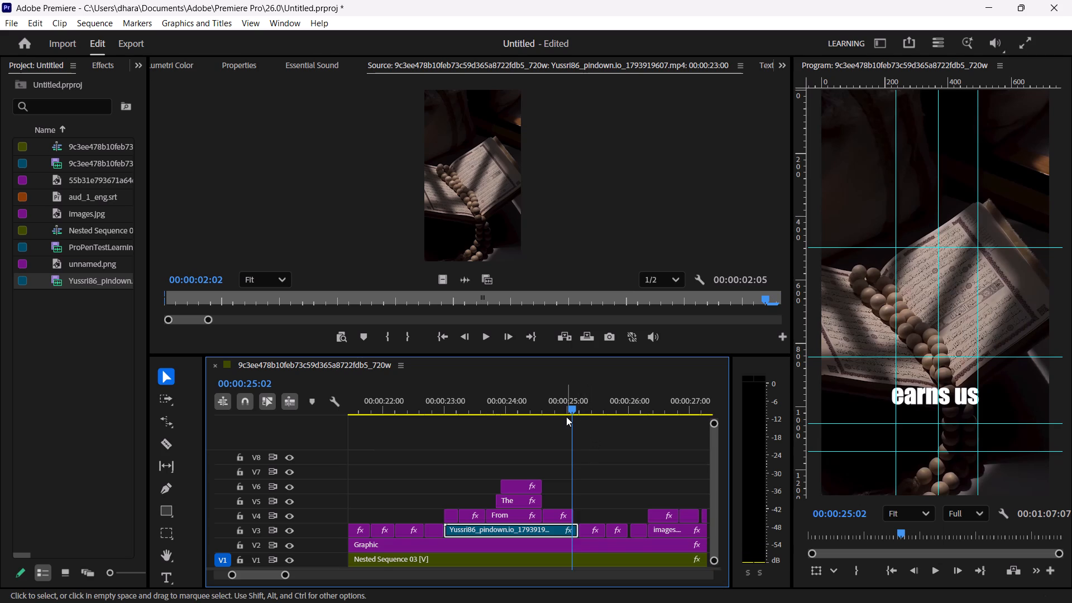
{"action": "left_click_drag", "start_coordinate": [545, 407], "coordinate": [525, 406]}
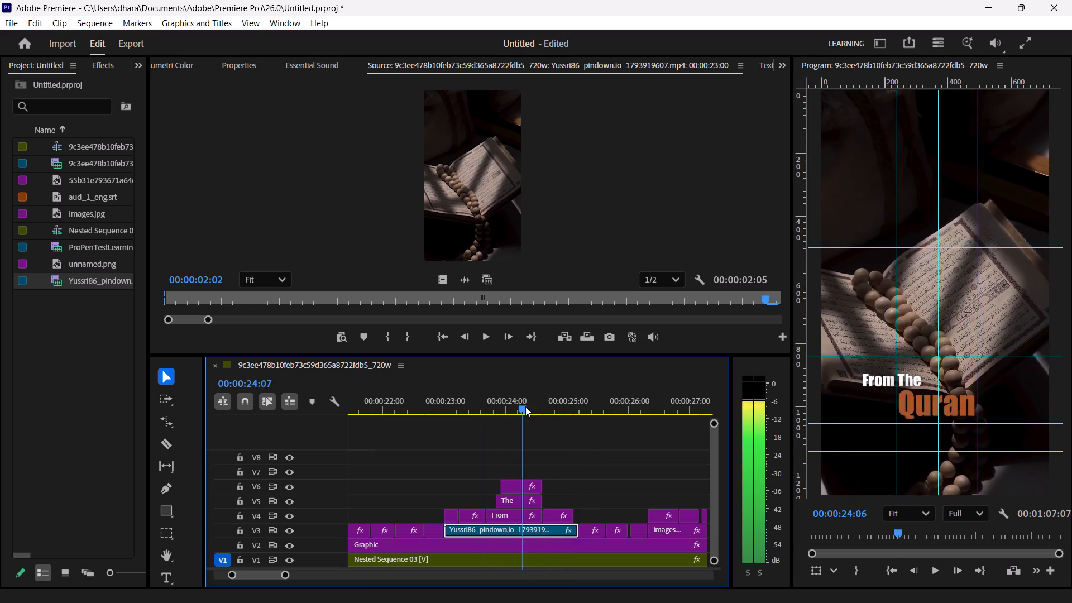
{"action": "left_click_drag", "start_coordinate": [525, 406], "coordinate": [575, 417]}
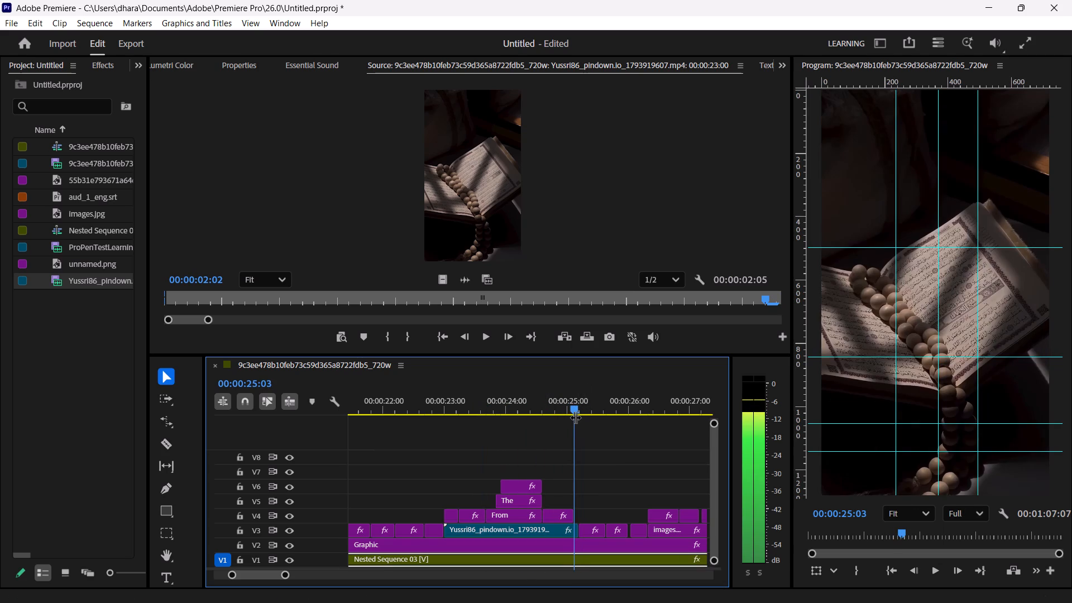
{"action": "key", "text": "Right"}
{"action": "key", "text": "Right"}
{"action": "key", "text": "Left"}
{"action": "key", "text": "Right"}
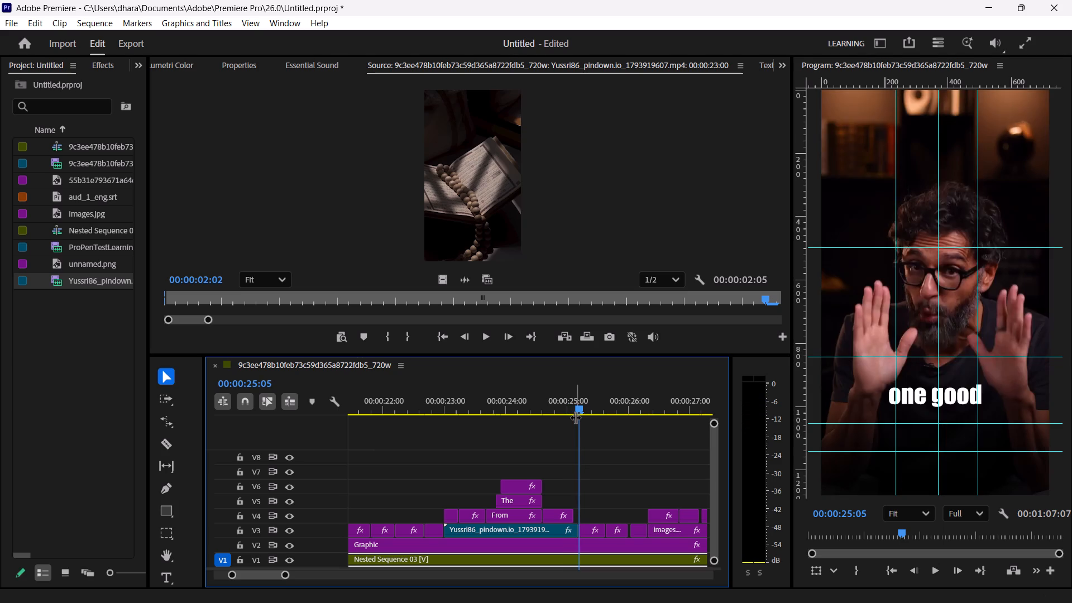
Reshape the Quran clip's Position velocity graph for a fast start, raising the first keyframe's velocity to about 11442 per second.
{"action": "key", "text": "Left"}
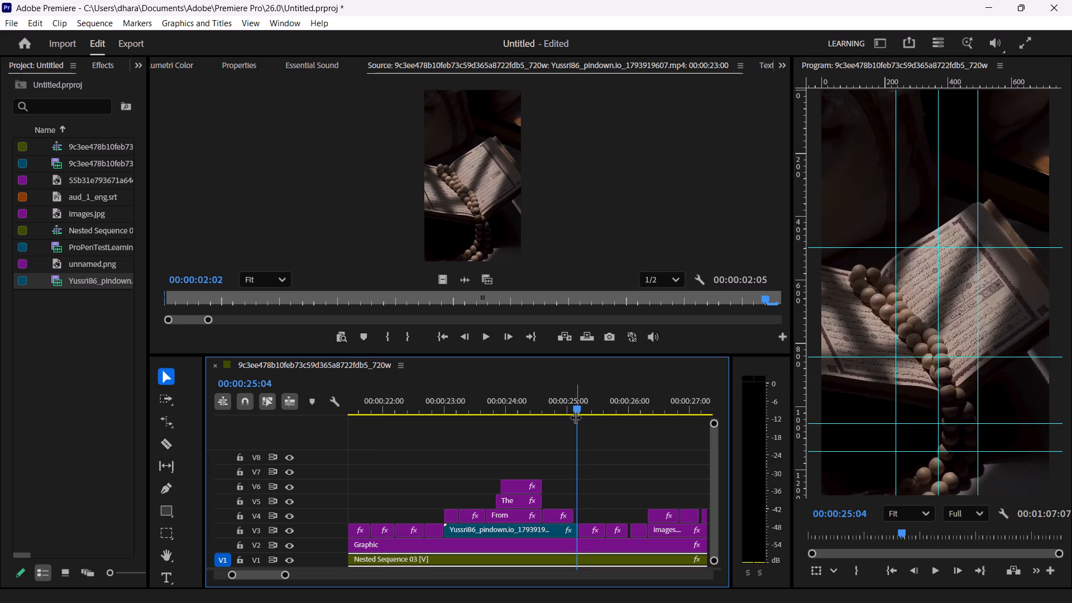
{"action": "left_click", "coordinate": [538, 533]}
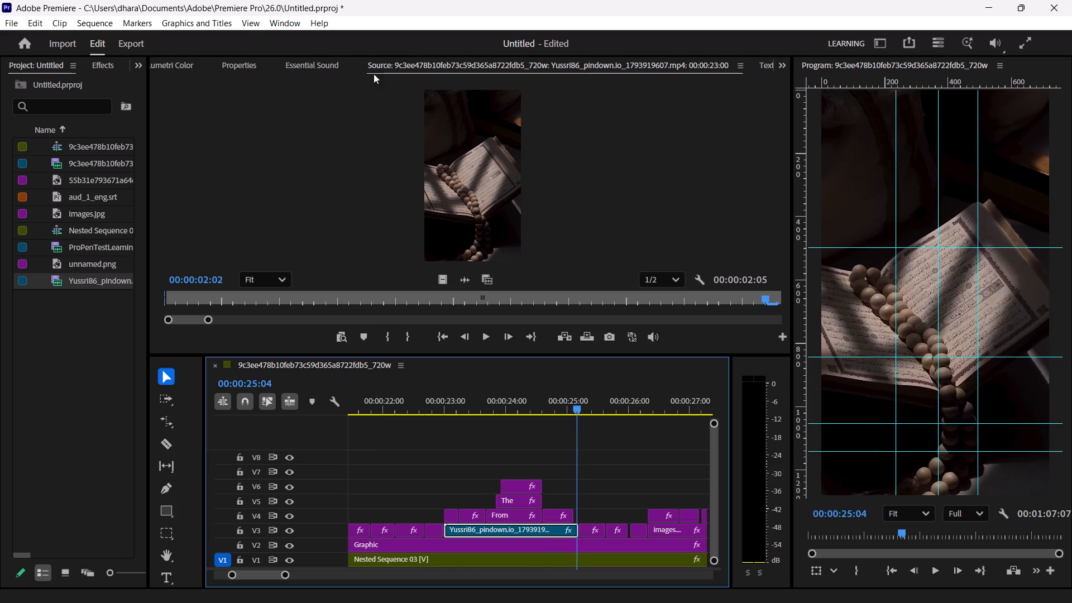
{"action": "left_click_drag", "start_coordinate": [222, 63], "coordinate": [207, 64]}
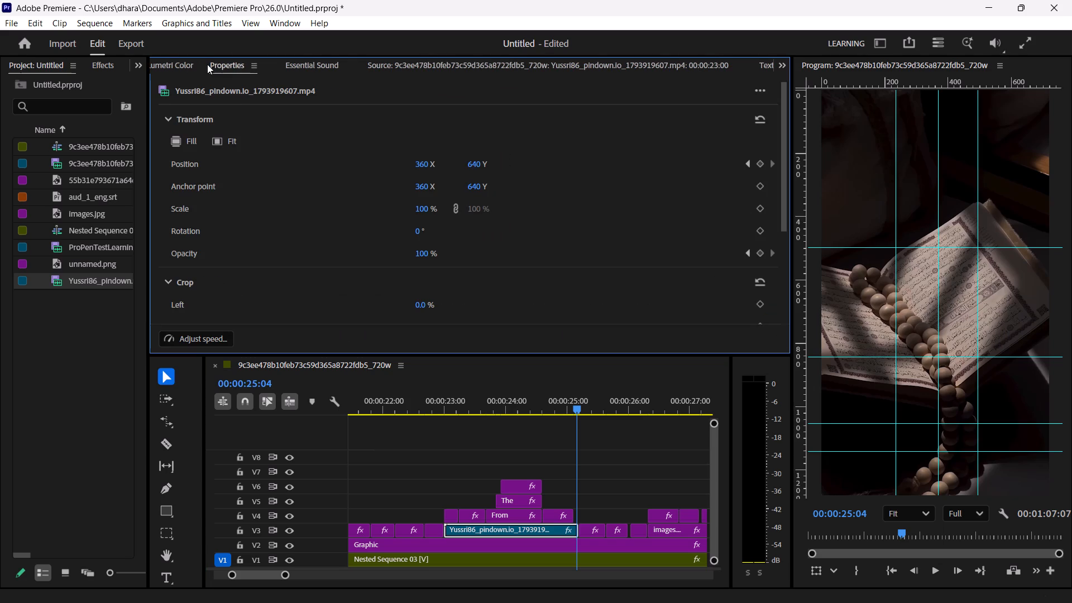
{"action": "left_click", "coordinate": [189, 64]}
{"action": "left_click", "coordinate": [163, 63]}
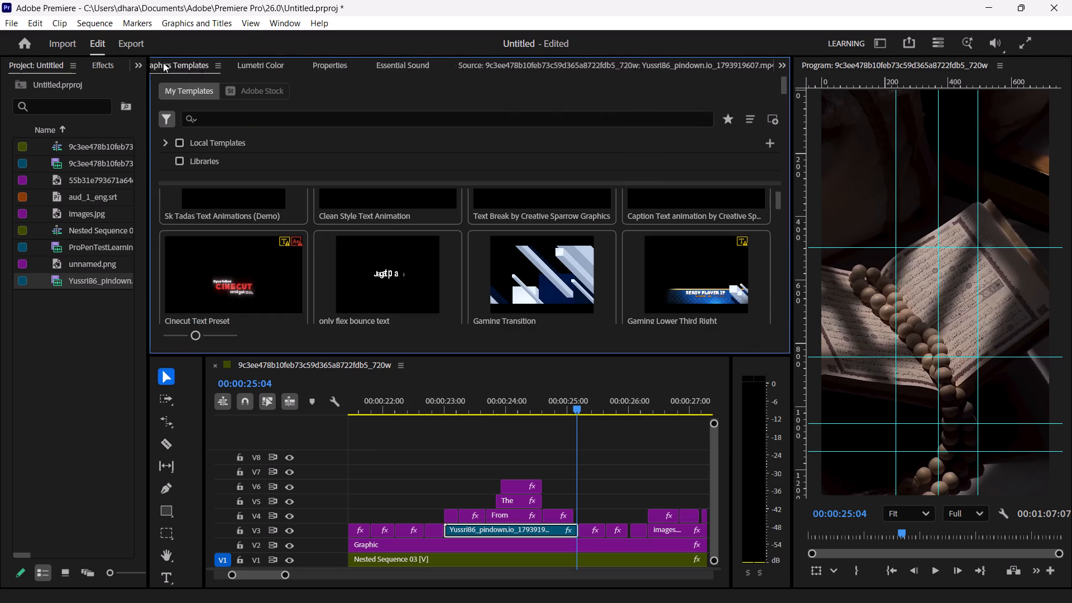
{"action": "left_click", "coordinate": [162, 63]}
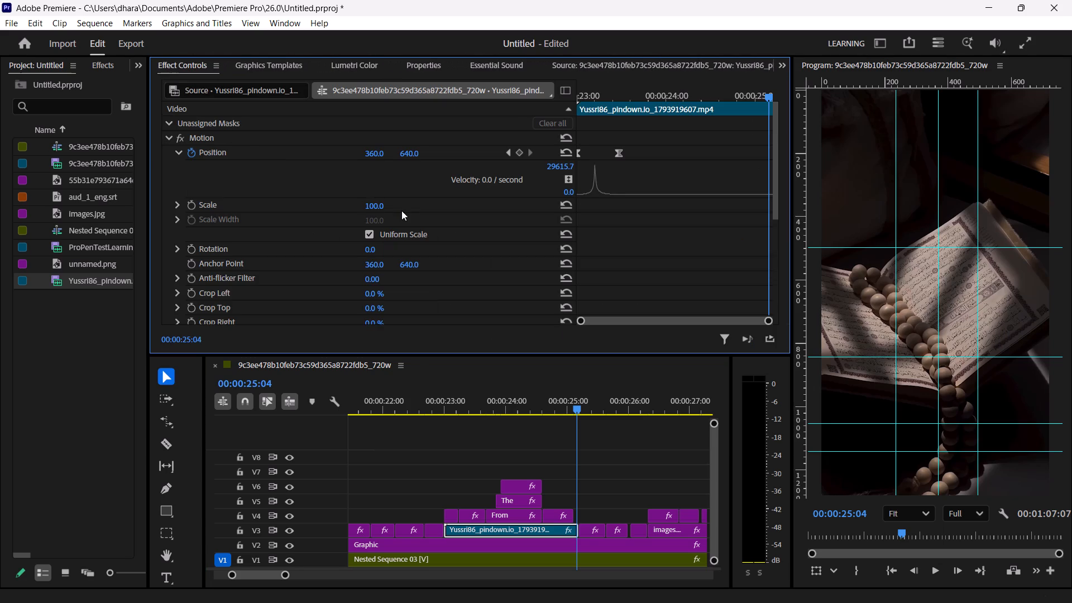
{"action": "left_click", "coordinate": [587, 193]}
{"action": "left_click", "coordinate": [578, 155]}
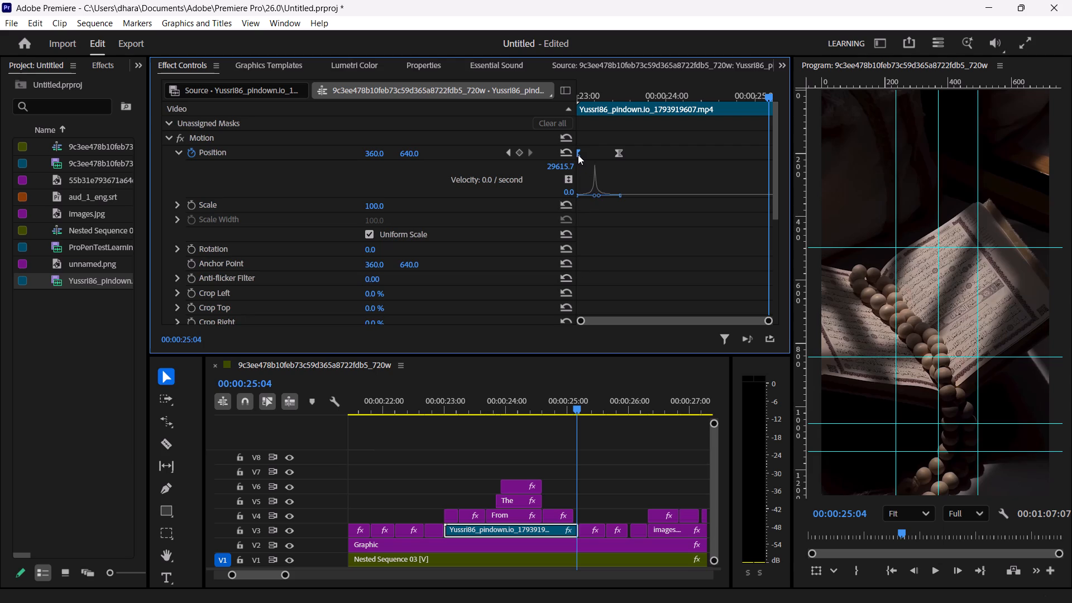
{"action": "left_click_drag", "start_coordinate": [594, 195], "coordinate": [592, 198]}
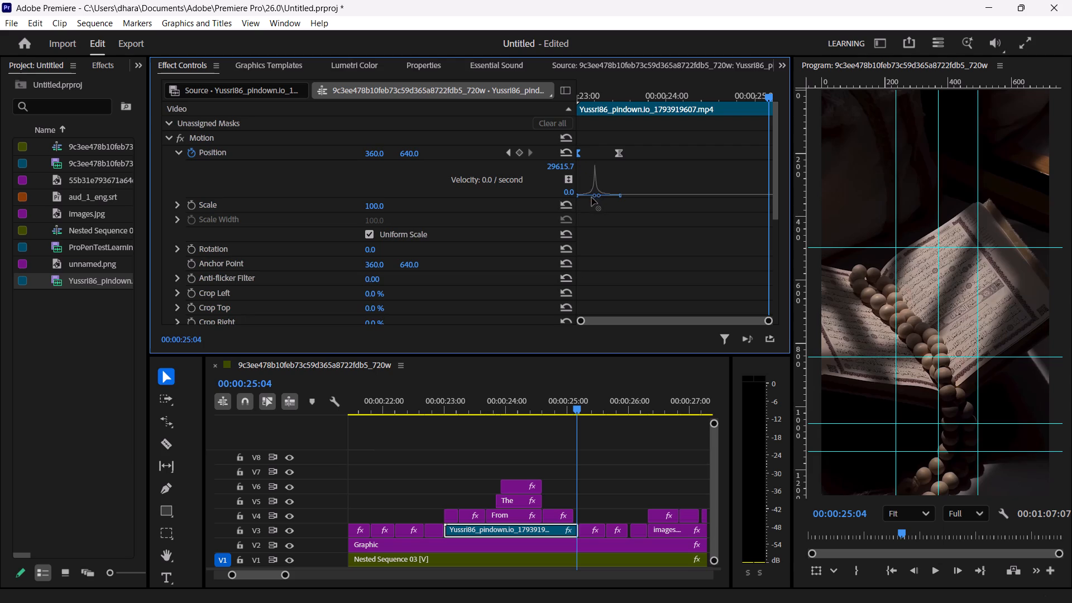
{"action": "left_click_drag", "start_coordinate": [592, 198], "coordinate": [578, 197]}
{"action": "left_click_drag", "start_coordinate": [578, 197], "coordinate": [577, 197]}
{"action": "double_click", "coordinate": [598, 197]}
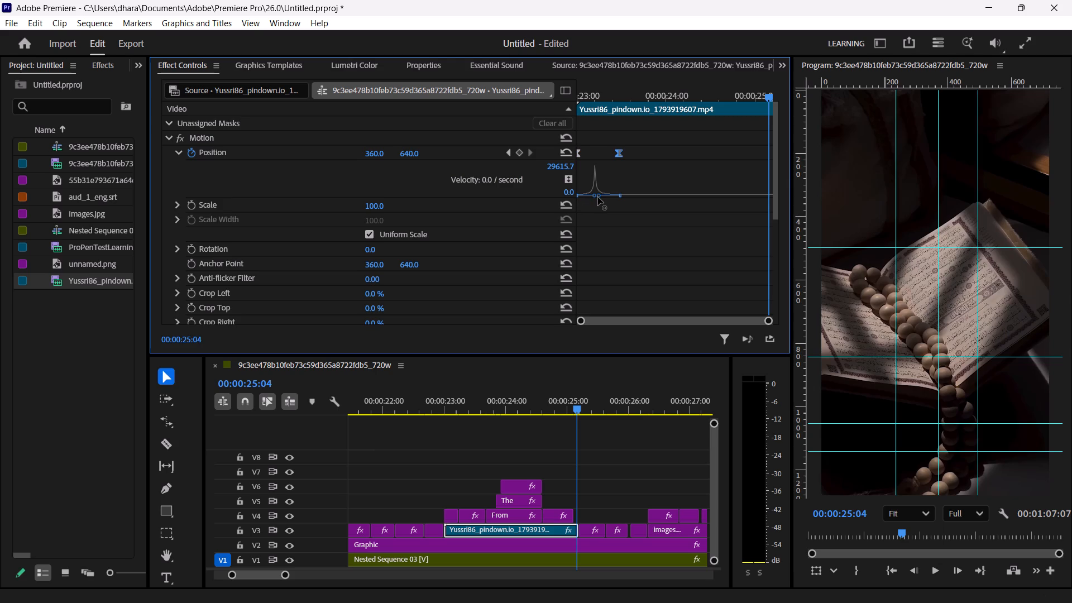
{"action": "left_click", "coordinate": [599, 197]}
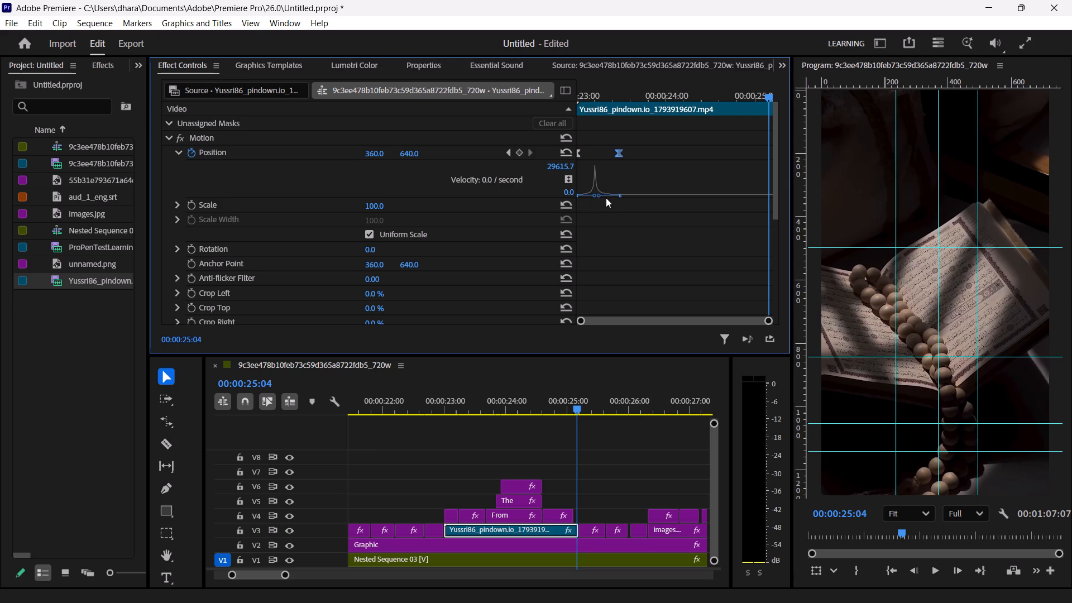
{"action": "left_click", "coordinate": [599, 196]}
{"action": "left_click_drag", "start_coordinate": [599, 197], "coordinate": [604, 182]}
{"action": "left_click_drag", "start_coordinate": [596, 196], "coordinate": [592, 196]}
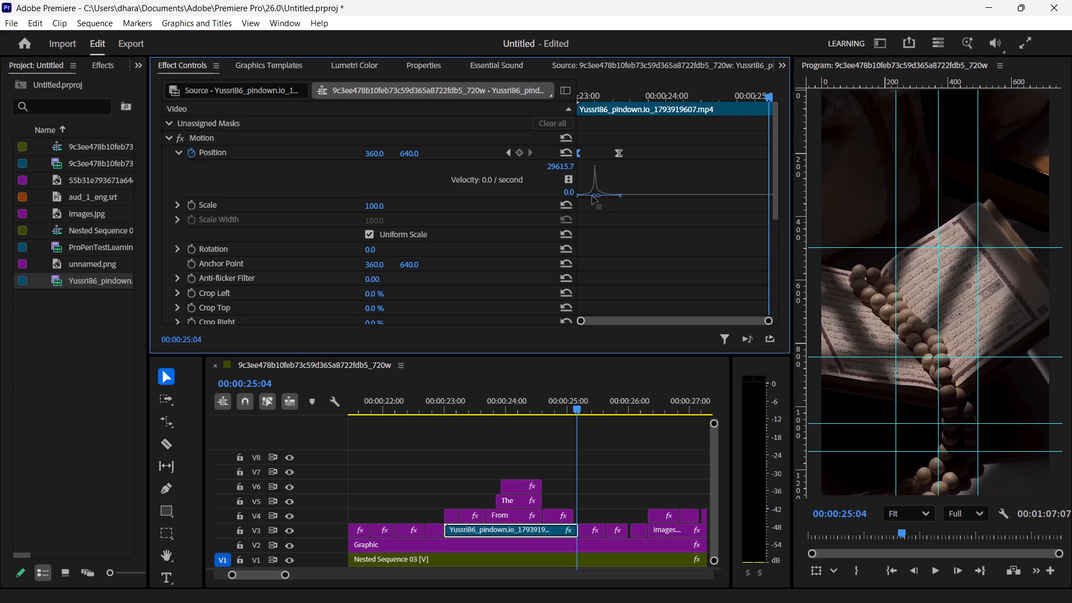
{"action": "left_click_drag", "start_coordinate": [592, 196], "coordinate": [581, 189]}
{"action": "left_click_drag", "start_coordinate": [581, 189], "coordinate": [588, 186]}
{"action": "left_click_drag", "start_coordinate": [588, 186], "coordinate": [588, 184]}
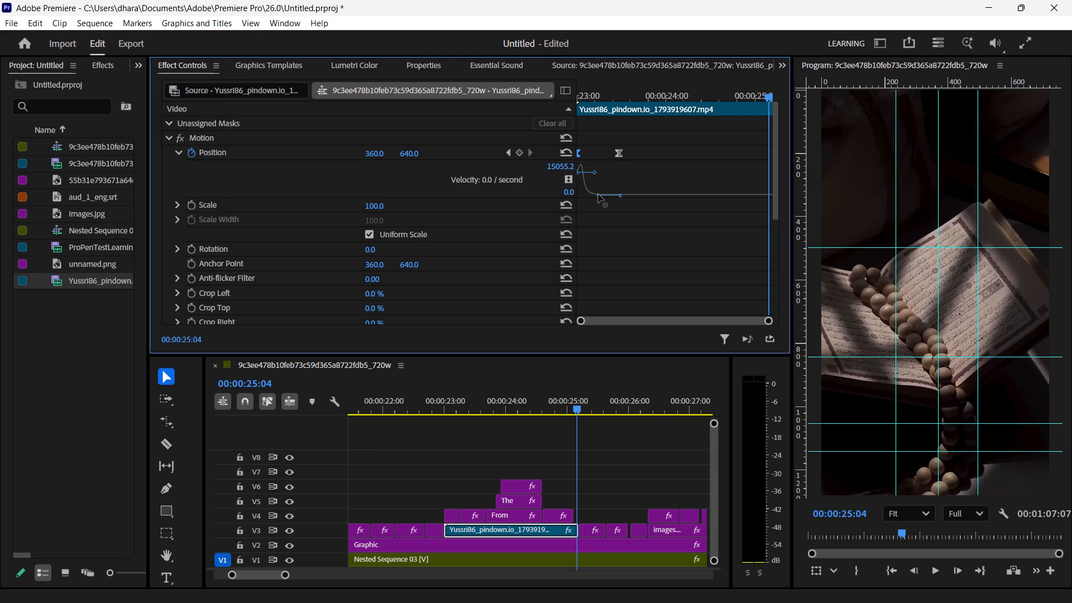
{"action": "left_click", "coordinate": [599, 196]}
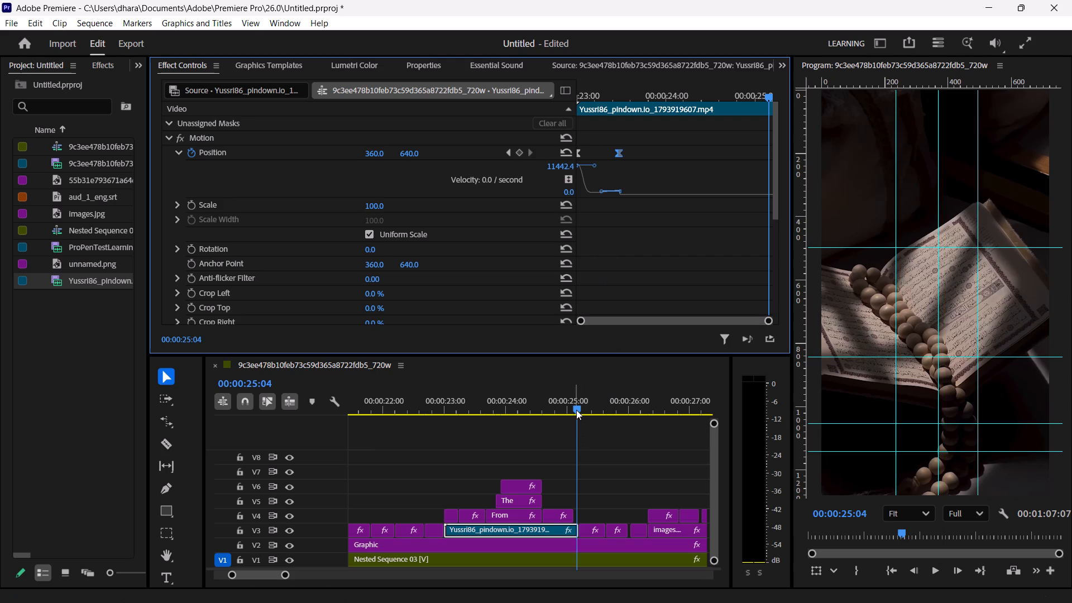
Replay the Quran clip's entrance from 00:00:22:22 to check the fast-start slide-up.
{"action": "left_click_drag", "start_coordinate": [576, 411], "coordinate": [436, 395]}
{"action": "key", "text": "space"}
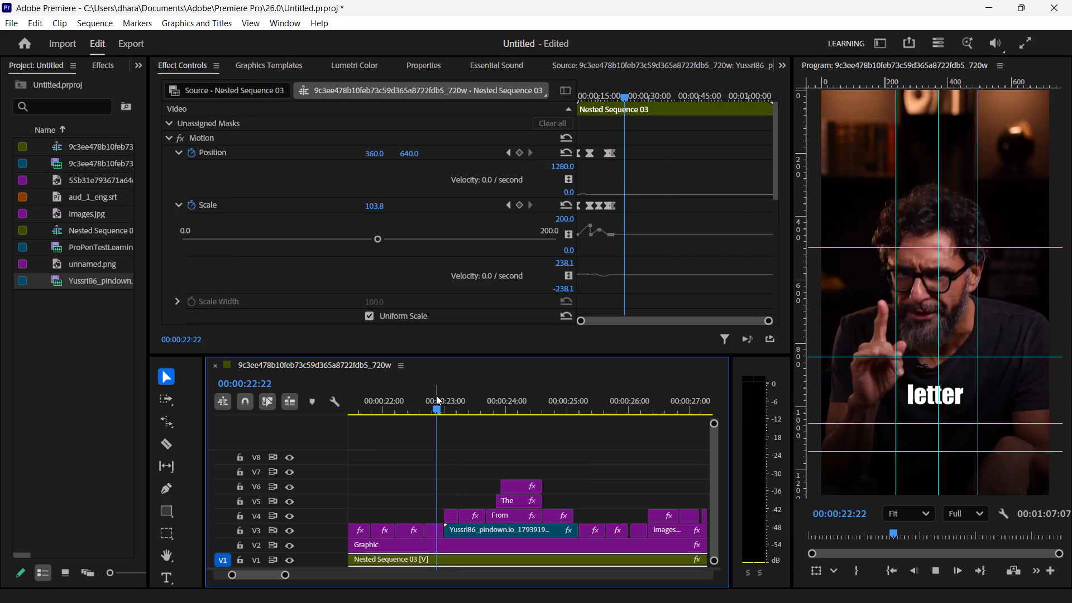
{"action": "key", "text": "space"}
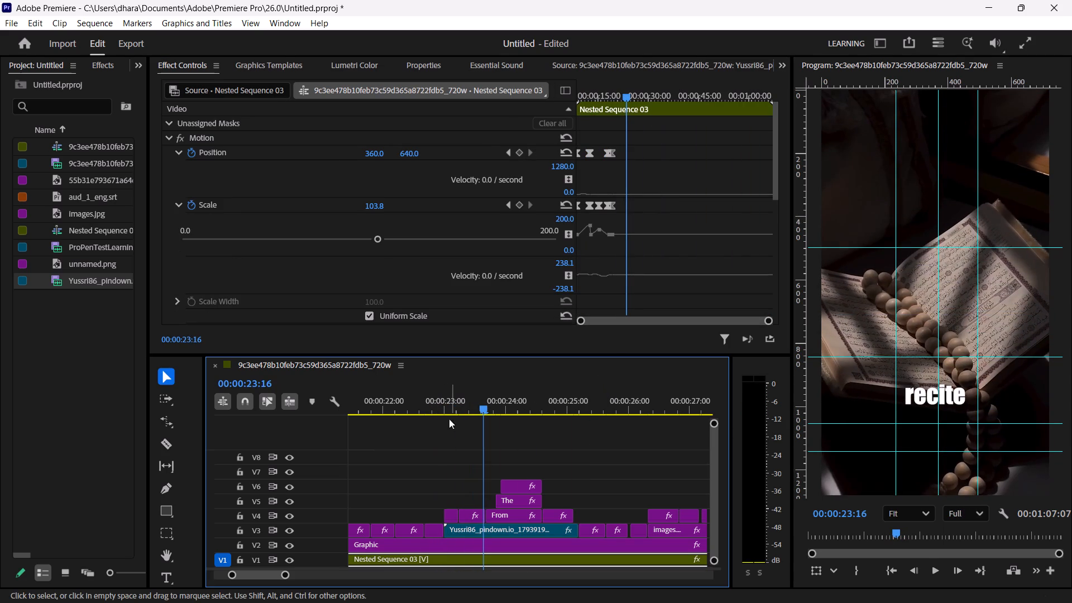
{"action": "left_click", "coordinate": [440, 396]}
{"action": "key", "text": "space"}
{"action": "key", "text": "space"}
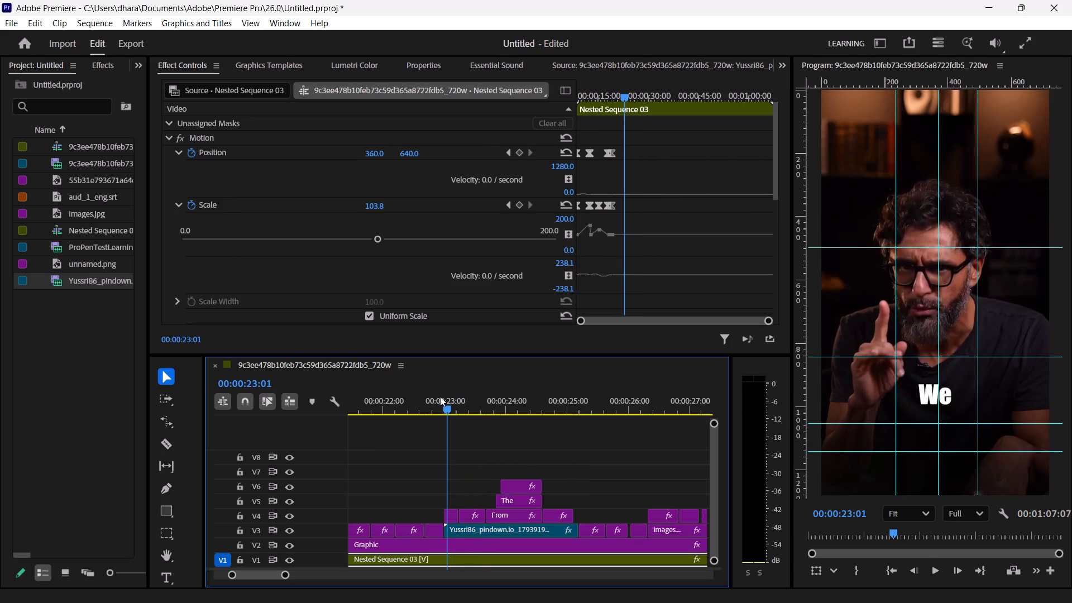
Set the Quran clip's first Position keyframe velocity to about 4941 per second, flatten the second to zero and shorten its incoming ease handle.
{"action": "key", "text": "Left"}
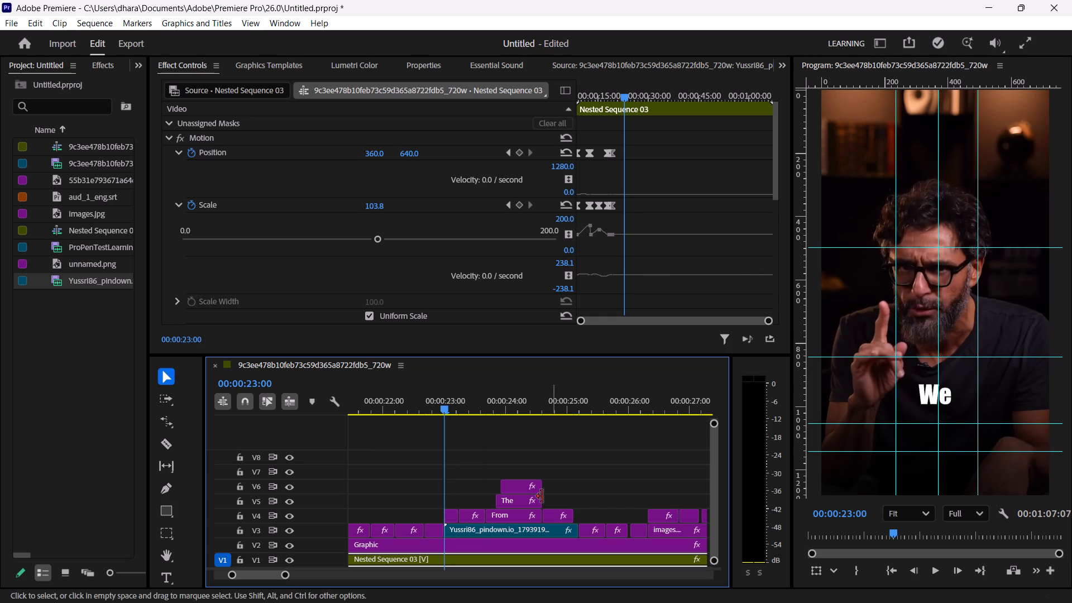
{"action": "left_click", "coordinate": [475, 530]}
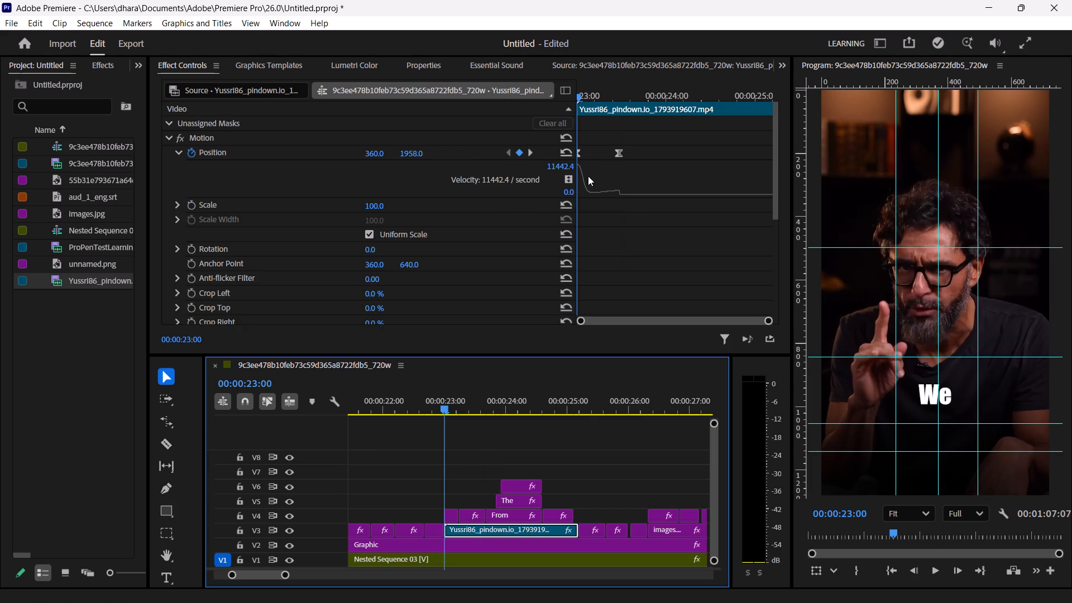
{"action": "left_click_drag", "start_coordinate": [632, 163], "coordinate": [559, 135]}
{"action": "left_click_drag", "start_coordinate": [602, 192], "coordinate": [590, 212]}
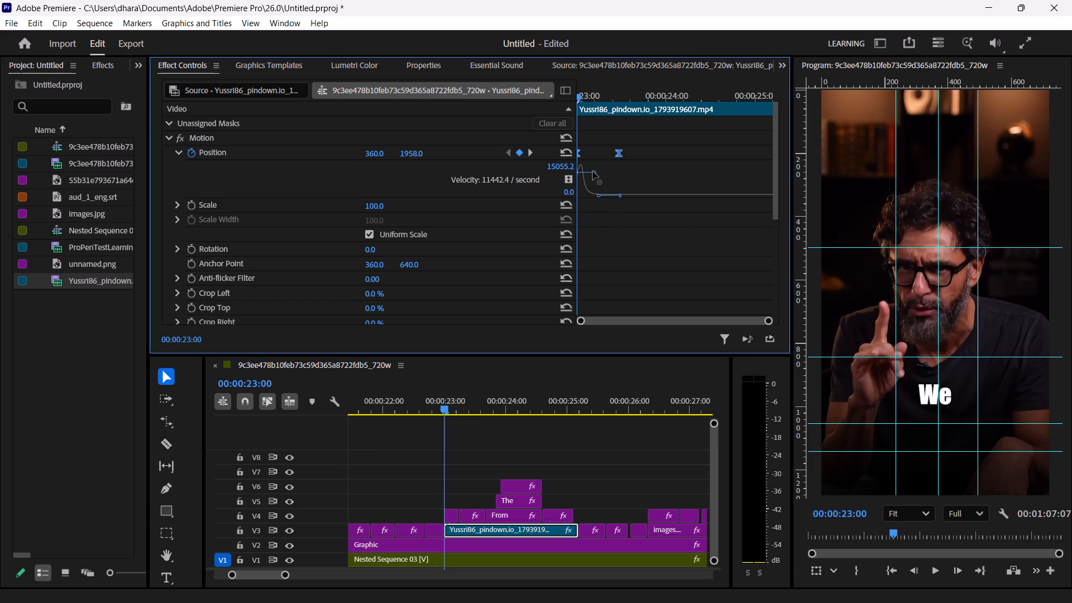
{"action": "left_click_drag", "start_coordinate": [596, 175], "coordinate": [596, 173]}
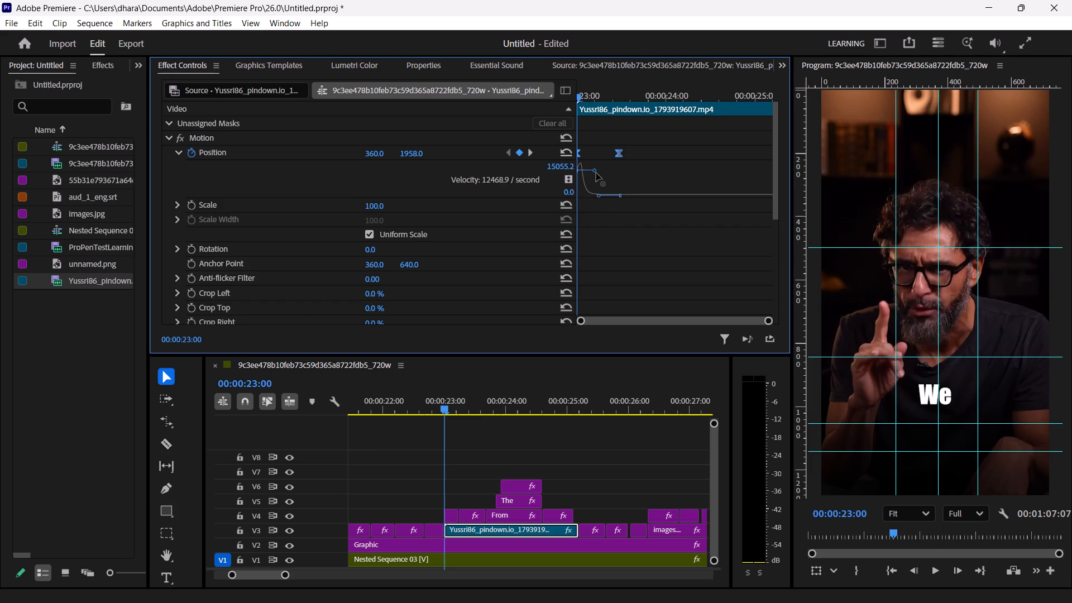
{"action": "left_click_drag", "start_coordinate": [596, 173], "coordinate": [596, 191]}
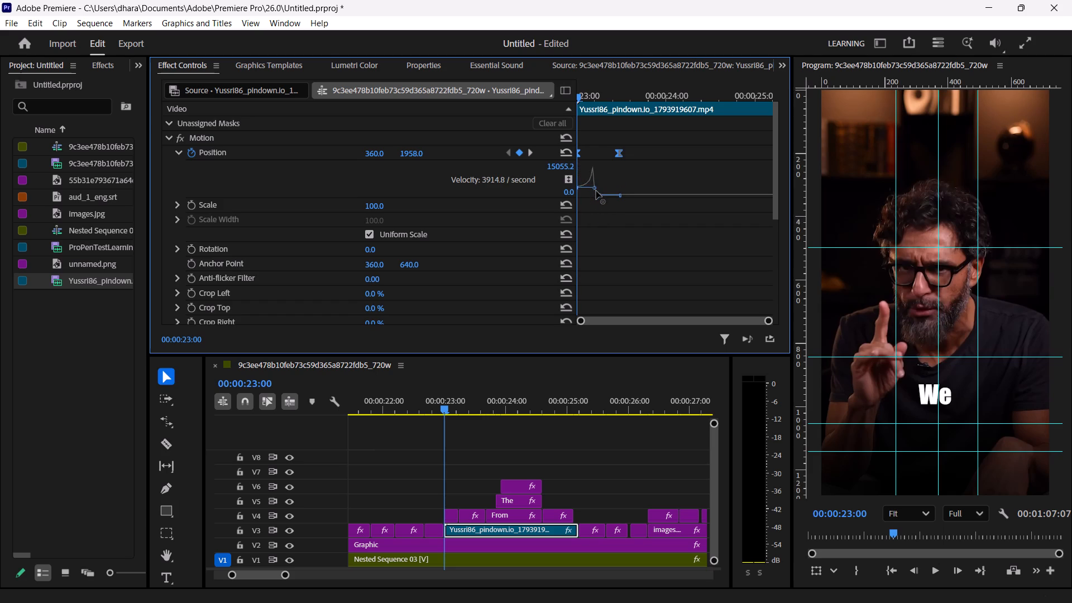
{"action": "left_click_drag", "start_coordinate": [596, 191], "coordinate": [599, 188]}
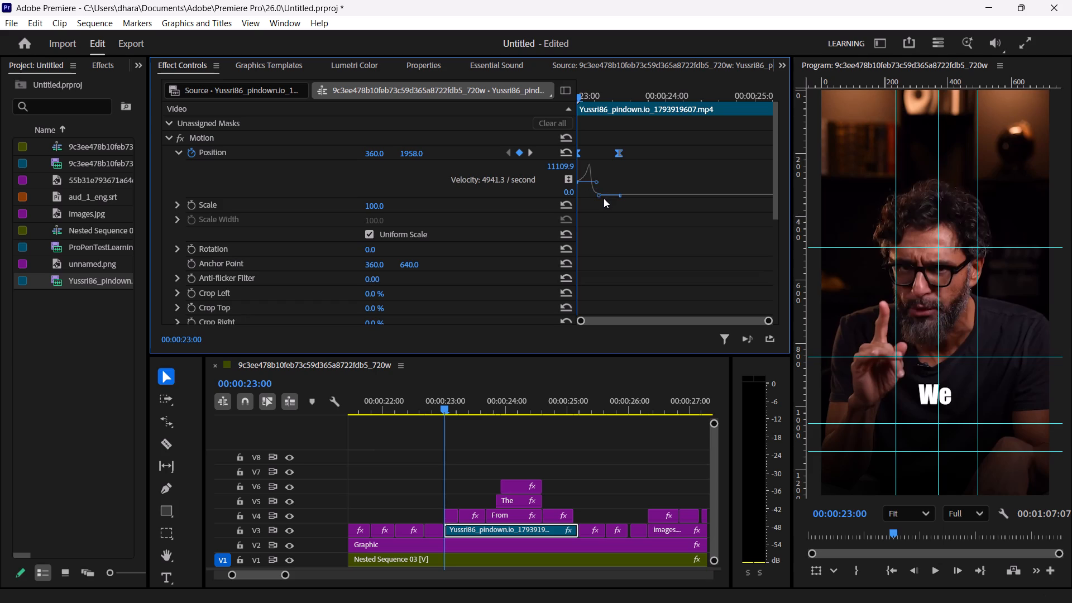
{"action": "left_click_drag", "start_coordinate": [599, 195], "coordinate": [595, 195]}
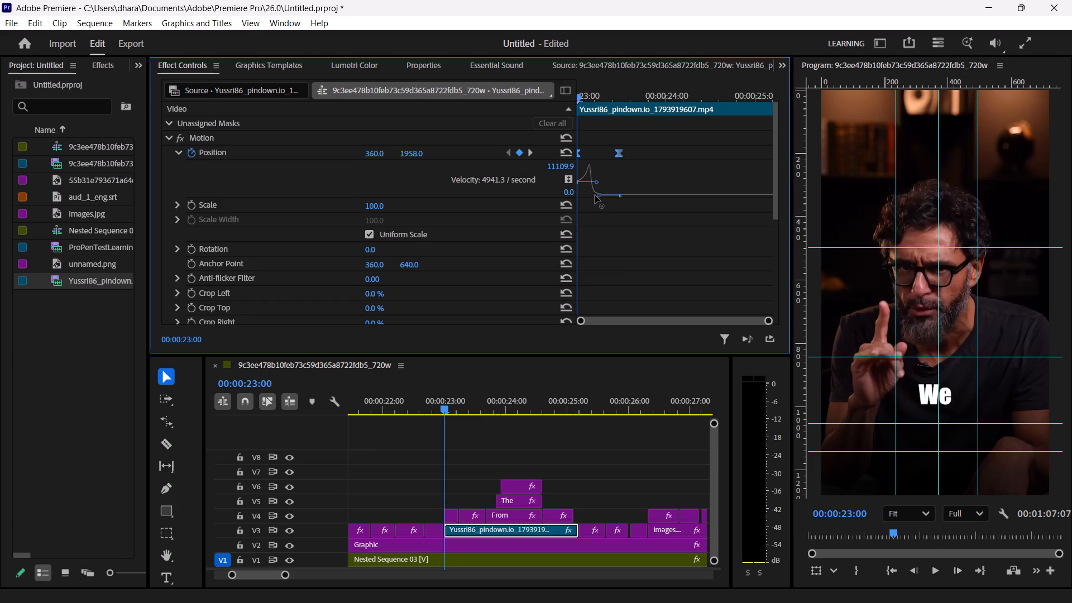
{"action": "left_click_drag", "start_coordinate": [595, 195], "coordinate": [606, 196]}
{"action": "left_click_drag", "start_coordinate": [606, 196], "coordinate": [604, 196]}
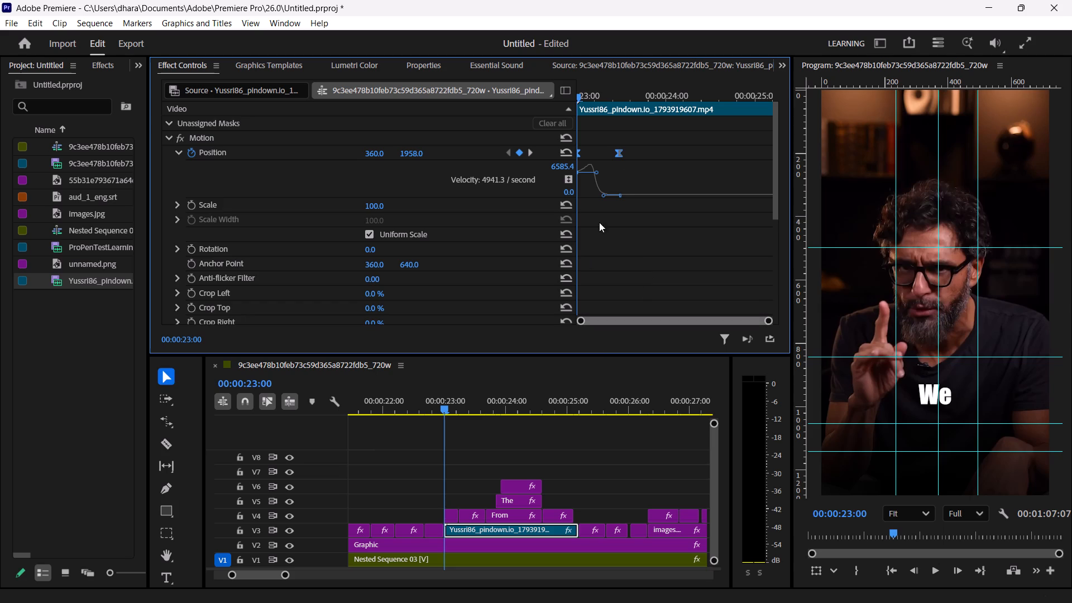
Replay the Quran clip's slide-up entrance, stepping back frame by frame to just before the clip for a second playback.
{"action": "key", "text": "space"}
{"action": "key", "text": "space"}
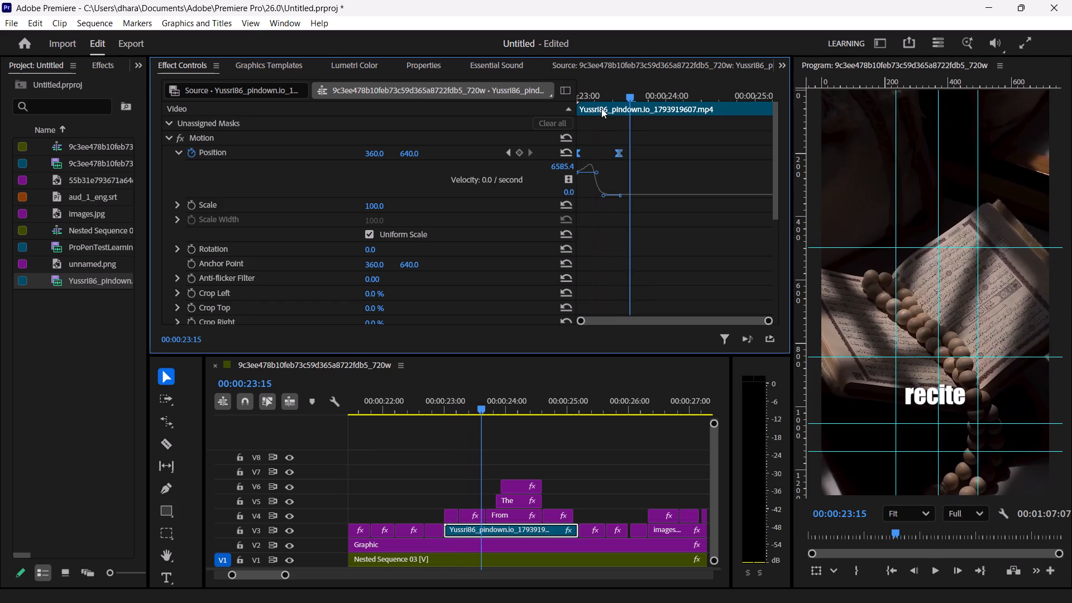
{"action": "left_click", "coordinate": [601, 108]}
{"action": "key", "text": "Left"}
{"action": "key", "text": "Left"}
{"action": "key", "text": "Left"}
{"action": "key", "text": "Left"}
{"action": "key", "text": "Left"}
{"action": "key", "text": "Left"}
{"action": "key", "text": "Left"}
{"action": "key", "text": "Left"}
{"action": "key", "text": "Left"}
{"action": "key", "text": "Left"}
{"action": "key", "text": "Left"}
{"action": "key", "text": "Left"}
{"action": "key", "text": "Left"}
{"action": "key", "text": "Left"}
{"action": "key", "text": "Left"}
{"action": "key", "text": "Left"}
{"action": "key", "text": "Left"}
{"action": "key", "text": "Left"}
{"action": "key", "text": "Left"}
{"action": "key", "text": "Left"}
{"action": "key", "text": "space"}
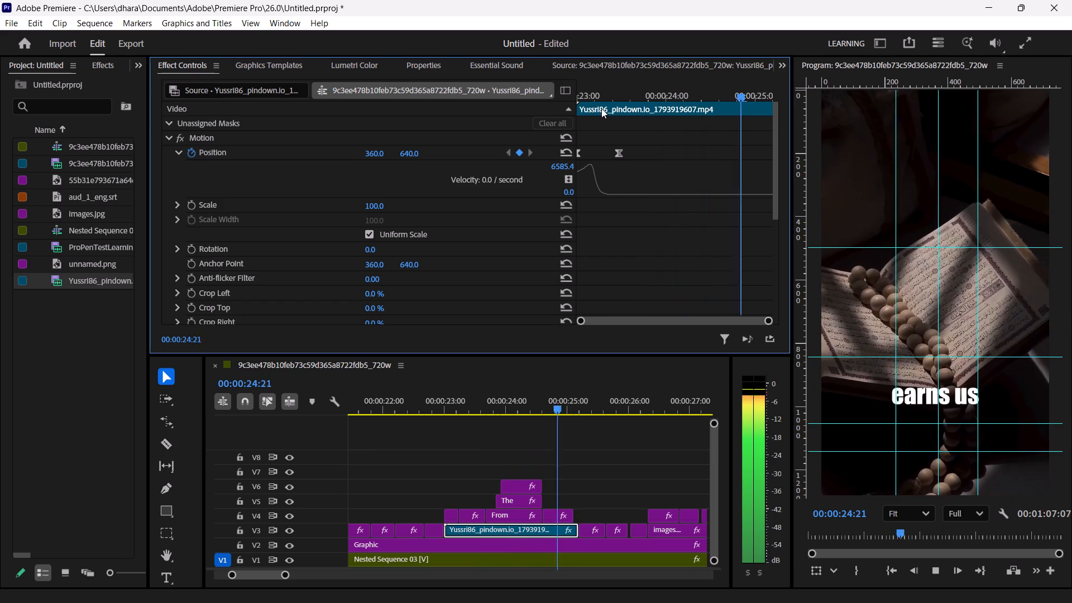
{"action": "key", "text": "space"}
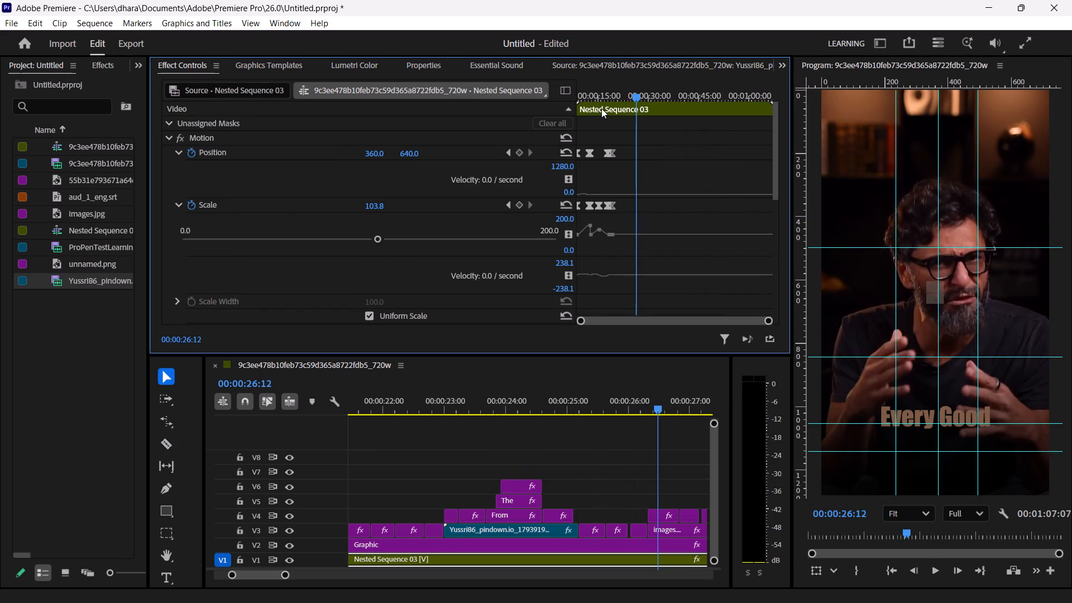
Review the Quran clip's entrance once more from 00:00:22:22 through to the "Every Good" caption at 00:00:26:12.
{"action": "left_click", "coordinate": [438, 411]}
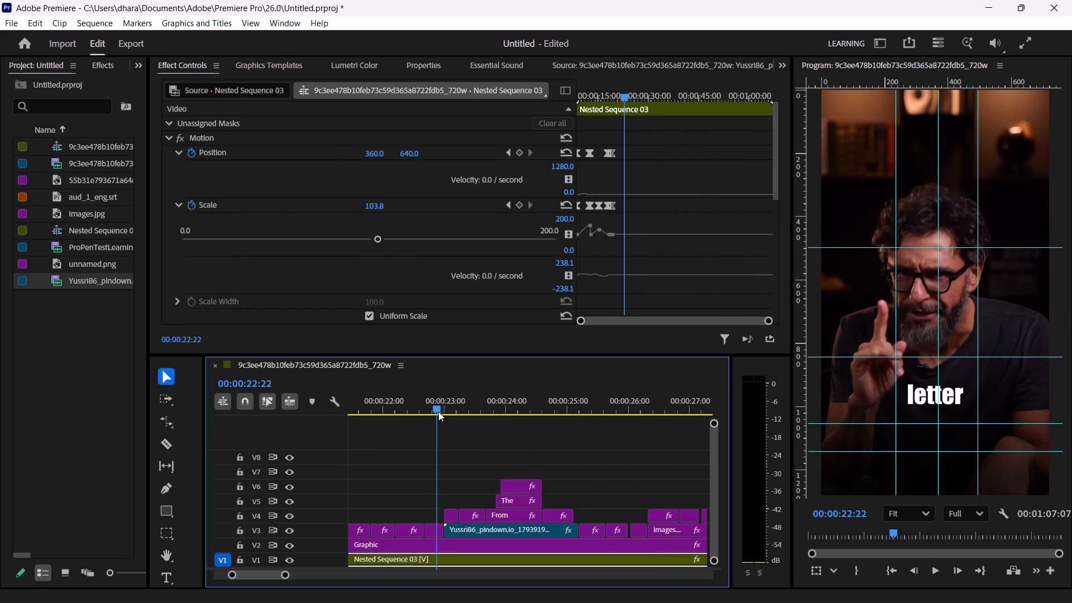
{"action": "key", "text": "space"}
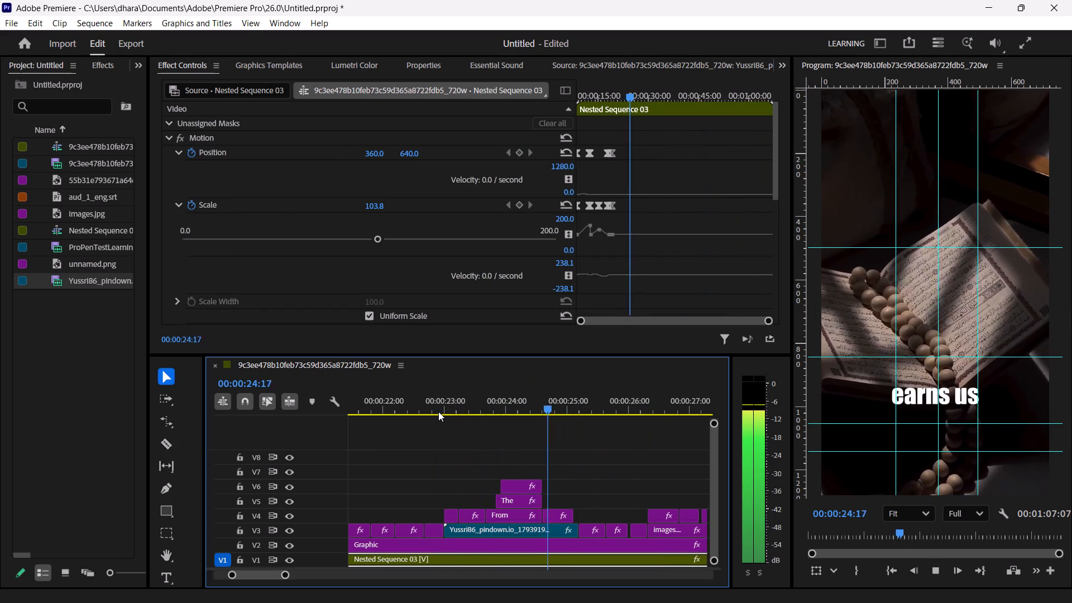
{"action": "key", "text": "space"}
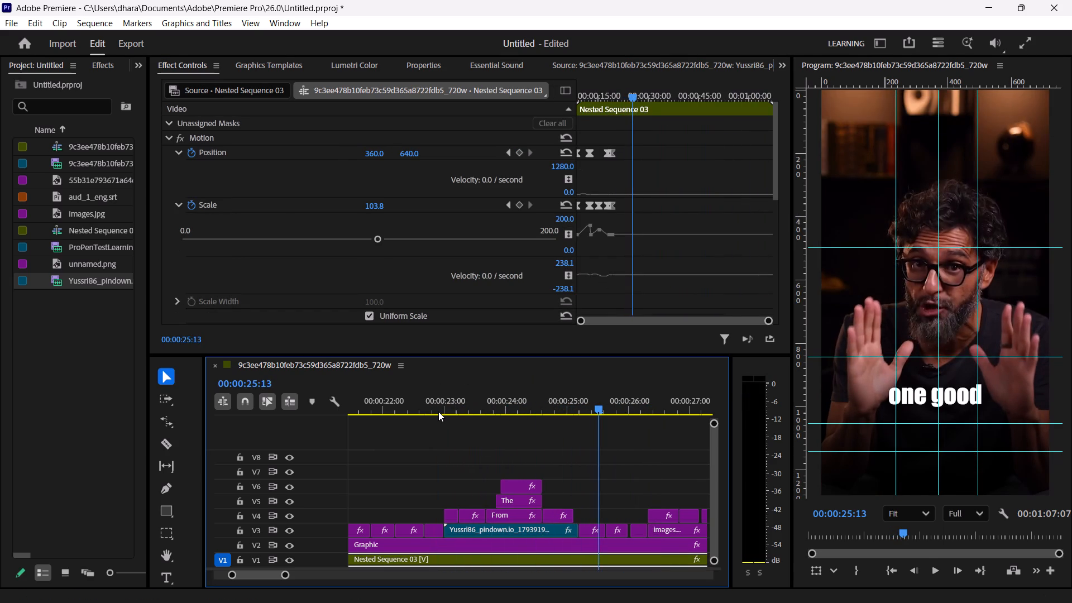
{"action": "key", "text": "space"}
{"action": "key", "text": "space"}
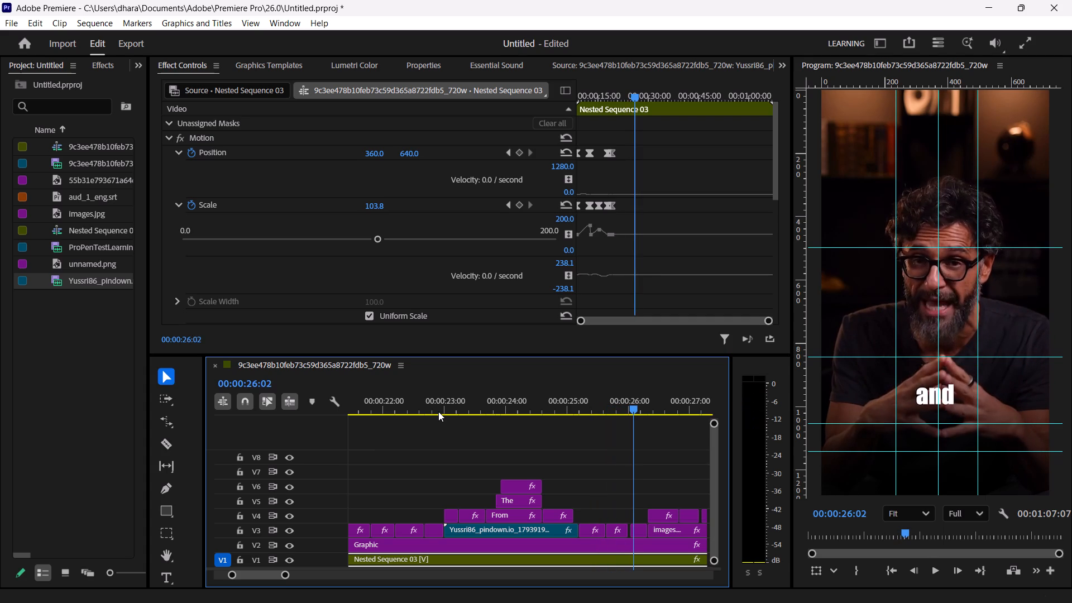
{"action": "key", "text": "space"}
{"action": "key", "text": "space"}
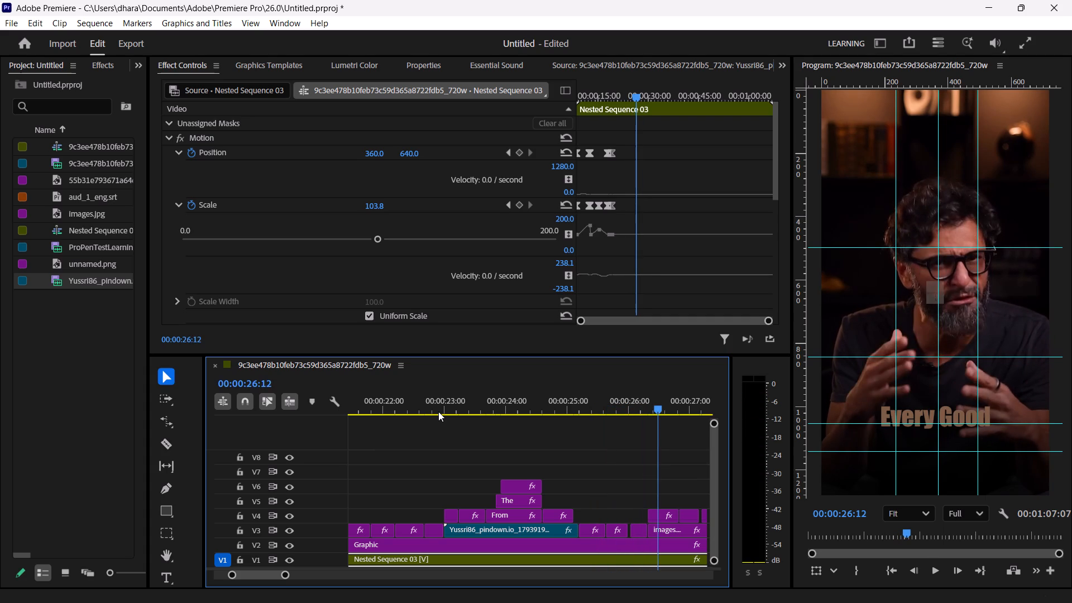
Play on past the verse image and park the playhead at 00:00:29:09, the first frame of the "How" caption.
{"action": "key", "text": "space"}
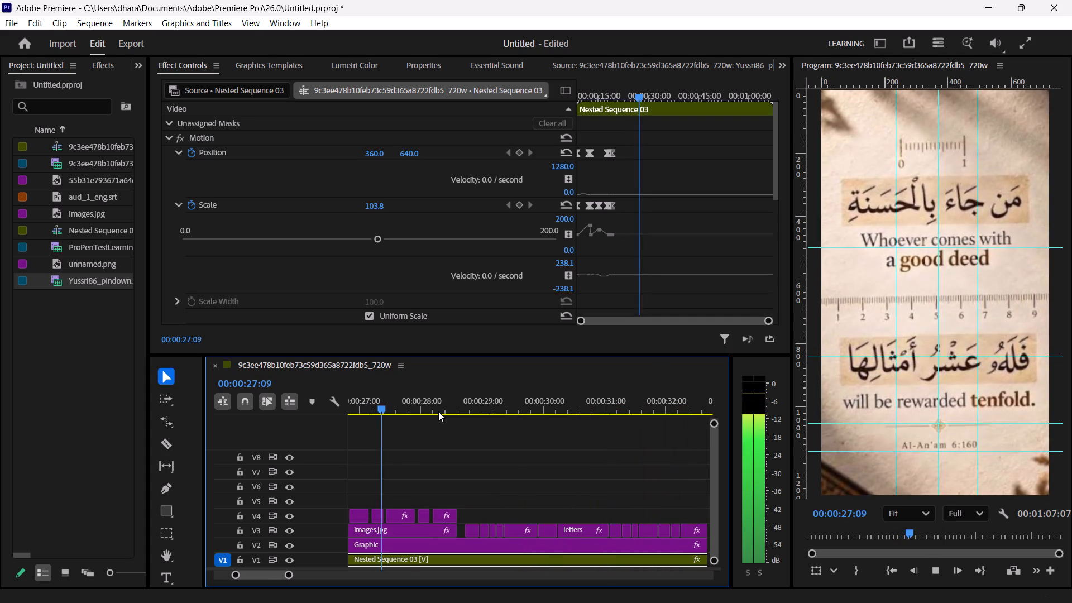
{"action": "key", "text": "space"}
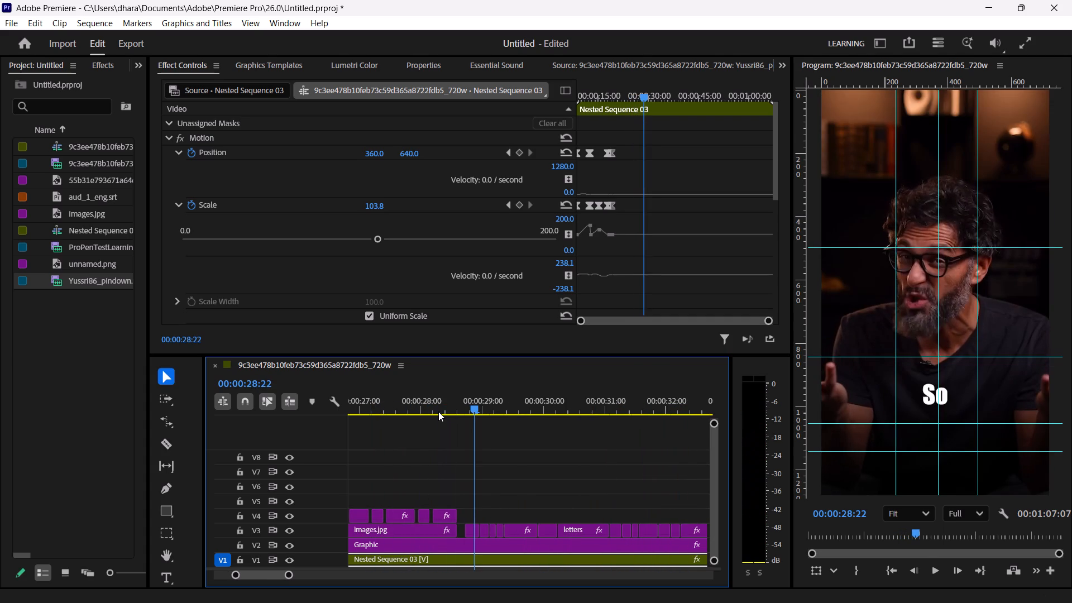
{"action": "key", "text": "space"}
{"action": "key", "text": "space"}
{"action": "key", "text": "space"}
{"action": "key", "text": "space"}
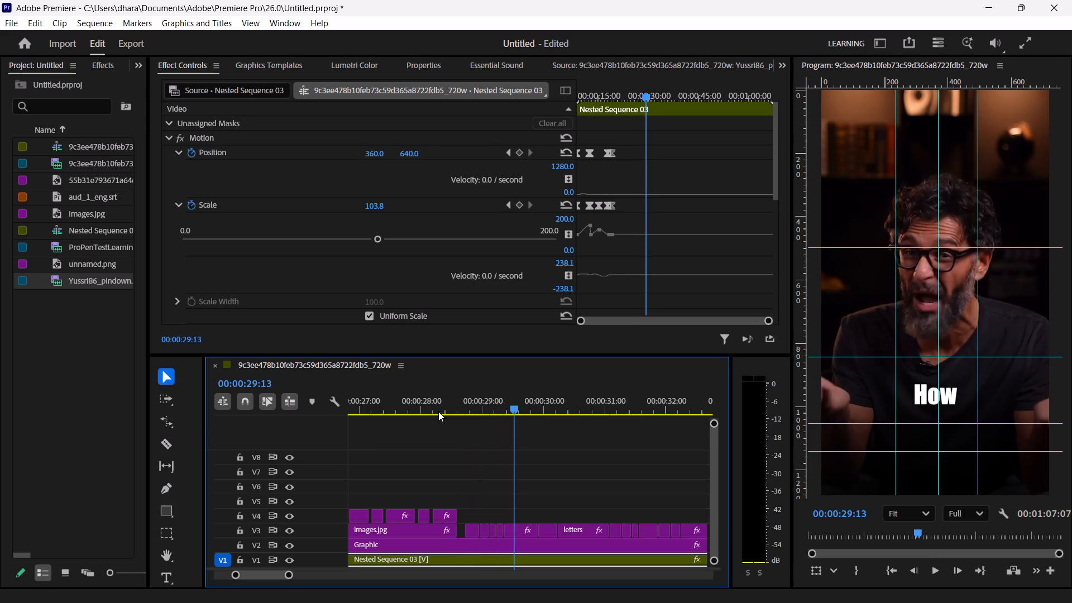
{"action": "key", "text": "Left"}
{"action": "key", "text": "Left"}
{"action": "key", "text": "Left"}
{"action": "key", "text": "Left"}
{"action": "key", "text": "Left"}
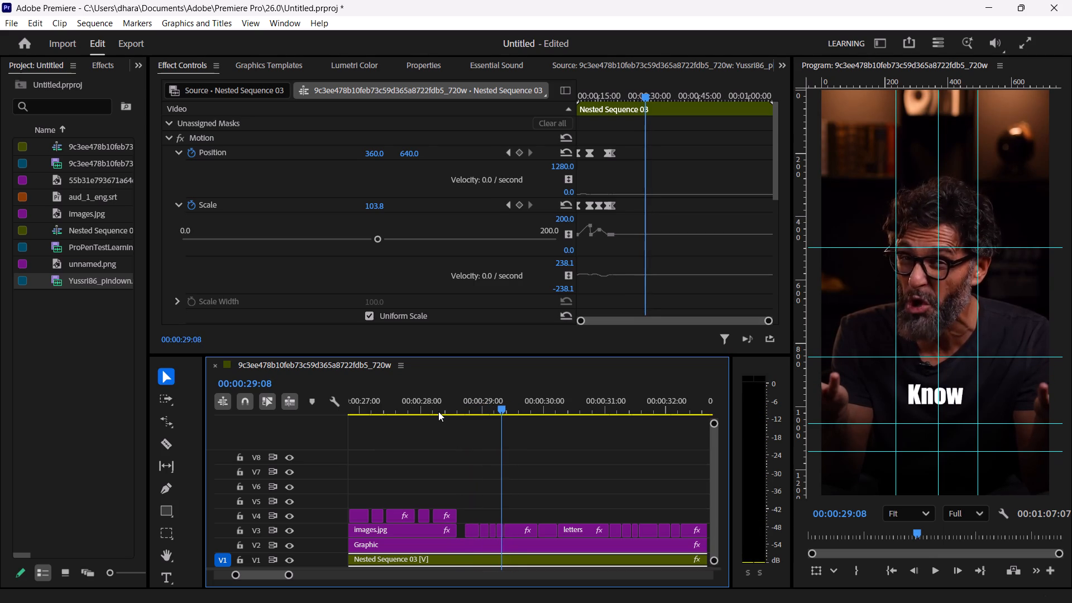
{"action": "key", "text": "Right"}
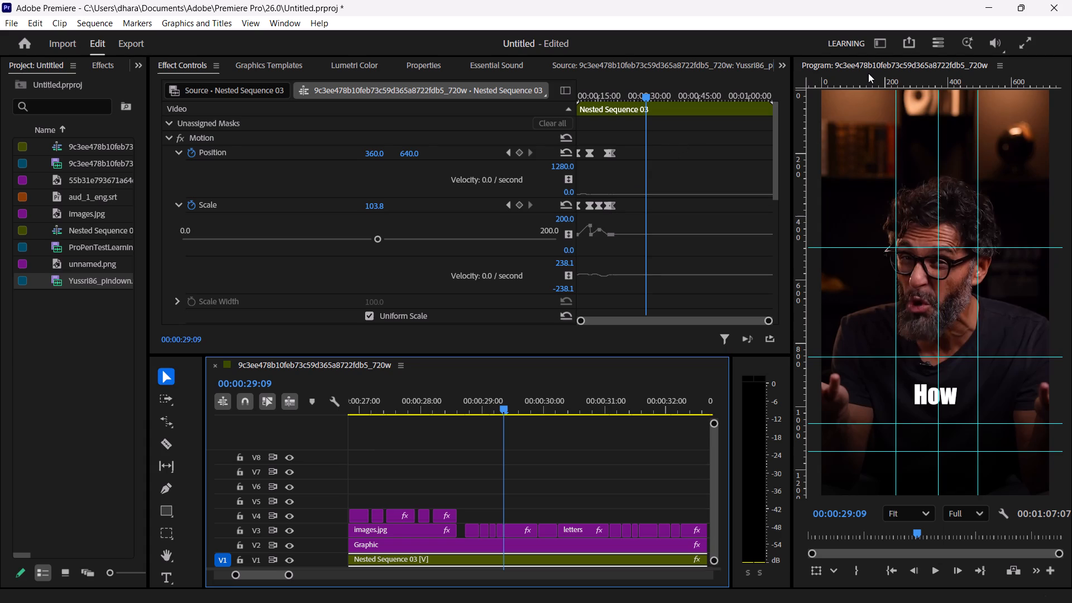
Hide the rulers and guides in the program preview.
{"action": "key", "text": "ctrl+r"}
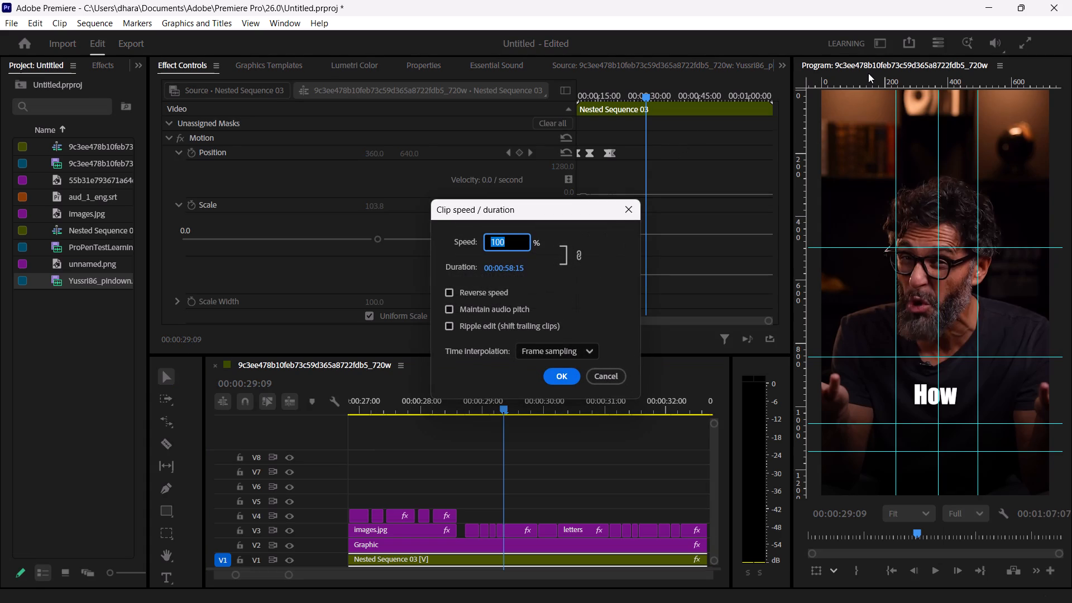
{"action": "left_click", "coordinate": [621, 204]}
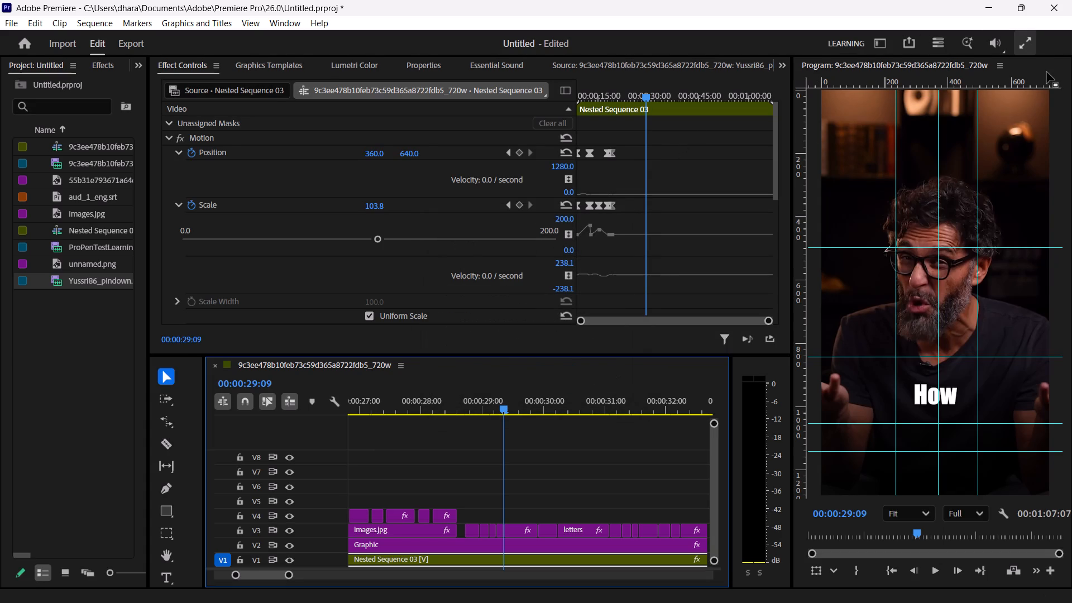
{"action": "left_click", "coordinate": [1050, 69]}
{"action": "key", "text": "ctrl+r"}
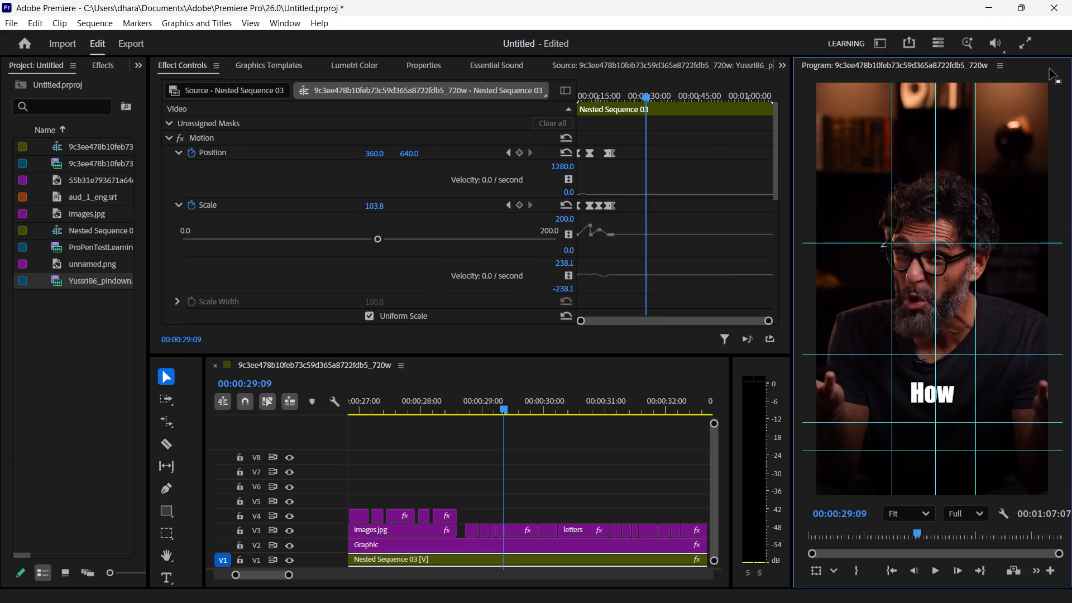
{"action": "key", "text": "ctrl+semicolon"}
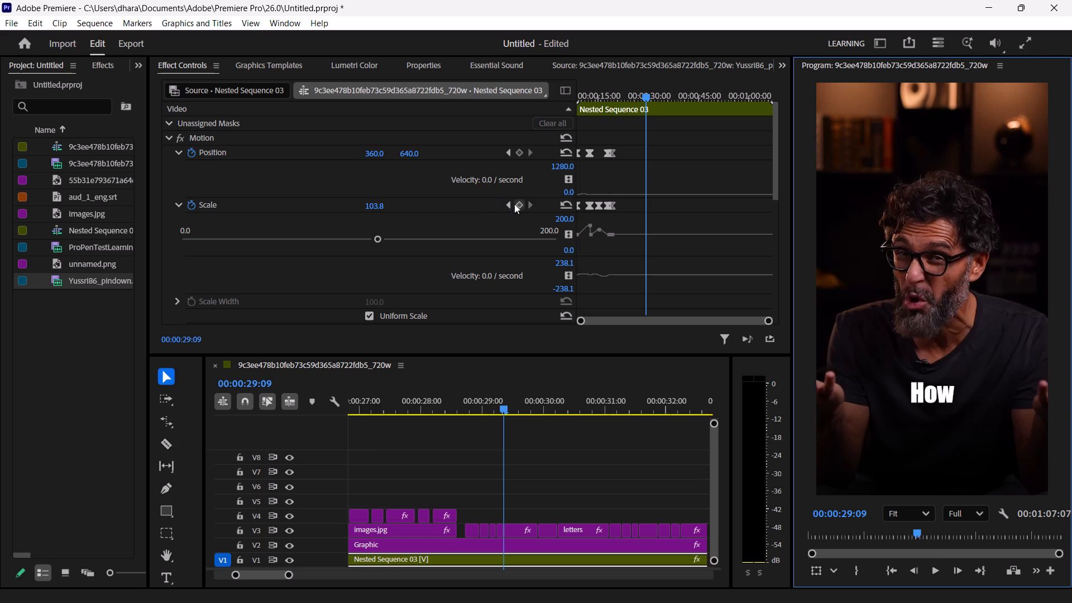
Reset Nested Sequence 03's Scale to 100 at 00:00:29:09.
{"action": "left_click", "coordinate": [567, 206]}
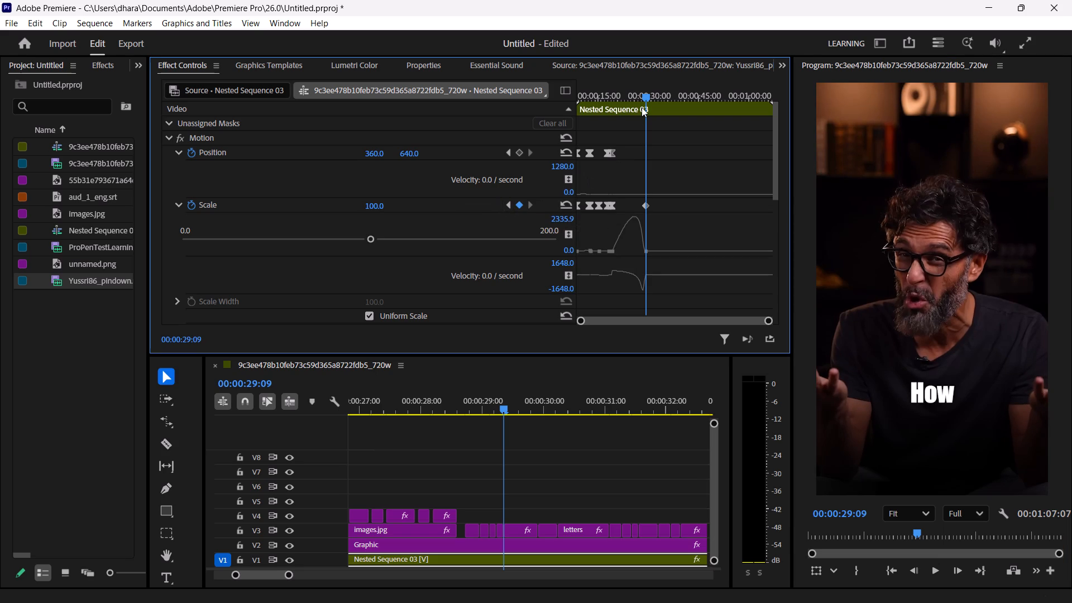
Scrub and play Nested Sequence 03 between about 00:00:17 and 00:00:27 to examine how its scale animates before the new keyframe.
{"action": "left_click_drag", "start_coordinate": [649, 94], "coordinate": [622, 96]}
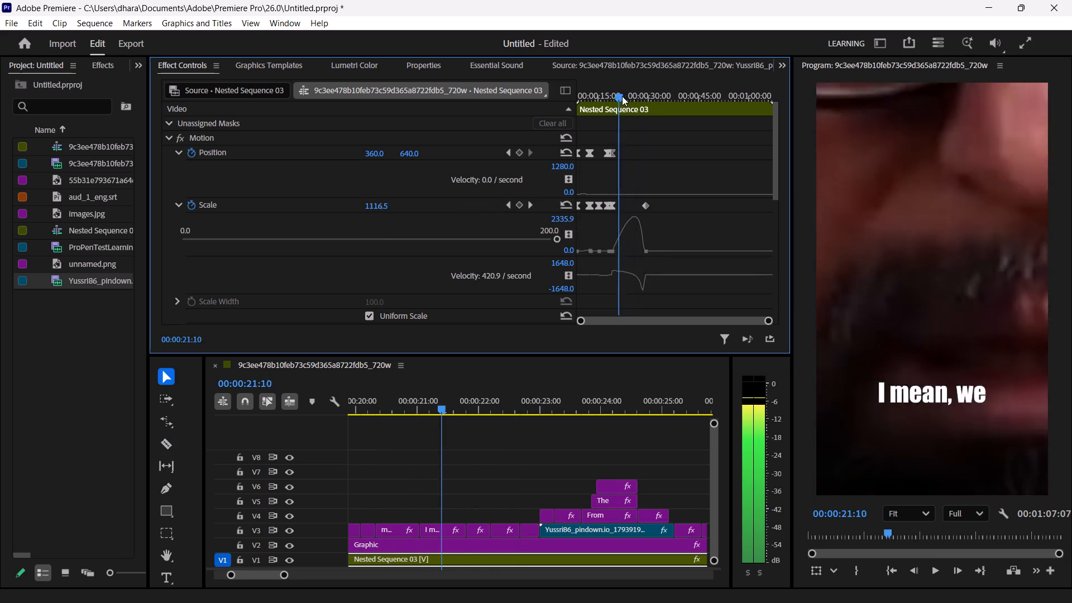
{"action": "left_click_drag", "start_coordinate": [622, 96], "coordinate": [608, 97]}
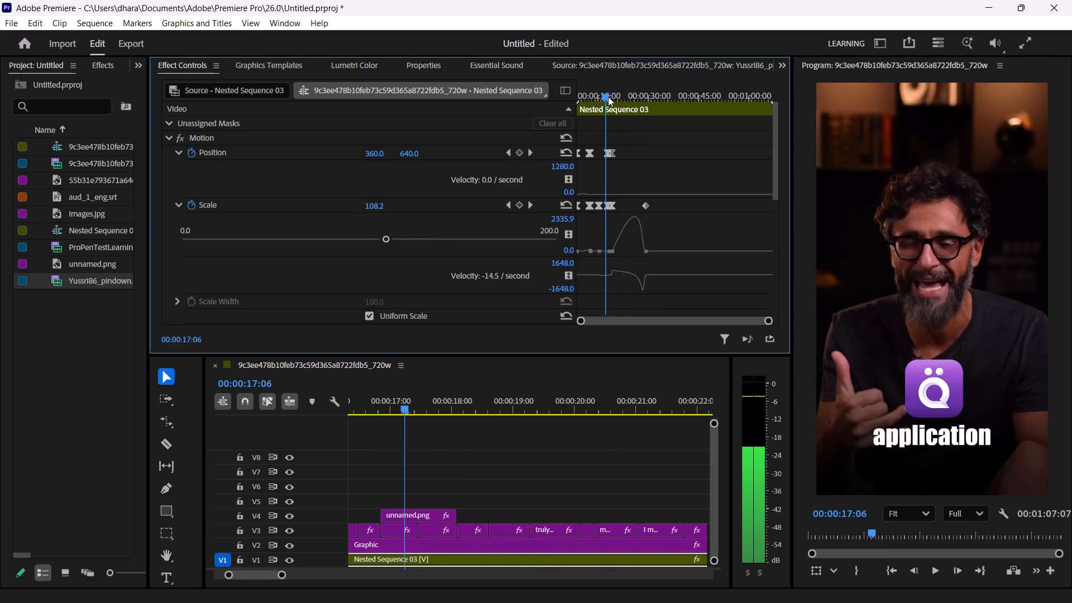
{"action": "left_click_drag", "start_coordinate": [608, 97], "coordinate": [619, 95]}
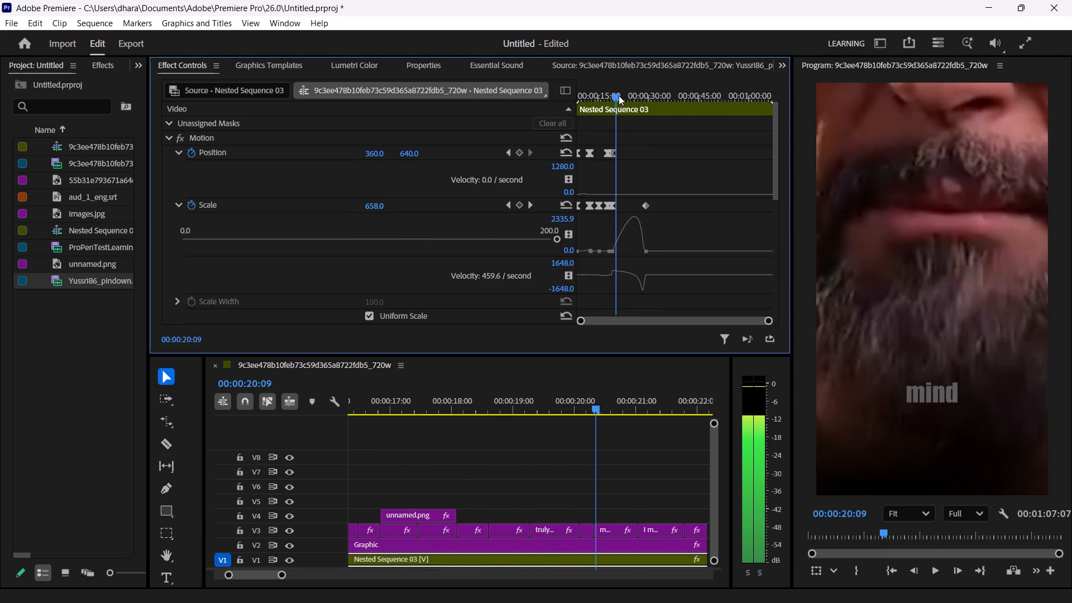
{"action": "left_click_drag", "start_coordinate": [619, 95], "coordinate": [640, 93]}
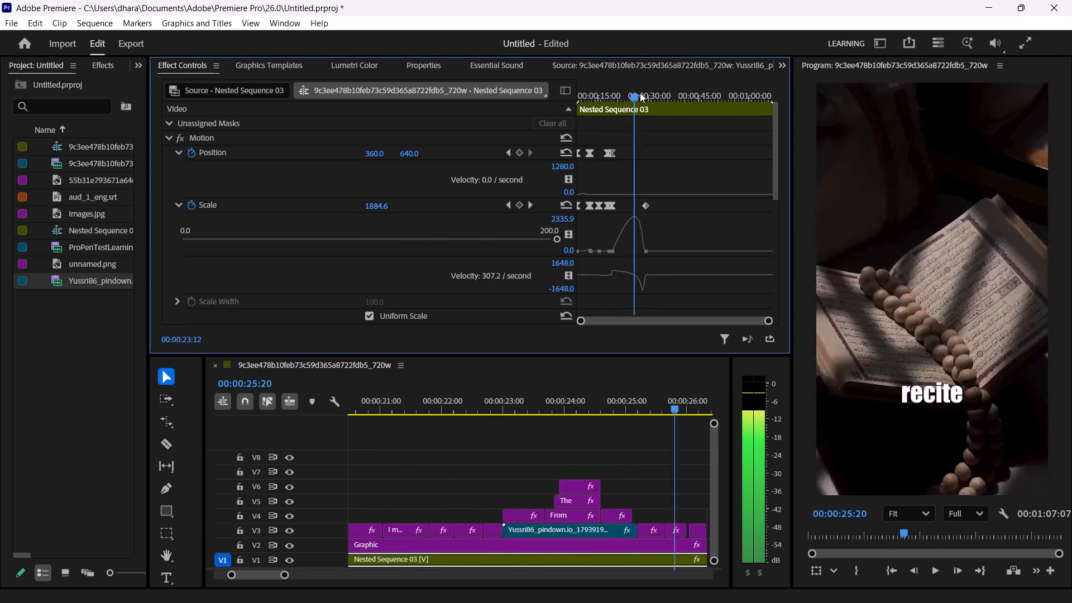
{"action": "left_click_drag", "start_coordinate": [640, 93], "coordinate": [640, 95]}
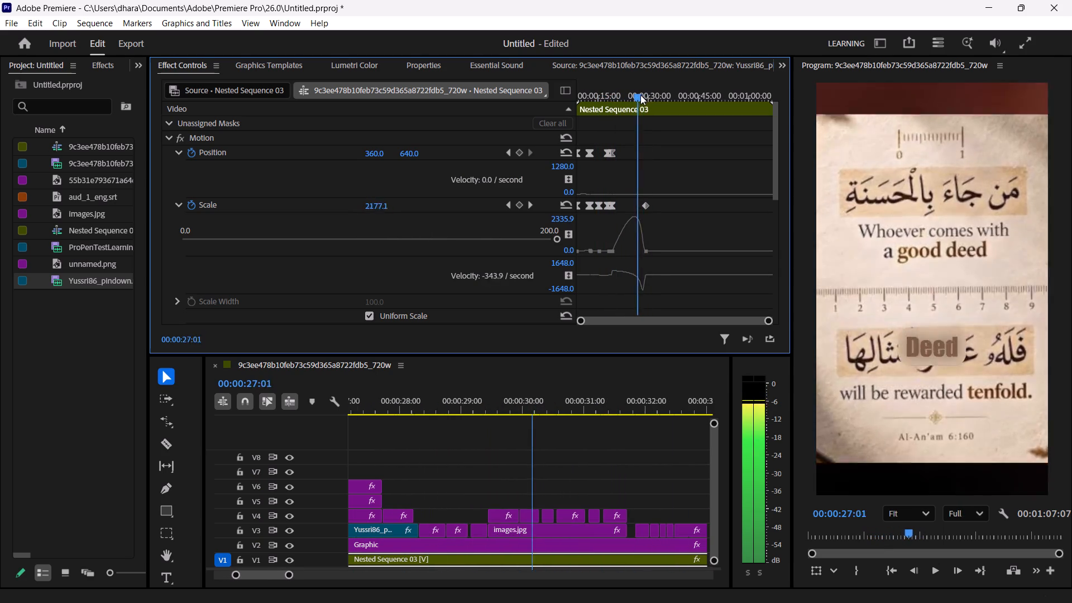
{"action": "left_click_drag", "start_coordinate": [640, 95], "coordinate": [630, 99]}
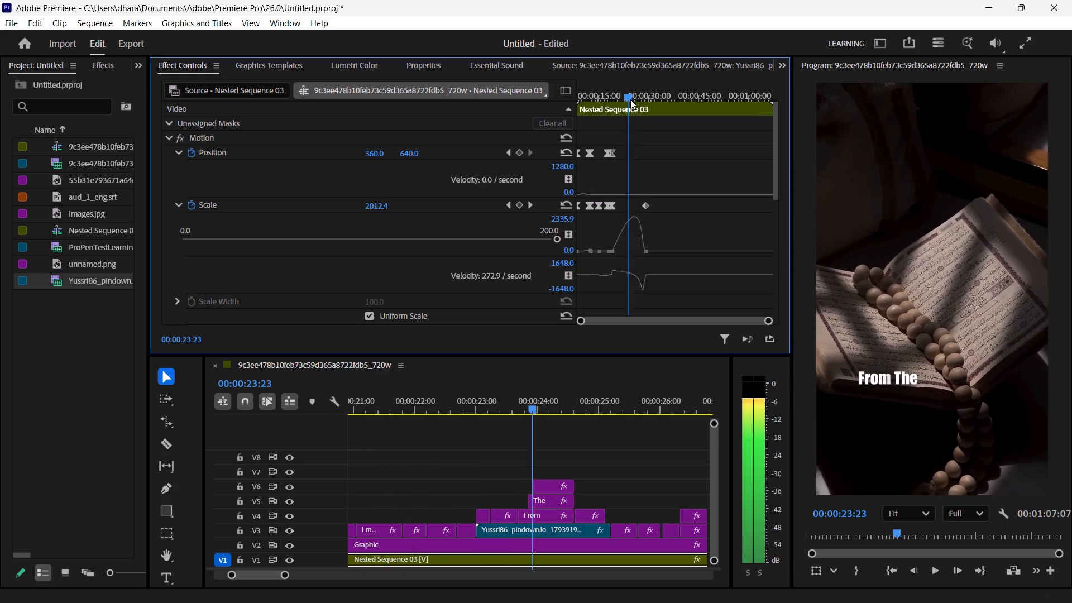
{"action": "left_click_drag", "start_coordinate": [630, 99], "coordinate": [614, 101]}
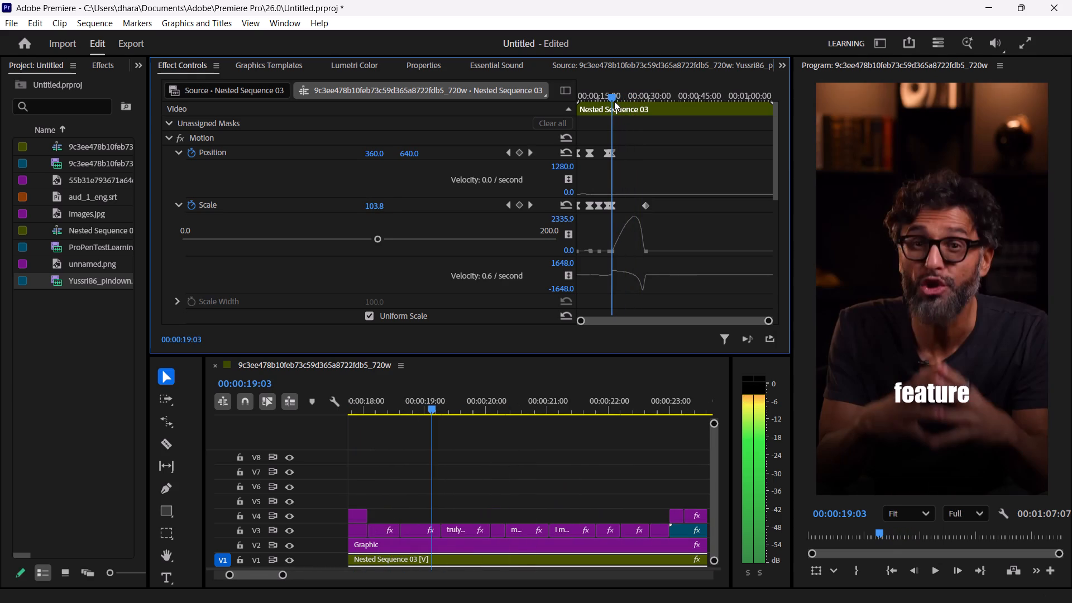
{"action": "left_click_drag", "start_coordinate": [614, 101], "coordinate": [601, 104]}
{"action": "key", "text": "space"}
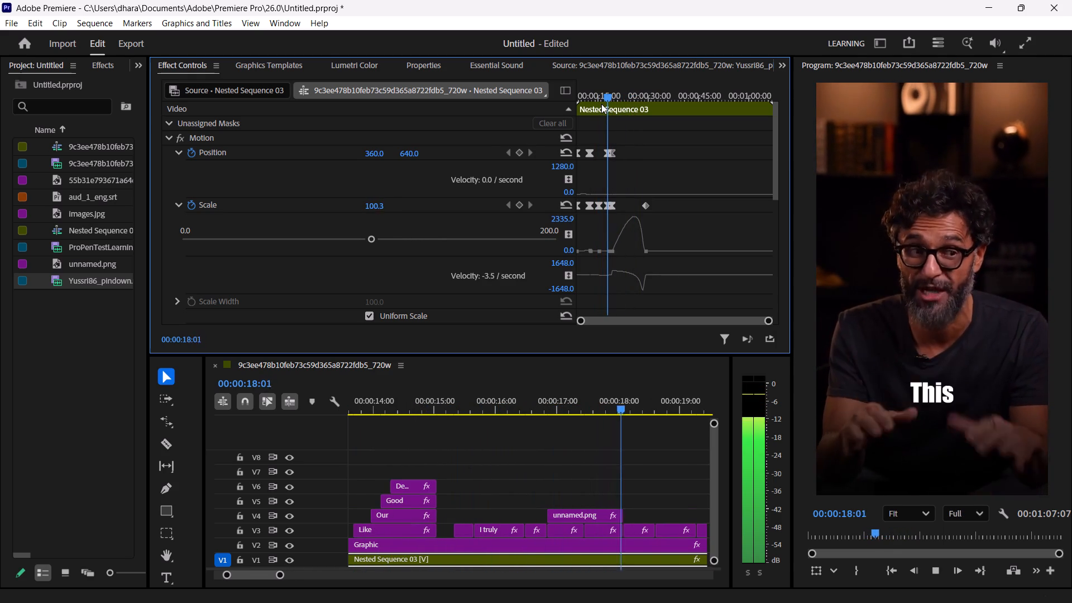
{"action": "key", "text": "space"}
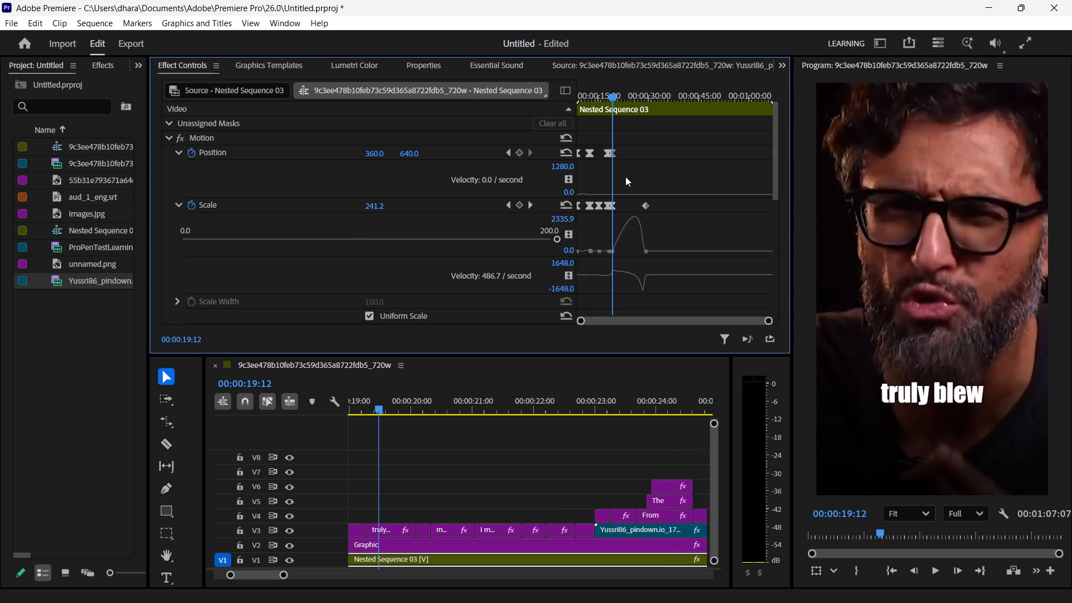
{"action": "key", "text": "space"}
{"action": "key", "text": "space"}
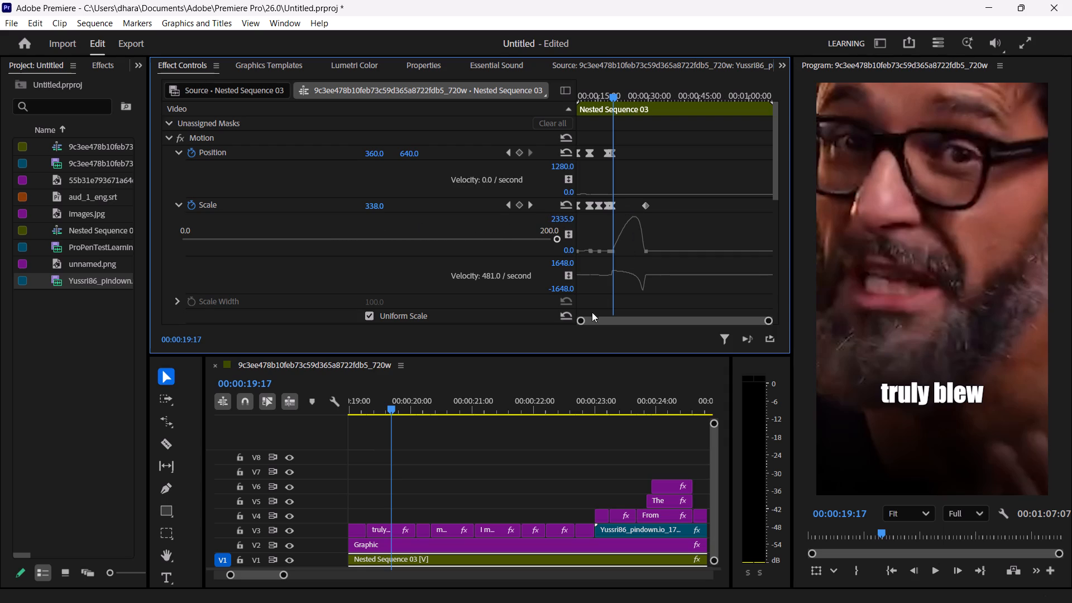
Lower the outgoing velocity of Nested Sequence 03's Scale keyframe just before 00:00:19:17 to about 22 per second.
{"action": "left_click_drag", "start_coordinate": [769, 318], "coordinate": [760, 319]}
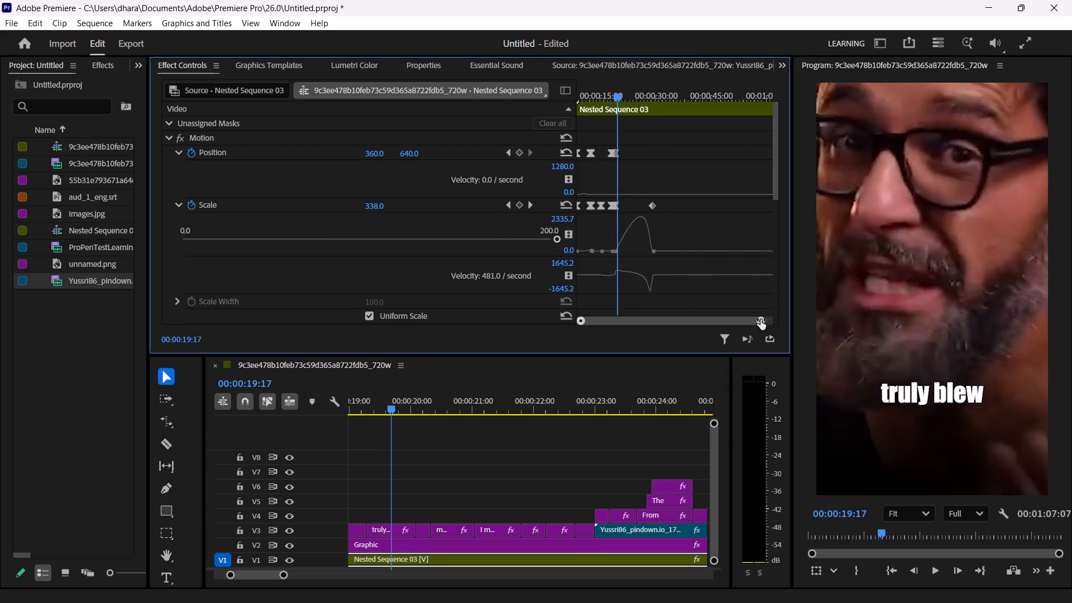
{"action": "left_click_drag", "start_coordinate": [760, 319], "coordinate": [672, 324]}
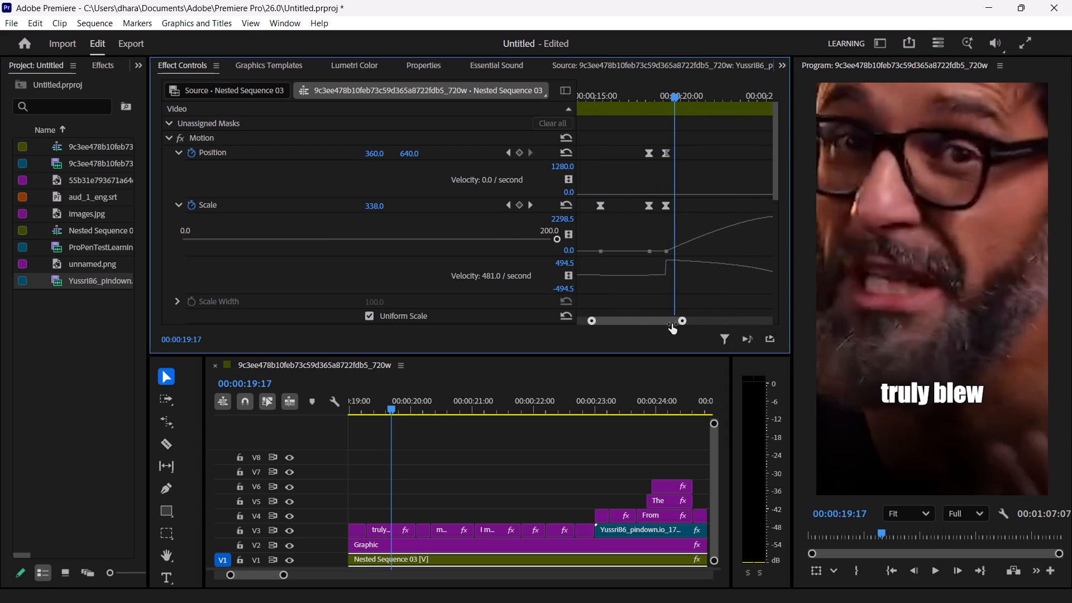
{"action": "left_click_drag", "start_coordinate": [672, 324], "coordinate": [667, 324]}
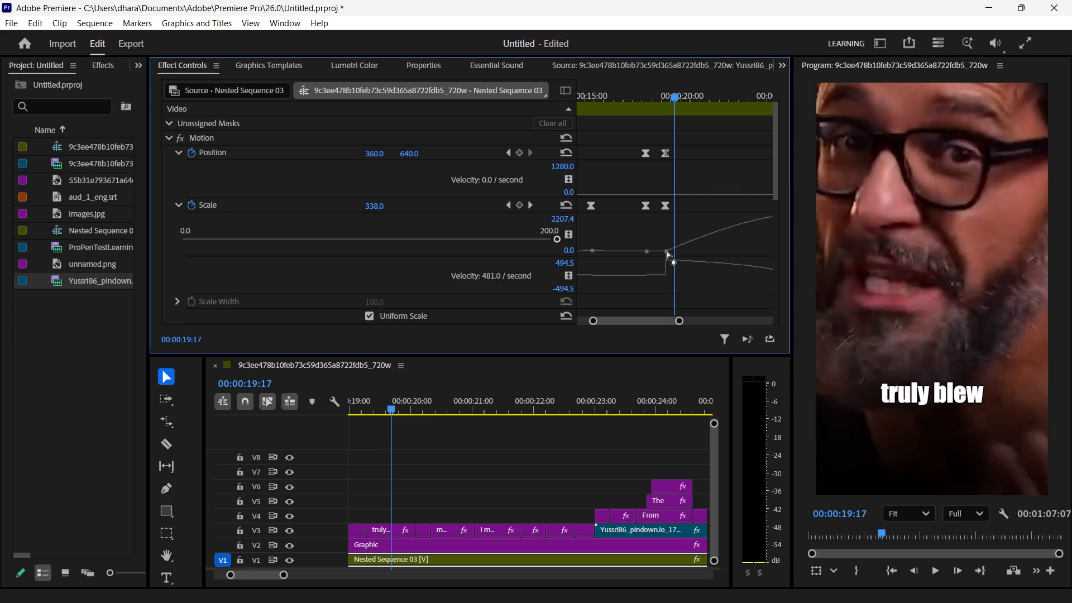
{"action": "left_click", "coordinate": [667, 251]}
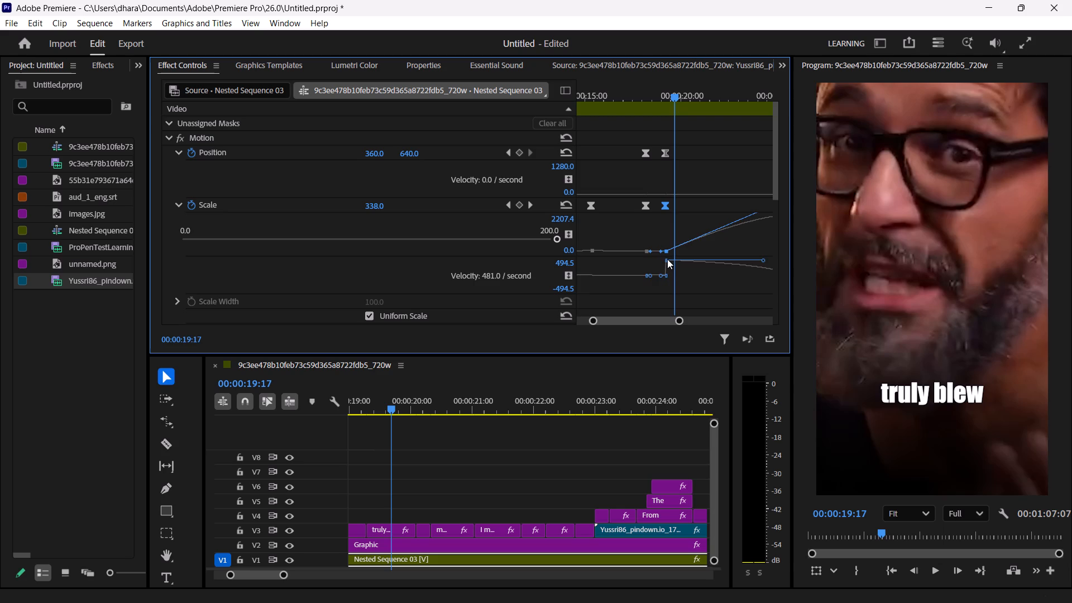
{"action": "left_click_drag", "start_coordinate": [667, 259], "coordinate": [673, 264]}
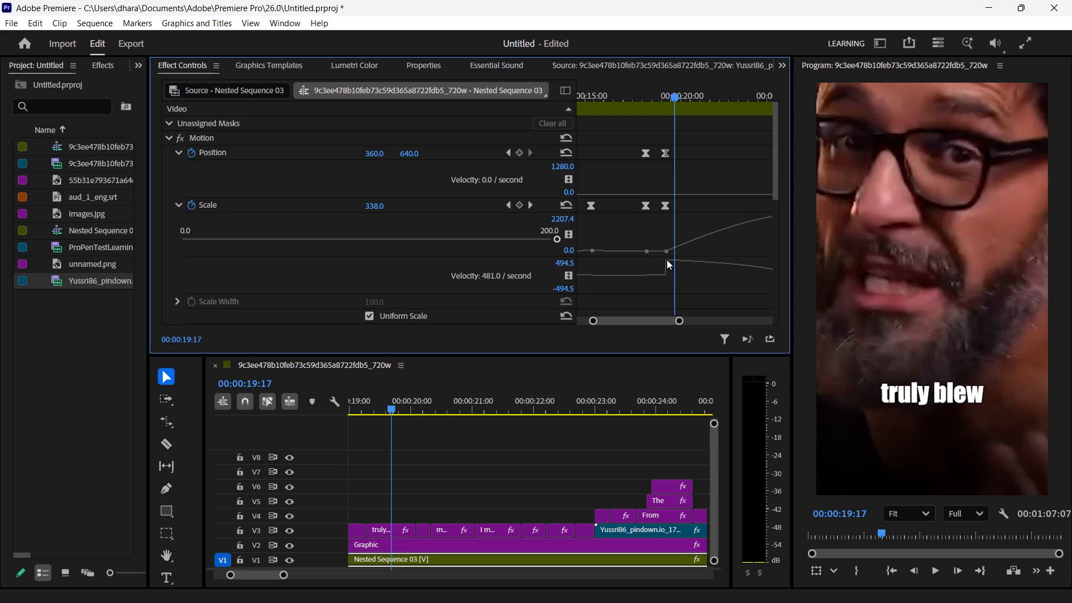
{"action": "left_click", "coordinate": [666, 260]}
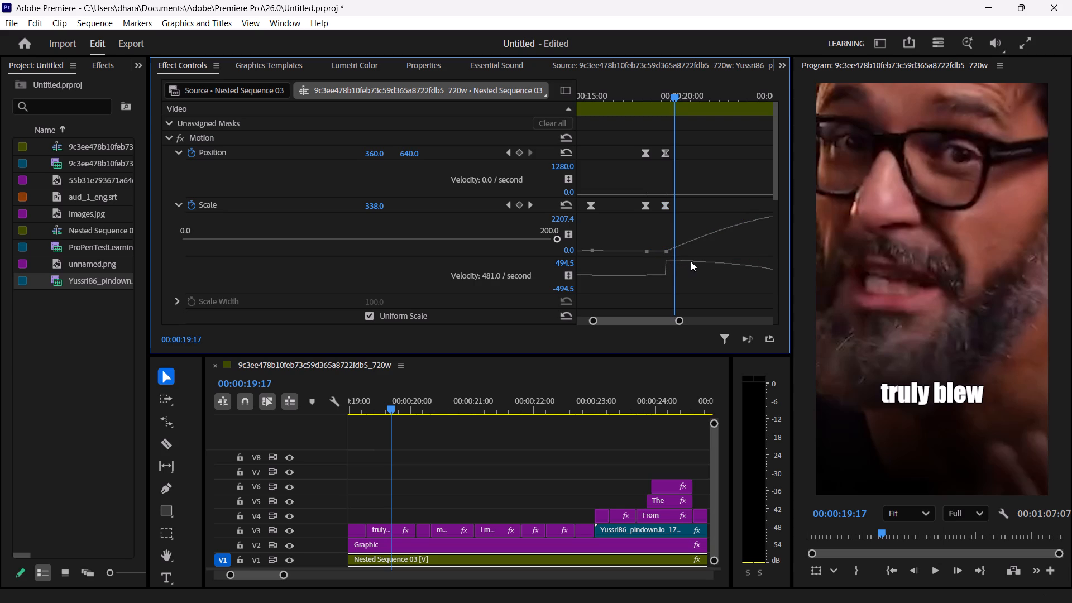
{"action": "left_click", "coordinate": [691, 261]}
{"action": "left_click", "coordinate": [667, 198]}
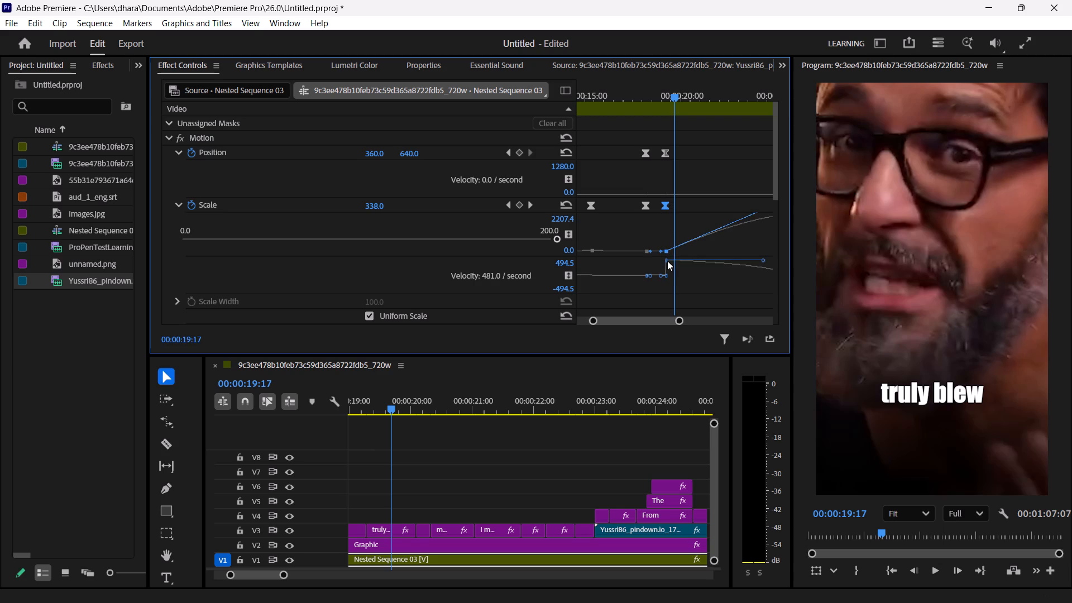
{"action": "left_click_drag", "start_coordinate": [666, 259], "coordinate": [712, 326]}
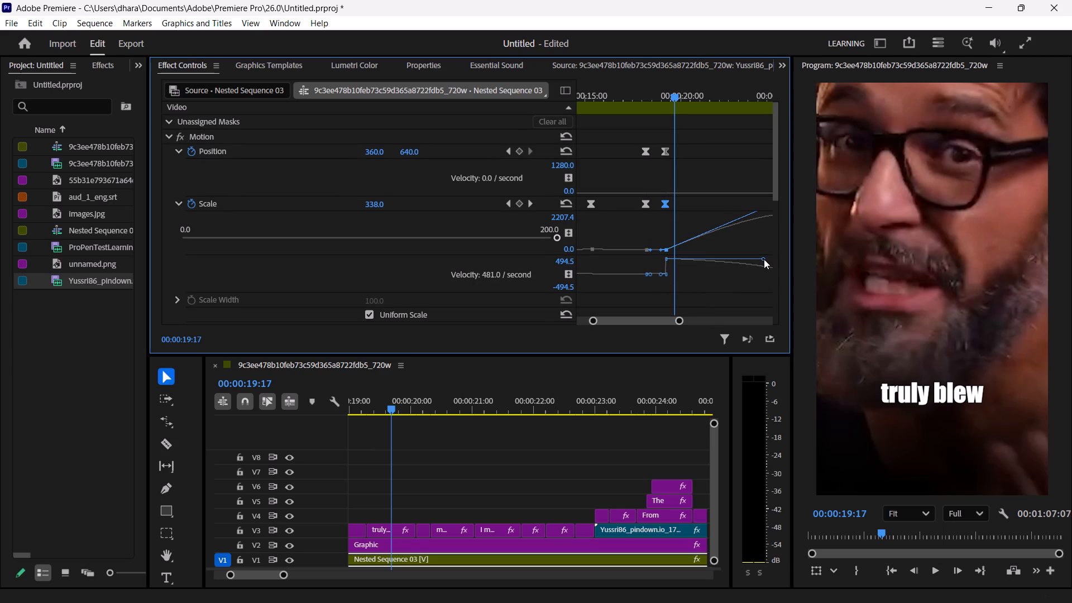
{"action": "left_click_drag", "start_coordinate": [763, 259], "coordinate": [752, 271]}
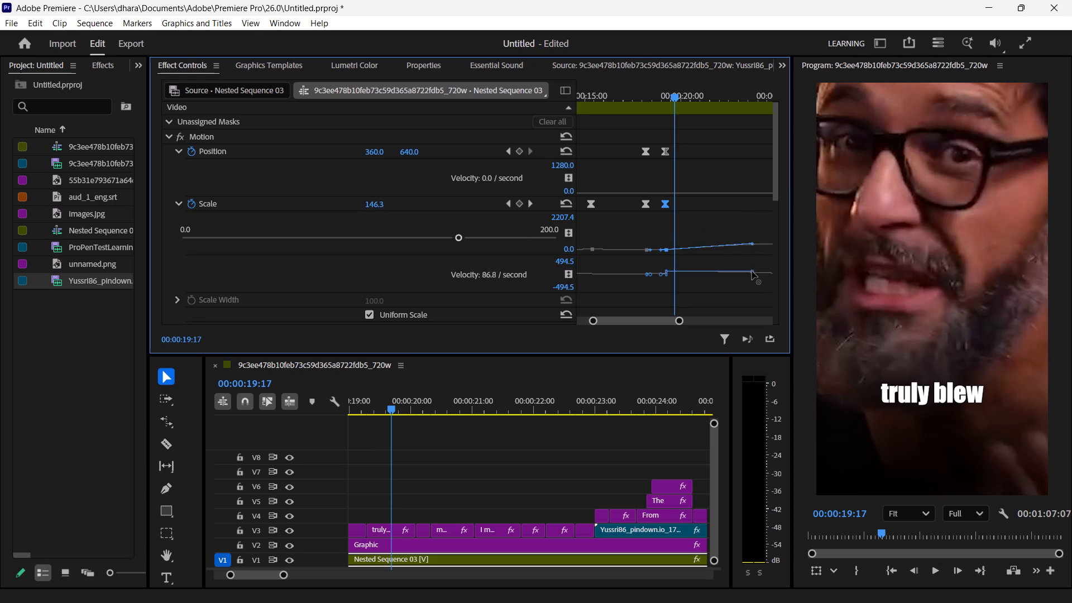
{"action": "left_click_drag", "start_coordinate": [752, 271], "coordinate": [755, 274]}
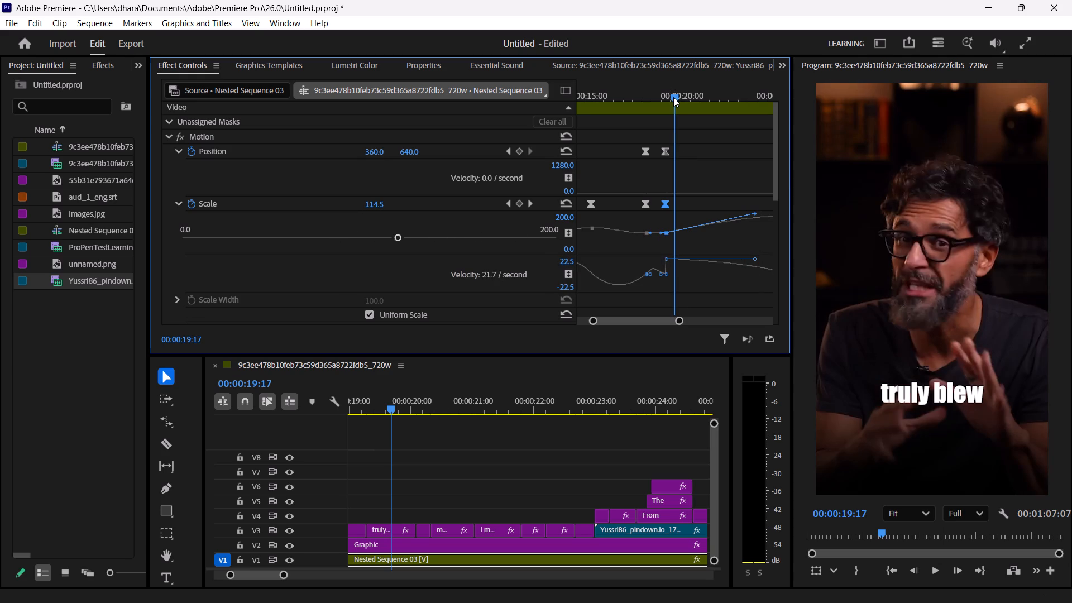
Play and scrub Nested Sequence 03 between about 00:00:18 and 00:00:31 to examine the slower scale-up and the return before "How".
{"action": "left_click_drag", "start_coordinate": [673, 97], "coordinate": [653, 99]}
{"action": "key", "text": "space"}
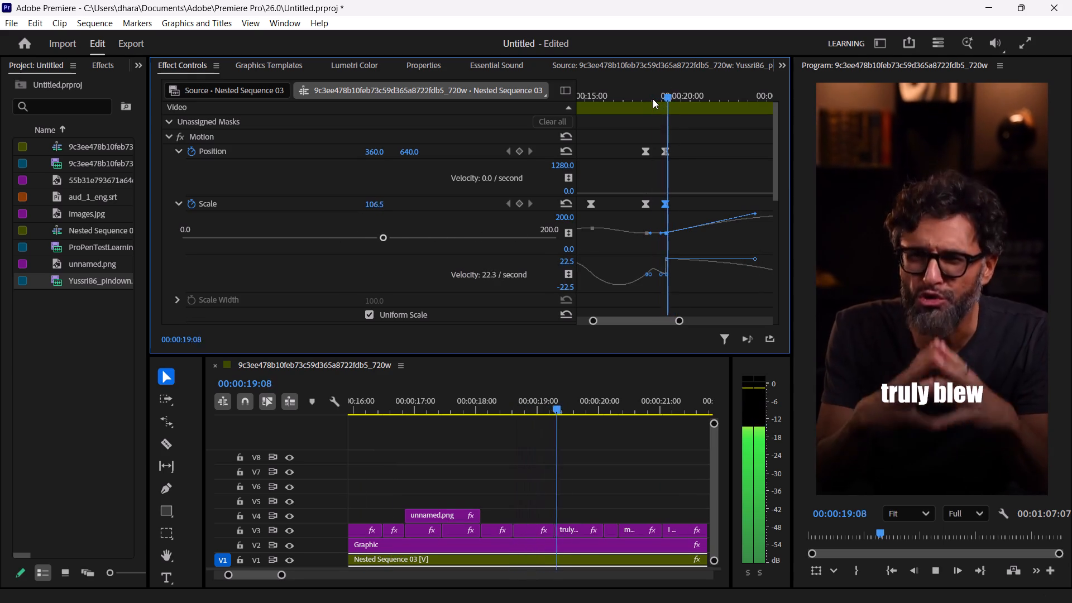
{"action": "key", "text": "space"}
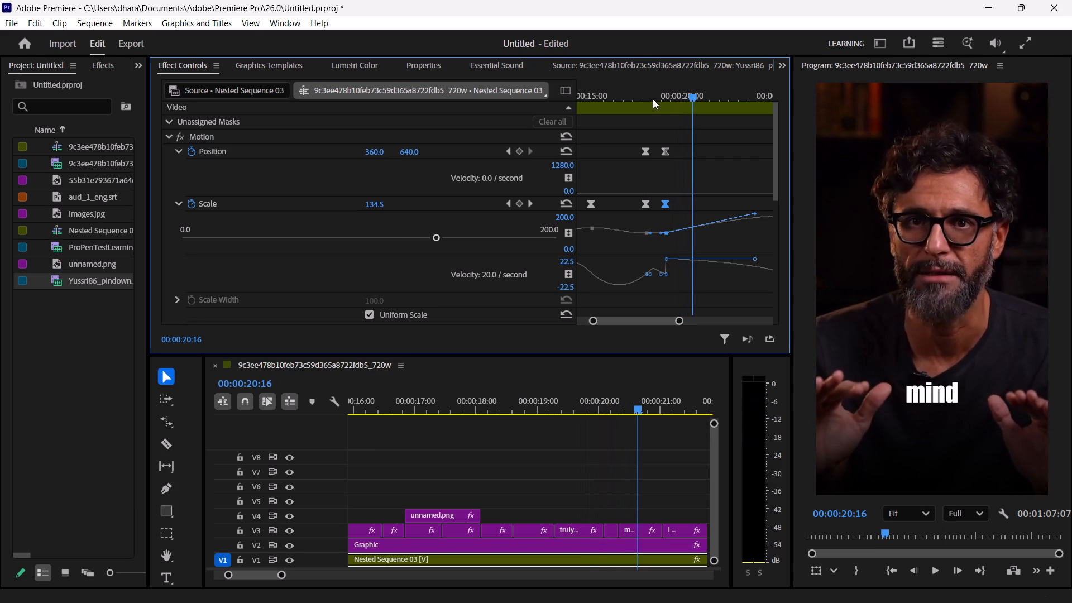
{"action": "key", "text": "space"}
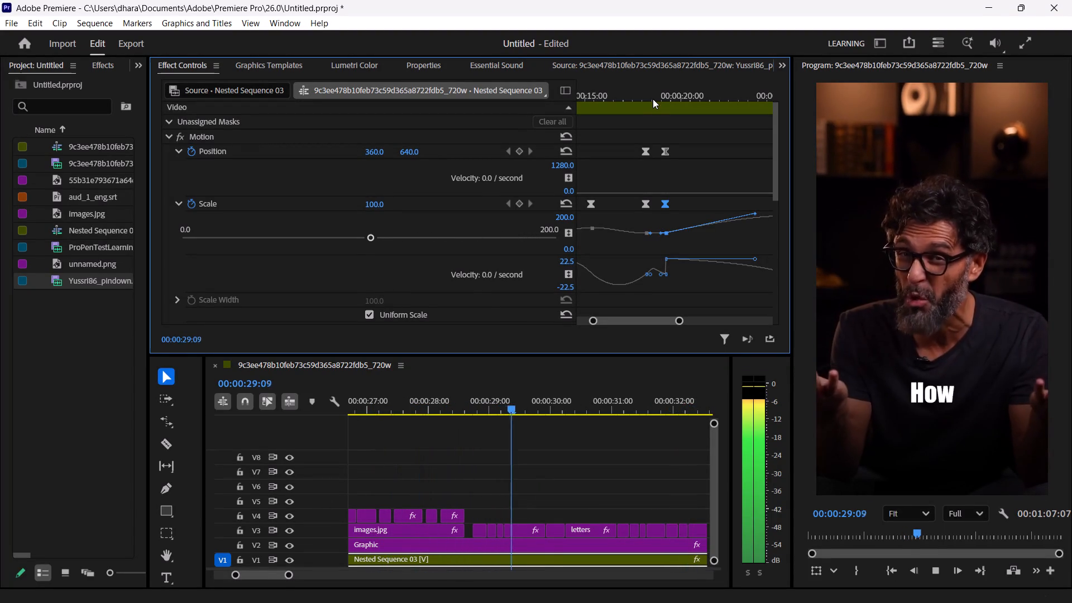
{"action": "key", "text": "space"}
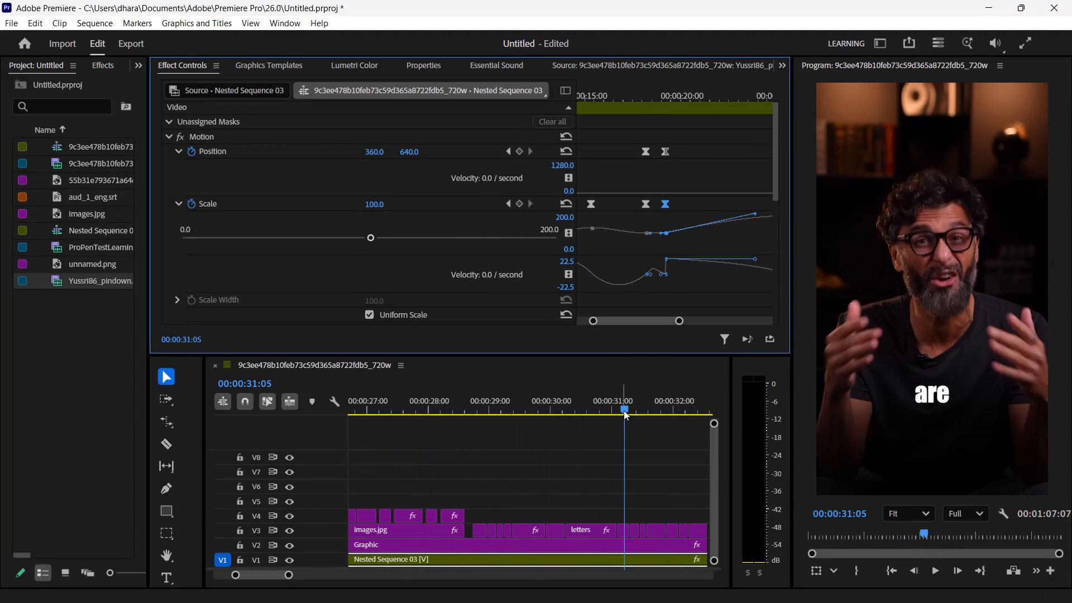
{"action": "left_click_drag", "start_coordinate": [624, 410], "coordinate": [436, 401]}
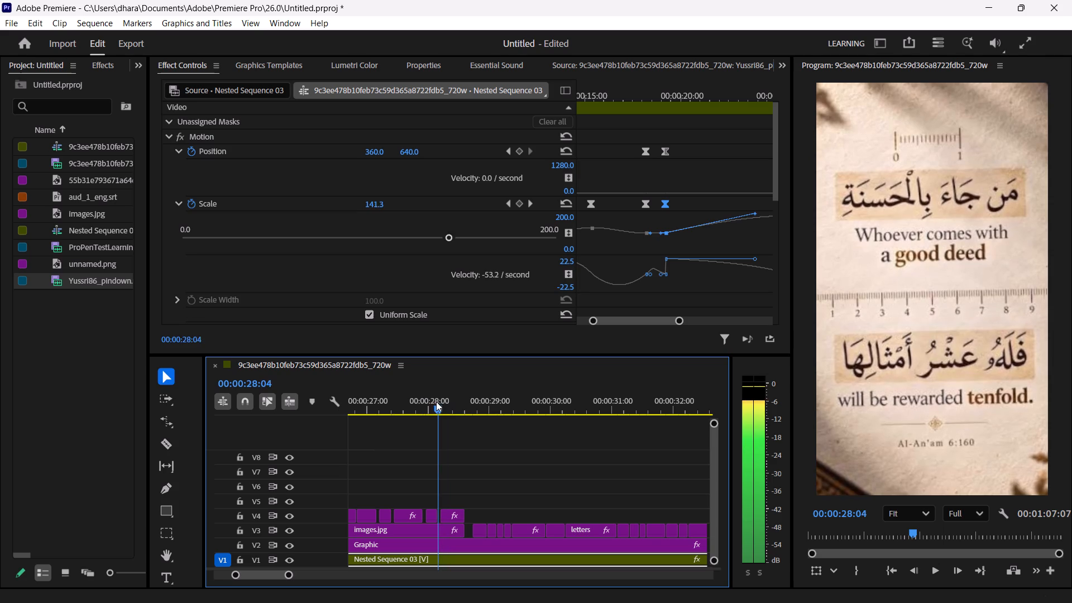
{"action": "left_click_drag", "start_coordinate": [436, 401], "coordinate": [399, 384]}
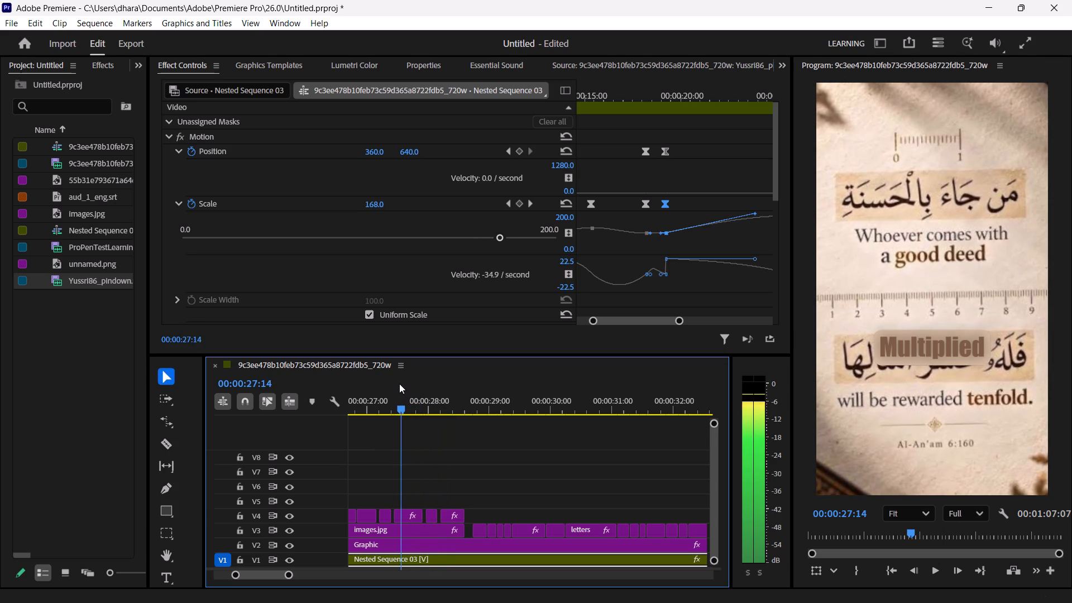
{"action": "left_click_drag", "start_coordinate": [399, 384], "coordinate": [370, 372]}
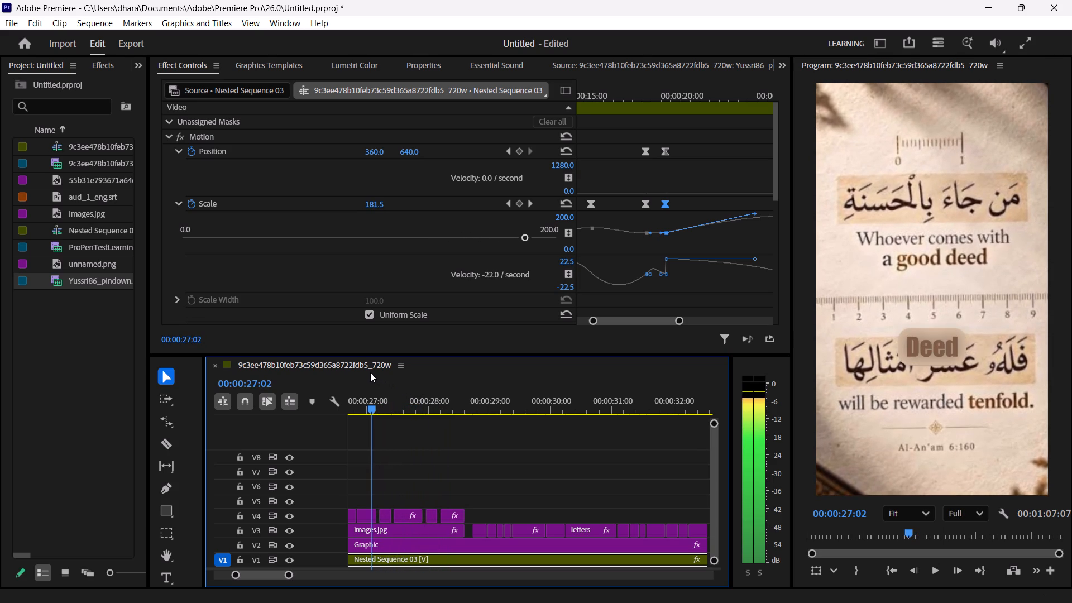
{"action": "left_click_drag", "start_coordinate": [370, 372], "coordinate": [354, 370]}
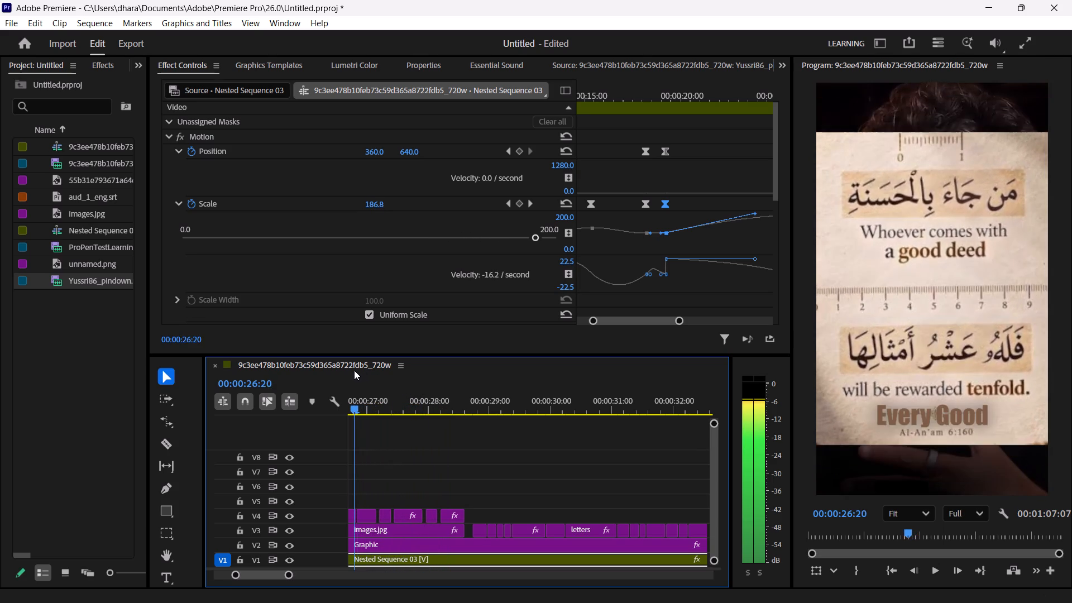
{"action": "left_click_drag", "start_coordinate": [354, 370], "coordinate": [347, 368]}
{"action": "key", "text": "space"}
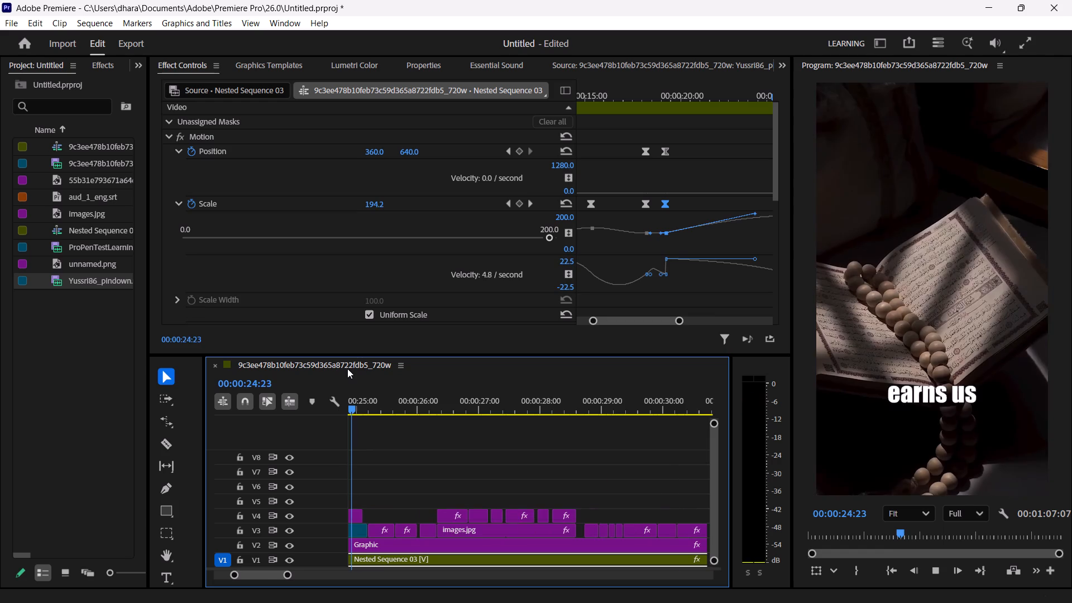
{"action": "key", "text": "space"}
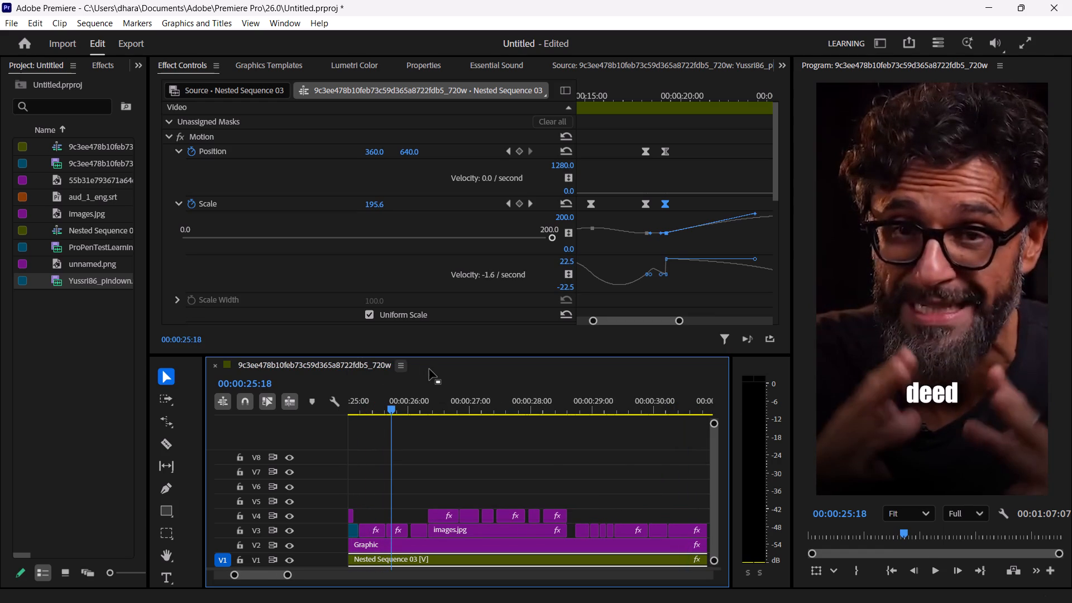
Step around the end of the Quran clip and park on 00:00:25:05, the first "one good" frame, to check the speaker's scale.
{"action": "key", "text": "Left"}
{"action": "key", "text": "Left"}
{"action": "key", "text": "Left"}
{"action": "key", "text": "Left"}
{"action": "key", "text": "Left"}
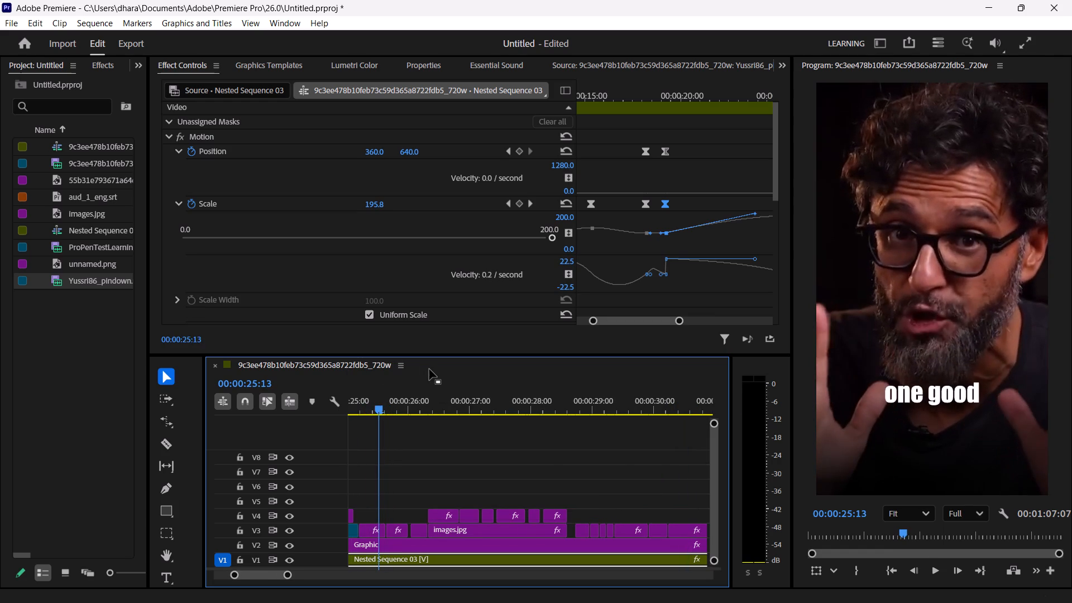
{"action": "key", "text": "Left"}
{"action": "key", "text": "Left"}
{"action": "key", "text": "Left"}
{"action": "key", "text": "Left"}
{"action": "key", "text": "Left"}
{"action": "key", "text": "Left"}
{"action": "key", "text": "Left"}
{"action": "key", "text": "Left"}
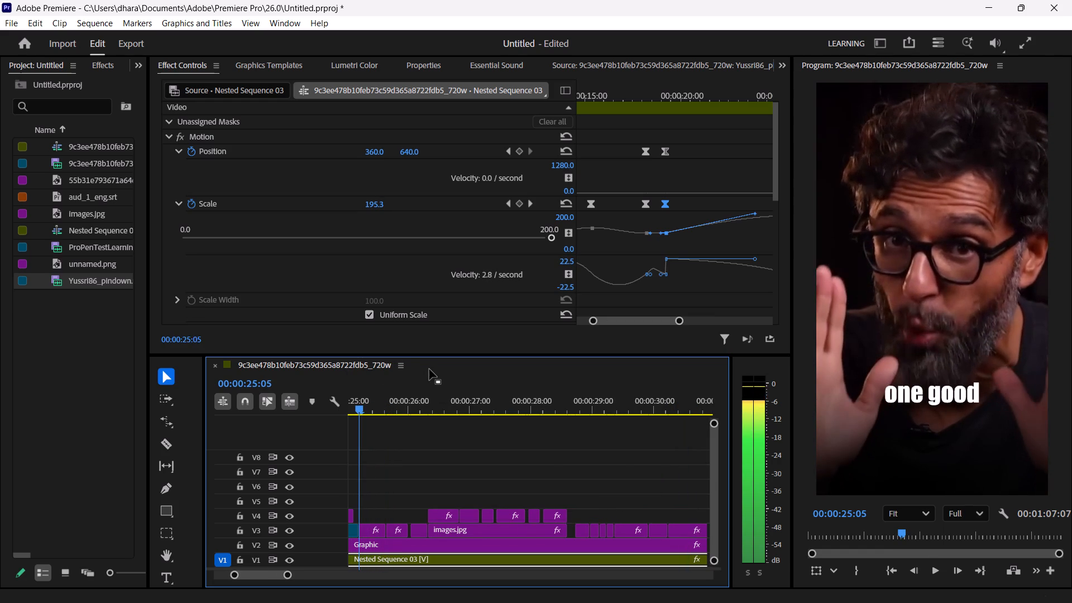
{"action": "left_click", "coordinate": [394, 561]}
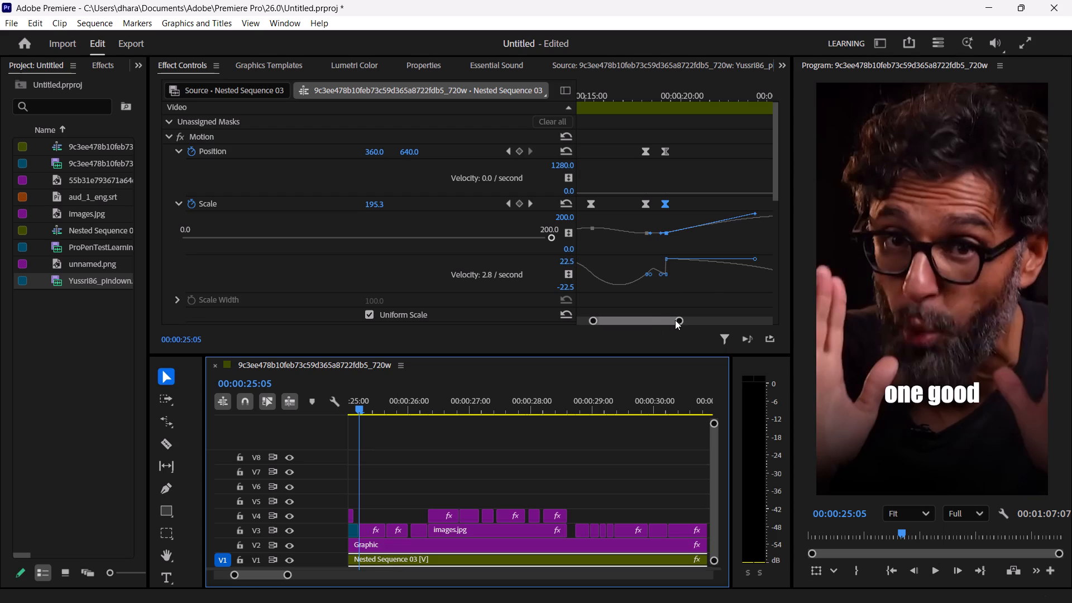
{"action": "left_click_drag", "start_coordinate": [676, 319], "coordinate": [717, 314]}
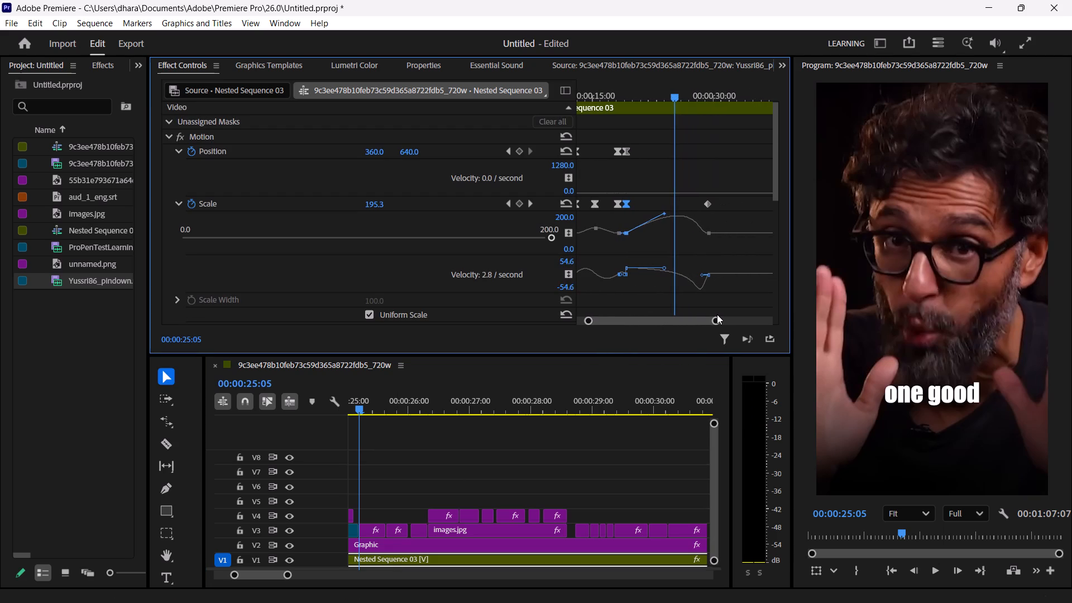
{"action": "key", "text": "space"}
{"action": "key", "text": "space"}
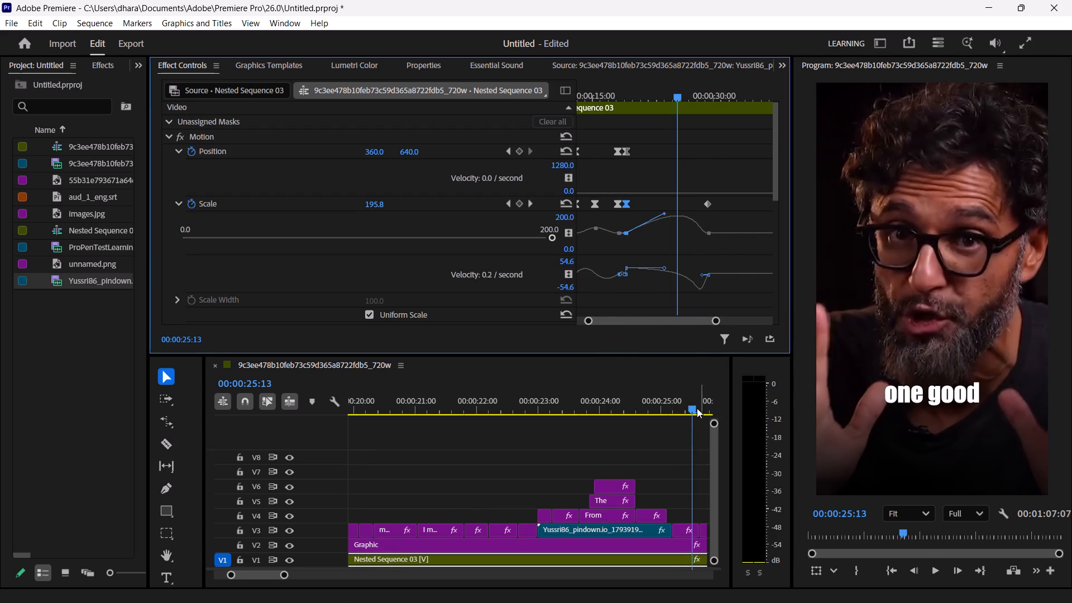
{"action": "left_click_drag", "start_coordinate": [692, 408], "coordinate": [671, 415]}
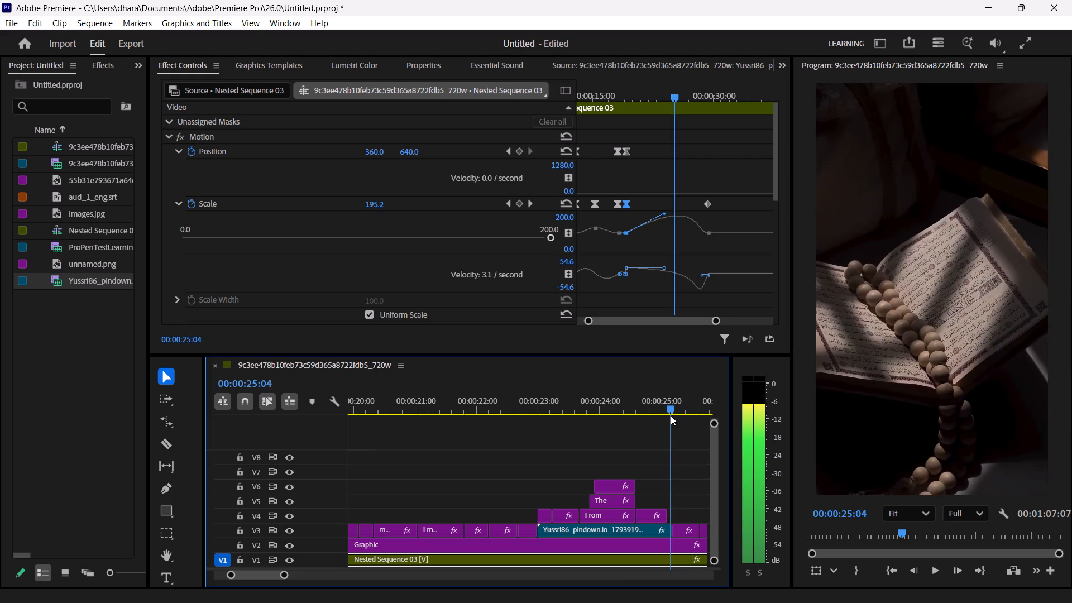
{"action": "left_click_drag", "start_coordinate": [671, 415], "coordinate": [667, 417]}
{"action": "key", "text": "Right"}
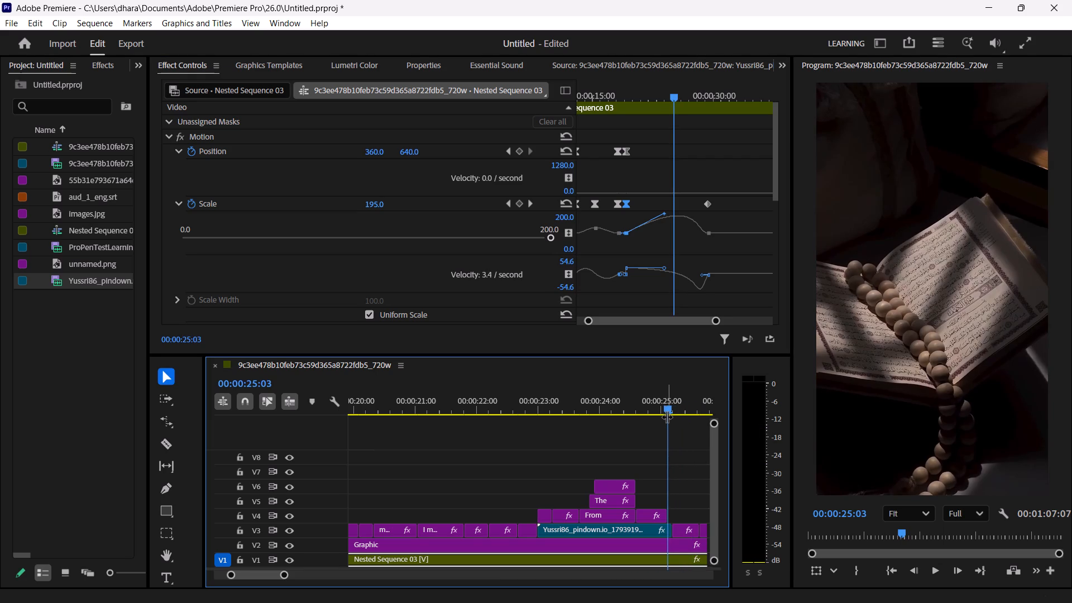
{"action": "key", "text": "Right"}
{"action": "key", "text": "Left"}
{"action": "key", "text": "Right"}
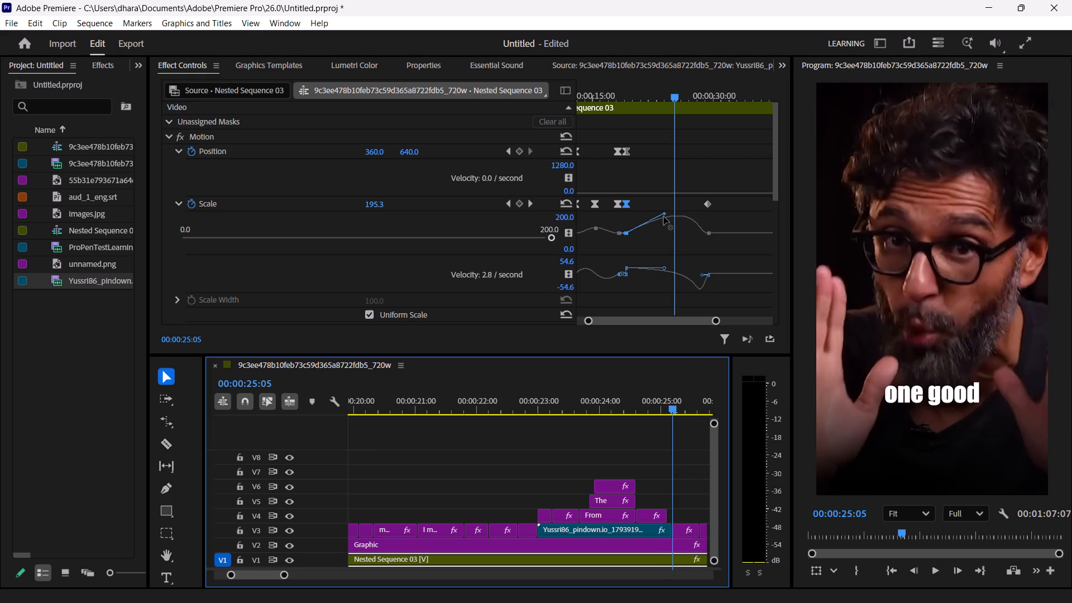
Flatten the Scale velocity handles between the keyframes near 00:00:19 and at 00:00:29:09, bringing Scale at 00:00:25:05 to about 113.
{"action": "left_click_drag", "start_coordinate": [664, 217], "coordinate": [653, 212]}
{"action": "left_click_drag", "start_coordinate": [656, 260], "coordinate": [656, 265]}
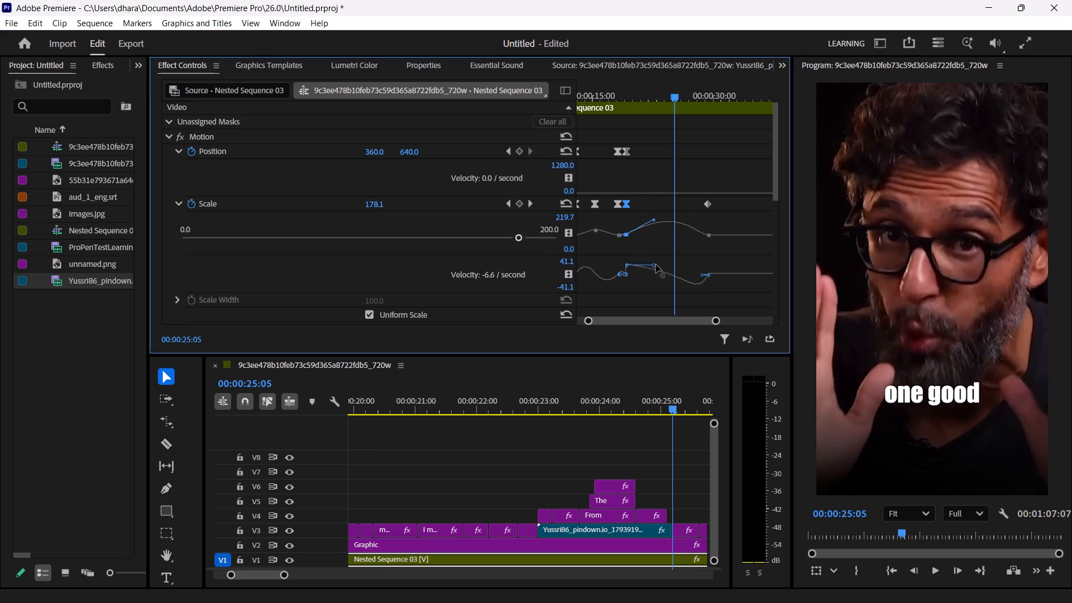
{"action": "left_click_drag", "start_coordinate": [656, 265], "coordinate": [681, 280]}
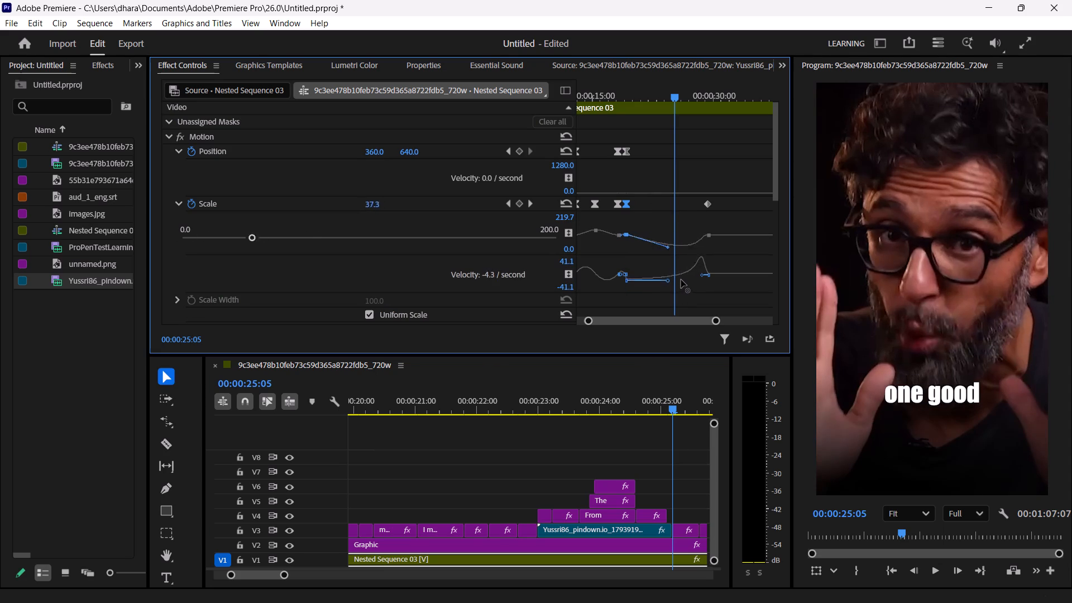
{"action": "left_click_drag", "start_coordinate": [681, 280], "coordinate": [679, 273]}
{"action": "left_click_drag", "start_coordinate": [702, 275], "coordinate": [689, 277]}
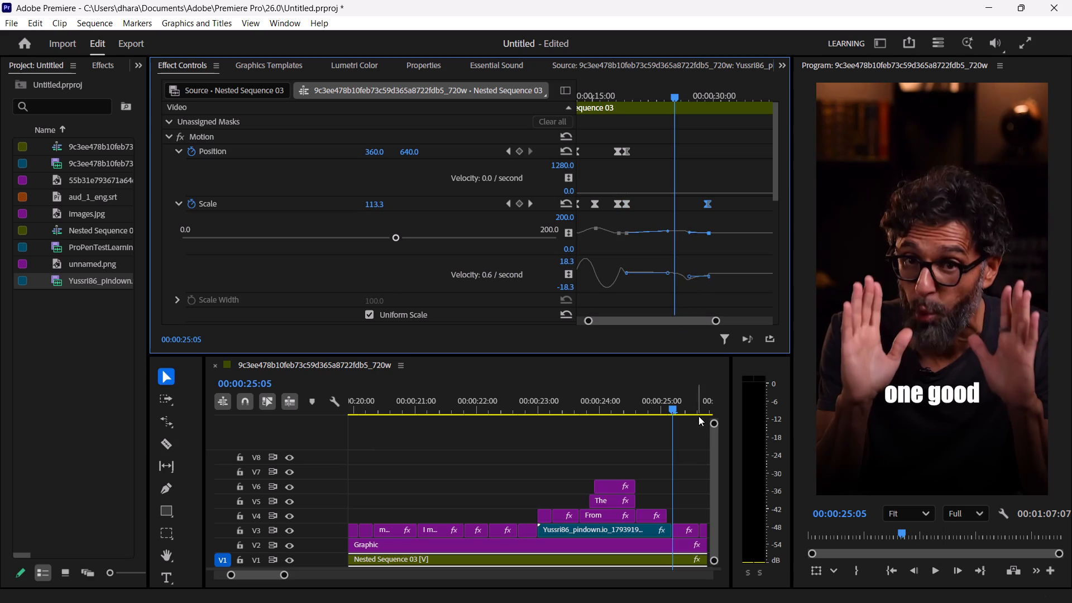
Play from 00:00:25:00 to about 00:00:29:17 to review the gentler scale animation through the verse image and "How" caption.
{"action": "left_click_drag", "start_coordinate": [672, 409], "coordinate": [659, 410]}
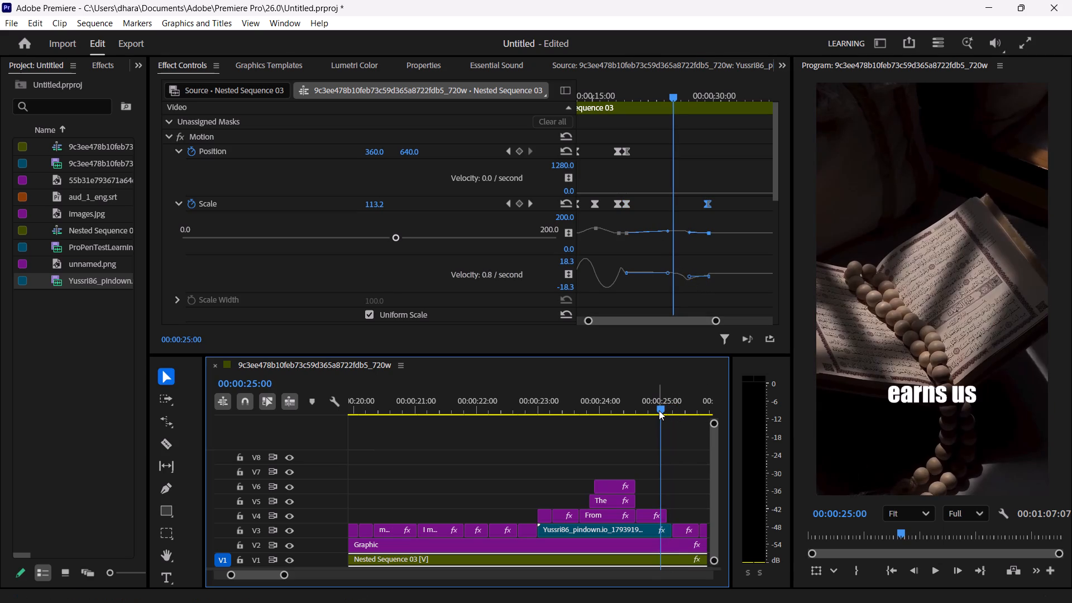
{"action": "key", "text": "space"}
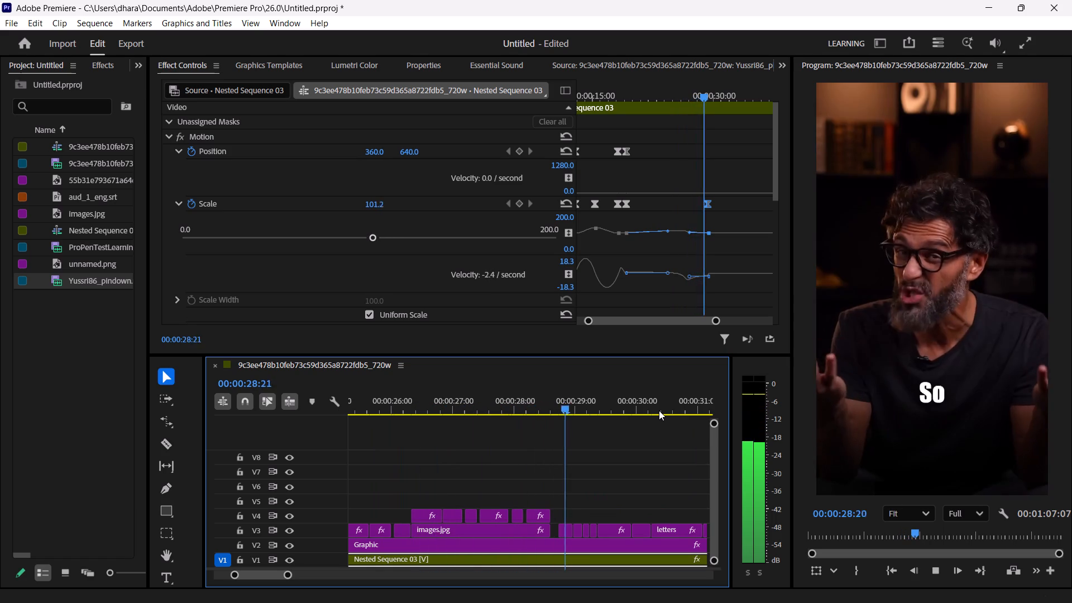
{"action": "key", "text": "space"}
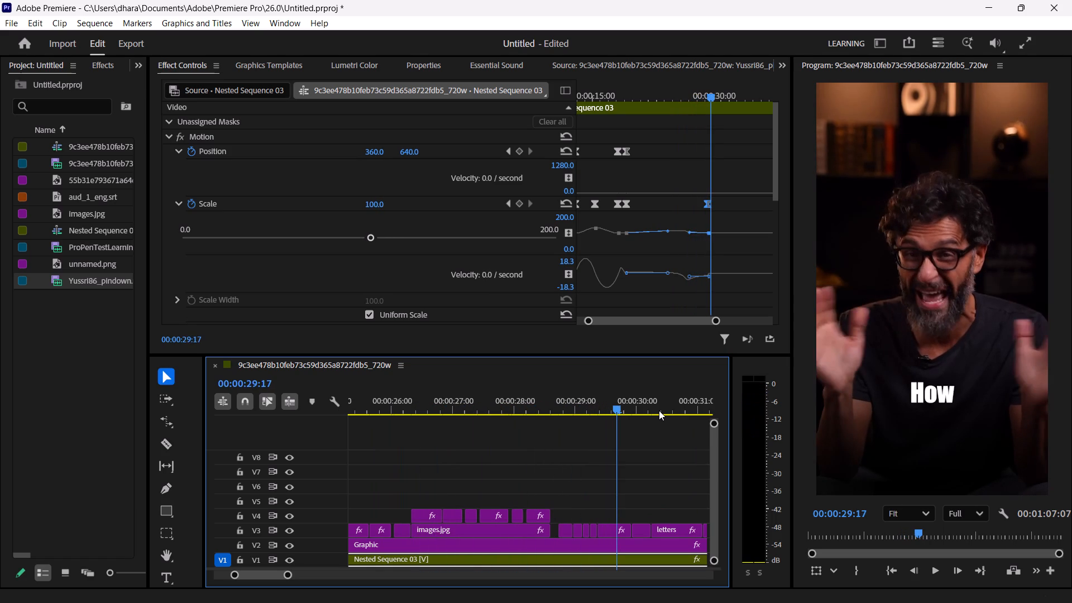
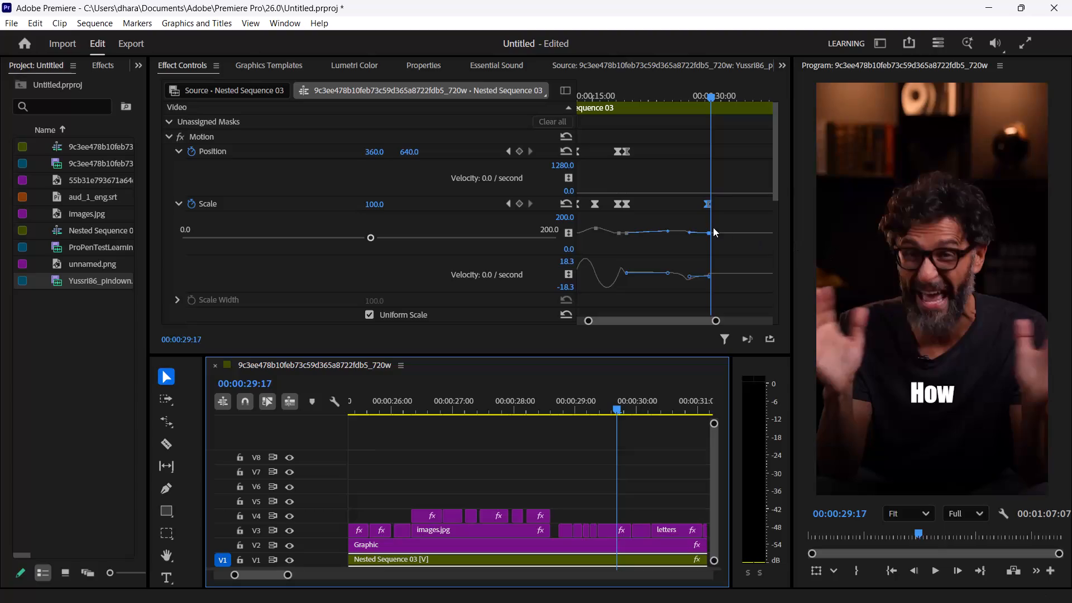
Reshape the Scale velocity curve around the keyframes near 00:00:18 and 00:00:19, pulling the first keyframe's incoming handle slightly below zero.
{"action": "left_click_drag", "start_coordinate": [626, 272], "coordinate": [626, 278]}
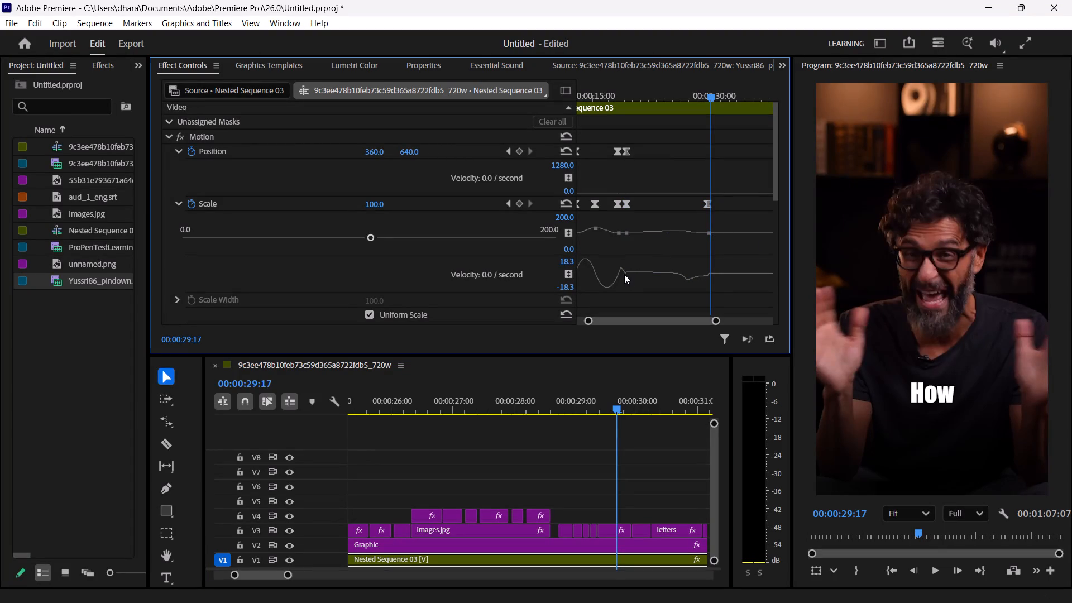
{"action": "left_click", "coordinate": [625, 273]}
{"action": "left_click", "coordinate": [618, 201]}
{"action": "left_click_drag", "start_coordinate": [616, 274], "coordinate": [615, 279]}
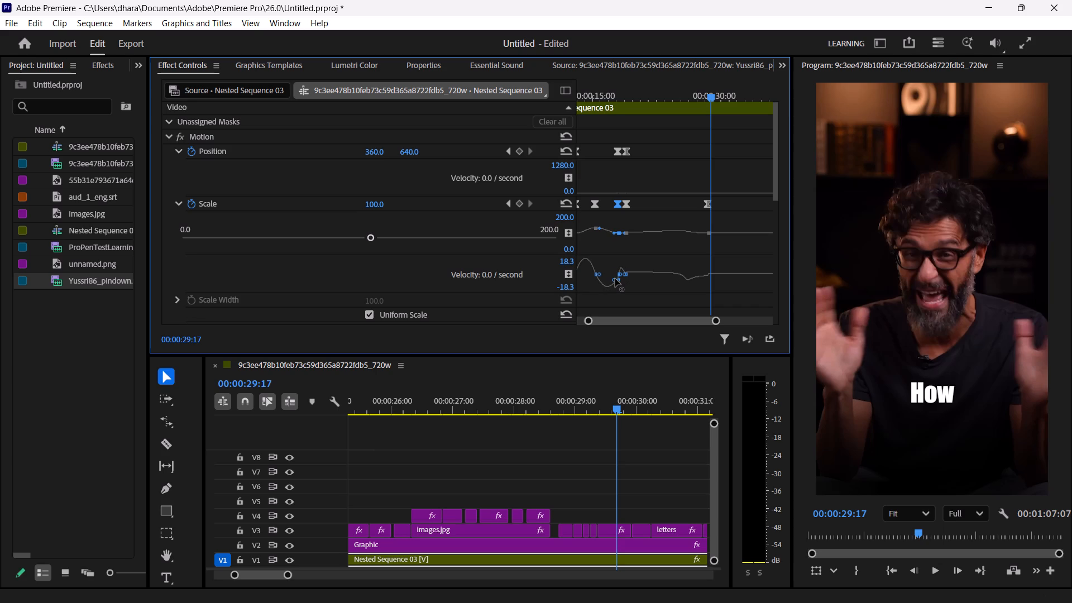
{"action": "left_click_drag", "start_coordinate": [615, 279], "coordinate": [615, 279]}
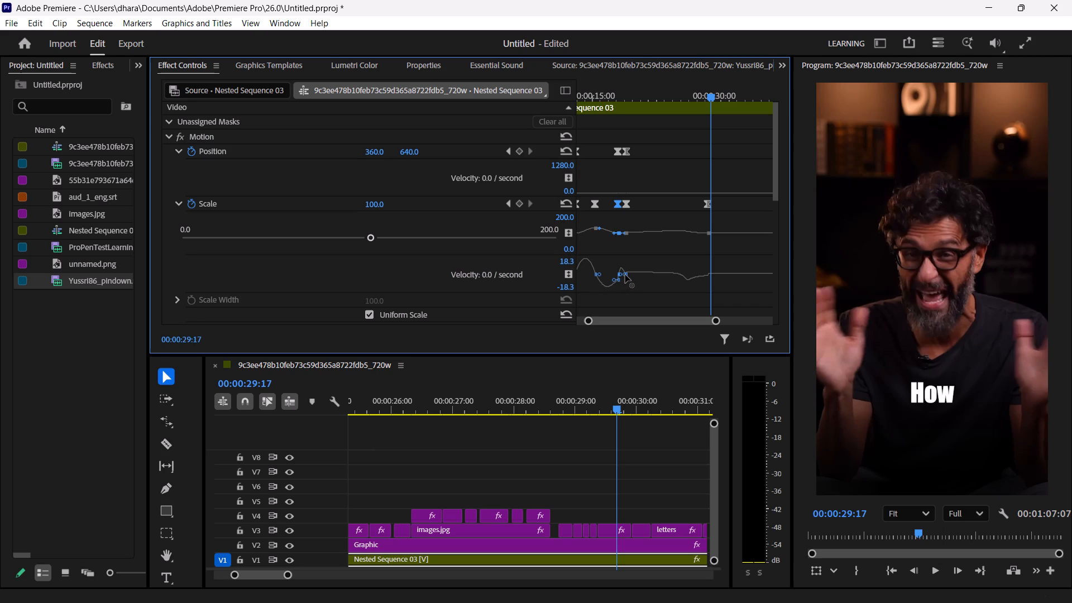
{"action": "left_click", "coordinate": [625, 276]}
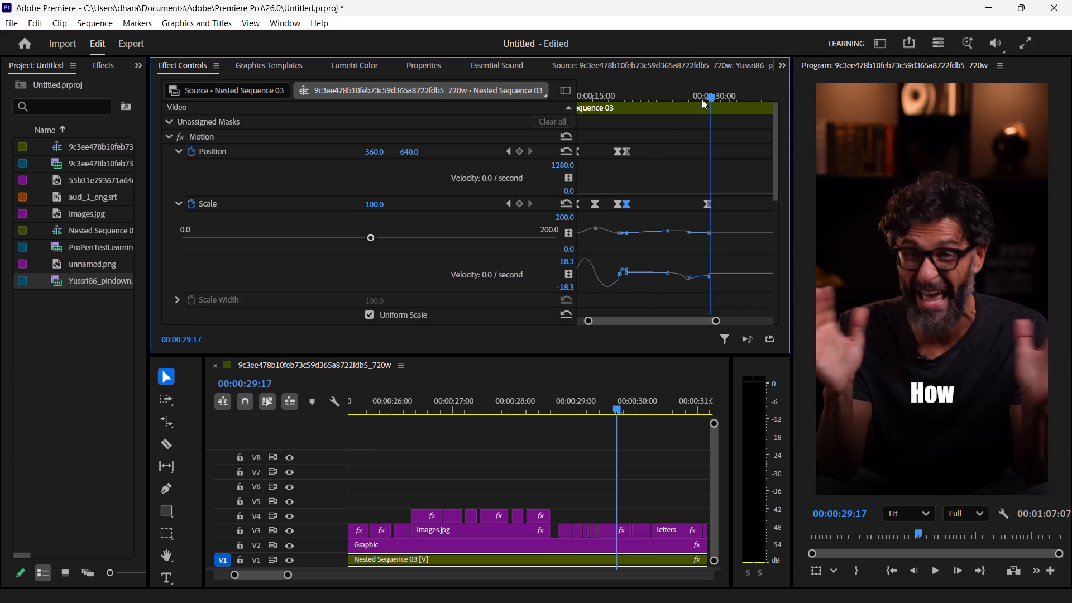
Scrub Nested Sequence 03 from about 00:00:18 to 00:00:33, then play 00:00:28:20 to 00:00:30:04 to check the scale motion.
{"action": "left_click_drag", "start_coordinate": [612, 100], "coordinate": [660, 89]}
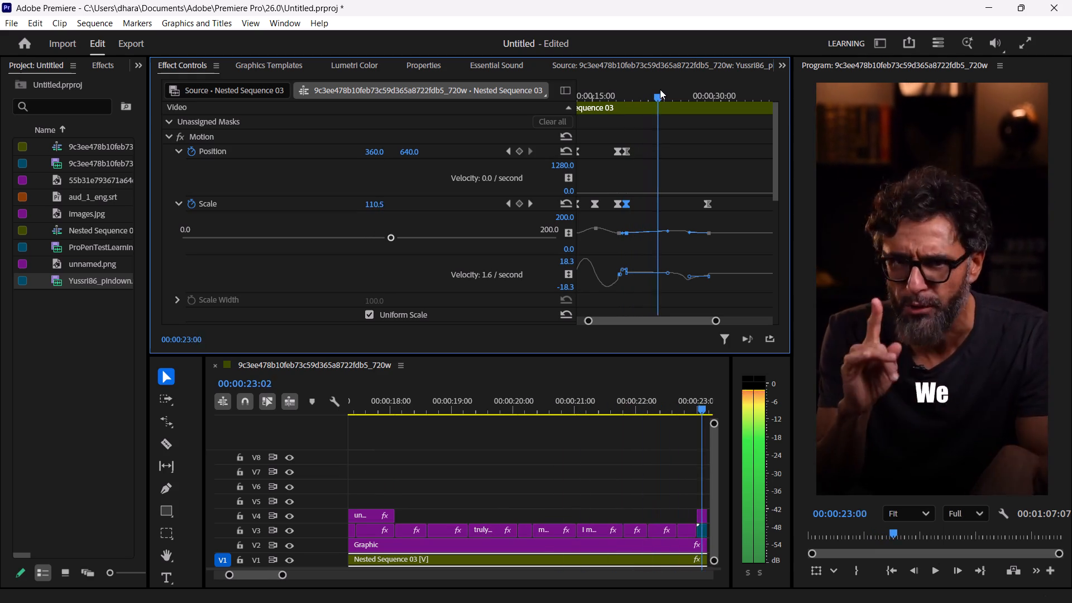
{"action": "left_click_drag", "start_coordinate": [660, 89], "coordinate": [690, 84]}
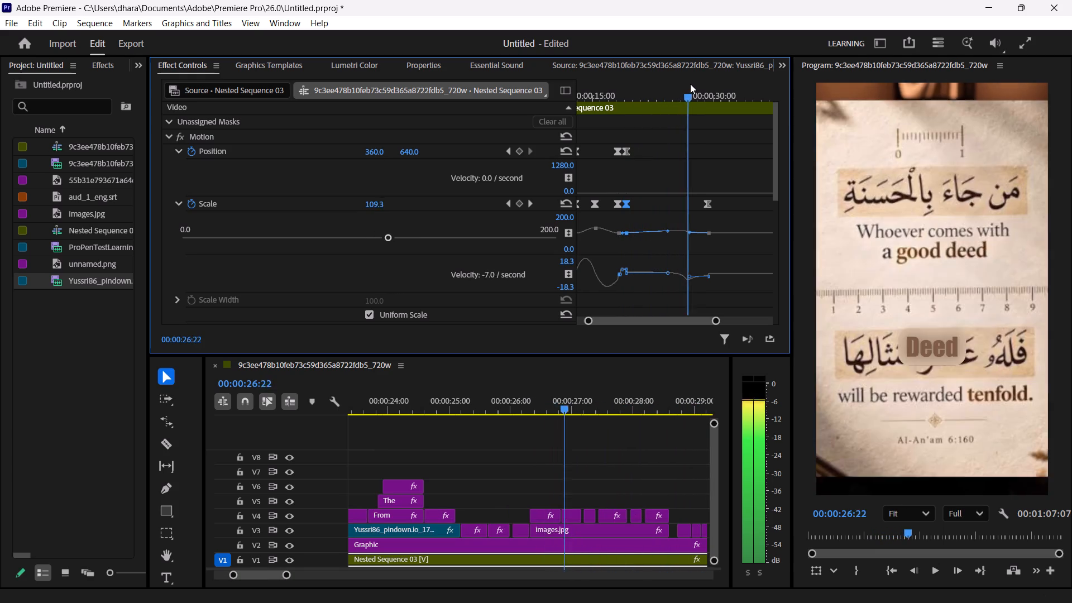
{"action": "left_click_drag", "start_coordinate": [690, 84], "coordinate": [719, 77]}
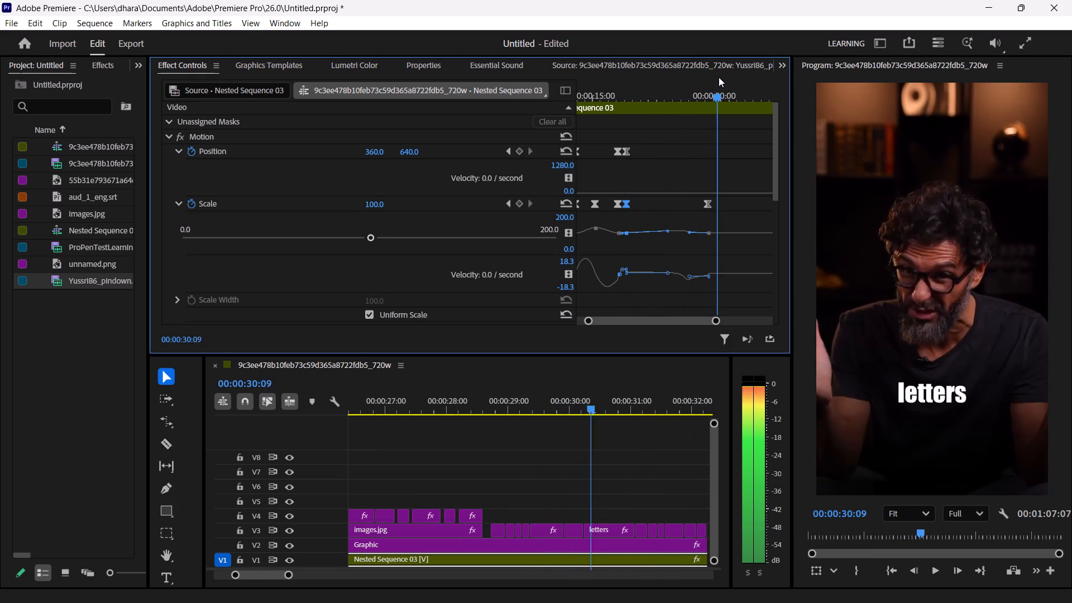
{"action": "left_click_drag", "start_coordinate": [719, 77], "coordinate": [741, 69]}
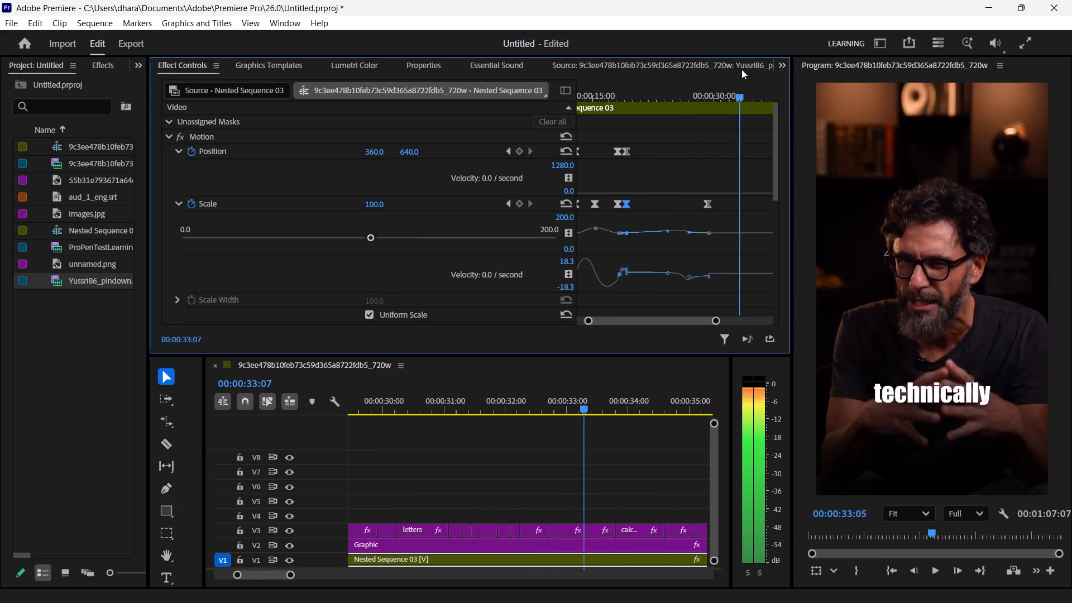
{"action": "left_click_drag", "start_coordinate": [741, 69], "coordinate": [712, 65]}
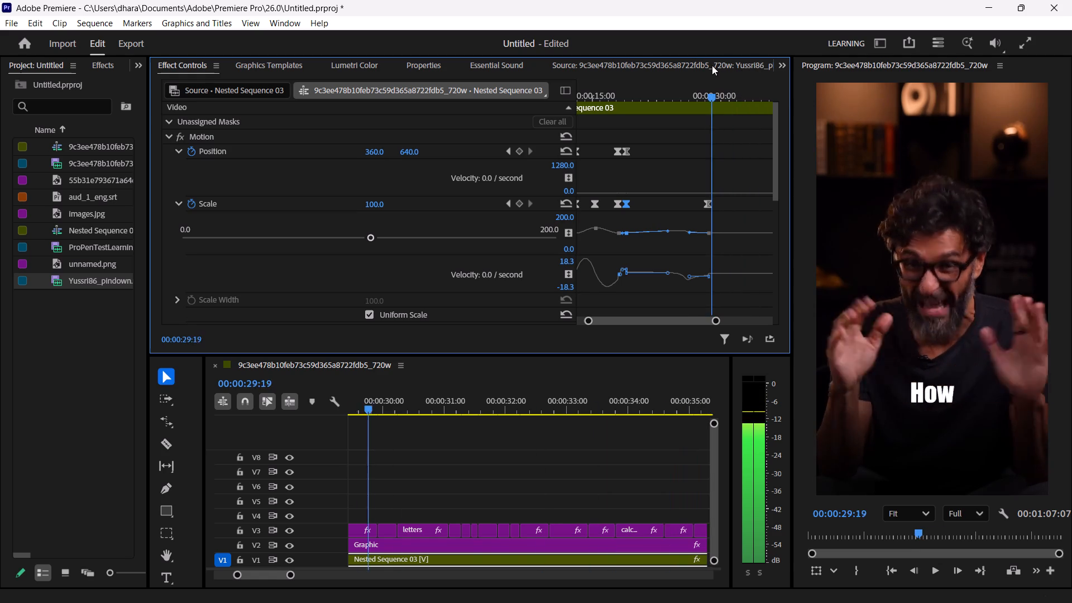
{"action": "left_click_drag", "start_coordinate": [712, 65], "coordinate": [697, 63]}
{"action": "key", "text": "space"}
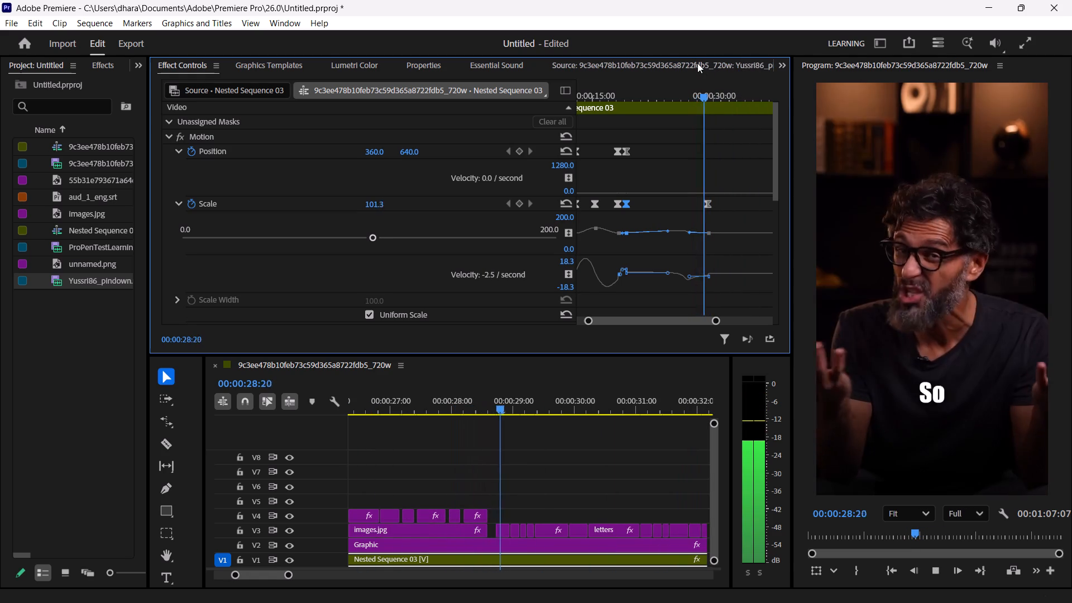
{"action": "key", "text": "space"}
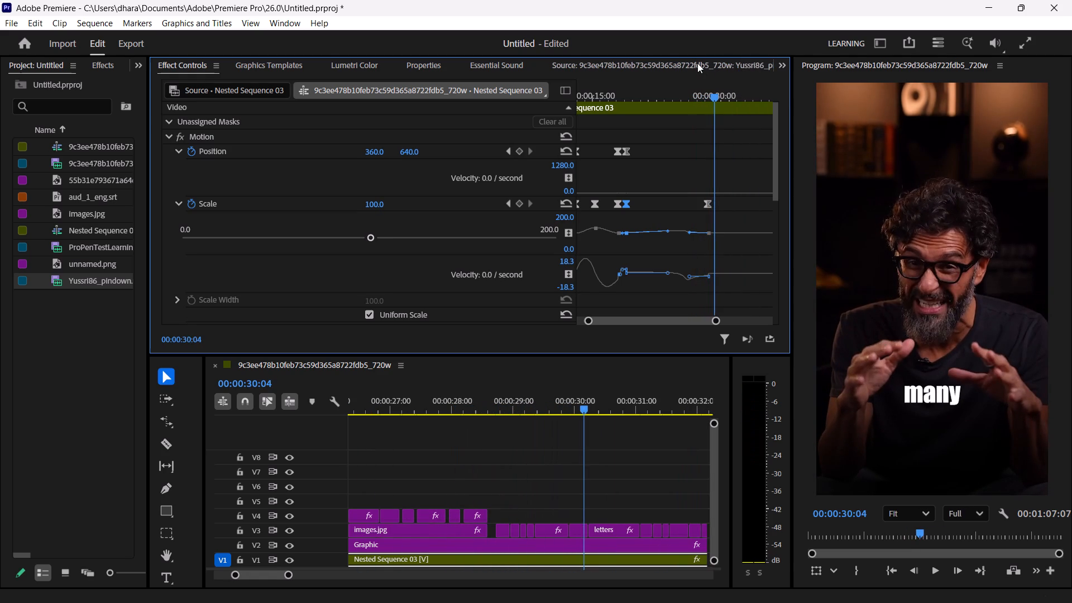
Step back frame by frame from the "many" caption and park on the Scale keyframe at 00:00:29:09, where "How" appears.
{"action": "key", "text": "Left"}
{"action": "key", "text": "Left"}
{"action": "key", "text": "Left"}
{"action": "key", "text": "Left"}
{"action": "key", "text": "Left"}
{"action": "key", "text": "Left"}
{"action": "key", "text": "Left"}
{"action": "key", "text": "Left"}
{"action": "key", "text": "Left"}
{"action": "key", "text": "Left"}
{"action": "key", "text": "Left"}
{"action": "key", "text": "Left"}
{"action": "key", "text": "Left"}
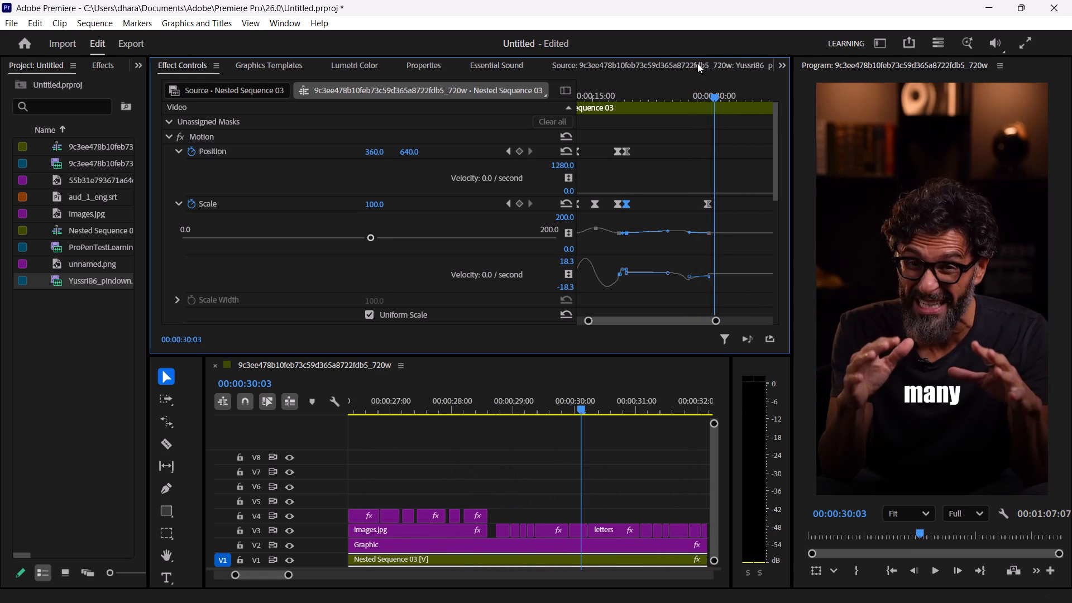
{"action": "key", "text": "Left"}
{"action": "key", "text": "Left"}
{"action": "key", "text": "Left"}
{"action": "key", "text": "Left"}
{"action": "key", "text": "Left"}
{"action": "key", "text": "Left"}
{"action": "key", "text": "Left"}
{"action": "key", "text": "Left"}
{"action": "key", "text": "Left"}
{"action": "key", "text": "Left"}
{"action": "key", "text": "Left"}
{"action": "key", "text": "Left"}
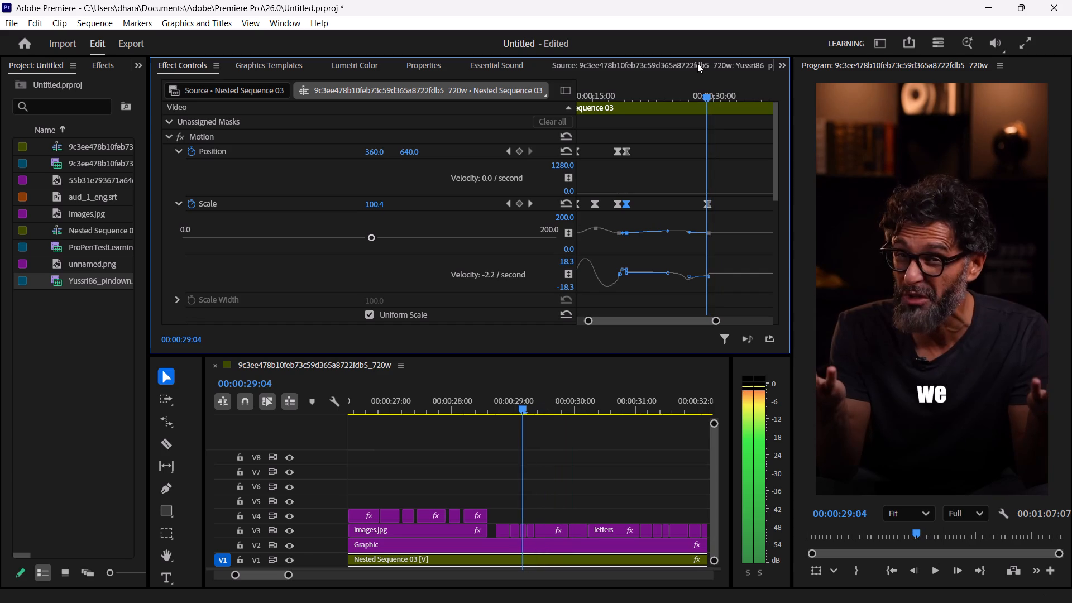
{"action": "key", "text": "Right"}
{"action": "key", "text": "Right"}
{"action": "key", "text": "Right"}
{"action": "key", "text": "Right"}
{"action": "key", "text": "Right"}
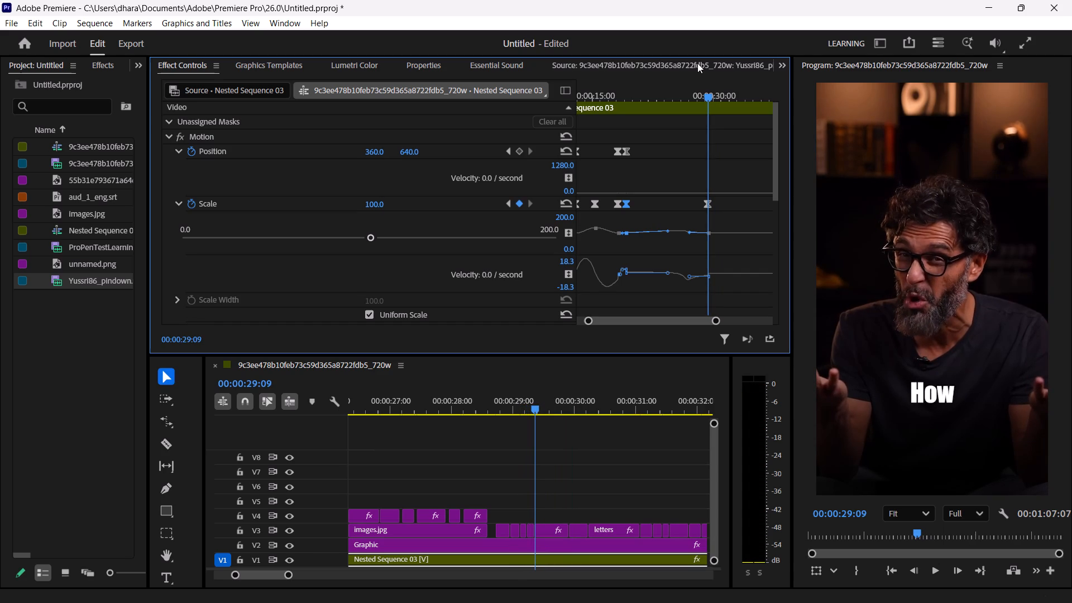
Play from 00:00:29:09 to 00:00:35:16 to review the "letters" and "calculate" captions, and step back to 00:00:31:20.
{"action": "key", "text": "space"}
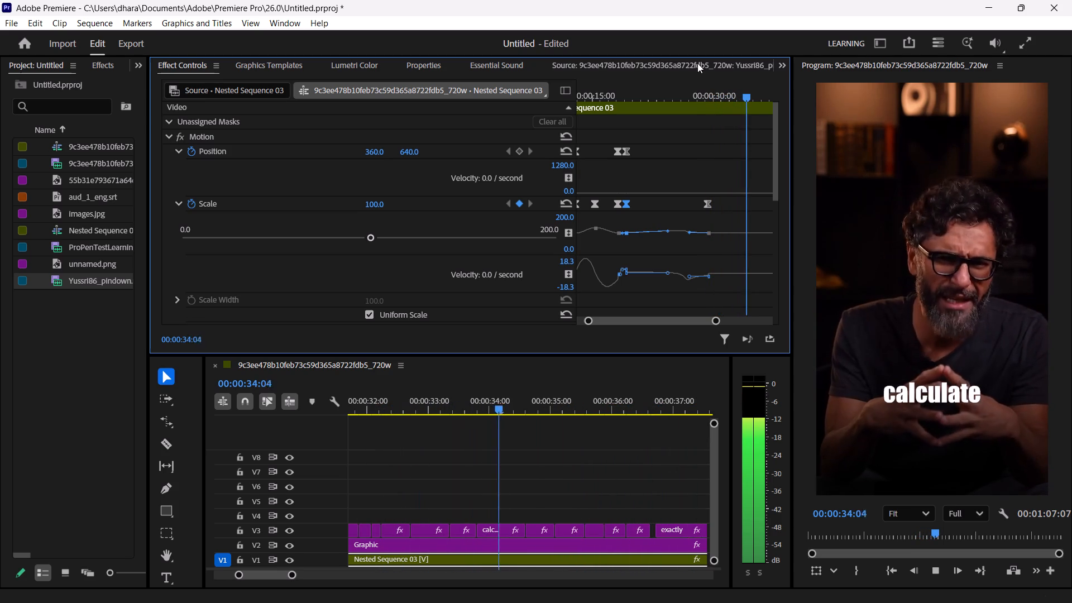
{"action": "key", "text": "space"}
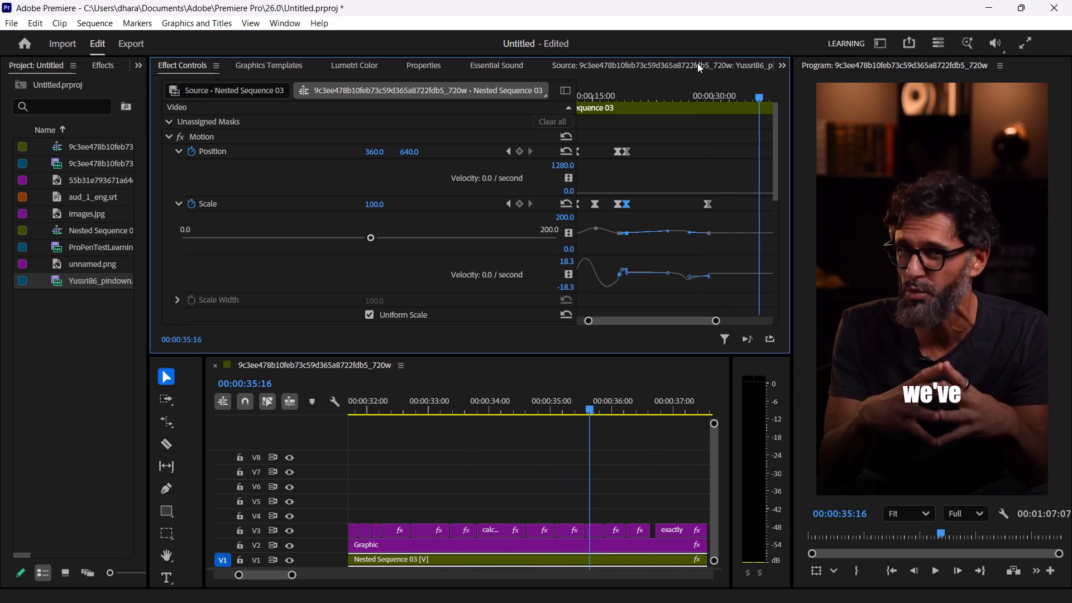
{"action": "key", "text": "Page_Up"}
{"action": "key", "text": "Left"}
{"action": "key", "text": "Left"}
{"action": "key", "text": "Left"}
{"action": "key", "text": "Left"}
{"action": "key", "text": "Left"}
{"action": "key", "text": "Left"}
{"action": "key", "text": "Left"}
{"action": "key", "text": "Left"}
{"action": "key", "text": "Left"}
{"action": "key", "text": "Left"}
{"action": "key", "text": "Left"}
{"action": "key", "text": "Left"}
{"action": "key", "text": "Left"}
{"action": "key", "text": "Left"}
{"action": "key", "text": "Left"}
{"action": "key", "text": "Left"}
{"action": "key", "text": "Left"}
{"action": "key", "text": "Left"}
{"action": "key", "text": "Left"}
{"action": "key", "text": "Left"}
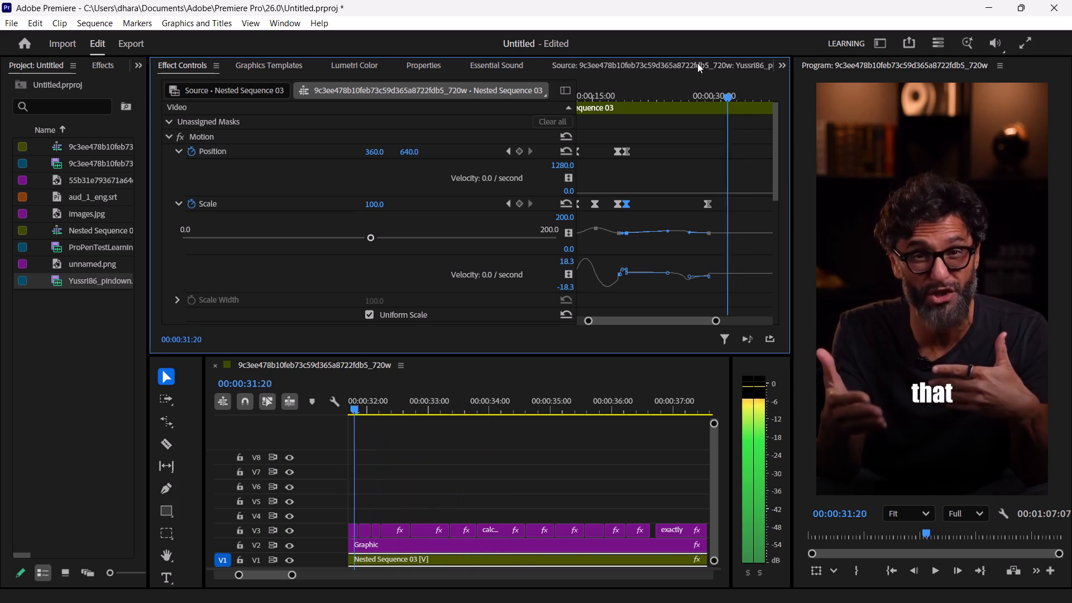
Play in short bursts from 00:00:31:20 to about 00:00:36 to examine the "technically", "calculate" and "earned" passage for a B-roll spot.
{"action": "key", "text": "space"}
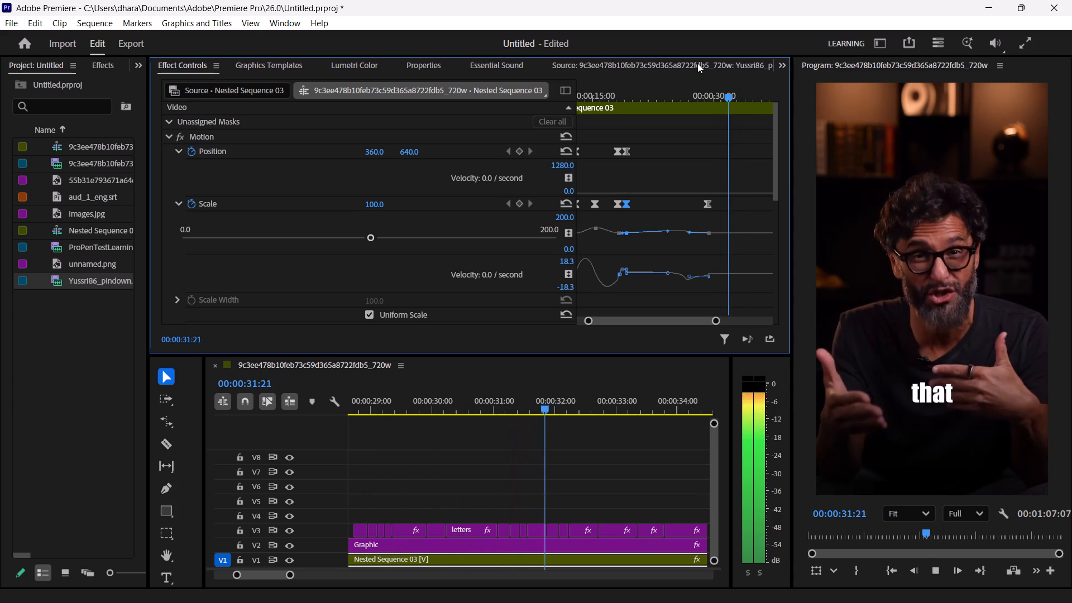
{"action": "key", "text": "space"}
{"action": "key", "text": "space"}
{"action": "key", "text": "space"}
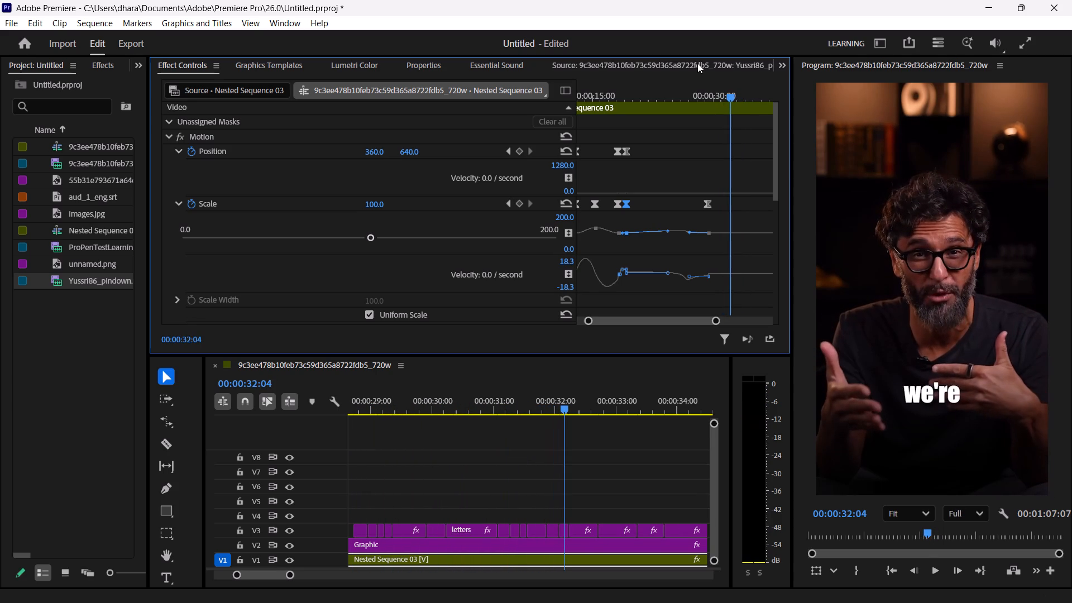
{"action": "key", "text": "space"}
{"action": "key", "text": "space"}
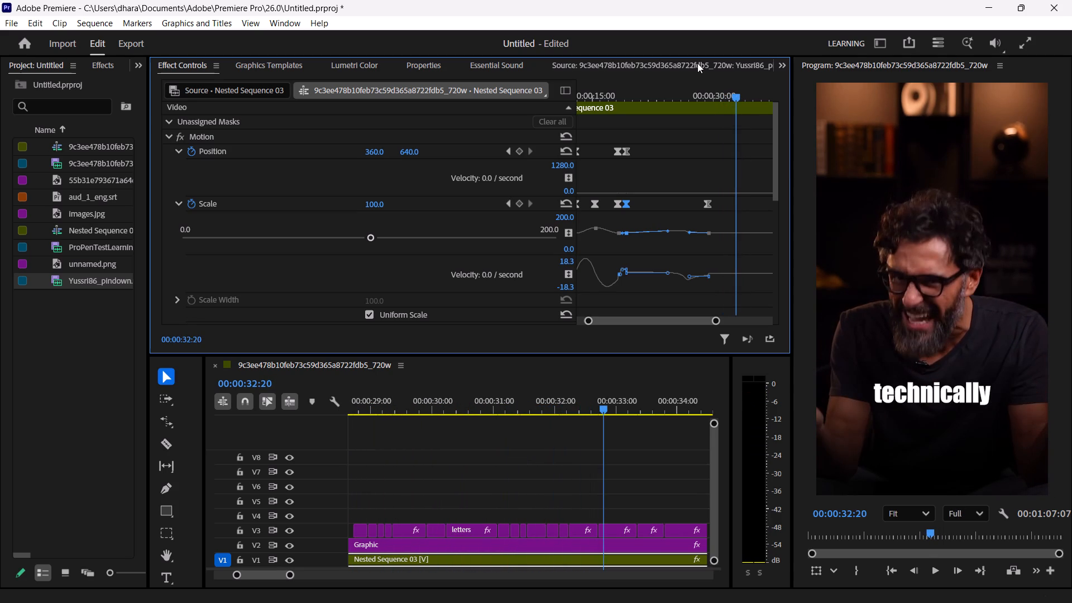
{"action": "key", "text": "space"}
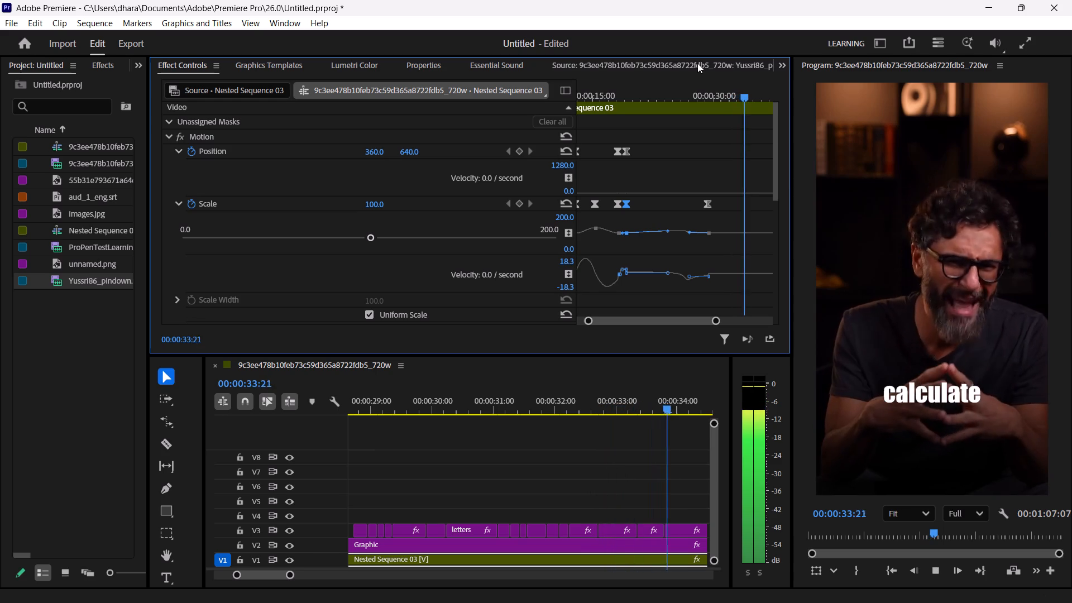
{"action": "key", "text": "space"}
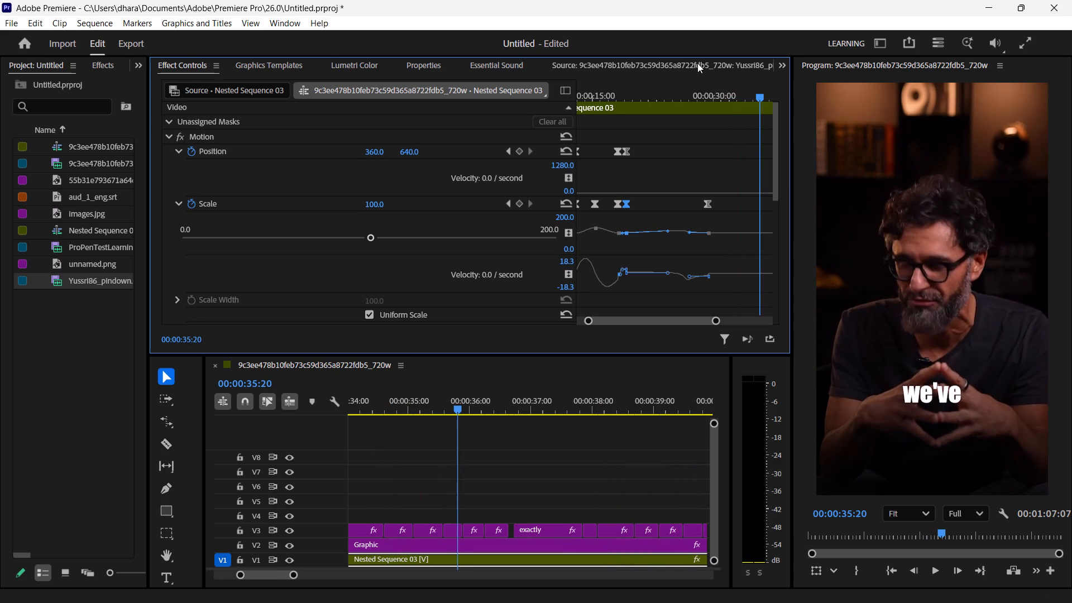
{"action": "key", "text": "space"}
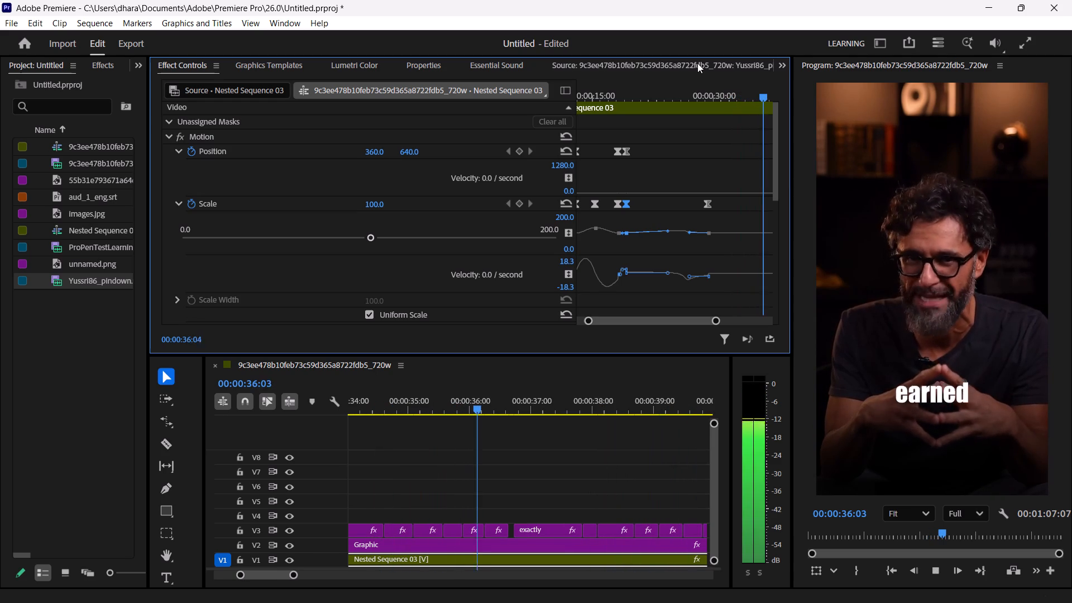
{"action": "key", "text": "space"}
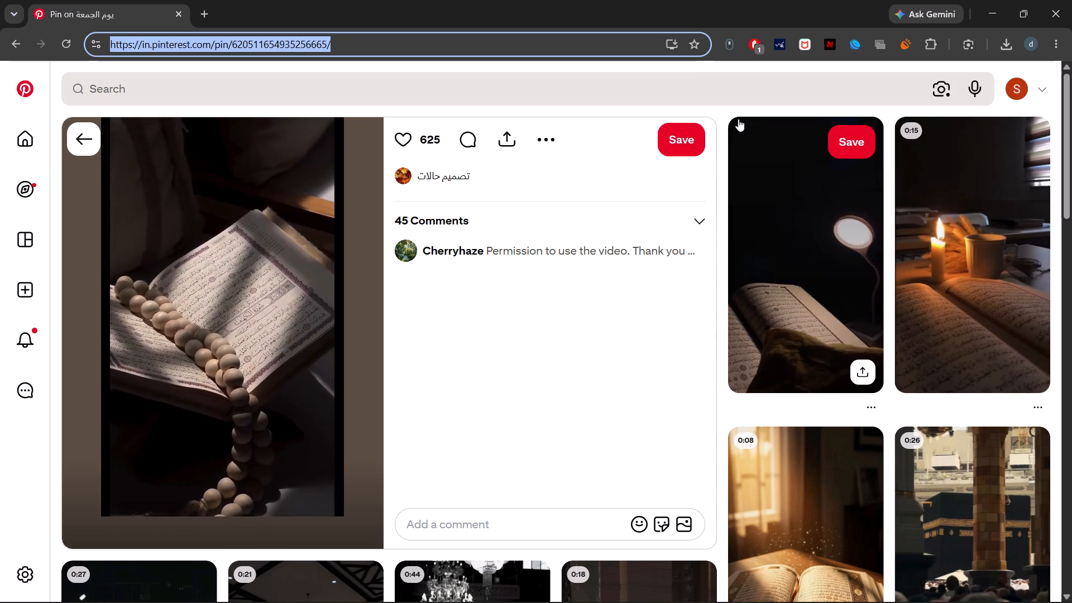
Switch to Chrome and search Pinterest for "calcute good deeds".
{"action": "double_click", "coordinate": [727, 100]}
{"action": "type", "text": "cslcul"}
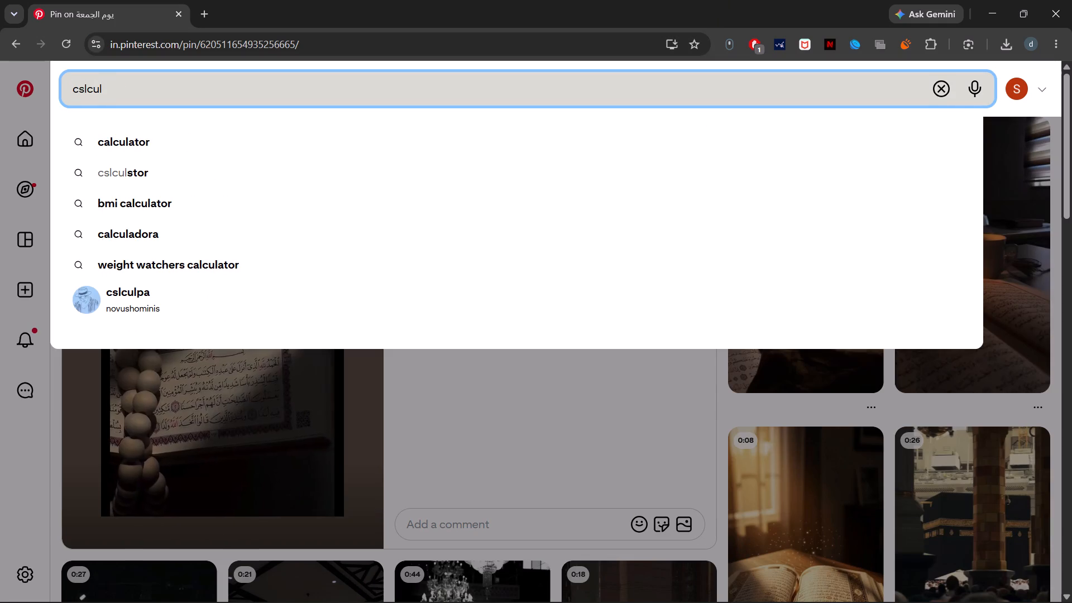
{"action": "type", "text": "]]="}
{"action": "key", "text": "BackSpace"}
{"action": "key", "text": "BackSpace"}
{"action": "key", "text": "BackSpace"}
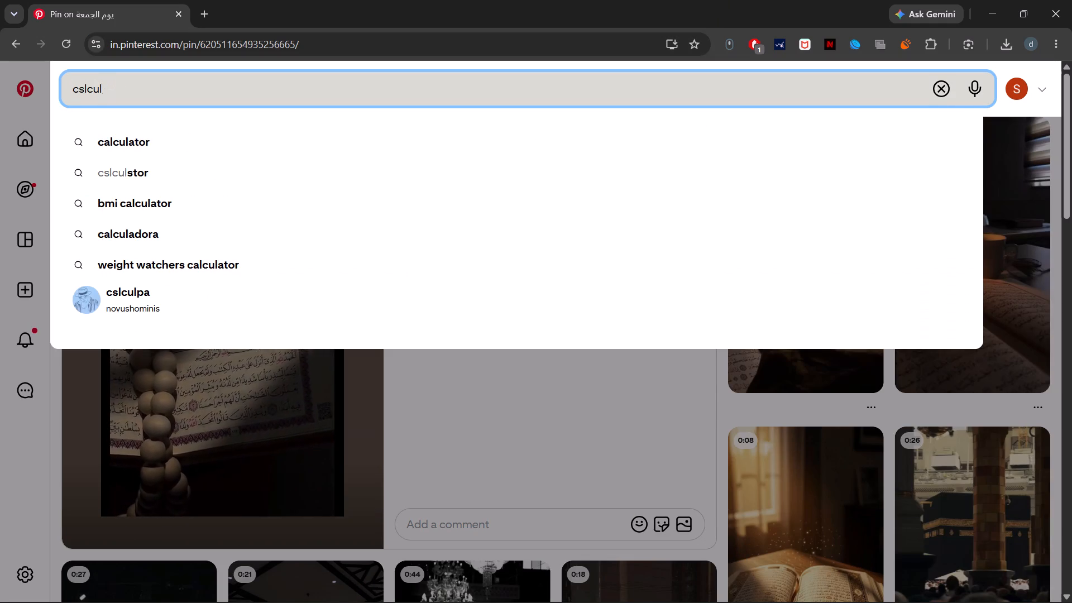
{"action": "key", "text": "BackSpace"}
{"action": "key", "text": "BackSpace"}
{"action": "key", "text": "BackSpace"}
{"action": "key", "text": "BackSpace"}
{"action": "key", "text": "BackSpace"}
{"action": "key", "text": "s"}
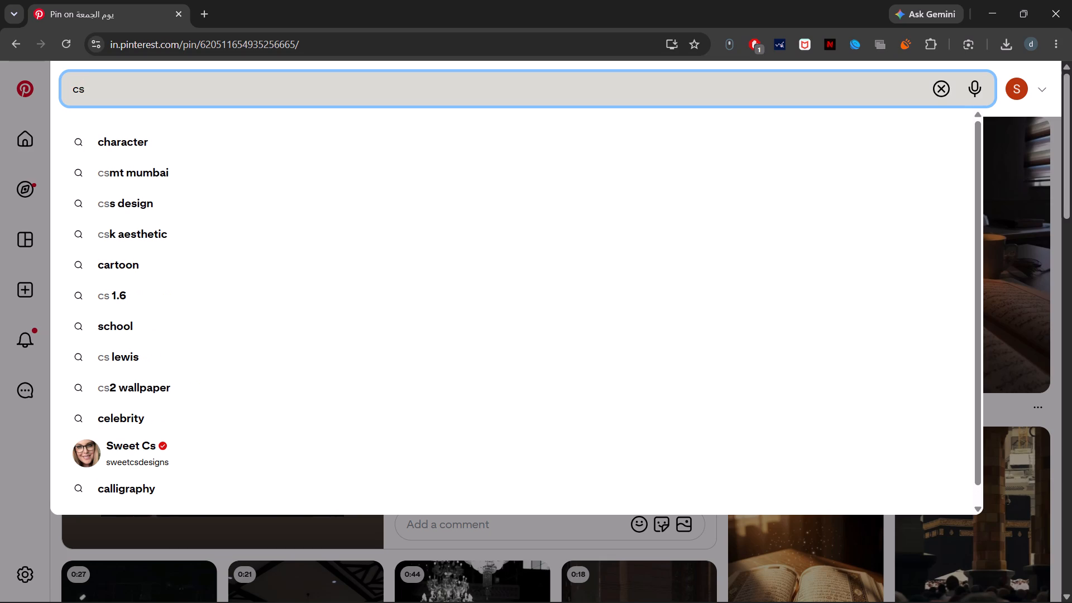
{"action": "key", "text": "BackSpace"}
{"action": "key", "text": "a"}
{"action": "type", "text": "lcute"}
{"action": "key", "text": "space"}
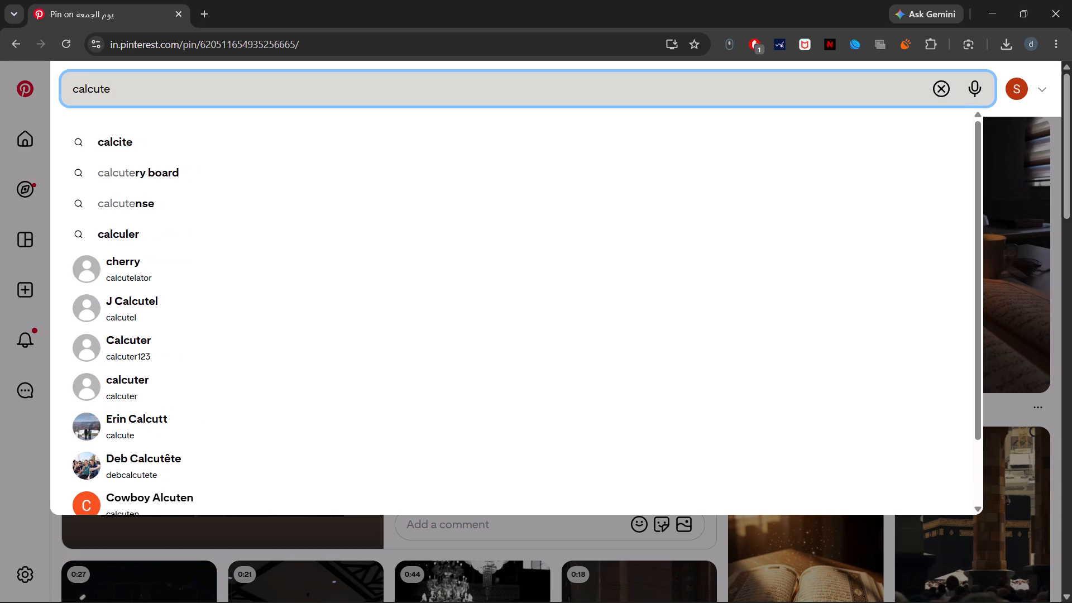
{"action": "type", "text": "good deeds"}
{"action": "key", "text": "Return"}
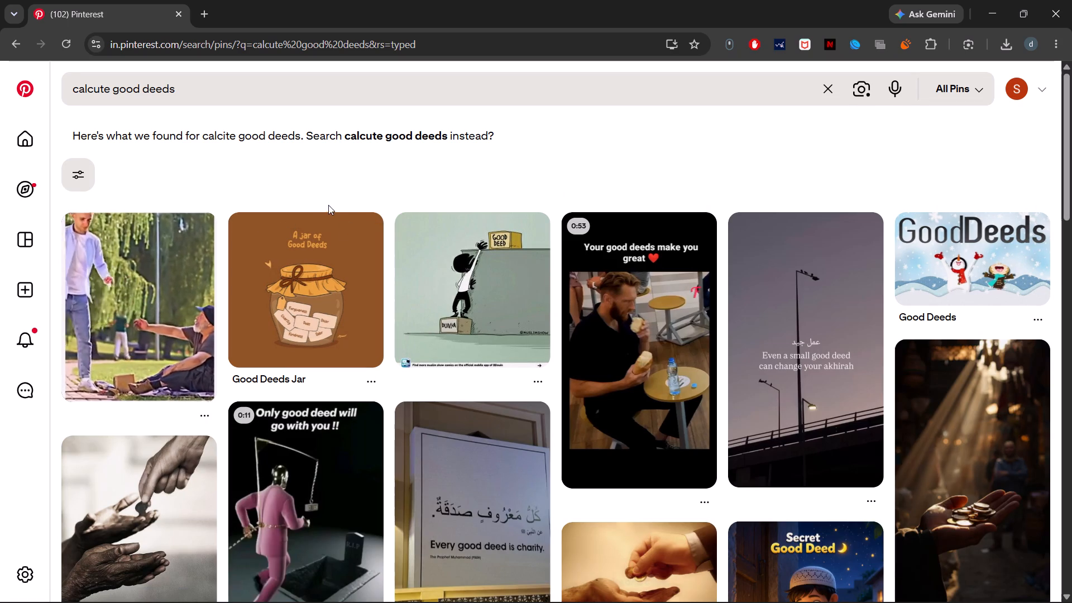
In a new browser tab, search Google for Ramanand Sagar and open Ramayan from the Movies and shows results.
{"action": "left_click", "coordinate": [200, 12]}
{"action": "type", "text": "rama"}
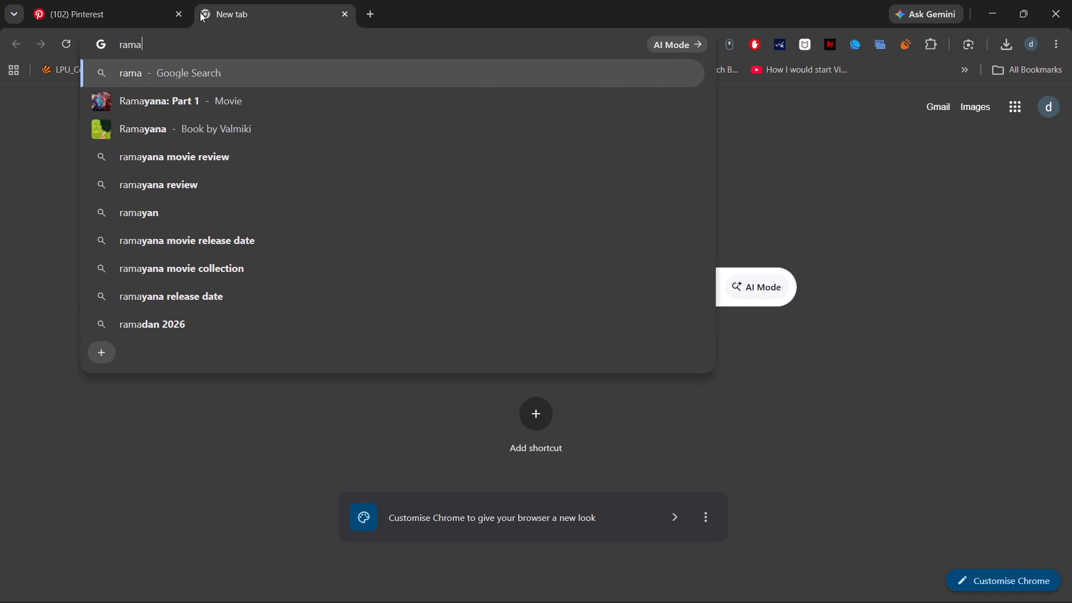
{"action": "type", "text": "nand"}
{"action": "key", "text": "space"}
{"action": "key", "text": "Down"}
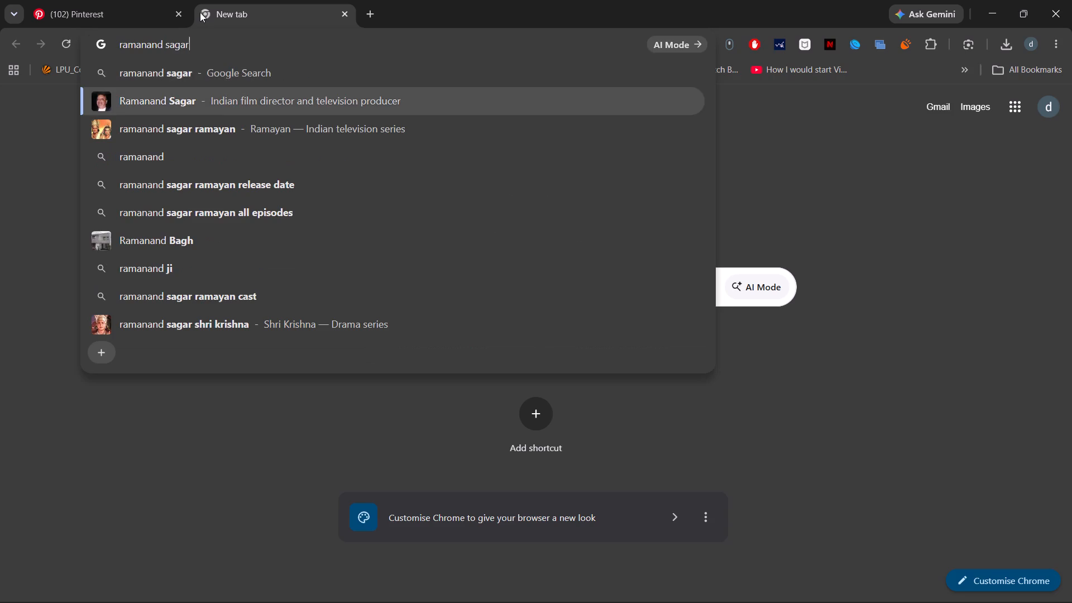
{"action": "key", "text": "Return"}
{"action": "scroll", "coordinate": [494, 243], "scroll_direction": "down", "scroll_amount": 3}
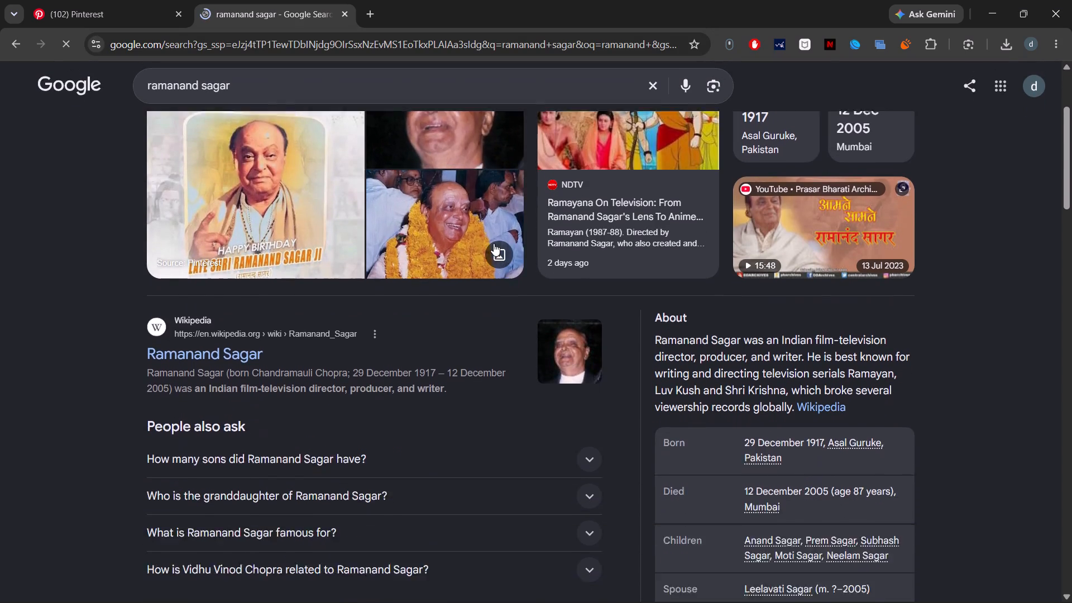
{"action": "scroll", "coordinate": [494, 243], "scroll_direction": "down", "scroll_amount": 4}
{"action": "left_click", "coordinate": [152, 380]}
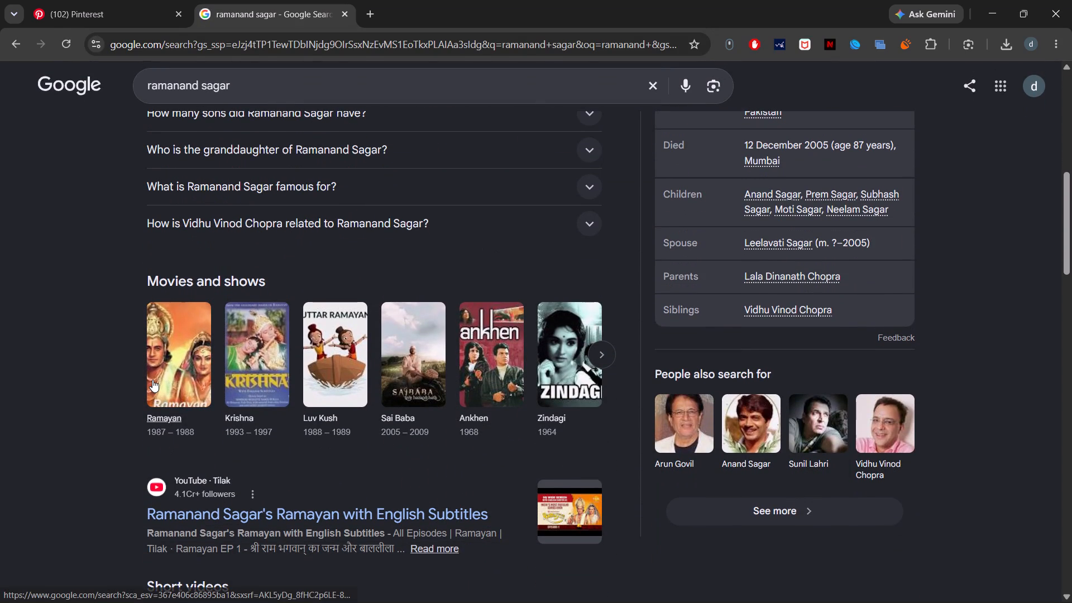
Look through the Google results for Ramayan for usable videos or images, and close that results tab.
{"action": "scroll", "coordinate": [339, 448], "scroll_direction": "down", "scroll_amount": 2}
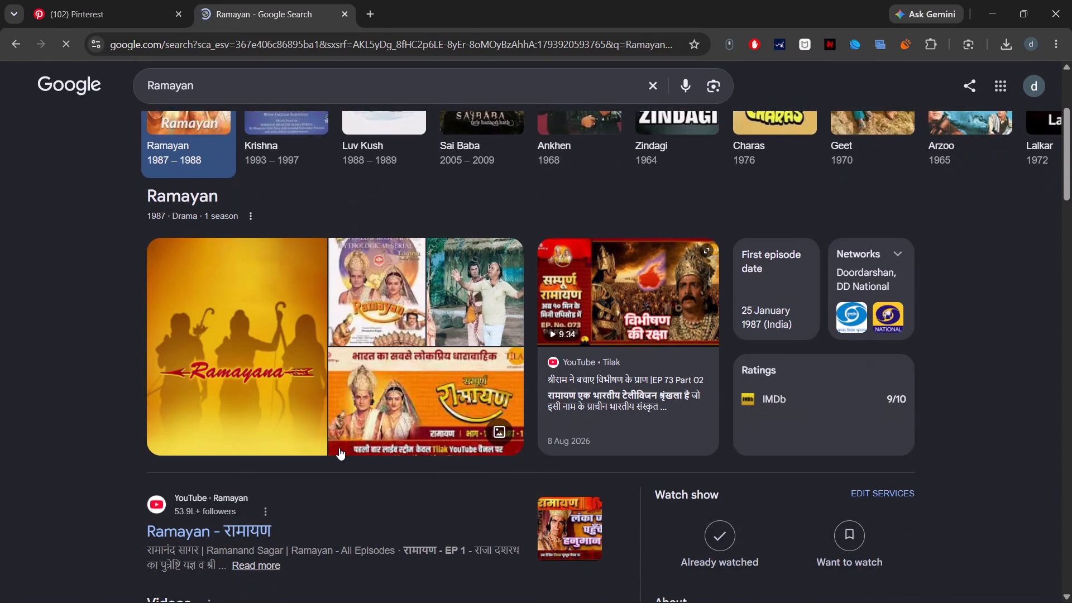
{"action": "scroll", "coordinate": [339, 448], "scroll_direction": "down", "scroll_amount": 4}
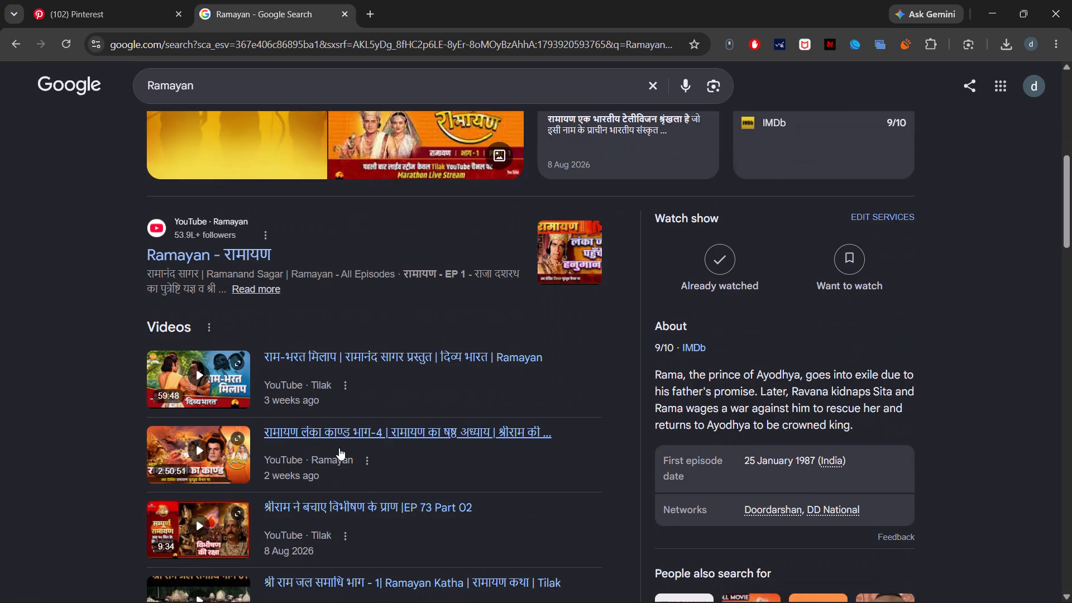
{"action": "scroll", "coordinate": [339, 448], "scroll_direction": "down", "scroll_amount": 2}
{"action": "scroll", "coordinate": [339, 448], "scroll_direction": "up", "scroll_amount": 10}
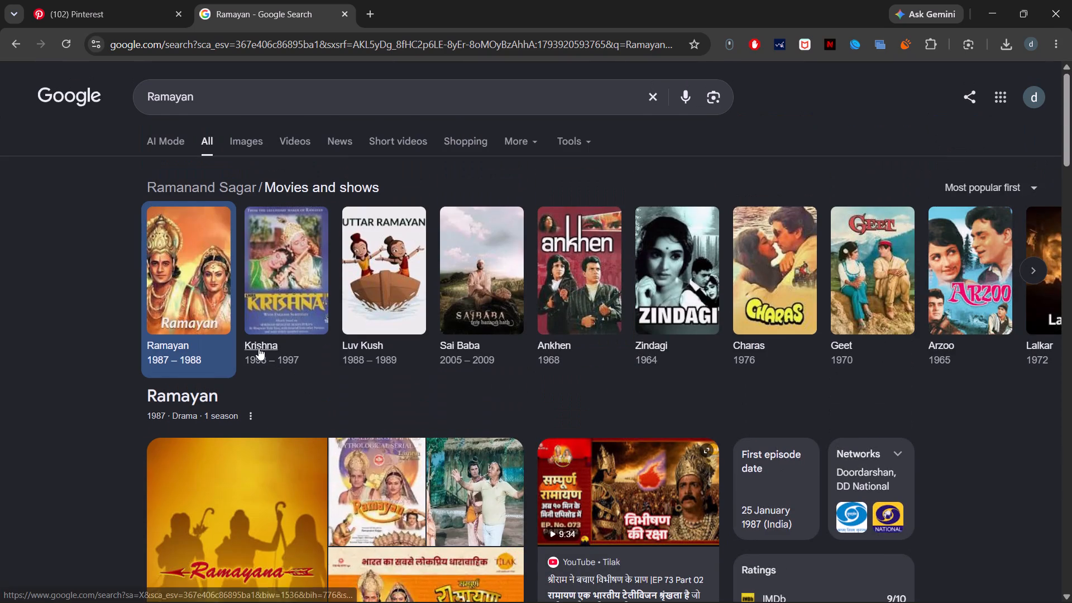
{"action": "scroll", "coordinate": [259, 348], "scroll_direction": "down", "scroll_amount": 5}
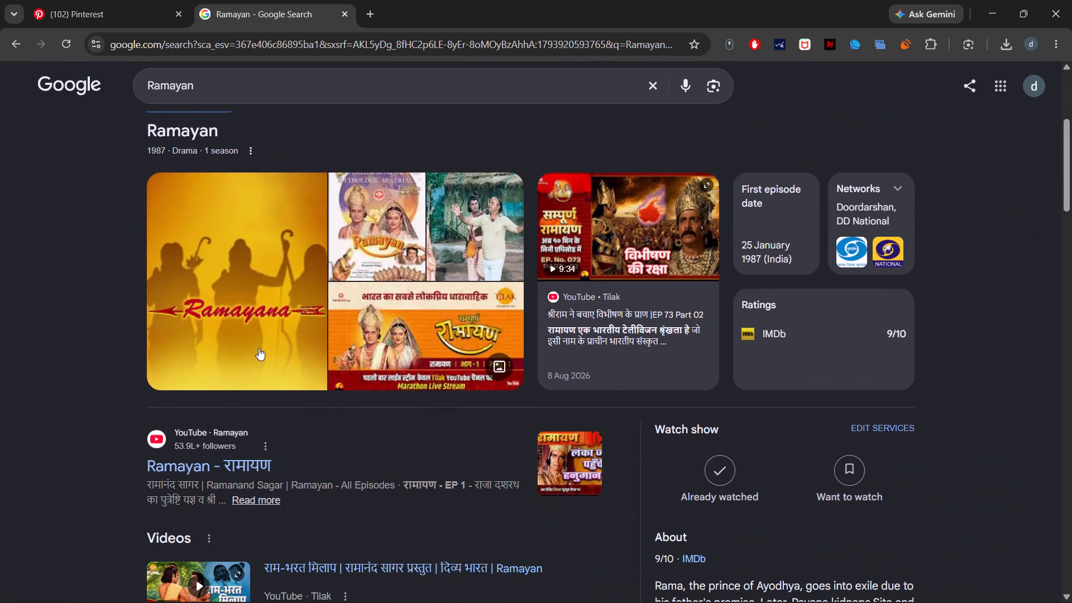
{"action": "scroll", "coordinate": [259, 348], "scroll_direction": "down", "scroll_amount": 6}
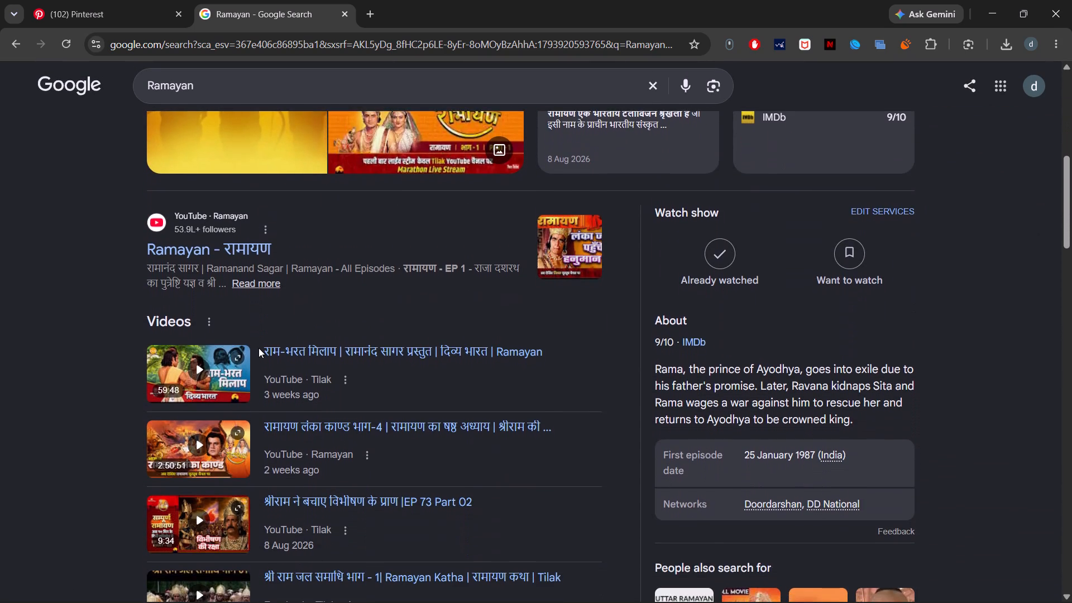
{"action": "scroll", "coordinate": [259, 348], "scroll_direction": "down", "scroll_amount": 5}
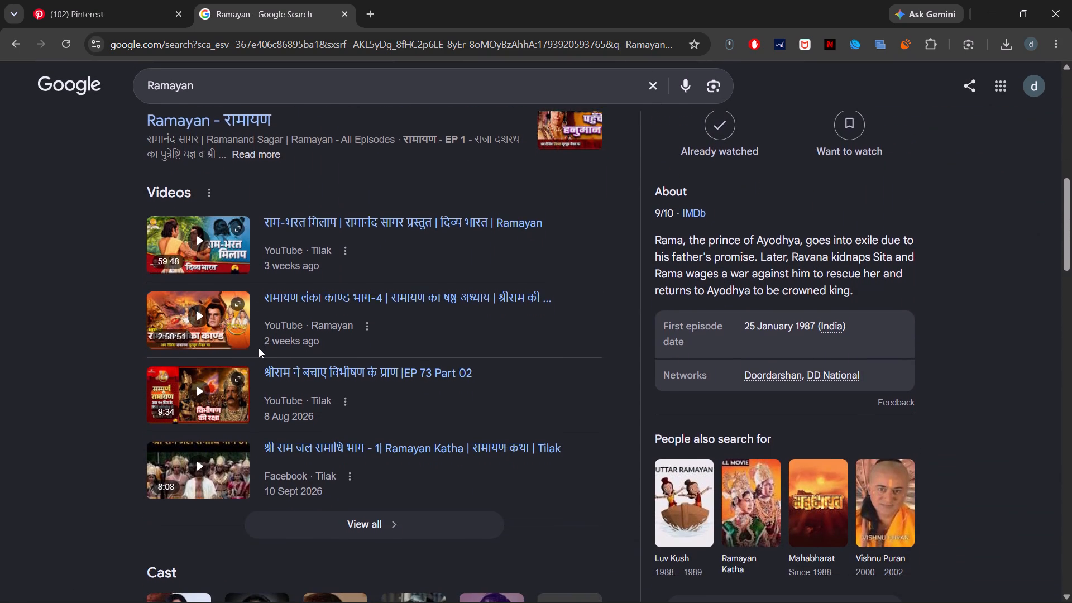
{"action": "scroll", "coordinate": [259, 348], "scroll_direction": "down", "scroll_amount": 7}
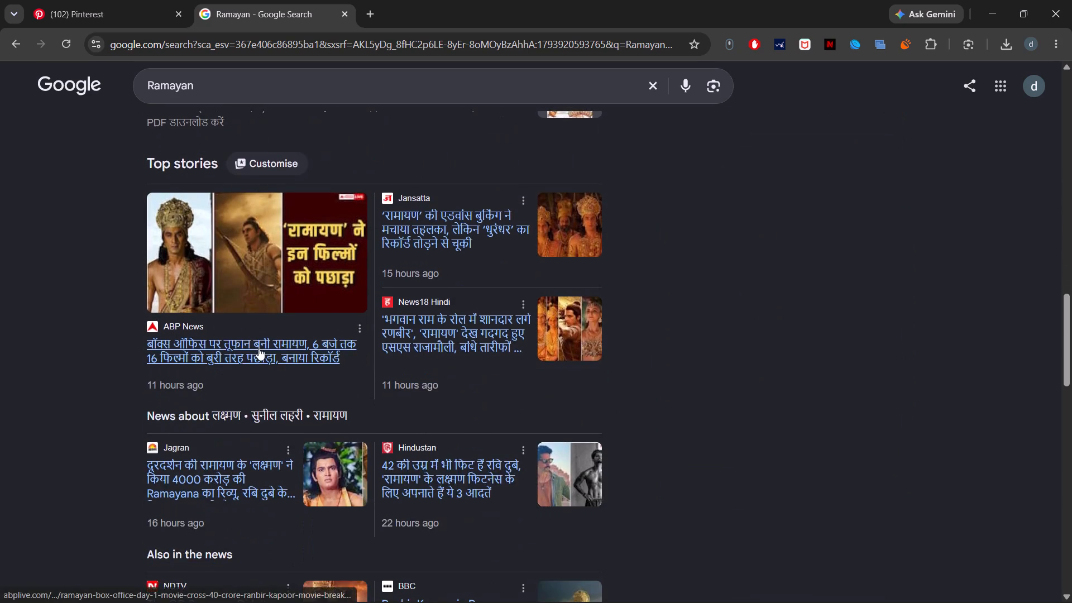
{"action": "scroll", "coordinate": [259, 348], "scroll_direction": "down", "scroll_amount": 8}
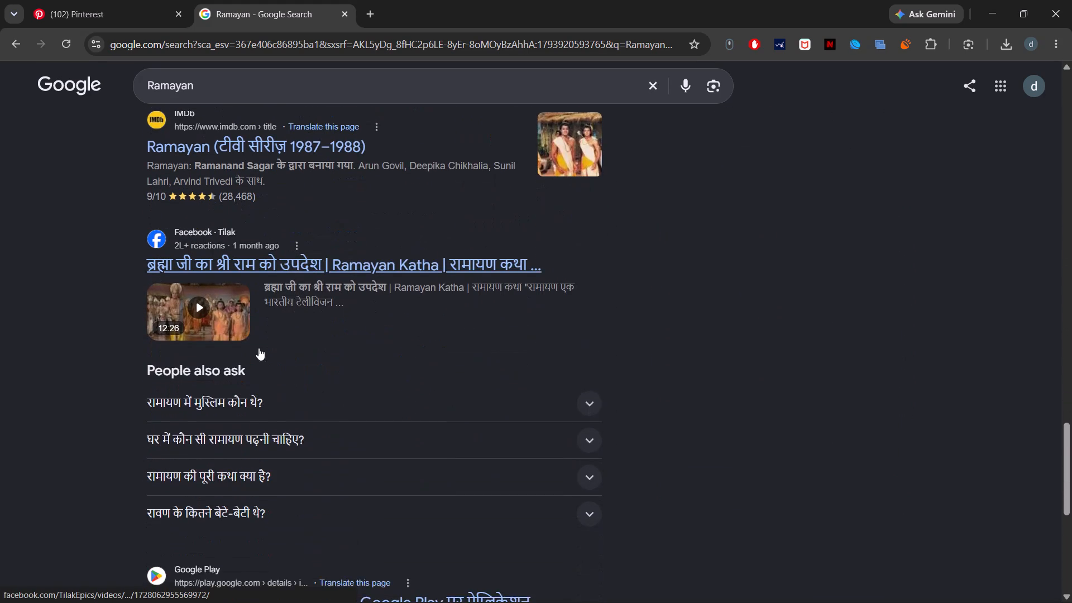
{"action": "scroll", "coordinate": [259, 348], "scroll_direction": "down", "scroll_amount": 4}
{"action": "scroll", "coordinate": [304, 135], "scroll_direction": "down", "scroll_amount": 3}
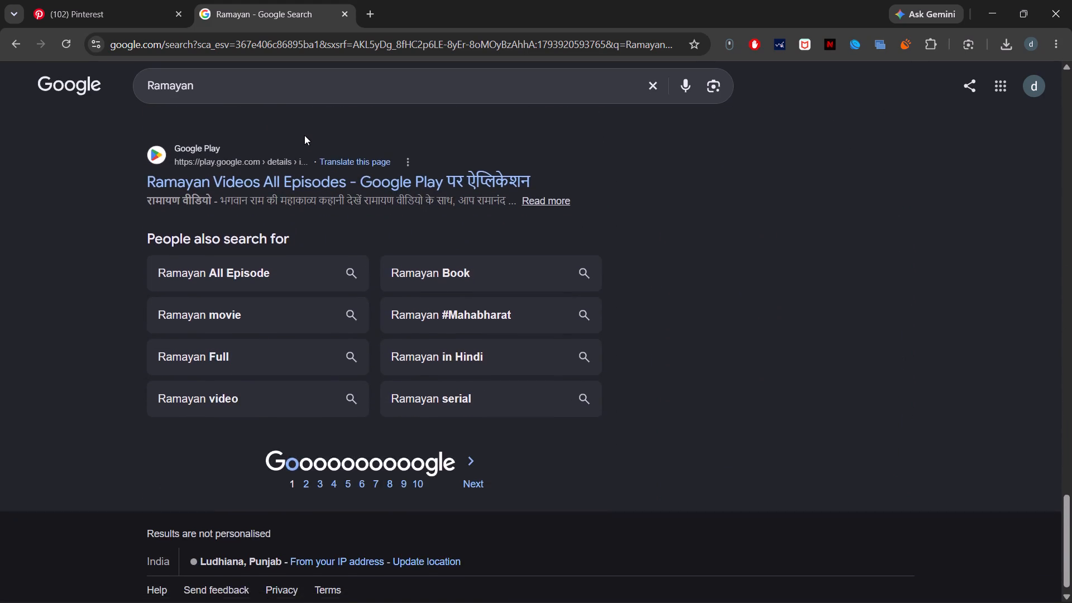
{"action": "scroll", "coordinate": [304, 135], "scroll_direction": "up", "scroll_amount": 20}
{"action": "scroll", "coordinate": [304, 135], "scroll_direction": "up", "scroll_amount": 4}
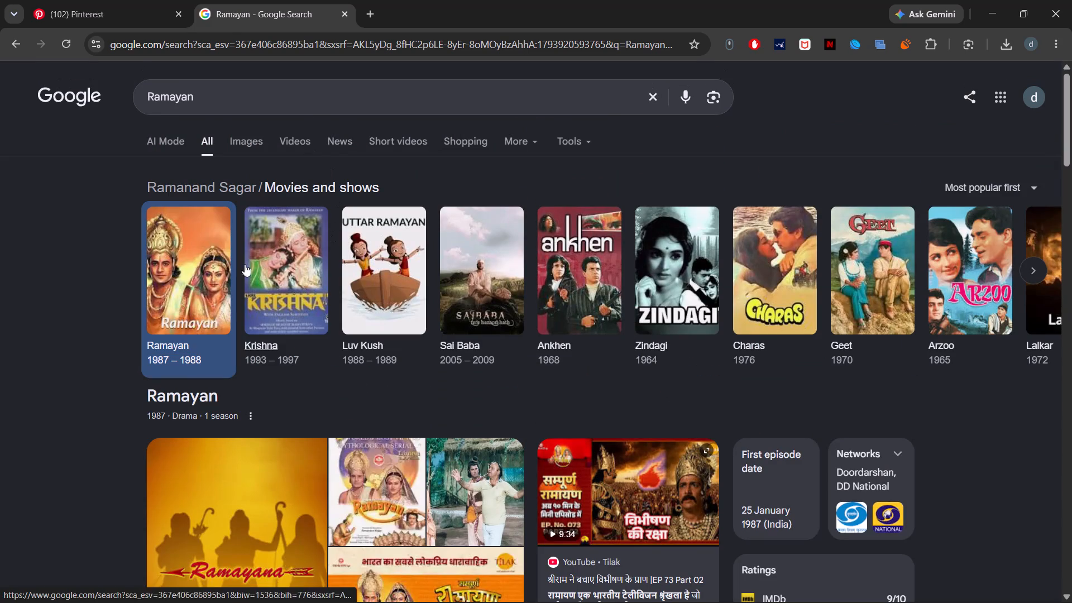
{"action": "left_click", "coordinate": [342, 13]}
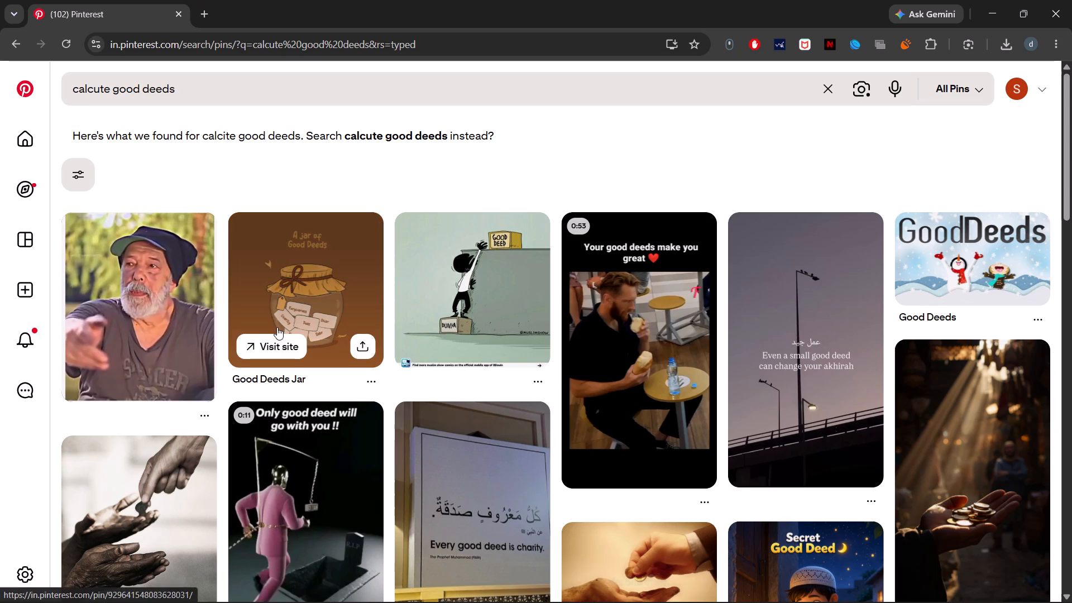
Browse the Pinterest results for "calcute good deeds" for a video pin that suits the passage.
{"action": "scroll", "coordinate": [434, 451], "scroll_direction": "down", "scroll_amount": 3}
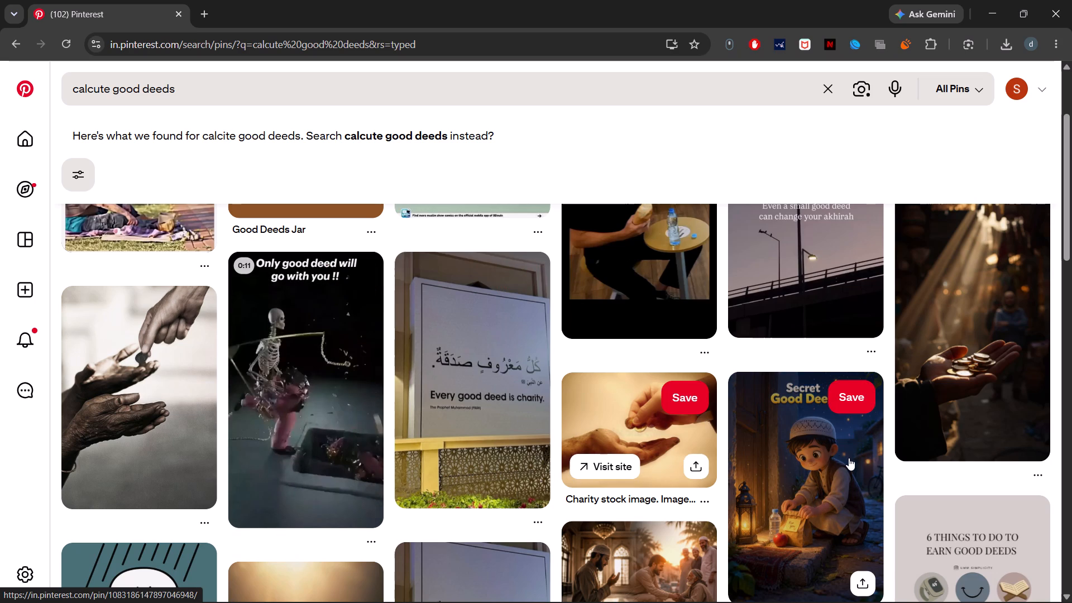
{"action": "scroll", "coordinate": [804, 285], "scroll_direction": "down", "scroll_amount": 2}
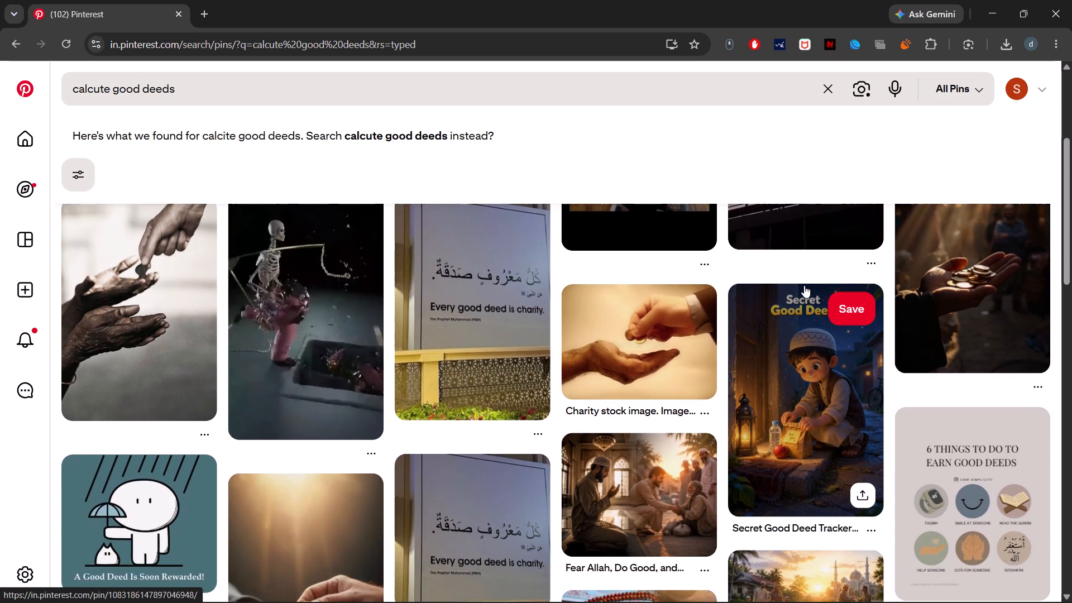
{"action": "scroll", "coordinate": [804, 285], "scroll_direction": "down", "scroll_amount": 3}
{"action": "scroll", "coordinate": [303, 387], "scroll_direction": "down", "scroll_amount": 2}
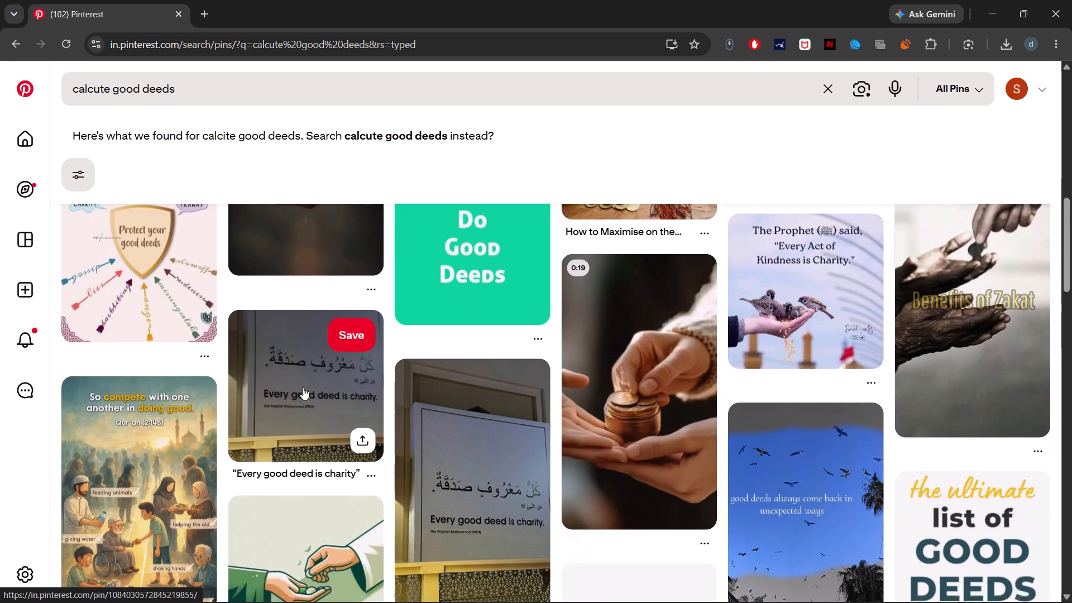
{"action": "scroll", "coordinate": [303, 387], "scroll_direction": "down", "scroll_amount": 1}
{"action": "scroll", "coordinate": [303, 387], "scroll_direction": "up", "scroll_amount": 1}
{"action": "scroll", "coordinate": [303, 387], "scroll_direction": "down", "scroll_amount": 2}
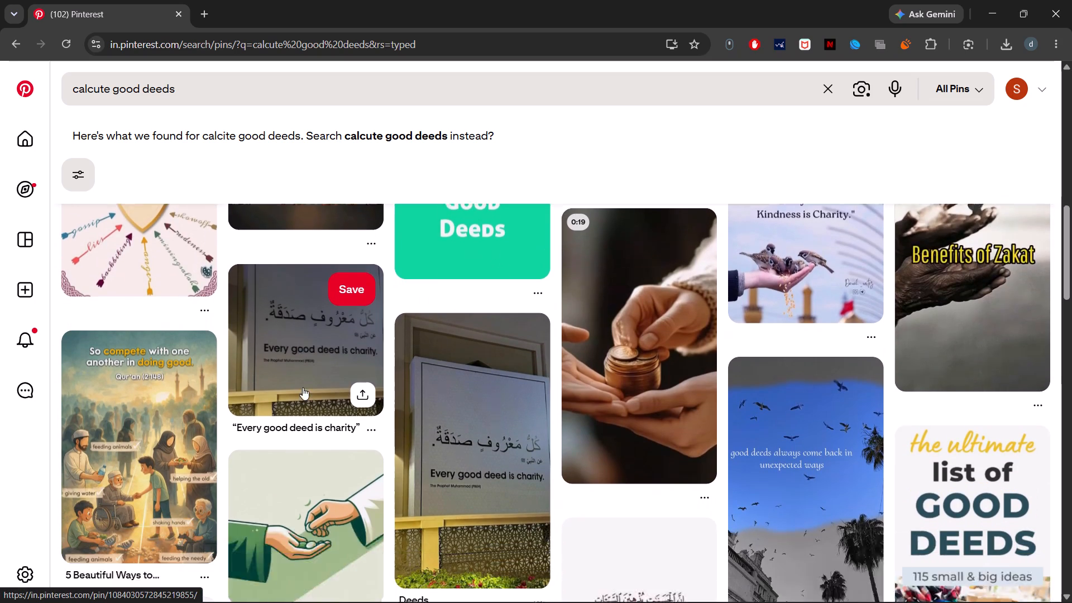
{"action": "scroll", "coordinate": [303, 387], "scroll_direction": "down", "scroll_amount": 5}
{"action": "scroll", "coordinate": [303, 387], "scroll_direction": "up", "scroll_amount": 7}
{"action": "scroll", "coordinate": [303, 387], "scroll_direction": "down", "scroll_amount": 1}
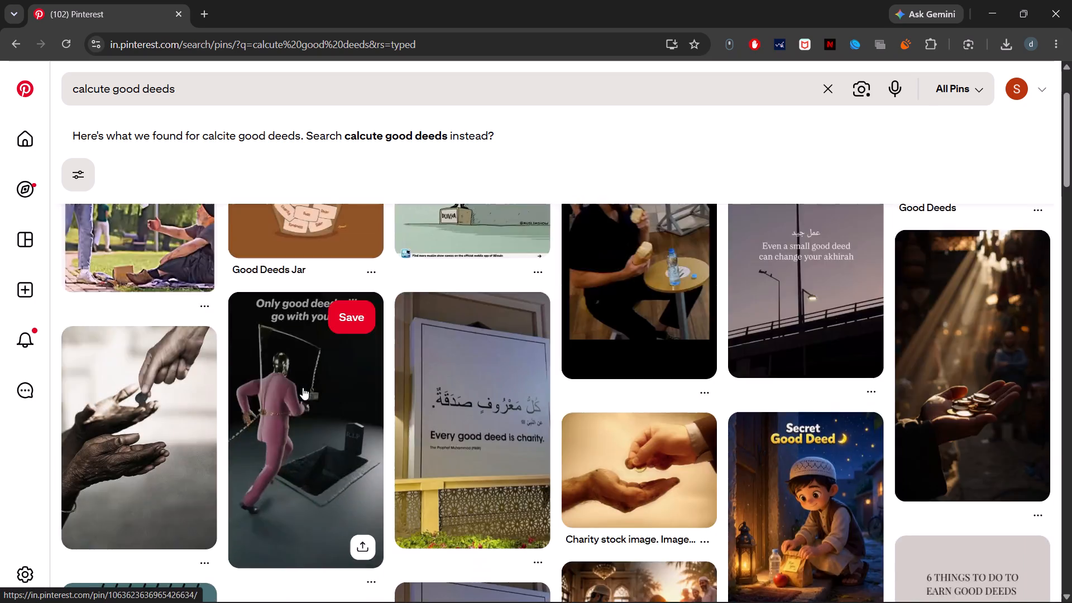
{"action": "scroll", "coordinate": [303, 387], "scroll_direction": "down", "scroll_amount": 11}
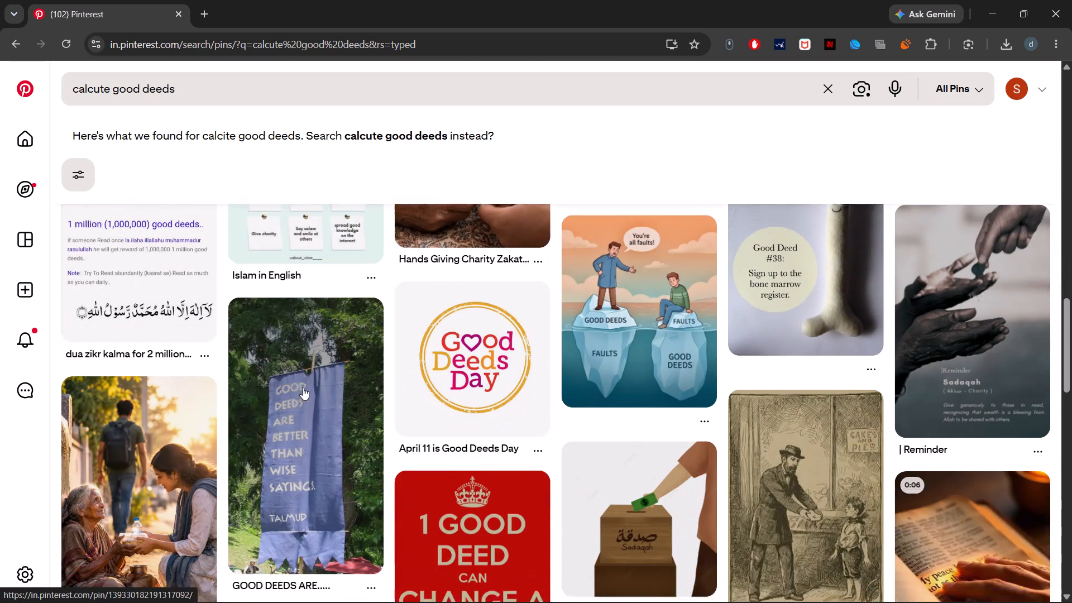
{"action": "scroll", "coordinate": [303, 387], "scroll_direction": "down", "scroll_amount": 3}
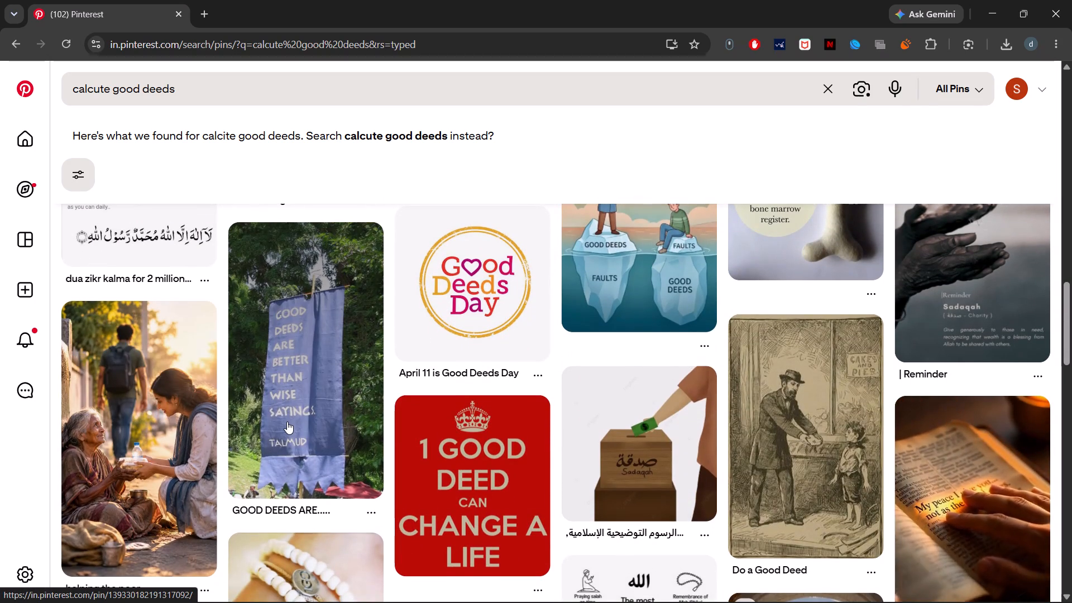
{"action": "scroll", "coordinate": [287, 422], "scroll_direction": "down", "scroll_amount": 3}
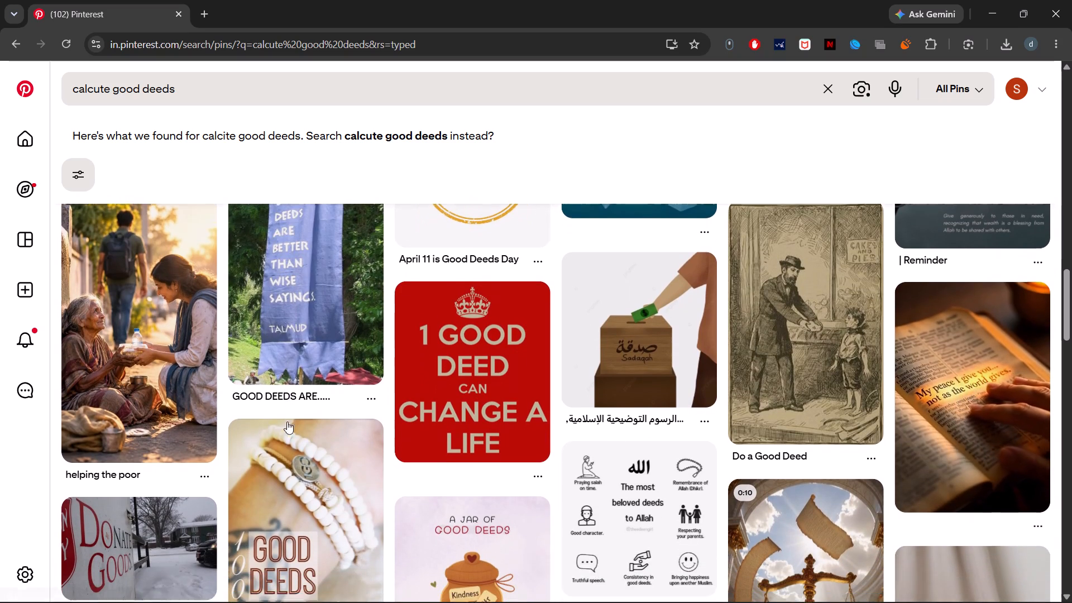
{"action": "scroll", "coordinate": [287, 422], "scroll_direction": "down", "scroll_amount": 4}
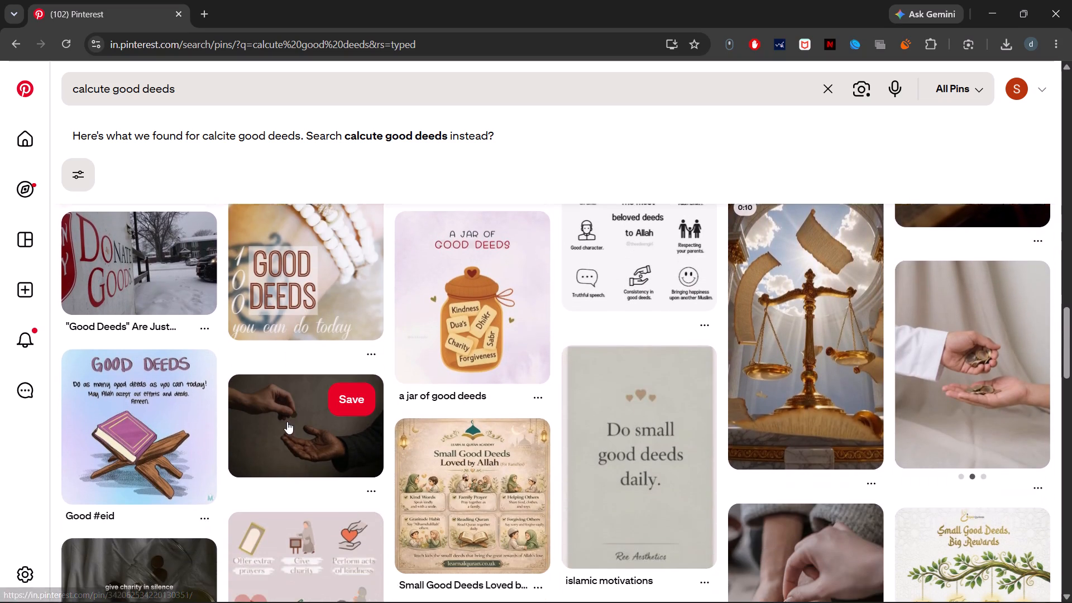
{"action": "scroll", "coordinate": [287, 422], "scroll_direction": "down", "scroll_amount": 3}
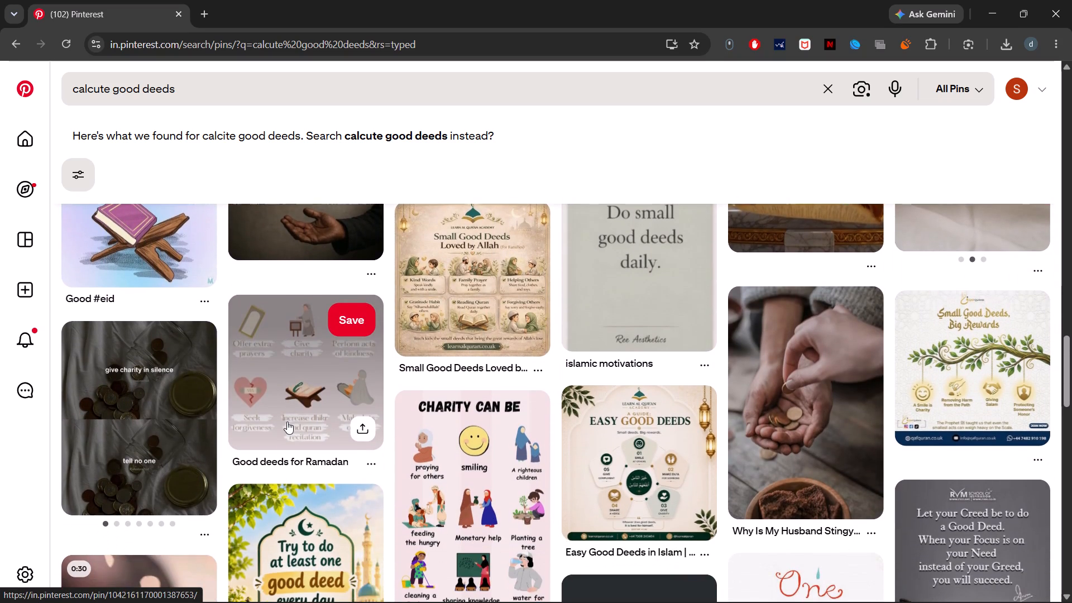
{"action": "scroll", "coordinate": [287, 422], "scroll_direction": "down", "scroll_amount": 3}
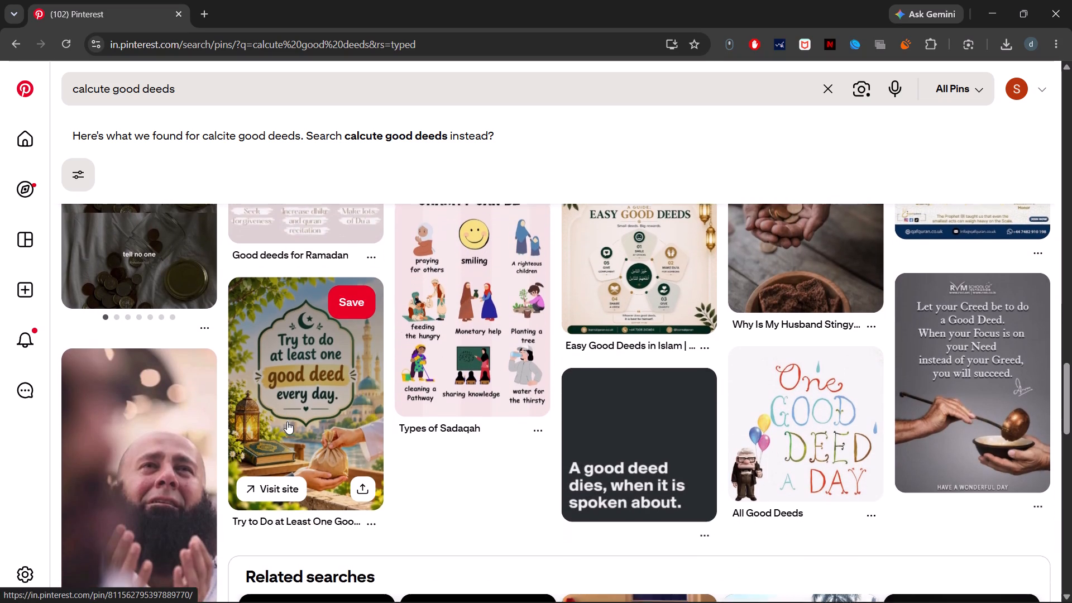
{"action": "scroll", "coordinate": [287, 422], "scroll_direction": "down", "scroll_amount": 2}
{"action": "scroll", "coordinate": [287, 422], "scroll_direction": "left", "scroll_amount": 1}
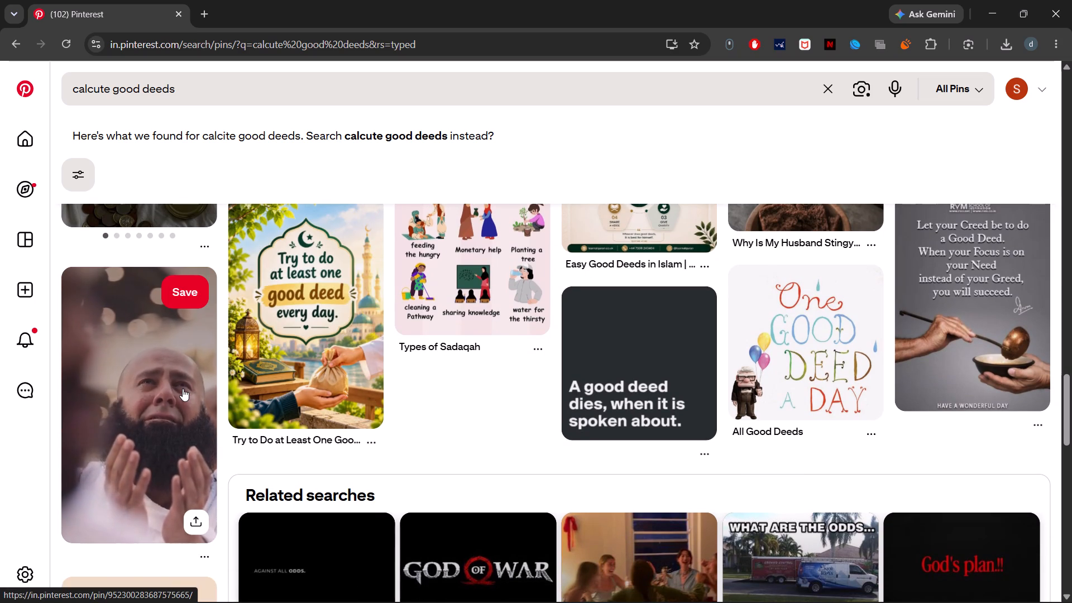
{"action": "scroll", "coordinate": [183, 389], "scroll_direction": "down", "scroll_amount": 4}
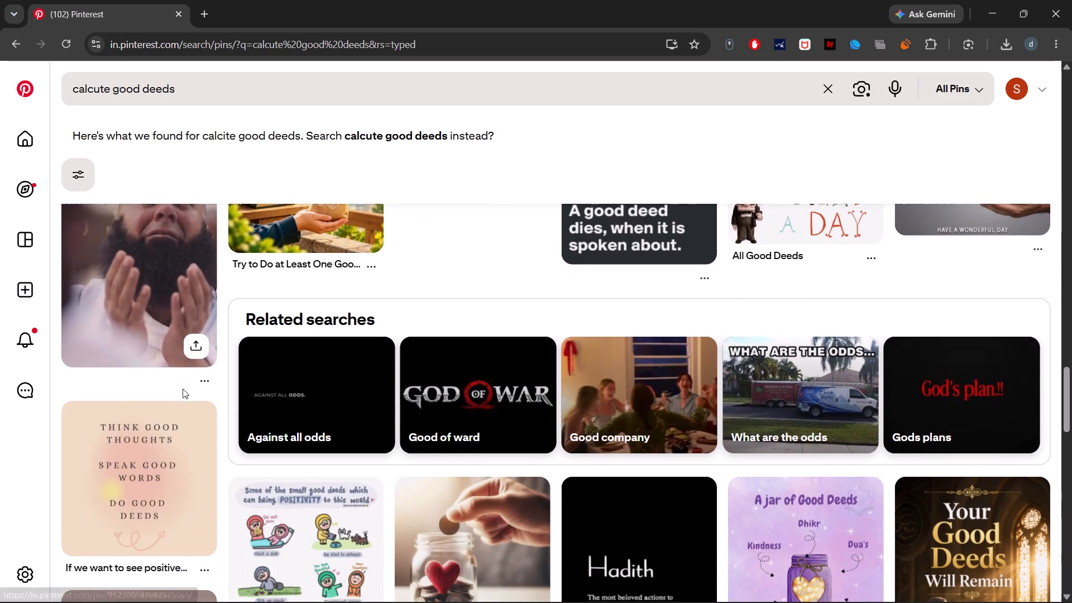
{"action": "scroll", "coordinate": [183, 389], "scroll_direction": "down", "scroll_amount": 1}
{"action": "scroll", "coordinate": [183, 389], "scroll_direction": "up", "scroll_amount": 3}
{"action": "scroll", "coordinate": [183, 389], "scroll_direction": "down", "scroll_amount": 6}
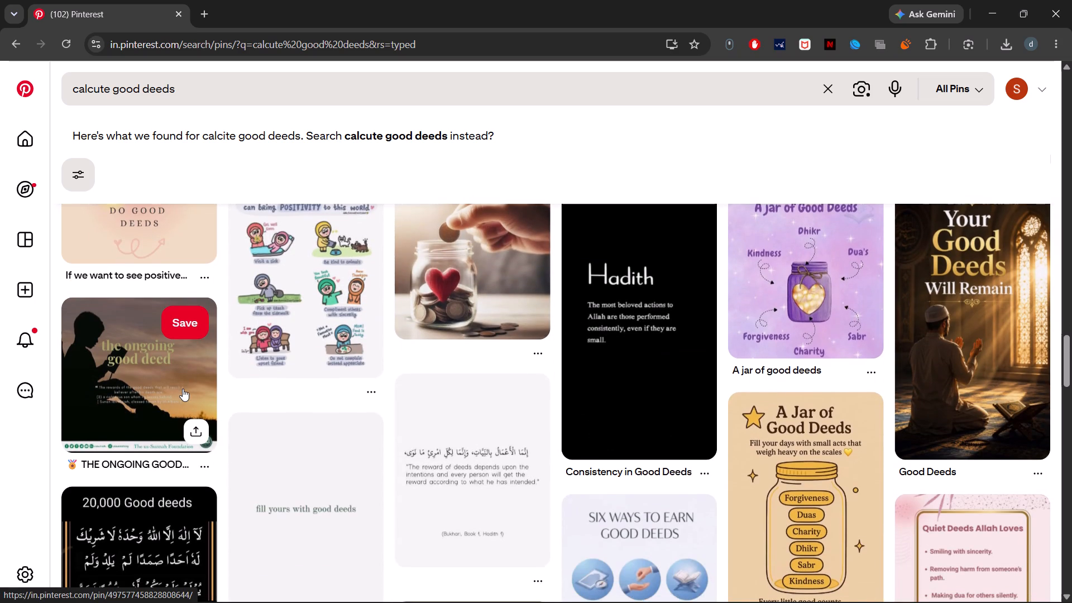
{"action": "scroll", "coordinate": [183, 389], "scroll_direction": "up", "scroll_amount": 3}
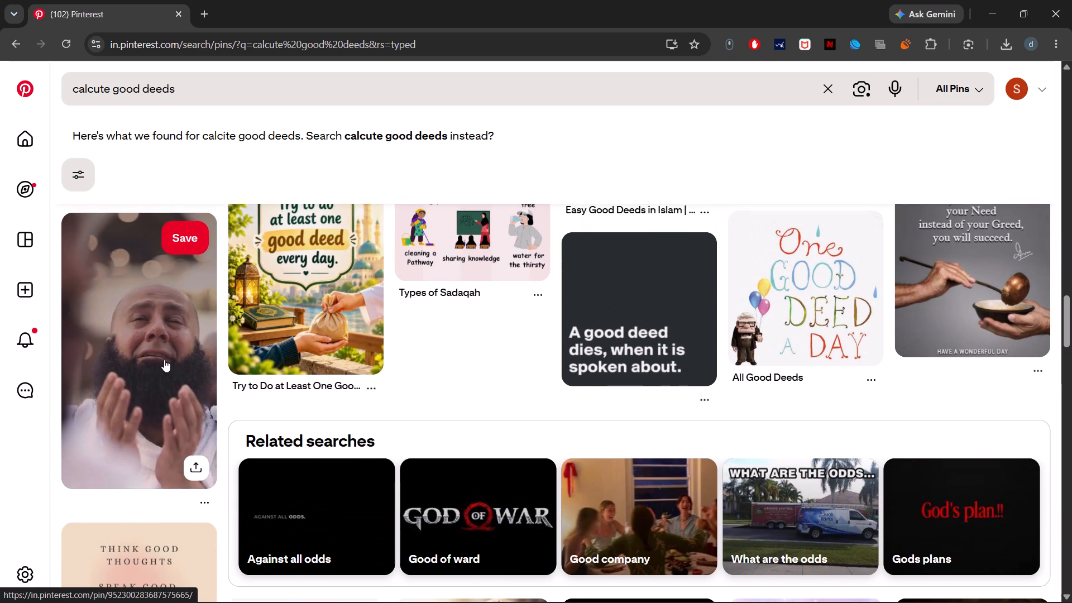
Open the pin of the bearded man praying in tears, replay its video from the start with sound, and pause it.
{"action": "left_click", "coordinate": [150, 337]}
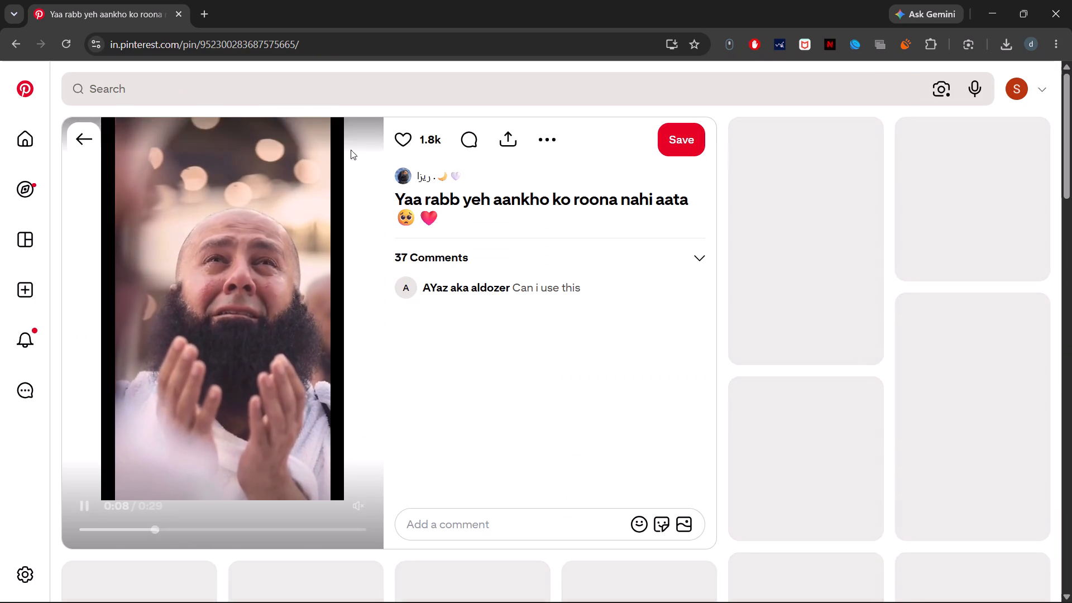
{"action": "left_click", "coordinate": [361, 508]}
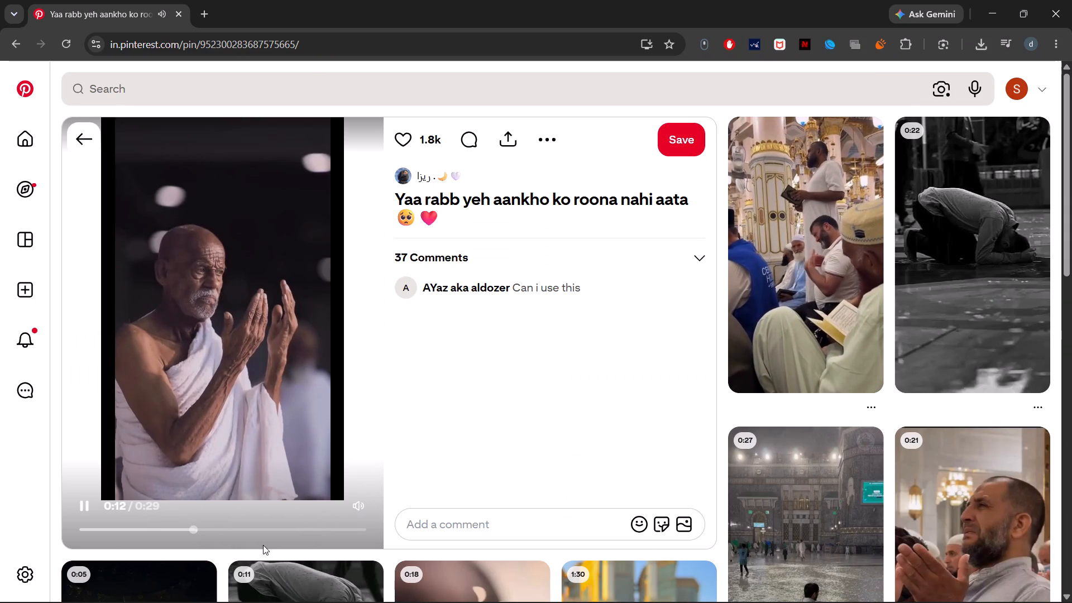
{"action": "left_click_drag", "start_coordinate": [200, 526], "coordinate": [30, 525]}
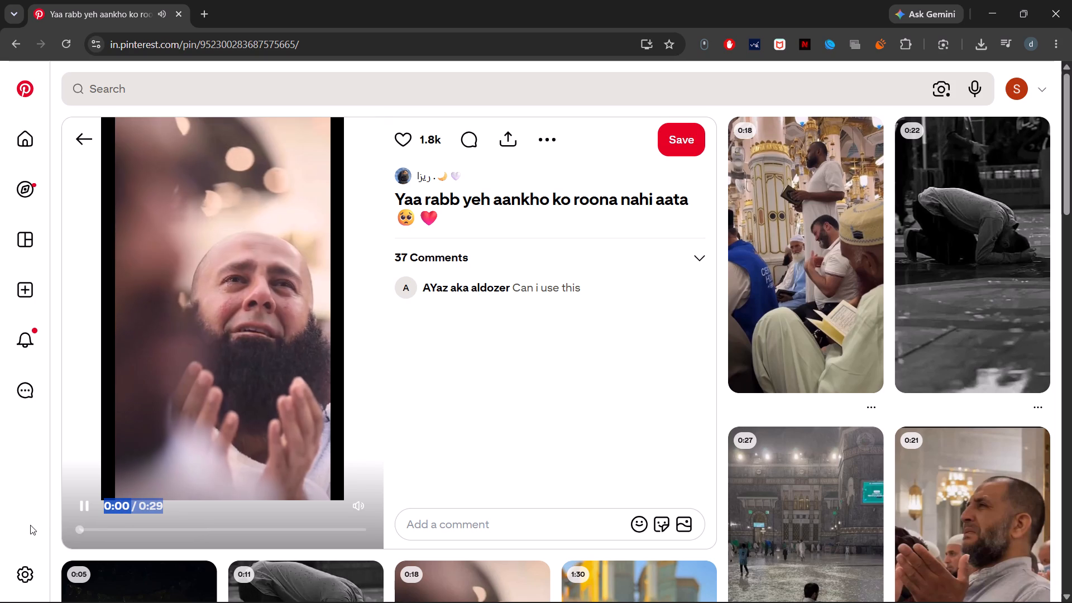
{"action": "left_click", "coordinate": [172, 383]}
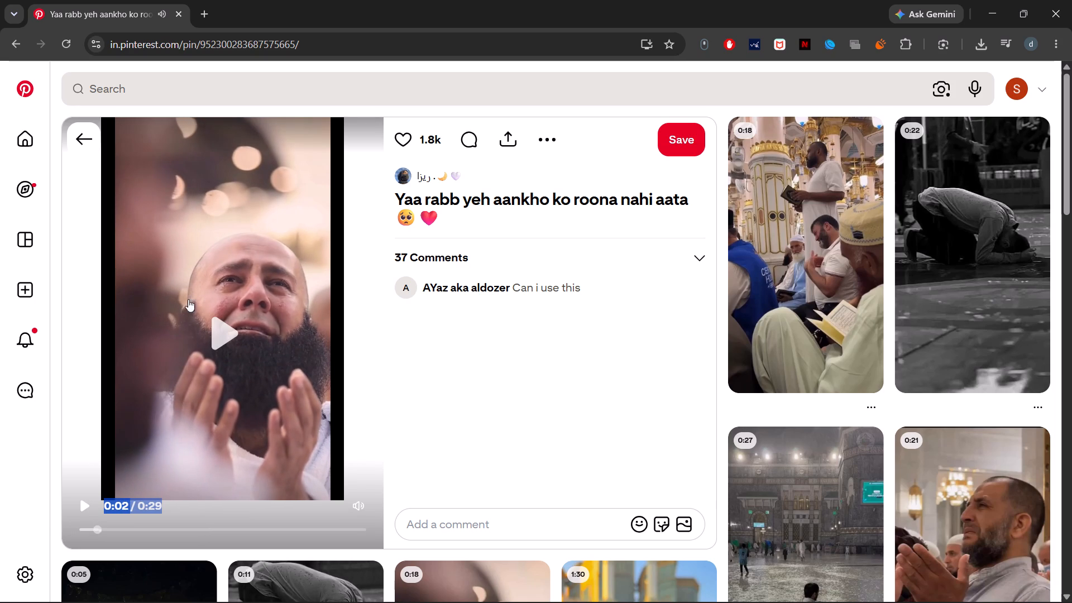
Copy the web address of the open "Yaa rabb yeh aankho ko roona nahi aata" pin.
{"action": "left_click", "coordinate": [320, 38]}
{"action": "left_click", "coordinate": [320, 38]}
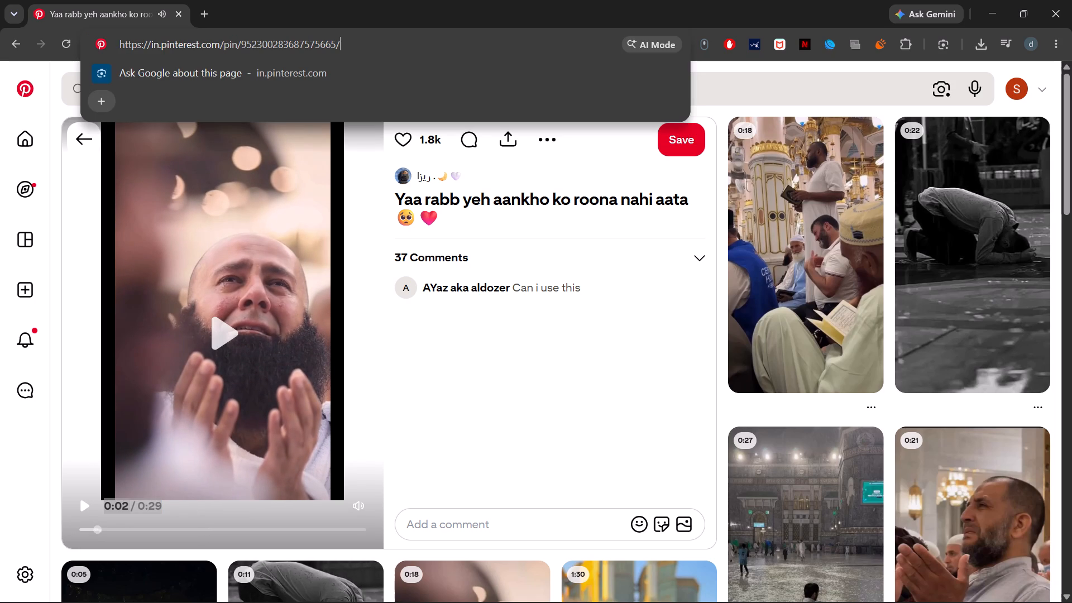
{"action": "key", "text": "ctrl+a"}
{"action": "key", "text": "ctrl+c"}
{"action": "key", "text": "ctrl+c"}
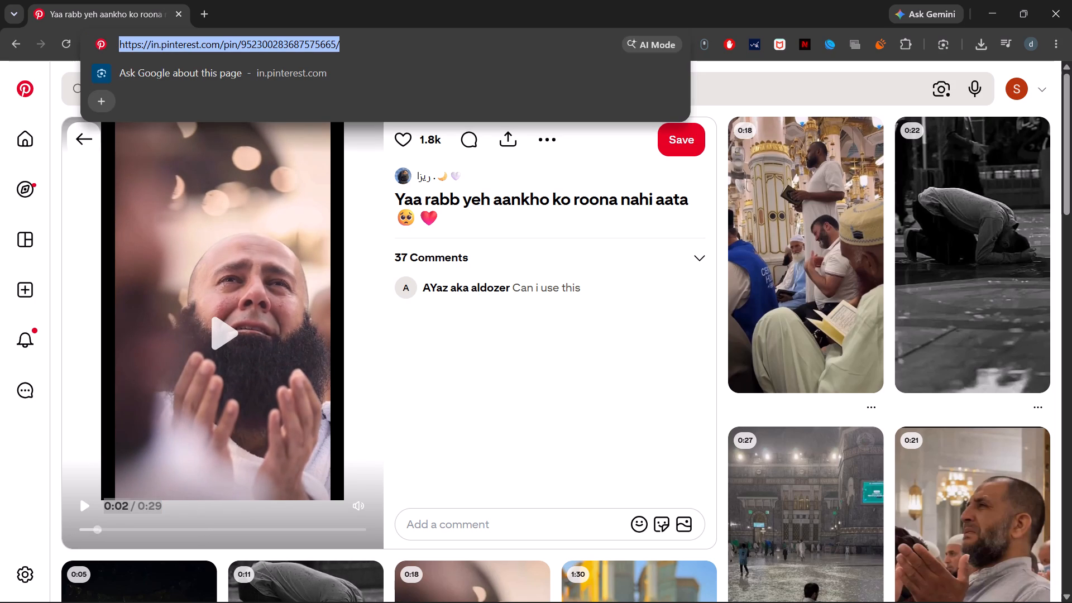
{"action": "key", "text": "ctrl+c"}
{"action": "key", "text": "ctrl+c"}
{"action": "key", "text": "ctrl+c"}
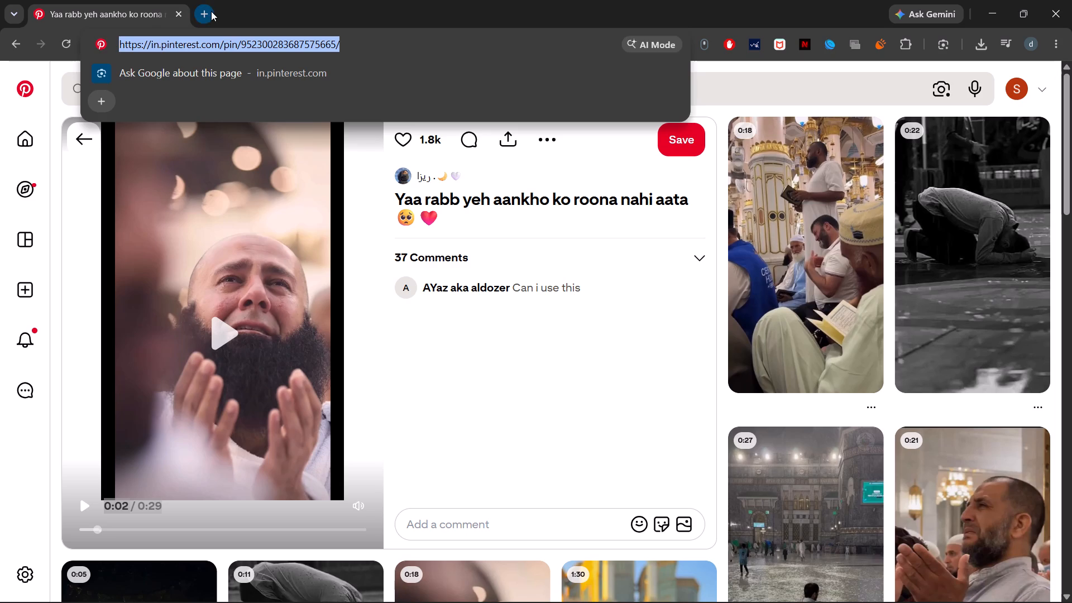
Open the PinDown Pinterest Video Downloader site in a new browser tab.
{"action": "left_click", "coordinate": [211, 11]}
{"action": "key", "text": "o"}
{"action": "key", "text": "BackSpace"}
{"action": "key", "text": "BackSpace"}
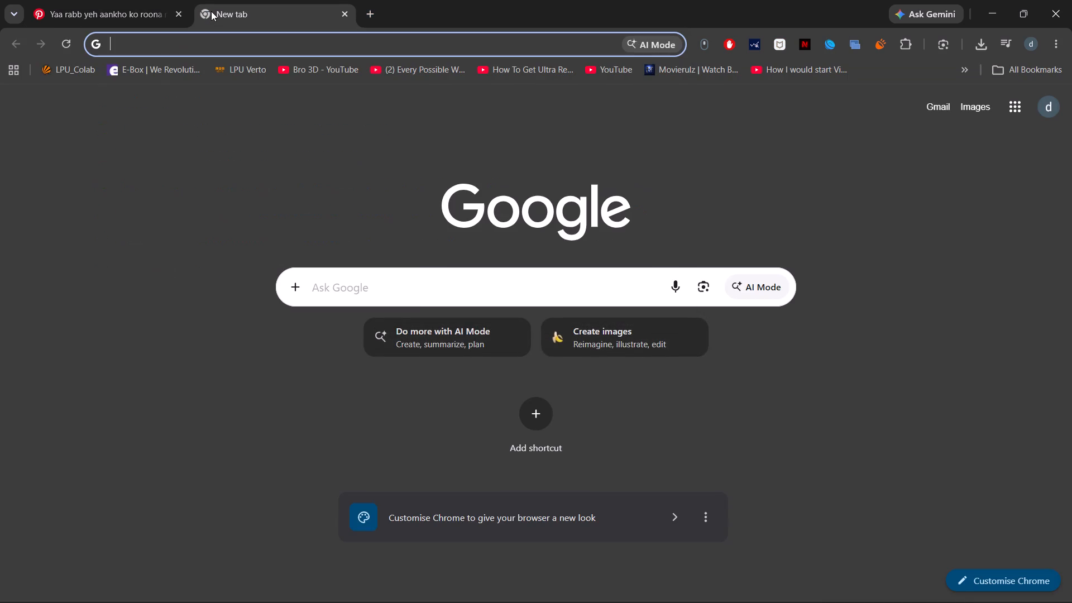
{"action": "type", "text": "pin"}
{"action": "key", "text": "Return"}
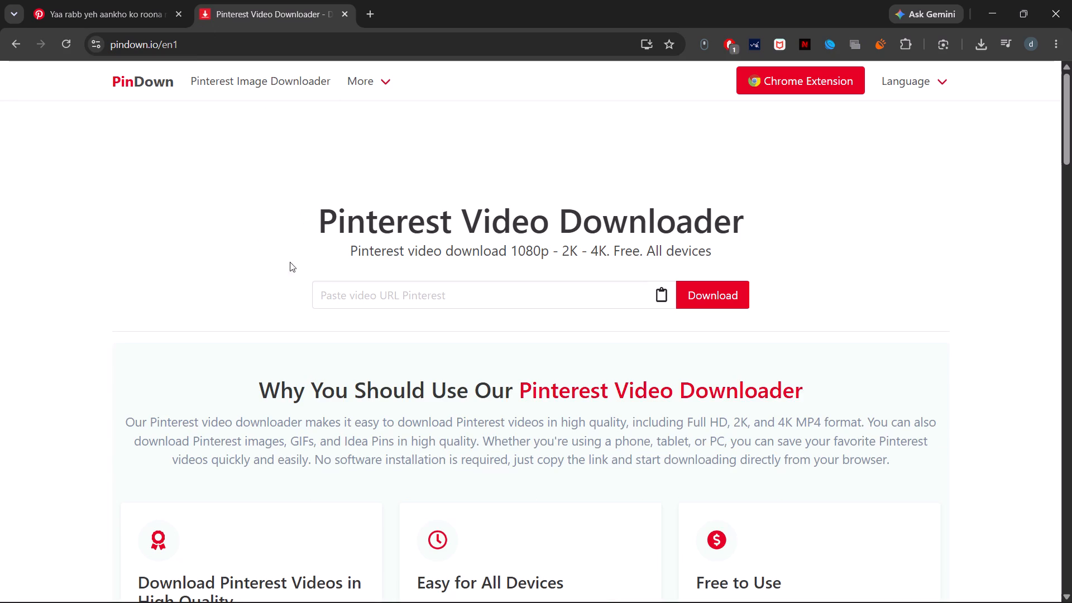
Fetch the copied Pinterest pin address in PinDown and download its video in 1080p (HD).
{"action": "left_click", "coordinate": [365, 289]}
{"action": "key", "text": "ctrl+v"}
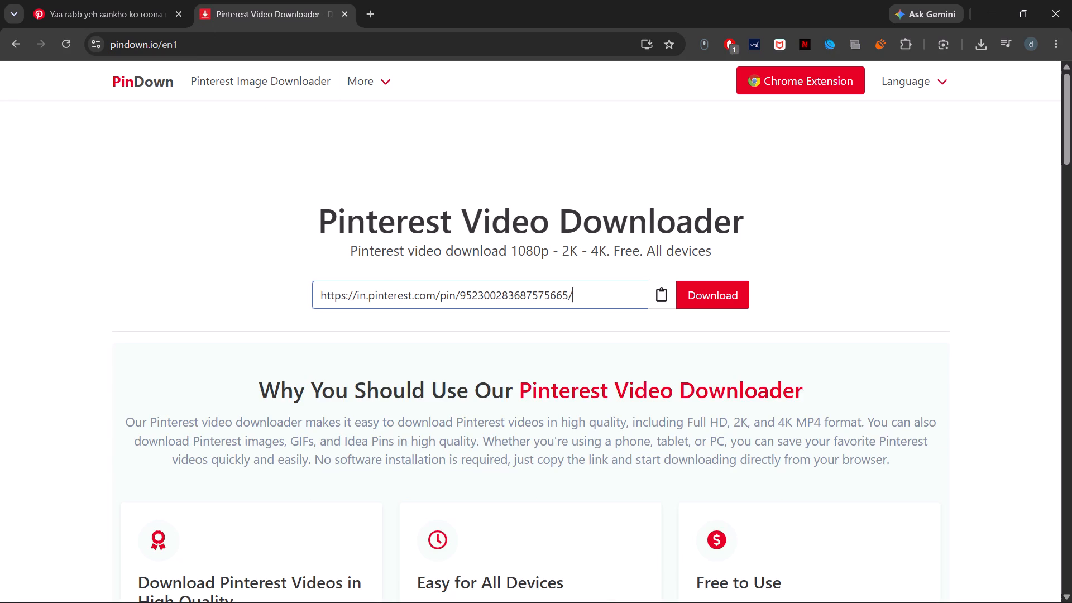
{"action": "left_click", "coordinate": [704, 290]}
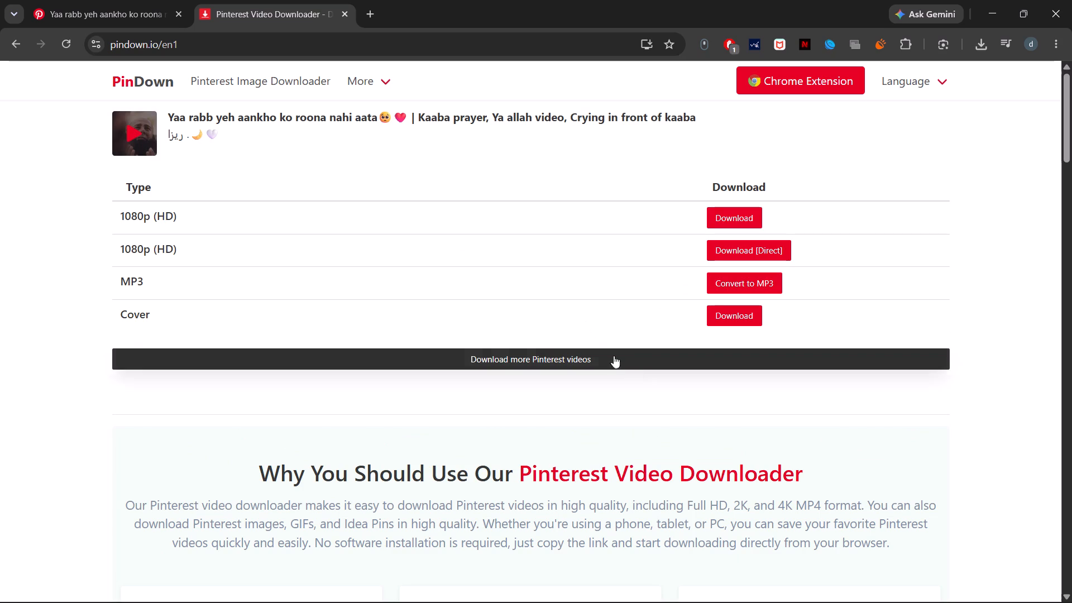
{"action": "left_click", "coordinate": [722, 220]}
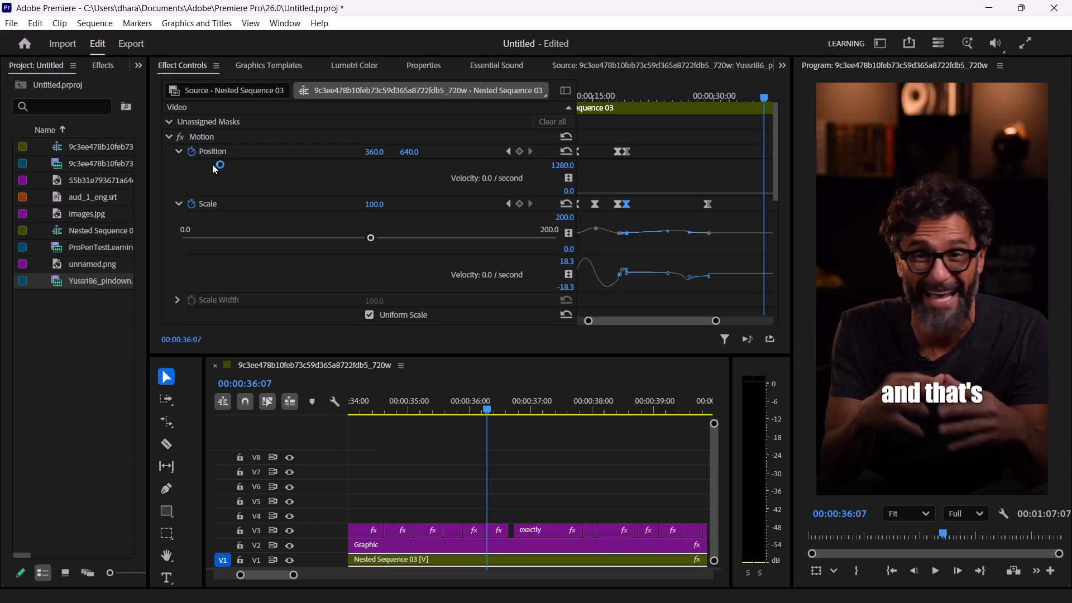
{"action": "right_click", "coordinate": [73, 315]}
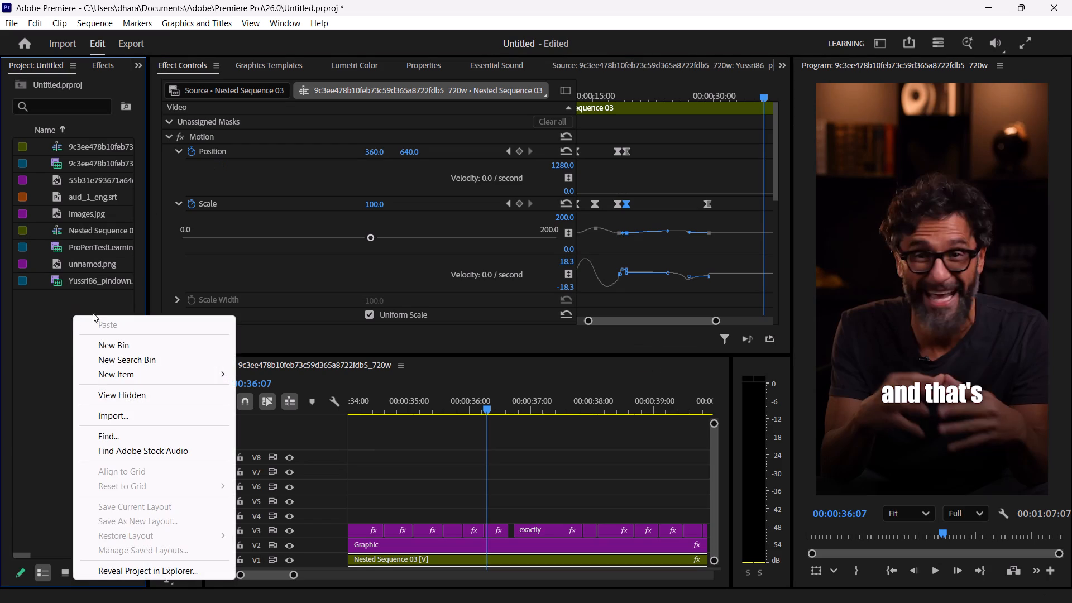
{"action": "left_click", "coordinate": [138, 419]}
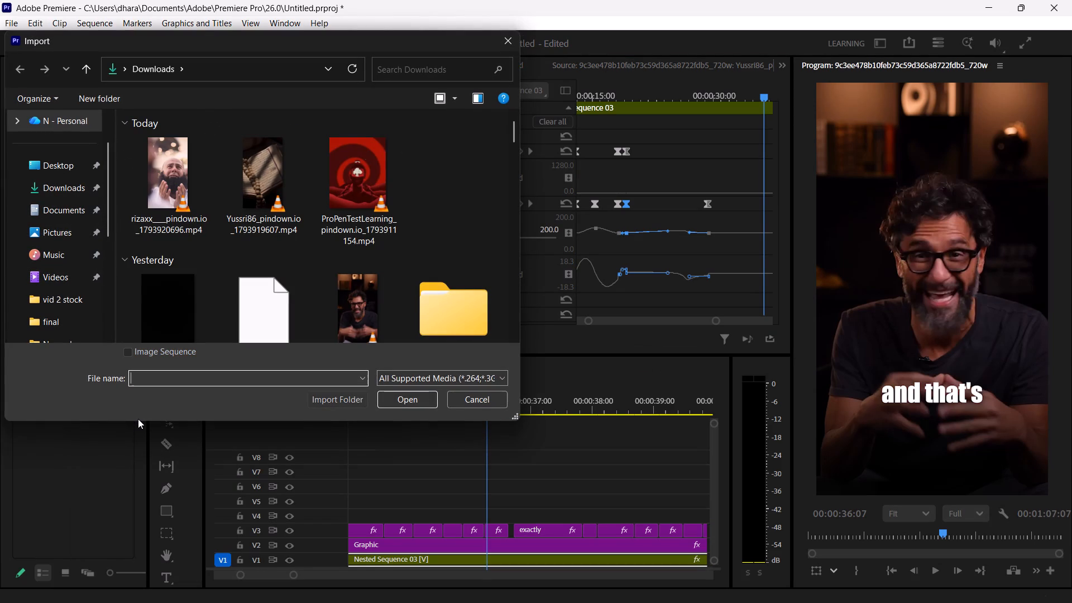
{"action": "left_click", "coordinate": [164, 210]}
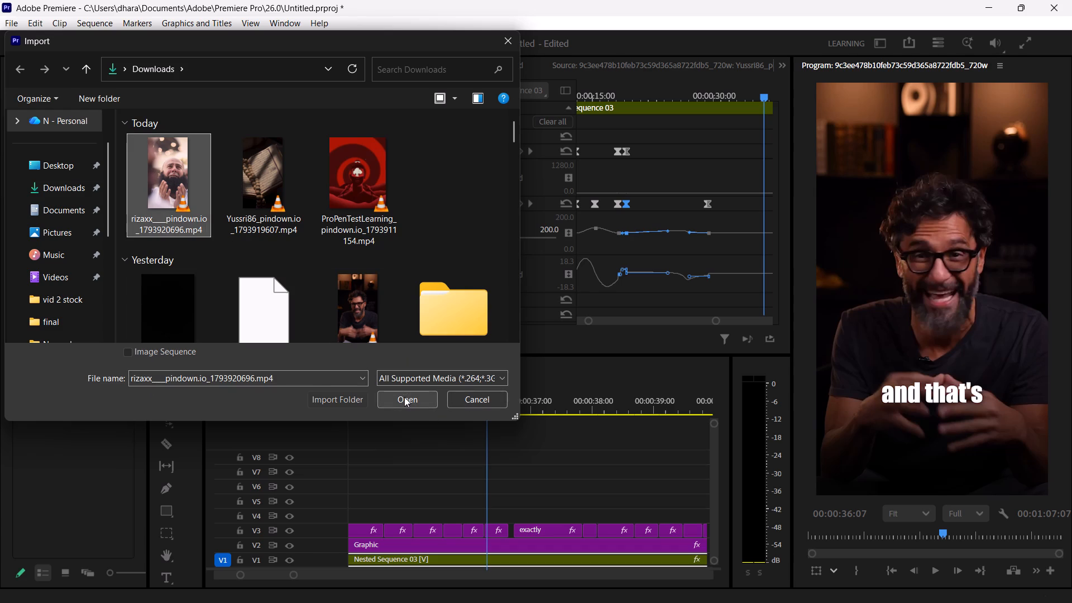
{"action": "left_click", "coordinate": [404, 397]}
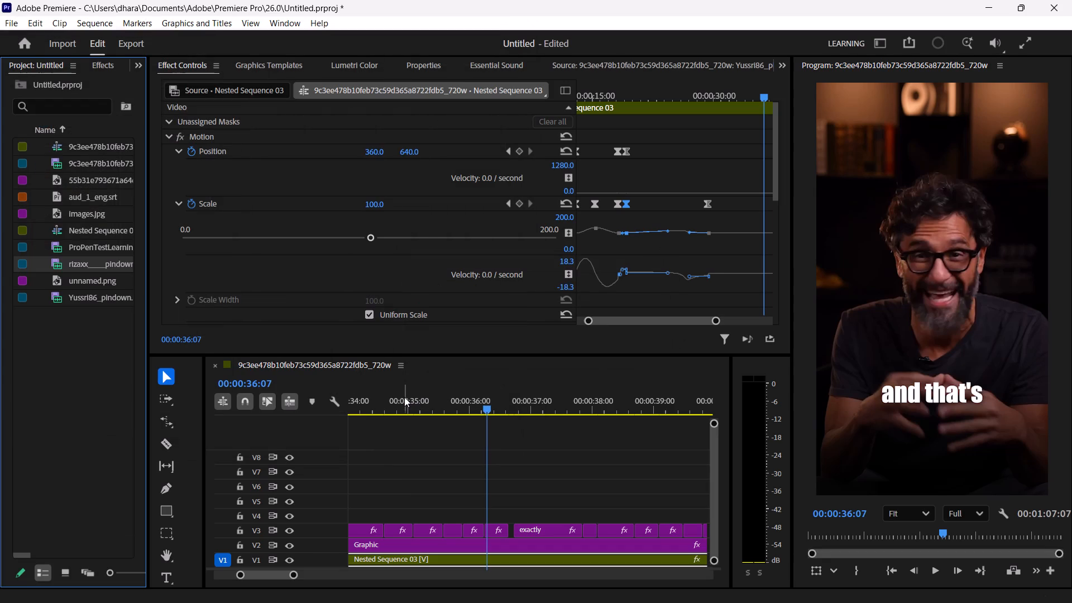
Play and step through the "calculate how many good deeds we've" passage, ending at the start of the "how many" caption at 00:00:34:15.
{"action": "left_click", "coordinate": [425, 404]}
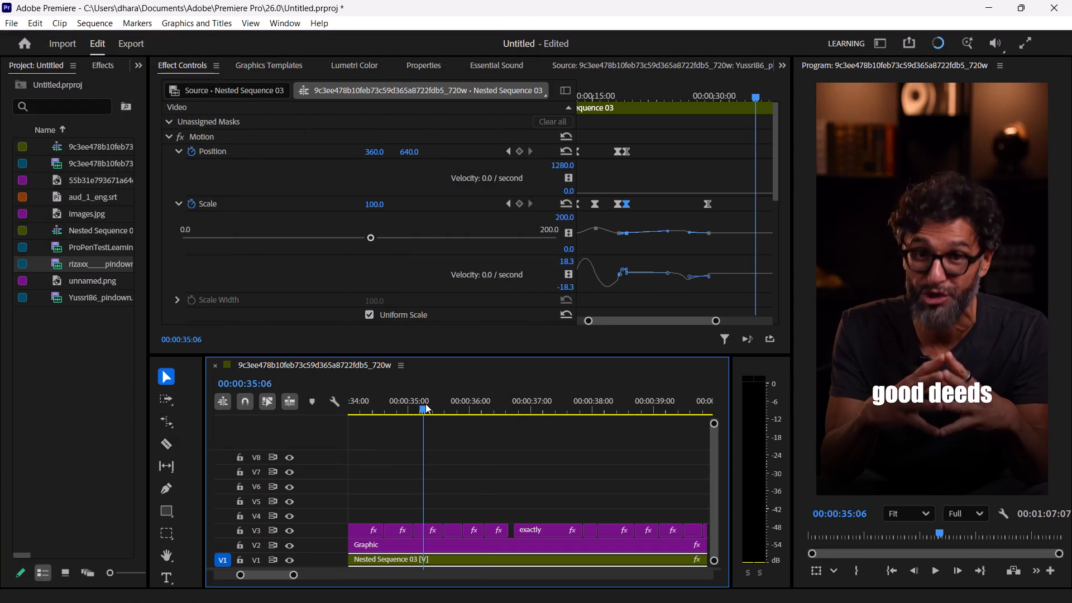
{"action": "key", "text": "space"}
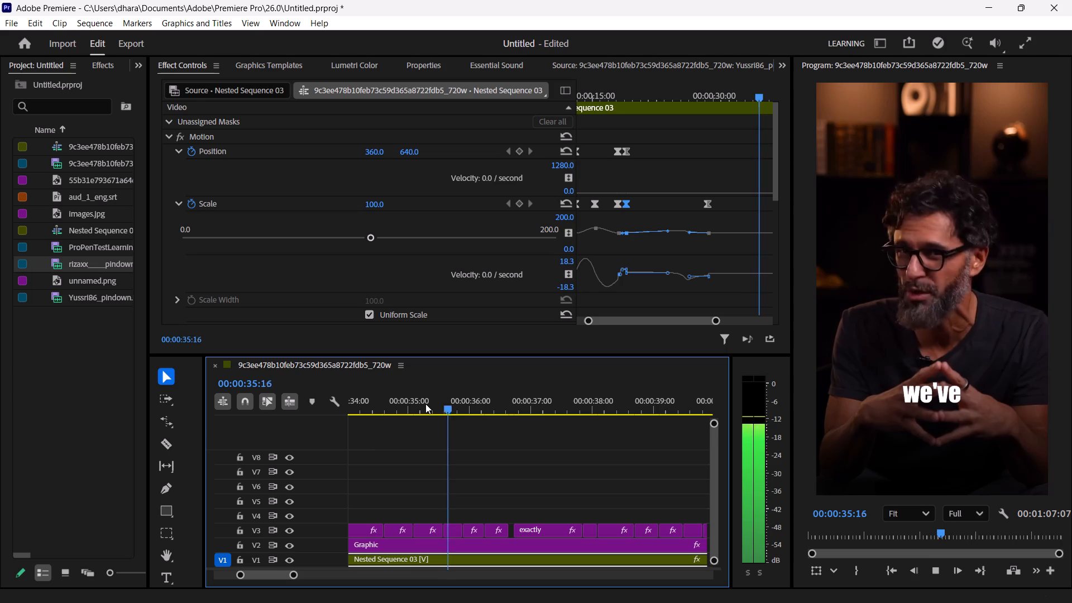
{"action": "key", "text": "space"}
{"action": "key", "text": "Left"}
{"action": "key", "text": "Left"}
{"action": "key", "text": "Left"}
{"action": "key", "text": "Left"}
{"action": "key", "text": "Left"}
{"action": "key", "text": "Left"}
{"action": "key", "text": "Left"}
{"action": "key", "text": "Left"}
{"action": "key", "text": "Left"}
{"action": "key", "text": "Left"}
{"action": "key", "text": "Left"}
{"action": "key", "text": "Left"}
{"action": "key", "text": "Left"}
{"action": "key", "text": "Left"}
{"action": "key", "text": "Left"}
{"action": "key", "text": "Left"}
{"action": "key", "text": "Left"}
{"action": "key", "text": "Left"}
{"action": "key", "text": "Left"}
{"action": "key", "text": "Left"}
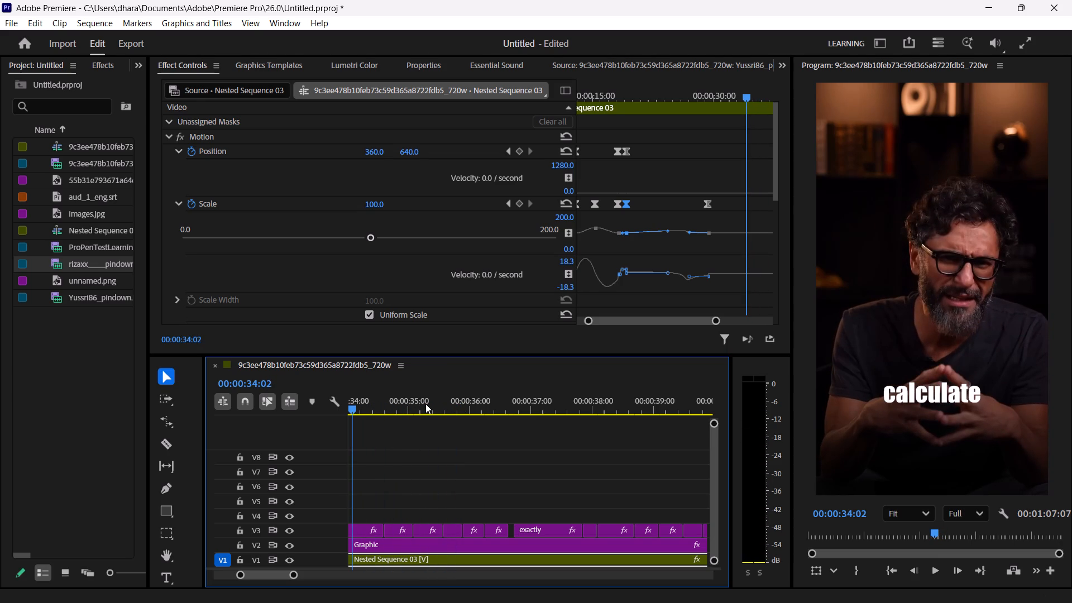
{"action": "key", "text": "Right"}
{"action": "key", "text": "Left"}
{"action": "key", "text": "space"}
{"action": "key", "text": "space"}
{"action": "key", "text": "space"}
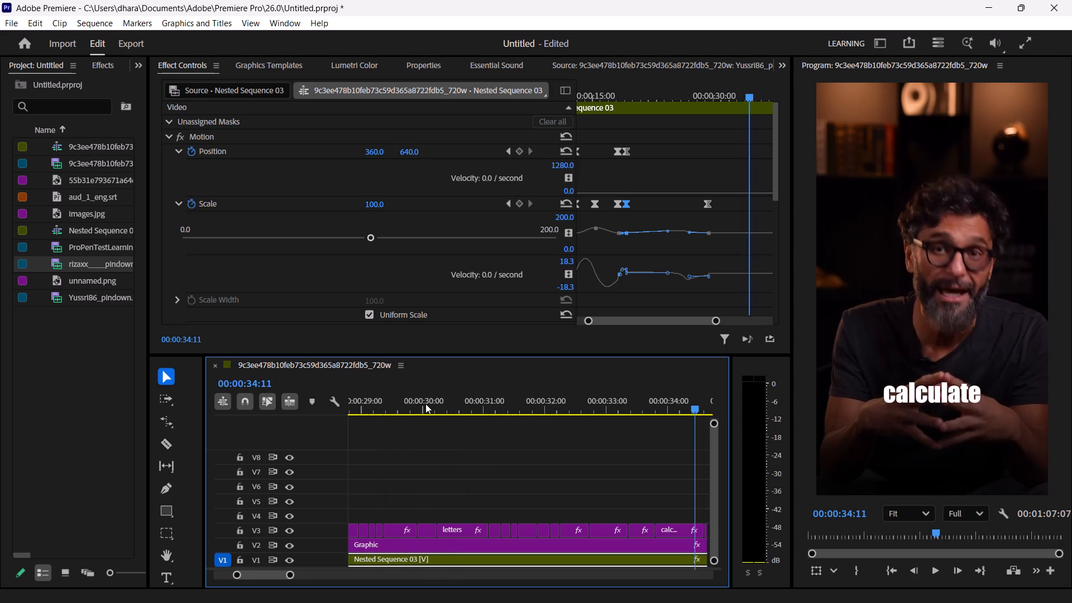
{"action": "key", "text": "space"}
{"action": "key", "text": "Left"}
{"action": "key", "text": "Left"}
{"action": "key", "text": "Left"}
{"action": "key", "text": "Left"}
{"action": "key", "text": "Left"}
{"action": "key", "text": "Left"}
{"action": "key", "text": "Left"}
{"action": "key", "text": "Left"}
{"action": "key", "text": "Left"}
{"action": "key", "text": "Left"}
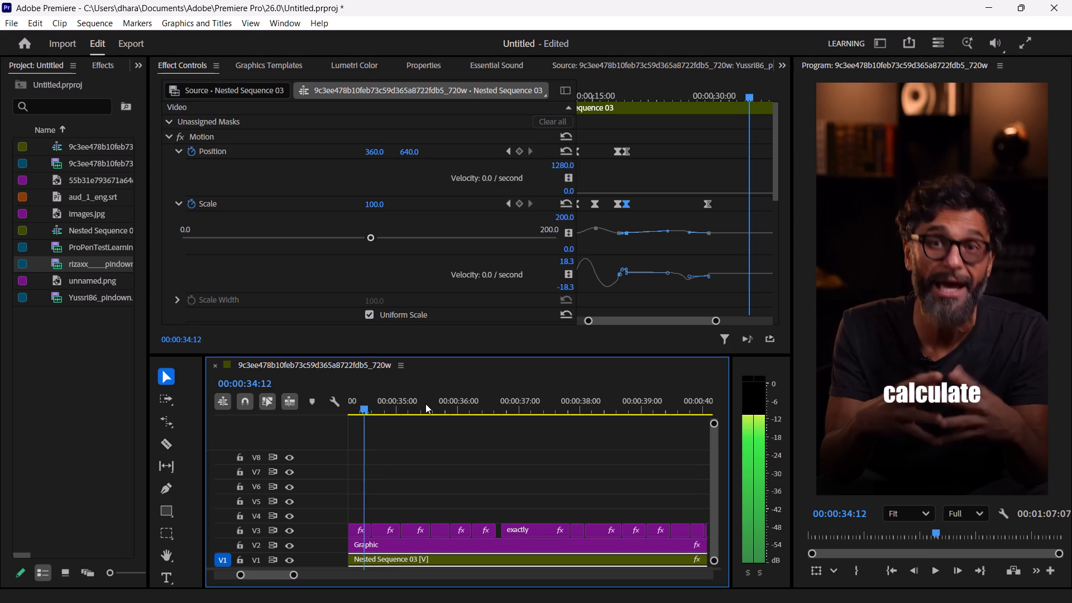
{"action": "key", "text": "Right"}
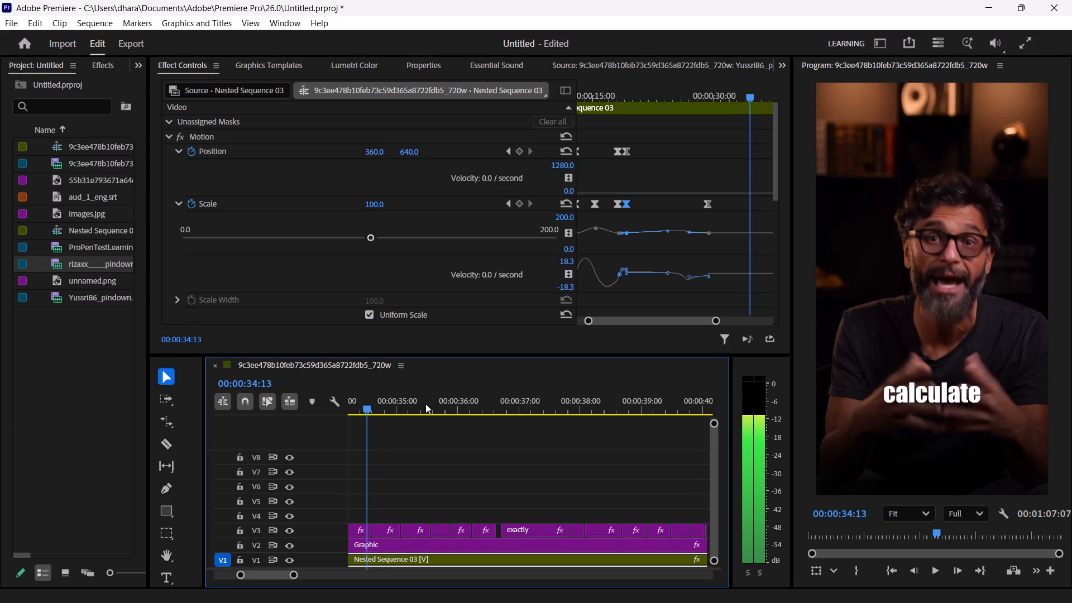
{"action": "key", "text": "Right"}
{"action": "key", "text": "Right"}
{"action": "key", "text": "Right"}
{"action": "key", "text": "Right"}
{"action": "key", "text": "Right"}
{"action": "key", "text": "Right"}
{"action": "key", "text": "Right"}
{"action": "key", "text": "Right"}
{"action": "key", "text": "Right"}
{"action": "key", "text": "Right"}
{"action": "key", "text": "Right"}
{"action": "key", "text": "Right"}
{"action": "key", "text": "Right"}
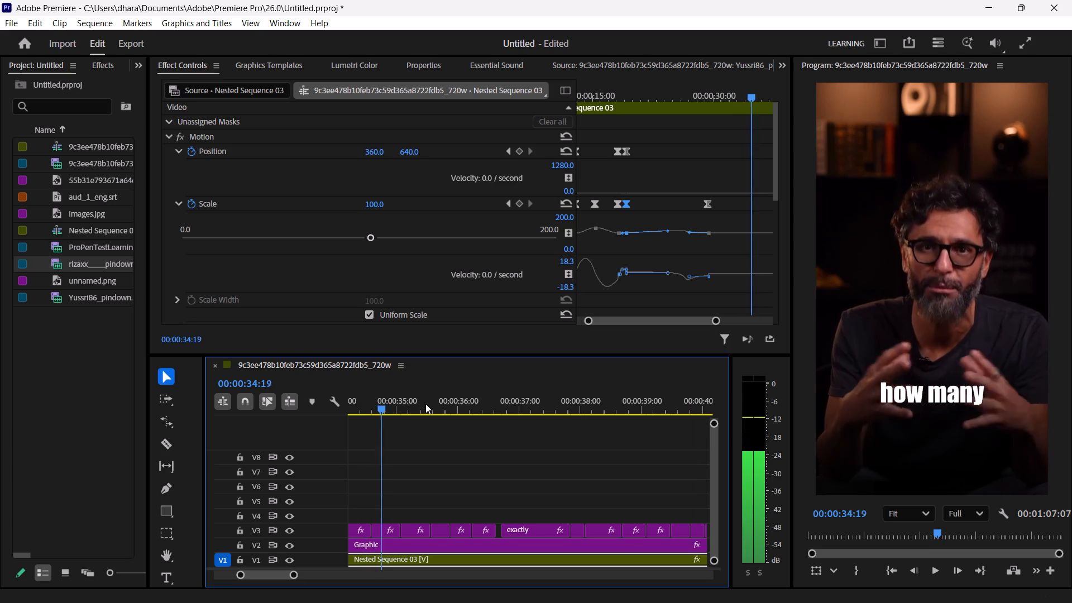
{"action": "key", "text": "Right"}
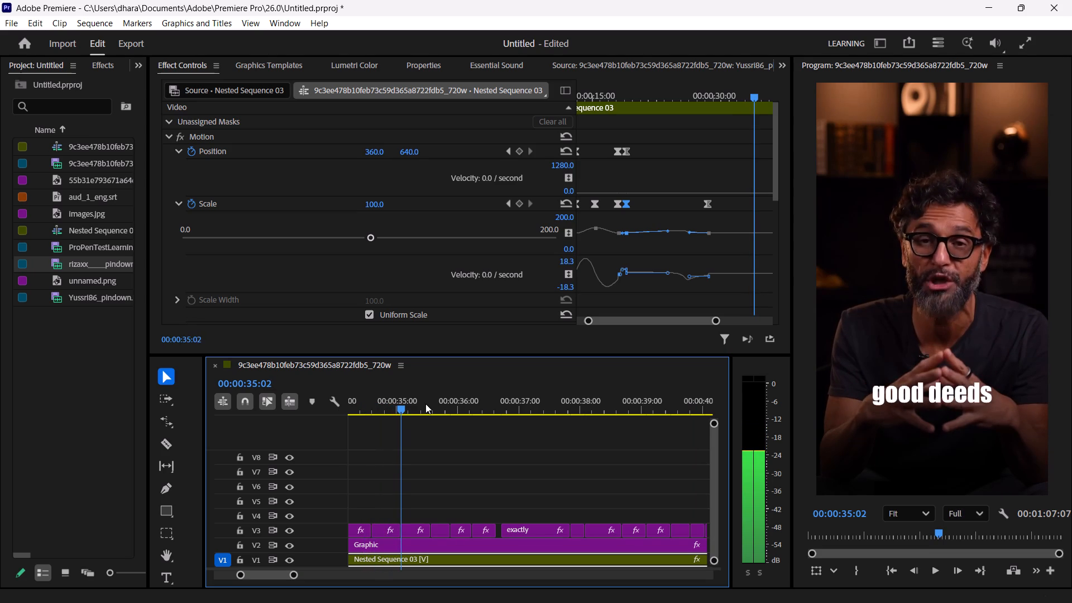
{"action": "key", "text": "Left"}
{"action": "key", "text": "Left"}
{"action": "key", "text": "Left"}
{"action": "key", "text": "Left"}
{"action": "key", "text": "Left"}
{"action": "key", "text": "Left"}
{"action": "key", "text": "Left"}
{"action": "key", "text": "Left"}
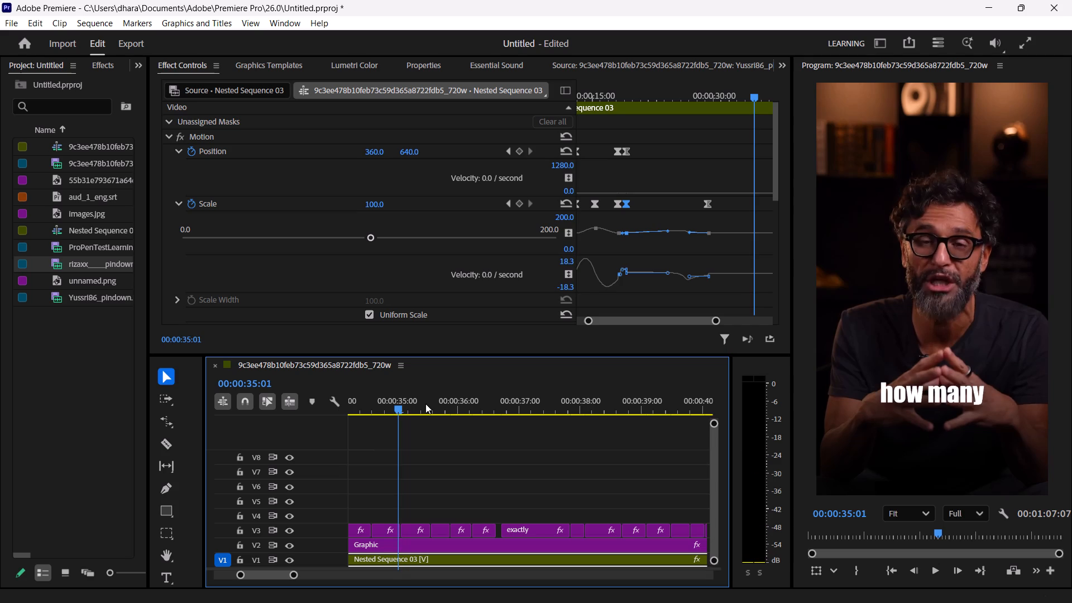
{"action": "key", "text": "Left"}
{"action": "key", "text": "Left"}
{"action": "key", "text": "Left"}
{"action": "key", "text": "Left"}
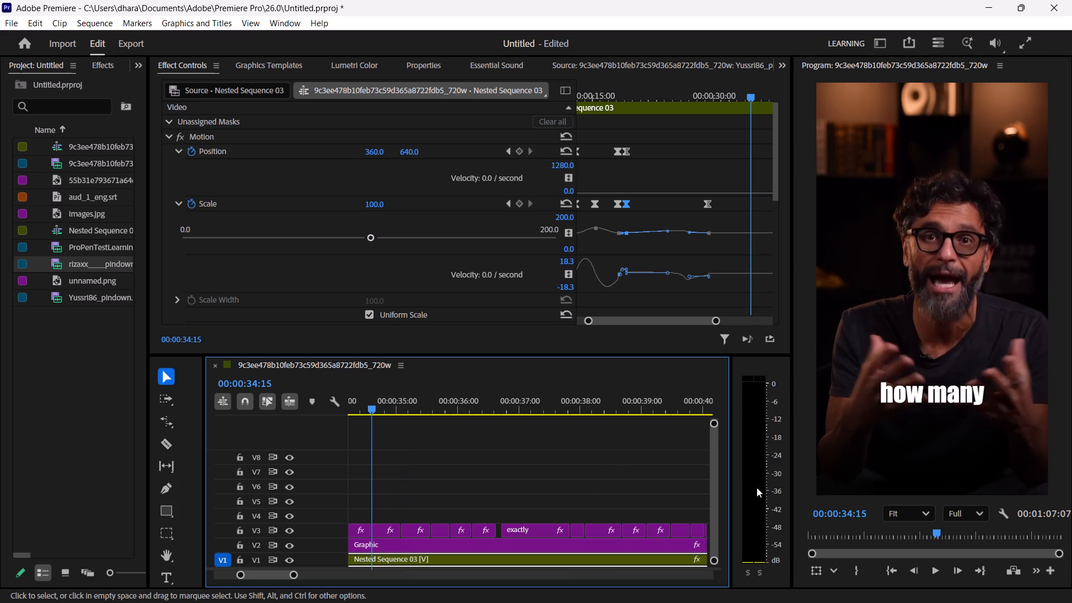
Move the "how many", "good deeds", "we've" and "earned" captions from track V3 up to V4.
{"action": "left_click", "coordinate": [380, 510]}
{"action": "left_click_drag", "start_coordinate": [380, 510], "coordinate": [429, 532]}
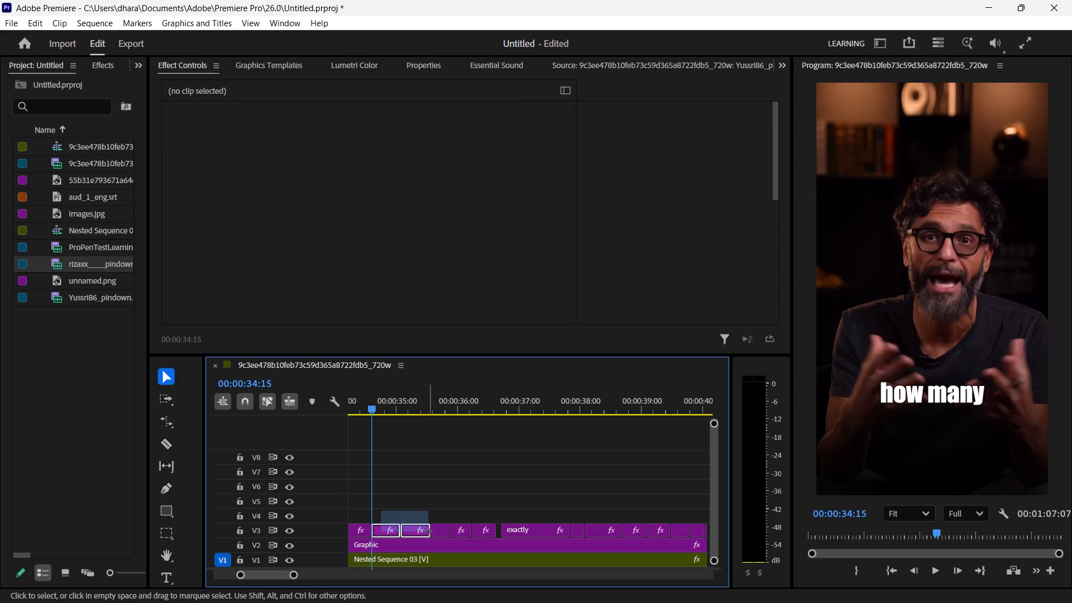
{"action": "left_click_drag", "start_coordinate": [429, 532], "coordinate": [449, 532]}
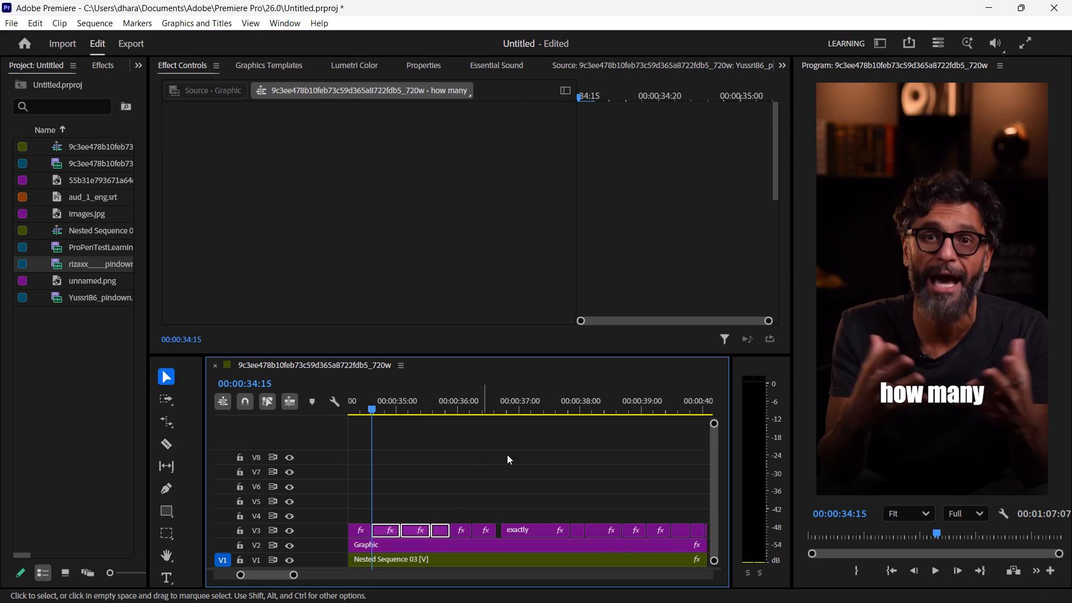
{"action": "left_click_drag", "start_coordinate": [293, 571], "coordinate": [327, 568]}
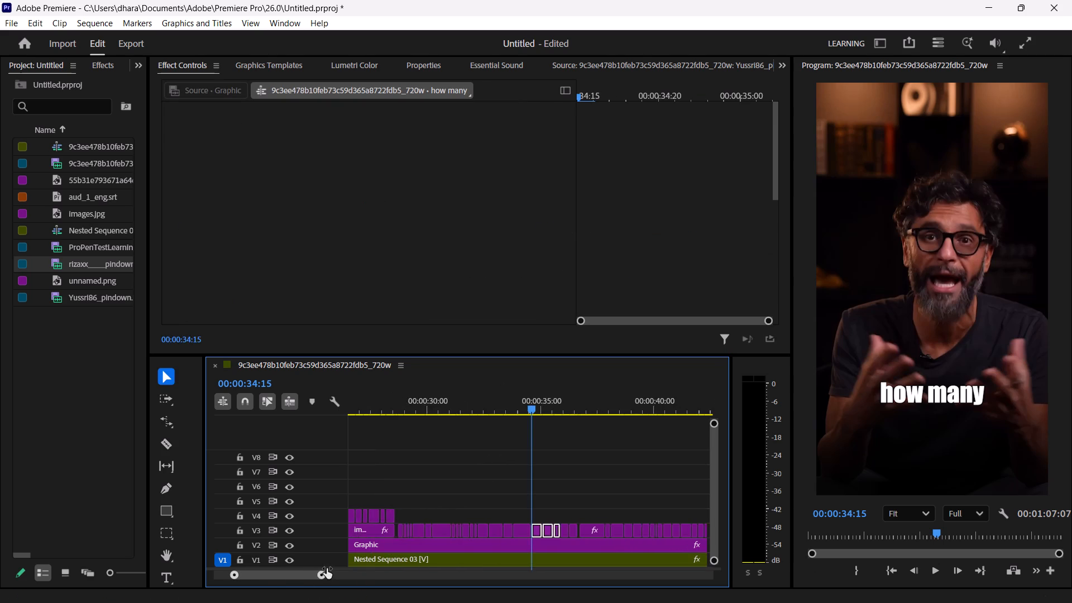
{"action": "left_click_drag", "start_coordinate": [327, 568], "coordinate": [269, 579]}
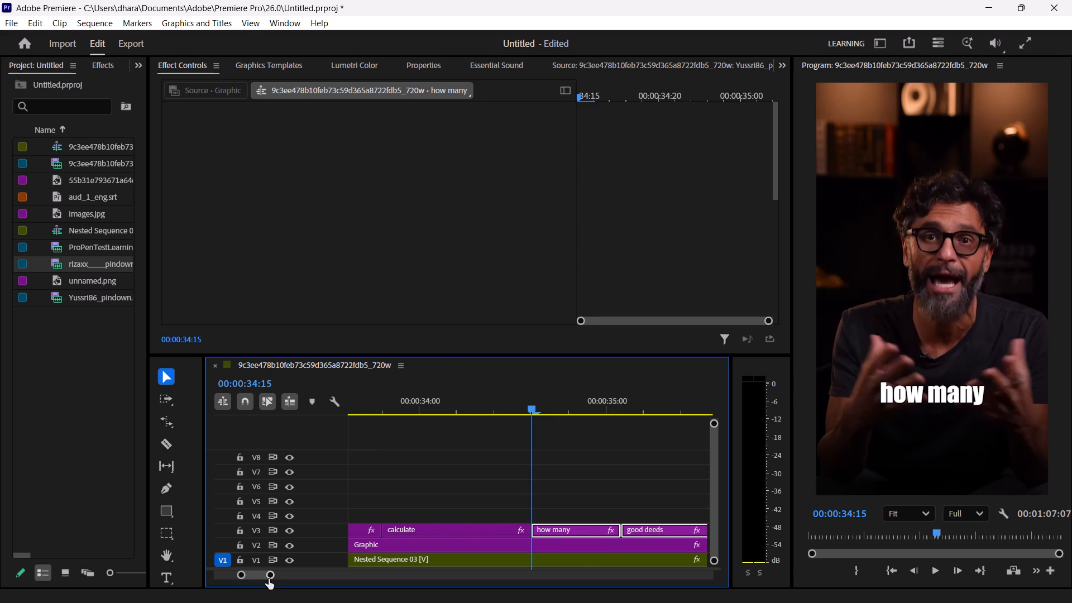
{"action": "left_click", "coordinate": [253, 578]}
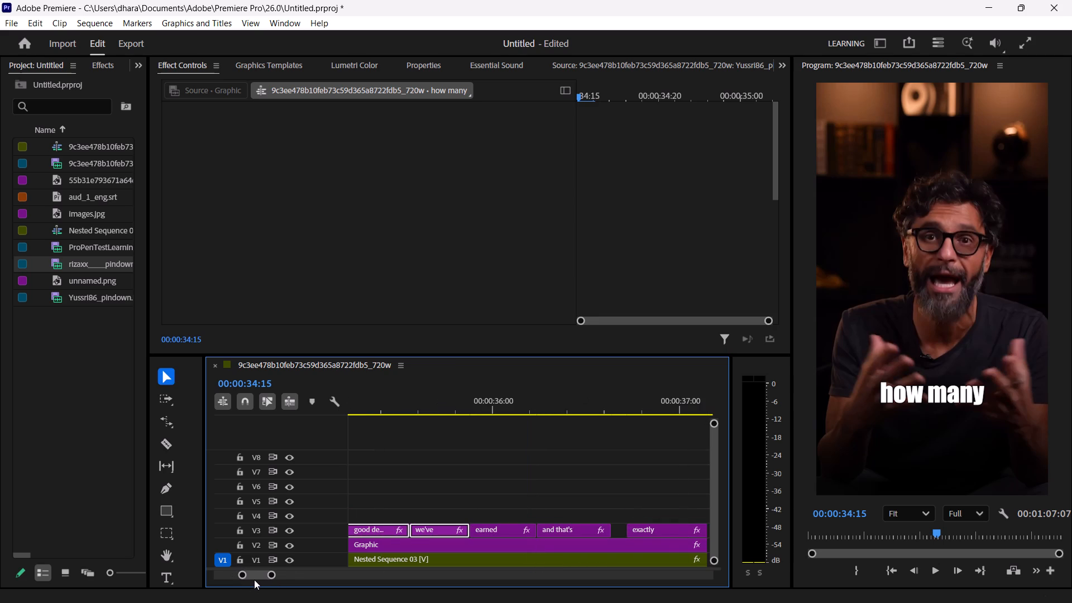
{"action": "key", "text": "space"}
{"action": "key", "text": "space"}
{"action": "key", "text": "space"}
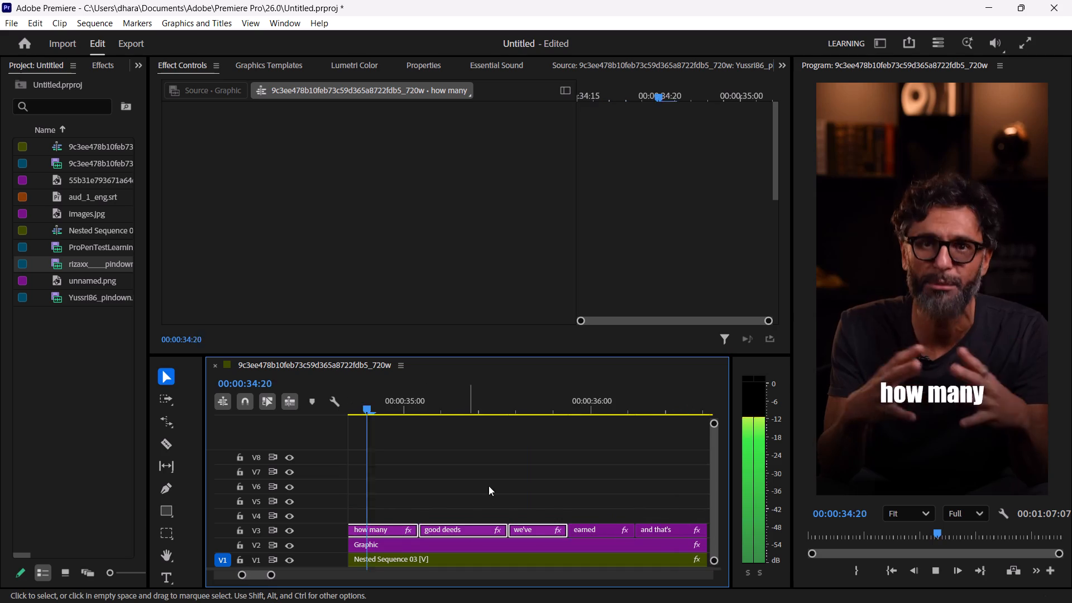
{"action": "key", "text": "space"}
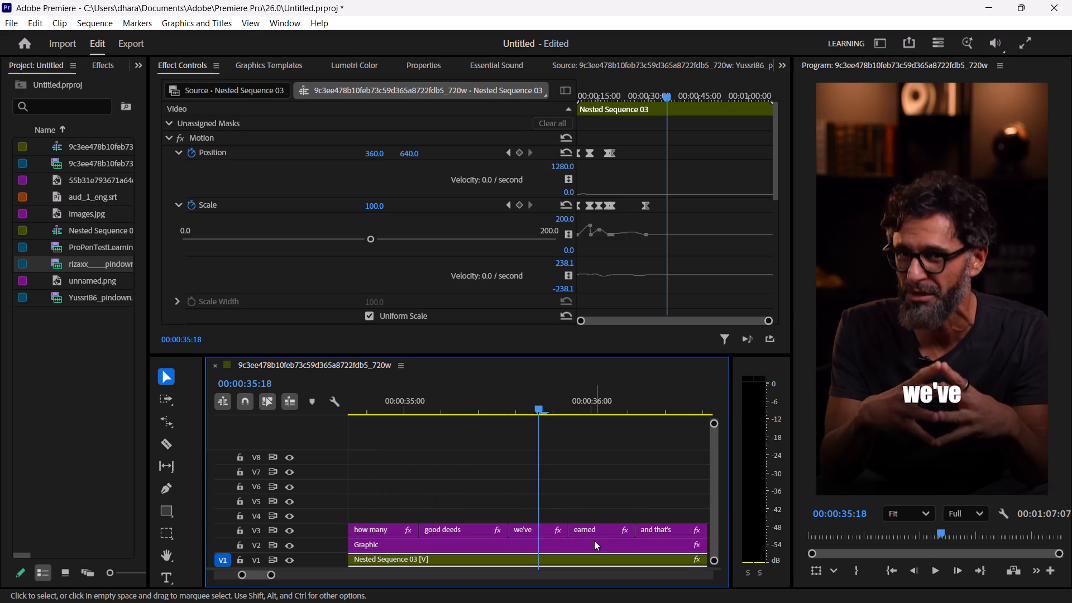
{"action": "left_click", "coordinate": [596, 532]}
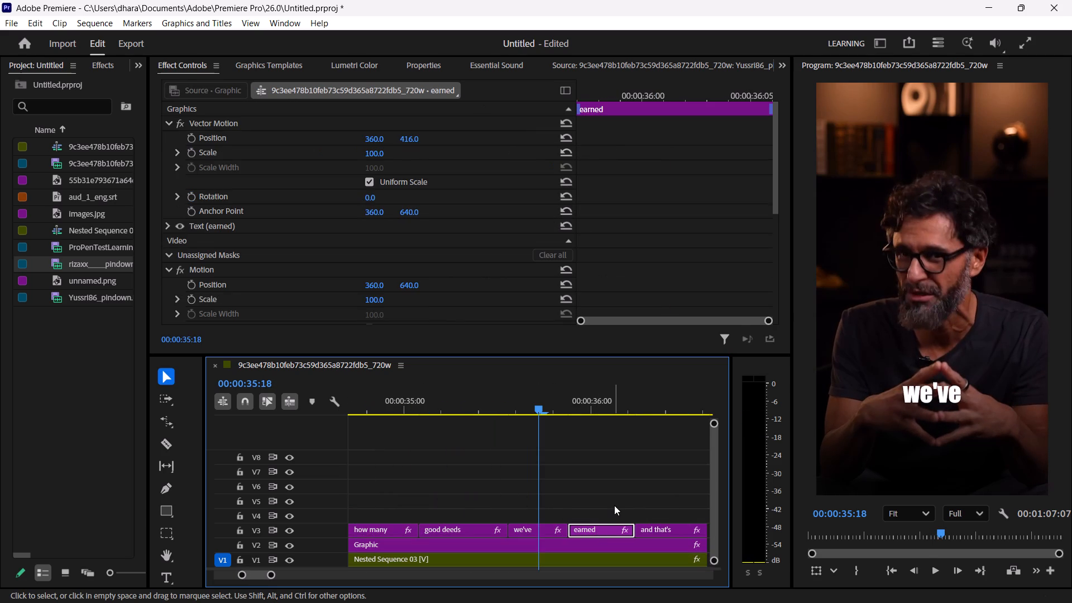
{"action": "left_click_drag", "start_coordinate": [401, 513], "coordinate": [429, 515], "text": "shift"}
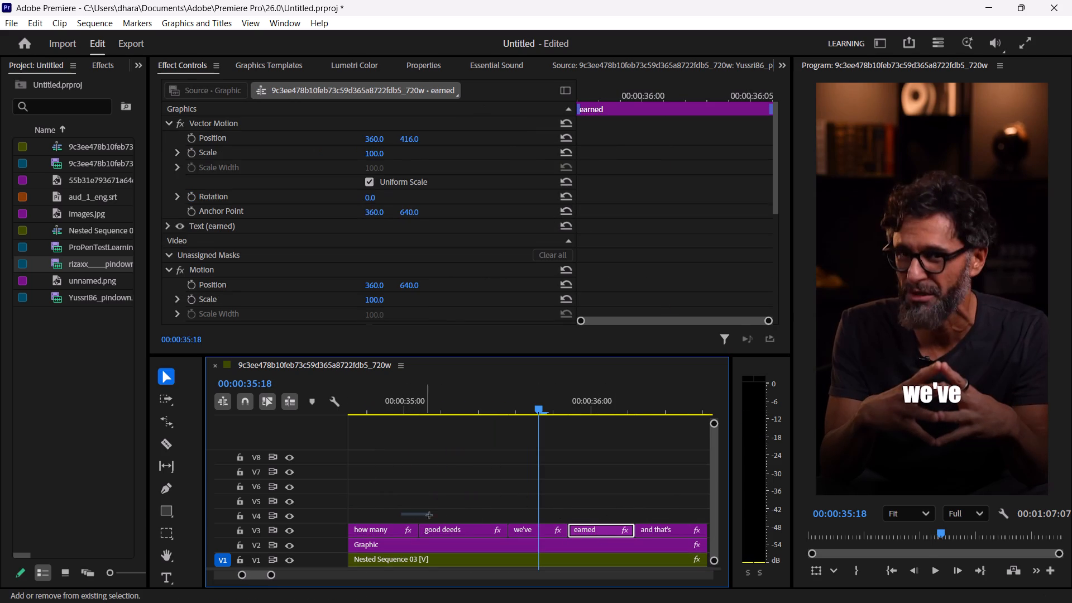
{"action": "left_click_drag", "start_coordinate": [429, 515], "coordinate": [592, 532], "text": "shift"}
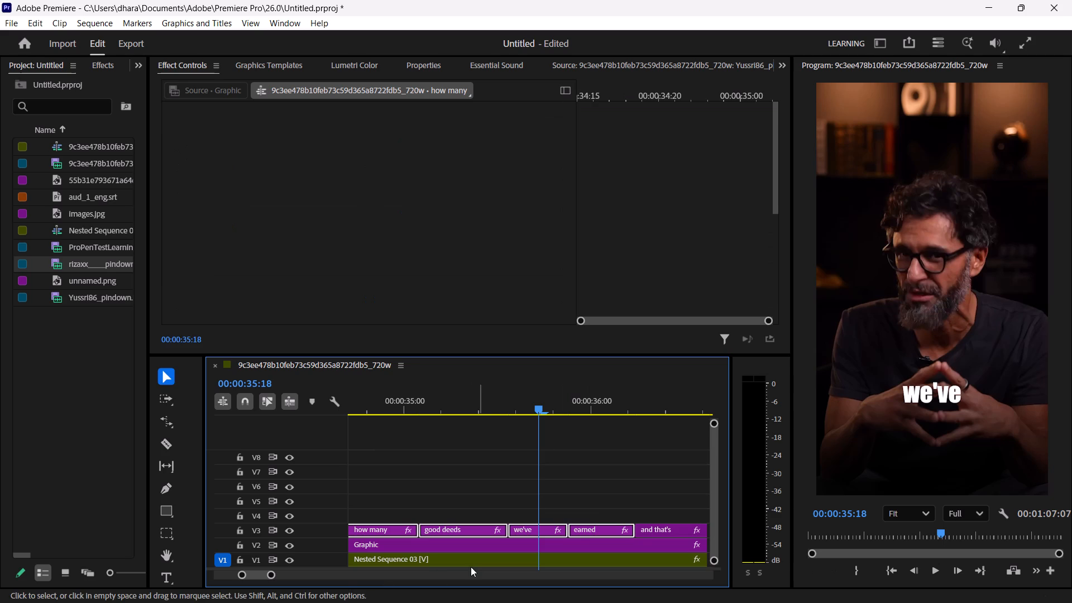
{"action": "left_click_drag", "start_coordinate": [273, 576], "coordinate": [277, 575]}
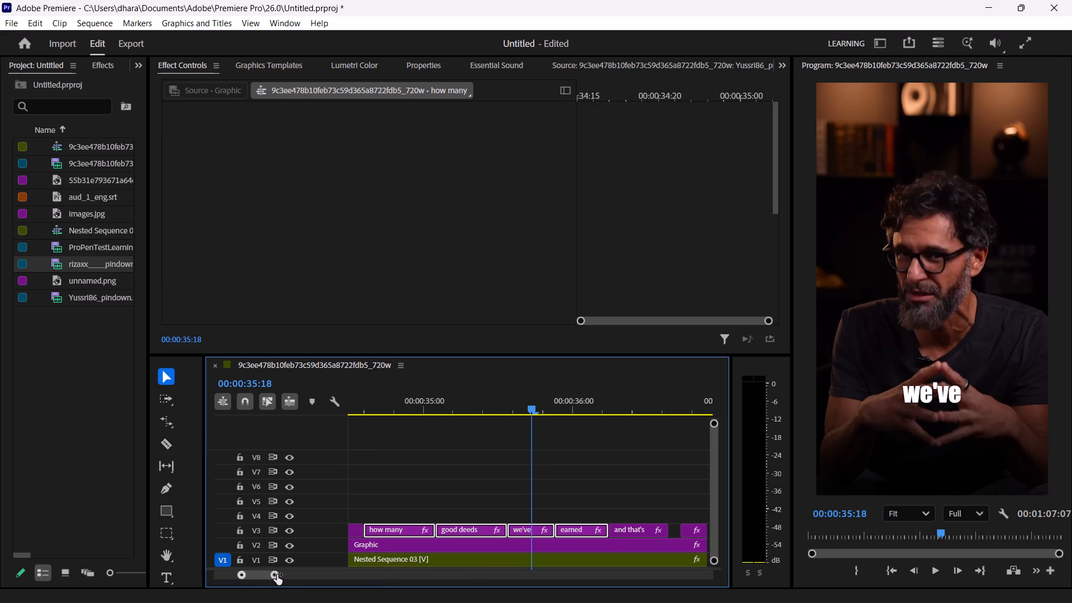
{"action": "left_click_drag", "start_coordinate": [277, 575], "coordinate": [290, 571]}
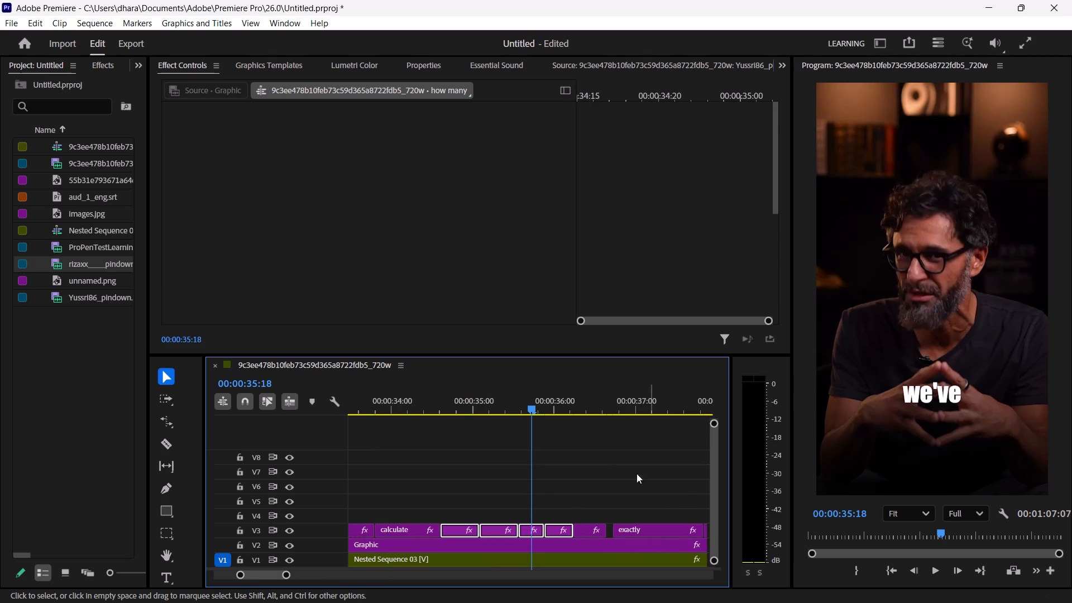
{"action": "left_click_drag", "start_coordinate": [497, 528], "coordinate": [497, 520]}
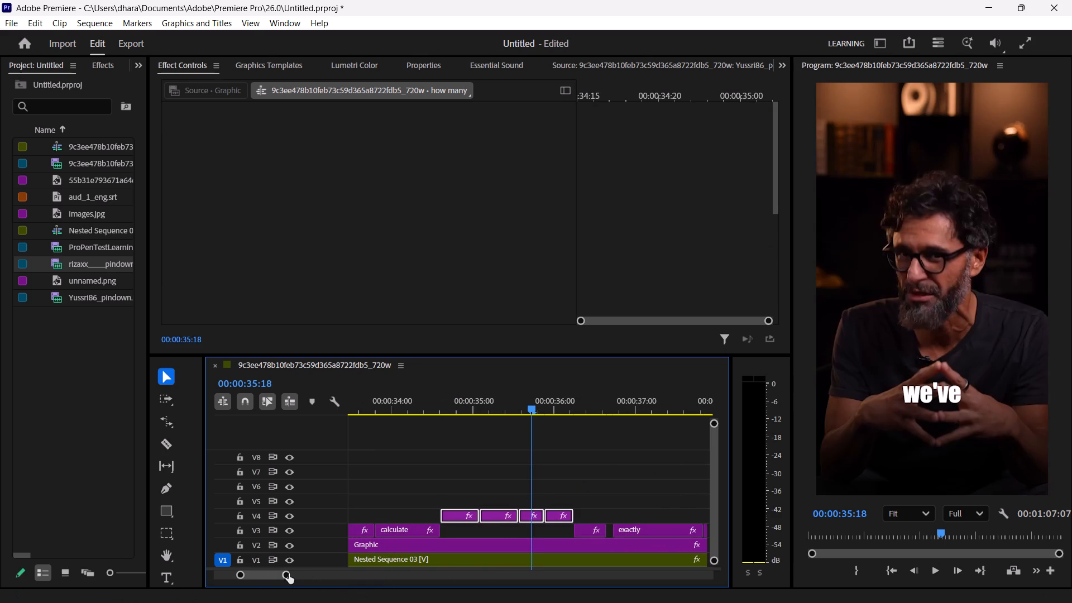
{"action": "left_click_drag", "start_coordinate": [284, 574], "coordinate": [403, 549]}
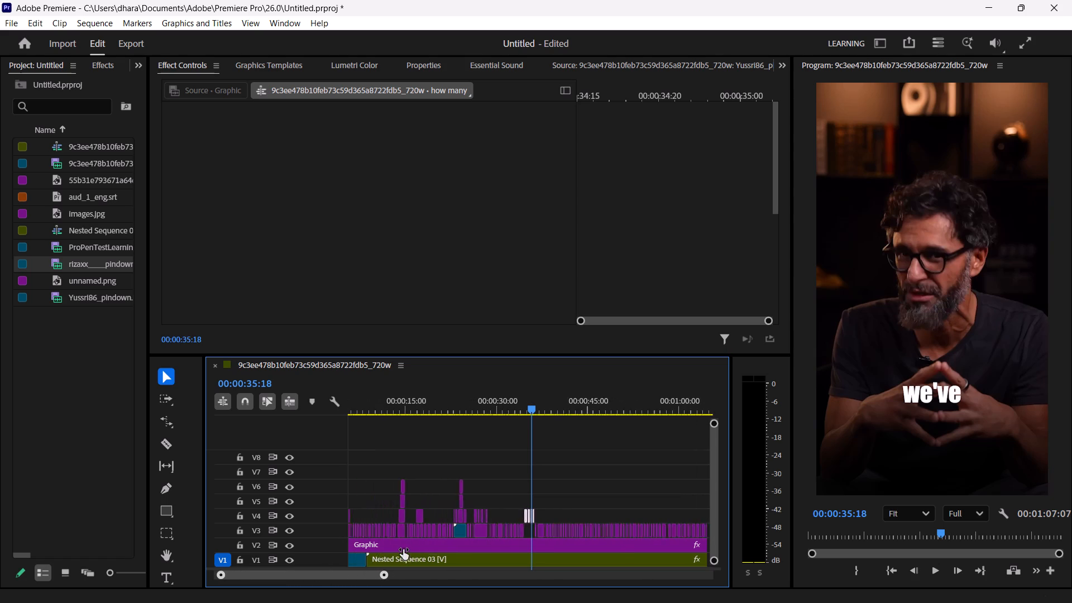
{"action": "left_click_drag", "start_coordinate": [403, 549], "coordinate": [430, 545]}
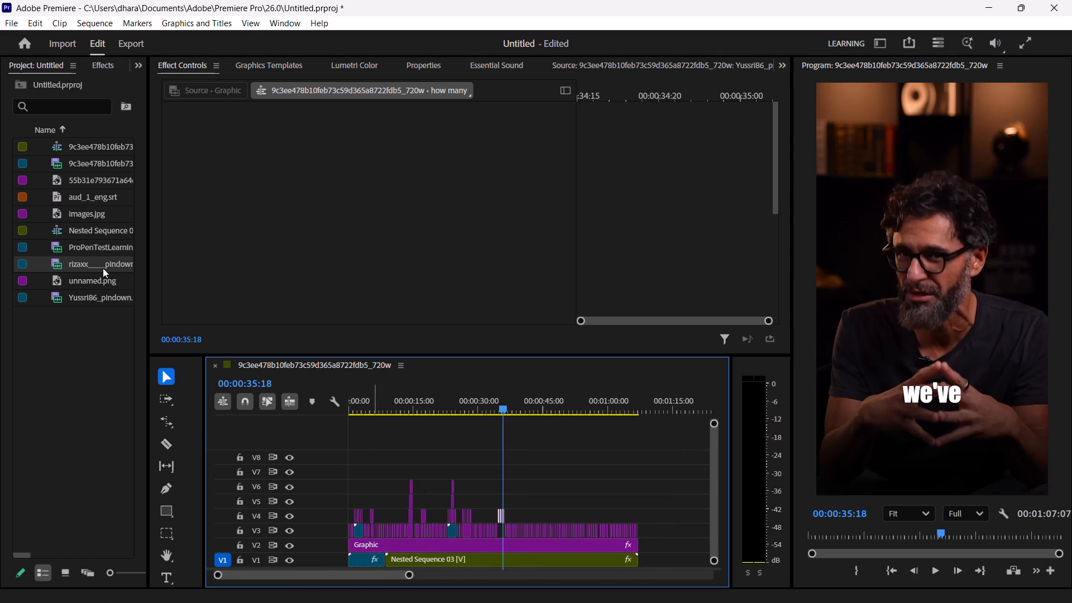
{"action": "left_click_drag", "start_coordinate": [92, 262], "coordinate": [478, 445]}
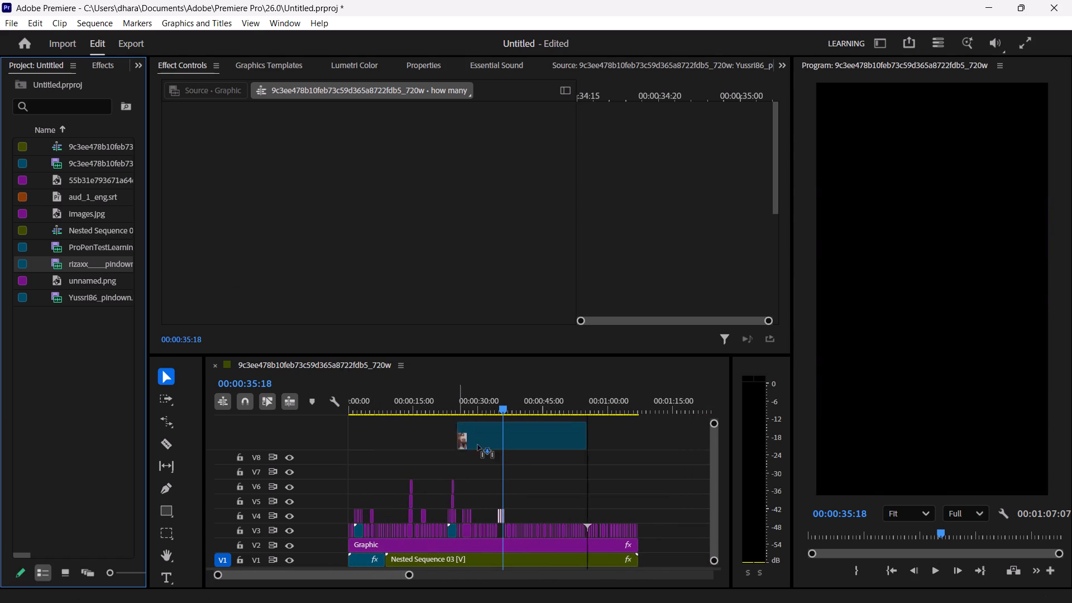
{"action": "left_click_drag", "start_coordinate": [478, 445], "coordinate": [503, 491]}
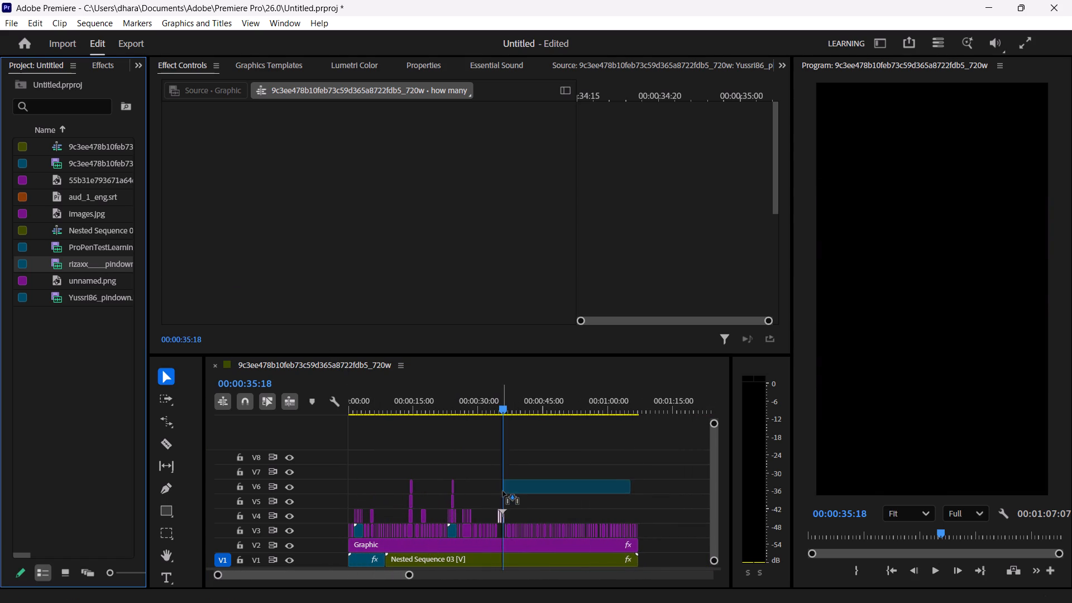
{"action": "left_click_drag", "start_coordinate": [503, 491], "coordinate": [500, 496]}
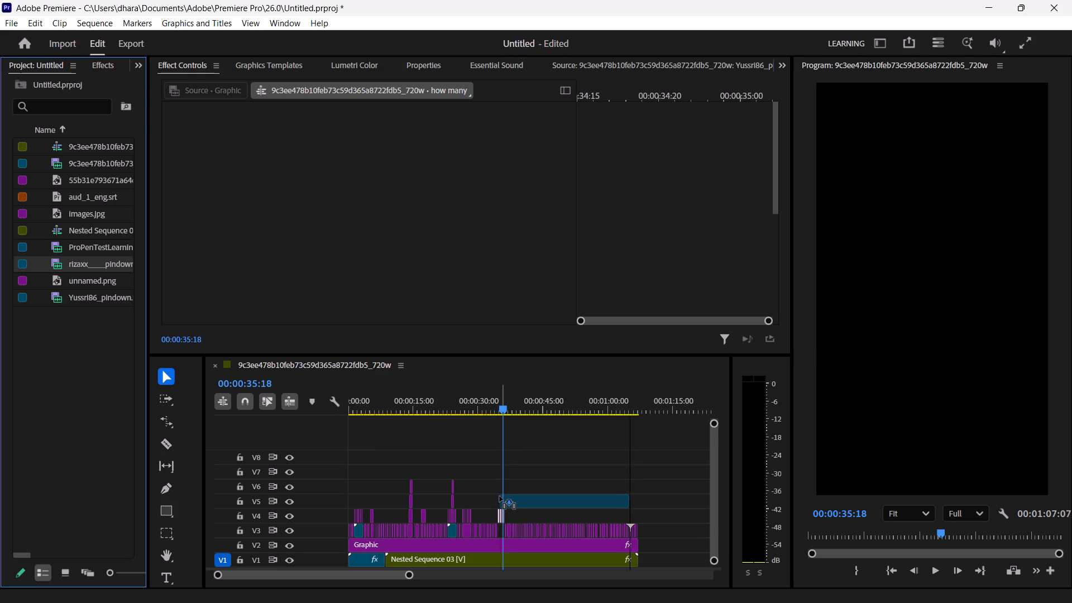
{"action": "left_click_drag", "start_coordinate": [500, 496], "coordinate": [497, 497]}
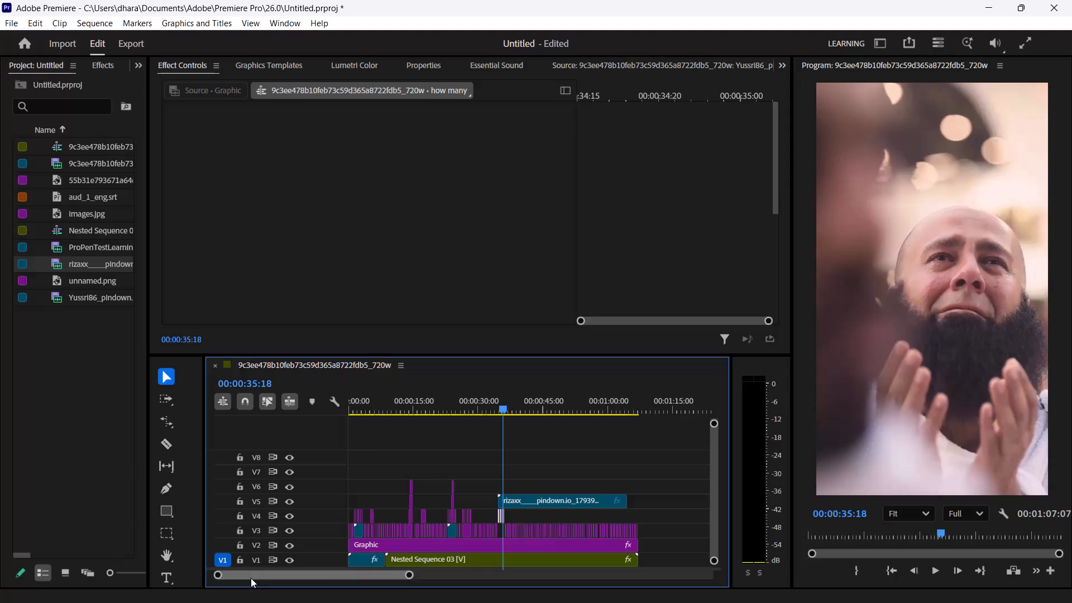
Trim the end of the praying-man B-roll on V5 back to the end of the "earned" caption.
{"action": "left_click_drag", "start_coordinate": [406, 576], "coordinate": [357, 583]}
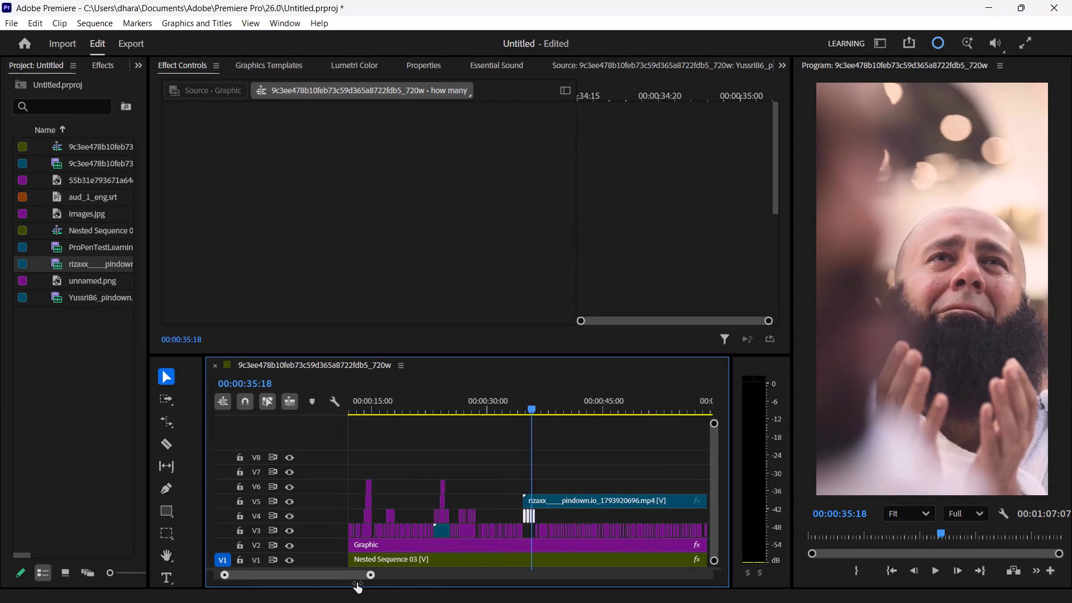
{"action": "left_click_drag", "start_coordinate": [357, 583], "coordinate": [334, 571]}
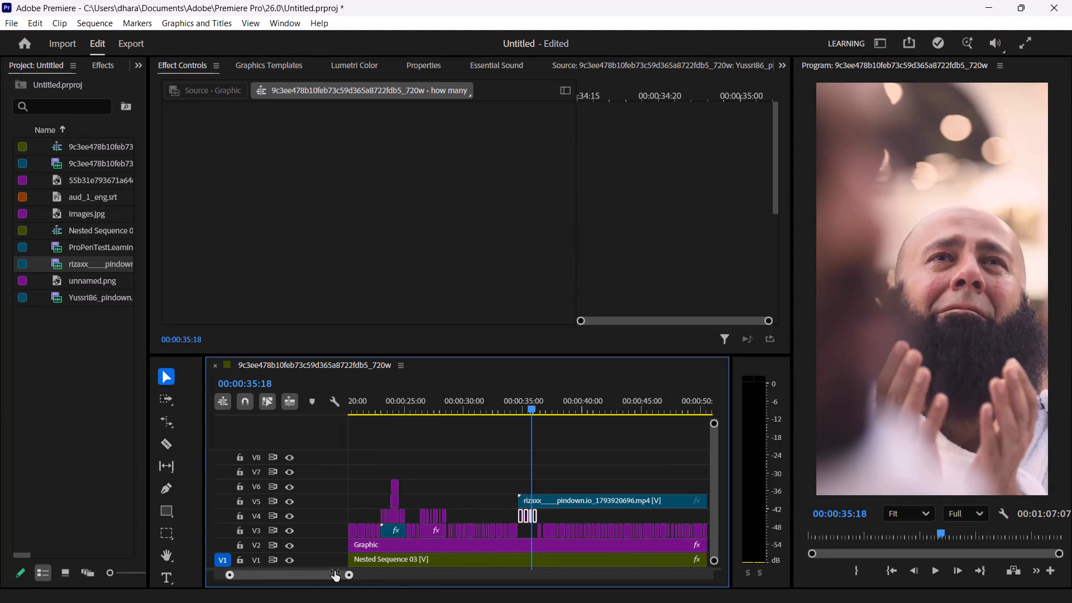
{"action": "left_click_drag", "start_coordinate": [334, 571], "coordinate": [403, 566]}
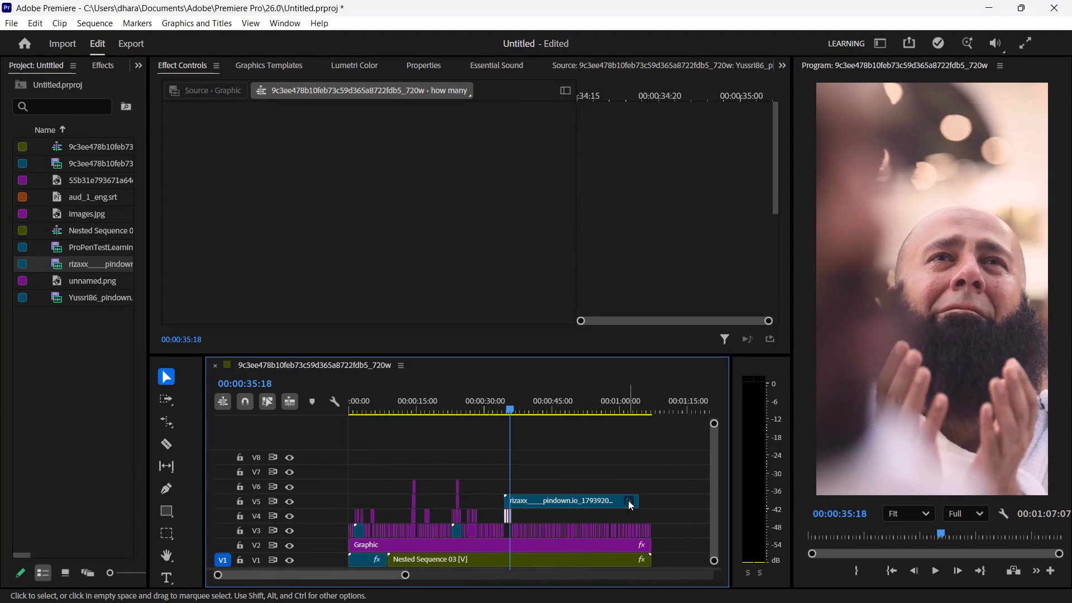
{"action": "left_click_drag", "start_coordinate": [640, 506], "coordinate": [539, 518]}
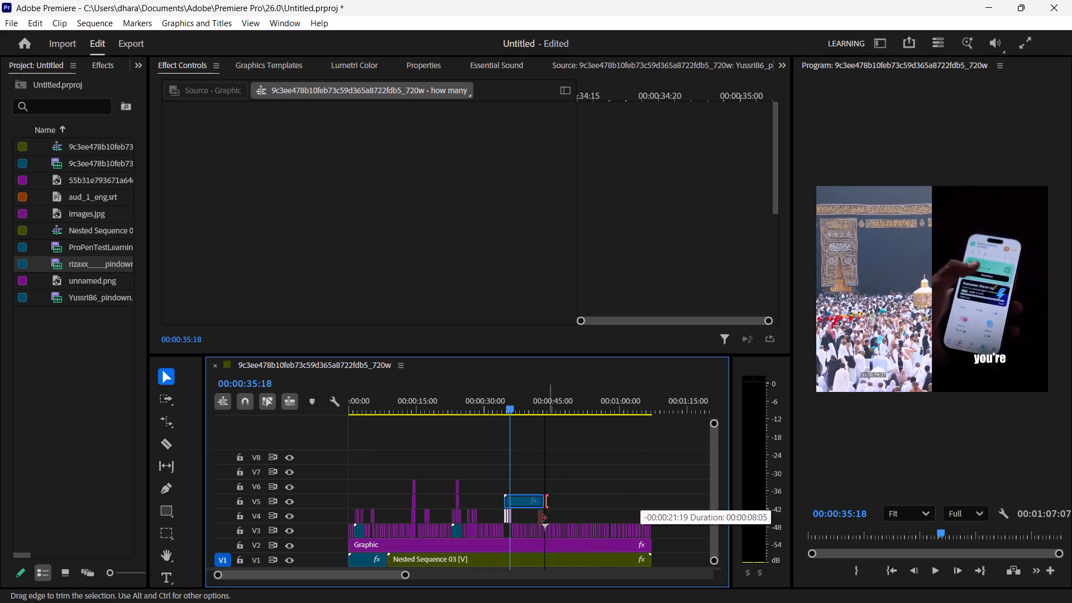
{"action": "left_click_drag", "start_coordinate": [539, 518], "coordinate": [514, 527]}
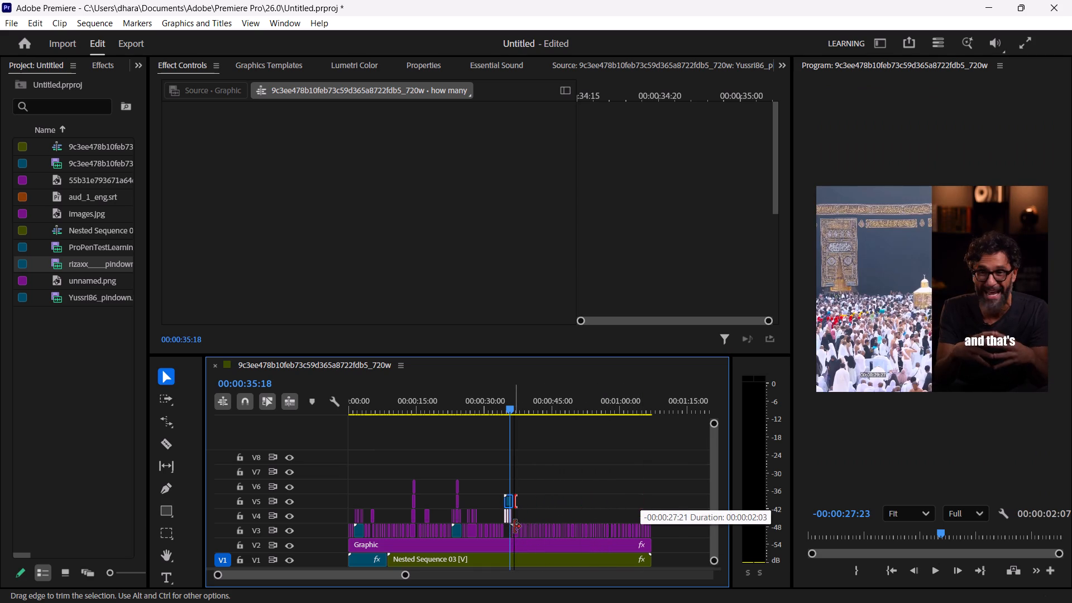
{"action": "left_click_drag", "start_coordinate": [514, 527], "coordinate": [515, 527]}
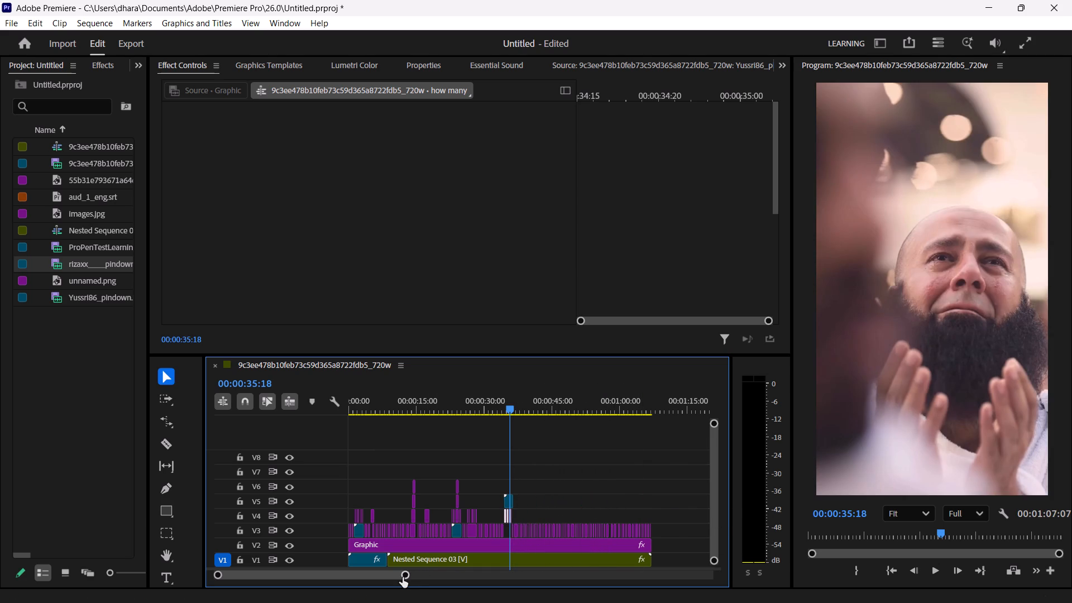
{"action": "left_click_drag", "start_coordinate": [403, 577], "coordinate": [319, 593]}
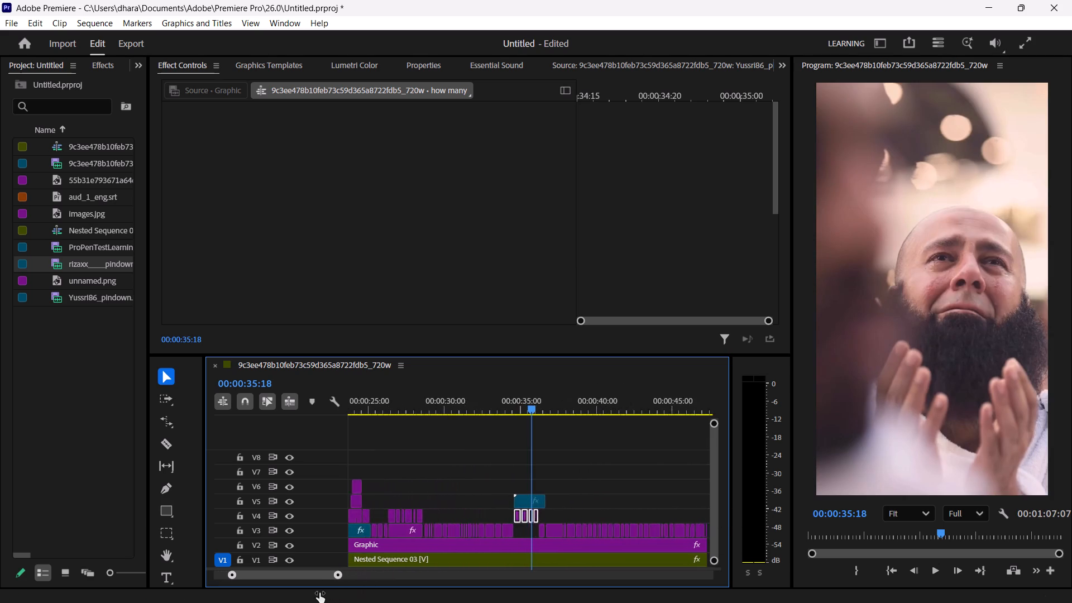
{"action": "left_click_drag", "start_coordinate": [319, 593], "coordinate": [282, 585]}
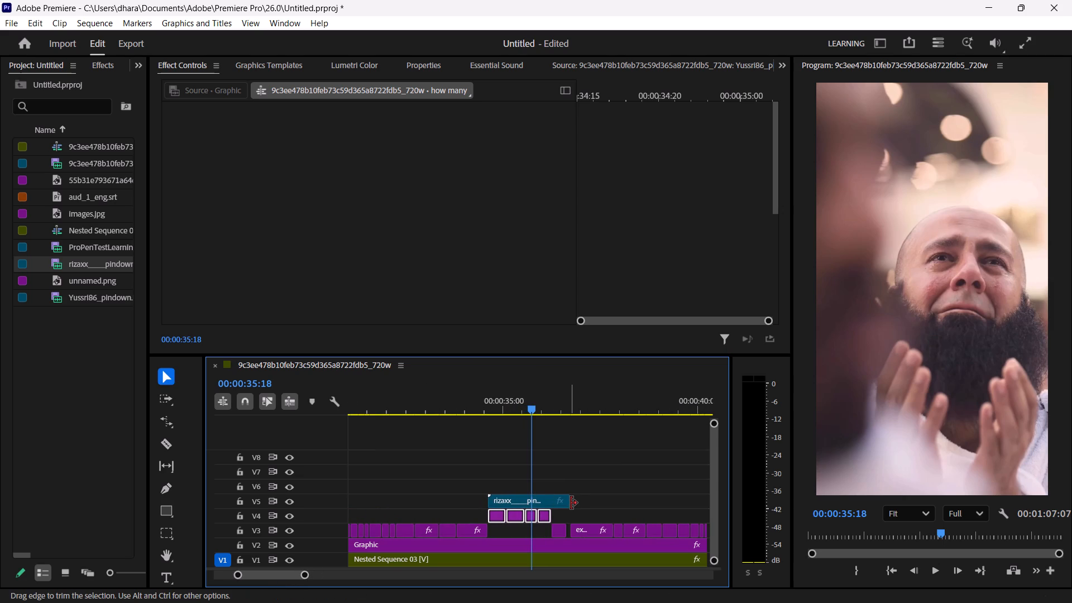
{"action": "left_click_drag", "start_coordinate": [568, 502], "coordinate": [552, 501]}
Move the trimmed B-roll from V5 down into the gap on V3, directly beneath the four raised captions.
{"action": "left_click_drag", "start_coordinate": [517, 504], "coordinate": [519, 519]}
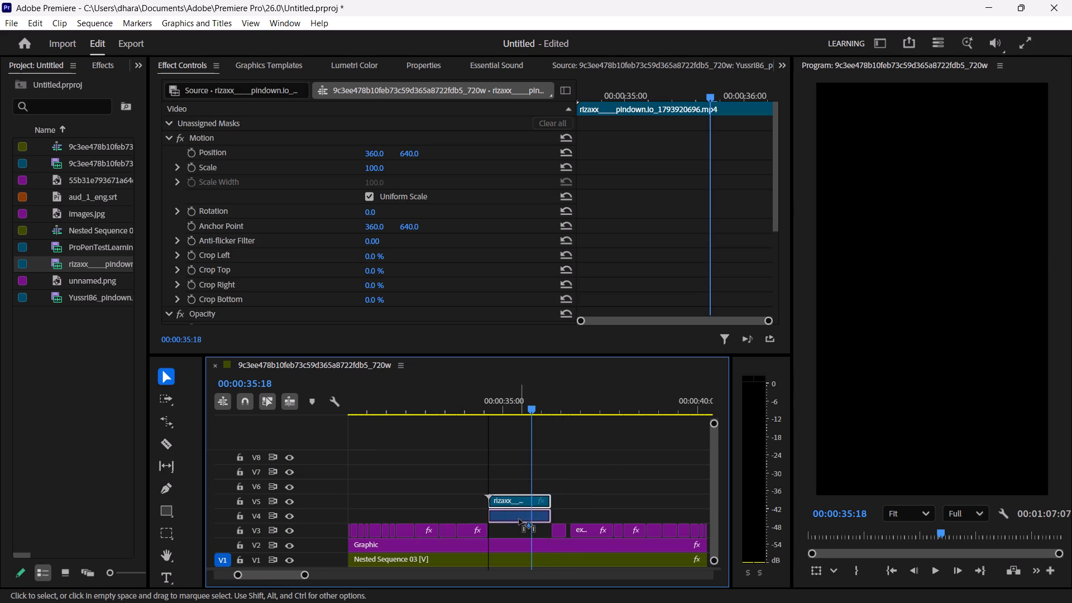
{"action": "left_click_drag", "start_coordinate": [519, 519], "coordinate": [521, 527]}
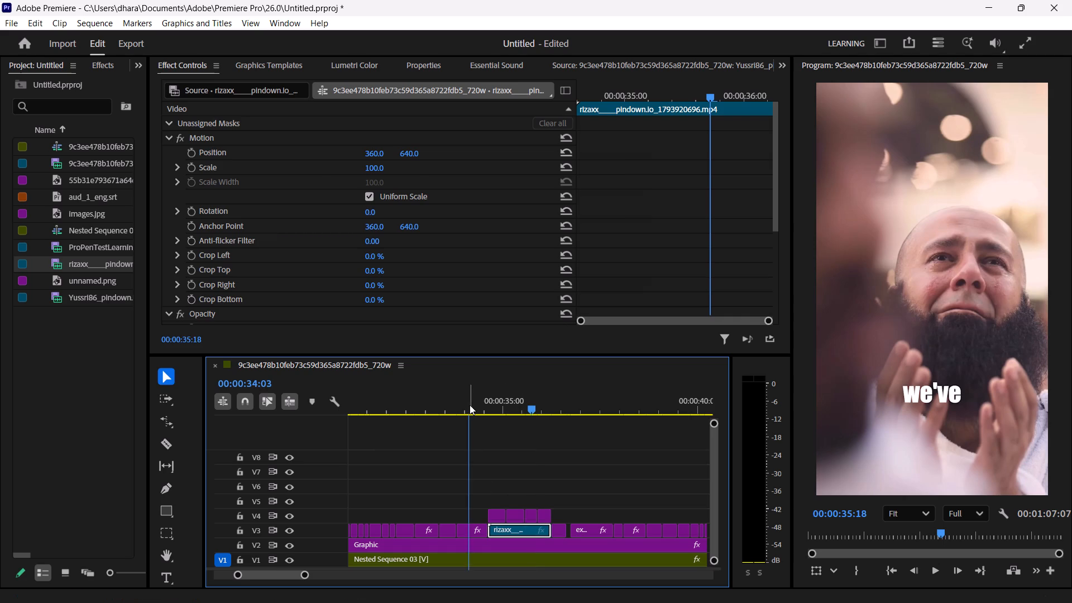
Play the passage from about 00:00:34:03 to check the B-roll, and step through the frames around its start at 00:00:34:15.
{"action": "left_click", "coordinate": [470, 405]}
{"action": "key", "text": "space"}
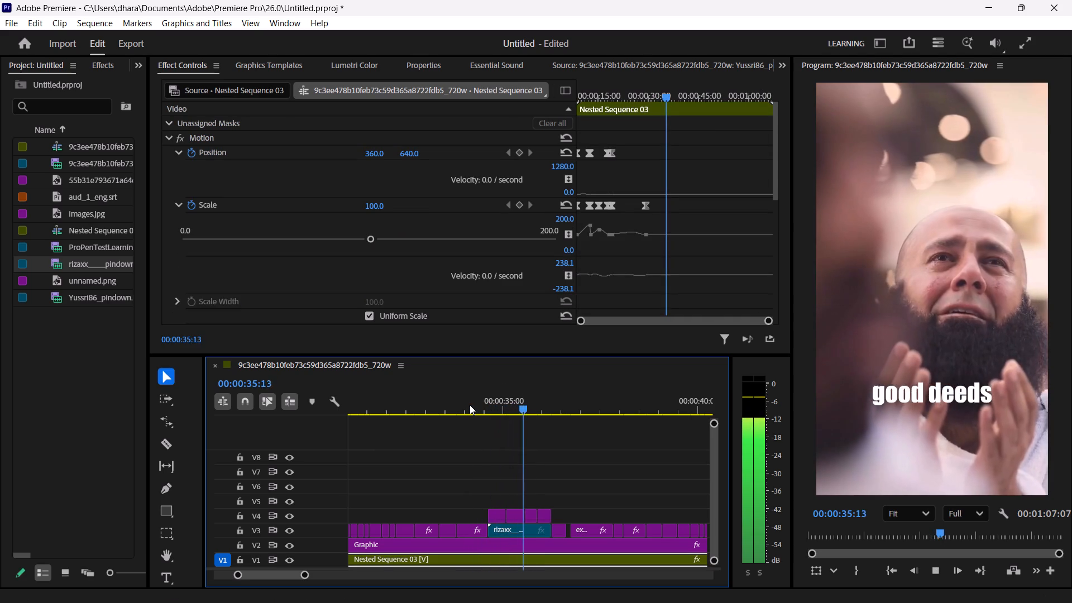
{"action": "key", "text": "space"}
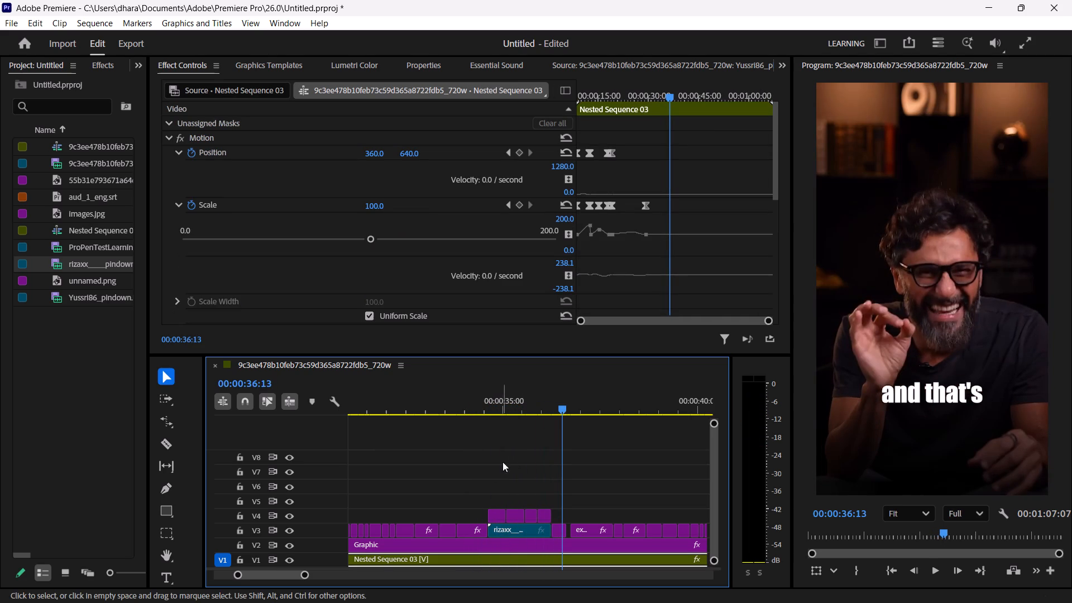
{"action": "left_click", "coordinate": [484, 398]}
{"action": "key", "text": "Right"}
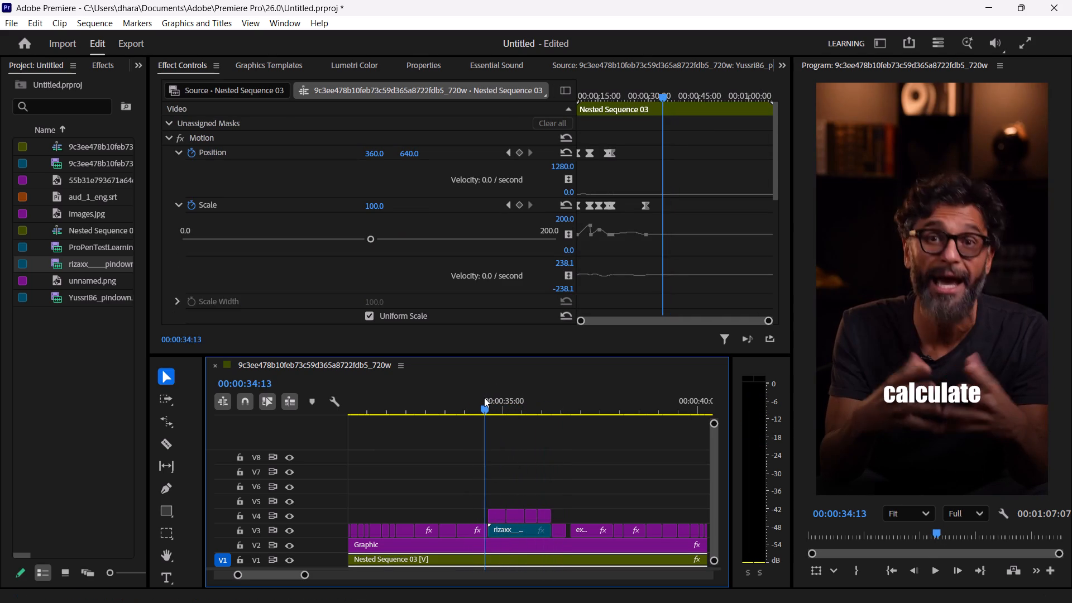
{"action": "key", "text": "Right"}
{"action": "key", "text": "Right"}
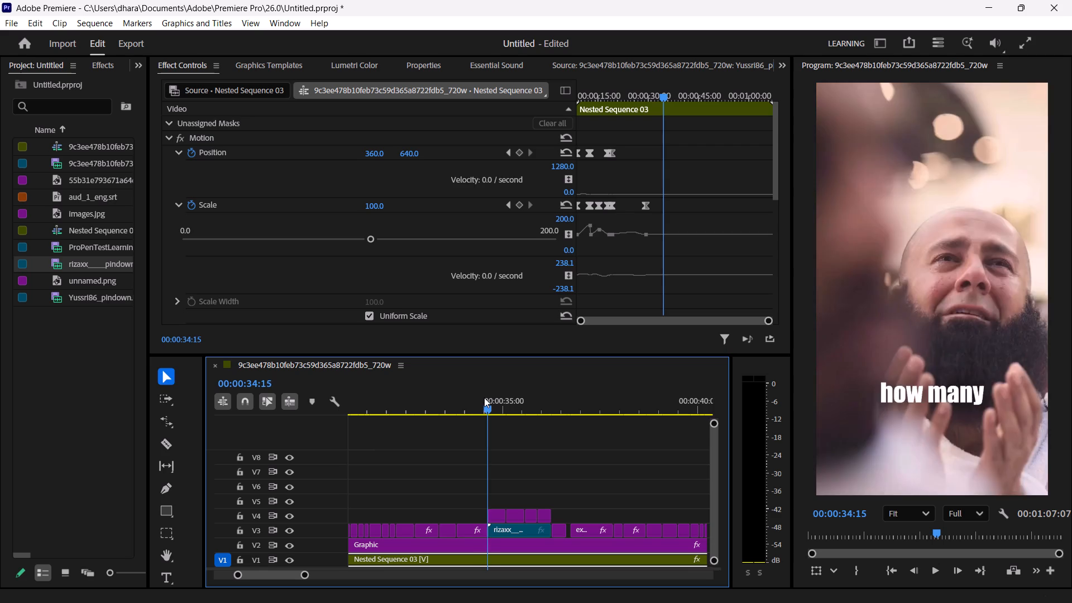
{"action": "key", "text": "Left"}
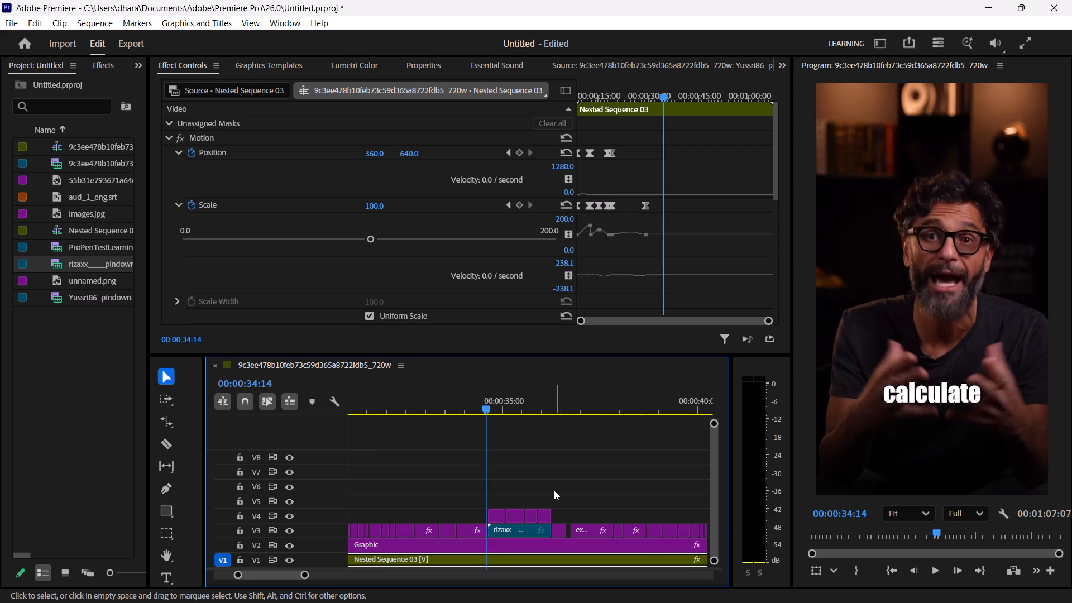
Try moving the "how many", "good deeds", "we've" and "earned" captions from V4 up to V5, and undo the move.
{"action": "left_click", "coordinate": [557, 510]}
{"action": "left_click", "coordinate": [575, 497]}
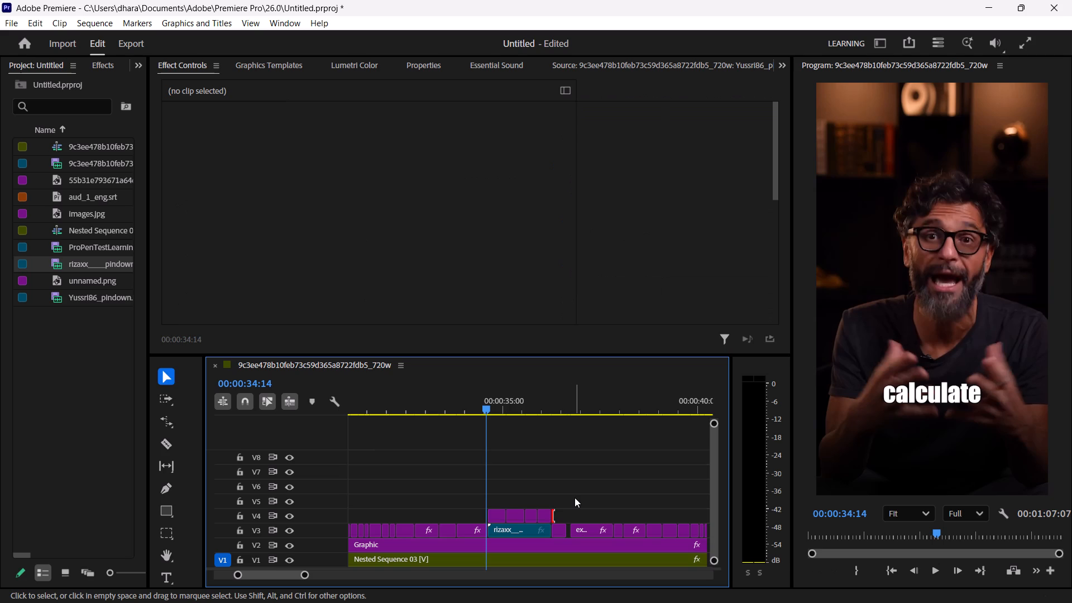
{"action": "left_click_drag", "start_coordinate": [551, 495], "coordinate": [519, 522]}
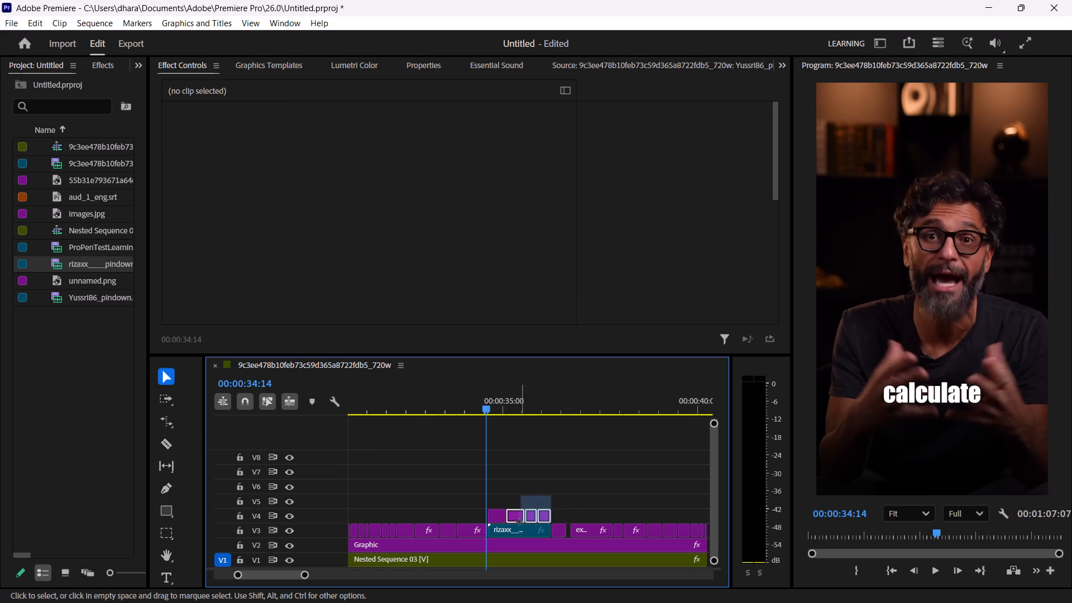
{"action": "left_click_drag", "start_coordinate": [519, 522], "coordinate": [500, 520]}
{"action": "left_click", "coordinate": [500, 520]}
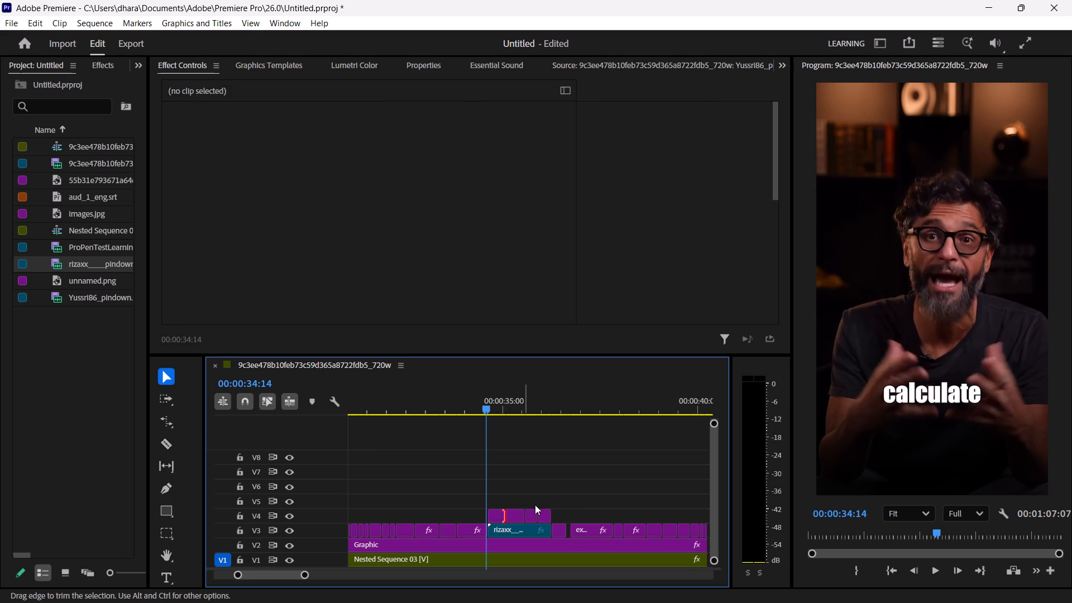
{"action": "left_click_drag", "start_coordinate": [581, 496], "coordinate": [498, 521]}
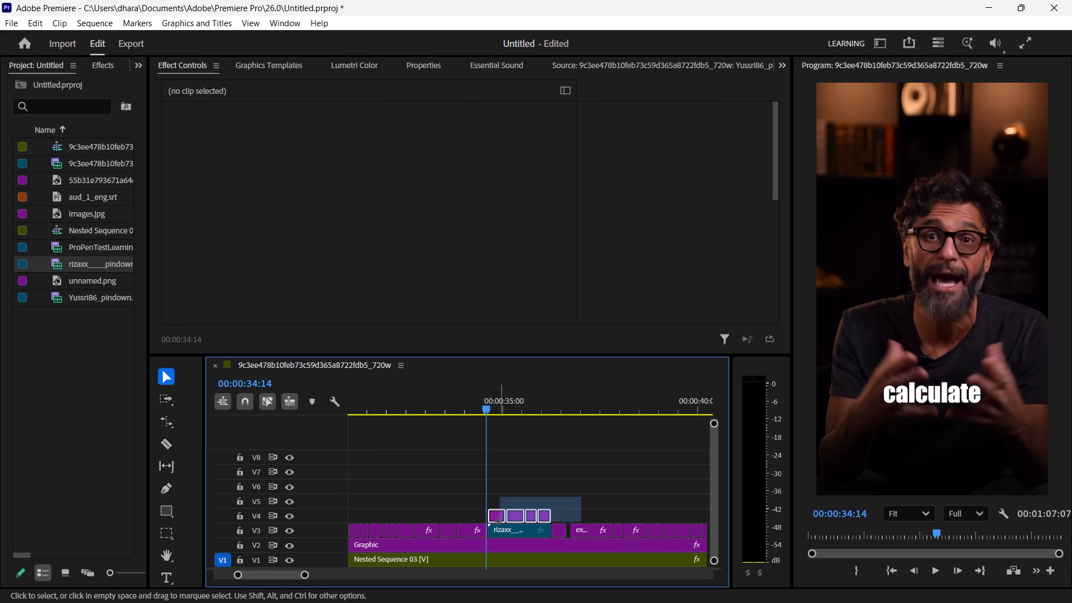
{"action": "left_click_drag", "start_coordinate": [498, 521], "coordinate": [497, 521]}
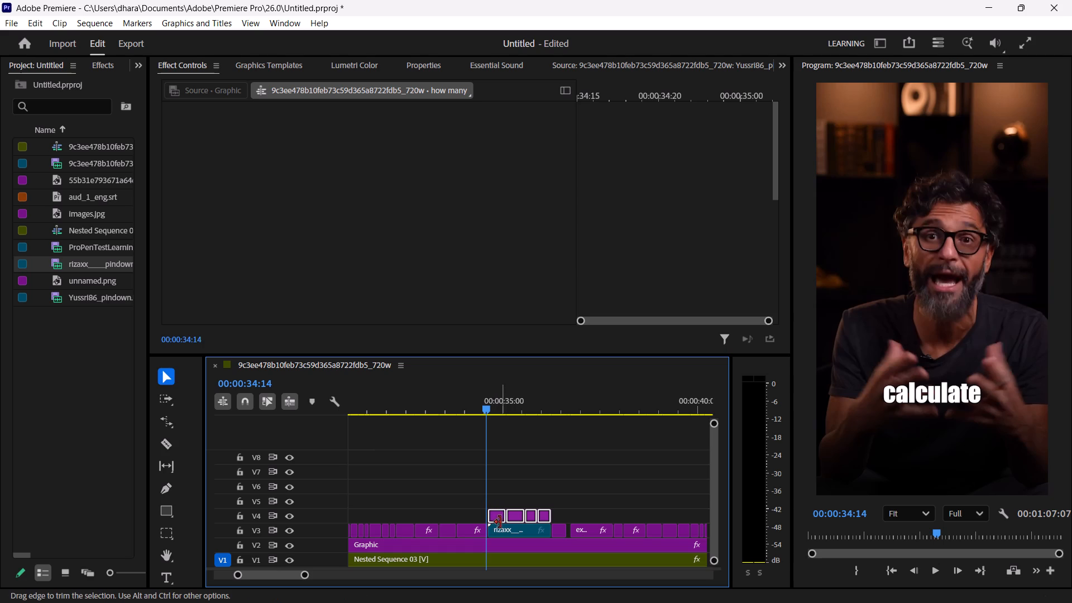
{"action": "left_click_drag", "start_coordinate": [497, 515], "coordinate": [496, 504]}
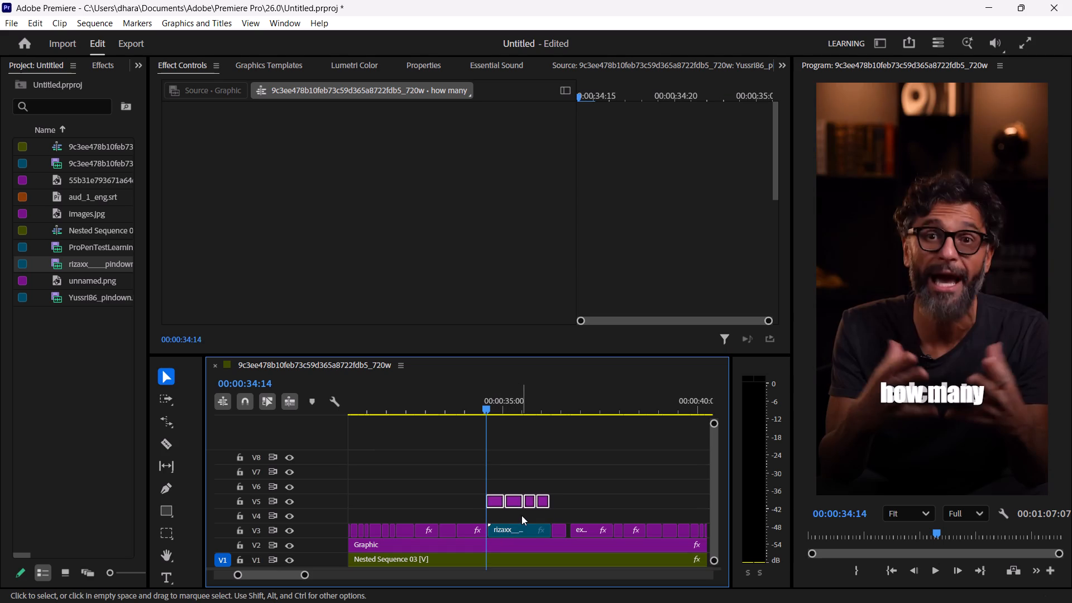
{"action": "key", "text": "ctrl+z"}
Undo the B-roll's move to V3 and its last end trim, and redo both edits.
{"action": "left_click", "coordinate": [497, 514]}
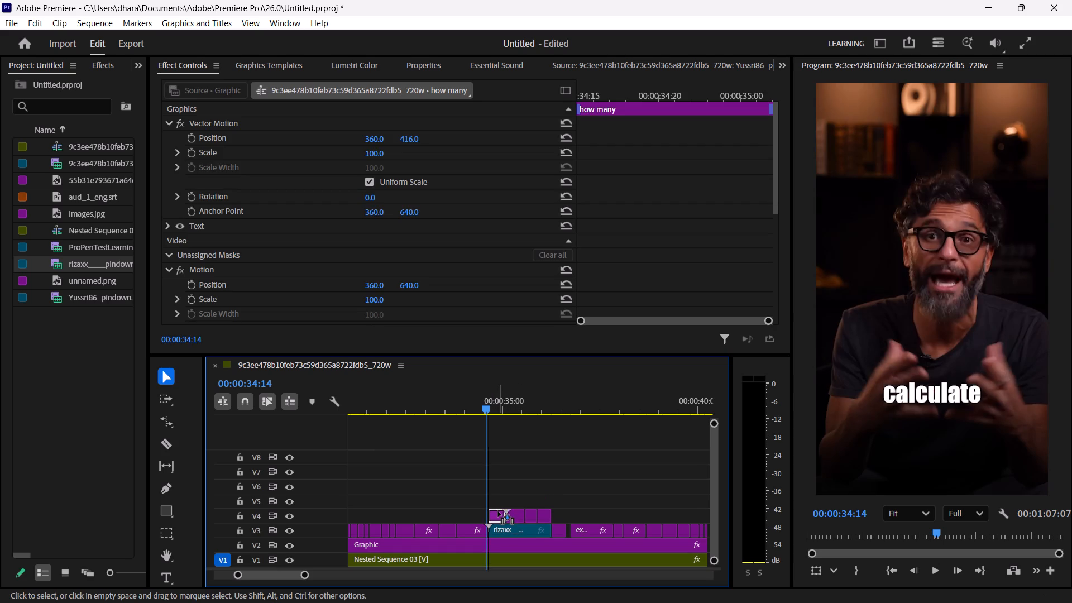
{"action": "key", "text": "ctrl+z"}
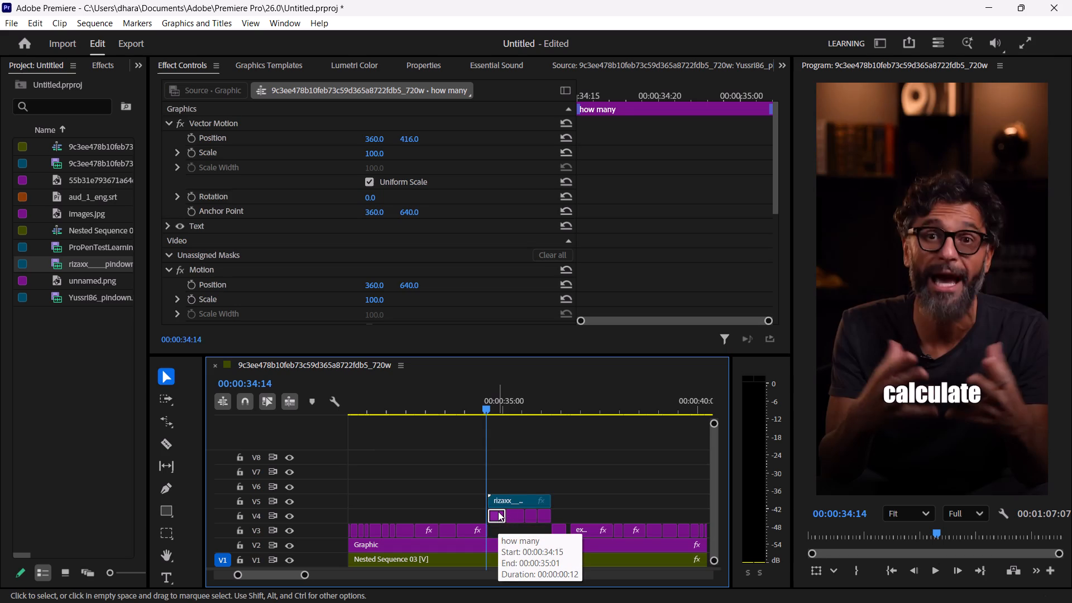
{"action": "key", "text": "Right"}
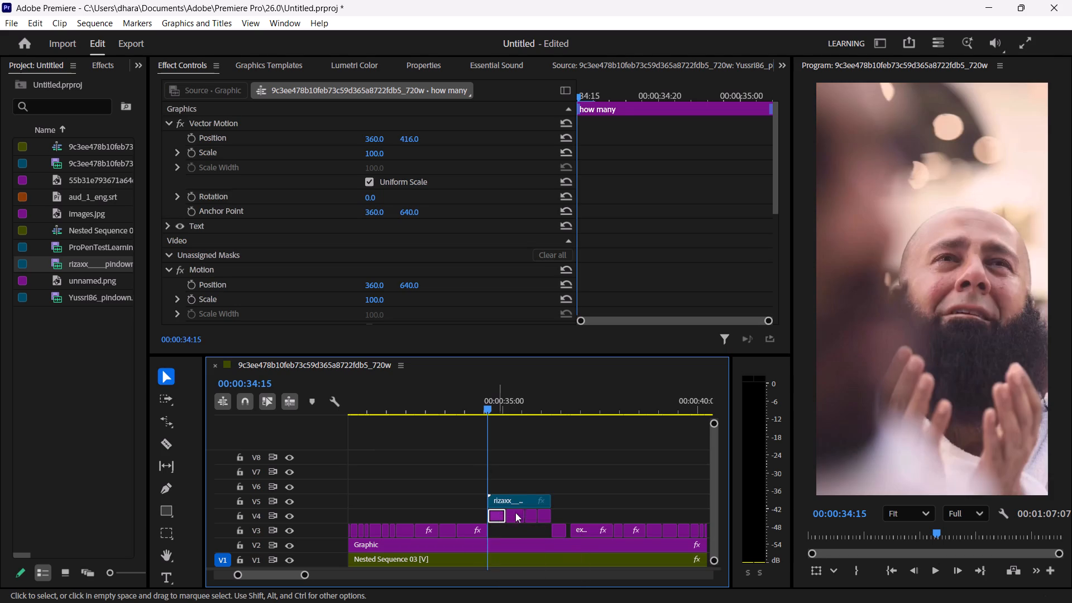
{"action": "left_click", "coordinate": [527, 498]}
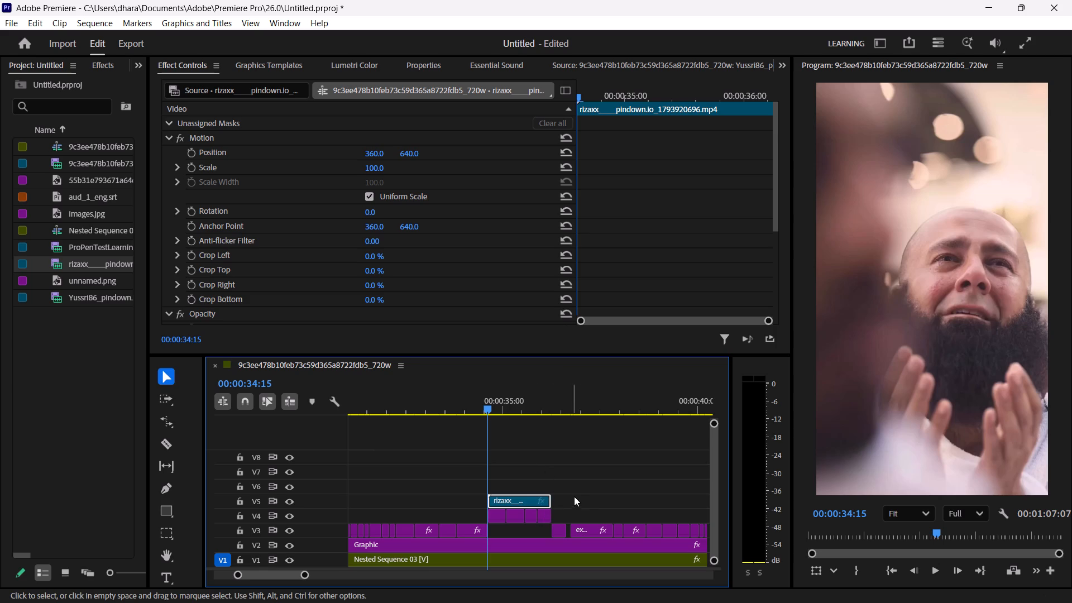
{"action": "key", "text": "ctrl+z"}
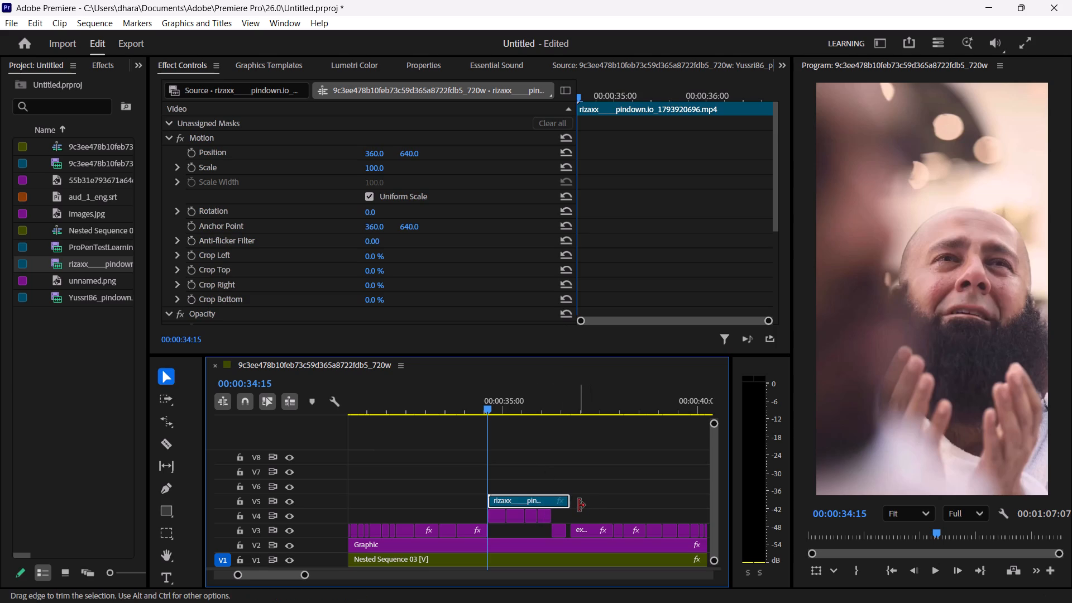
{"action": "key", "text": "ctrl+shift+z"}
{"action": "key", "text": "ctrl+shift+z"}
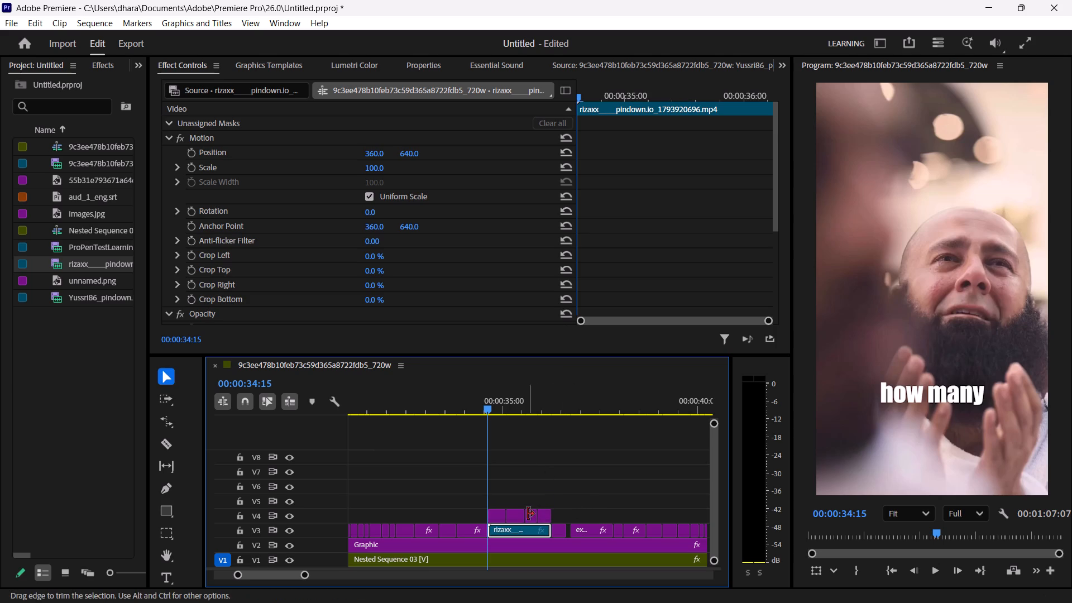
Move the four captions above the B-roll, "how many" through "earned", from V4 up to V5.
{"action": "left_click_drag", "start_coordinate": [573, 518], "coordinate": [497, 515]}
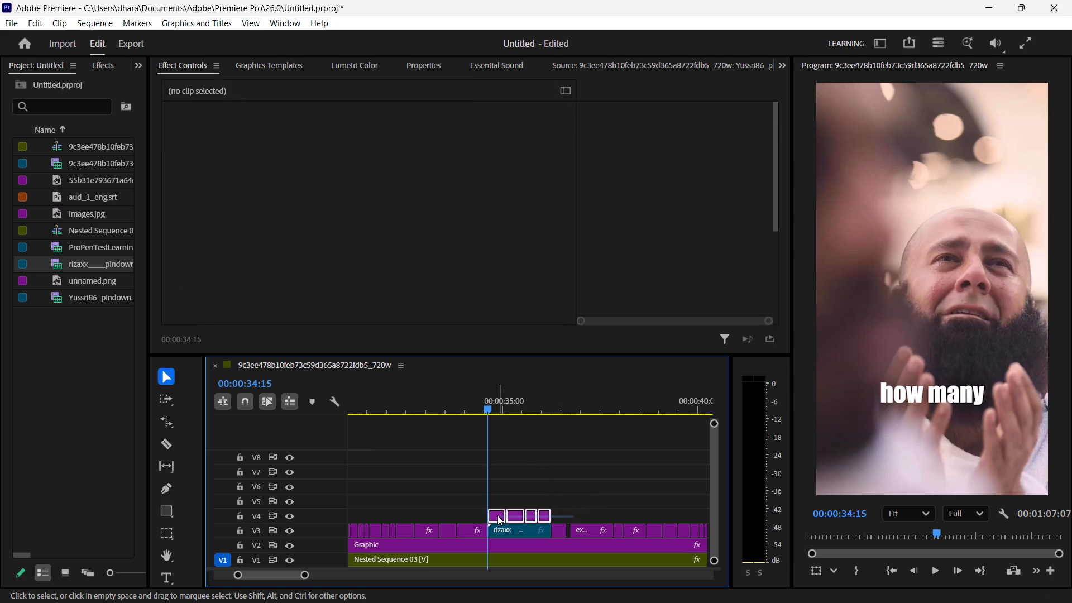
{"action": "left_click_drag", "start_coordinate": [497, 515], "coordinate": [495, 505]}
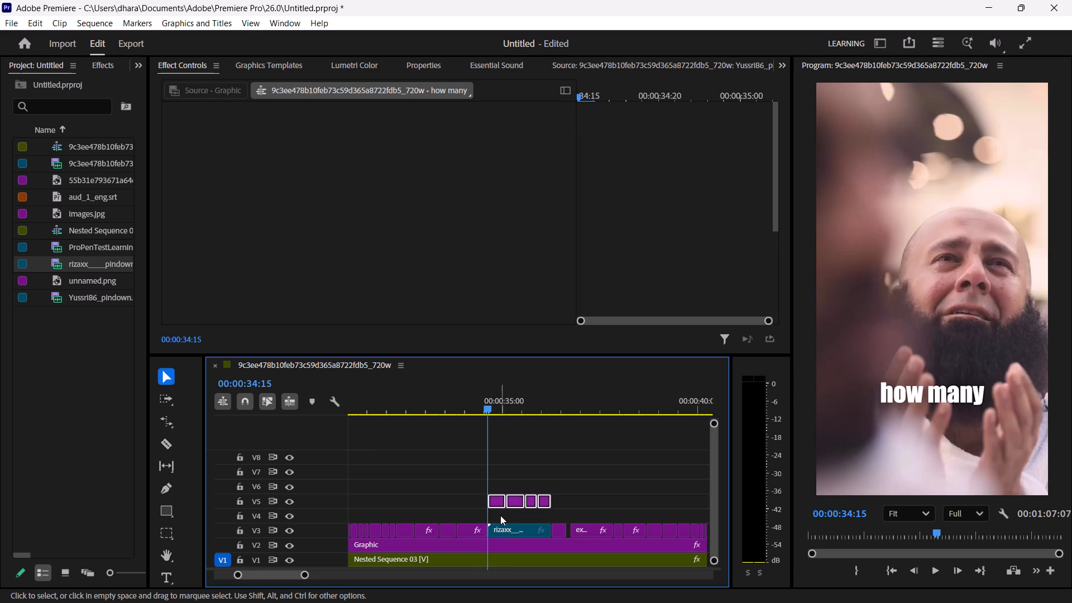
Move the praying-man B-roll from V3 up to V4, directly beneath the raised captions.
{"action": "left_click_drag", "start_coordinate": [502, 528], "coordinate": [497, 520]}
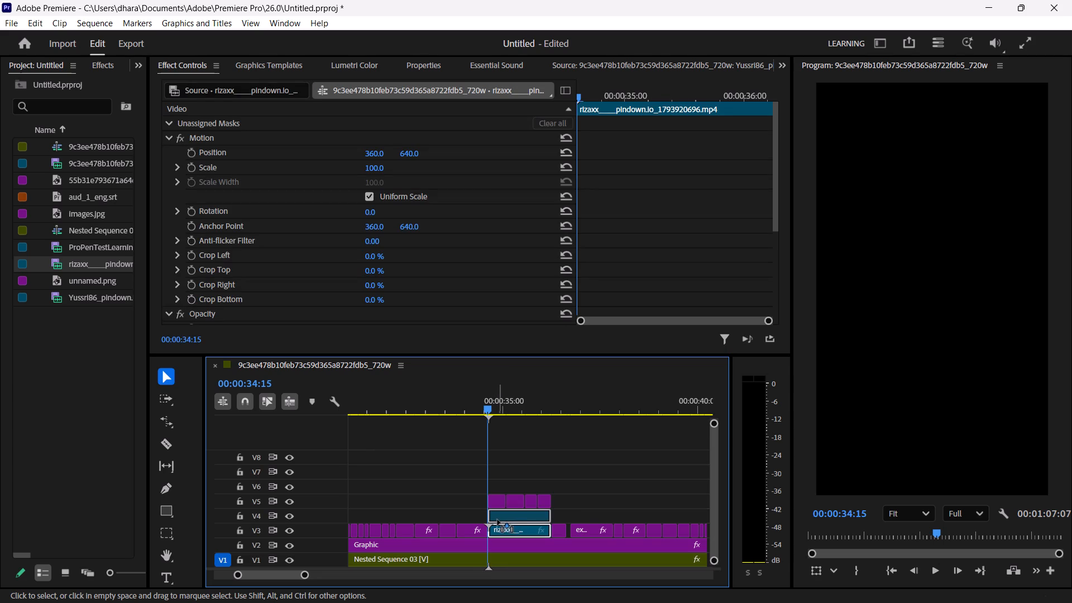
{"action": "left_click_drag", "start_coordinate": [497, 520], "coordinate": [495, 520]}
Play the lead-in to the B-roll, and add a Position keyframe to Nested Sequence 03 at 00:00:34:08.
{"action": "left_click_drag", "start_coordinate": [487, 410], "coordinate": [473, 406]}
{"action": "key", "text": "space"}
{"action": "key", "text": "space"}
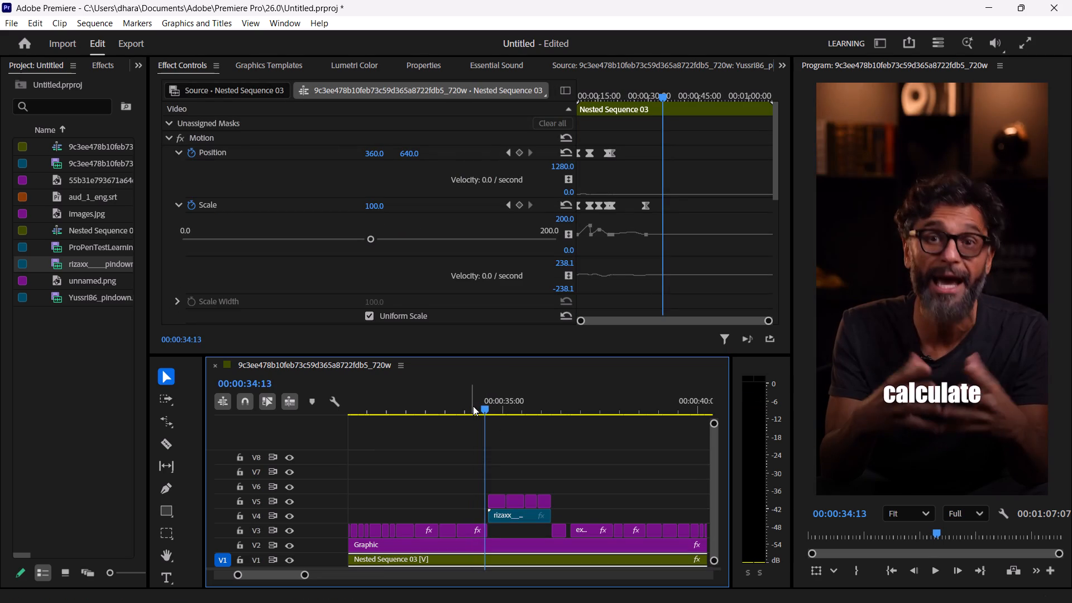
{"action": "key", "text": "Left"}
{"action": "key", "text": "Left"}
{"action": "key", "text": "Left"}
{"action": "key", "text": "Left"}
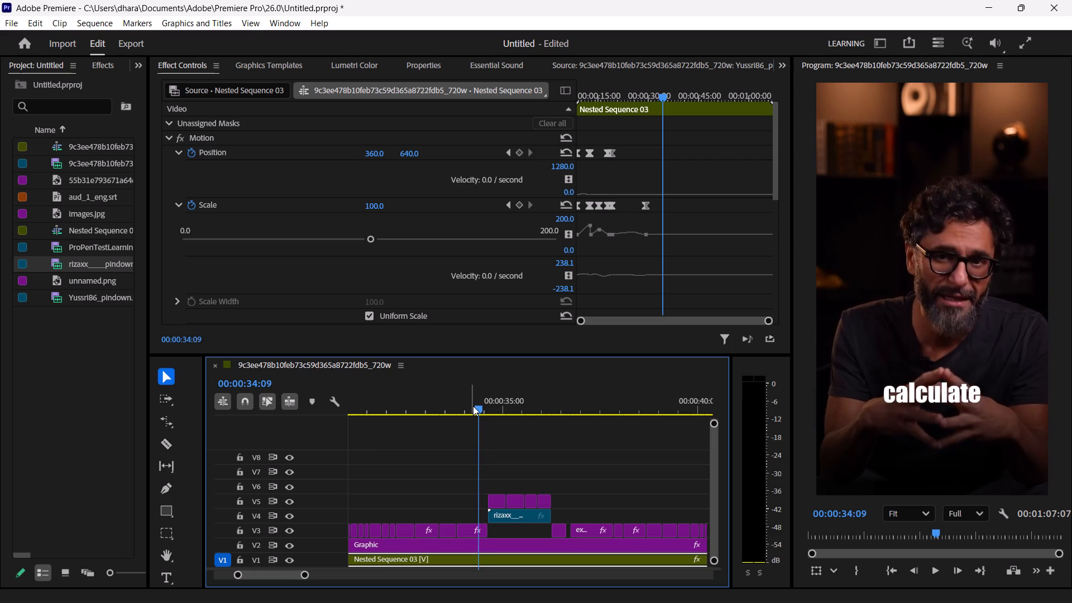
{"action": "key", "text": "Left"}
{"action": "key", "text": "Left"}
{"action": "key", "text": "Right"}
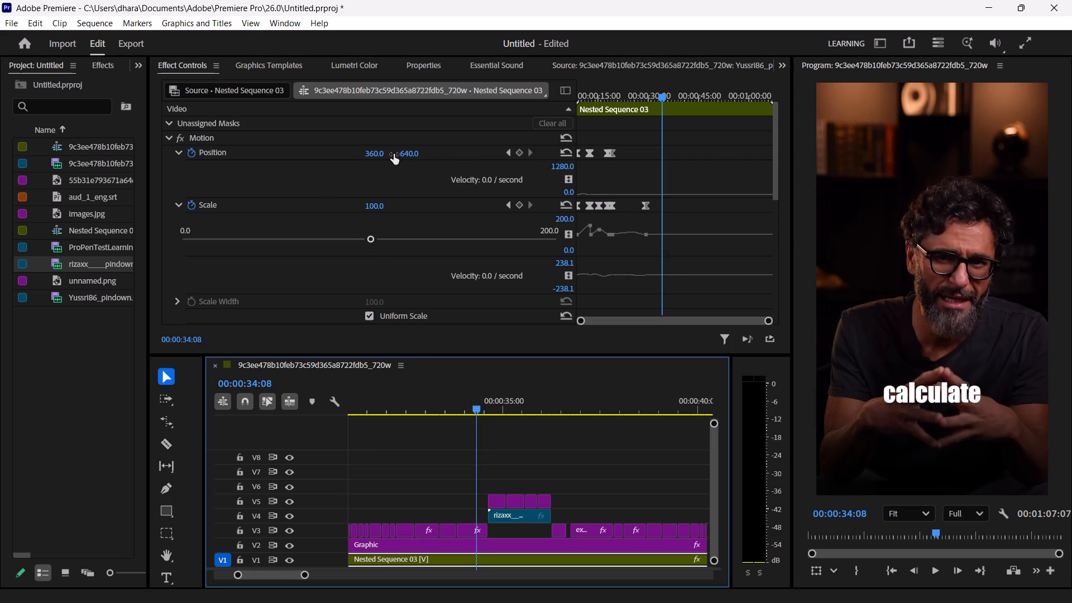
{"action": "left_click", "coordinate": [521, 154]}
On the last frame before the B-roll, 00:00:34:14, set Nested Sequence 03's horizontal Position to -443 for a sideways slide out of frame.
{"action": "key", "text": "Right"}
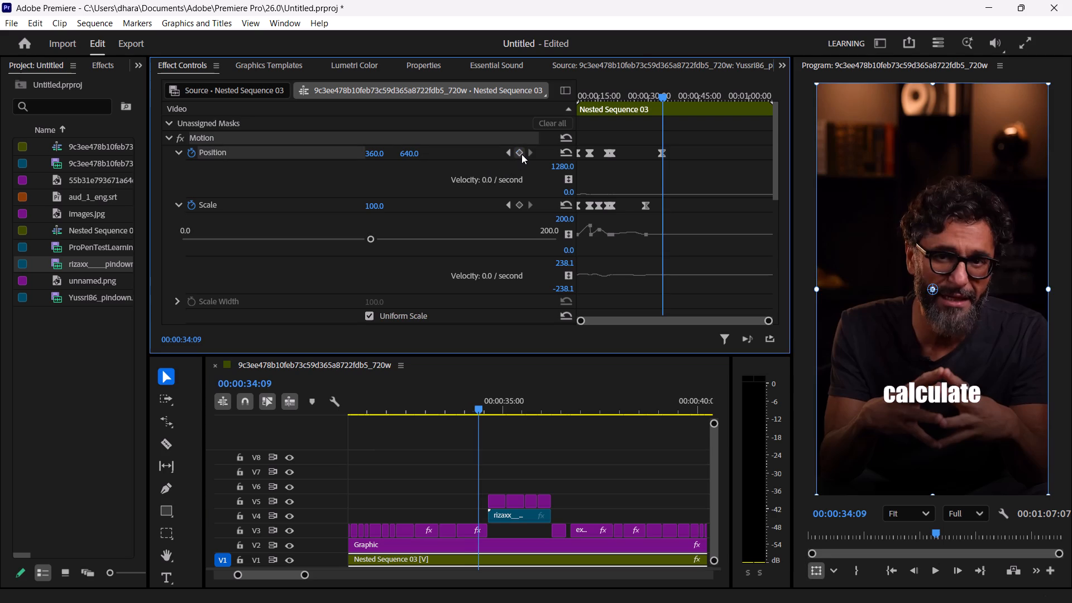
{"action": "key", "text": "Right"}
{"action": "key", "text": "Right"}
{"action": "key", "text": "Right"}
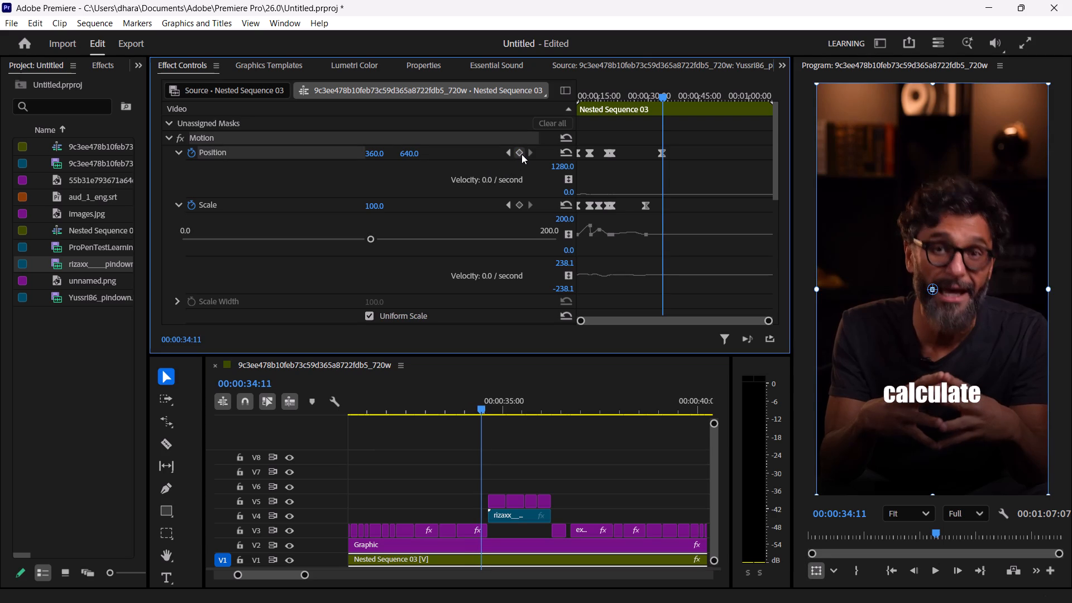
{"action": "key", "text": "Right"}
{"action": "key", "text": "Right"}
{"action": "key", "text": "Right"}
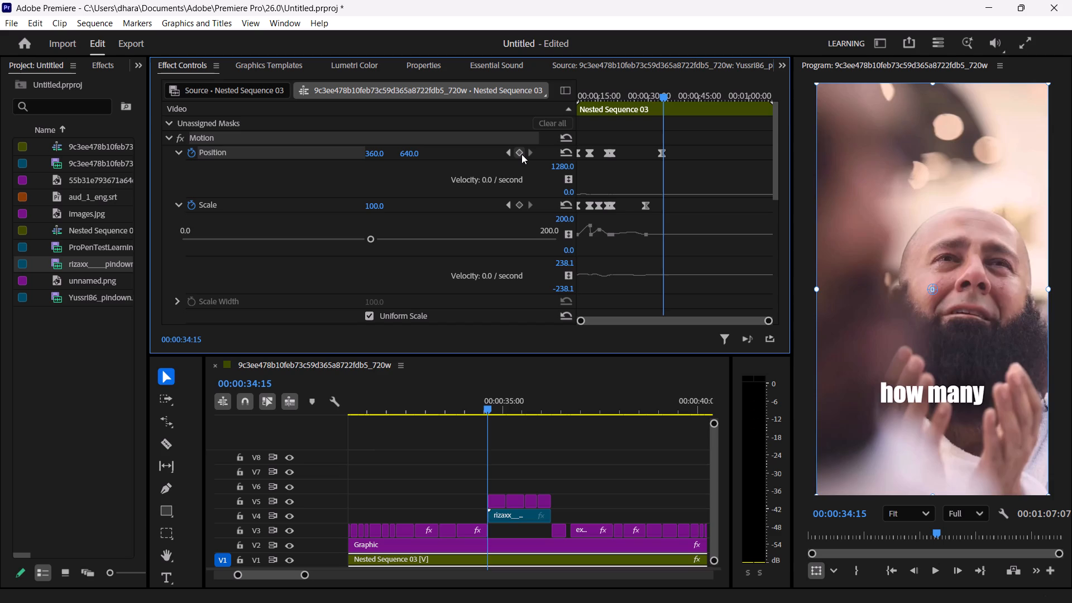
{"action": "key", "text": "Left"}
{"action": "key", "text": "Right"}
{"action": "key", "text": "Left"}
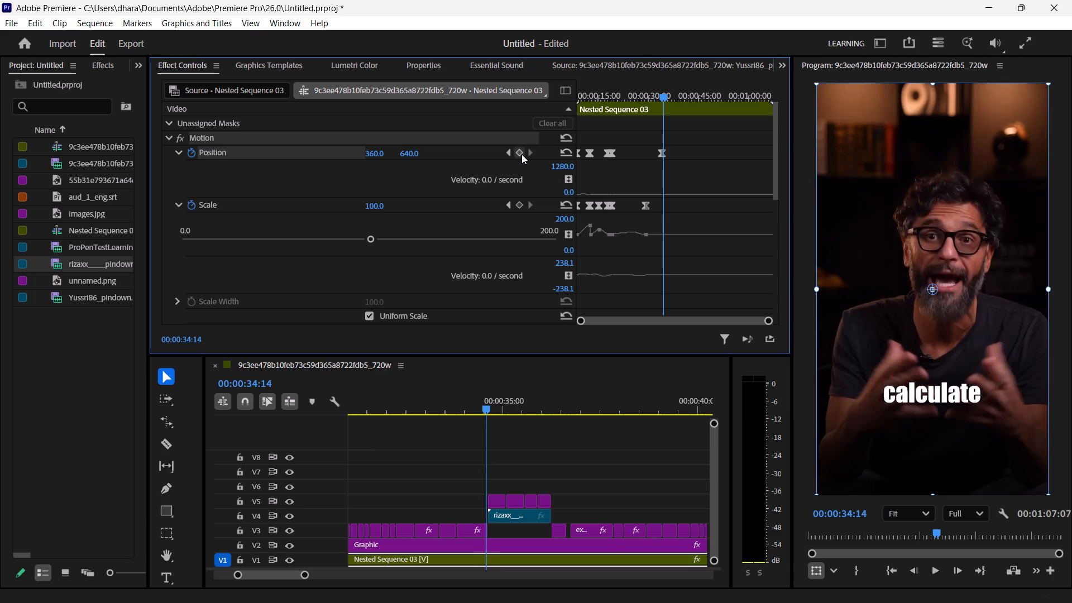
{"action": "key", "text": "Right"}
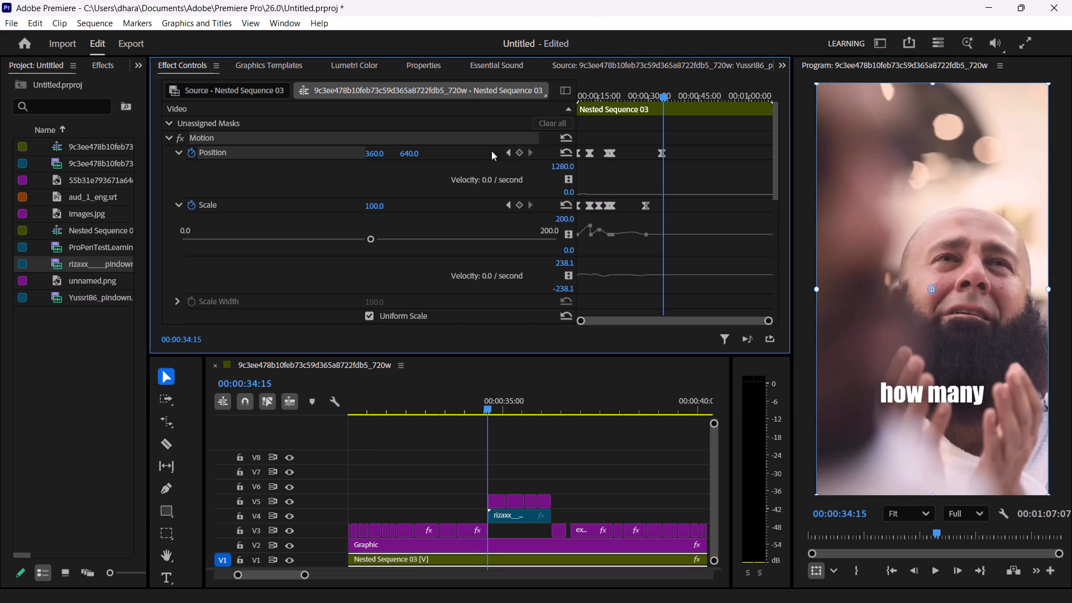
{"action": "key", "text": "Left"}
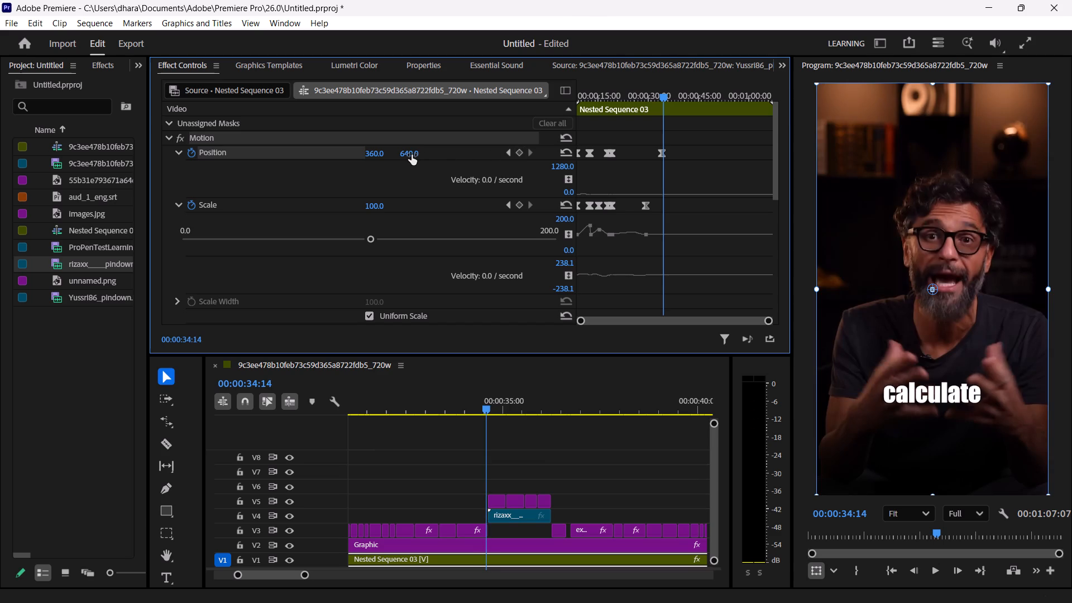
{"action": "left_click", "coordinate": [411, 155]}
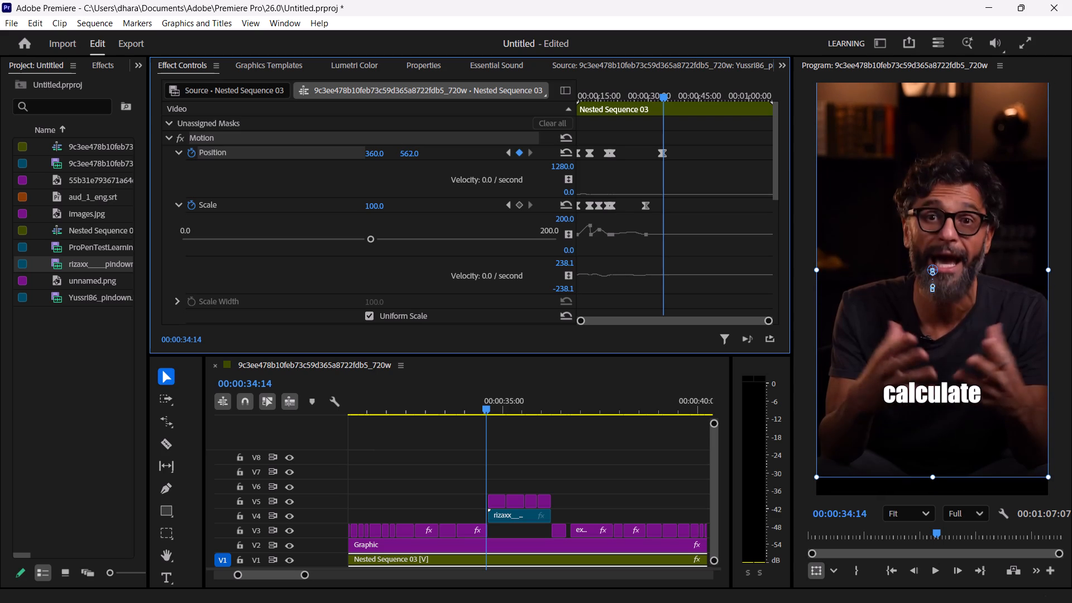
{"action": "key", "text": "ctrl+z"}
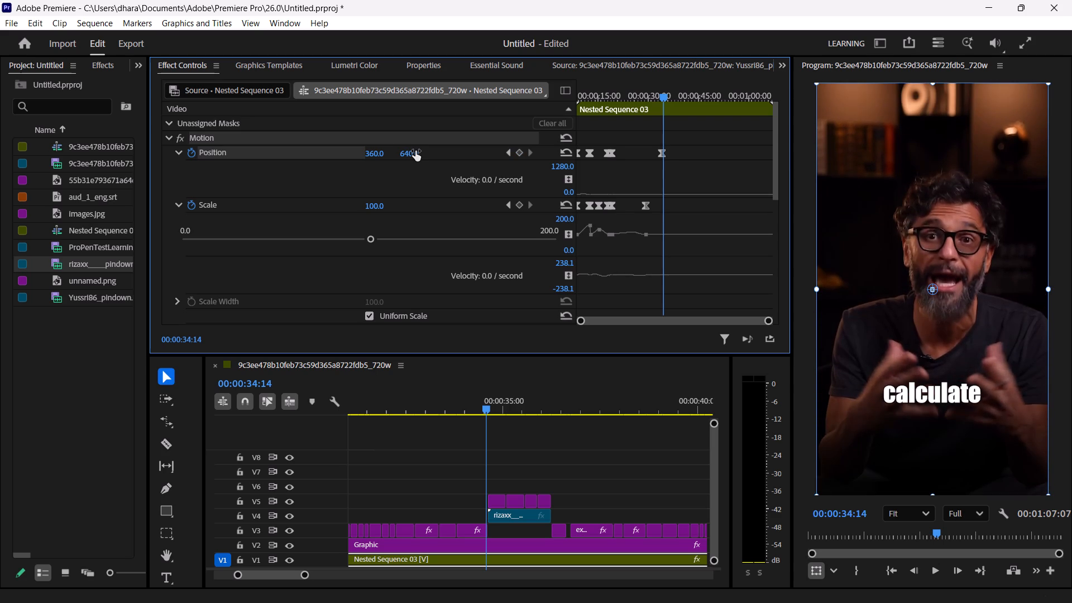
{"action": "left_click_drag", "start_coordinate": [379, 154], "coordinate": [370, 154]}
{"action": "left_click_drag", "start_coordinate": [370, 154], "coordinate": [287, 171]}
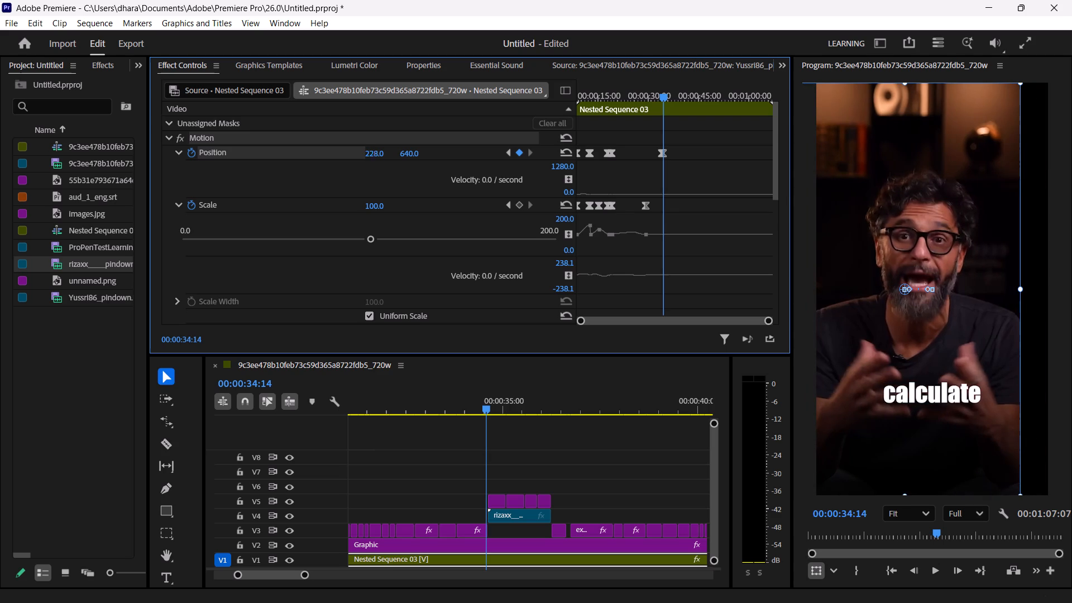
{"action": "left_click_drag", "start_coordinate": [287, 171], "coordinate": [176, 160]}
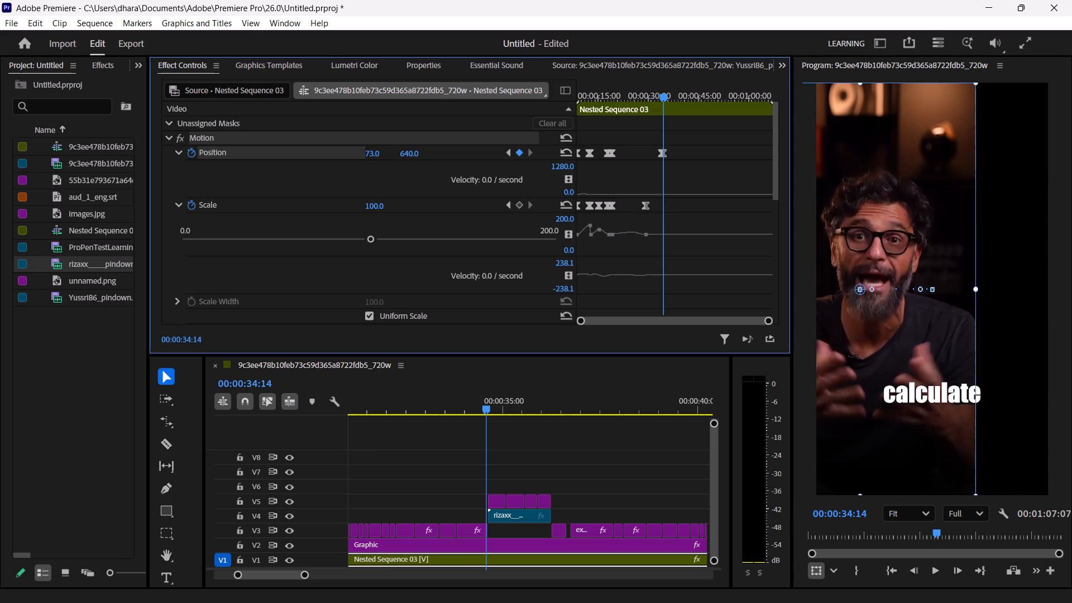
{"action": "left_click_drag", "start_coordinate": [176, 160], "coordinate": [31, 163]}
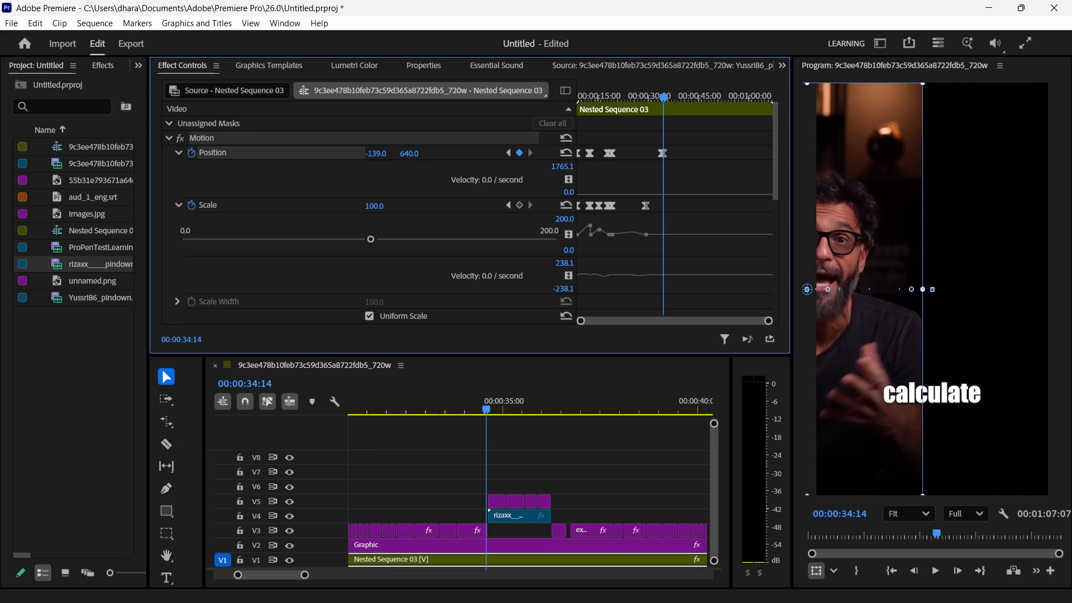
{"action": "left_click_drag", "start_coordinate": [31, 163], "coordinate": [314, 146]}
{"action": "scroll", "coordinate": [31, 163], "scroll_direction": "left", "scroll_amount": 1}
{"action": "scroll", "coordinate": [344, 154], "scroll_direction": "left", "scroll_amount": 1}
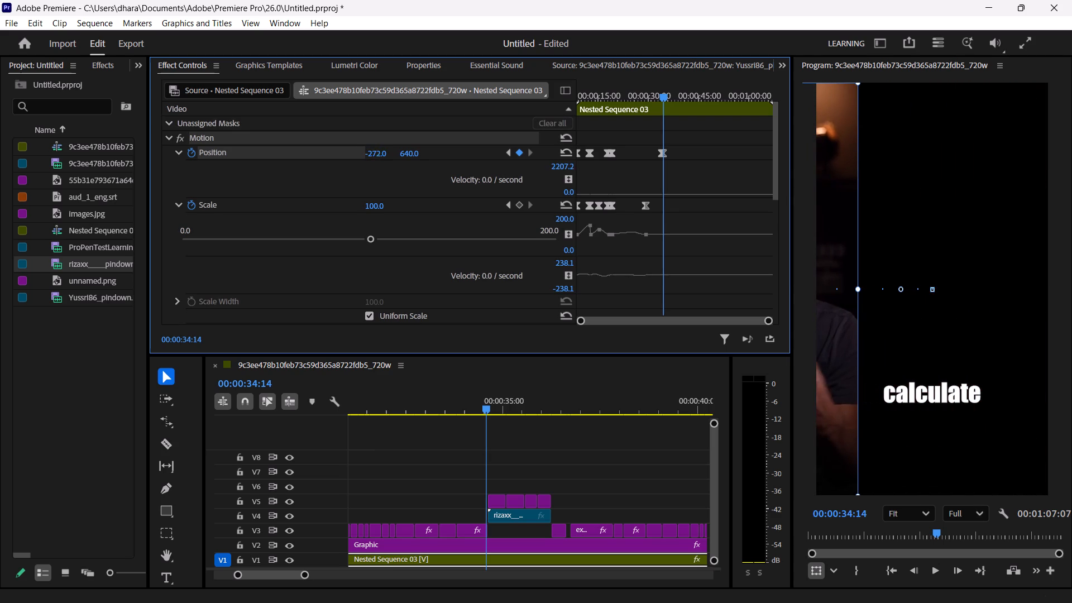
{"action": "scroll", "coordinate": [314, 146], "scroll_direction": "left", "scroll_amount": 1}
{"action": "left_click_drag", "start_coordinate": [314, 146], "coordinate": [190, 116]}
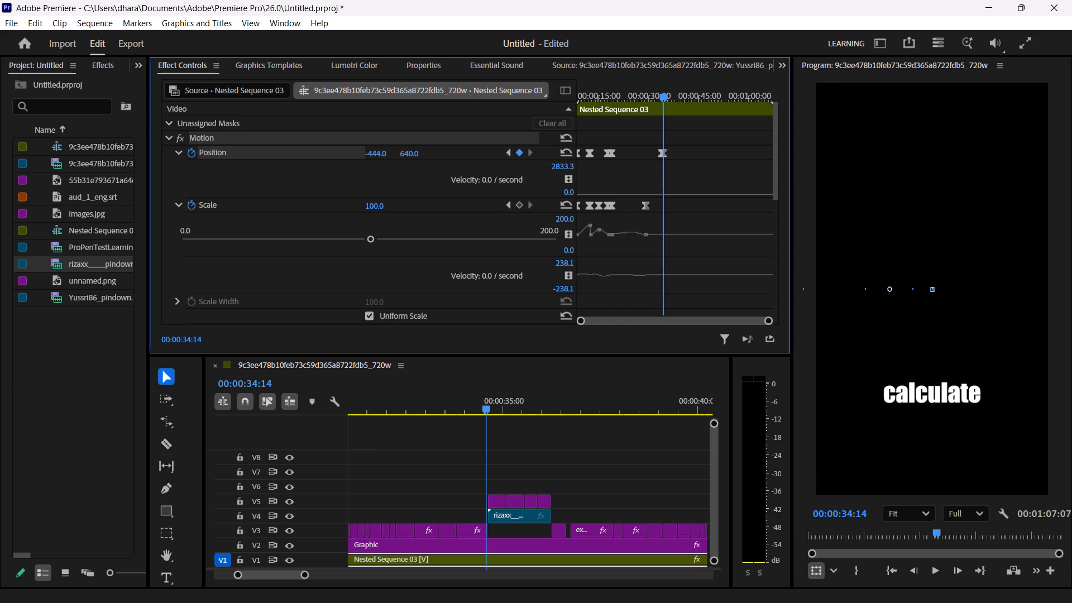
{"action": "left_click_drag", "start_coordinate": [190, 116], "coordinate": [190, 114]}
Lengthen the outgoing velocity handle of the 00:00:34:08 Position keyframe to make the slide start slowly, and play the result.
{"action": "left_click_drag", "start_coordinate": [769, 321], "coordinate": [768, 321]}
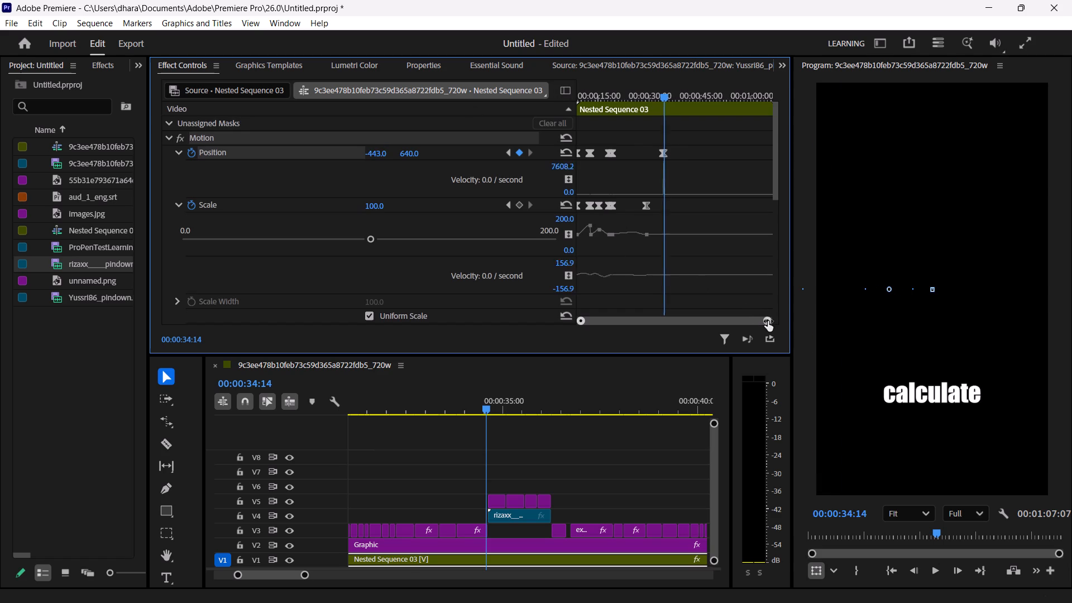
{"action": "left_click_drag", "start_coordinate": [768, 321], "coordinate": [644, 323]}
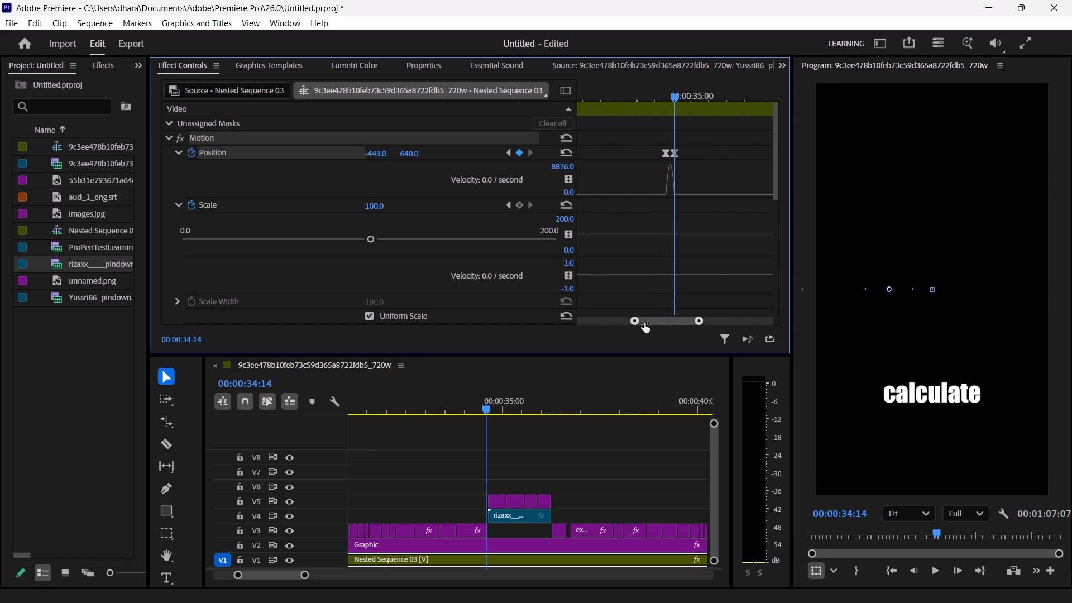
{"action": "left_click_drag", "start_coordinate": [644, 323], "coordinate": [605, 323]}
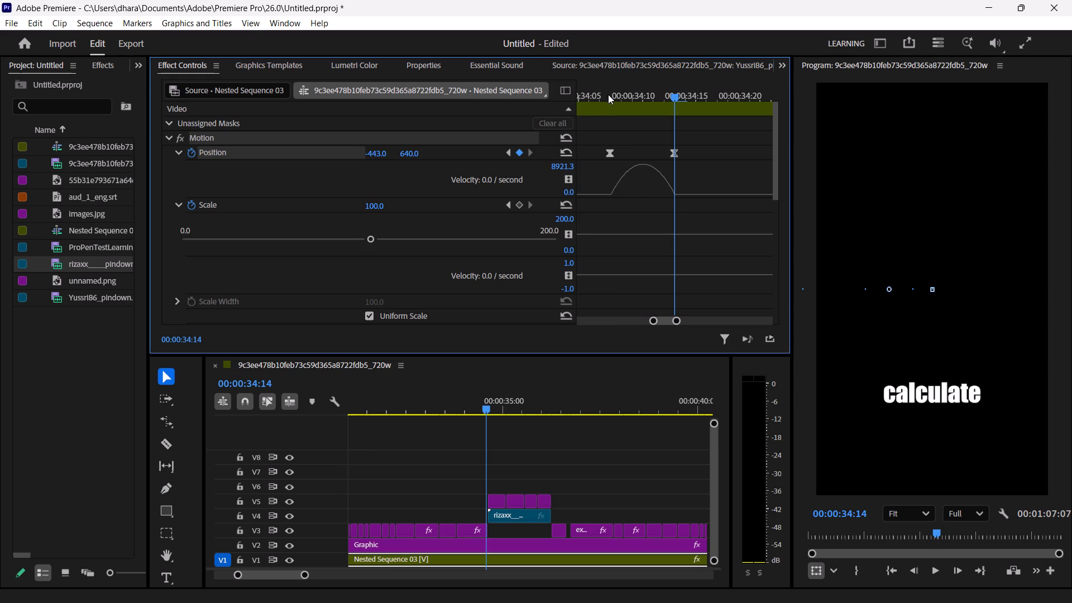
{"action": "left_click", "coordinate": [604, 92]}
{"action": "key", "text": "space"}
{"action": "key", "text": "space"}
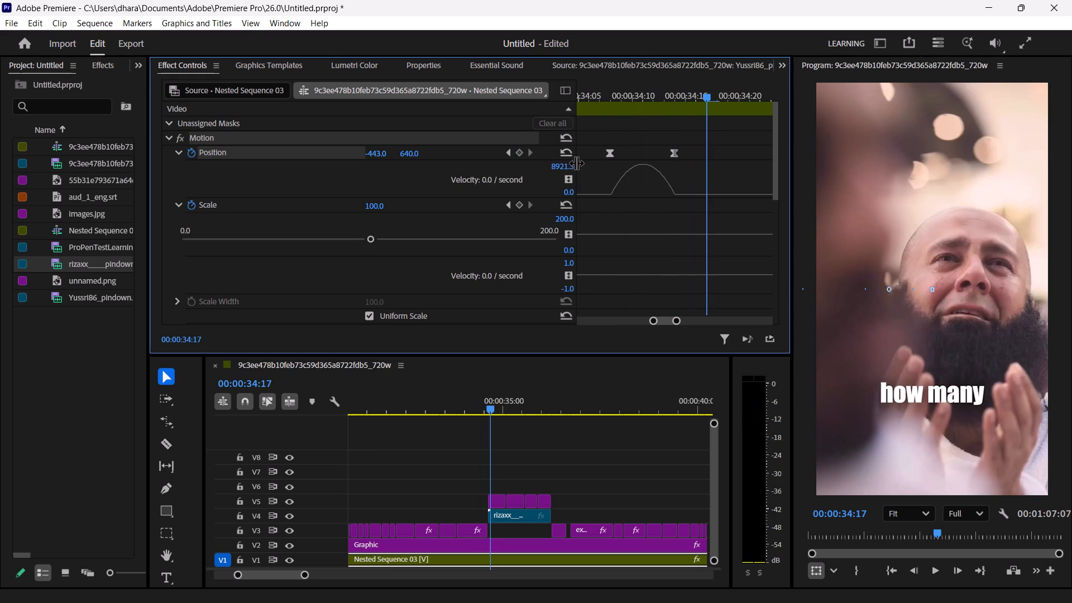
{"action": "left_click_drag", "start_coordinate": [709, 98], "coordinate": [611, 114]}
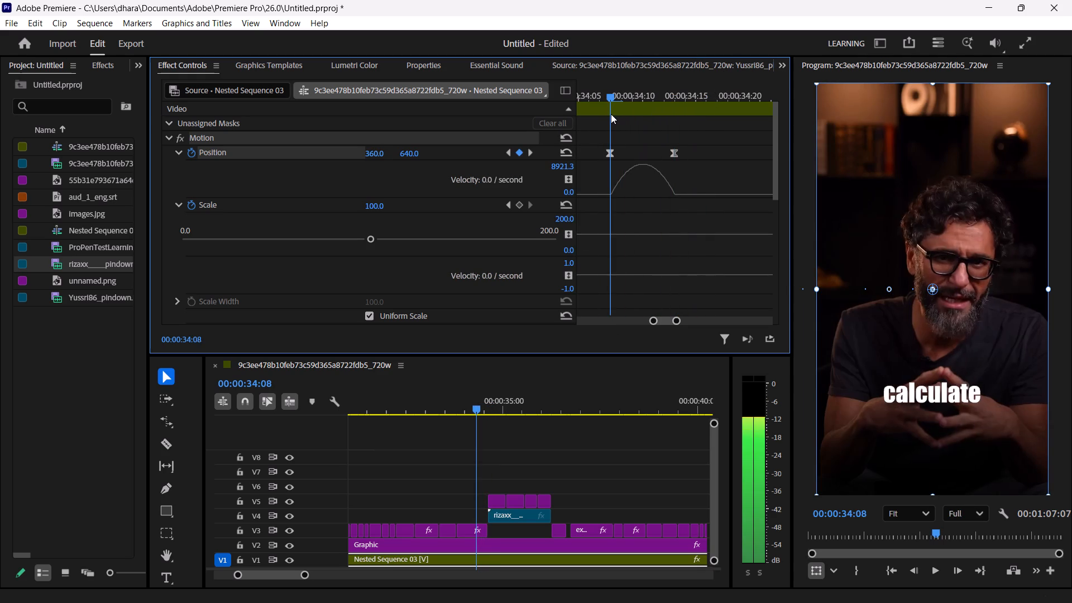
{"action": "left_click_drag", "start_coordinate": [611, 114], "coordinate": [602, 113]}
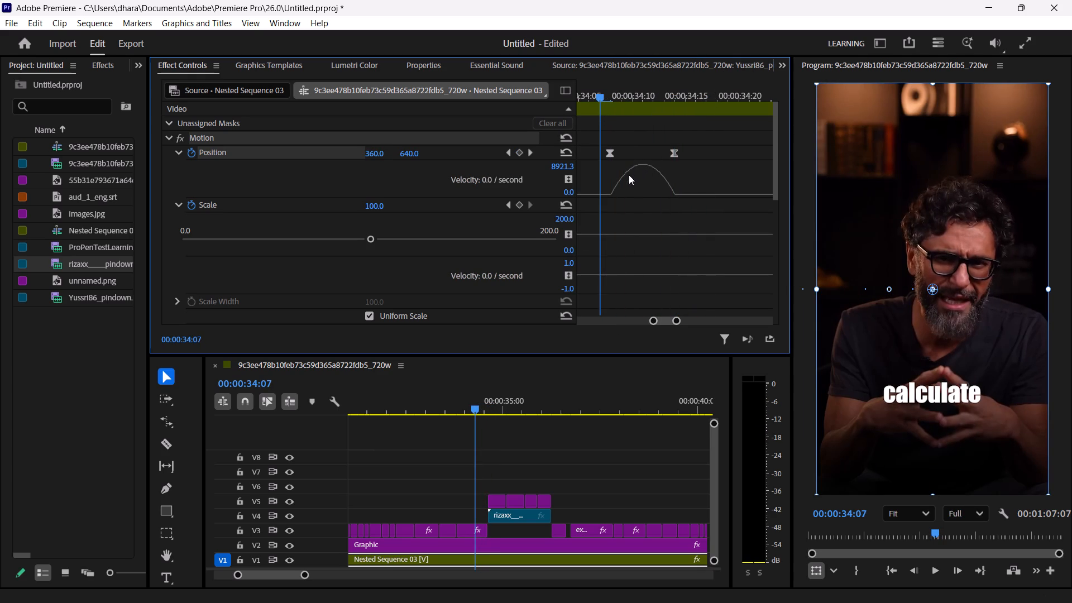
{"action": "left_click", "coordinate": [611, 155]}
{"action": "left_click_drag", "start_coordinate": [623, 195], "coordinate": [636, 196]}
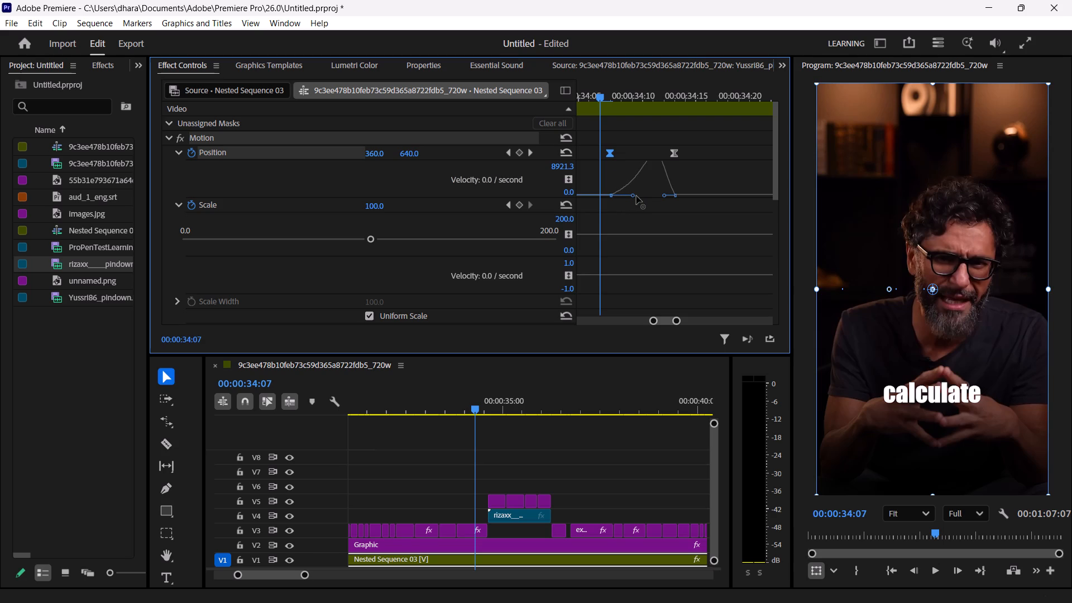
{"action": "left_click_drag", "start_coordinate": [636, 196], "coordinate": [637, 197]}
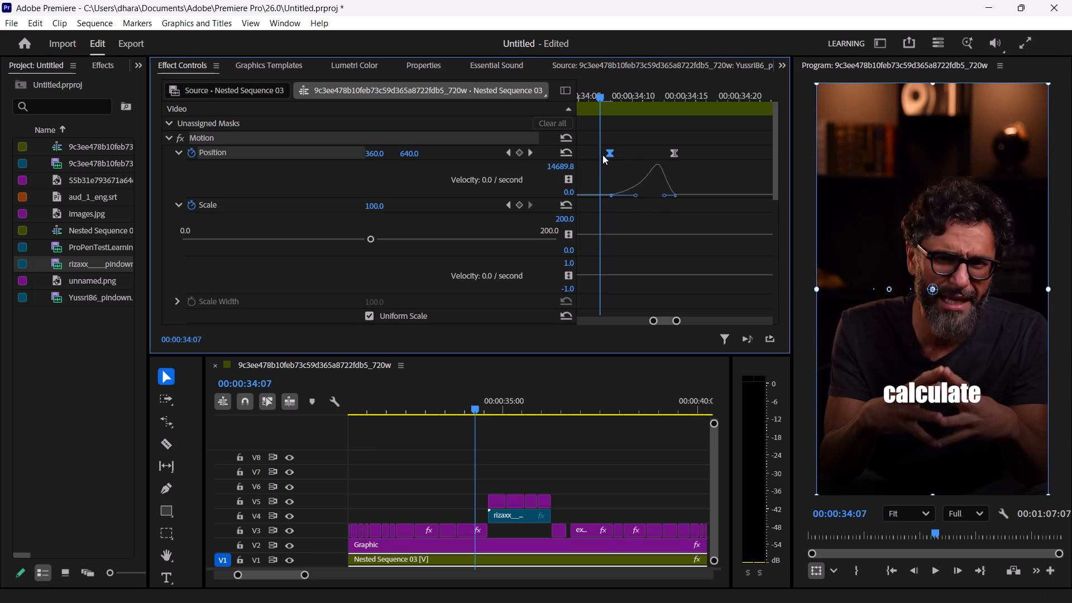
{"action": "key", "text": "space"}
{"action": "key", "text": "space"}
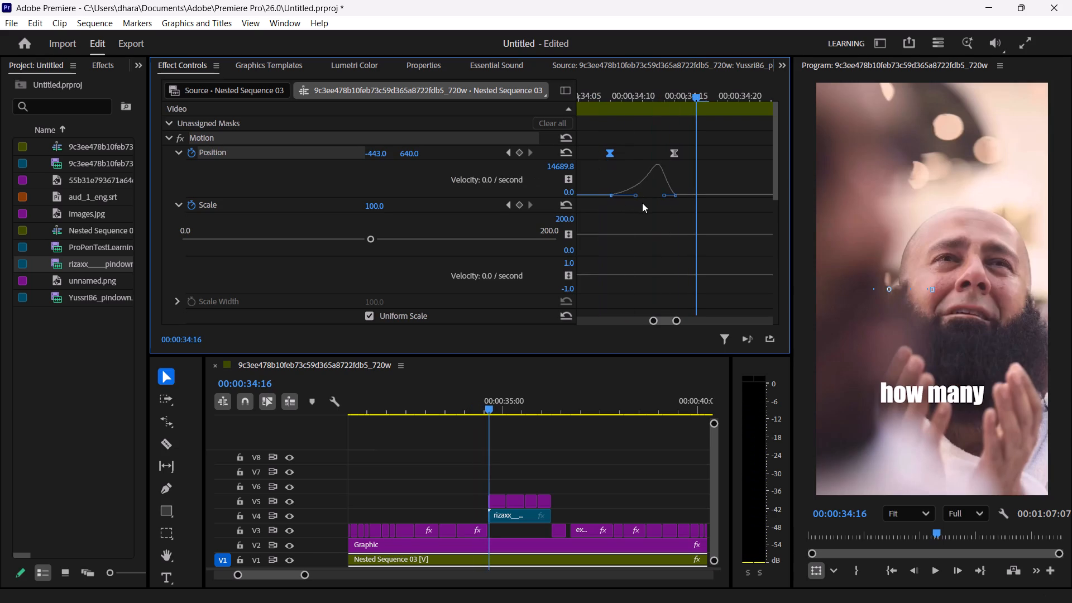
Lengthen that outgoing handle slightly more, shorten the incoming handle of the 00:00:34:14 Position keyframe, and replay the slide from 00:00:34:07.
{"action": "left_click", "coordinate": [602, 91]}
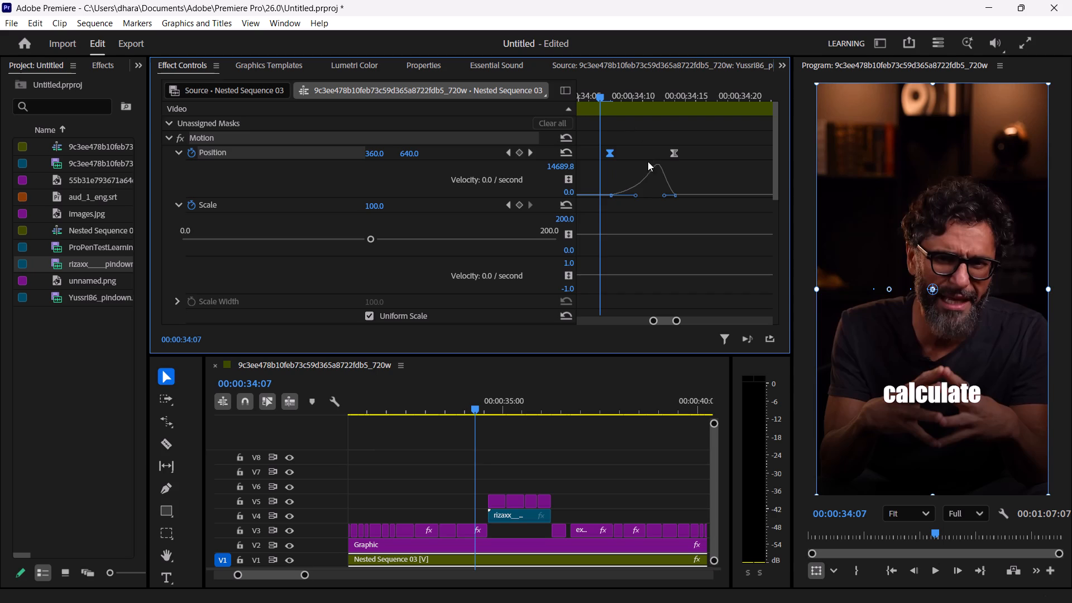
{"action": "left_click", "coordinate": [636, 195]}
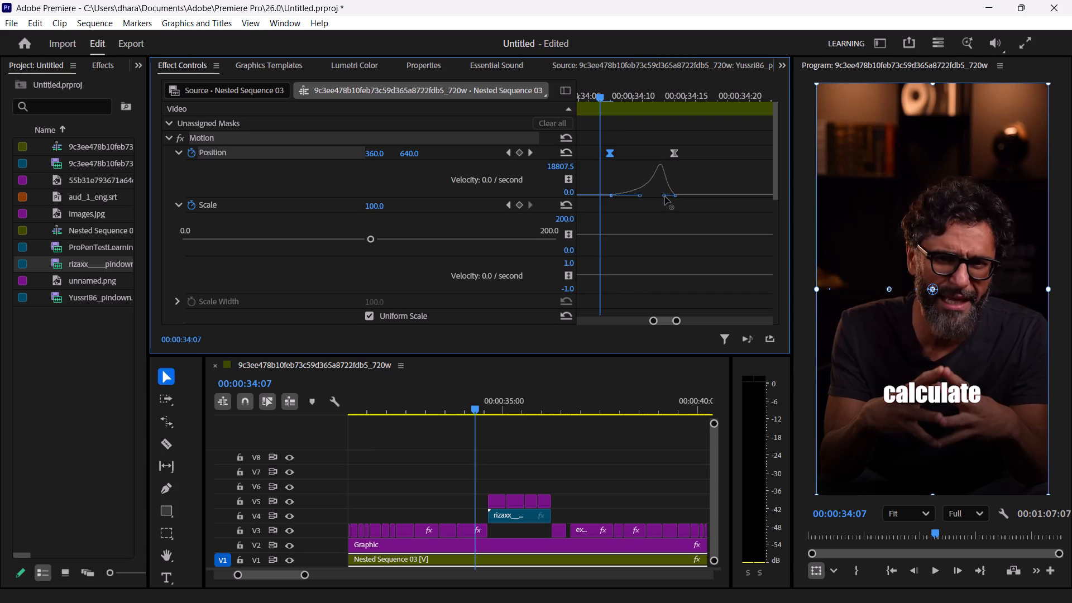
{"action": "left_click_drag", "start_coordinate": [665, 196], "coordinate": [667, 201]}
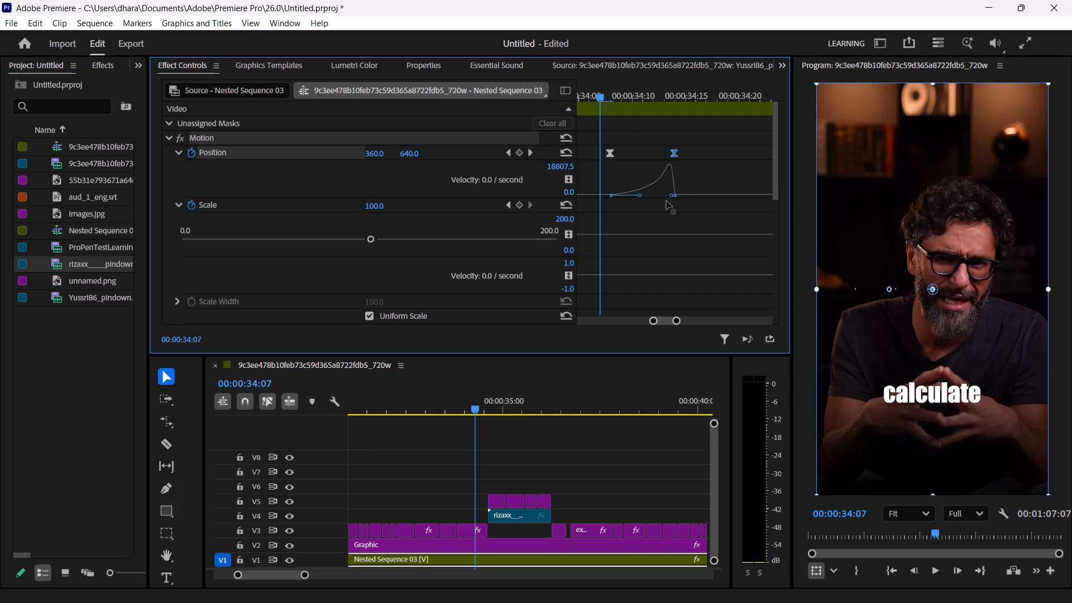
{"action": "left_click_drag", "start_coordinate": [667, 201], "coordinate": [668, 202]}
{"action": "key", "text": "space"}
{"action": "key", "text": "space"}
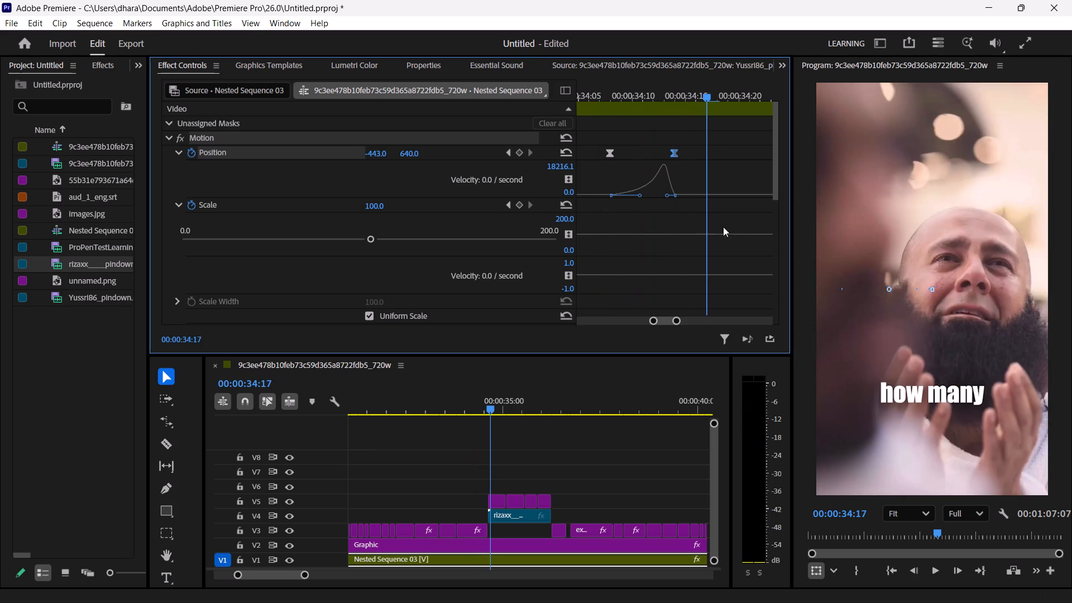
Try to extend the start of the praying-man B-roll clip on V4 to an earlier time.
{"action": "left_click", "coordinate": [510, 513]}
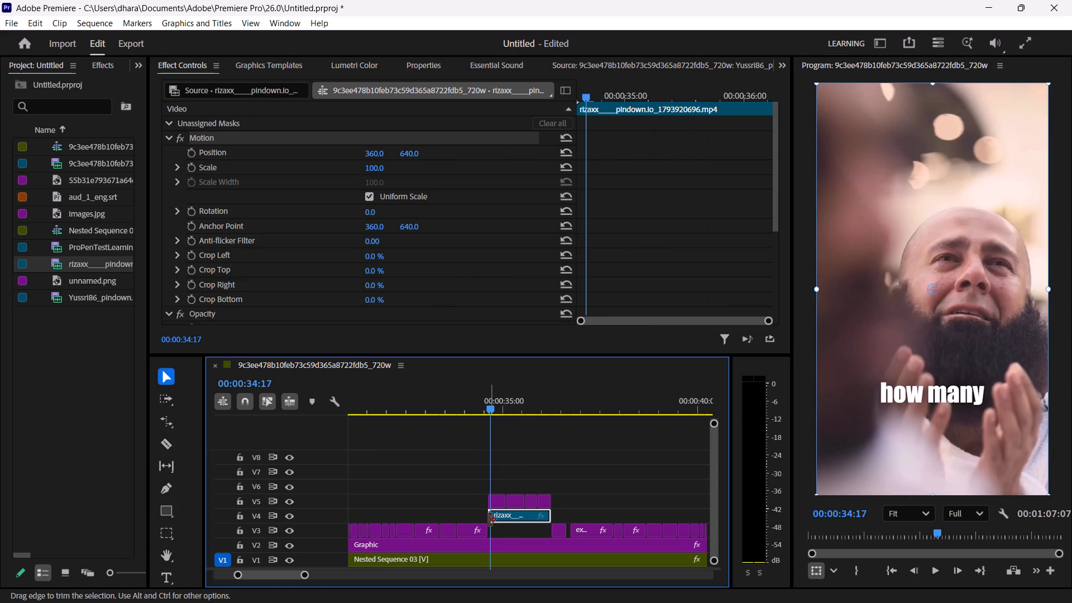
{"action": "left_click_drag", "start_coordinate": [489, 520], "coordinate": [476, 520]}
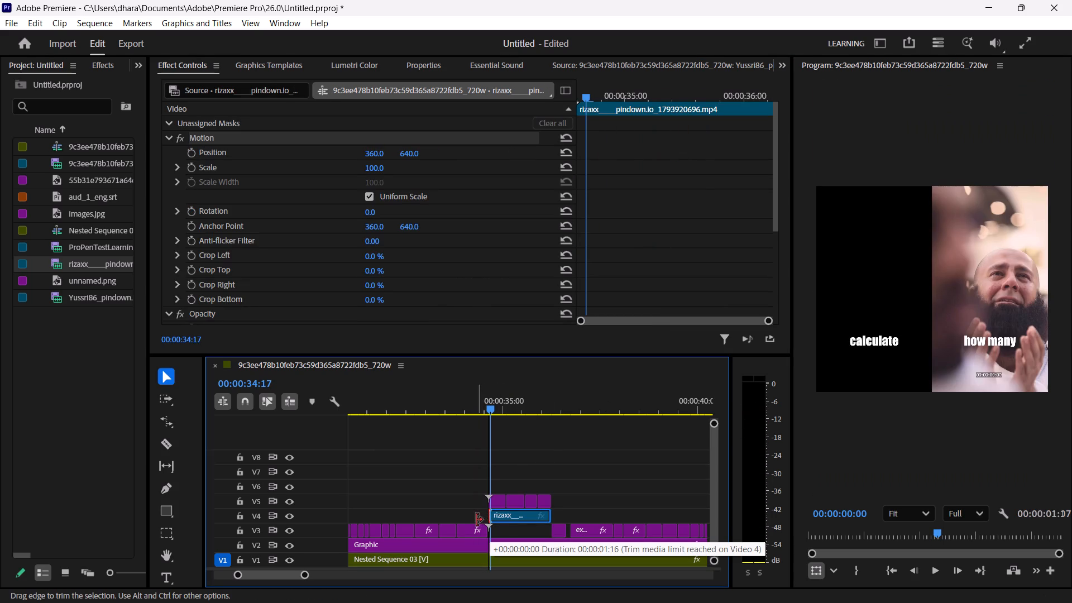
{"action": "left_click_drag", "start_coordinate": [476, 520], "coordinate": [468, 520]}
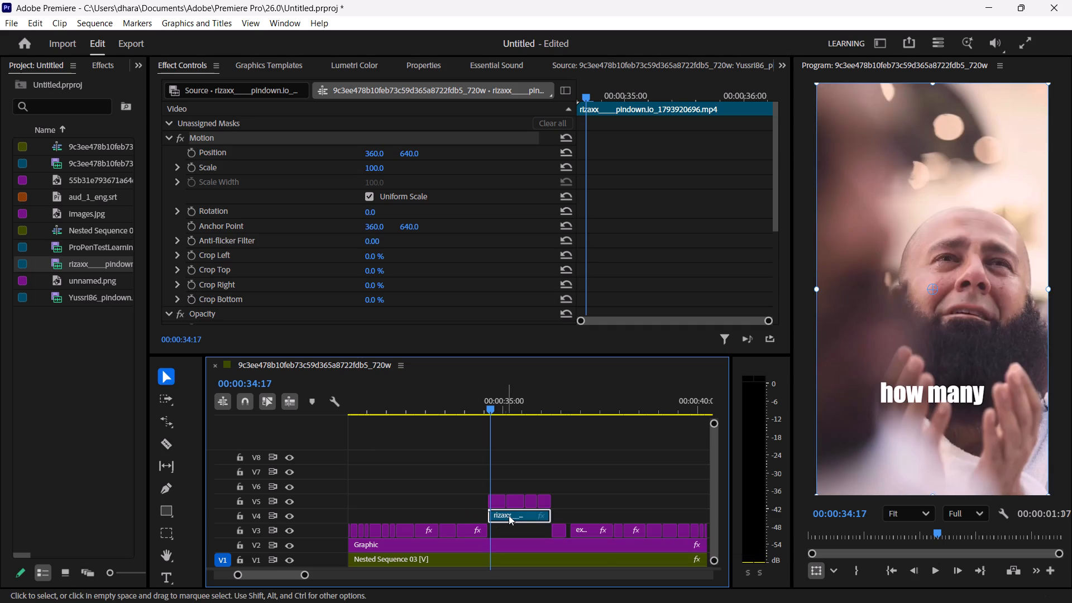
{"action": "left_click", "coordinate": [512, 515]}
Move the praying-man B-roll clip on V4 earlier so that it starts at 00:00:34:08, where the speaker's slide begins.
{"action": "key", "text": "Left"}
{"action": "key", "text": "Left"}
{"action": "key", "text": "Left"}
{"action": "key", "text": "Left"}
{"action": "key", "text": "Left"}
{"action": "key", "text": "Left"}
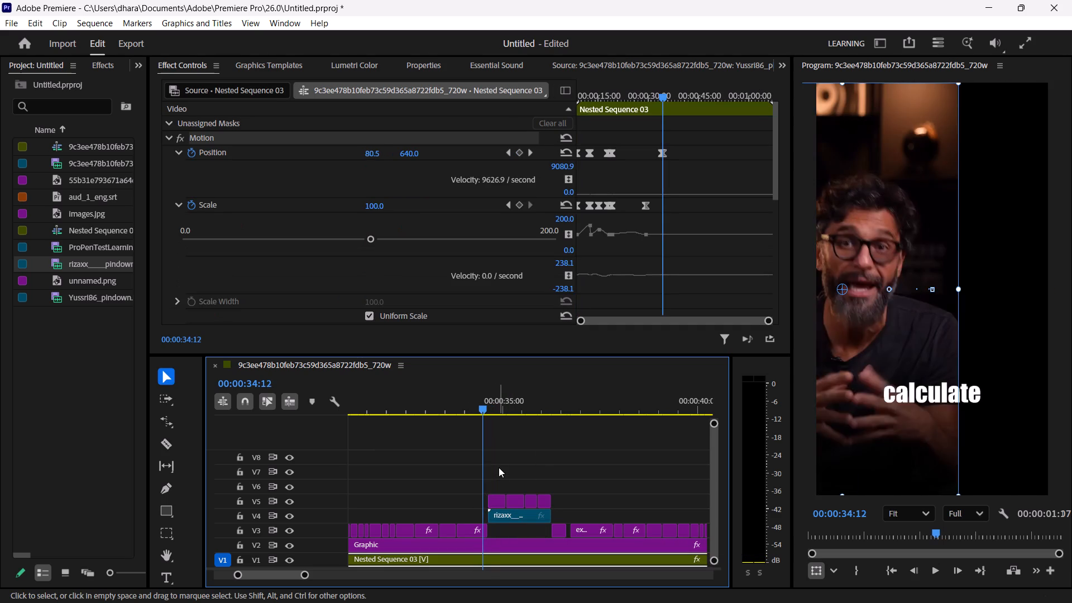
{"action": "key", "text": "Left"}
{"action": "key", "text": "Left"}
{"action": "key", "text": "Left"}
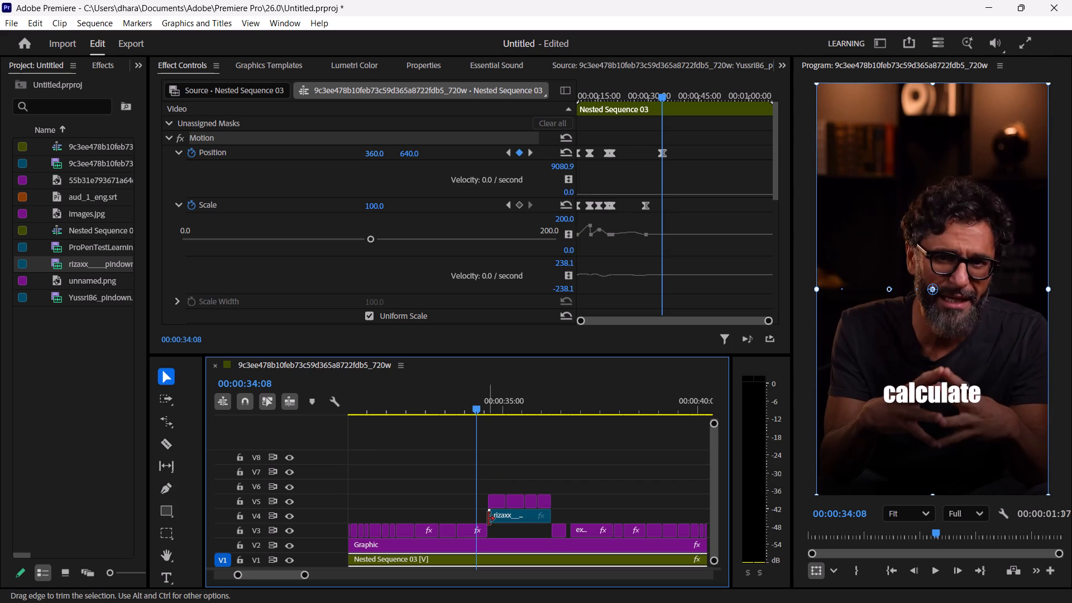
{"action": "left_click_drag", "start_coordinate": [488, 519], "coordinate": [477, 517]}
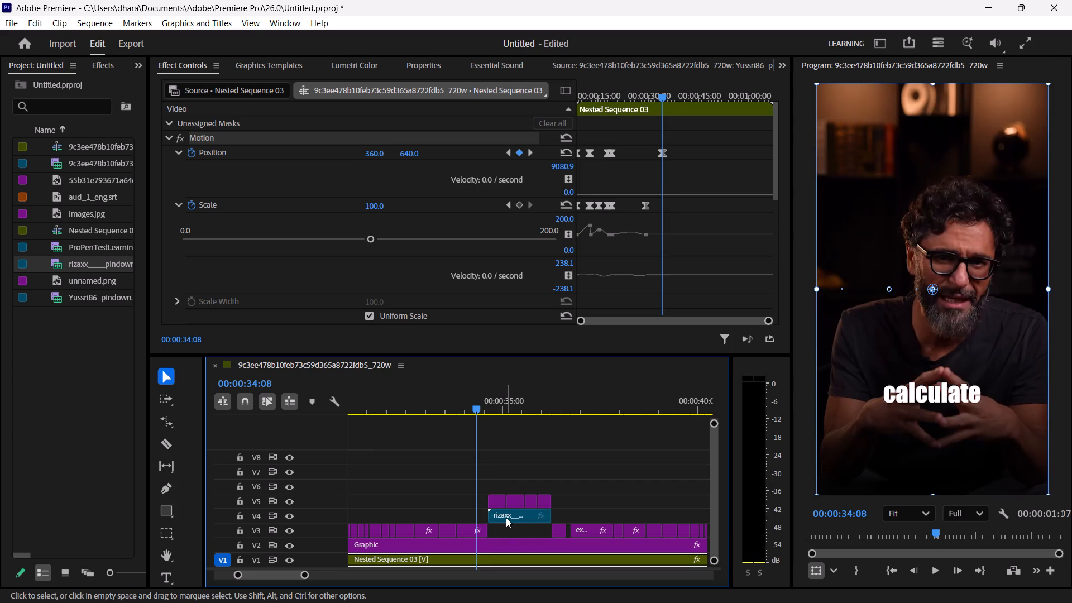
{"action": "left_click_drag", "start_coordinate": [510, 516], "coordinate": [501, 515]}
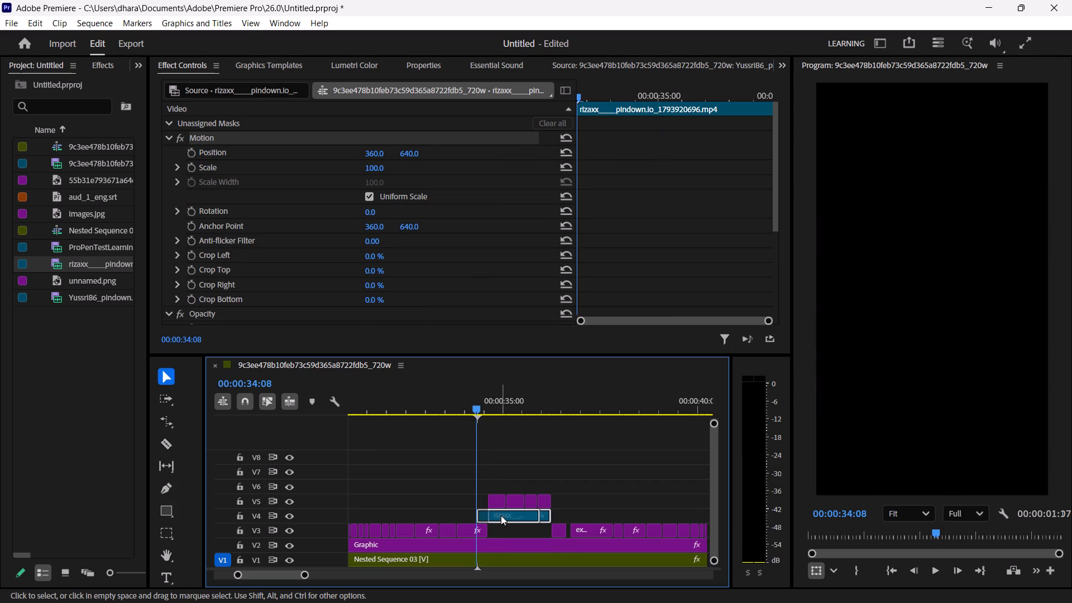
Extend the end of the moved B-roll clip to line up with the end of the captions above it on V5.
{"action": "left_click_drag", "start_coordinate": [539, 515], "coordinate": [549, 515]}
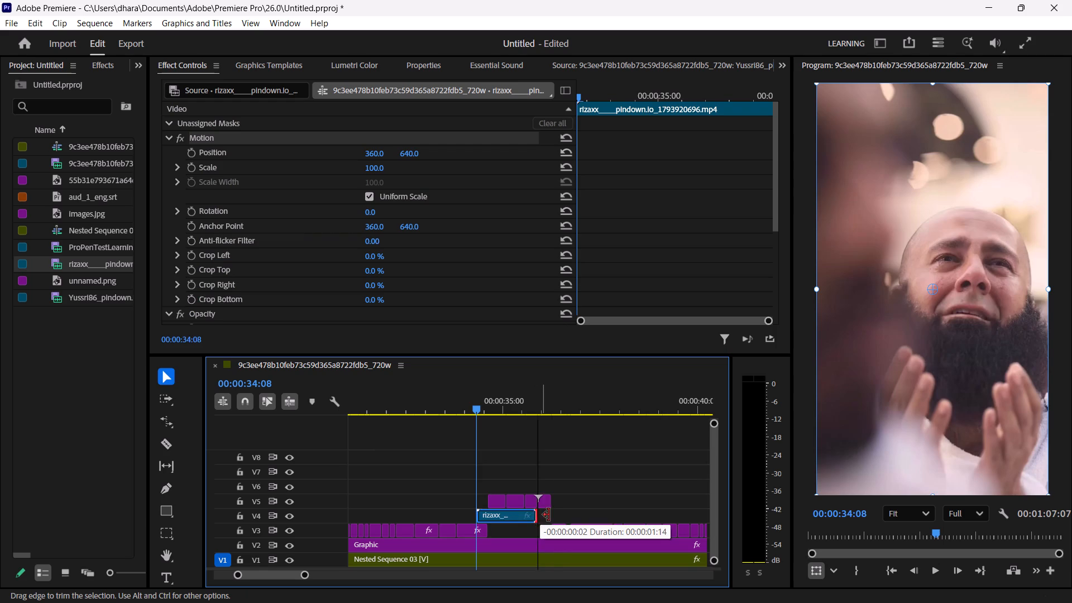
{"action": "left_click_drag", "start_coordinate": [549, 515], "coordinate": [553, 515]}
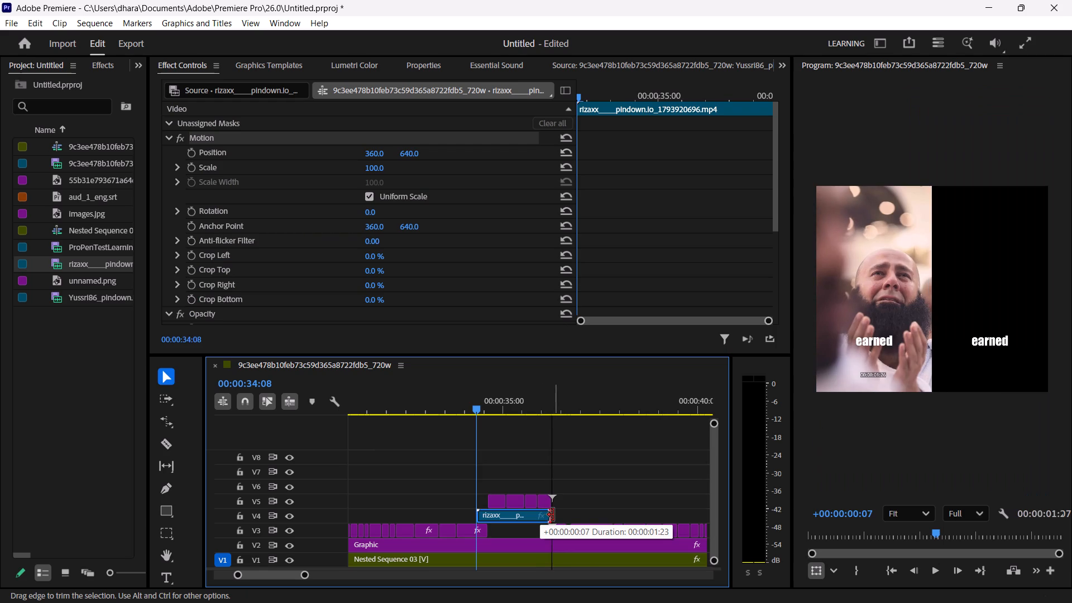
{"action": "left_click_drag", "start_coordinate": [553, 515], "coordinate": [549, 515]}
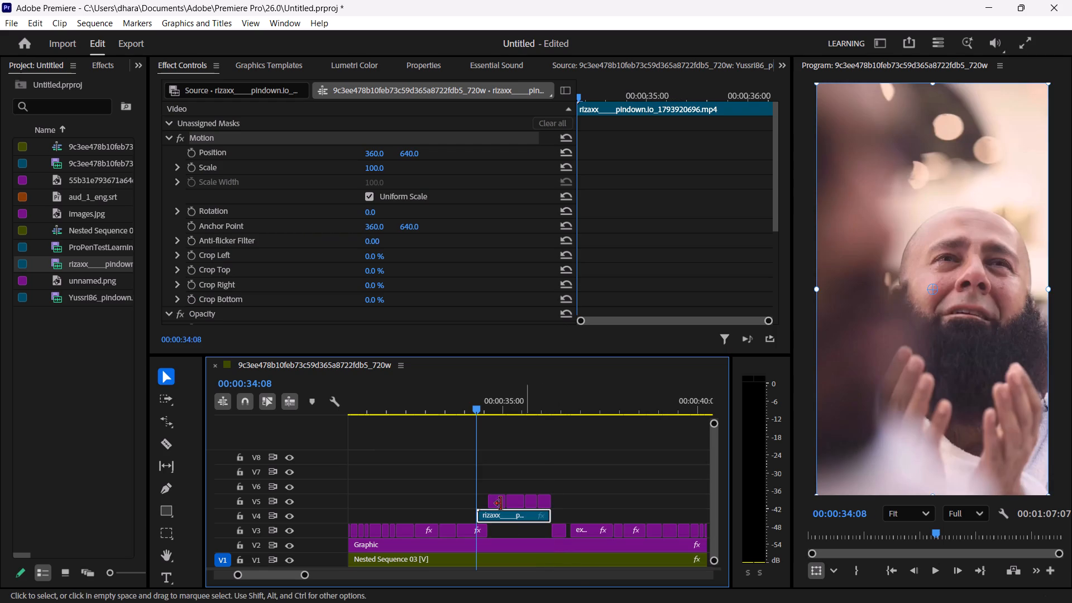
Play the opening of the moved B-roll, and step frame by frame from 00:00:34:04 to its first frame at 00:00:34:08.
{"action": "key", "text": "space"}
{"action": "key", "text": "space"}
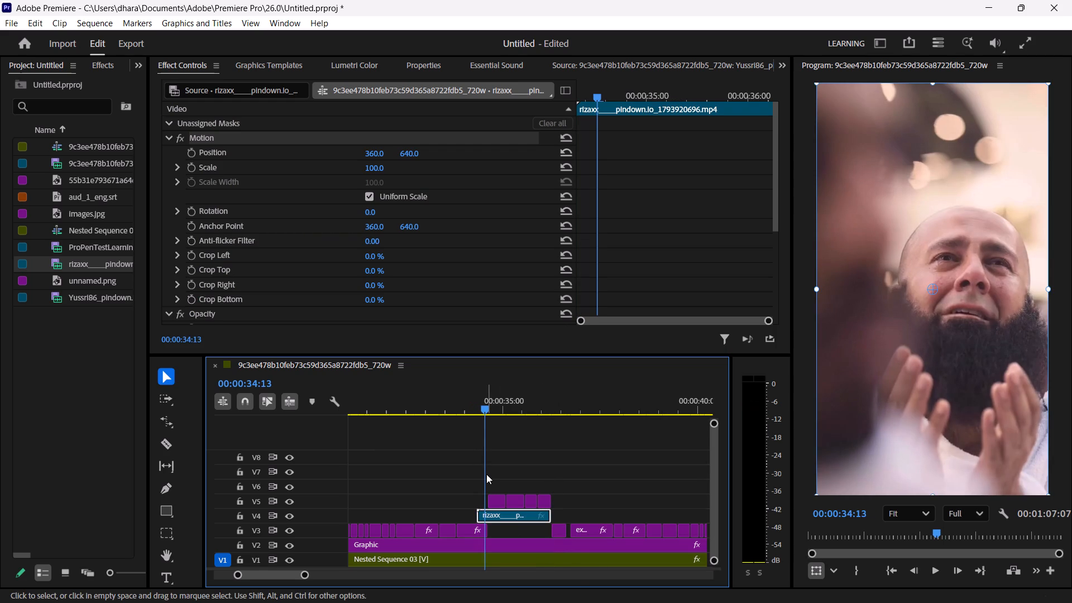
{"action": "left_click", "coordinate": [470, 409]}
{"action": "key", "text": "Right"}
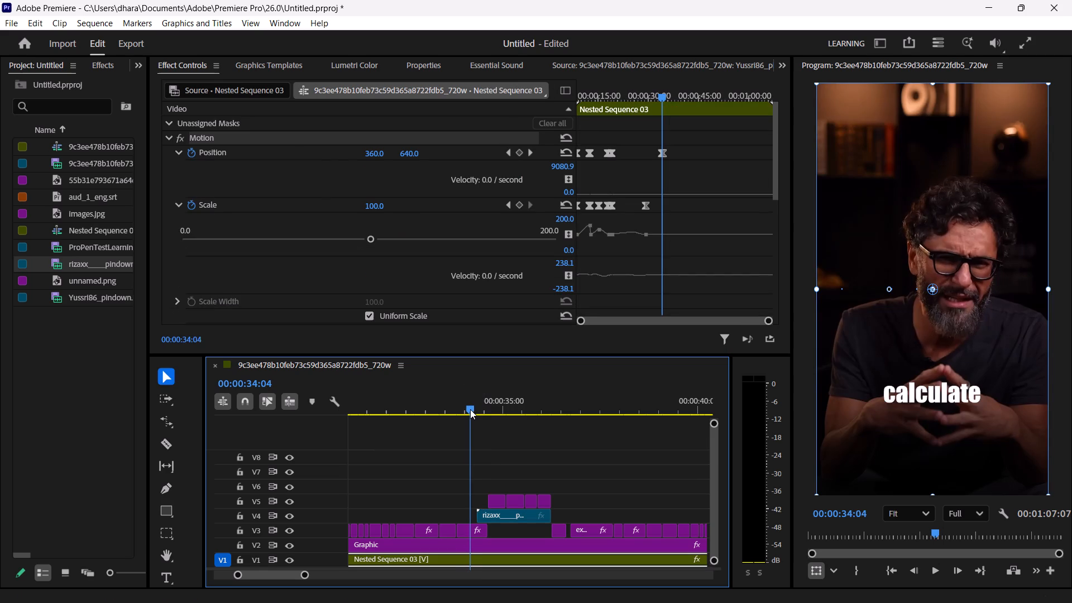
{"action": "key", "text": "Right"}
{"action": "key", "text": "Right"}
{"action": "key", "text": "Right"}
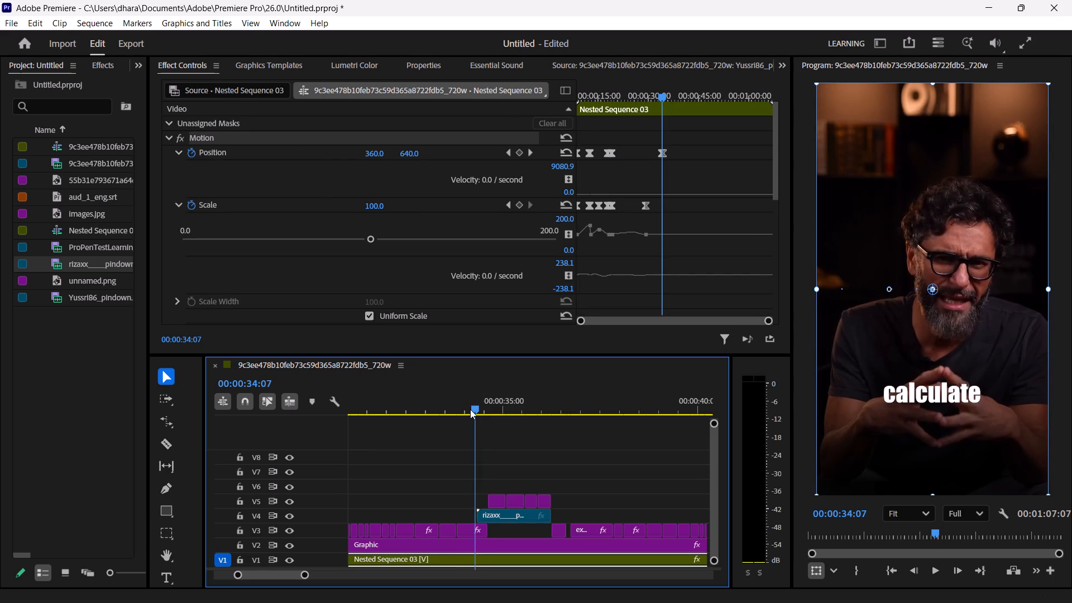
{"action": "key", "text": "Right"}
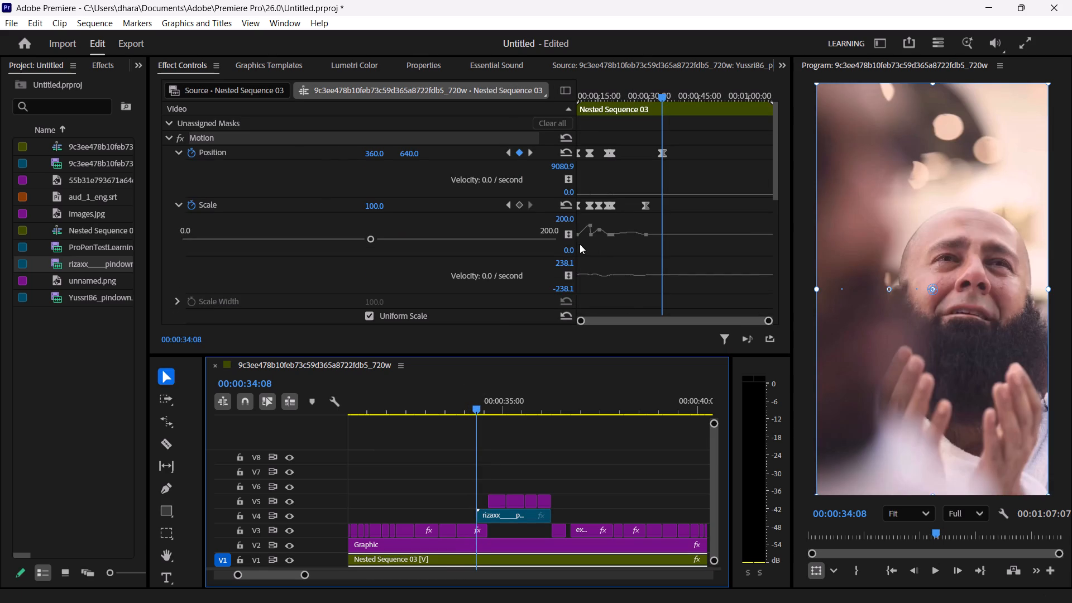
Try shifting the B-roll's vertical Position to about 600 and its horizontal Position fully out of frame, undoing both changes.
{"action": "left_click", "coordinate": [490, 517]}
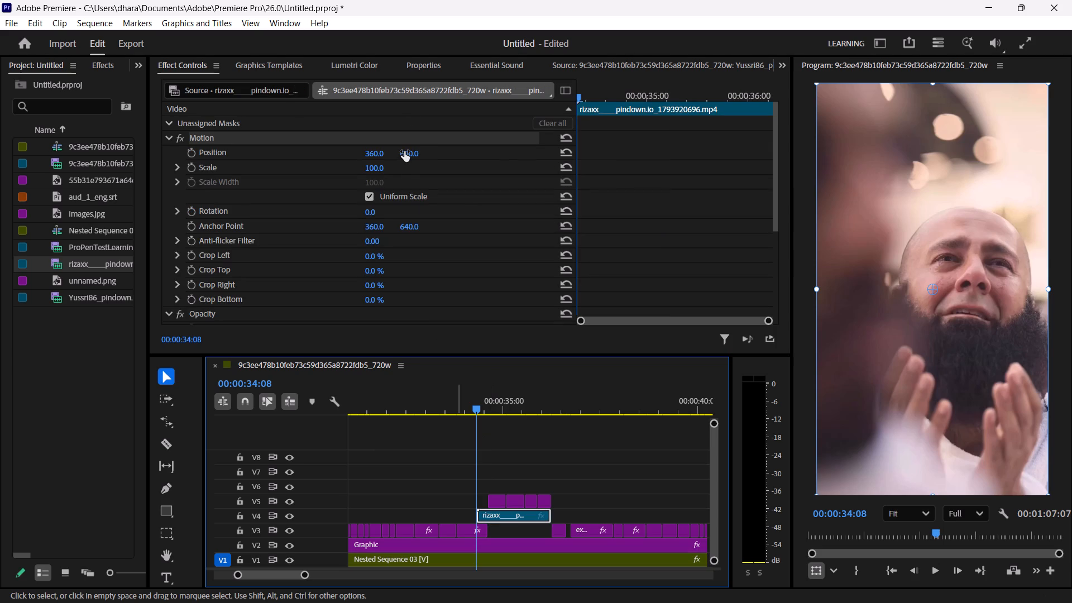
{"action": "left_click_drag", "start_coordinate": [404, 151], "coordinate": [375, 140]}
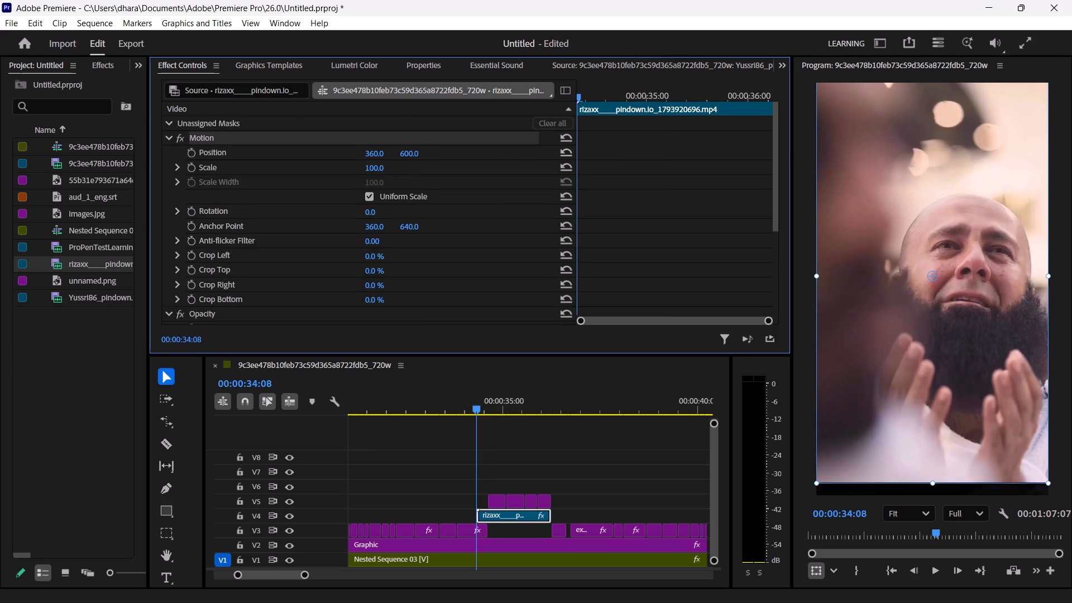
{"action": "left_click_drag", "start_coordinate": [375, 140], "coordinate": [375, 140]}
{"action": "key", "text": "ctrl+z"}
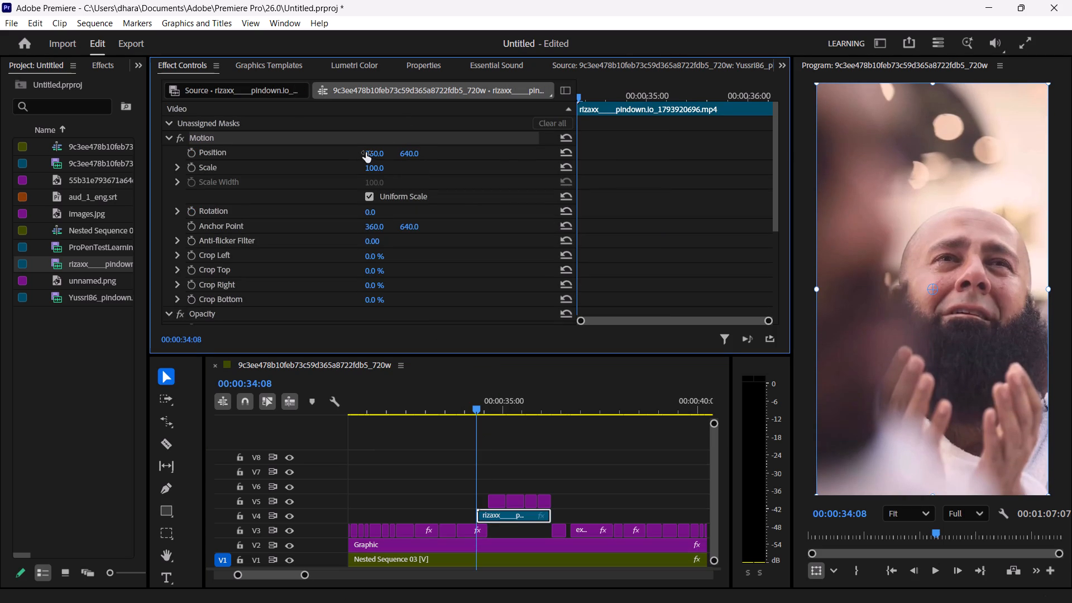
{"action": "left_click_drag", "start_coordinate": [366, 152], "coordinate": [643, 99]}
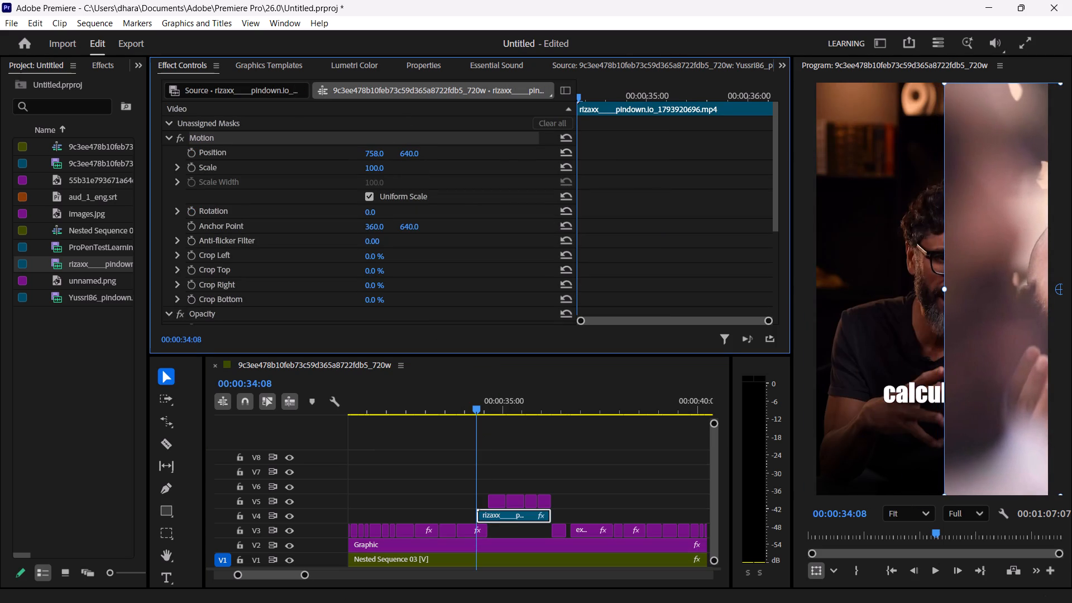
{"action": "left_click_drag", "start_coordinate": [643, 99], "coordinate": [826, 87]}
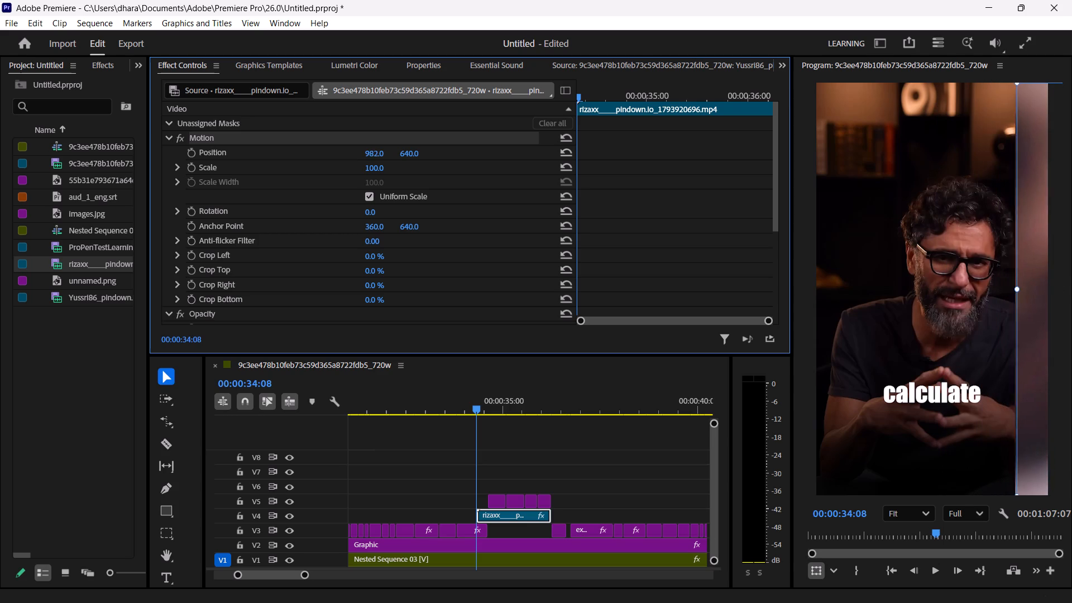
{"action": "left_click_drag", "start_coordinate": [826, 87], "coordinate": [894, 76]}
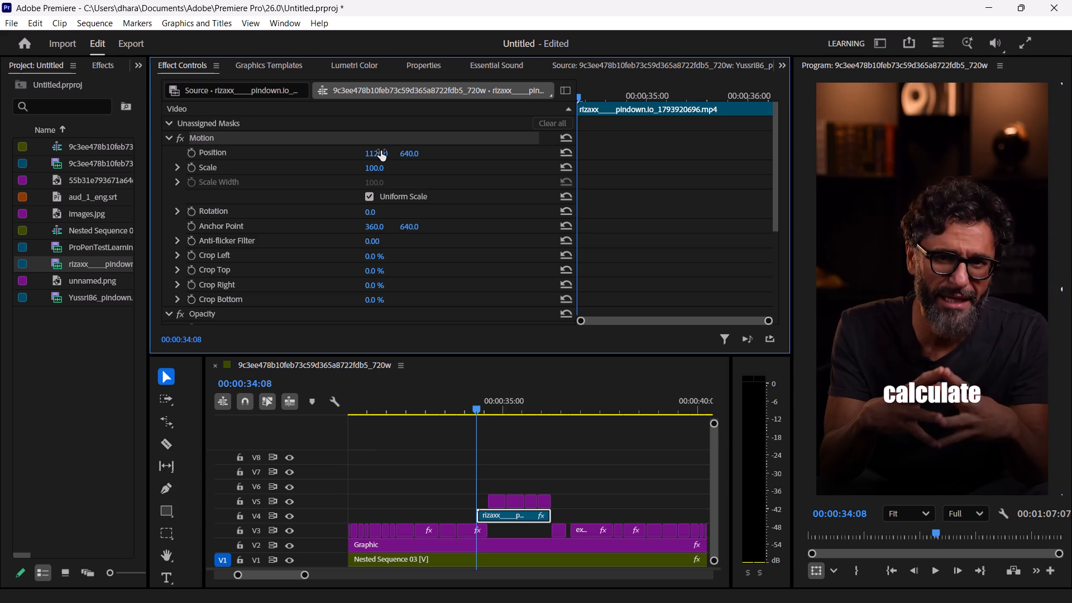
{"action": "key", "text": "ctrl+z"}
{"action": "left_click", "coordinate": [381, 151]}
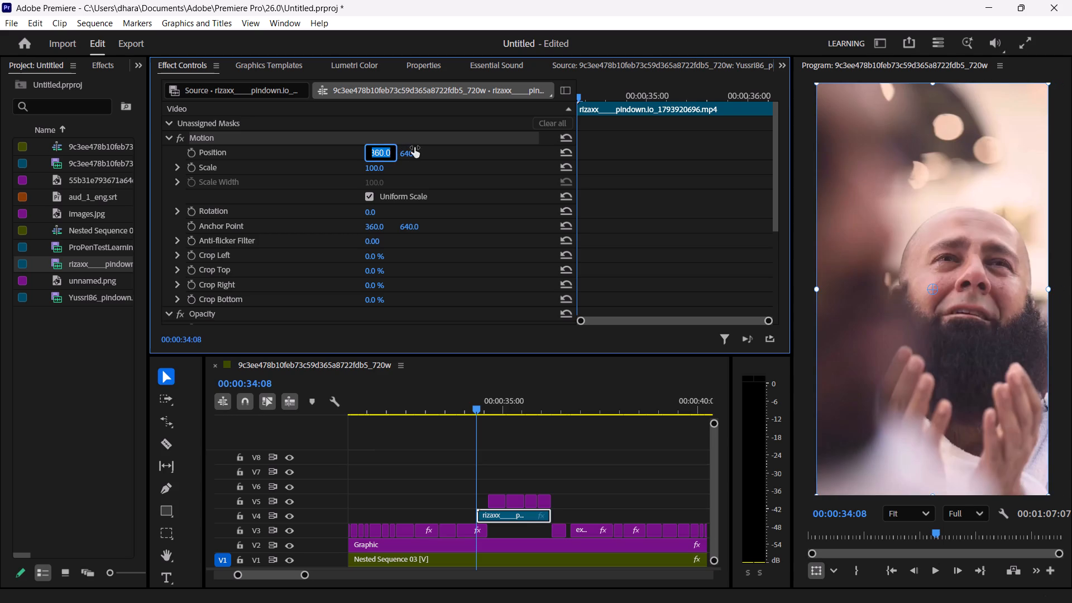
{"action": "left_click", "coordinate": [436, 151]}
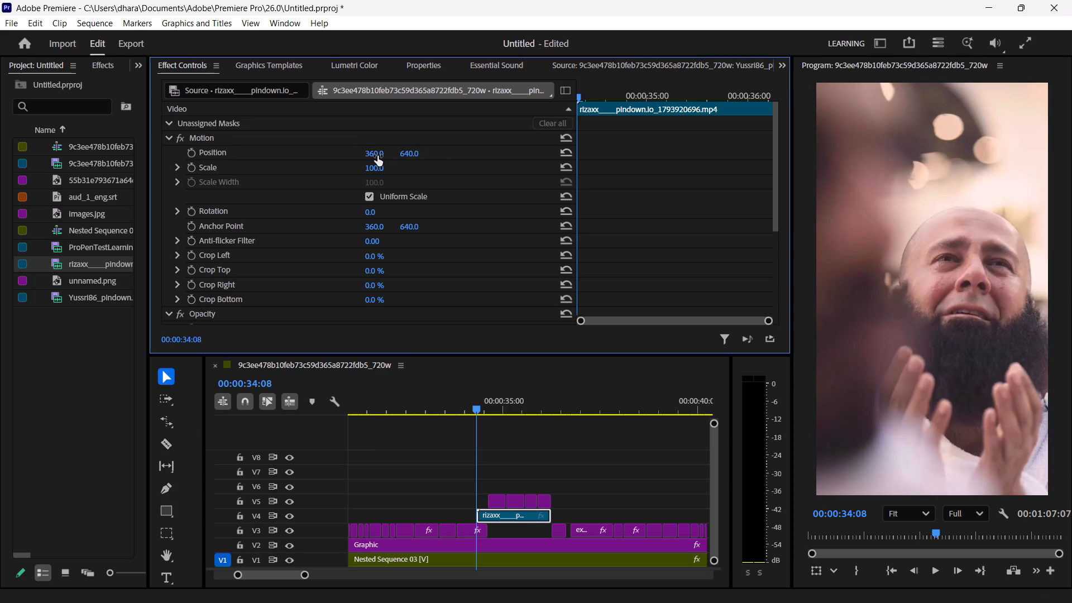
Set the B-roll's horizontal Position to 1074 at 00:00:34:08, and enable Position keyframing there.
{"action": "left_click_drag", "start_coordinate": [377, 156], "coordinate": [601, 122]}
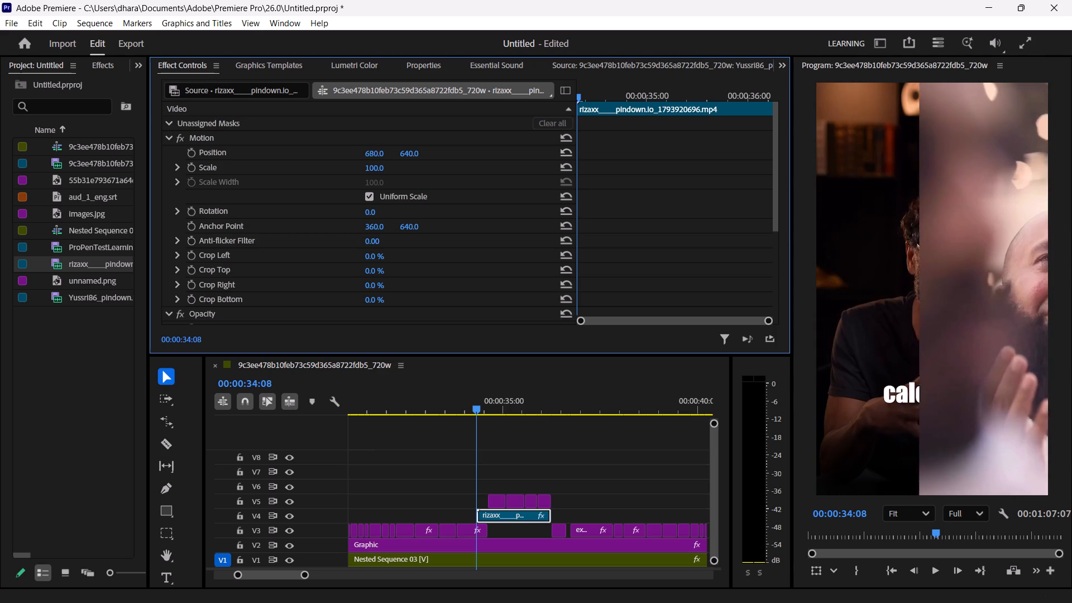
{"action": "left_click_drag", "start_coordinate": [601, 122], "coordinate": [759, 112]}
{"action": "scroll", "coordinate": [670, 122], "scroll_direction": "right", "scroll_amount": 1}
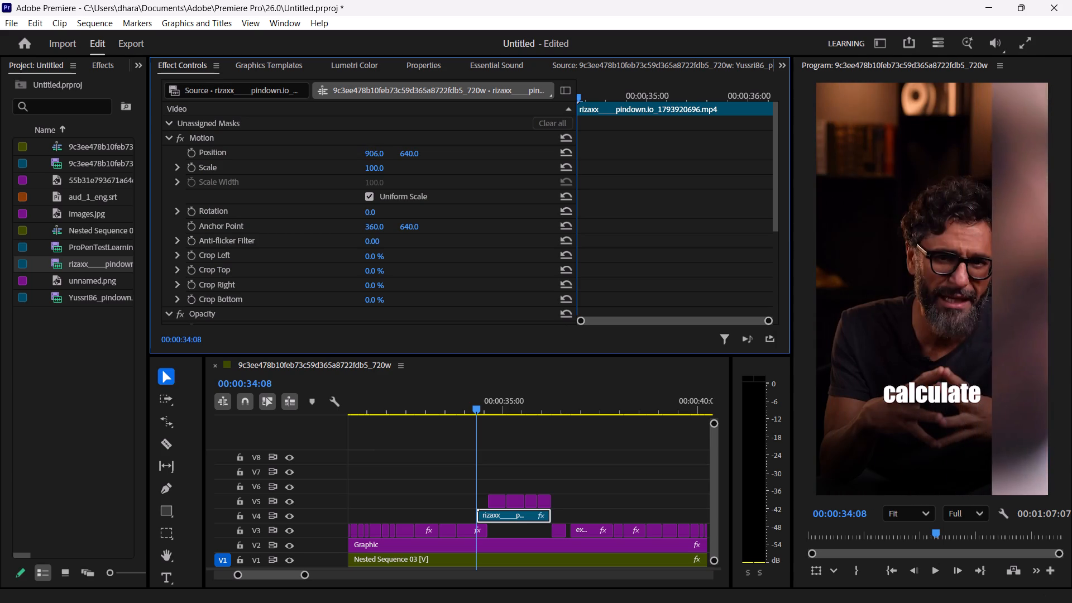
{"action": "left_click_drag", "start_coordinate": [759, 112], "coordinate": [871, 98]}
{"action": "scroll", "coordinate": [759, 112], "scroll_direction": "right", "scroll_amount": 1}
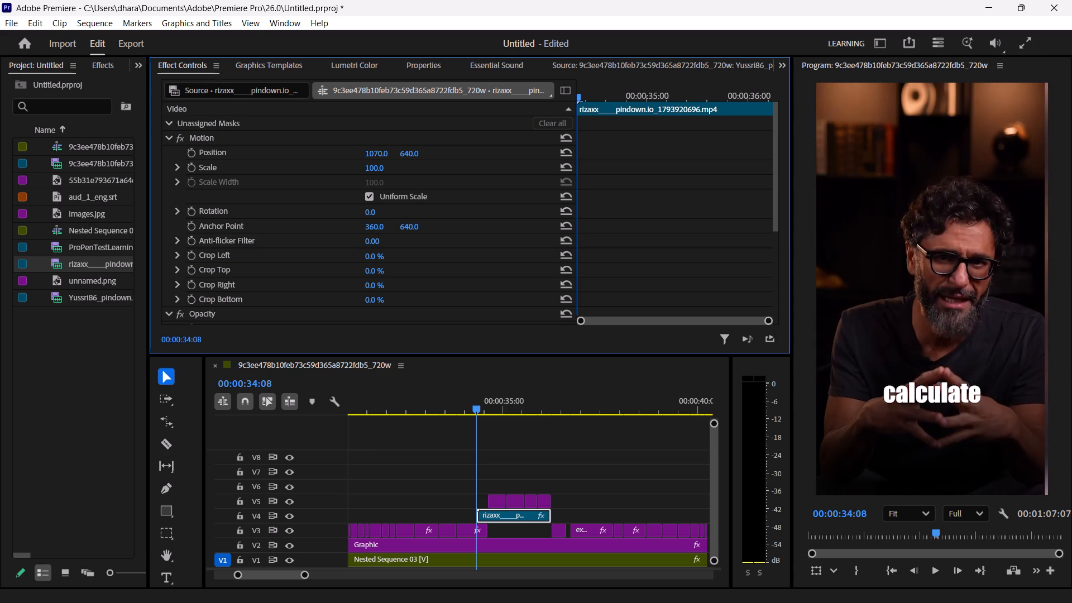
{"action": "scroll", "coordinate": [871, 98], "scroll_direction": "right", "scroll_amount": 1}
{"action": "left_click_drag", "start_coordinate": [871, 98], "coordinate": [874, 98]}
{"action": "scroll", "coordinate": [874, 98], "scroll_direction": "right", "scroll_amount": 2}
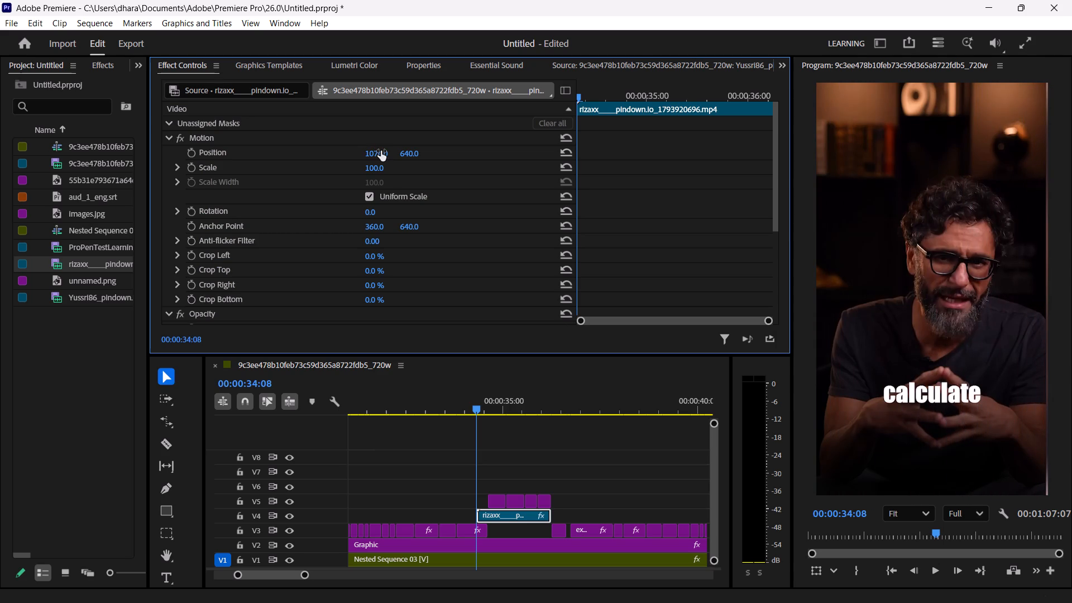
{"action": "left_click", "coordinate": [193, 156]}
At 00:00:34:10, set the B-roll's horizontal Position to about 1040 so its edge meets the sliding speaker clip.
{"action": "key", "text": "Right"}
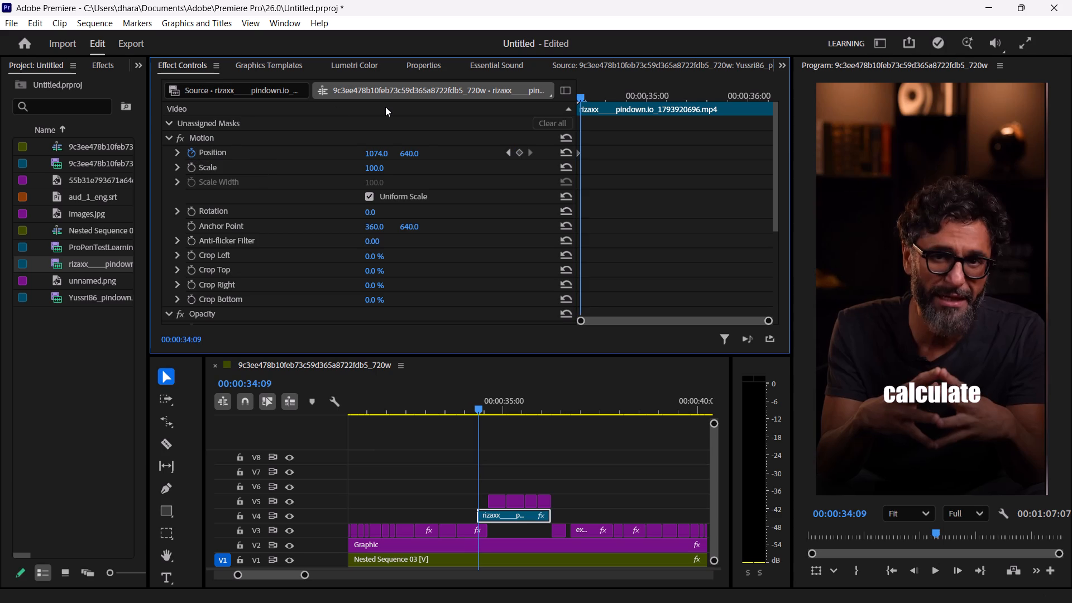
{"action": "key", "text": "Right"}
{"action": "key", "text": "Left"}
{"action": "key", "text": "Right"}
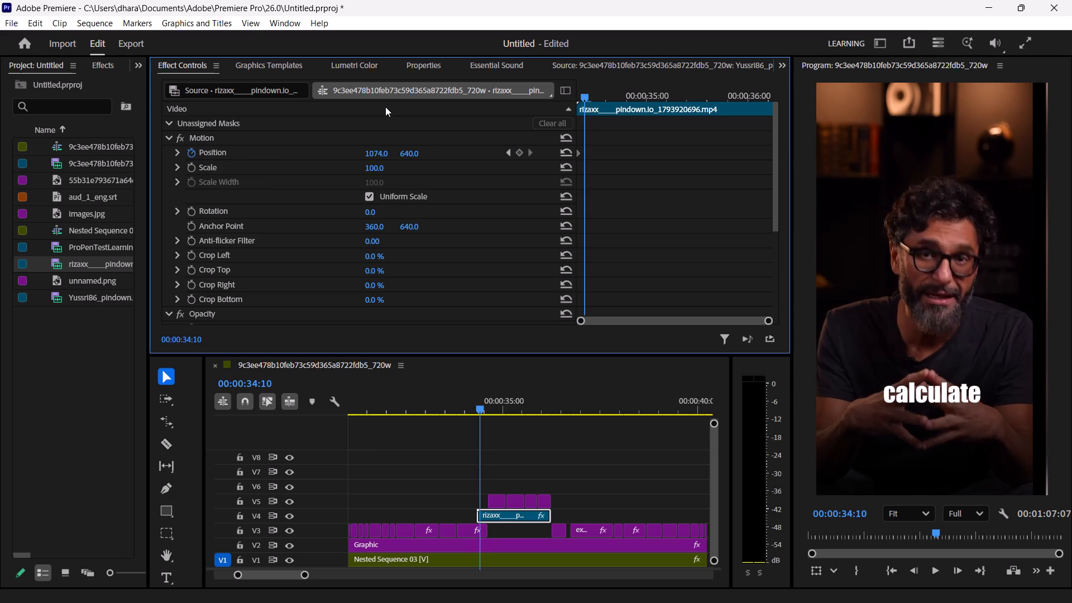
{"action": "left_click_drag", "start_coordinate": [412, 151], "coordinate": [387, 152]}
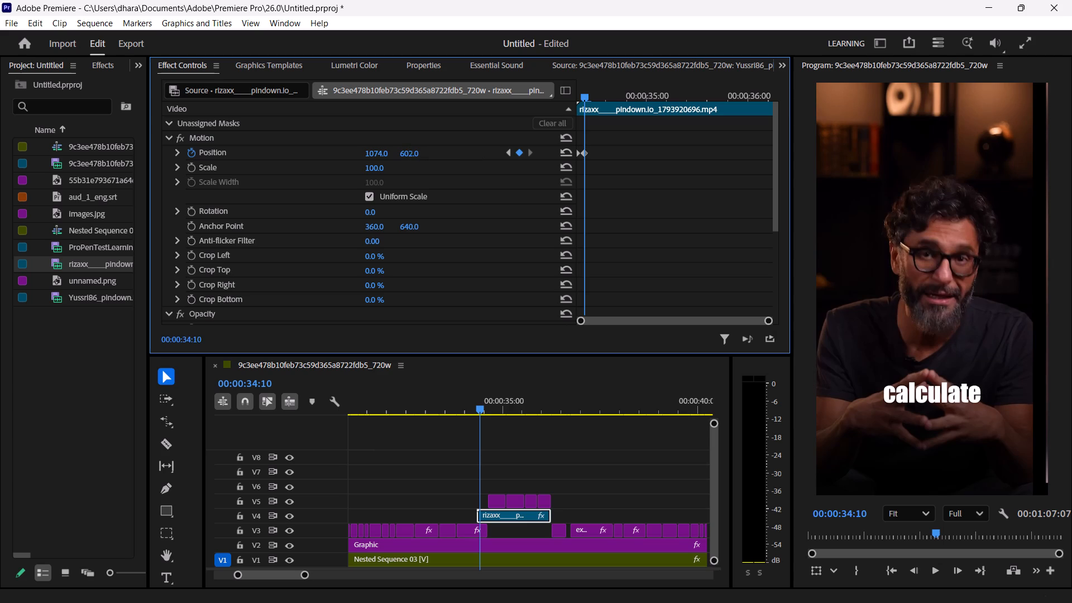
{"action": "left_click_drag", "start_coordinate": [387, 152], "coordinate": [401, 152]}
{"action": "key", "text": "ctrl+z"}
{"action": "left_click_drag", "start_coordinate": [377, 151], "coordinate": [358, 152]}
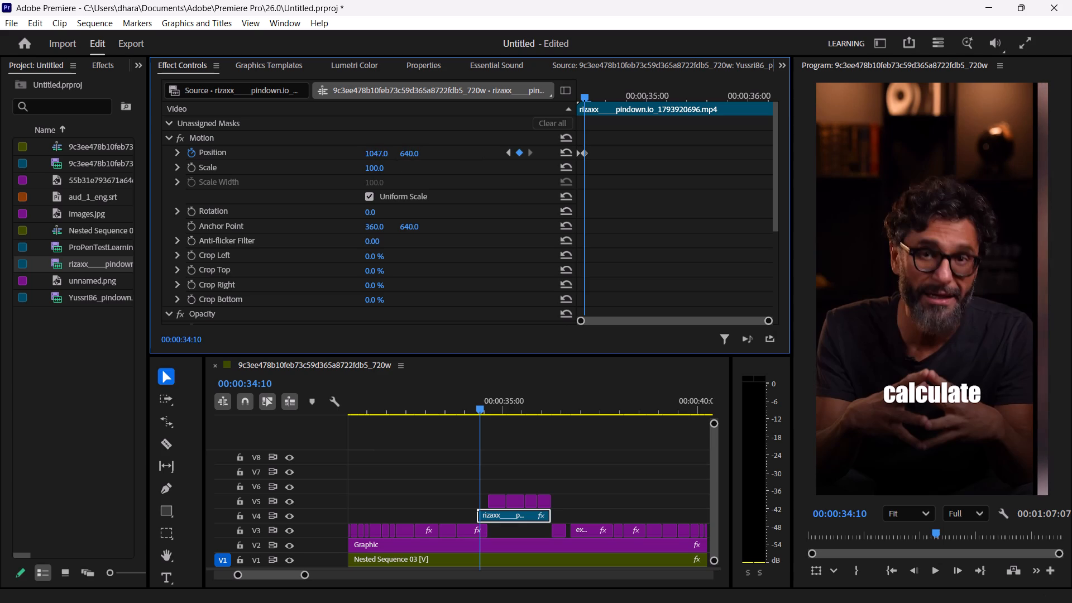
{"action": "left_click_drag", "start_coordinate": [358, 152], "coordinate": [355, 153]}
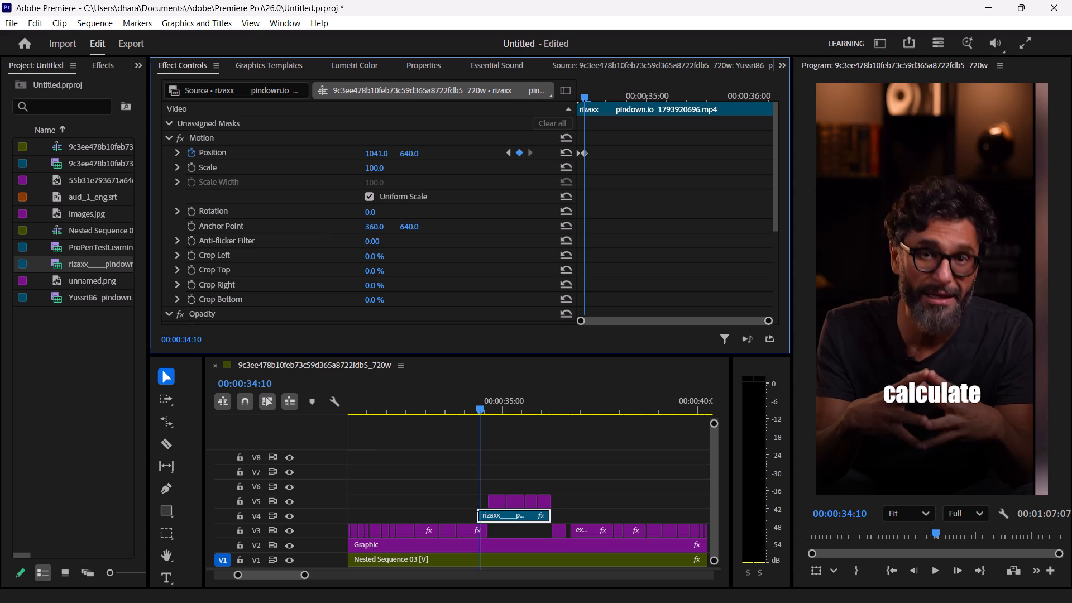
{"action": "left_click_drag", "start_coordinate": [355, 153], "coordinate": [355, 154]}
Fine-tune the B-roll's horizontal Position at 00:00:34:10 to 1033 so it meets the speaker clip's edge.
{"action": "left_click_drag", "start_coordinate": [355, 154], "coordinate": [352, 154]}
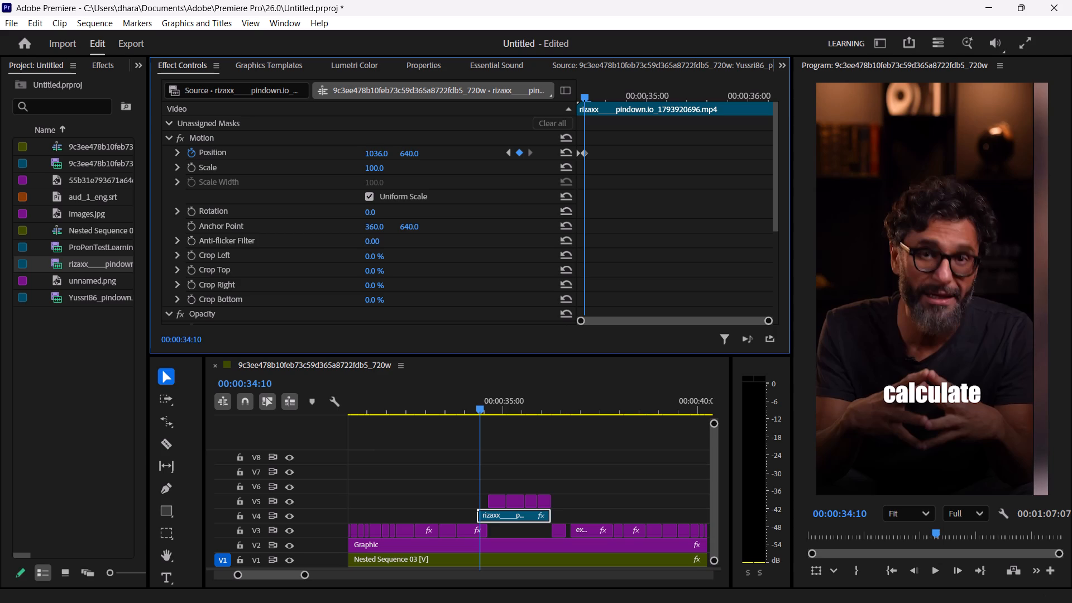
{"action": "left_click_drag", "start_coordinate": [352, 154], "coordinate": [352, 156]}
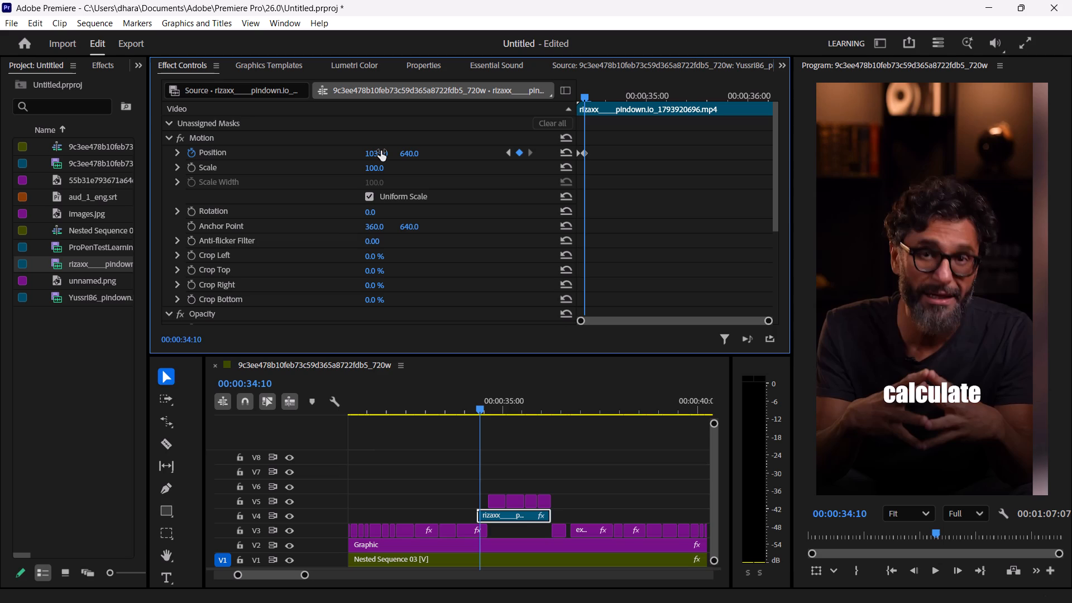
At 00:00:34:11, set the B-roll's horizontal Position to about 955 so its edge touches the outgoing speaker clip.
{"action": "key", "text": "Right"}
{"action": "key", "text": "Right"}
{"action": "key", "text": "Right"}
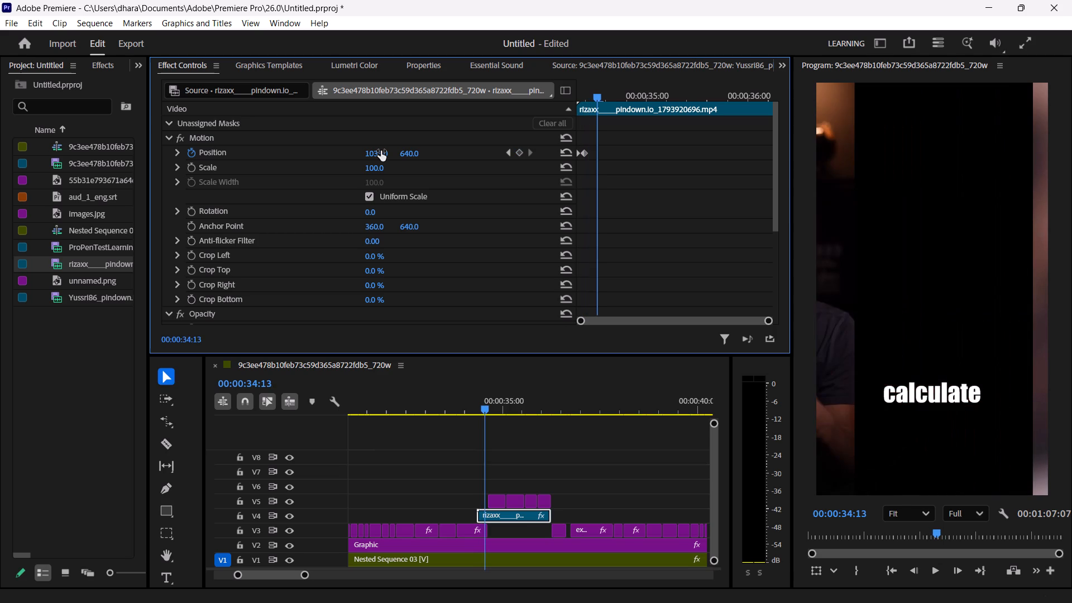
{"action": "key", "text": "Left"}
{"action": "key", "text": "Left"}
{"action": "key", "text": "Left"}
{"action": "key", "text": "Left"}
{"action": "key", "text": "Right"}
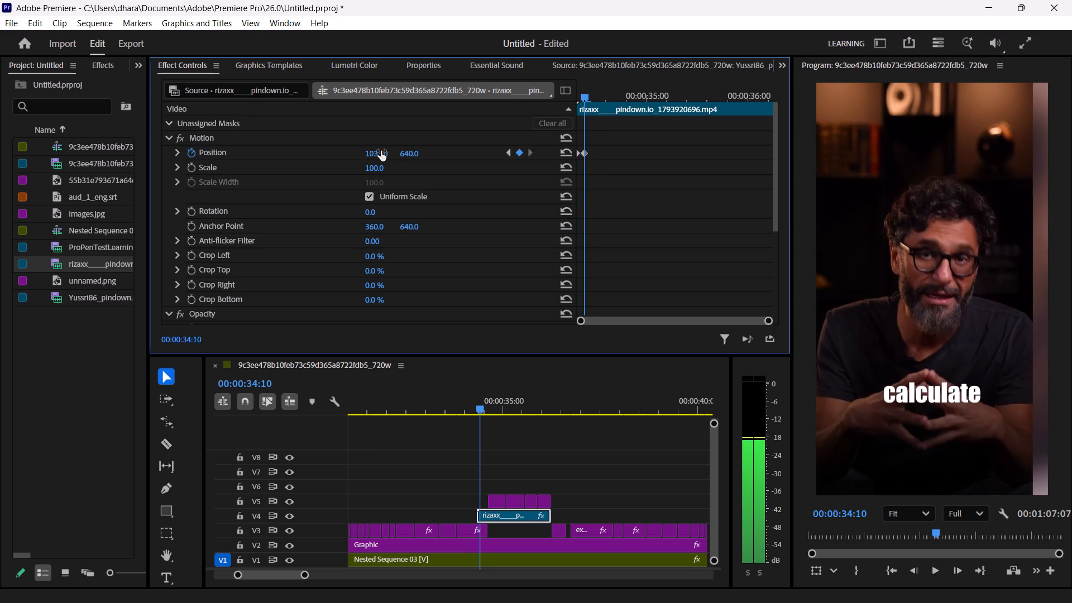
{"action": "key", "text": "Right"}
{"action": "key", "text": "Left"}
{"action": "key", "text": "Right"}
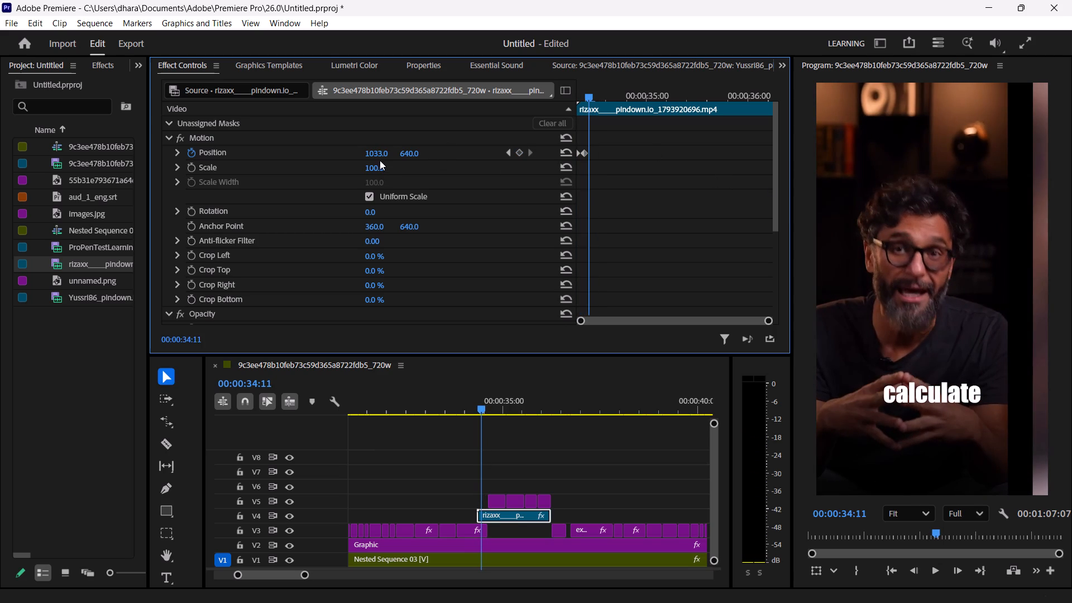
{"action": "left_click_drag", "start_coordinate": [380, 155], "coordinate": [356, 154]}
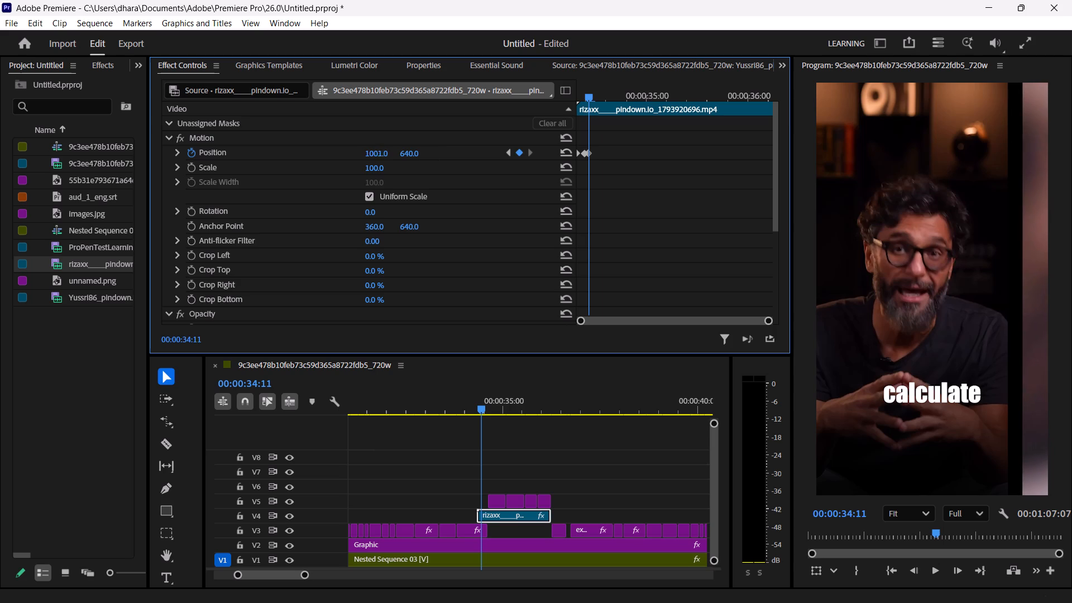
{"action": "left_click_drag", "start_coordinate": [356, 154], "coordinate": [326, 156]}
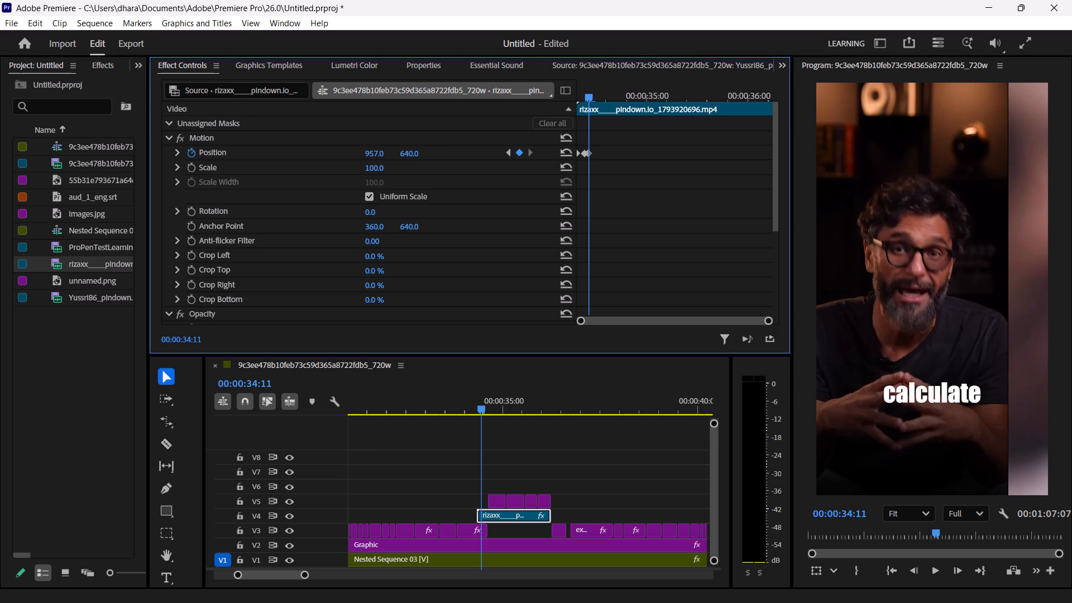
{"action": "left_click_drag", "start_coordinate": [326, 156], "coordinate": [323, 155]}
At 00:00:34:12, set the B-roll's horizontal Position to 800 to close the black gap beside the speaker.
{"action": "key", "text": "Right"}
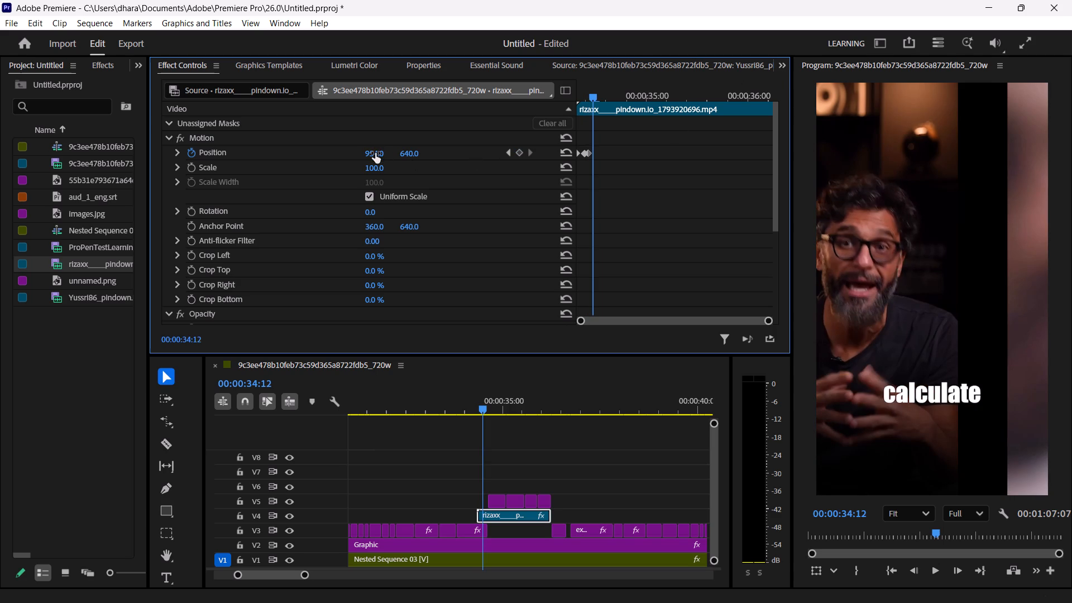
{"action": "left_click_drag", "start_coordinate": [375, 154], "coordinate": [307, 150]}
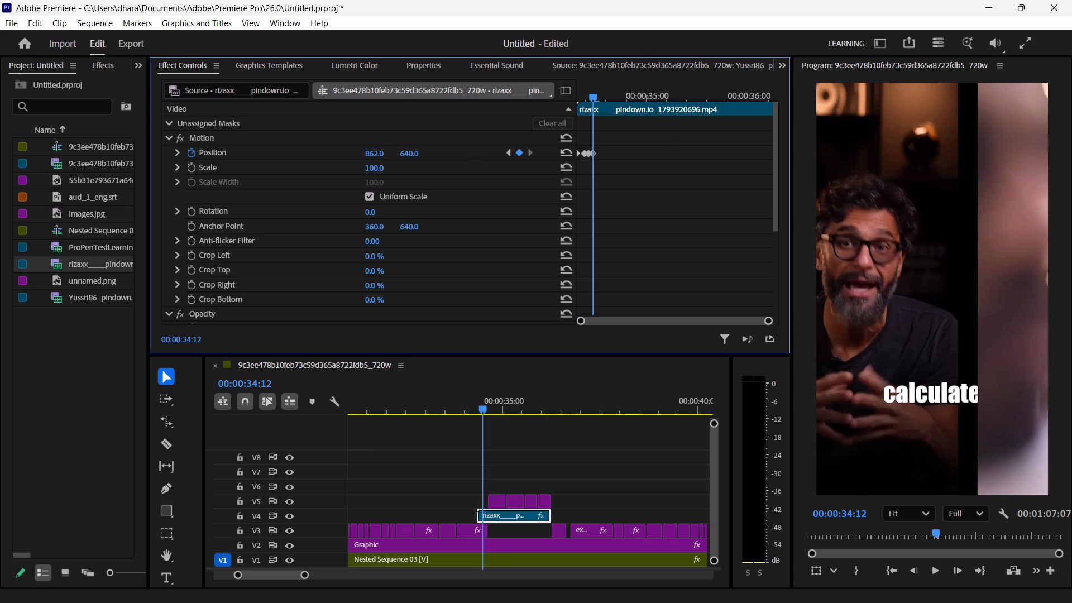
{"action": "left_click_drag", "start_coordinate": [307, 150], "coordinate": [265, 144]}
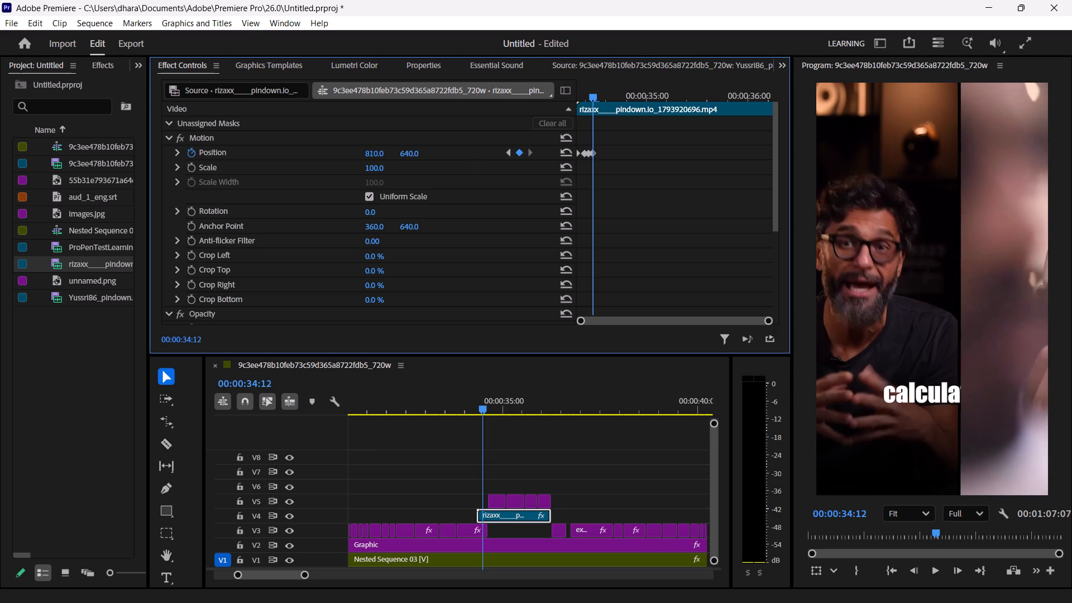
{"action": "left_click_drag", "start_coordinate": [265, 144], "coordinate": [258, 143]}
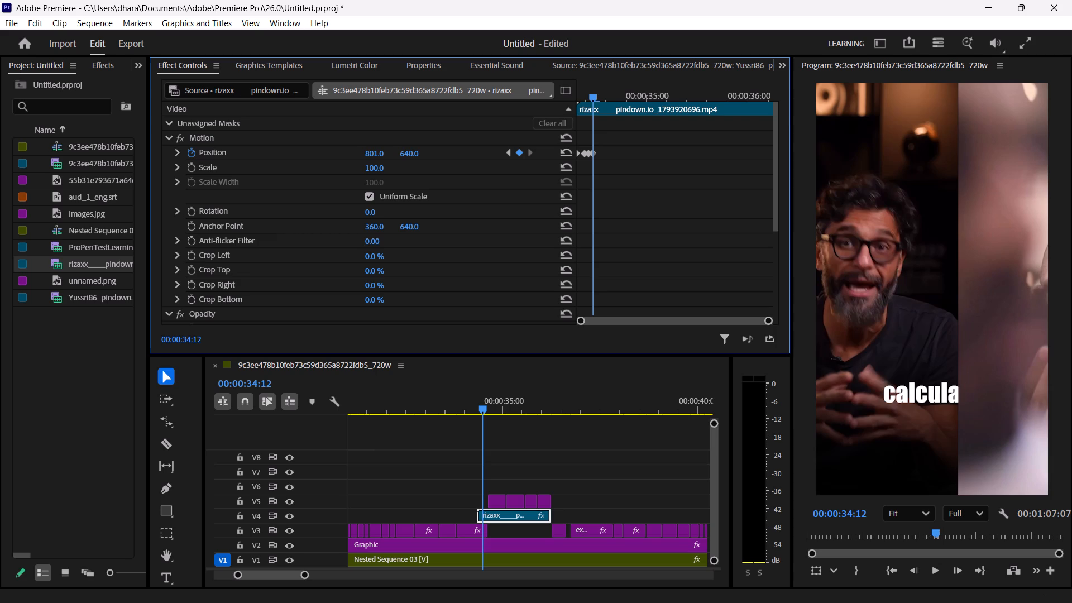
{"action": "left_click_drag", "start_coordinate": [258, 143], "coordinate": [257, 145]}
At 00:00:34:13, set the B-roll's horizontal Position to about 472 so it meets the remaining strip of the speaker.
{"action": "key", "text": "Right"}
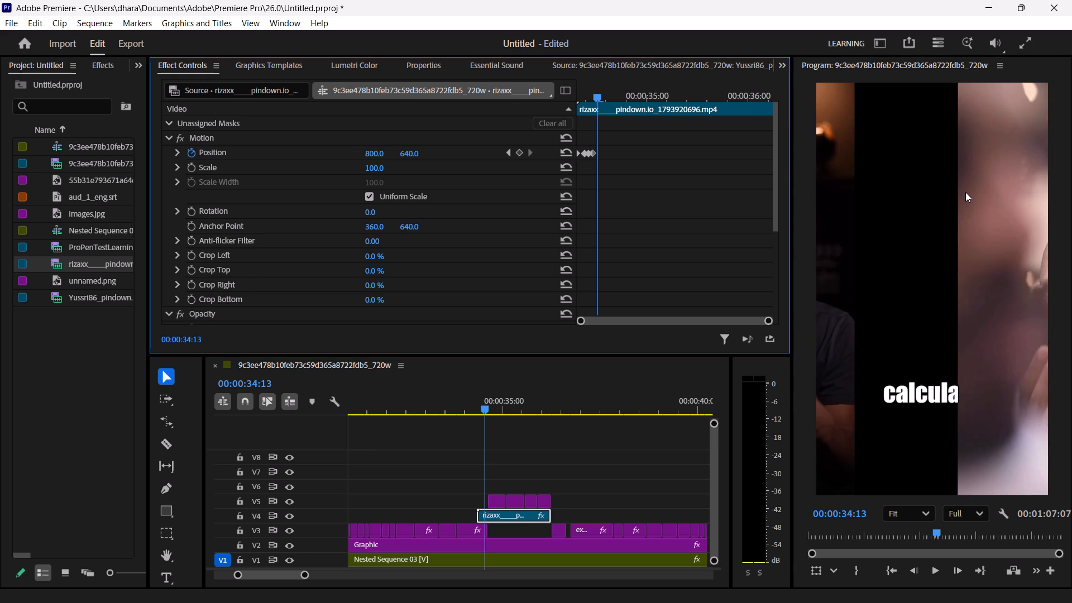
{"action": "left_click_drag", "start_coordinate": [966, 193], "coordinate": [930, 195]}
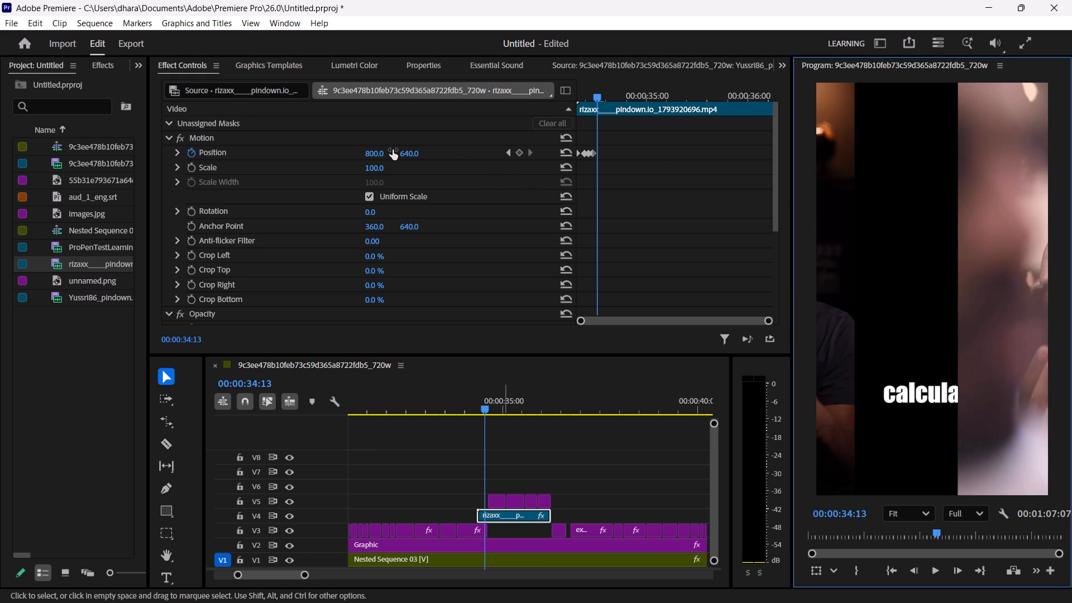
{"action": "left_click_drag", "start_coordinate": [382, 151], "coordinate": [286, 146]}
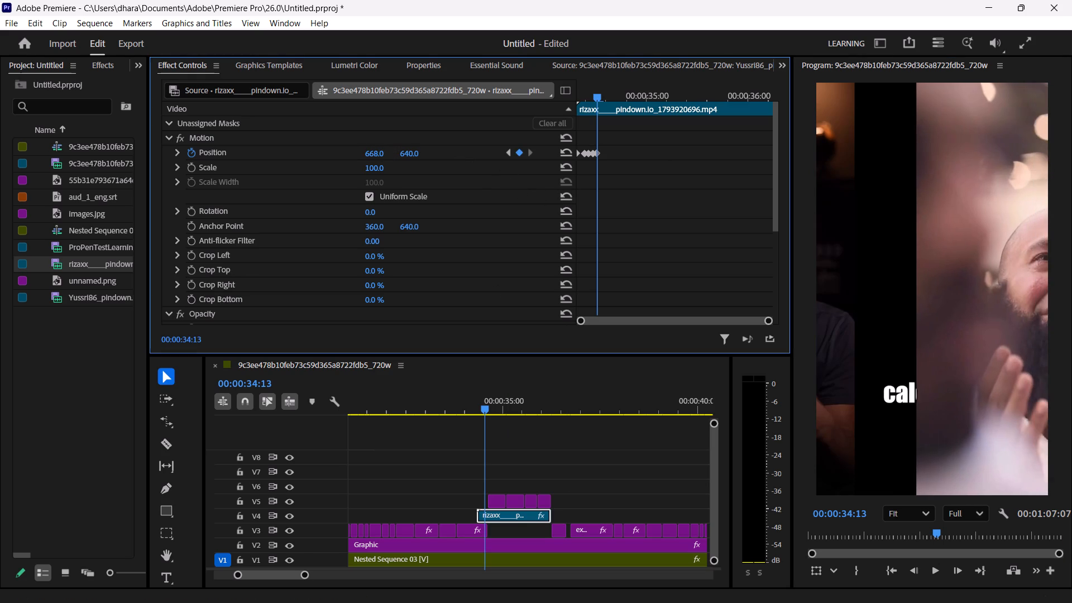
{"action": "left_click_drag", "start_coordinate": [286, 146], "coordinate": [142, 128]}
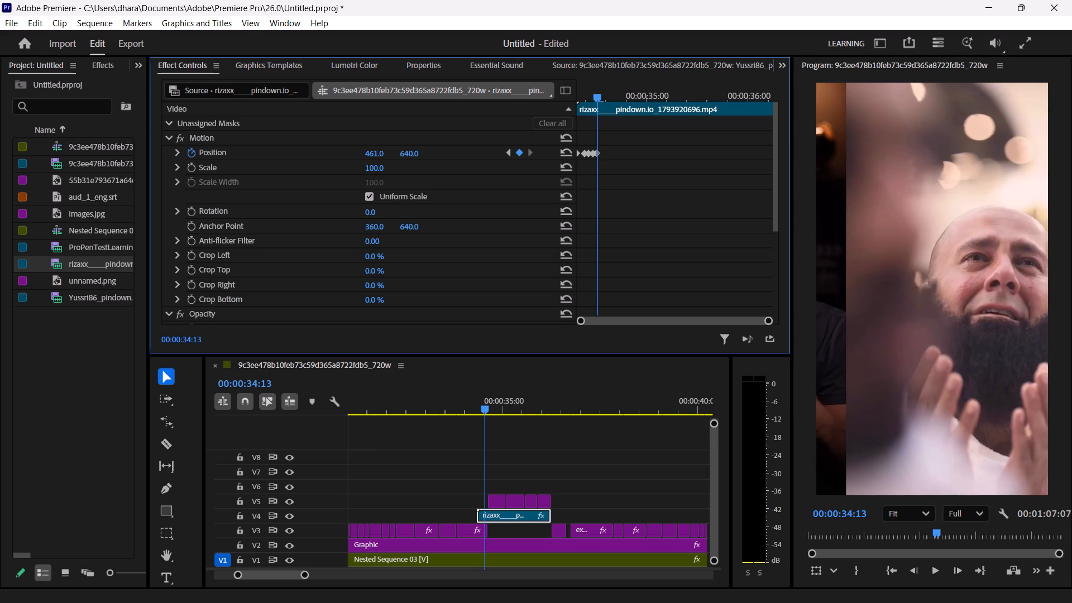
{"action": "left_click_drag", "start_coordinate": [142, 128], "coordinate": [152, 131]}
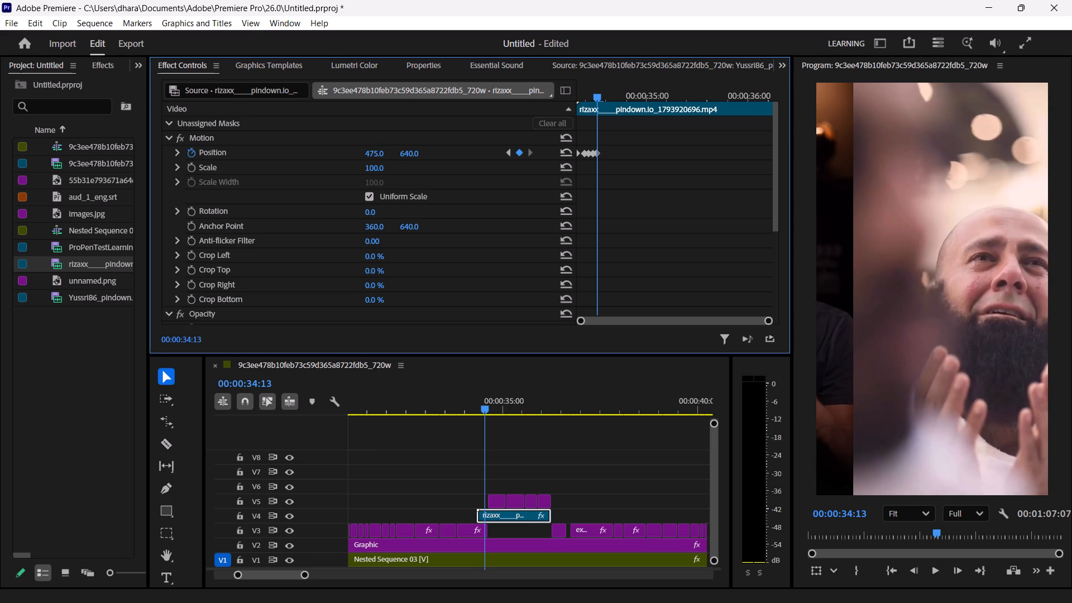
{"action": "left_click_drag", "start_coordinate": [152, 131], "coordinate": [152, 133]}
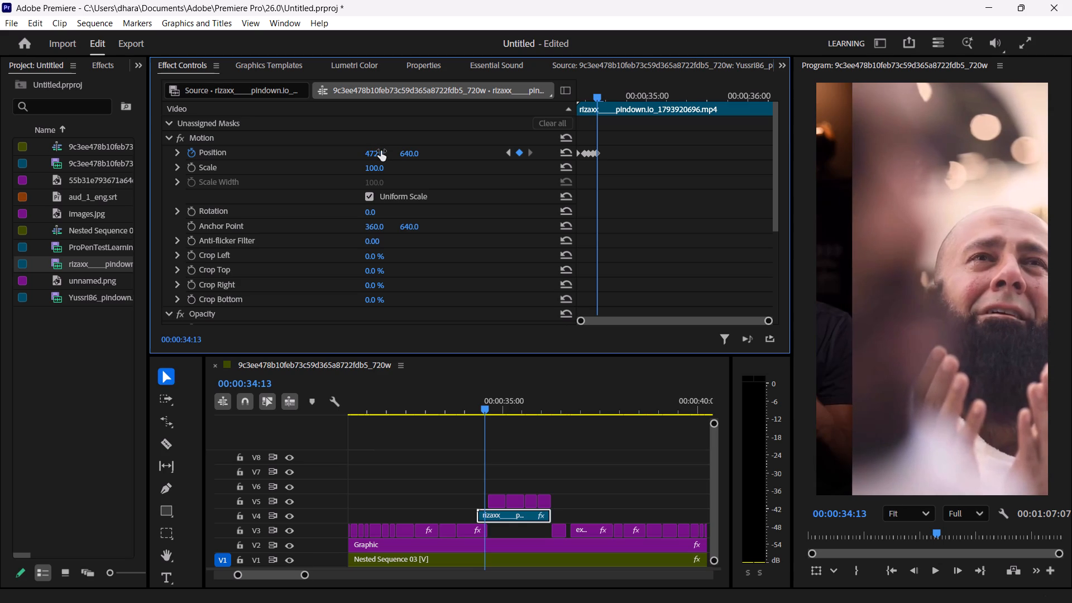
At 00:00:34:15, reset the B-roll's Position to 360, 640 so it fills the frame.
{"action": "key", "text": "Right"}
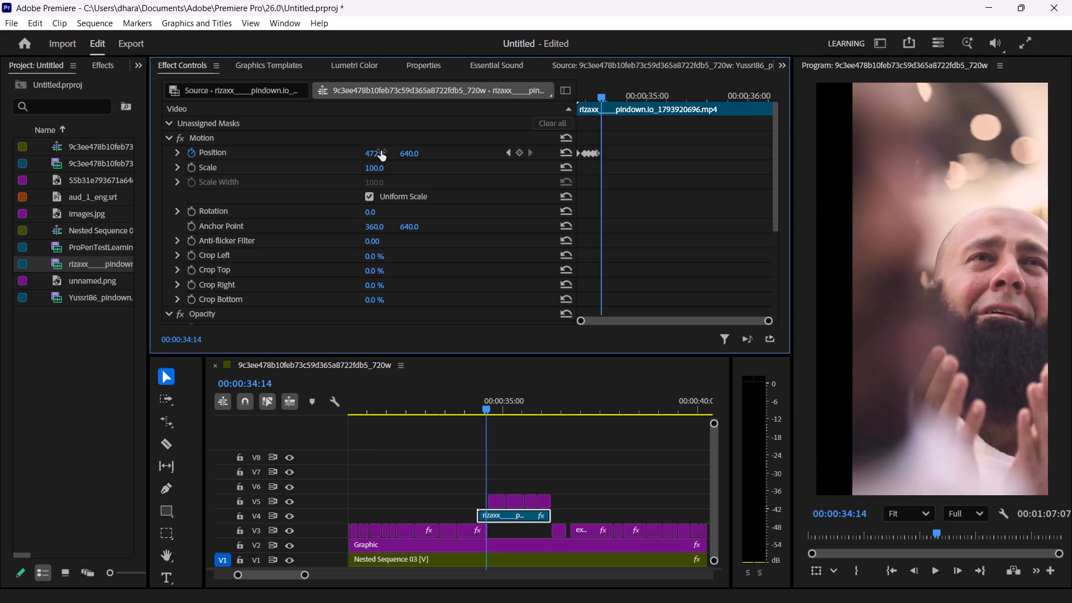
{"action": "key", "text": "Right"}
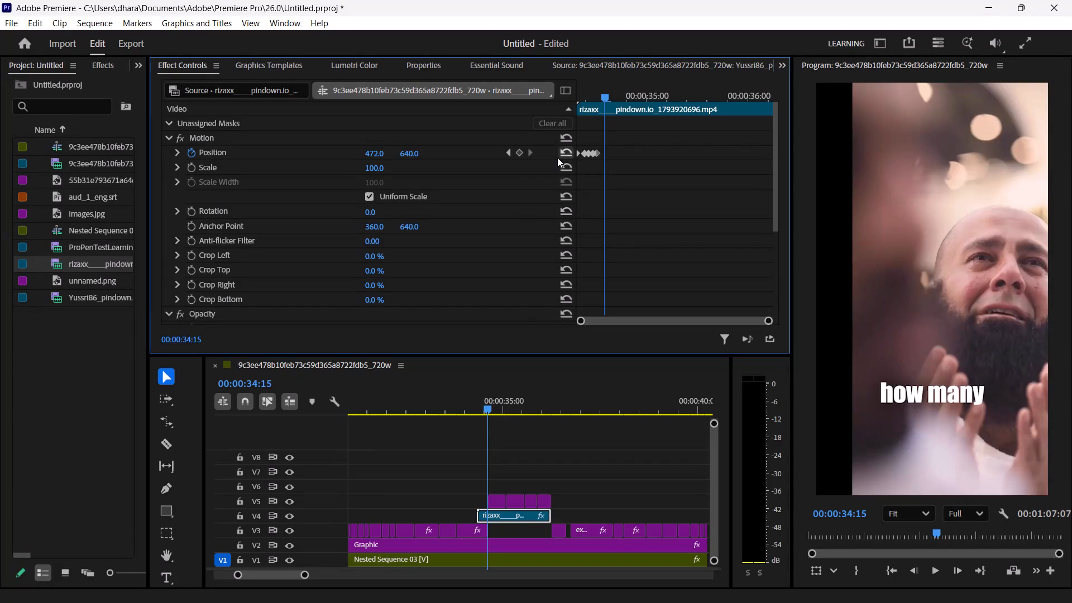
{"action": "left_click", "coordinate": [567, 153]}
Apply Ease In and Ease Out temporal interpolation to all of the B-roll's Position keyframes.
{"action": "left_click_drag", "start_coordinate": [649, 157], "coordinate": [545, 148]}
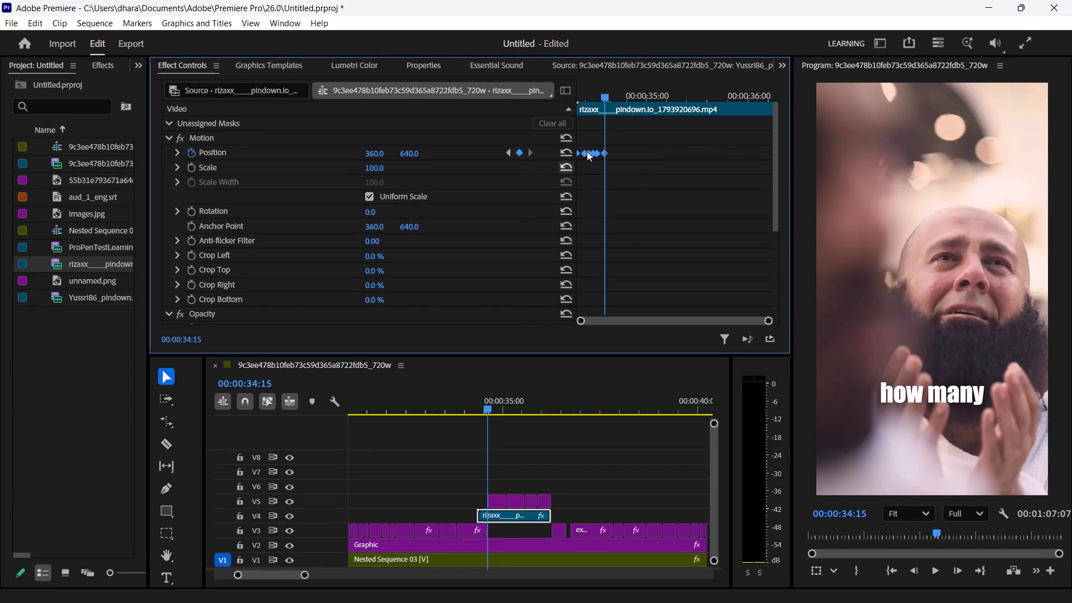
{"action": "right_click", "coordinate": [585, 153]}
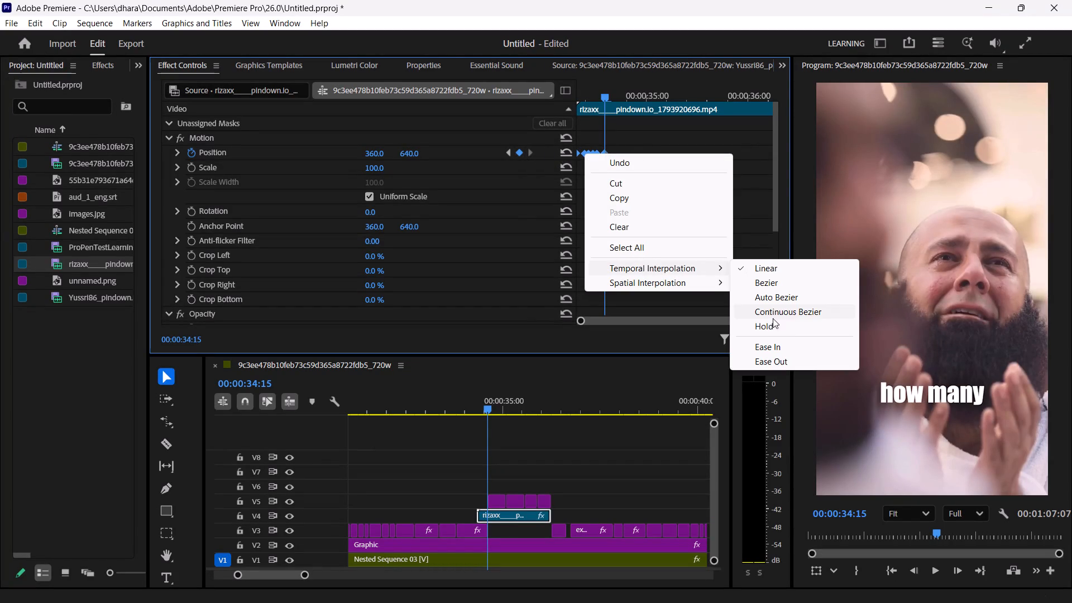
{"action": "left_click", "coordinate": [783, 347]}
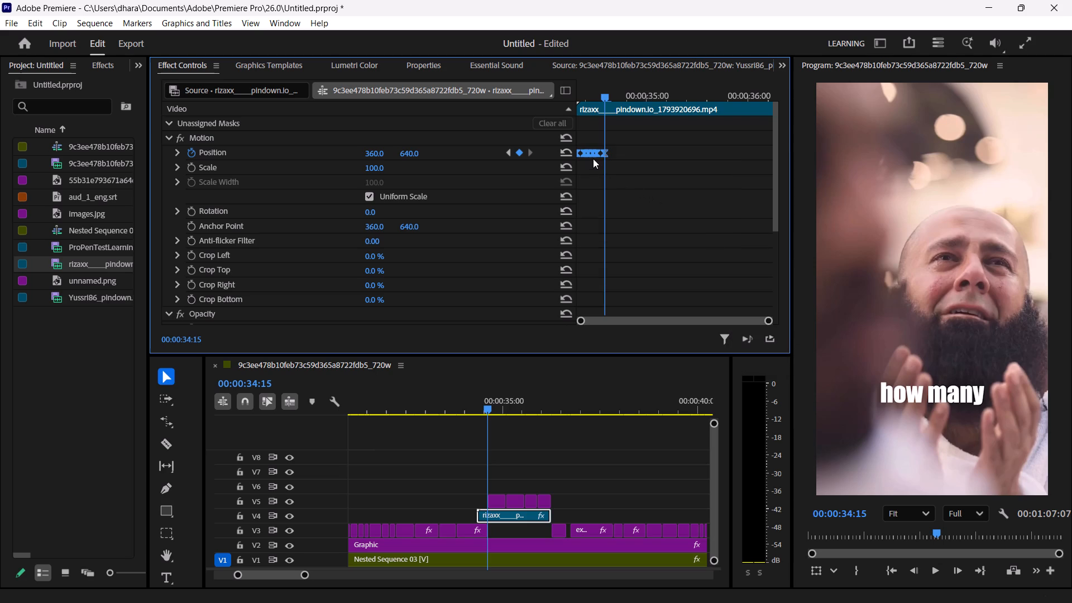
{"action": "right_click", "coordinate": [593, 153]}
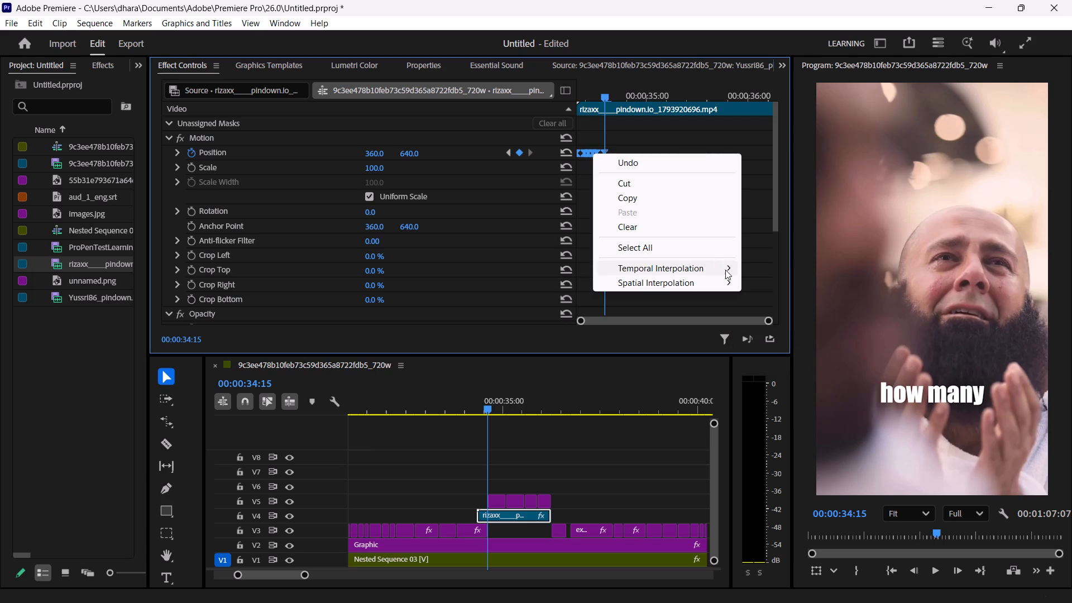
{"action": "left_click", "coordinate": [776, 362]}
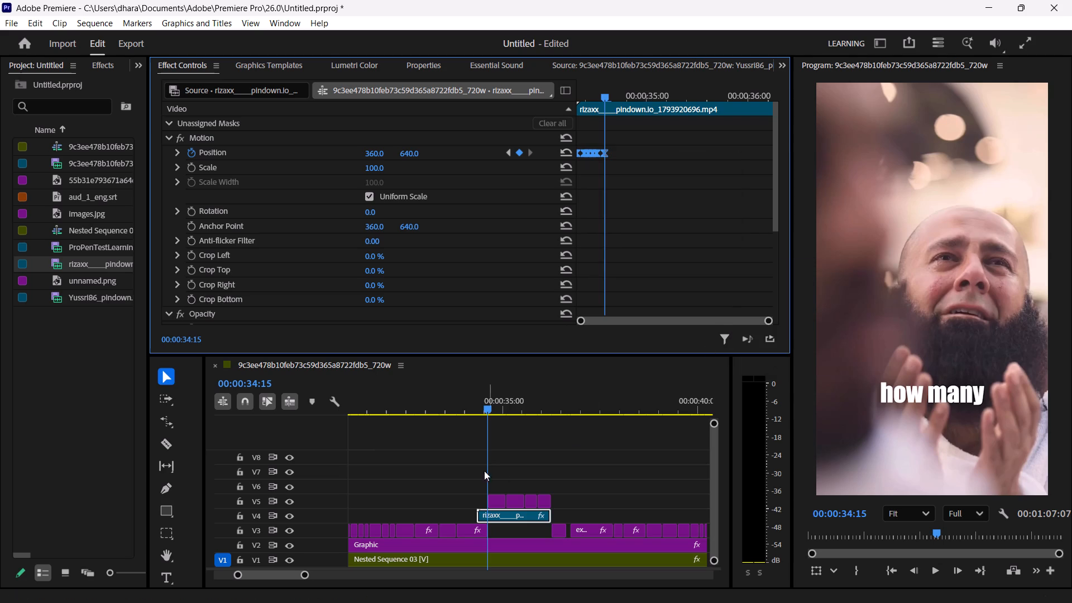
Play the push transition from 00:00:33:20 through the B-roll's entrance to check the eased motion.
{"action": "left_click", "coordinate": [468, 530]}
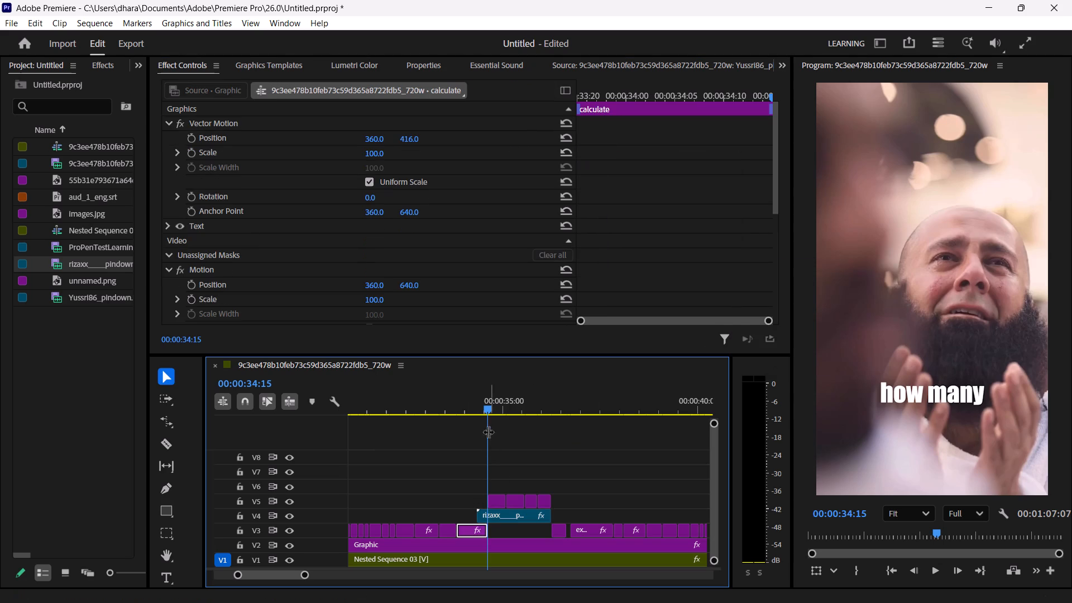
{"action": "left_click", "coordinate": [458, 396]}
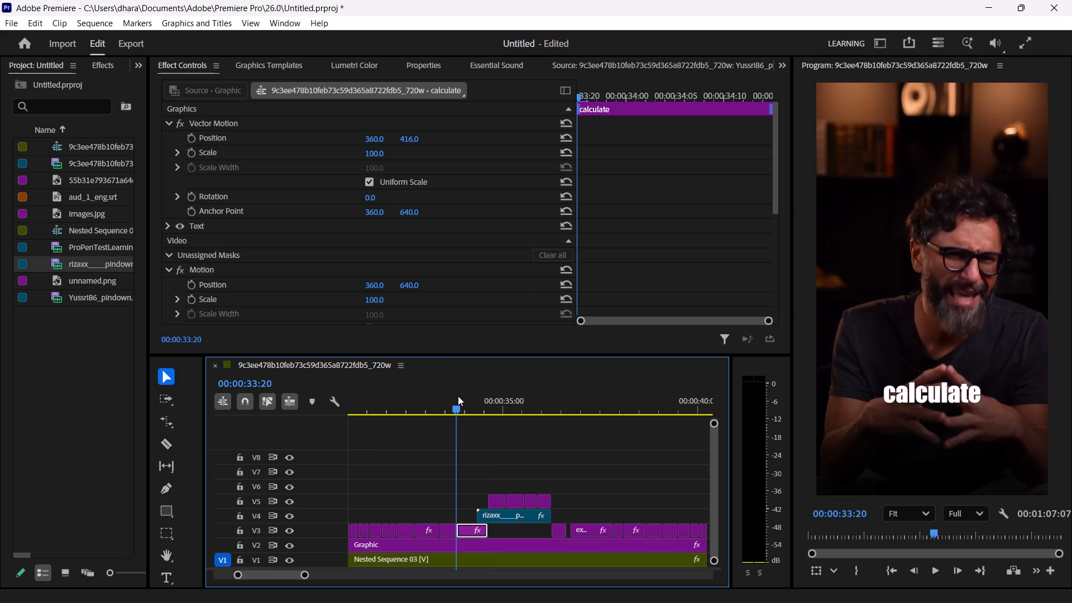
{"action": "key", "text": "space"}
{"action": "key", "text": "space"}
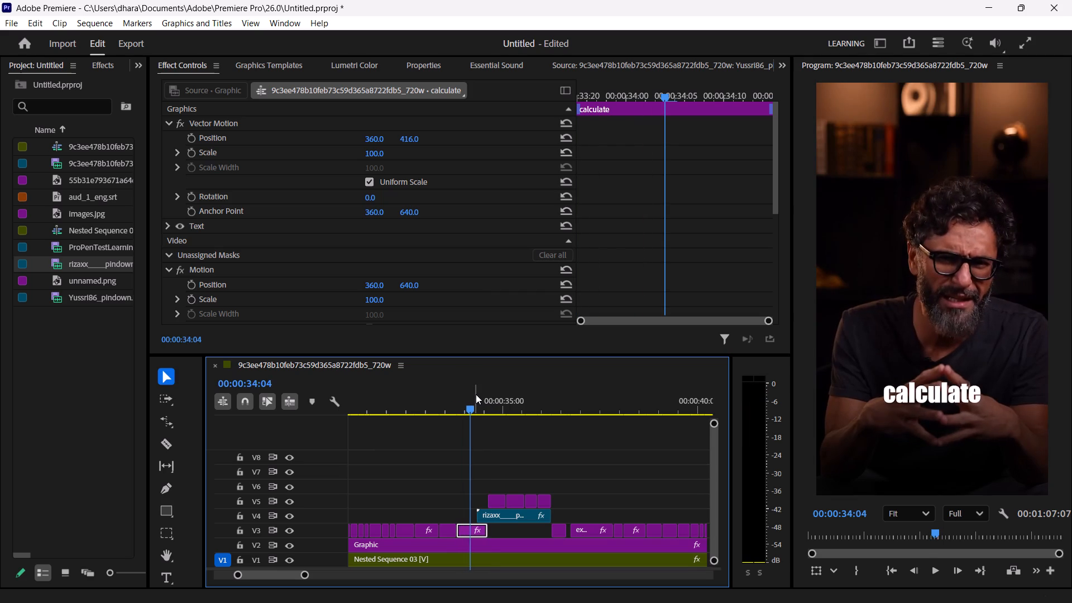
{"action": "key", "text": "space"}
{"action": "key", "text": "space"}
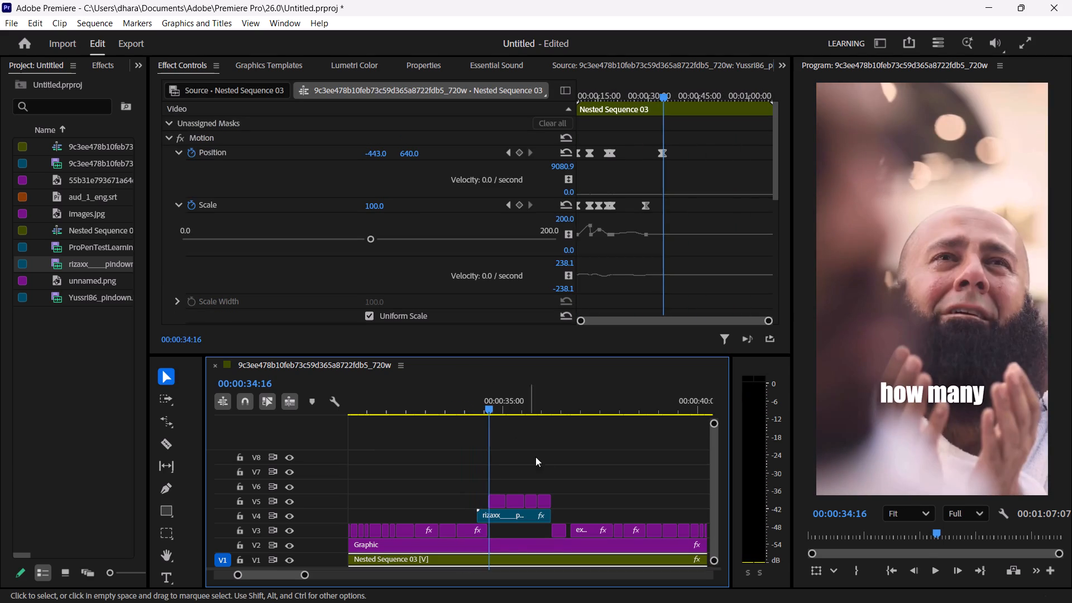
Apply Ease In and Ease Out temporal interpolation to the speaker clip's slide-out Position keyframes near 00:00:34.
{"action": "left_click", "coordinate": [467, 529]}
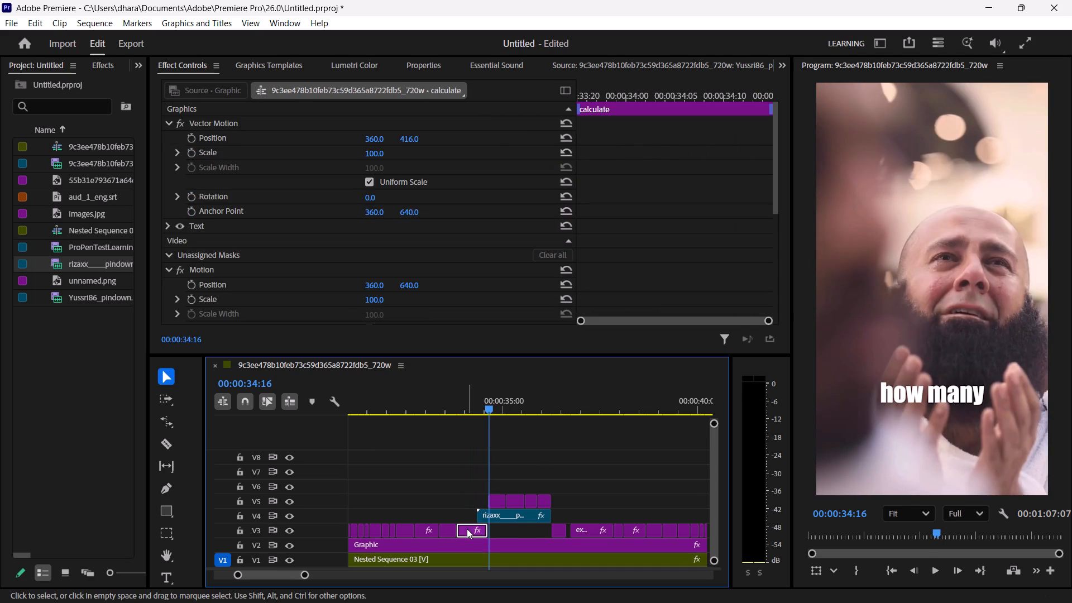
{"action": "left_click", "coordinate": [471, 556]}
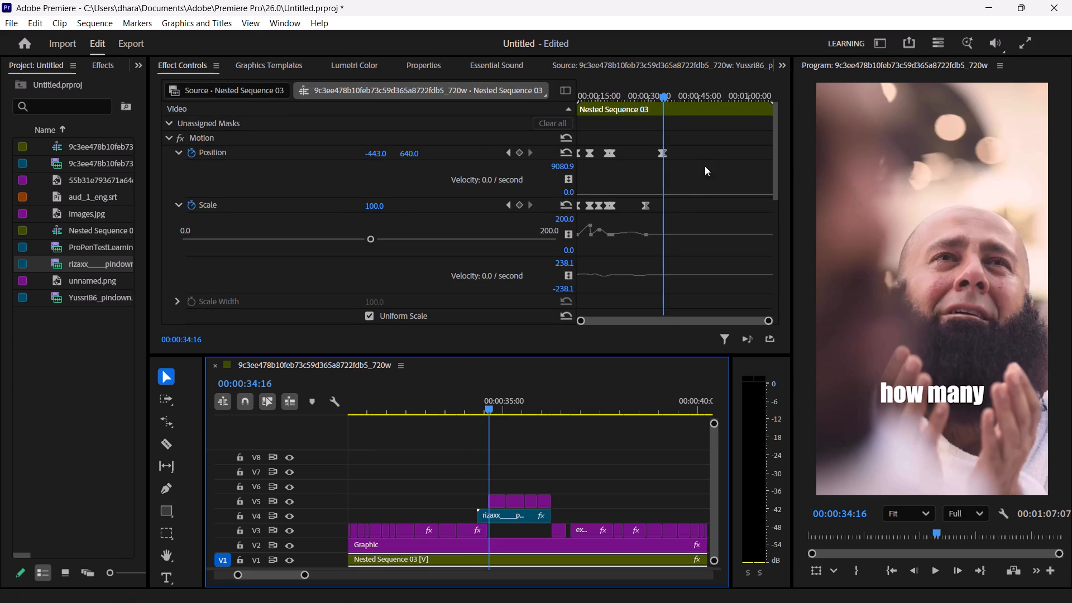
{"action": "left_click_drag", "start_coordinate": [707, 158], "coordinate": [682, 164]}
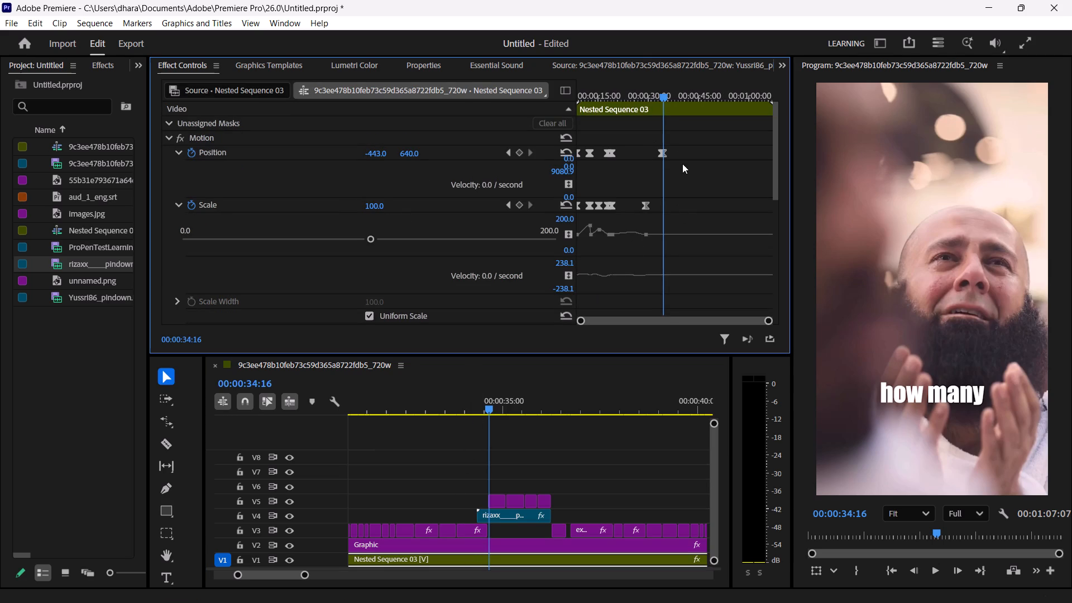
{"action": "left_click_drag", "start_coordinate": [688, 169], "coordinate": [635, 133]}
{"action": "right_click", "coordinate": [665, 155]}
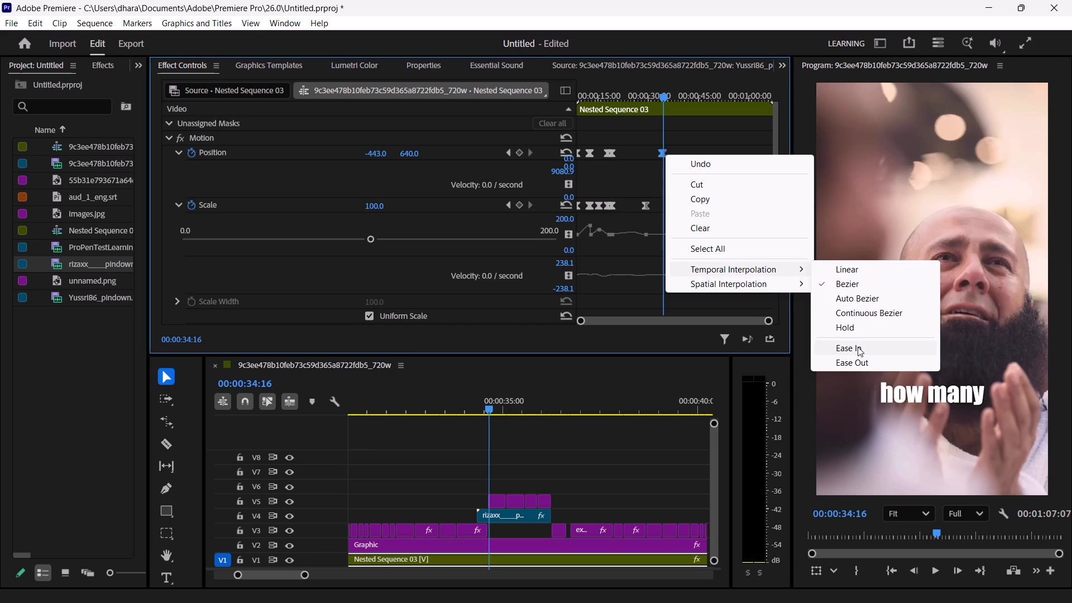
{"action": "left_click", "coordinate": [858, 347]}
{"action": "right_click", "coordinate": [662, 150]}
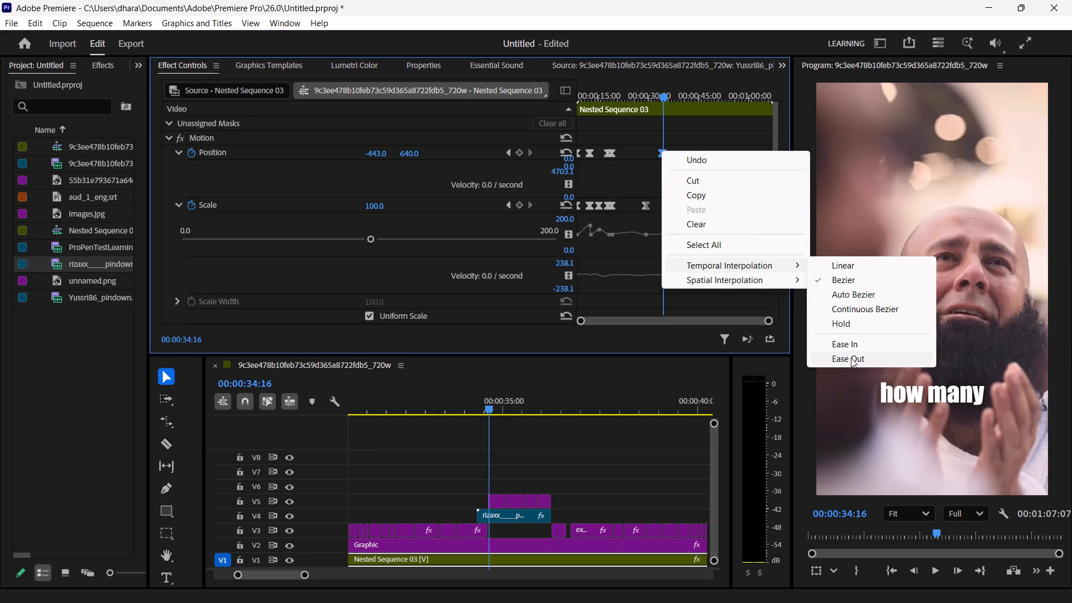
{"action": "left_click", "coordinate": [851, 358]}
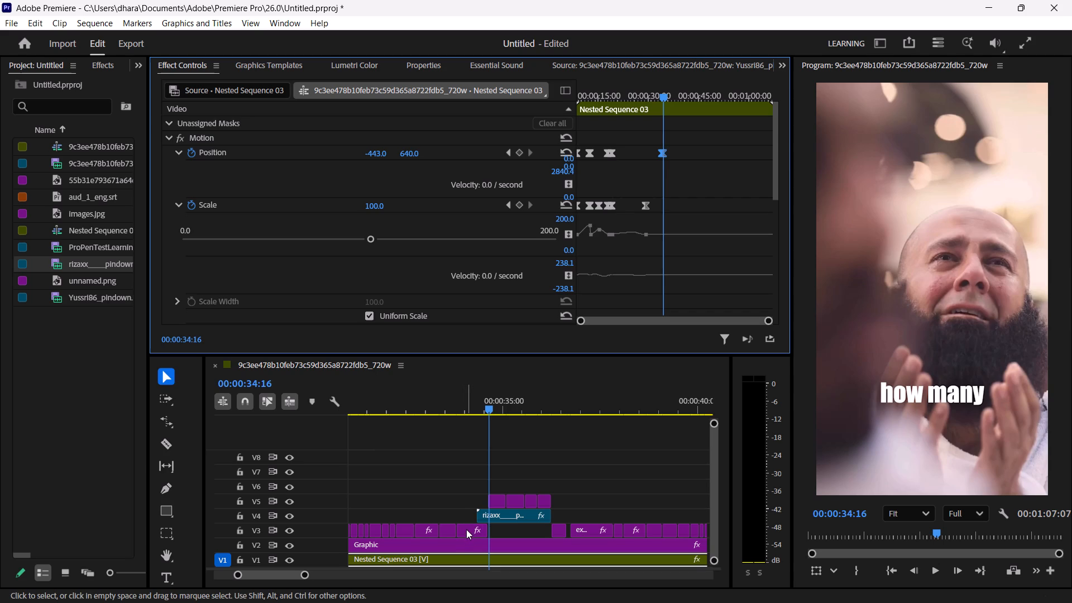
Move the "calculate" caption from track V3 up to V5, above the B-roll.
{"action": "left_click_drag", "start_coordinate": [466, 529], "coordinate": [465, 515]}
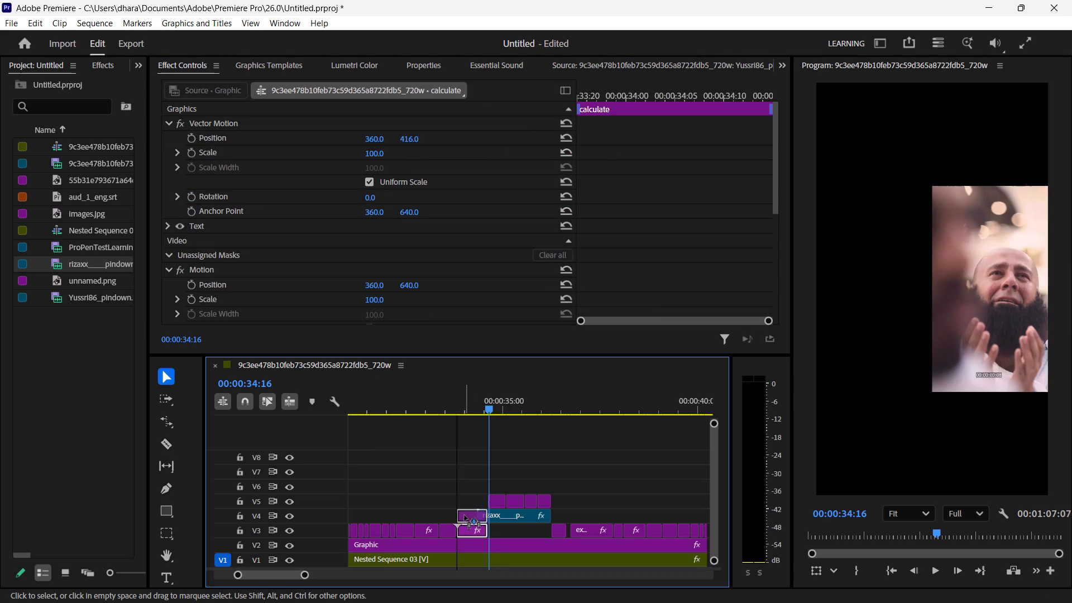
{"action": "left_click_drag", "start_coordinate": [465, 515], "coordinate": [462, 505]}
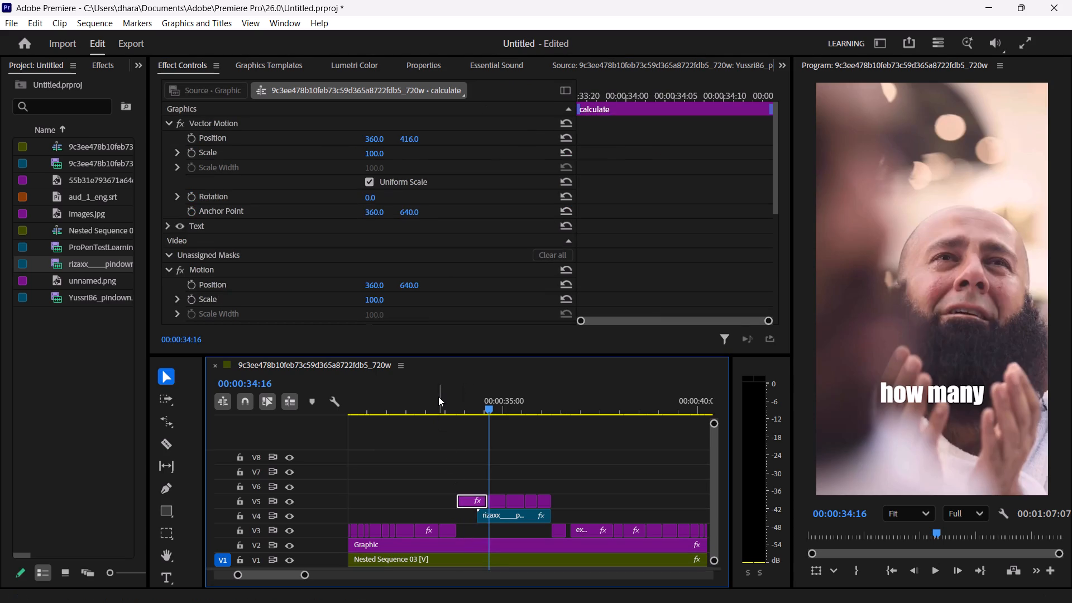
Play the push transition through the end of the B-roll to check the caption and the easing.
{"action": "left_click", "coordinate": [438, 396]}
{"action": "key", "text": "space"}
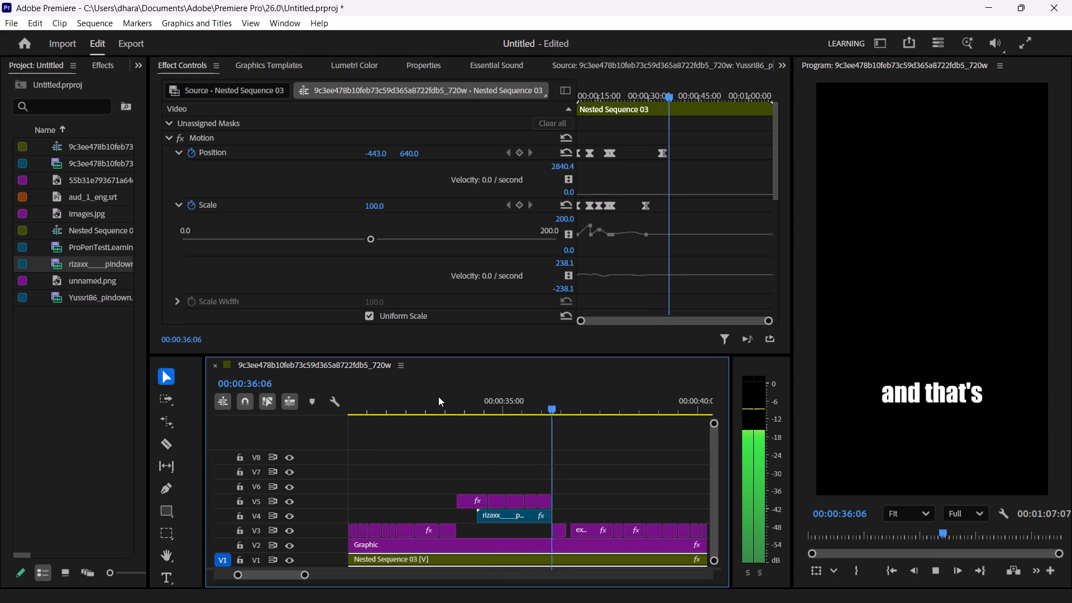
{"action": "key", "text": "space"}
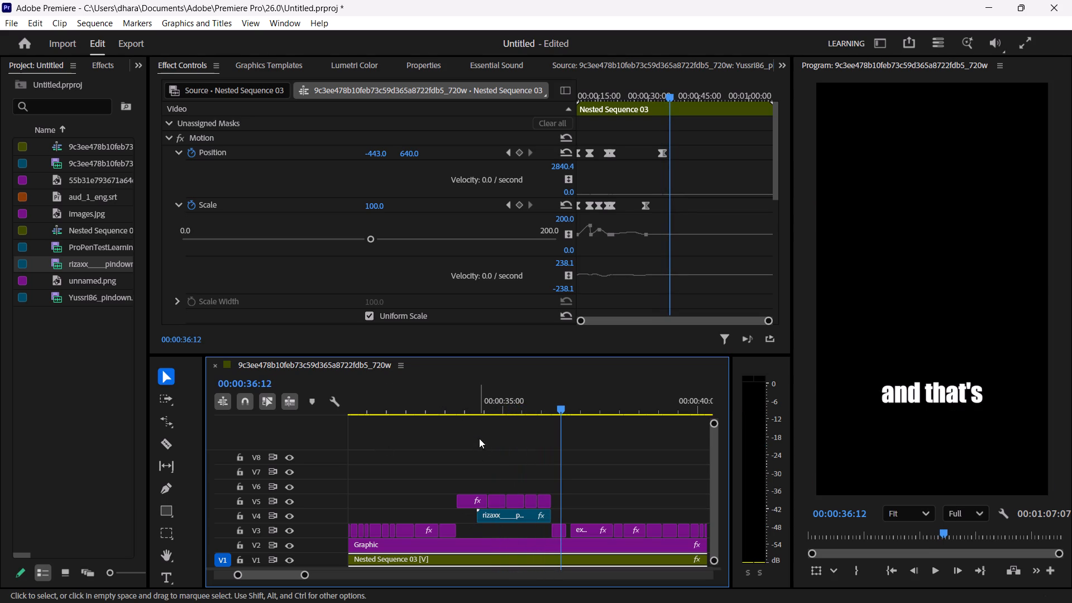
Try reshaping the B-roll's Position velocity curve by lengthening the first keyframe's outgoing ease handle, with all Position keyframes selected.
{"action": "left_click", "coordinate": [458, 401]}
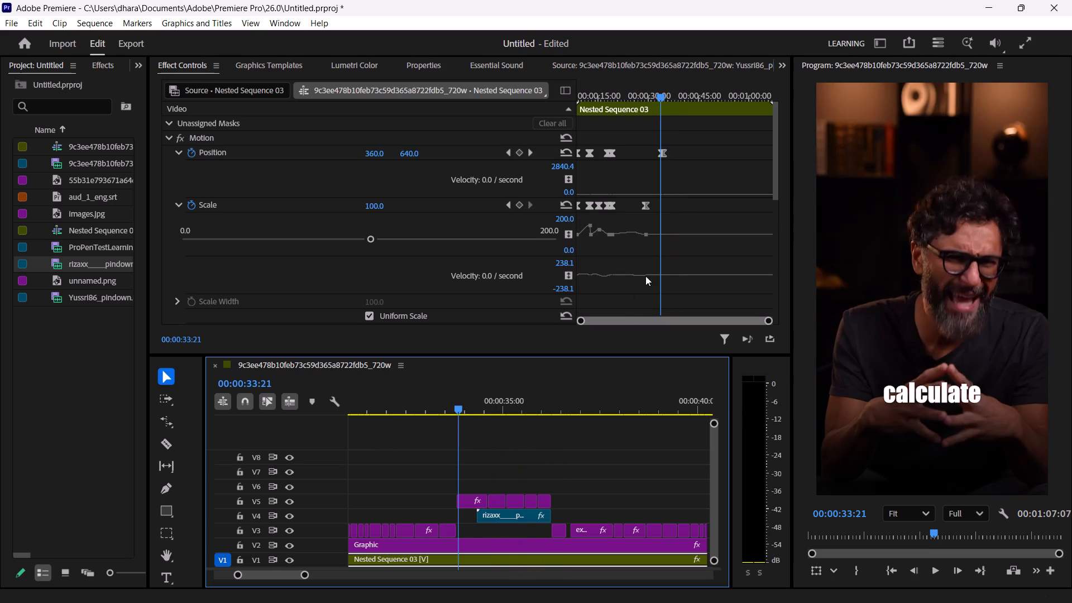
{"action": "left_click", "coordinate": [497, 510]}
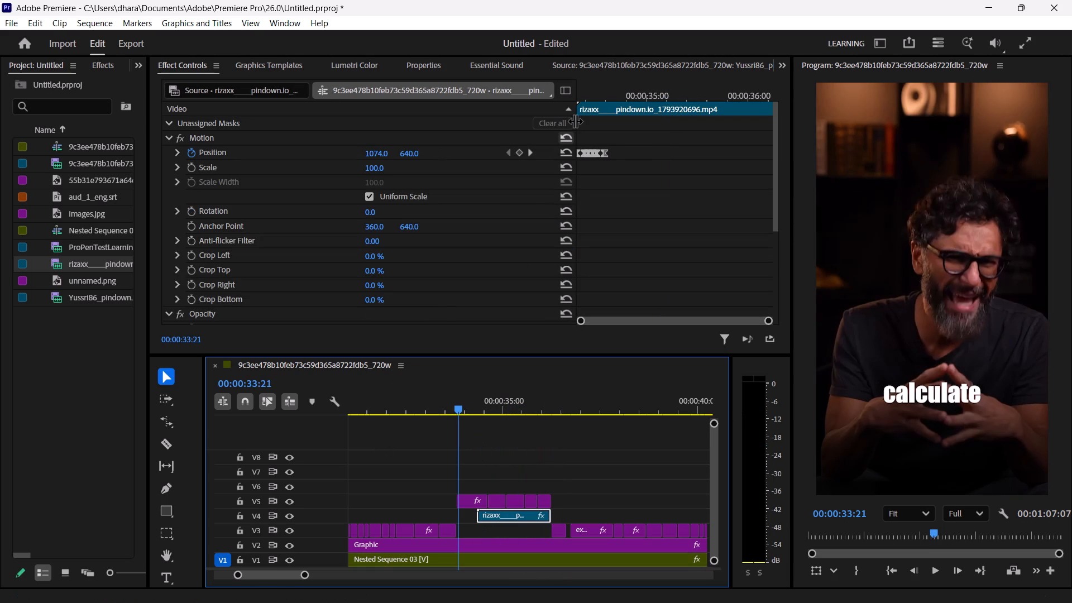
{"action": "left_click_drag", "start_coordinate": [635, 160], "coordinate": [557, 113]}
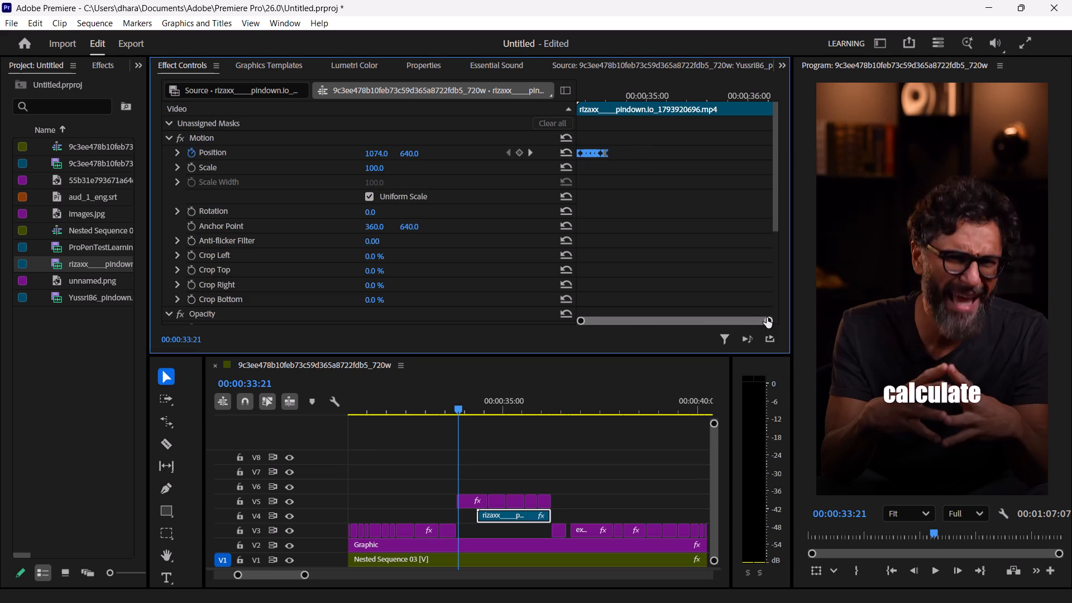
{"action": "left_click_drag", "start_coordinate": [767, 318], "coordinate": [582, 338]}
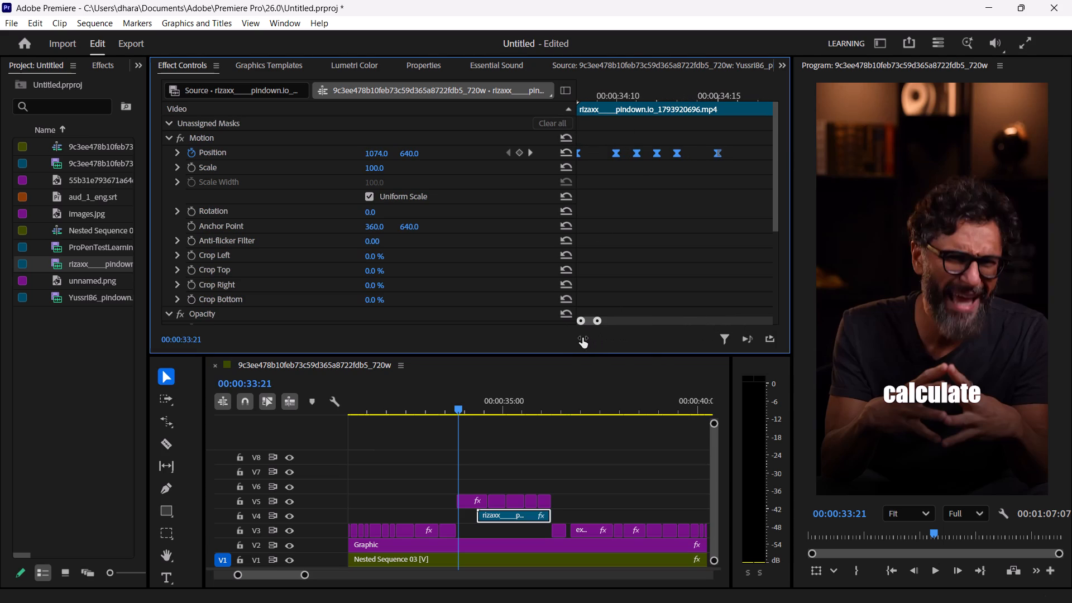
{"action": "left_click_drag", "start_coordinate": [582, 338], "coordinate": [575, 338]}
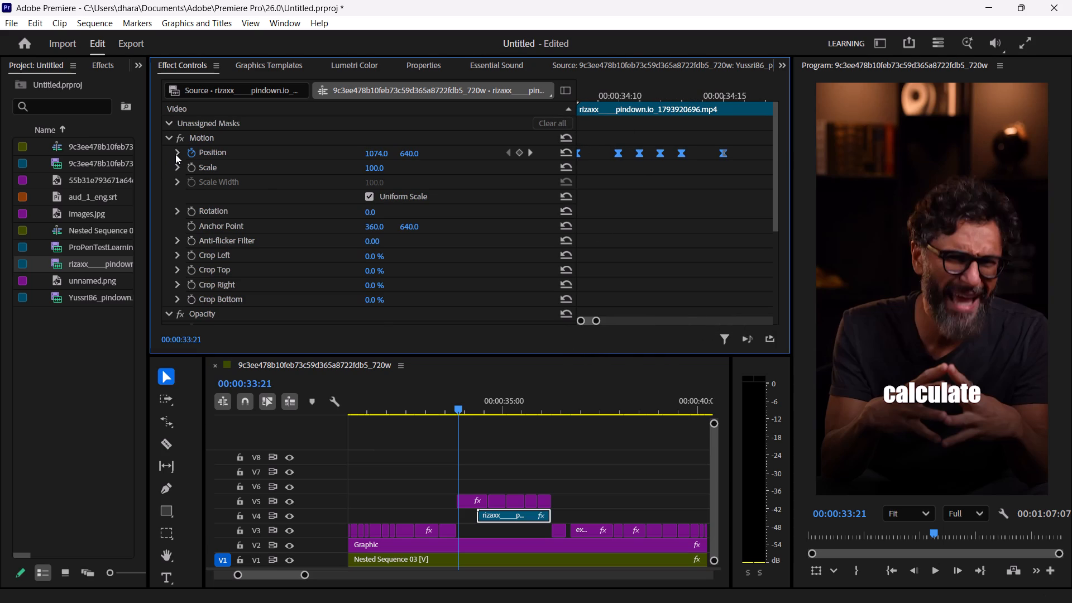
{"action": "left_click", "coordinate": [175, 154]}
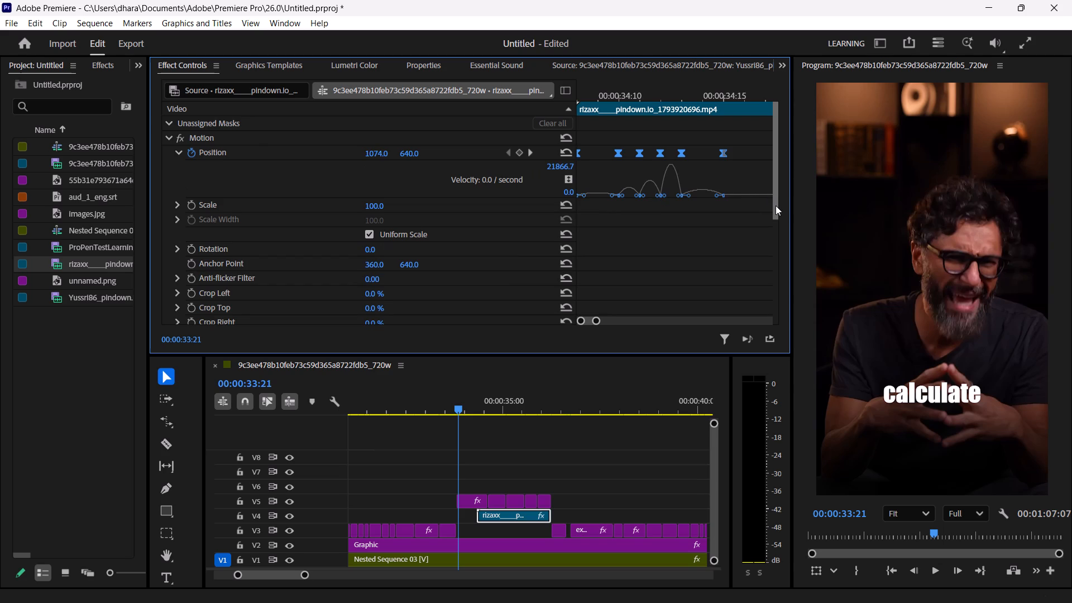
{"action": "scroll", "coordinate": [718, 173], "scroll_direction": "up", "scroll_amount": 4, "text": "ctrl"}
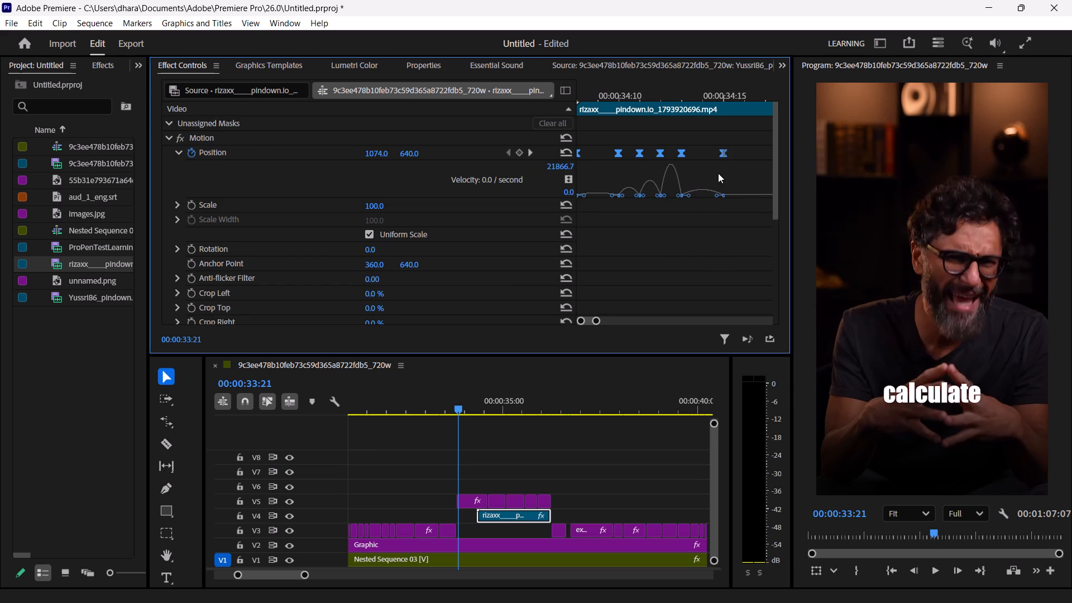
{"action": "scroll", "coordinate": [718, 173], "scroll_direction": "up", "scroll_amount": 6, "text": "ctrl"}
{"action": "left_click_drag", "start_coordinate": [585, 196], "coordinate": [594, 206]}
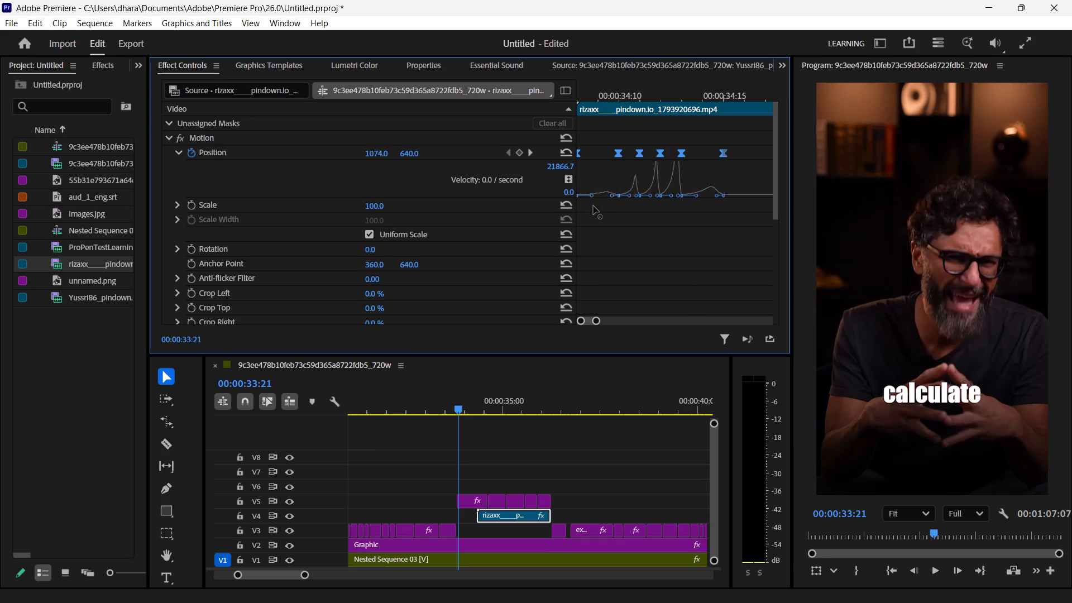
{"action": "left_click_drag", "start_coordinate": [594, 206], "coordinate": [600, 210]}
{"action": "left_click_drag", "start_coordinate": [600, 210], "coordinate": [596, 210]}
Replay the push transition several times, starting before the B-roll enters, to check the reshaped velocity curve.
{"action": "key", "text": "space"}
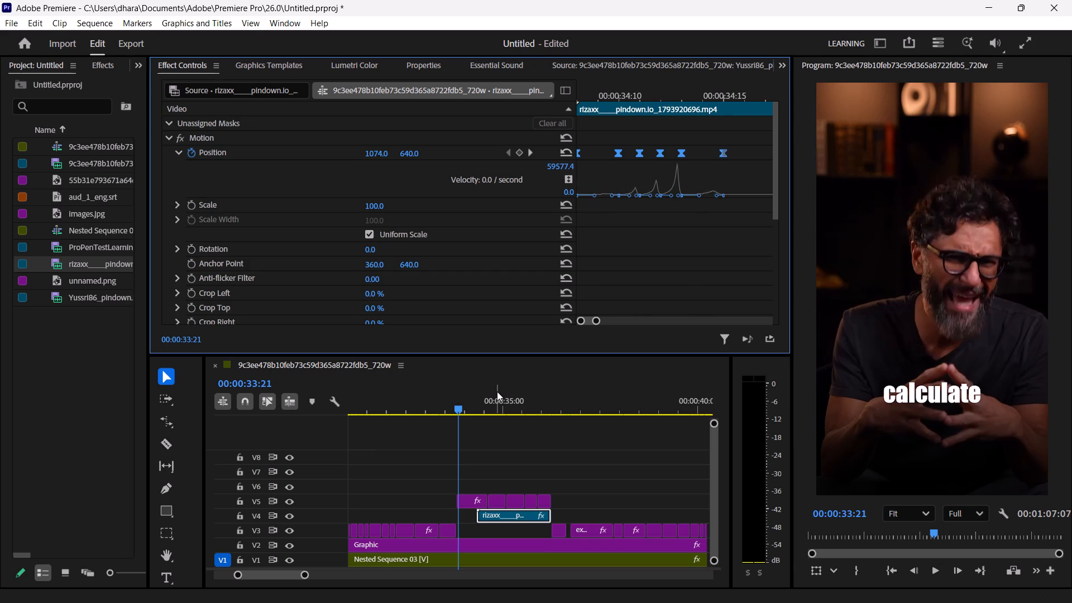
{"action": "key", "text": "space"}
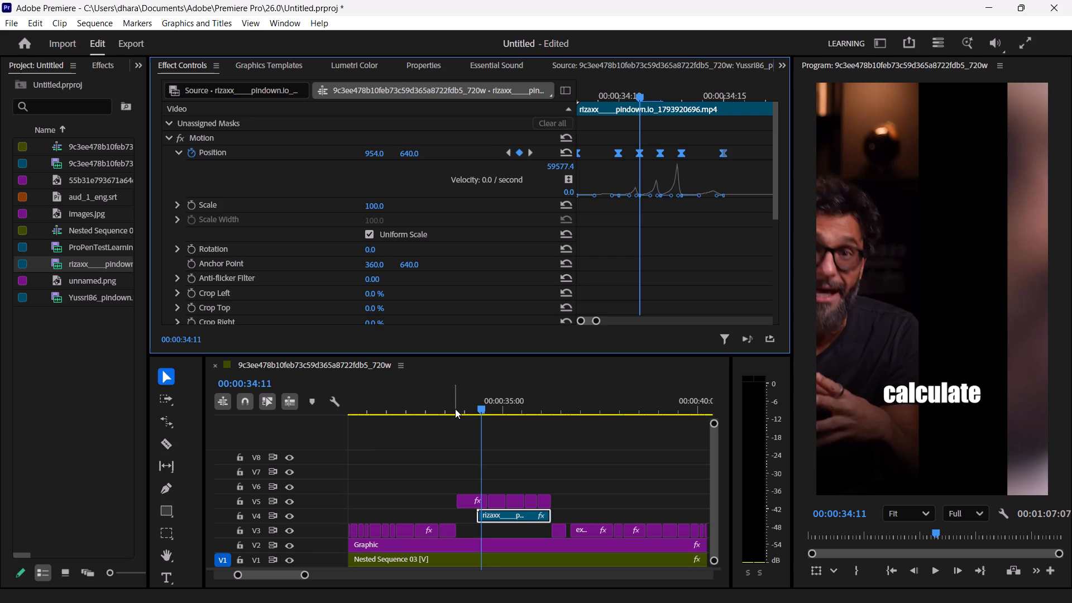
{"action": "left_click", "coordinate": [455, 409]}
{"action": "key", "text": "space"}
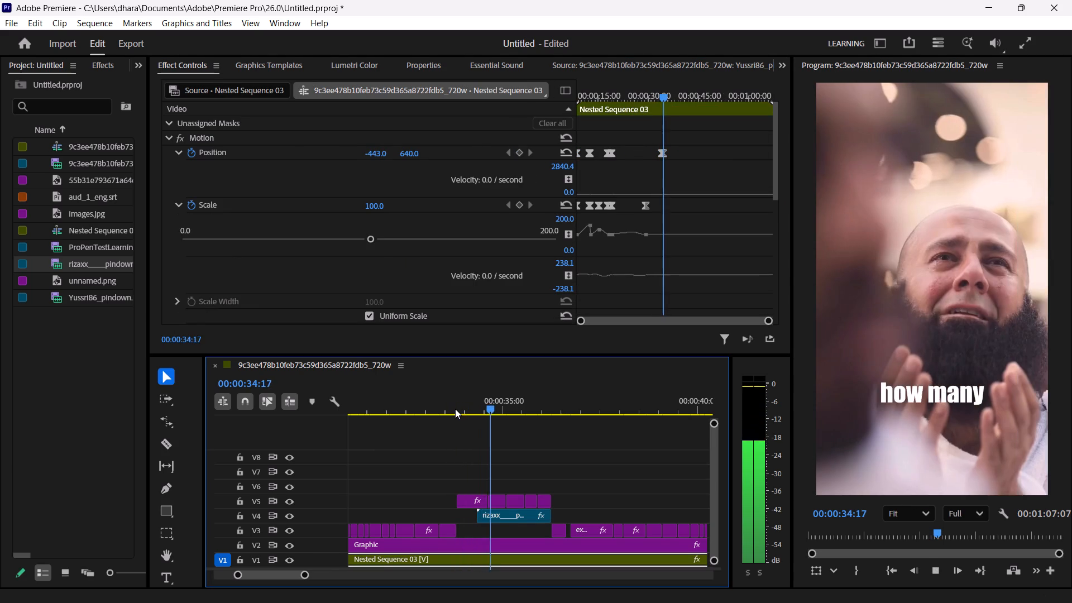
{"action": "key", "text": "space"}
{"action": "left_click", "coordinate": [428, 406]}
{"action": "key", "text": "space"}
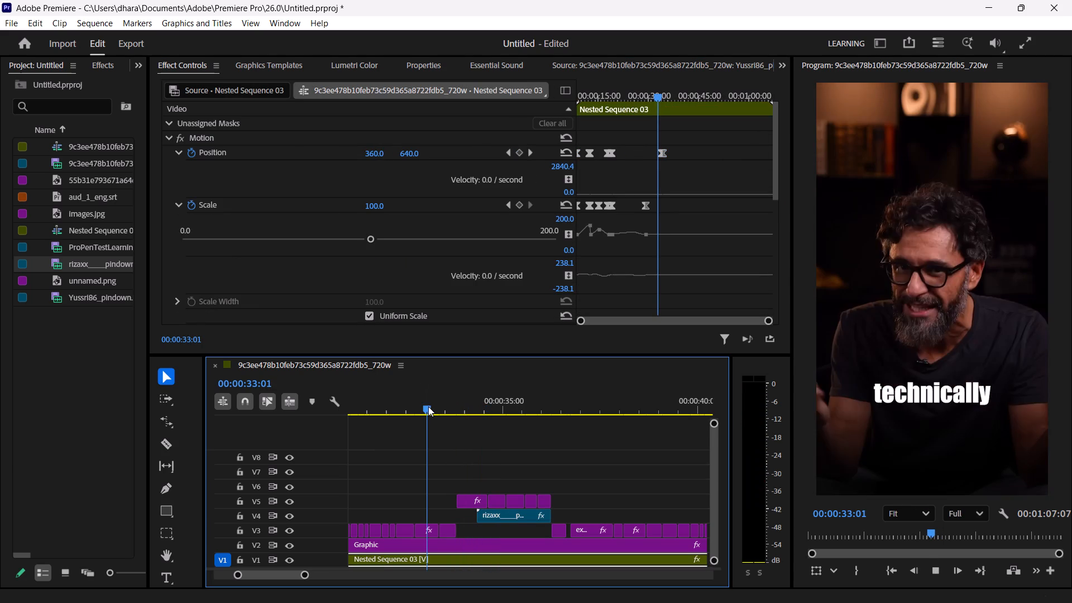
{"action": "key", "text": "space"}
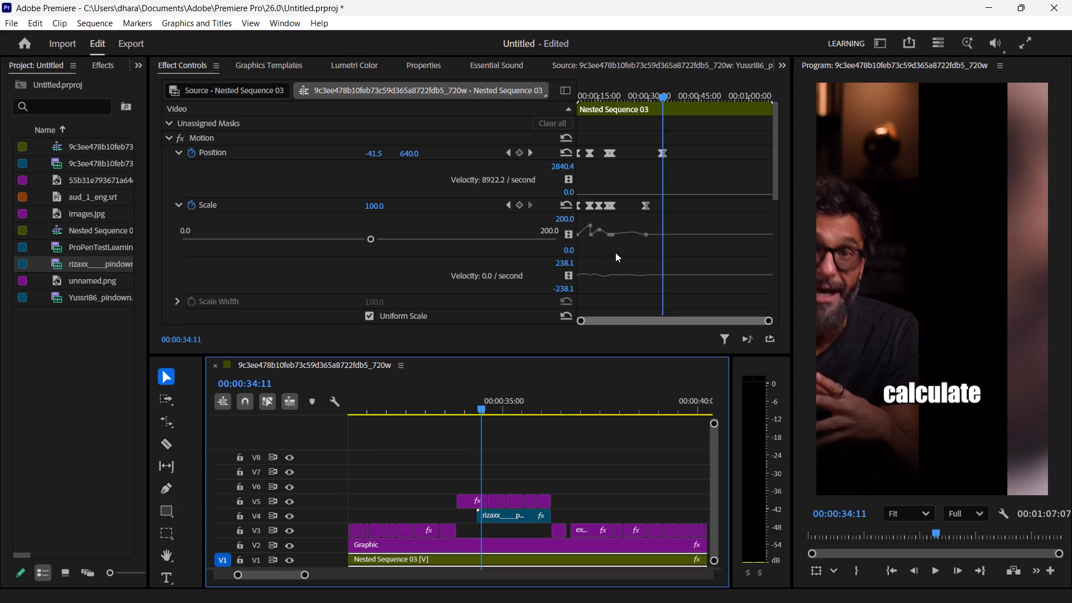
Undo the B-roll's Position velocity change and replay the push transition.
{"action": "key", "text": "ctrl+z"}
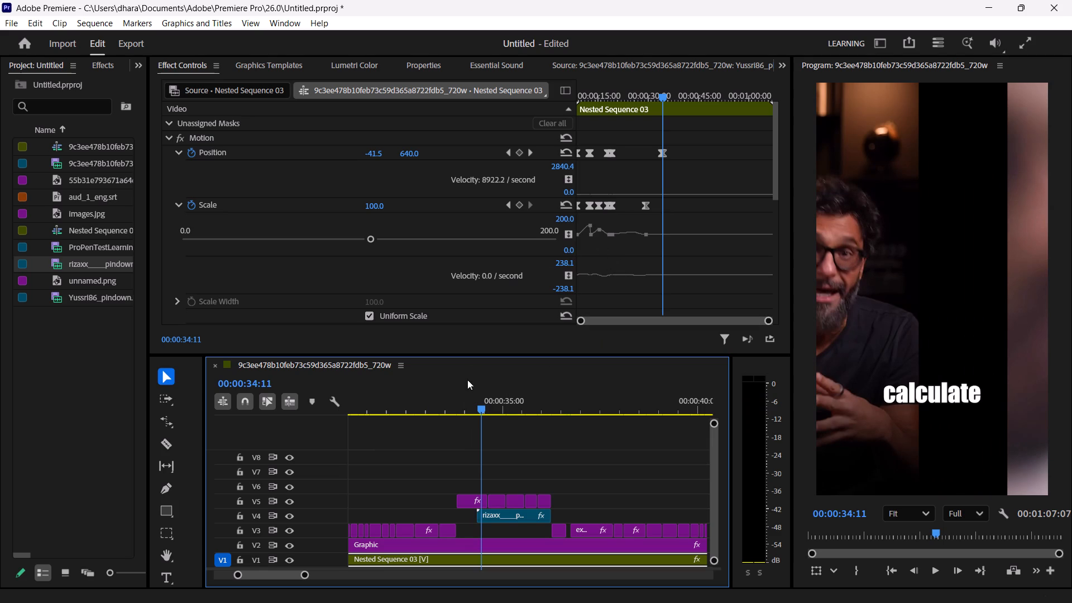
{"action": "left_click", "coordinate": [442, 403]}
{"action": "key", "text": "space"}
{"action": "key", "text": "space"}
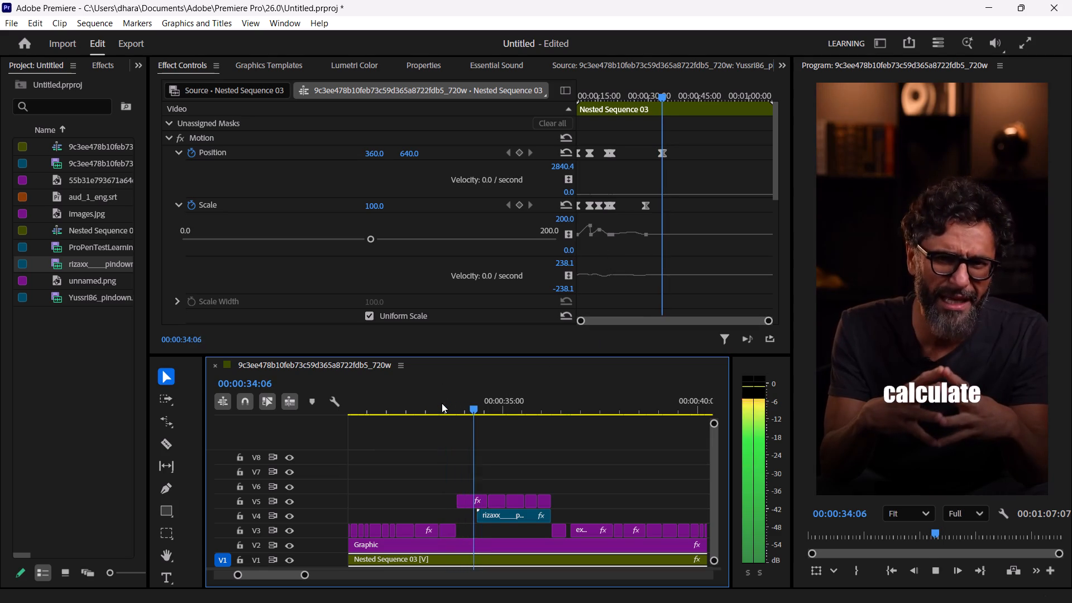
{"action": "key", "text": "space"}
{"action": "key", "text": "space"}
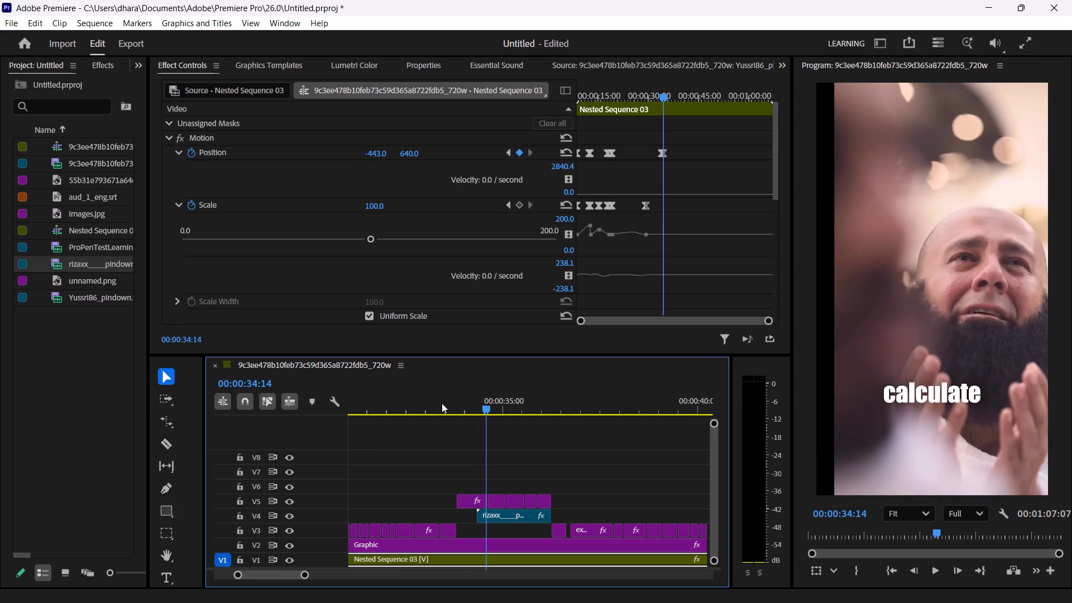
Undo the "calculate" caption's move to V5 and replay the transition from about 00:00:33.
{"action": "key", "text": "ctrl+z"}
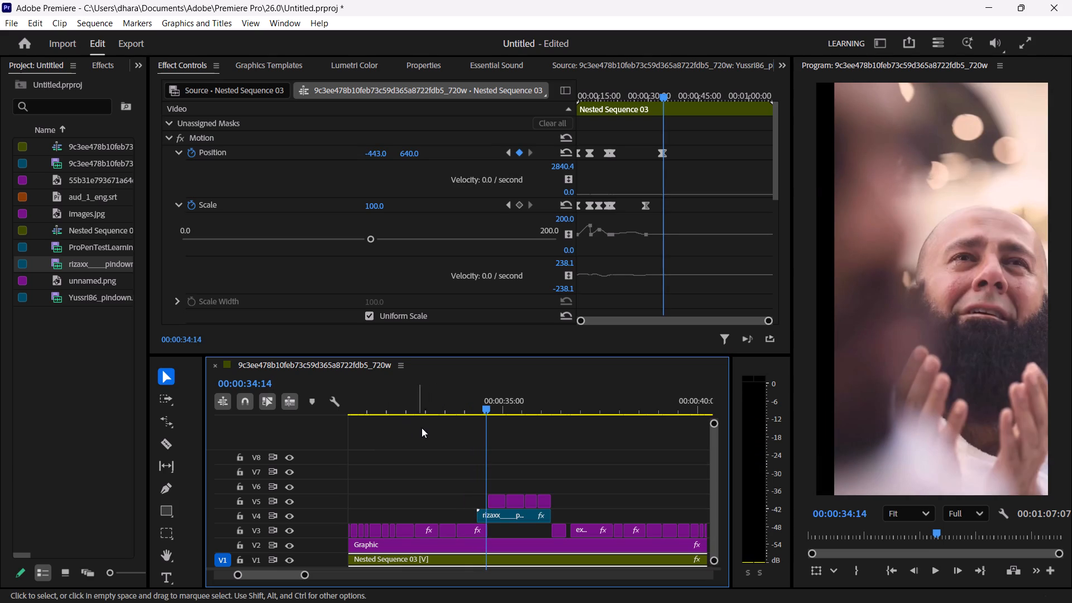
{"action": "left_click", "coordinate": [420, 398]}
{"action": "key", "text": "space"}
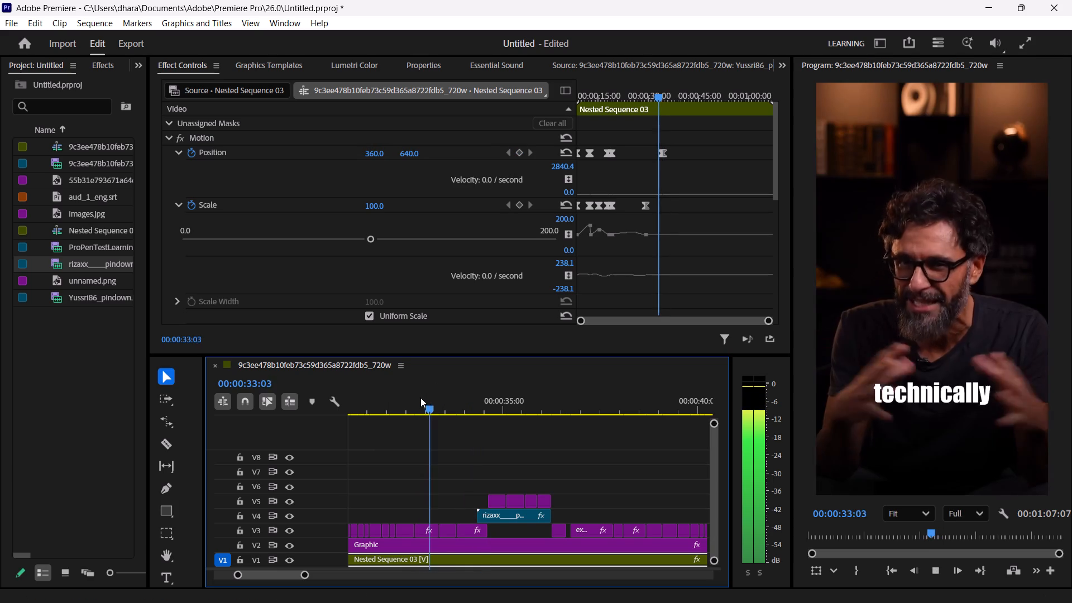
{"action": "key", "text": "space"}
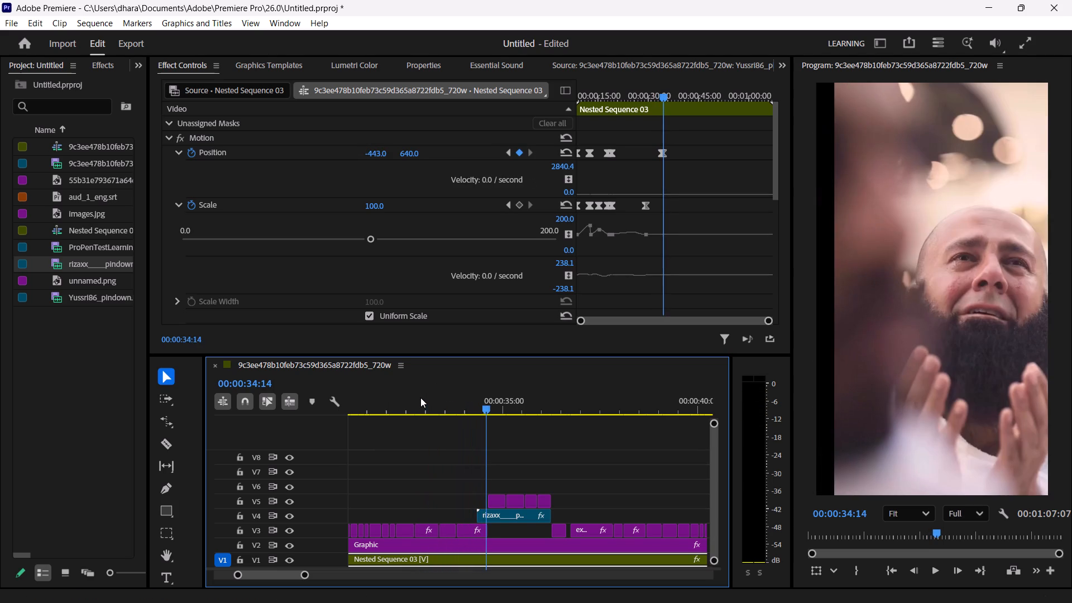
At 00:00:34:09, lower the praying-man B-roll's horizontal Position to about 1020 so its edge meets the speaker's.
{"action": "key", "text": "Left"}
{"action": "key", "text": "Left"}
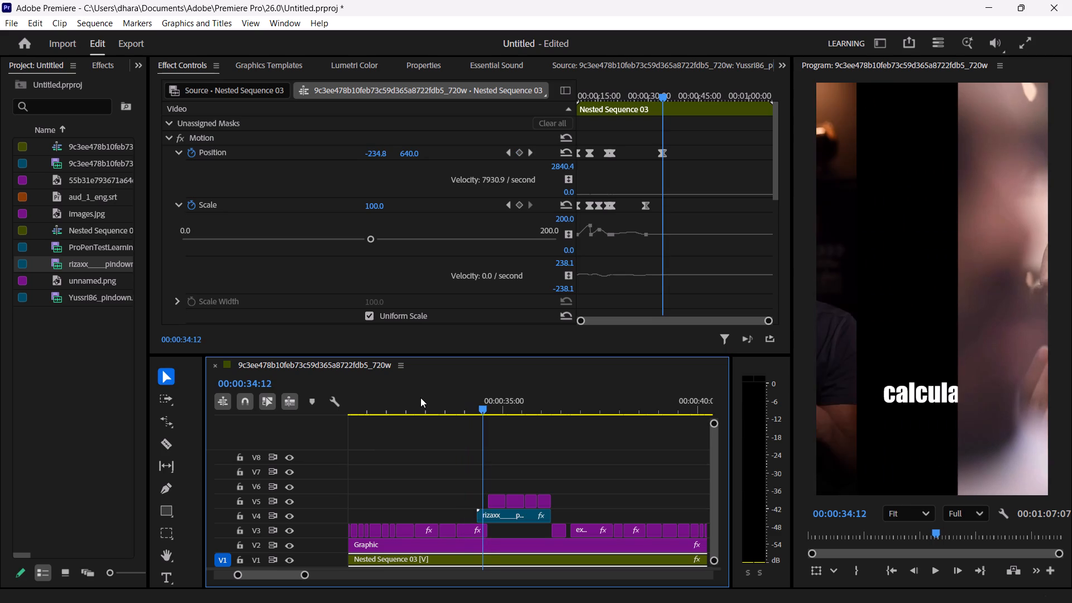
{"action": "key", "text": "Left"}
{"action": "key", "text": "Left"}
{"action": "key", "text": "Left"}
{"action": "key", "text": "Left"}
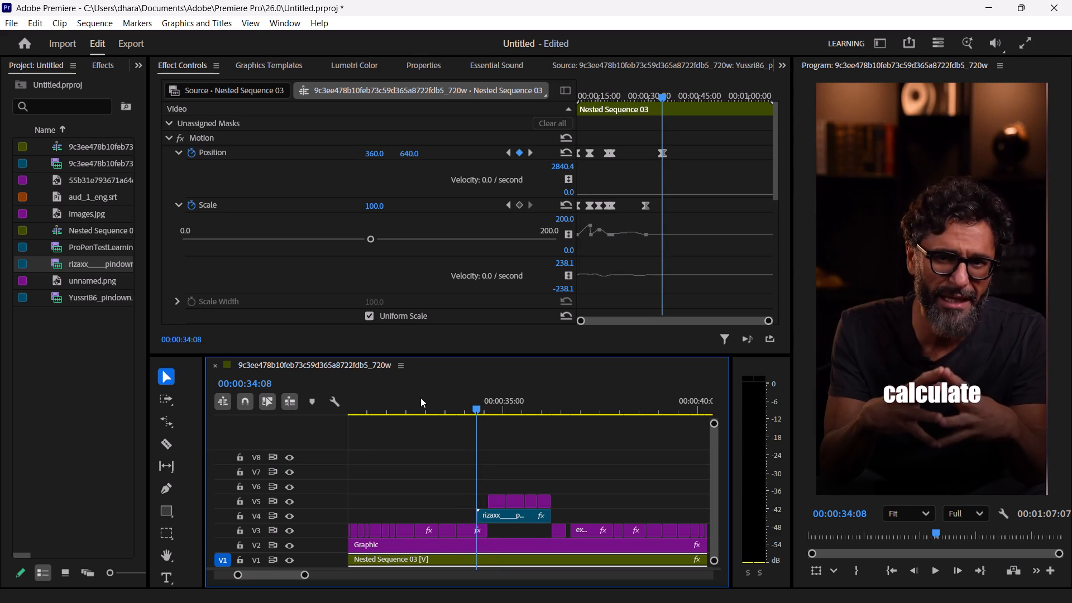
{"action": "left_click", "coordinate": [511, 514]}
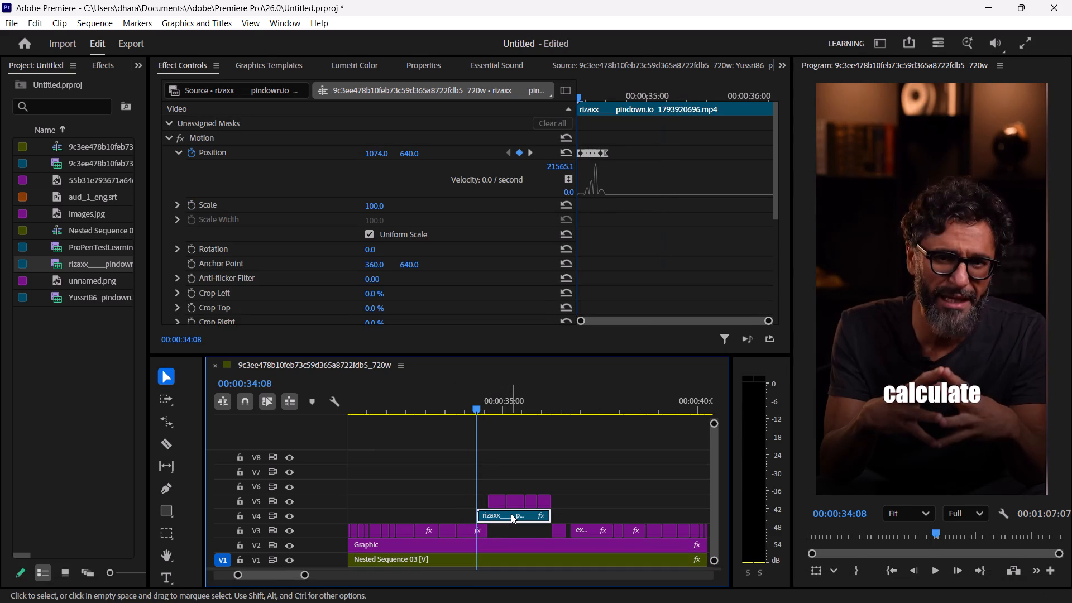
{"action": "key", "text": "Right"}
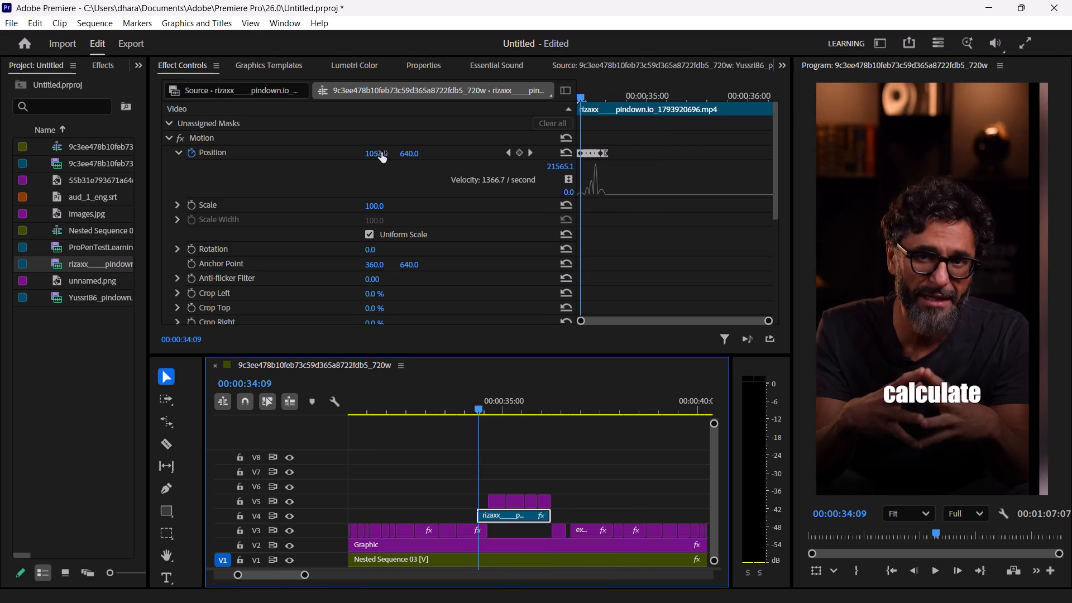
{"action": "left_click_drag", "start_coordinate": [381, 152], "coordinate": [377, 152]}
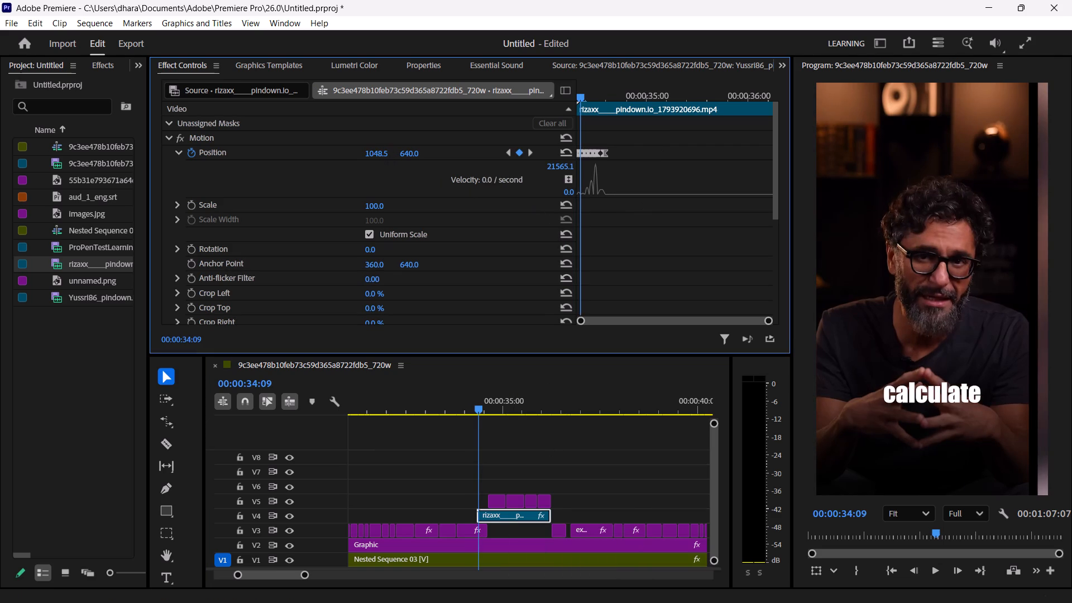
{"action": "left_click_drag", "start_coordinate": [377, 152], "coordinate": [364, 157]}
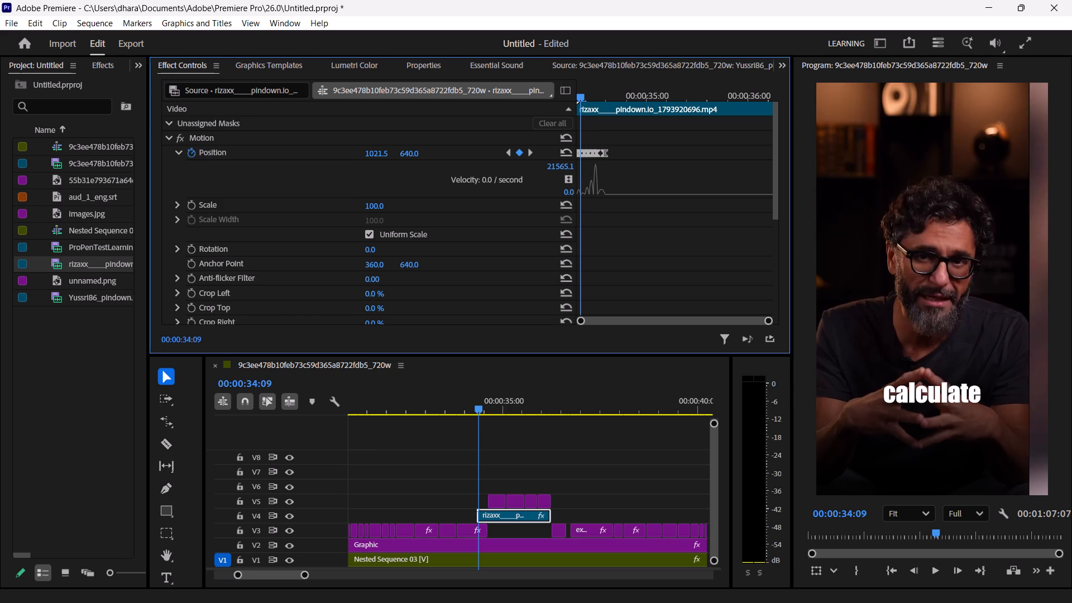
{"action": "left_click_drag", "start_coordinate": [364, 157], "coordinate": [363, 158]}
Close the gap beside the speaker by setting the B-roll's horizontal Position to about 870 at 00:00:34:10 and 678 at 00:00:34:11.
{"action": "key", "text": "Right"}
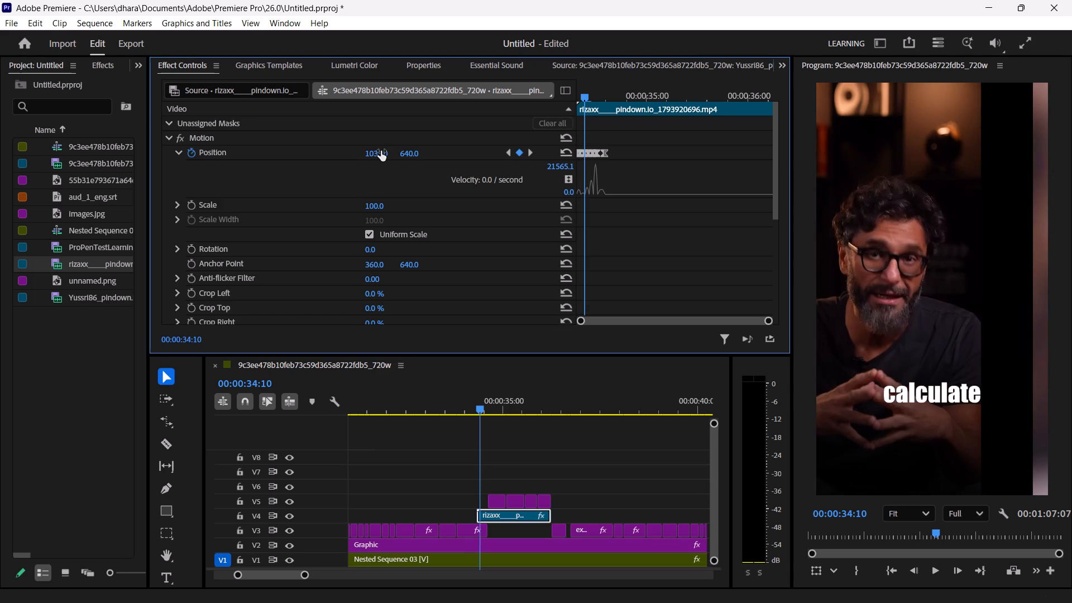
{"action": "left_click_drag", "start_coordinate": [384, 151], "coordinate": [377, 151]}
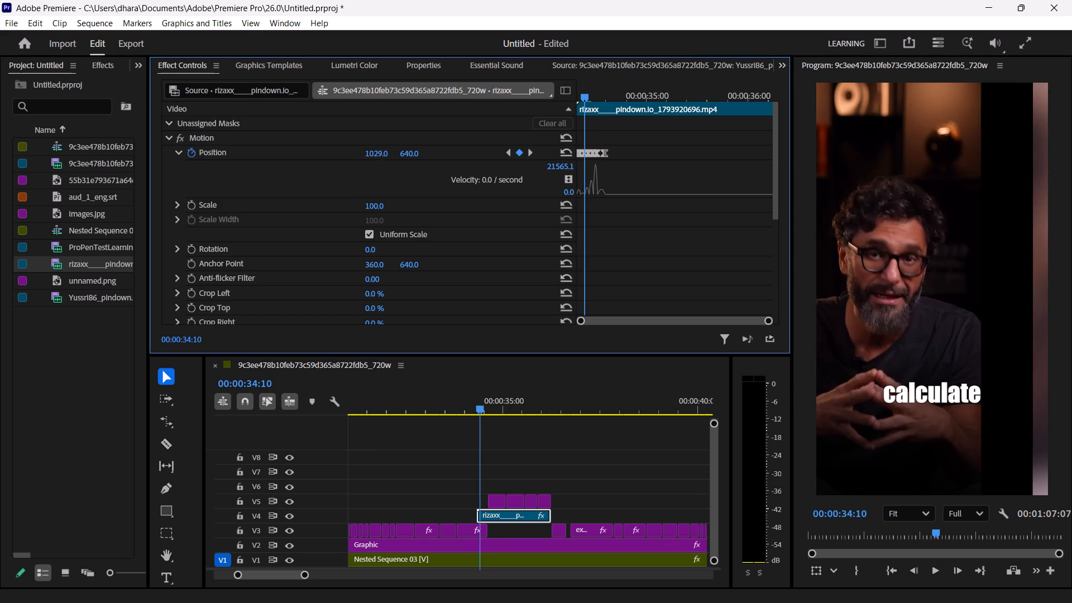
{"action": "left_click_drag", "start_coordinate": [377, 151], "coordinate": [280, 161]}
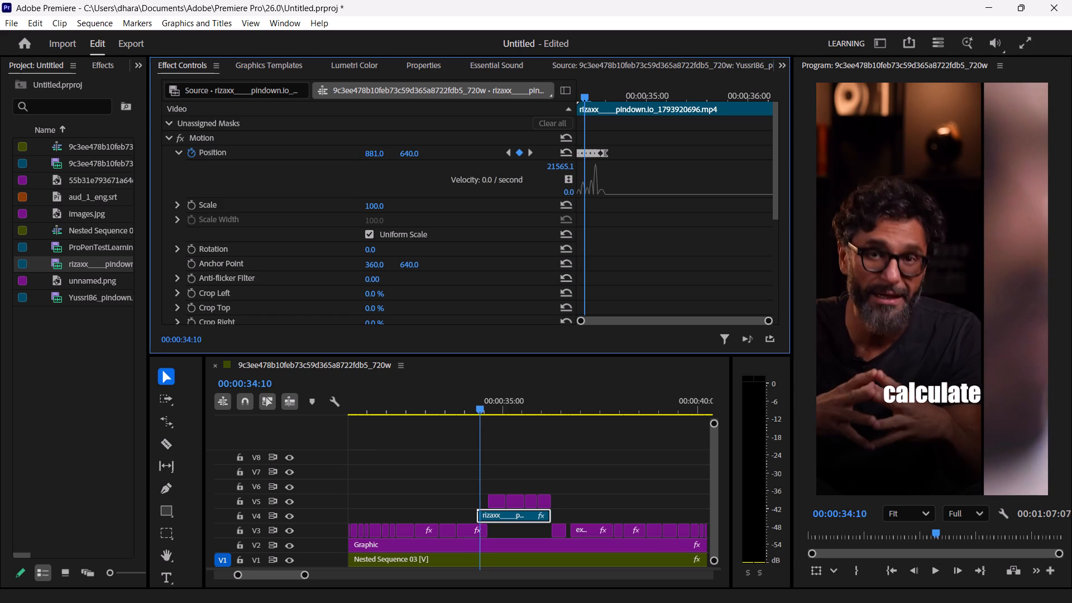
{"action": "left_click_drag", "start_coordinate": [280, 161], "coordinate": [273, 162]}
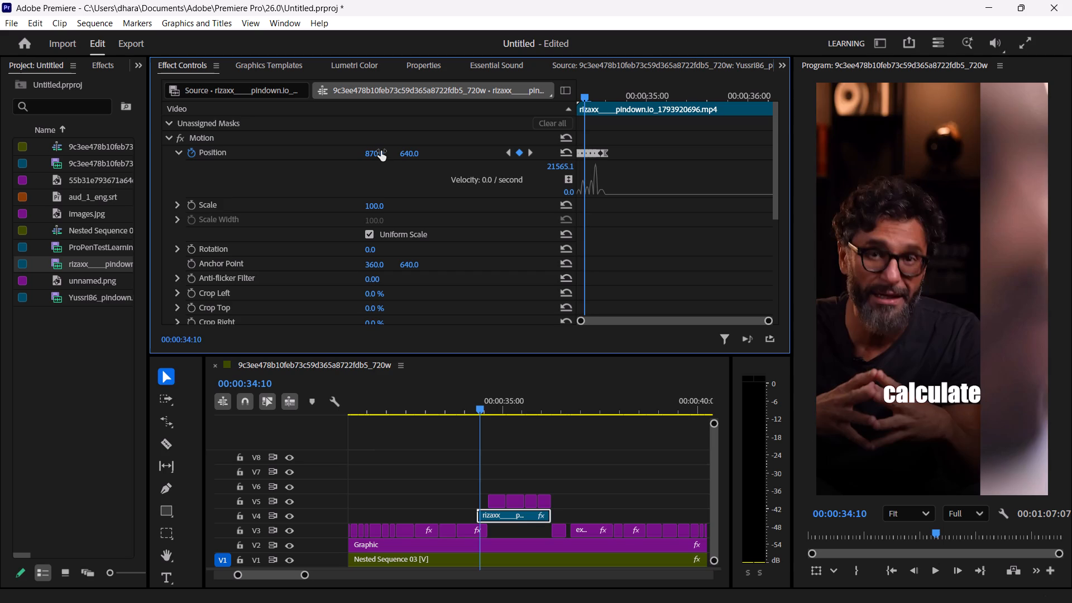
{"action": "key", "text": "Right"}
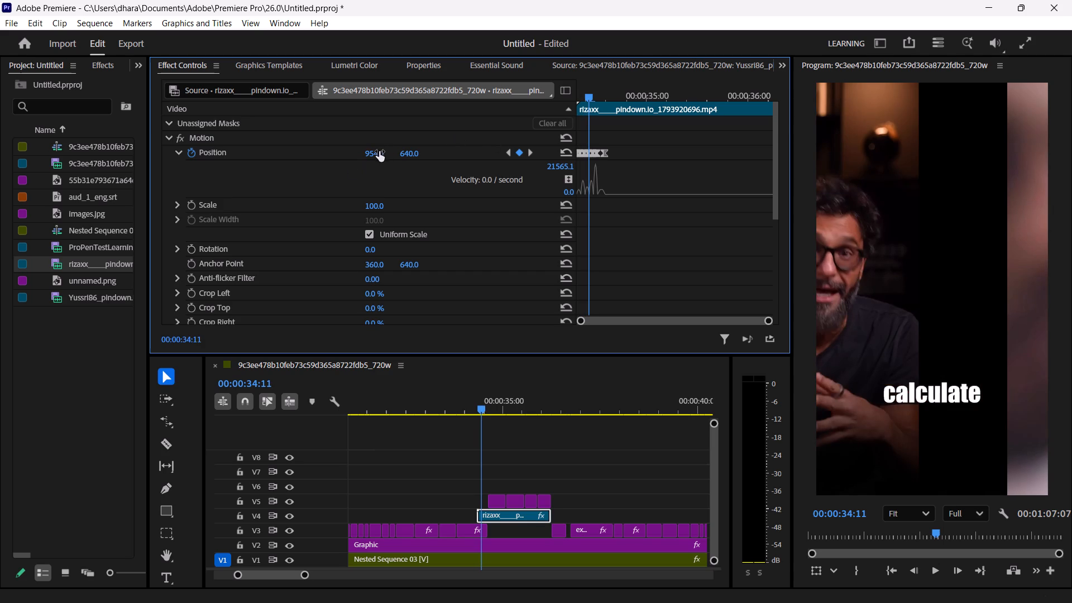
{"action": "left_click_drag", "start_coordinate": [377, 154], "coordinate": [258, 149]}
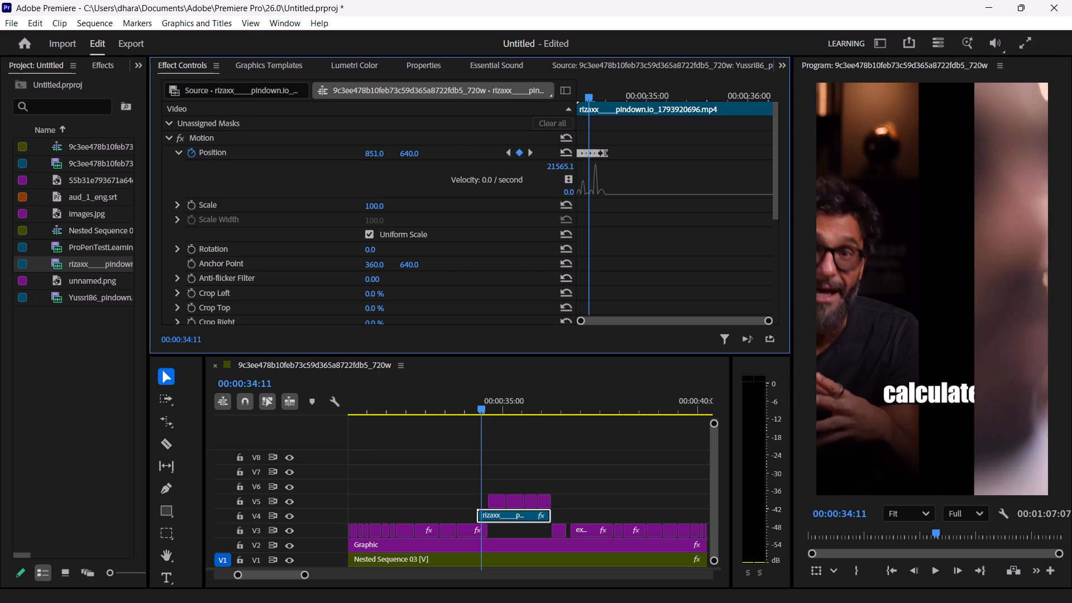
{"action": "left_click_drag", "start_coordinate": [258, 149], "coordinate": [194, 151]}
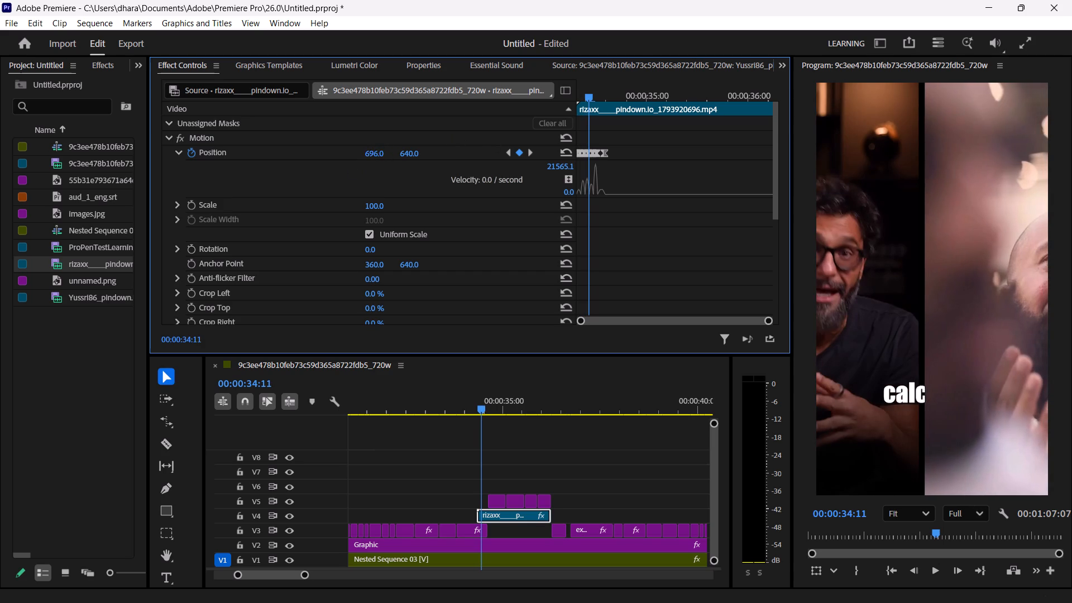
{"action": "left_click_drag", "start_coordinate": [194, 151], "coordinate": [189, 155]}
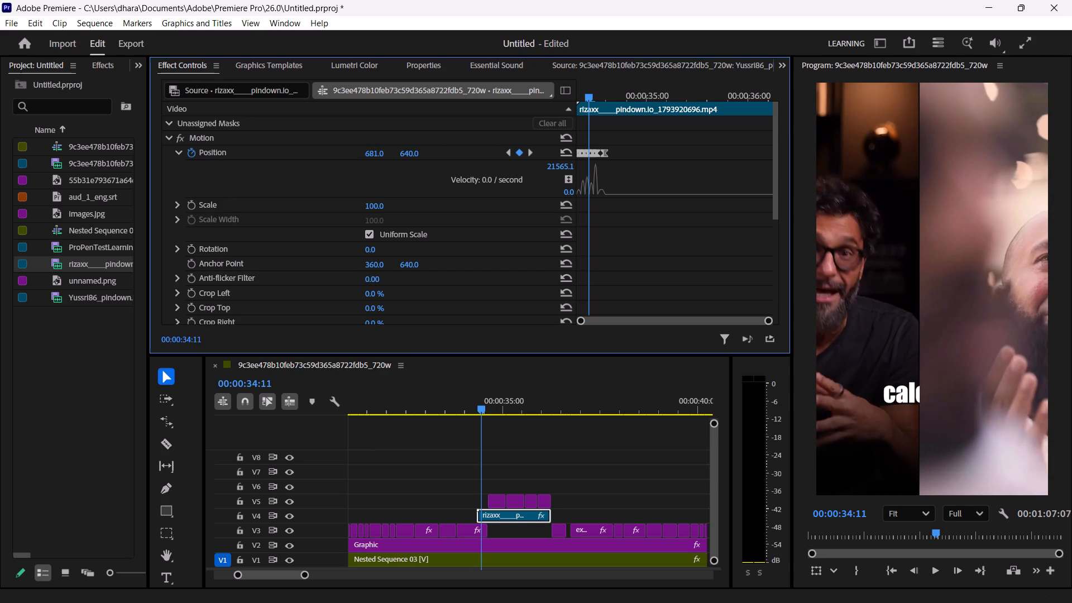
{"action": "left_click_drag", "start_coordinate": [189, 155], "coordinate": [187, 156]}
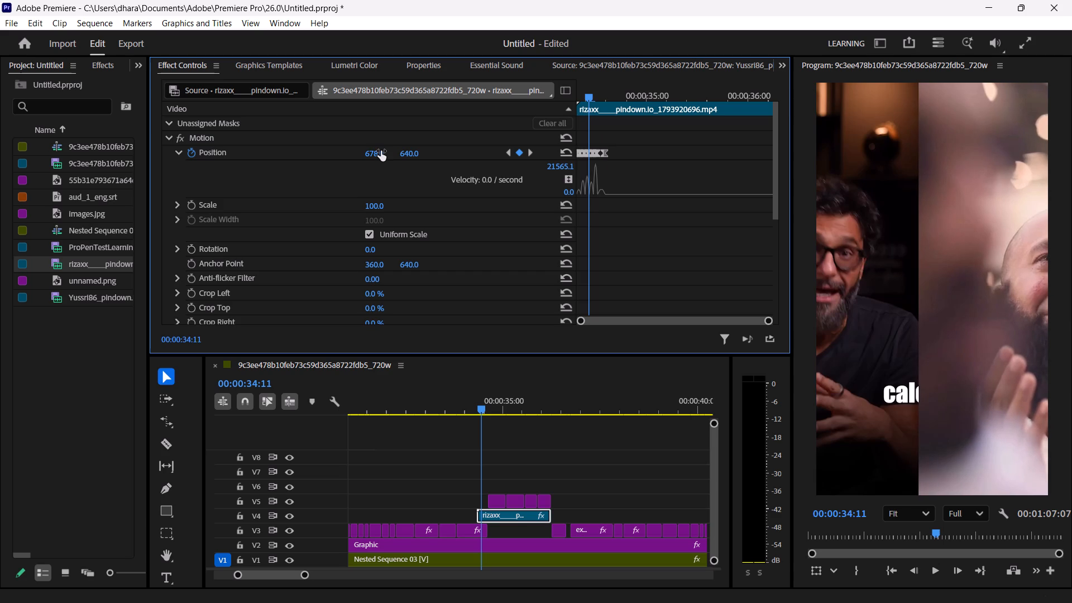
Set the B-roll's horizontal Position to about 485 at 00:00:34:12, and reset its Position to the default at 00:00:34:13.
{"action": "key", "text": "Right"}
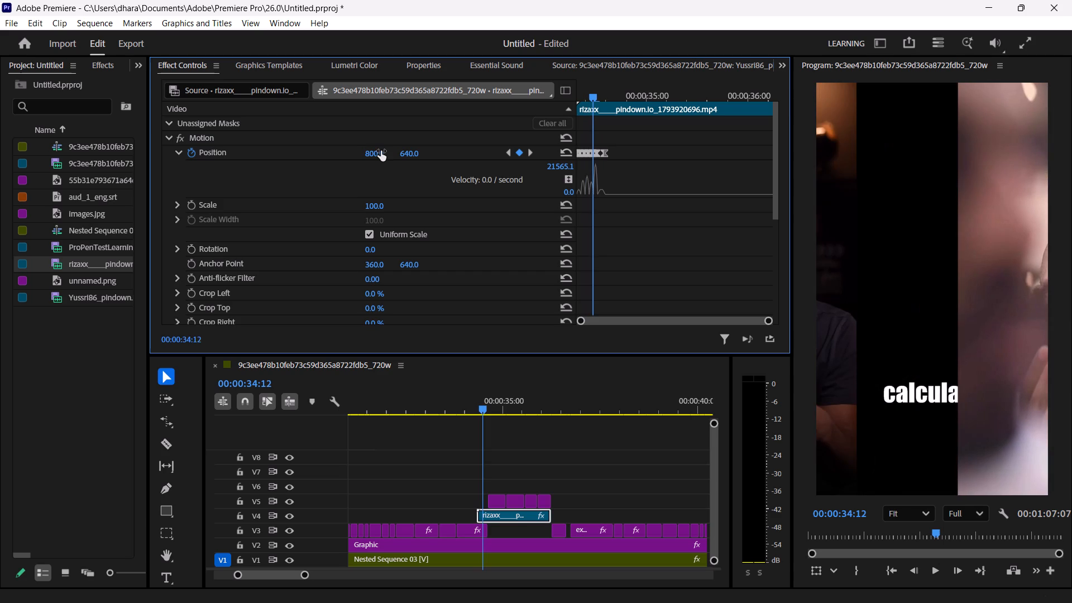
{"action": "left_click_drag", "start_coordinate": [373, 155], "coordinate": [309, 149]}
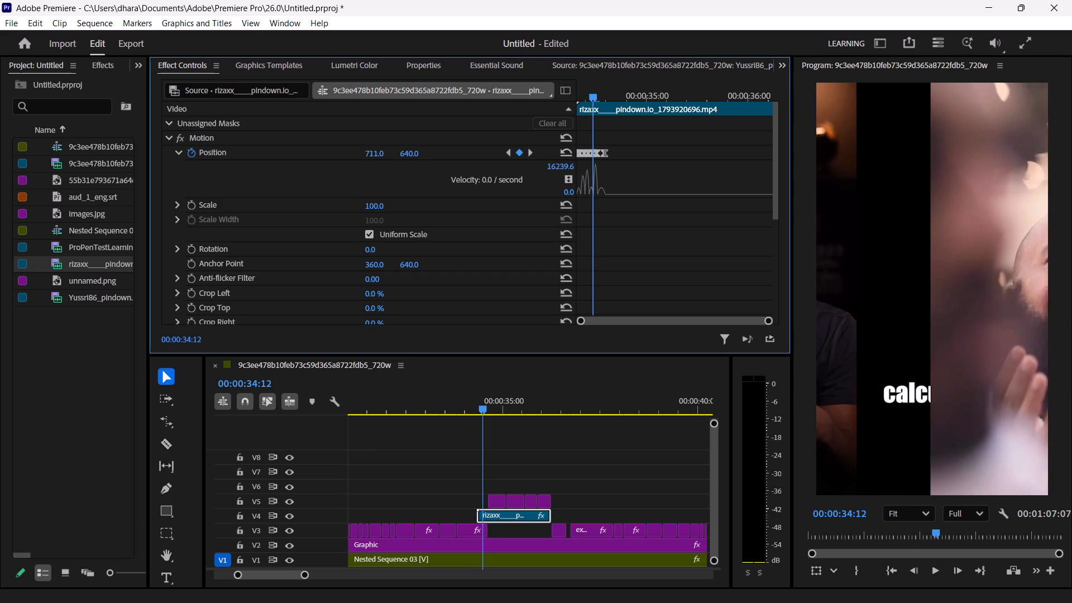
{"action": "left_click_drag", "start_coordinate": [309, 149], "coordinate": [154, 163]}
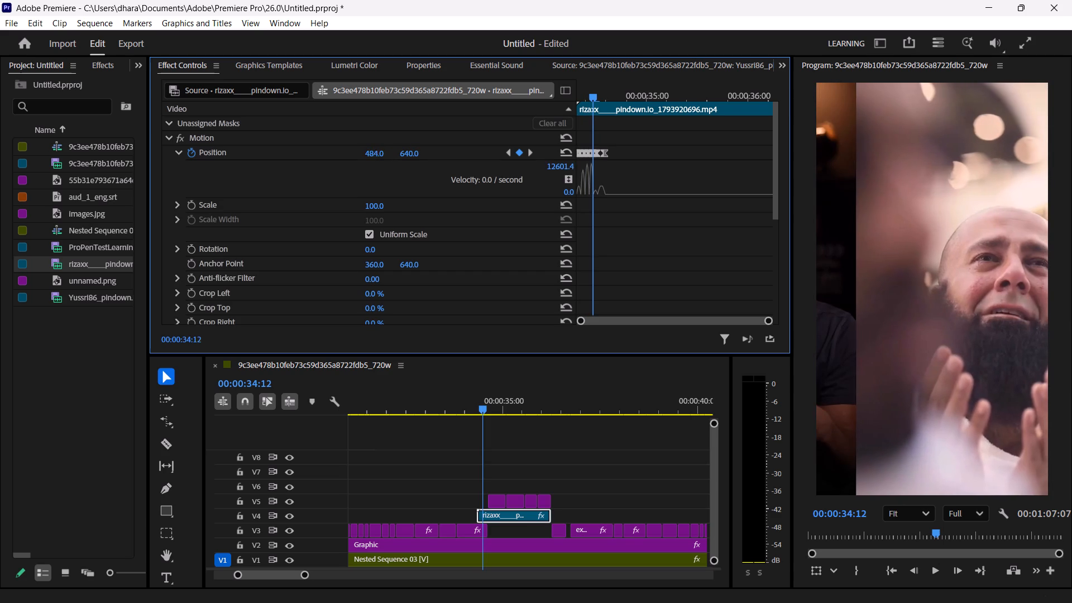
{"action": "left_click_drag", "start_coordinate": [154, 163], "coordinate": [155, 163]}
{"action": "key", "text": "Right"}
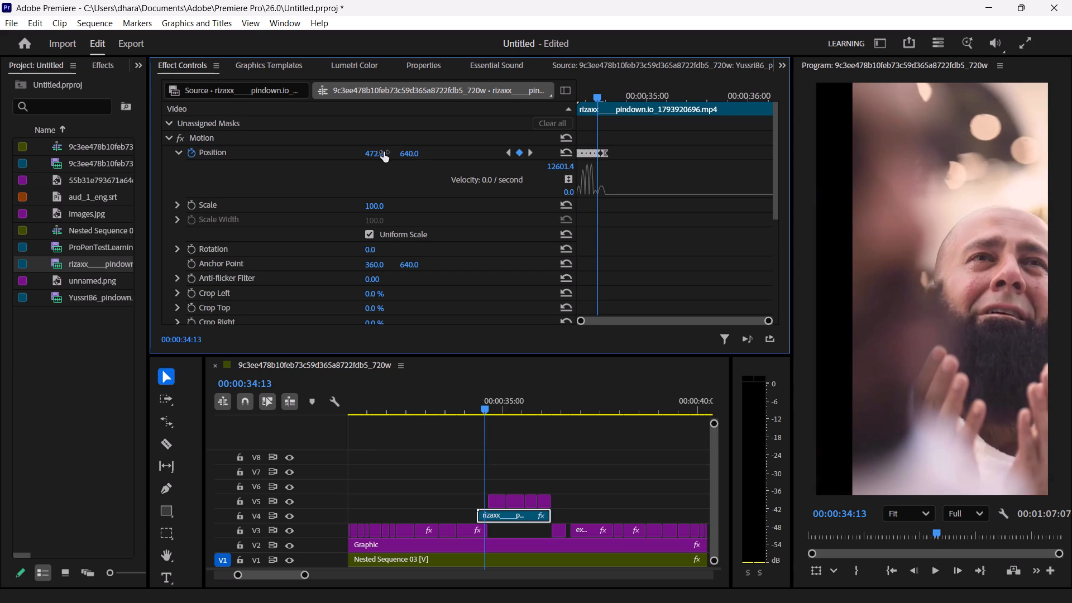
{"action": "left_click_drag", "start_coordinate": [374, 155], "coordinate": [364, 155]}
{"action": "left_click_drag", "start_coordinate": [364, 155], "coordinate": [238, 179]}
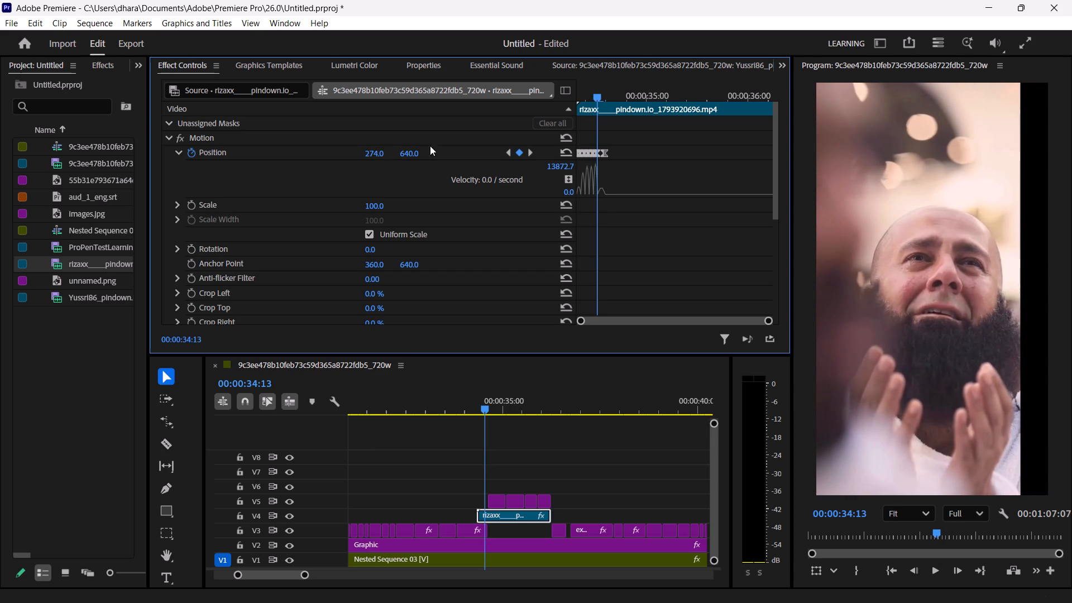
{"action": "left_click", "coordinate": [562, 150]}
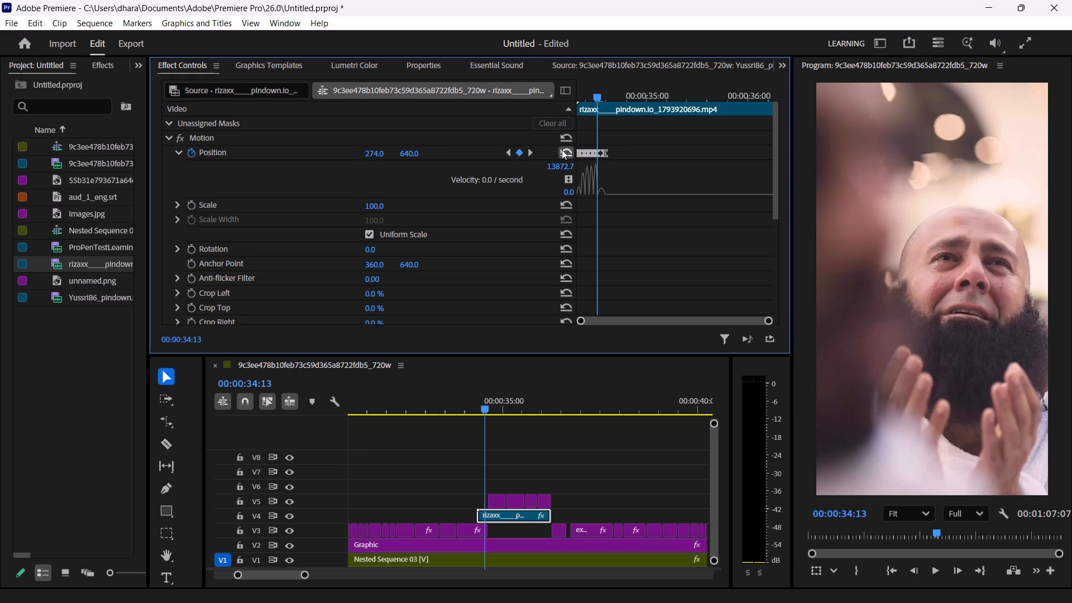
Apply Ease In and Ease Out temporal interpolation to all of the B-roll's Position keyframes.
{"action": "key", "text": "Right"}
{"action": "key", "text": "Right"}
{"action": "key", "text": "Right"}
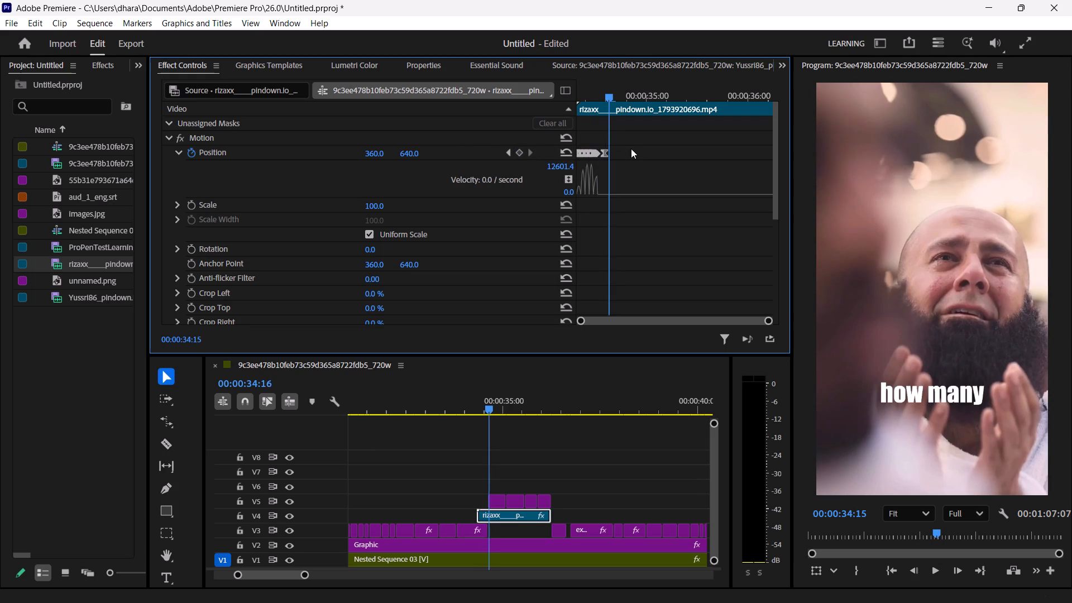
{"action": "key", "text": "Right"}
{"action": "left_click", "coordinate": [660, 160]}
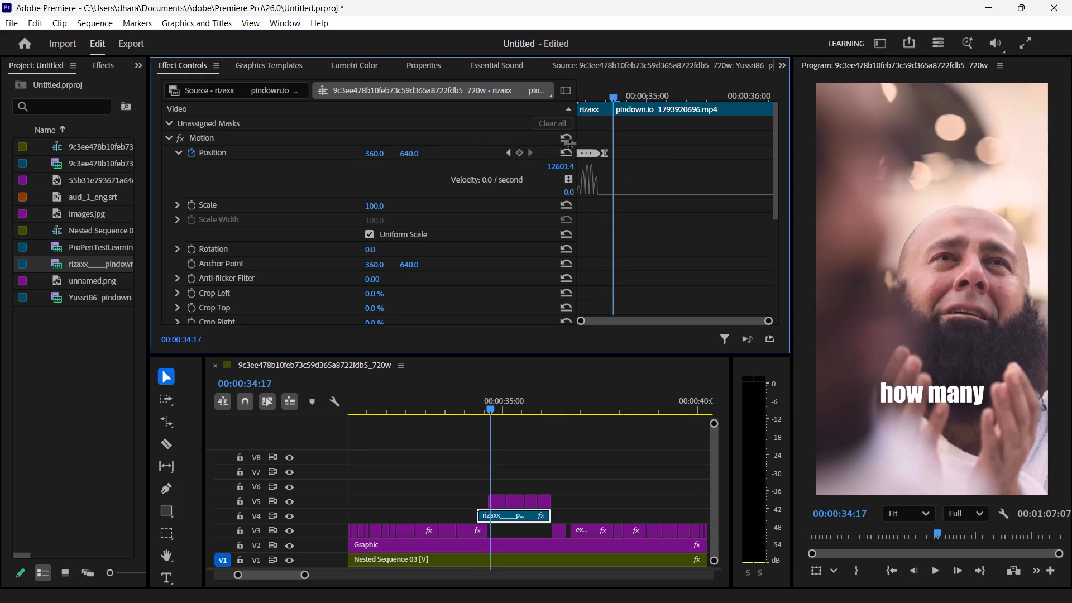
{"action": "left_click_drag", "start_coordinate": [655, 160], "coordinate": [654, 153]}
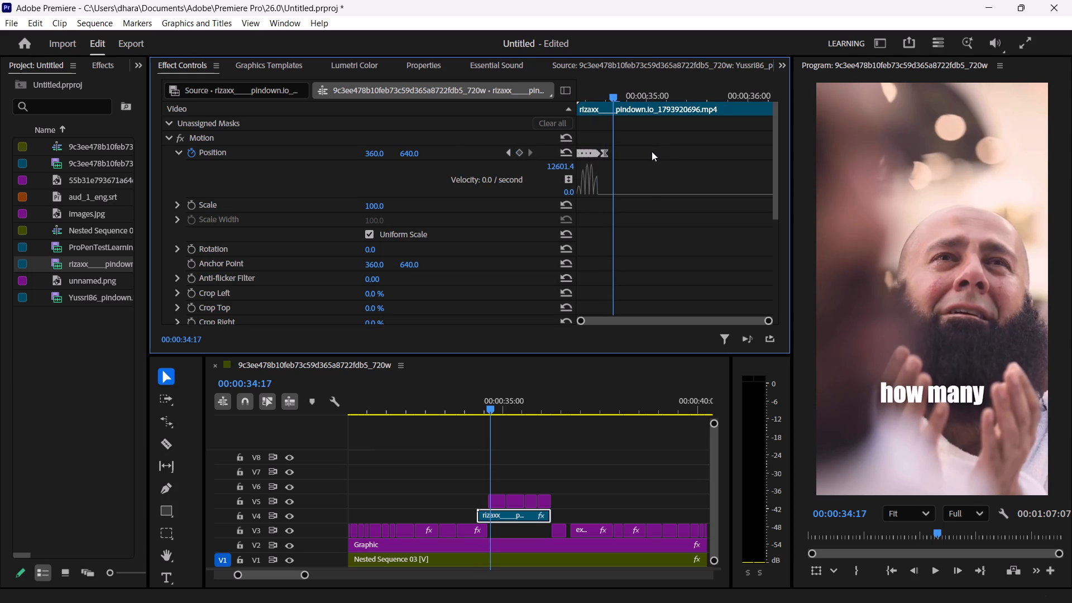
{"action": "left_click_drag", "start_coordinate": [652, 152], "coordinate": [532, 146]}
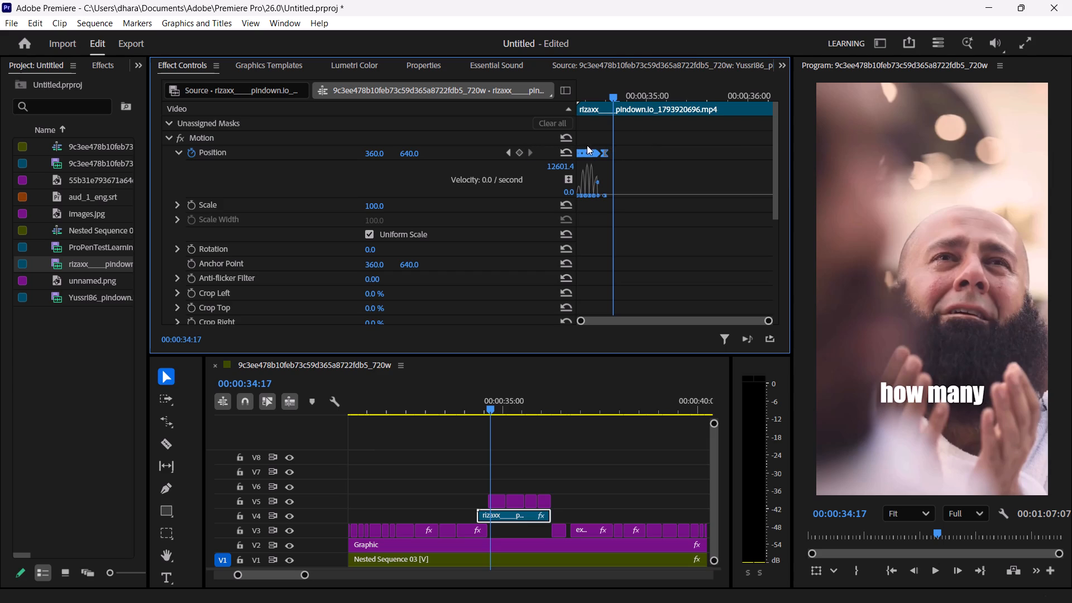
{"action": "right_click", "coordinate": [592, 149]}
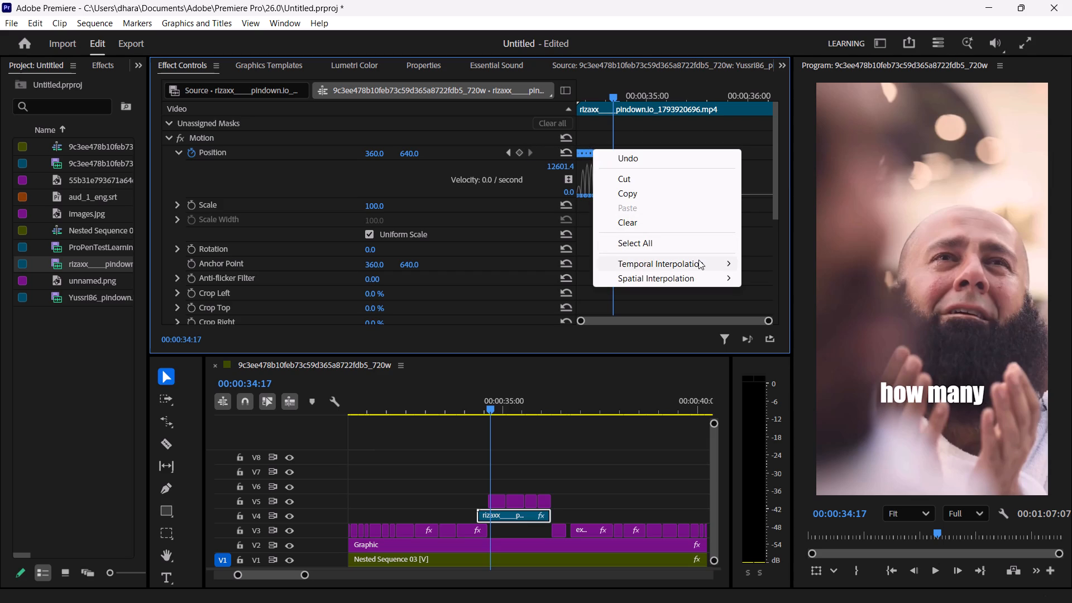
{"action": "left_click", "coordinate": [784, 343]}
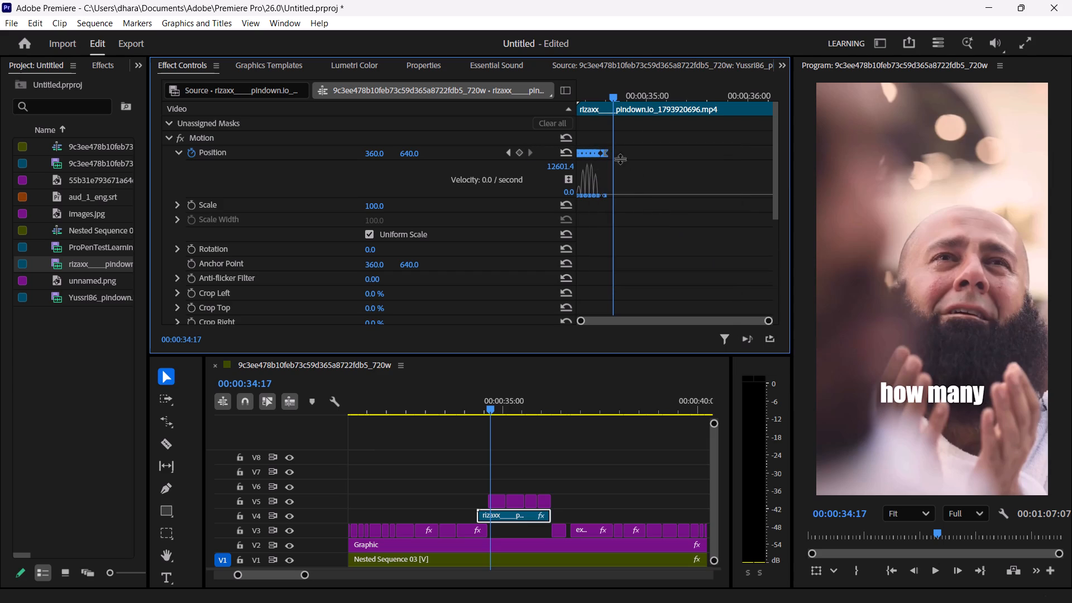
{"action": "right_click", "coordinate": [589, 151]}
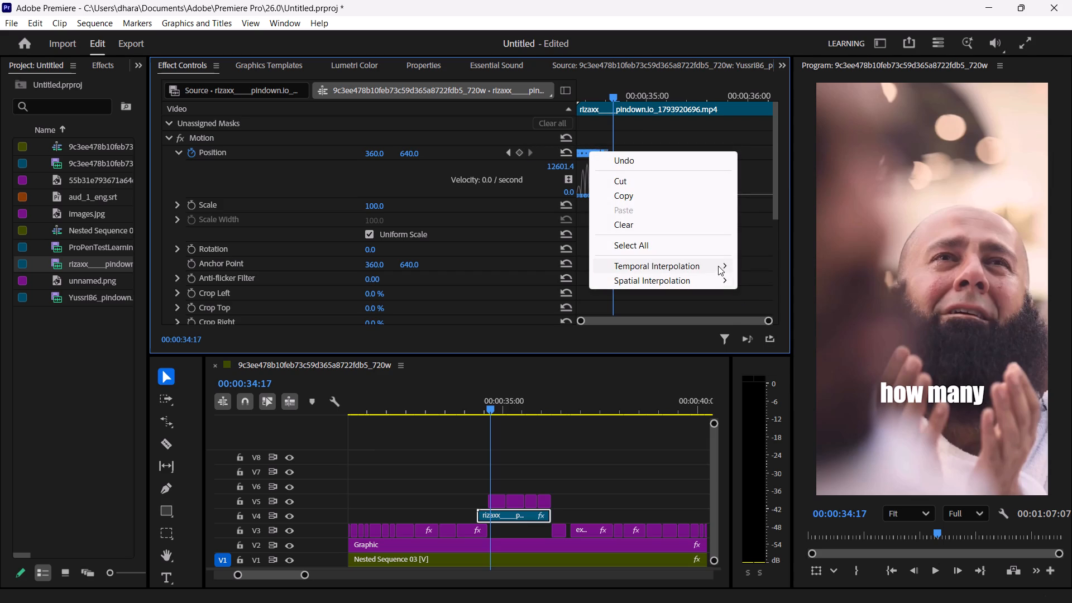
{"action": "left_click", "coordinate": [772, 361]}
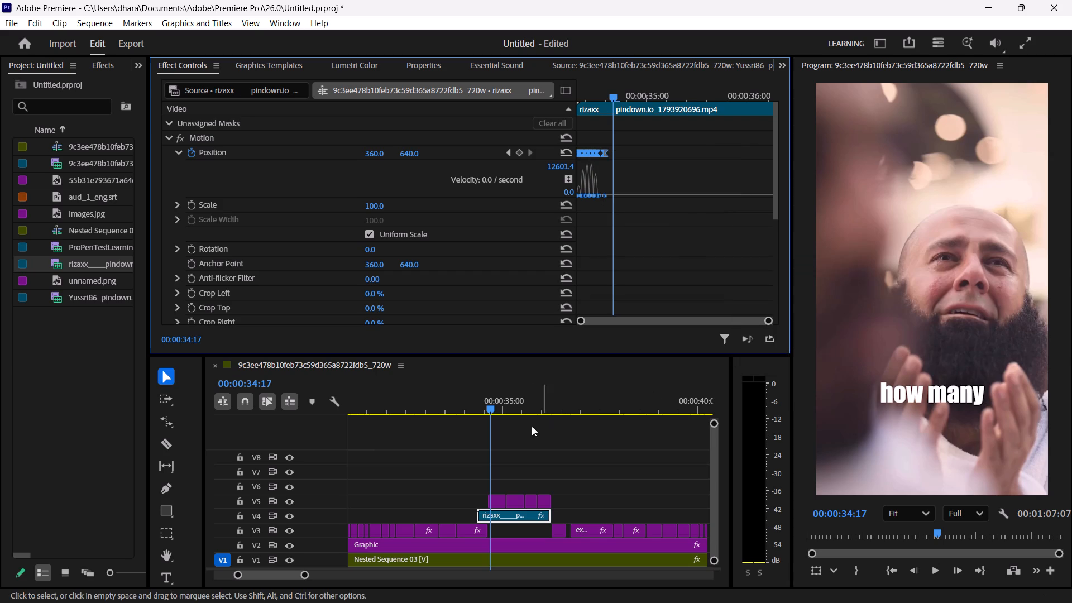
Replay the push transition from shortly before the B-roll enters to check the adjusted movement.
{"action": "left_click", "coordinate": [448, 401]}
{"action": "key", "text": "space"}
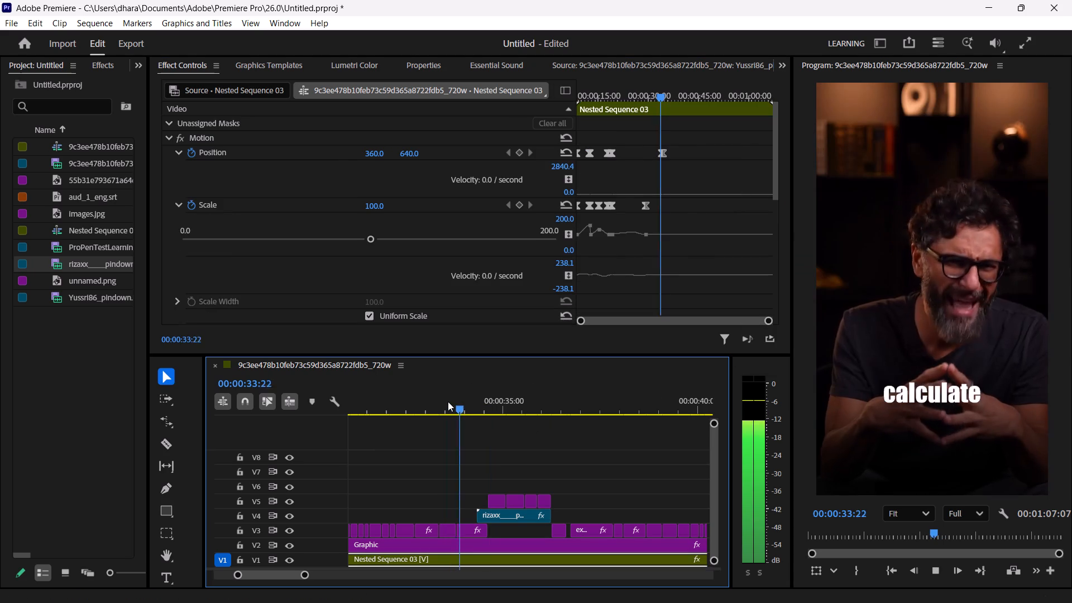
{"action": "key", "text": "space"}
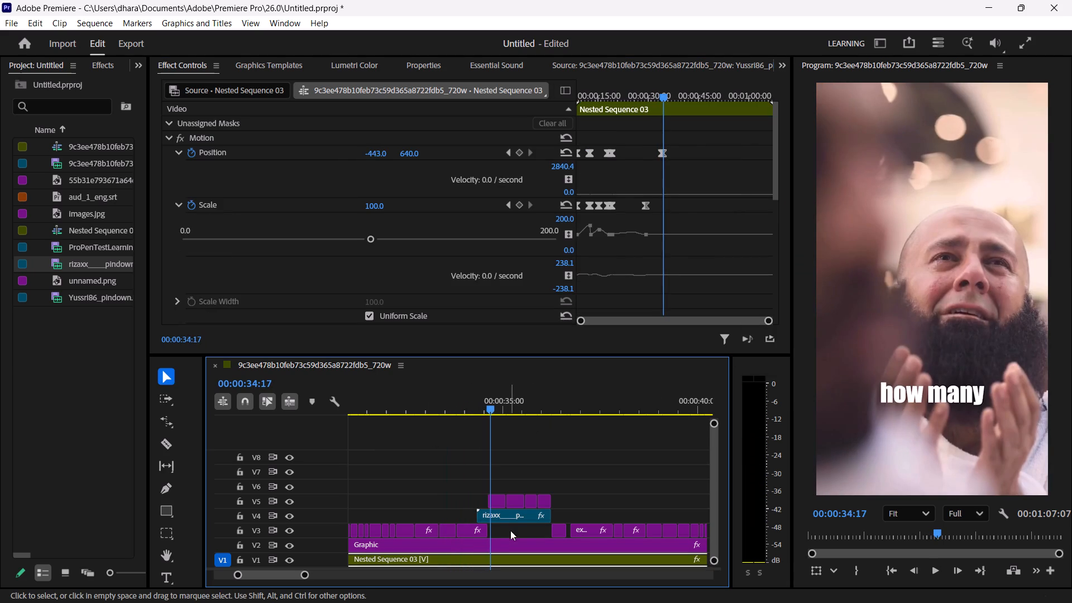
Move the "calculate" caption from V3 up to V5, keeping its timing, so it sits above the B-roll.
{"action": "left_click_drag", "start_coordinate": [465, 532], "coordinate": [466, 521]}
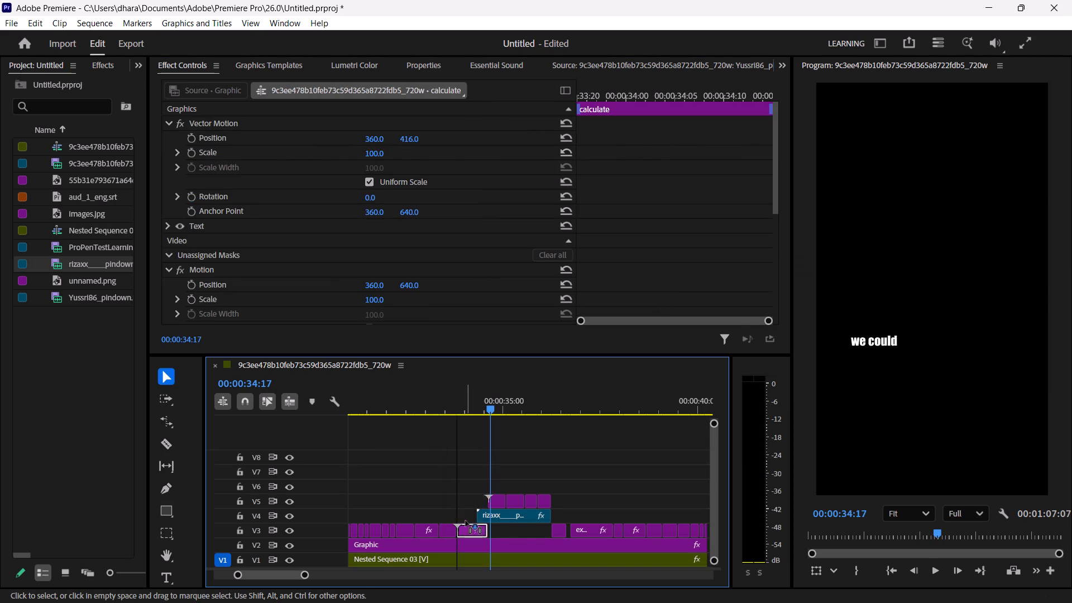
{"action": "left_click_drag", "start_coordinate": [466, 521], "coordinate": [466, 506]}
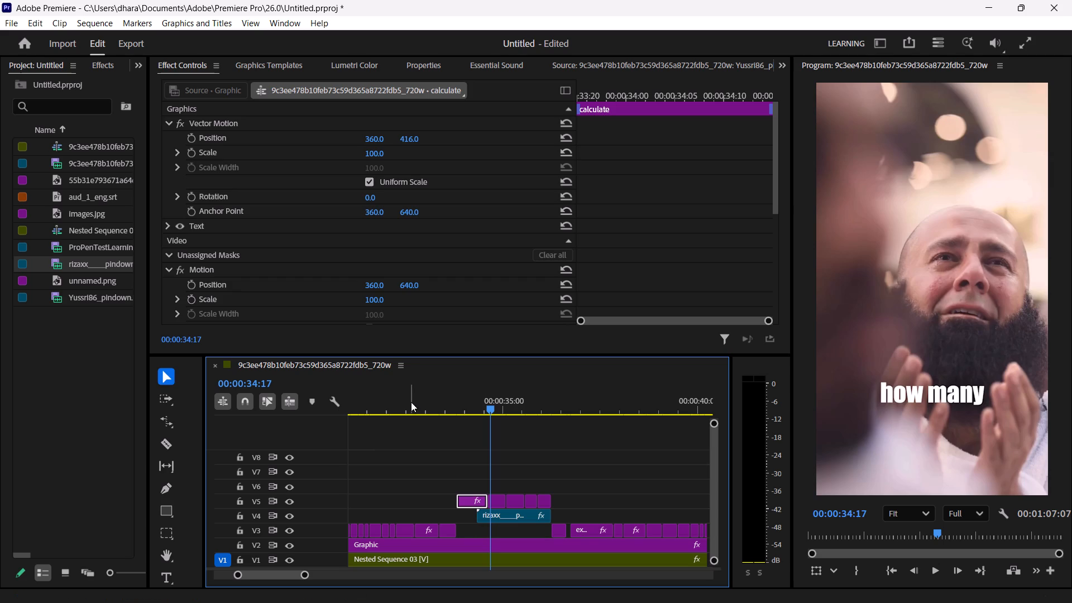
Replay the push transition from shortly before the B-roll enters to check the raised "calculate" caption.
{"action": "left_click", "coordinate": [411, 400]}
{"action": "key", "text": "space"}
{"action": "key", "text": "space"}
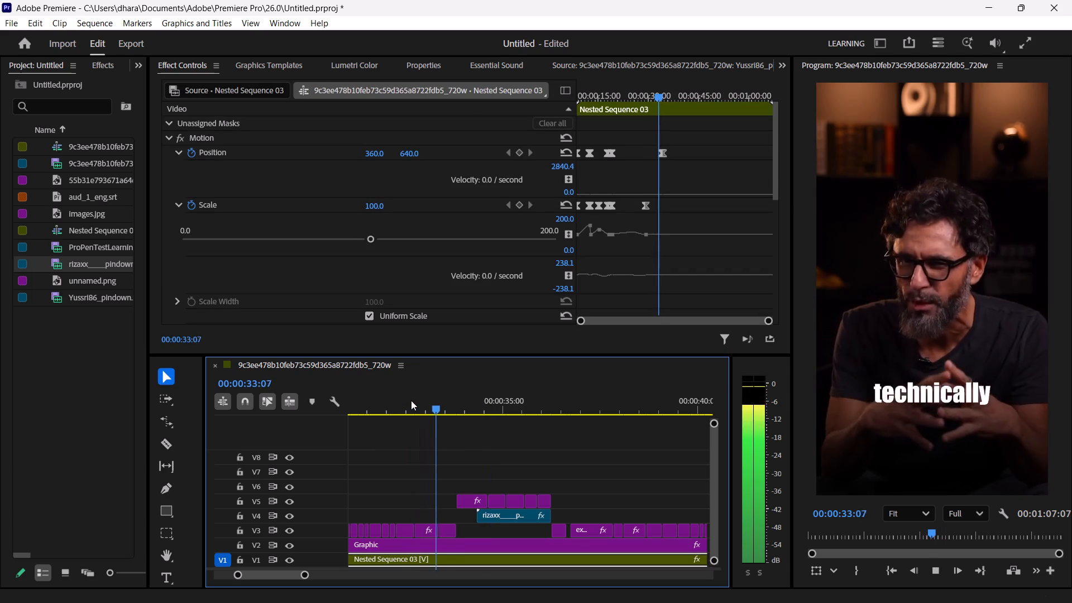
{"action": "key", "text": "space"}
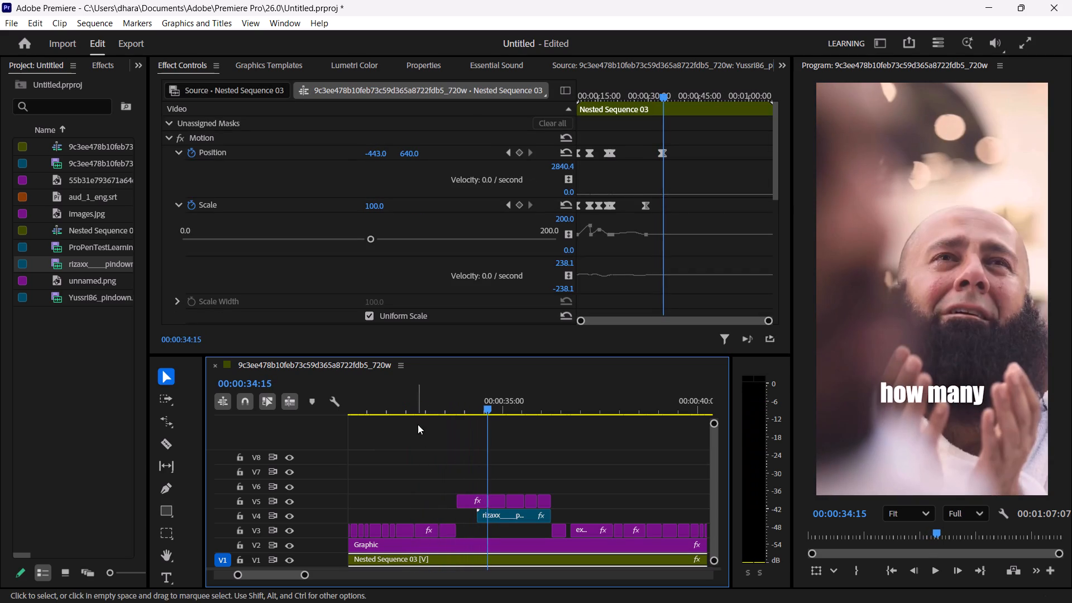
Delete the Position keyframes that slide Nested Sequence 03 out around 00:00:34, keeping its earlier Position keyframes.
{"action": "left_click", "coordinate": [515, 514]}
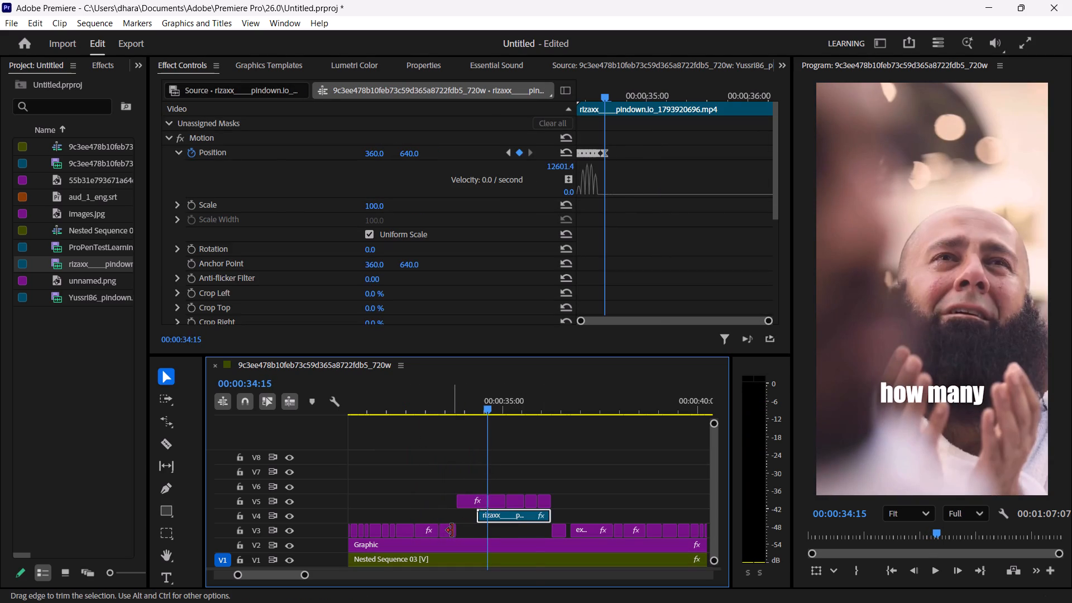
{"action": "left_click", "coordinate": [449, 405]}
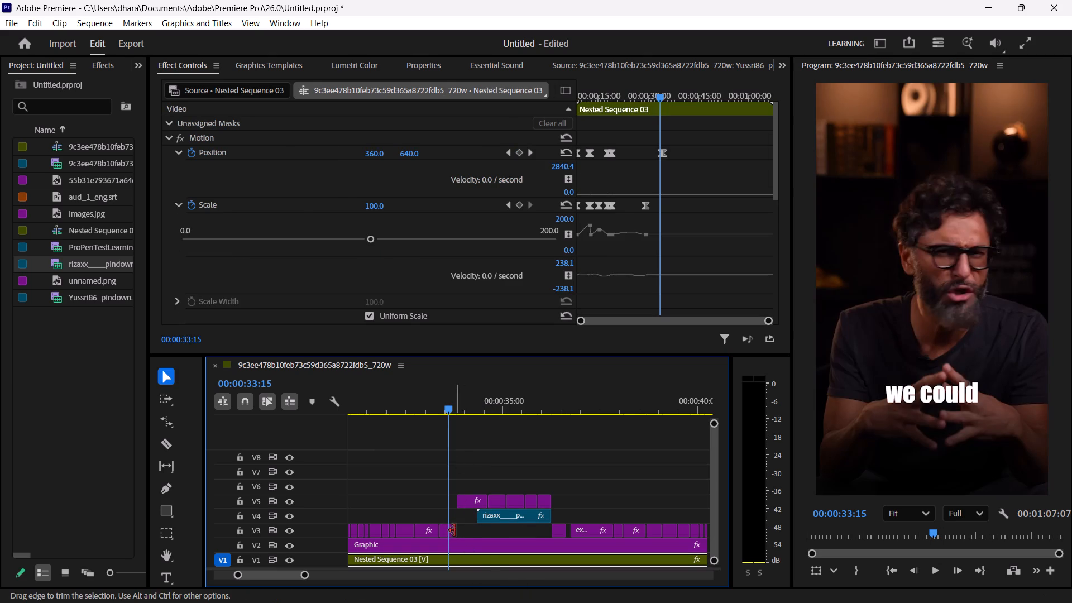
{"action": "left_click", "coordinate": [451, 531]}
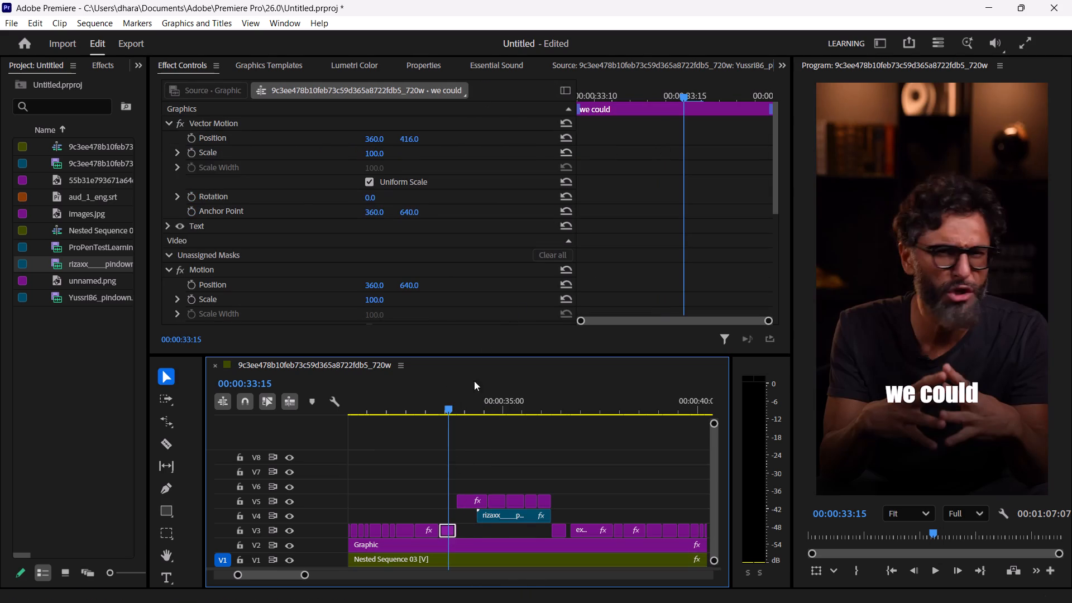
{"action": "left_click", "coordinate": [452, 558]}
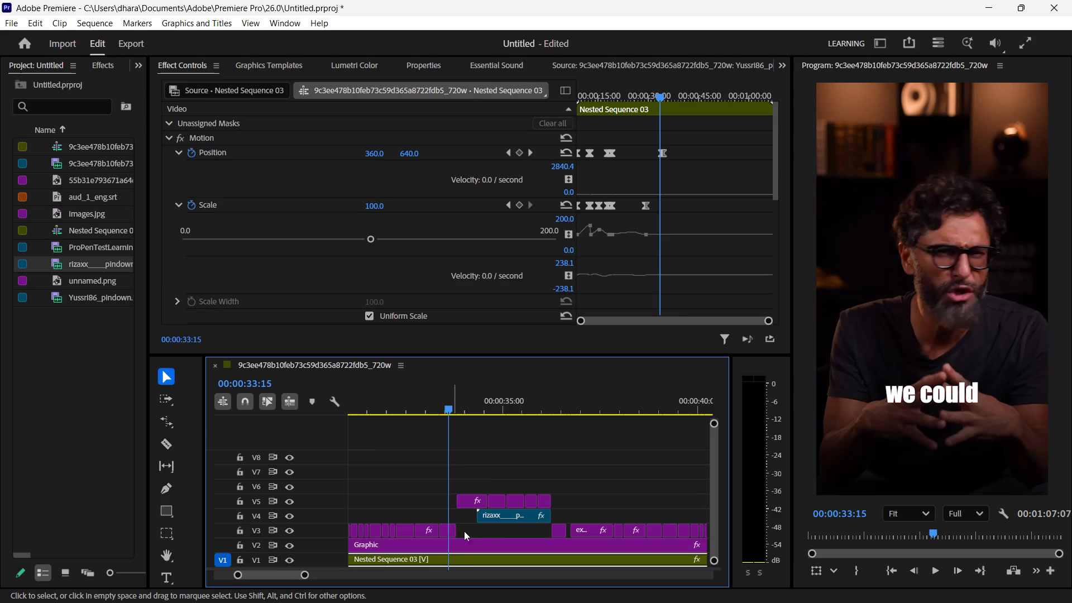
{"action": "left_click_drag", "start_coordinate": [697, 178], "coordinate": [638, 103]}
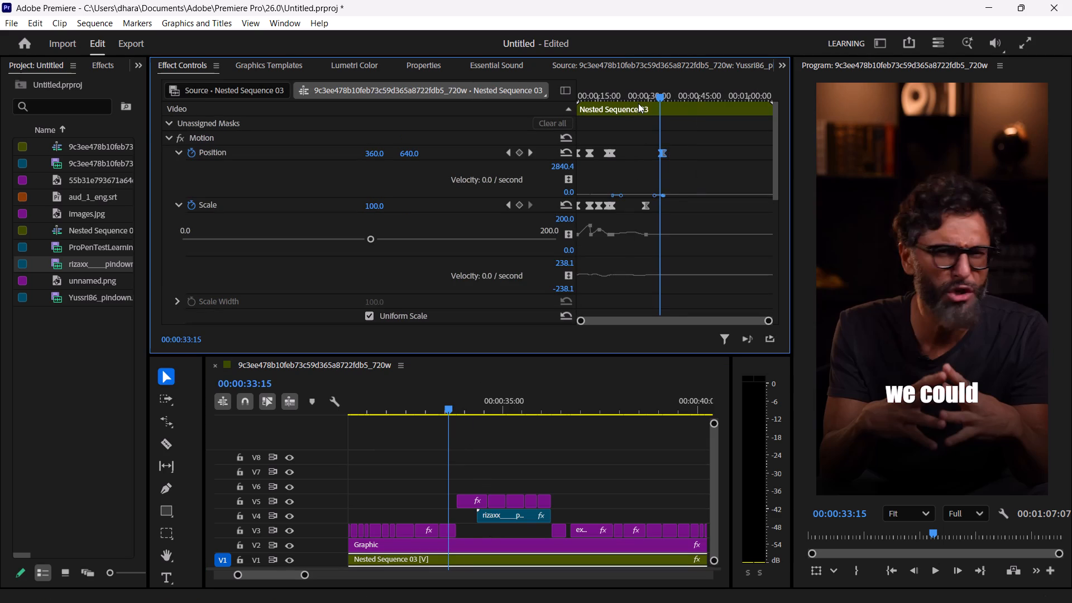
{"action": "key", "text": "Delete"}
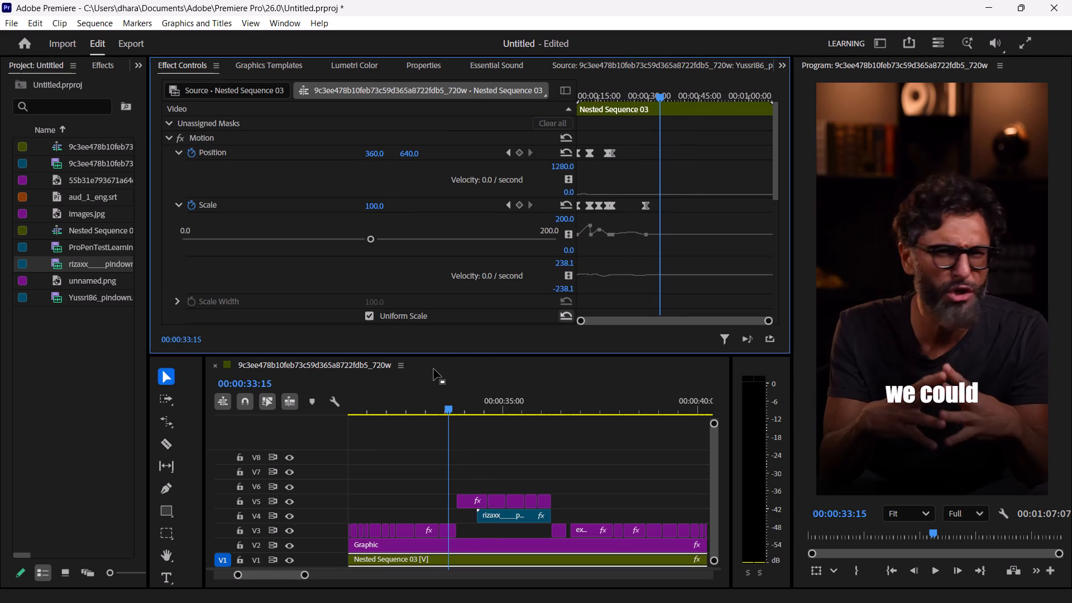
Replay the transition into the B-roll to check it without the speaker's exit slide.
{"action": "key", "text": "space"}
{"action": "key", "text": "space"}
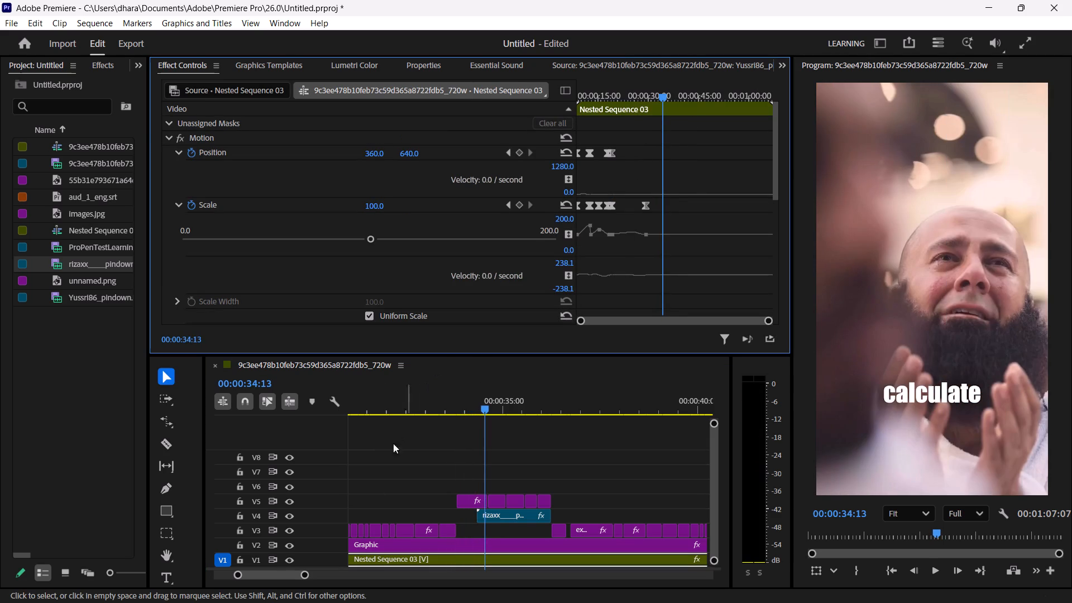
Start Opacity keyframing on Nested Sequence 03 at 00:00:33:15 with Opacity at 100%.
{"action": "left_click", "coordinate": [448, 410]}
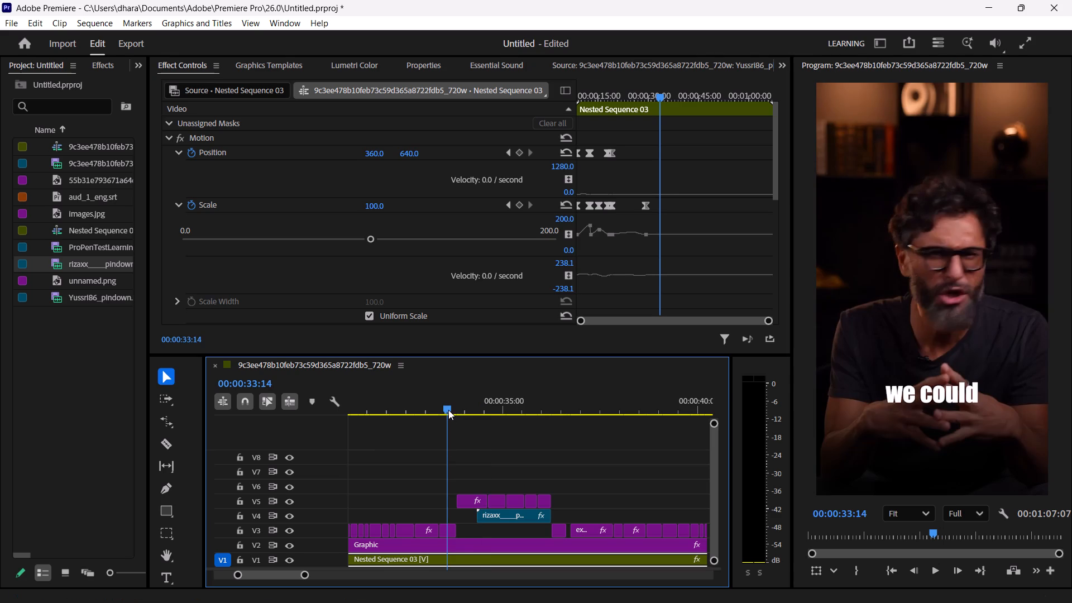
{"action": "left_click", "coordinate": [450, 534]}
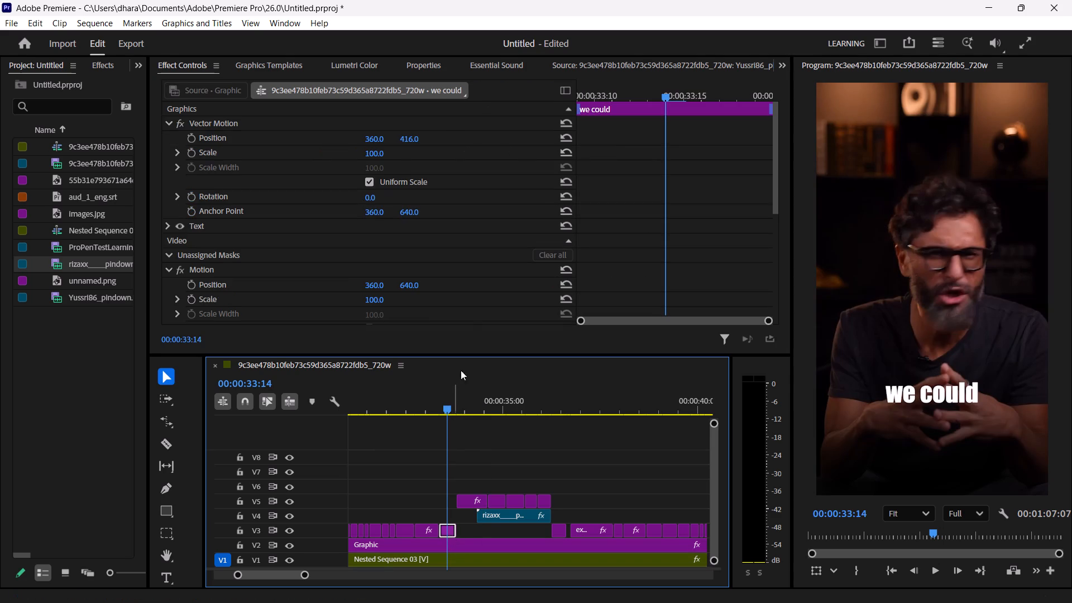
{"action": "left_click", "coordinate": [463, 557]}
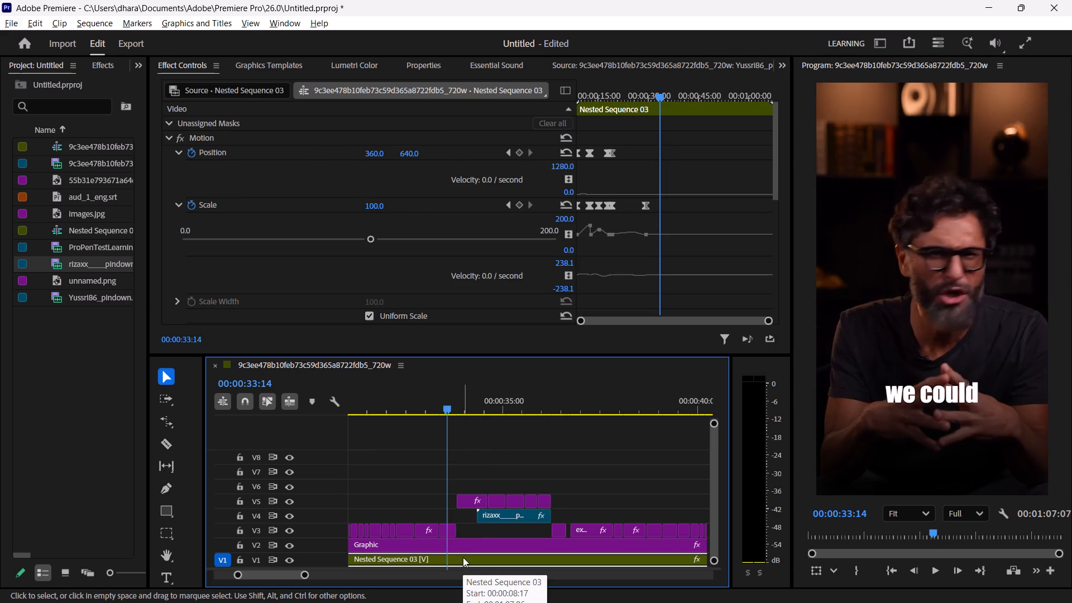
{"action": "key", "text": "Left"}
{"action": "key", "text": "Left"}
{"action": "key", "text": "Left"}
{"action": "scroll", "coordinate": [633, 307], "scroll_direction": "down", "scroll_amount": 1}
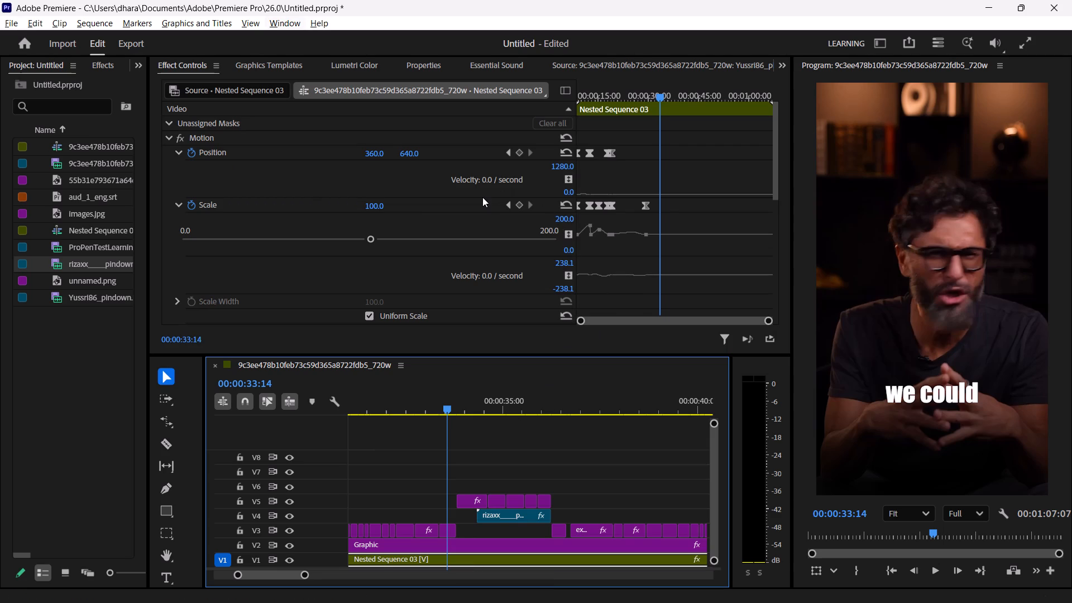
{"action": "scroll", "coordinate": [482, 197], "scroll_direction": "down", "scroll_amount": 1}
{"action": "left_click_drag", "start_coordinate": [778, 127], "coordinate": [814, 92]}
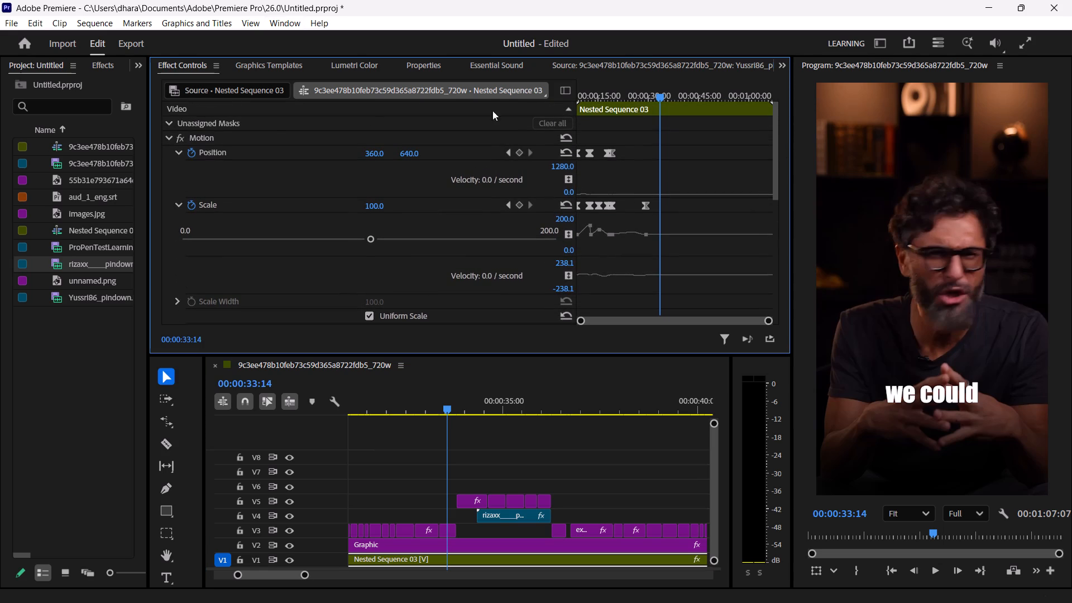
{"action": "left_click", "coordinate": [176, 150]}
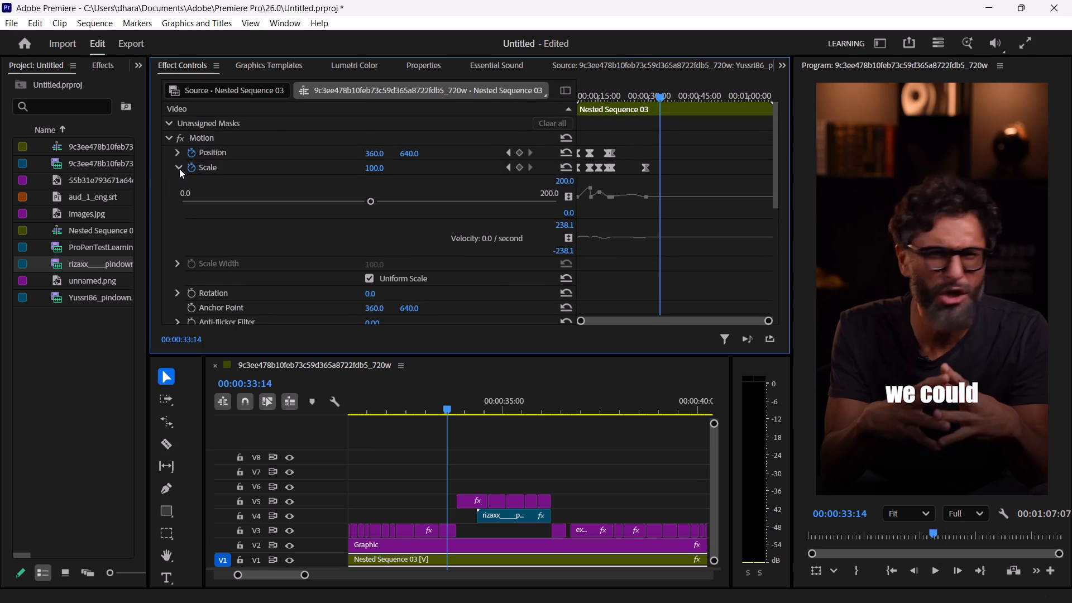
{"action": "left_click", "coordinate": [179, 168]}
{"action": "scroll", "coordinate": [197, 225], "scroll_direction": "down", "scroll_amount": 1}
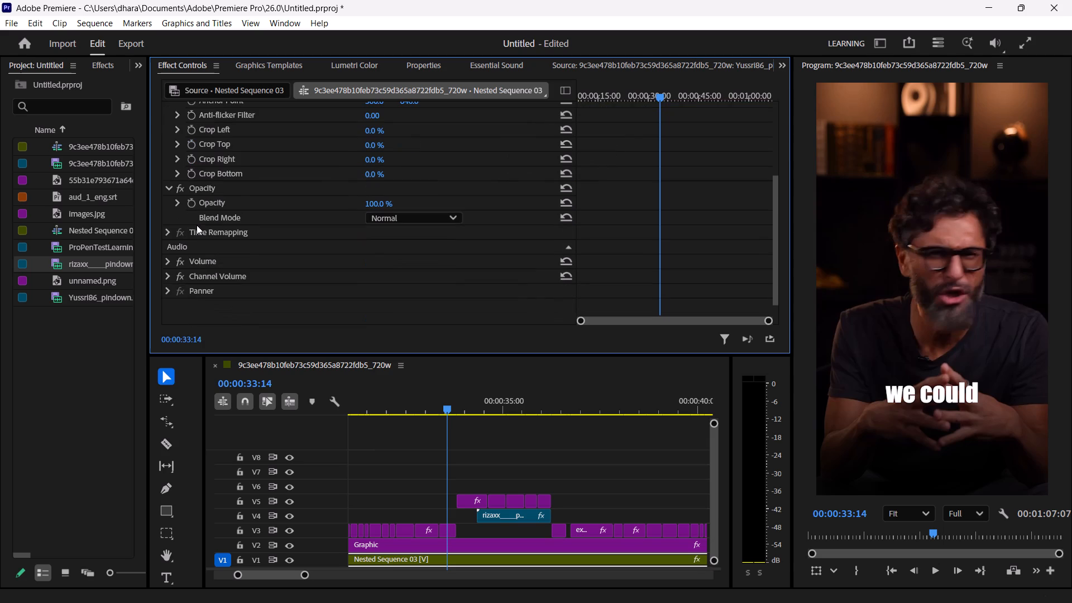
{"action": "scroll", "coordinate": [197, 225], "scroll_direction": "down", "scroll_amount": 1}
{"action": "key", "text": "Right"}
{"action": "key", "text": "Right"}
{"action": "key", "text": "Right"}
{"action": "key", "text": "Right"}
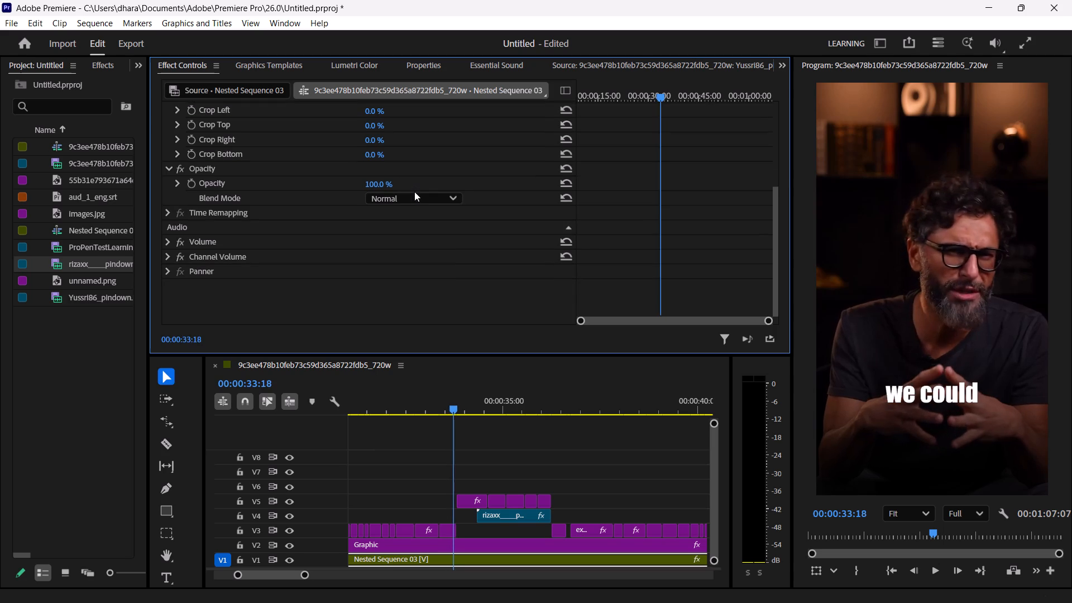
{"action": "key", "text": "Left"}
{"action": "key", "text": "Left"}
{"action": "key", "text": "Left"}
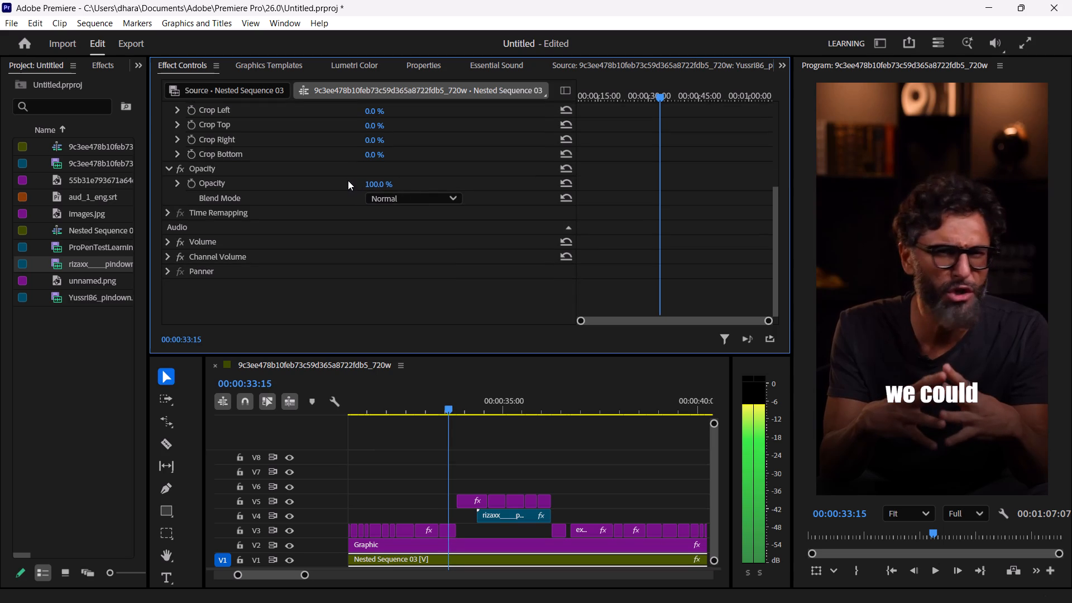
{"action": "left_click", "coordinate": [189, 183]}
Set Nested Sequence 03's Opacity to 0% at 00:00:34:08, where the B-roll starts to enter.
{"action": "key", "text": "Right"}
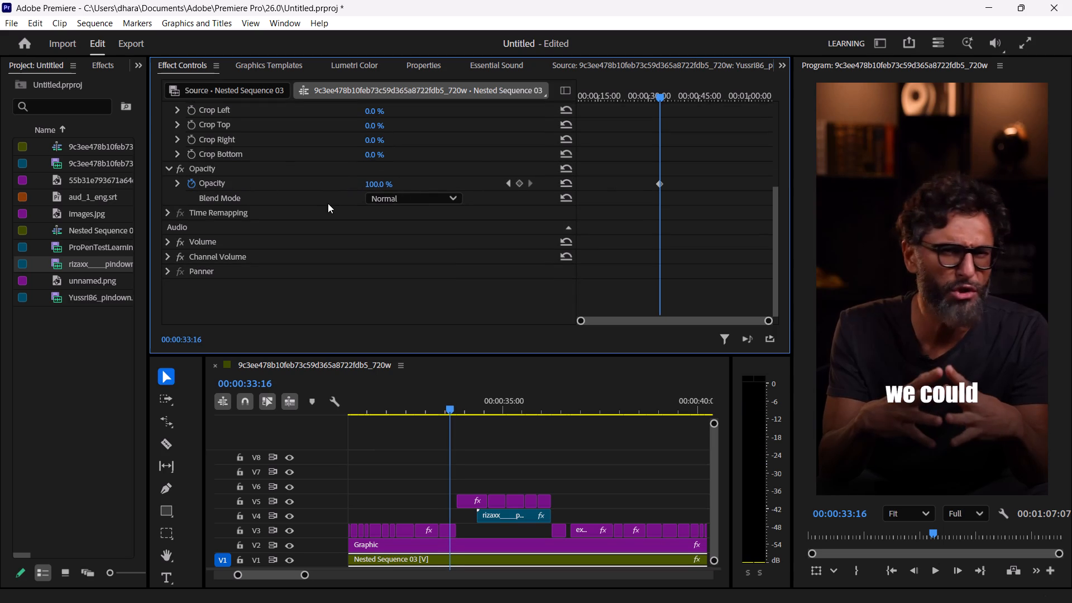
{"action": "key", "text": "Right"}
{"action": "key", "text": "Right"}
{"action": "key", "text": "Right"}
{"action": "key", "text": "Right"}
{"action": "key", "text": "Left"}
{"action": "key", "text": "Right"}
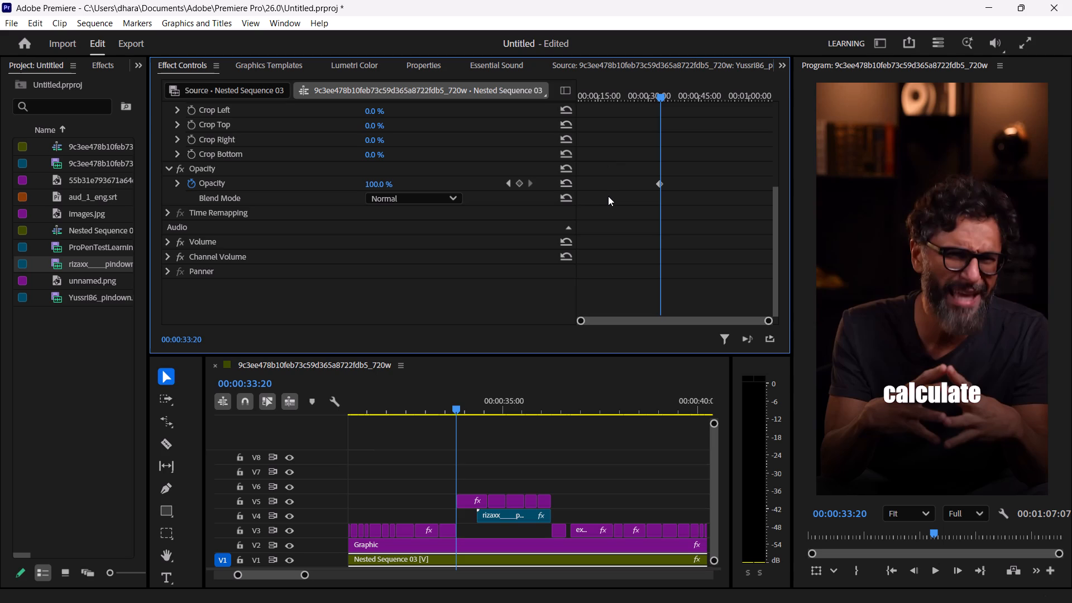
{"action": "key", "text": "Right"}
{"action": "key", "text": "Right"}
{"action": "key", "text": "Right"}
{"action": "key", "text": "Right"}
{"action": "key", "text": "Right"}
{"action": "key", "text": "Right"}
{"action": "key", "text": "Right"}
{"action": "key", "text": "Right"}
{"action": "key", "text": "Right"}
{"action": "key", "text": "Right"}
{"action": "key", "text": "Right"}
{"action": "key", "text": "Right"}
{"action": "key", "text": "Right"}
{"action": "key", "text": "Right"}
{"action": "key", "text": "Right"}
{"action": "key", "text": "Right"}
{"action": "key", "text": "Right"}
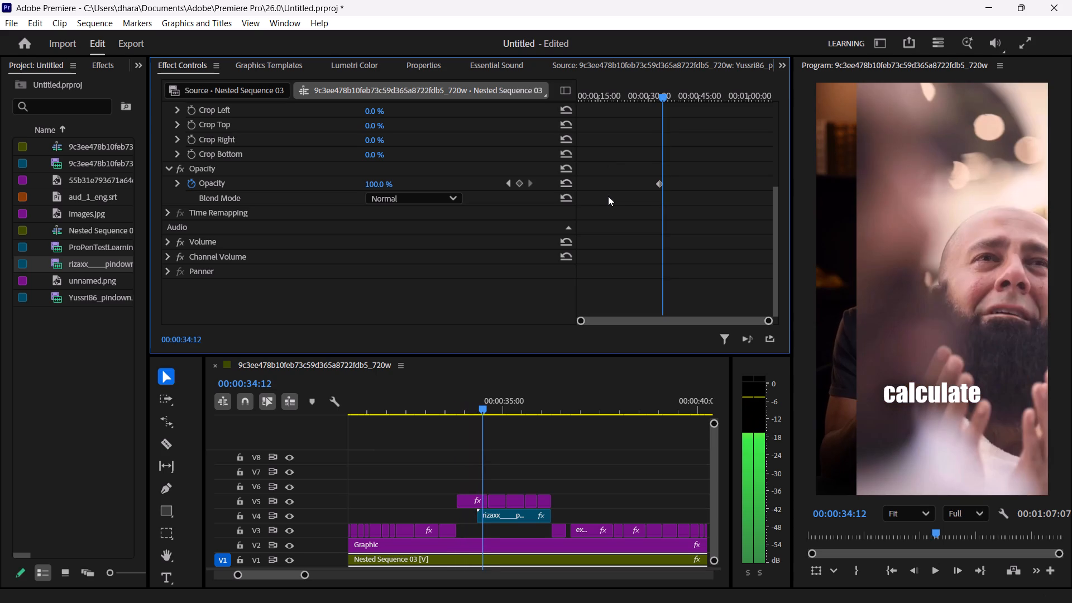
{"action": "key", "text": "Left"}
{"action": "key", "text": "Left"}
{"action": "key", "text": "Left"}
{"action": "key", "text": "Left"}
{"action": "key", "text": "Left"}
{"action": "key", "text": "Right"}
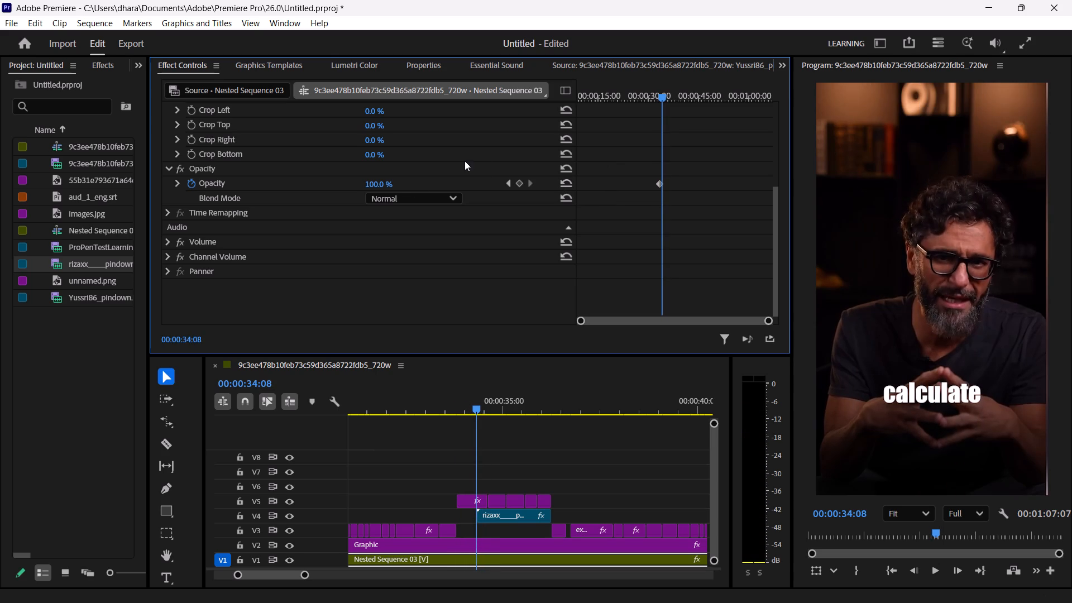
{"action": "left_click_drag", "start_coordinate": [382, 185], "coordinate": [362, 185]}
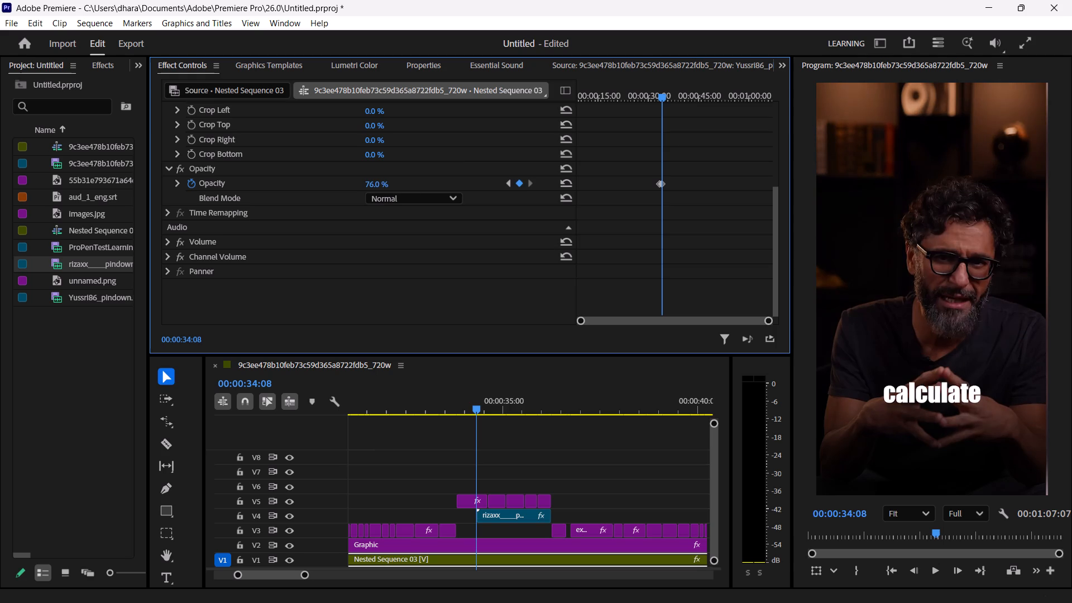
{"action": "left_click_drag", "start_coordinate": [362, 185], "coordinate": [432, 170]}
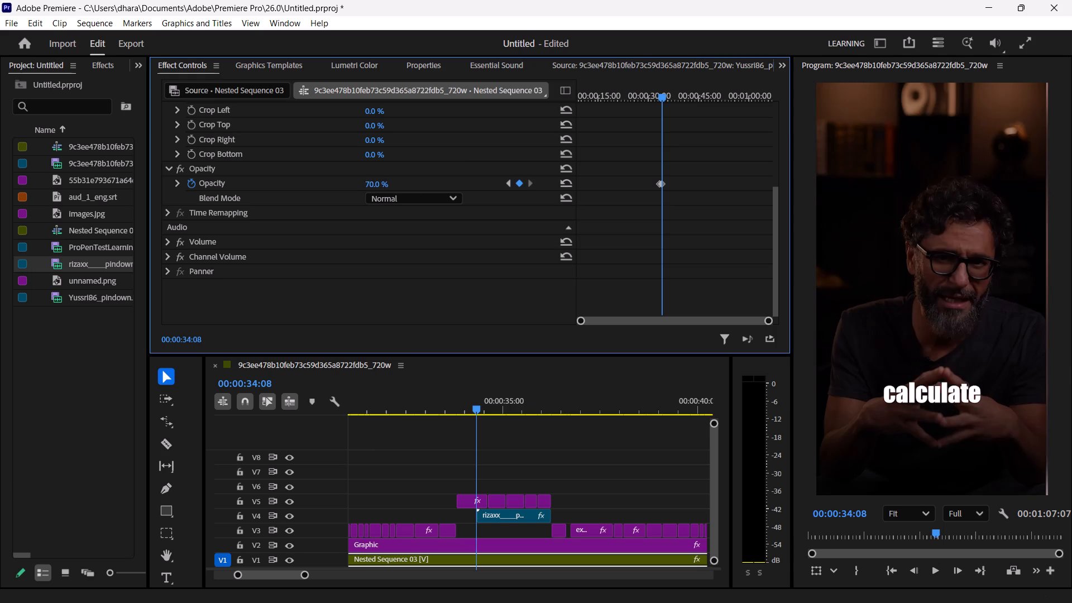
{"action": "left_click_drag", "start_coordinate": [432, 170], "coordinate": [258, 216]}
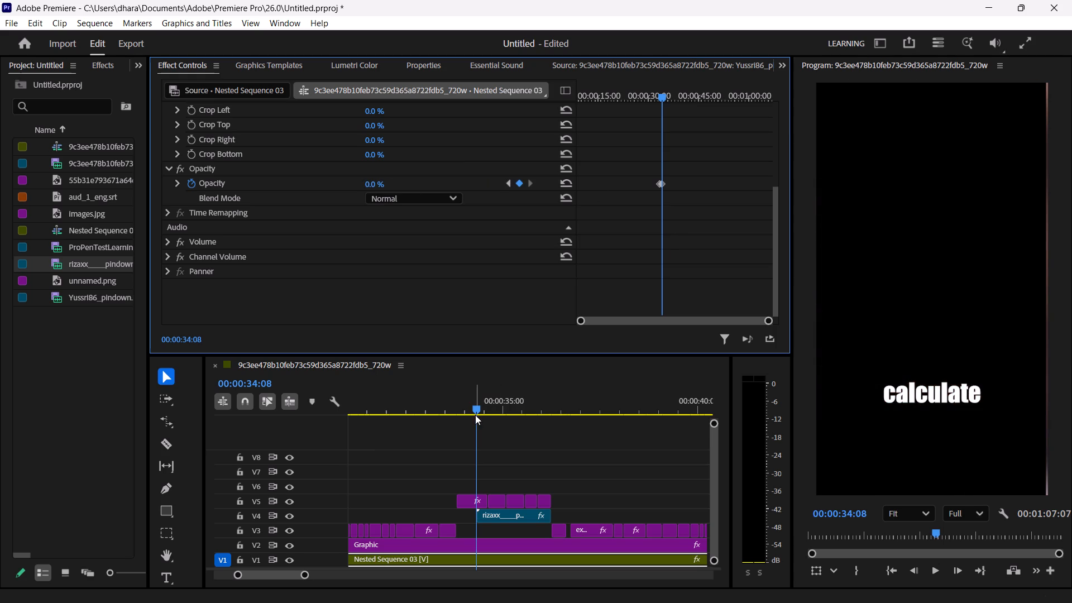
Play back the section leading into the B-roll to check the speaker's fade to black.
{"action": "left_click_drag", "start_coordinate": [478, 407], "coordinate": [401, 409]}
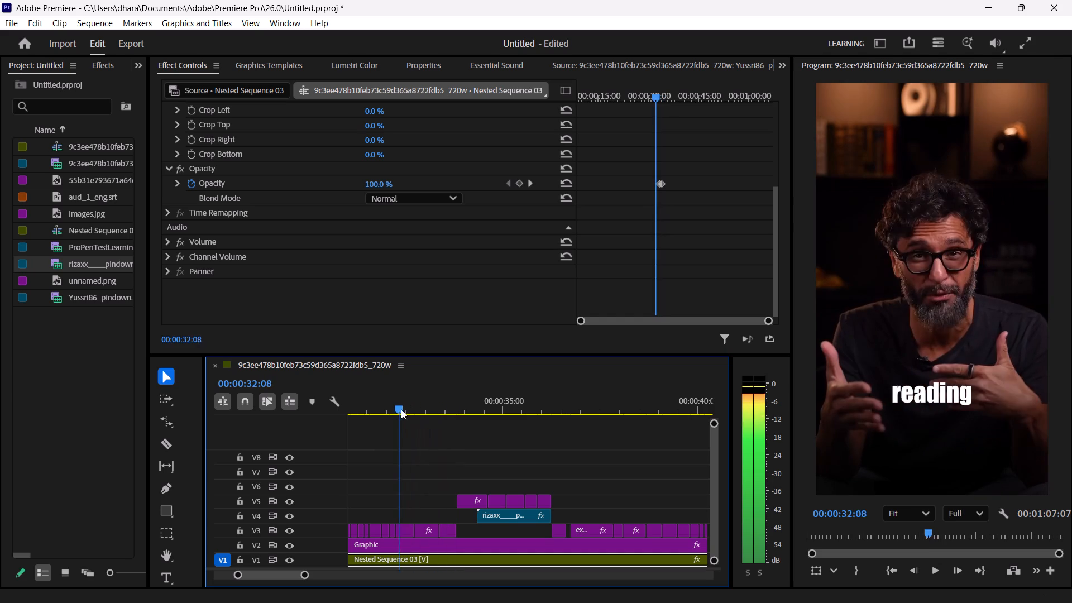
{"action": "left_click_drag", "start_coordinate": [401, 409], "coordinate": [419, 407]}
{"action": "key", "text": "space"}
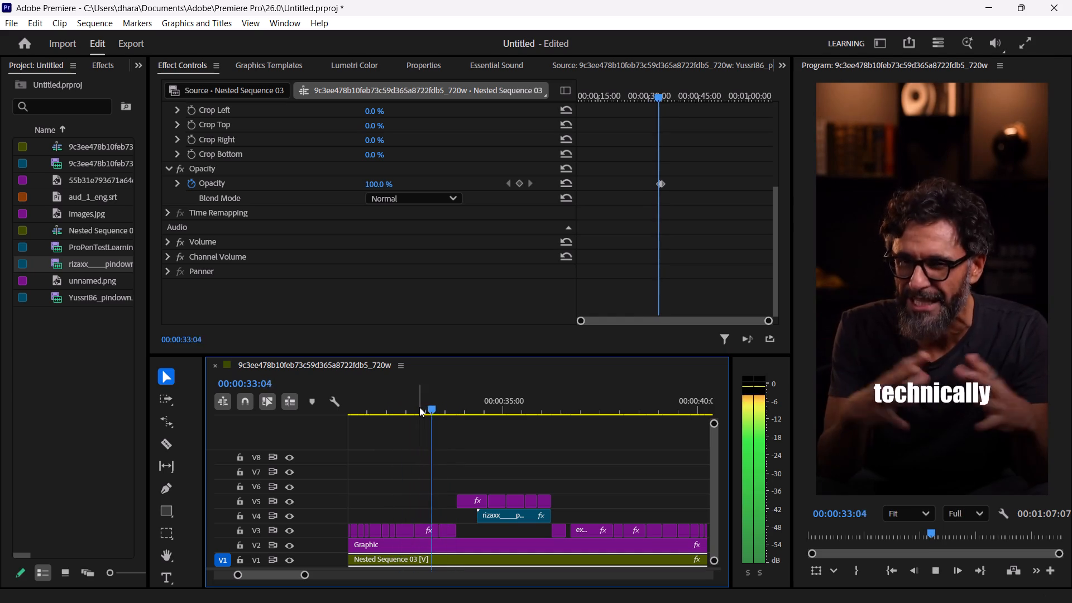
{"action": "key", "text": "space"}
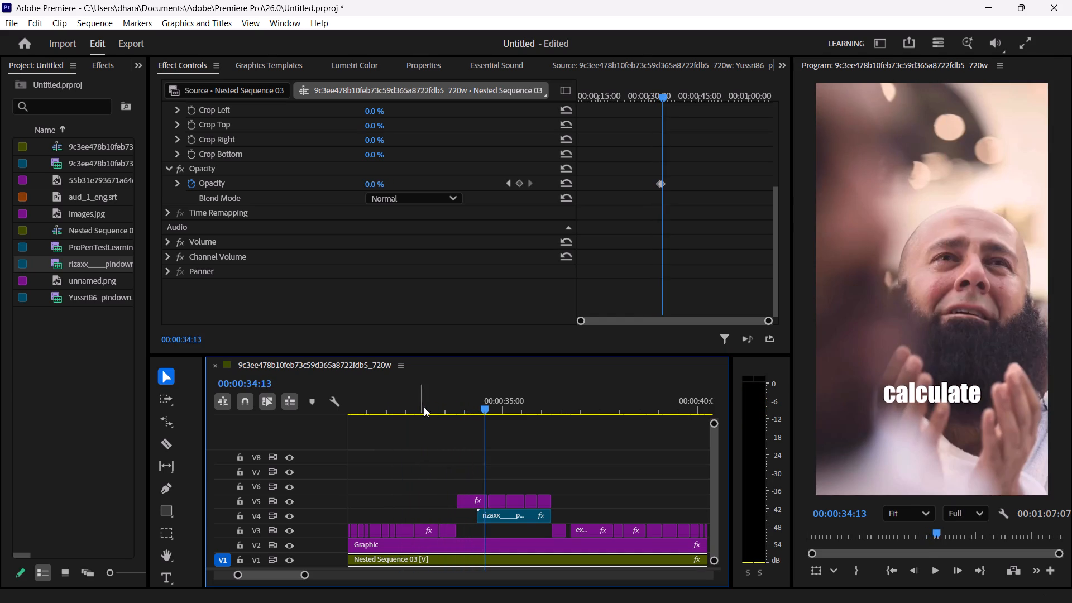
{"action": "left_click", "coordinate": [454, 411]}
{"action": "key", "text": "space"}
{"action": "key", "text": "space"}
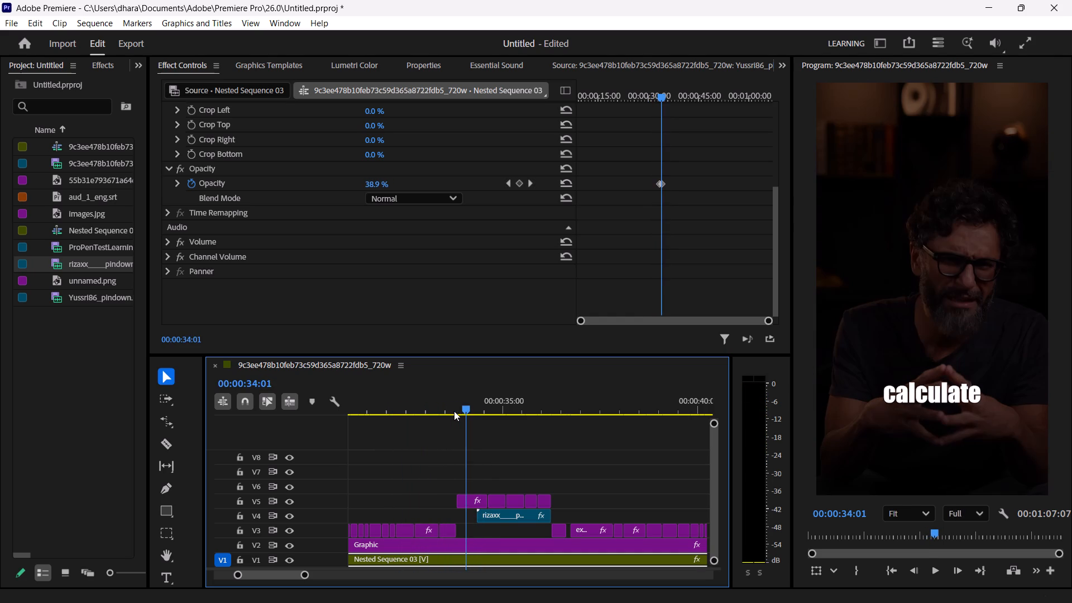
Apply Ease In and Ease Out to both Opacity keyframes of Nested Sequence 03's fade-out.
{"action": "left_click", "coordinate": [176, 181]}
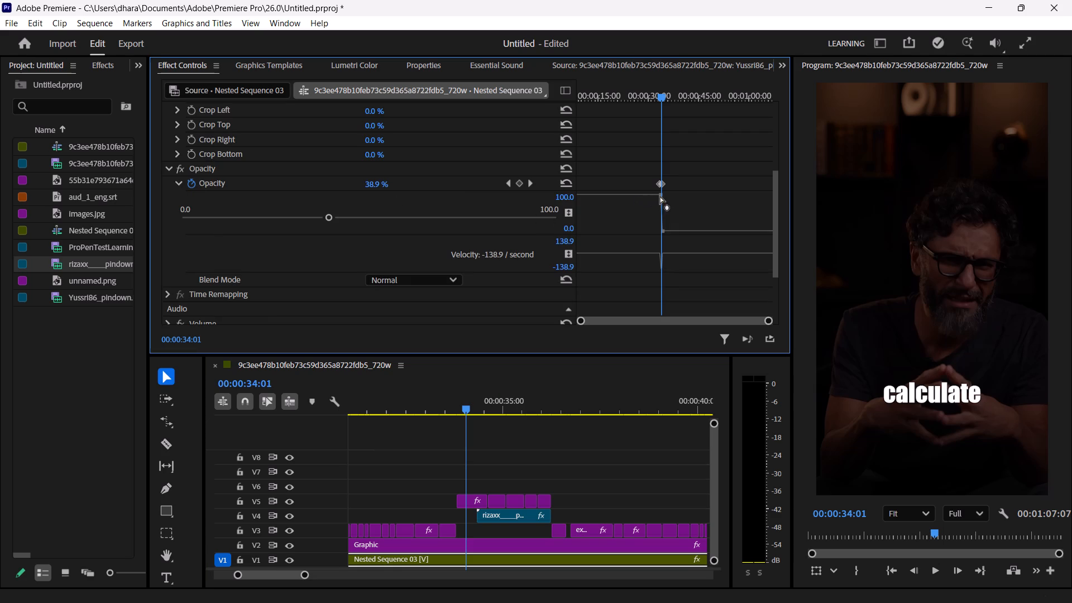
{"action": "left_click_drag", "start_coordinate": [689, 188], "coordinate": [600, 167]}
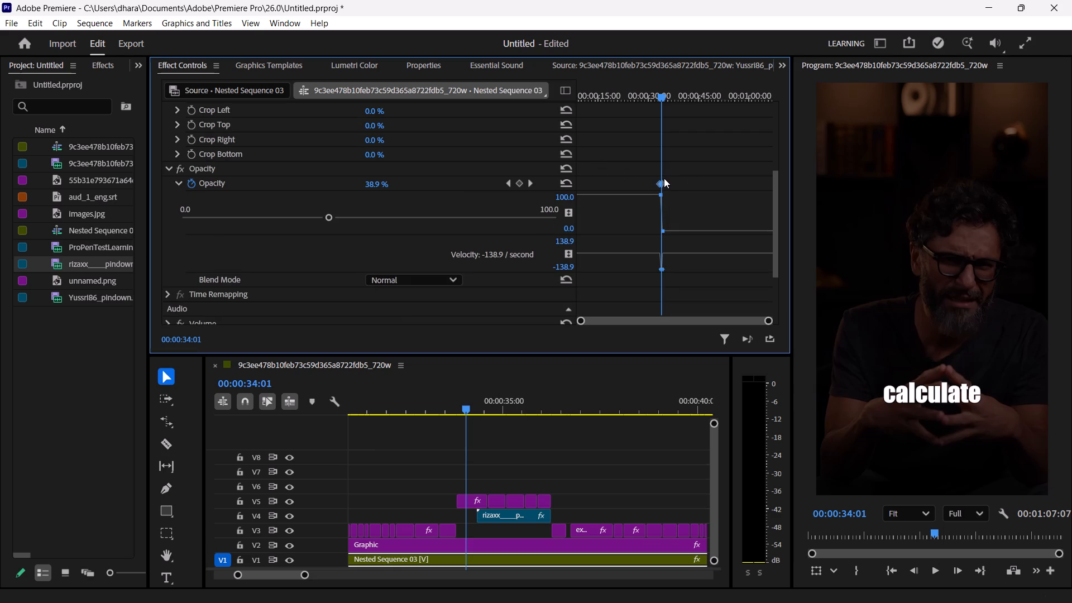
{"action": "right_click", "coordinate": [664, 179]}
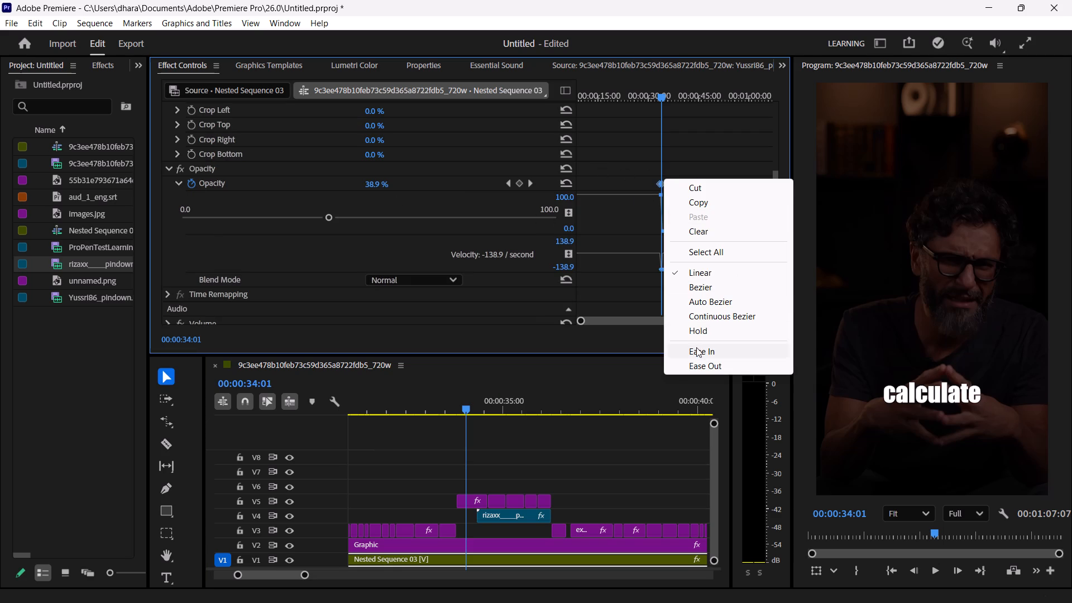
{"action": "left_click", "coordinate": [696, 347]}
{"action": "right_click", "coordinate": [661, 179]}
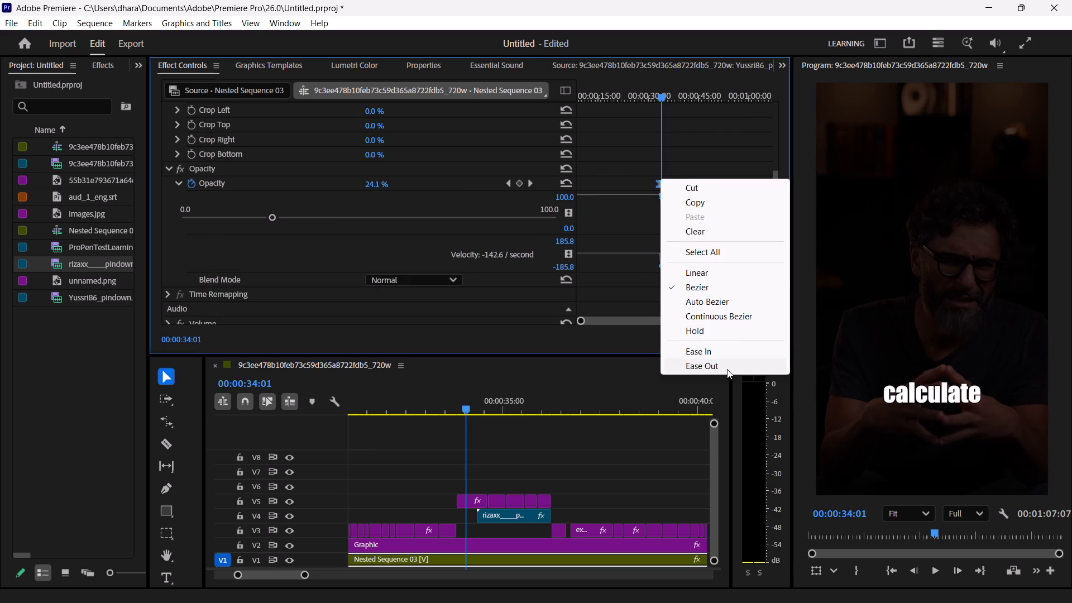
{"action": "left_click", "coordinate": [726, 367]}
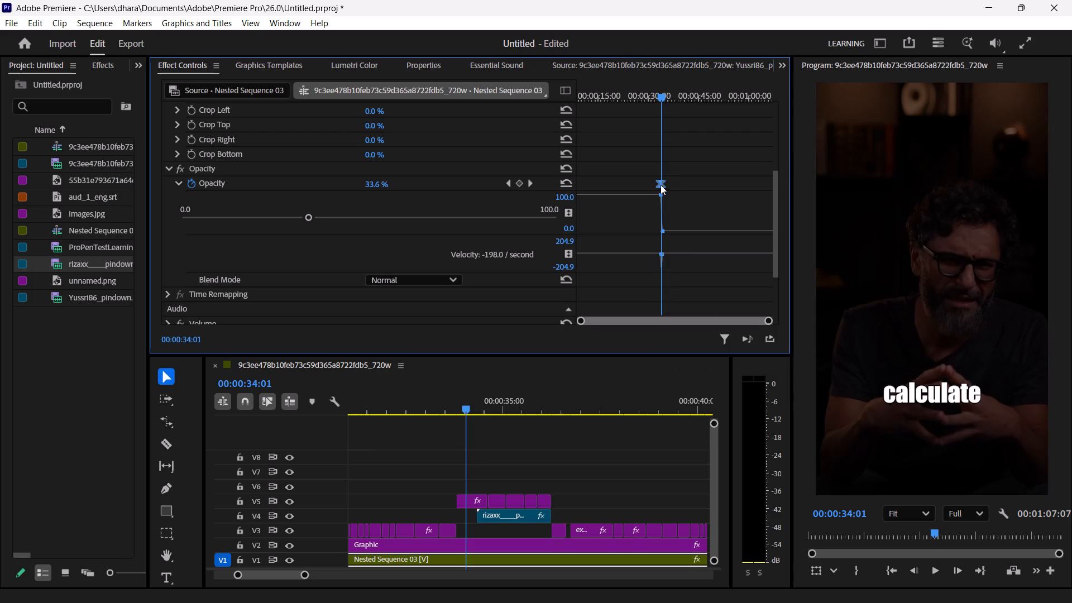
Play back from 00:00:33:10 into the B-roll to check the eased opacity fade.
{"action": "left_click", "coordinate": [442, 404]}
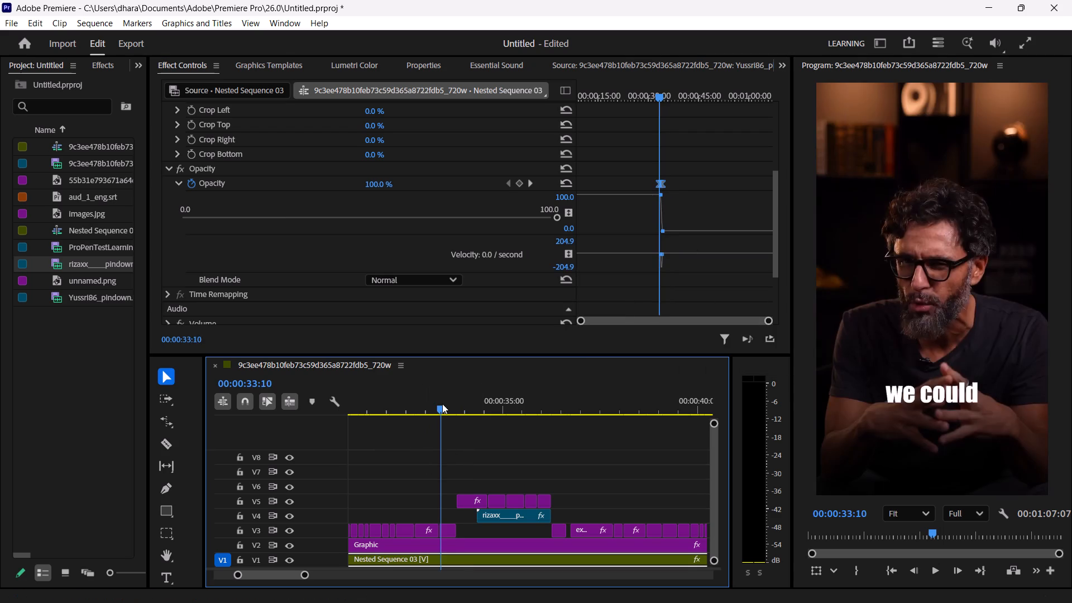
{"action": "key", "text": "space"}
{"action": "key", "text": "space"}
{"action": "key", "text": "space"}
{"action": "key", "text": "space"}
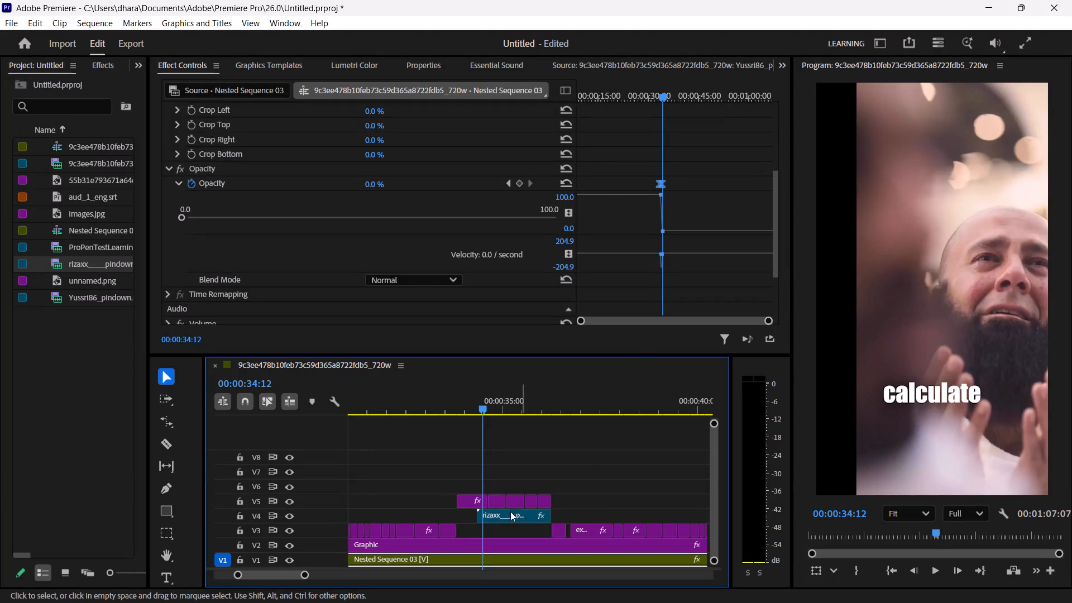
Move the B-roll clip and the captions above it down one track, to V3 and V4.
{"action": "left_click_drag", "start_coordinate": [463, 479], "coordinate": [557, 515]}
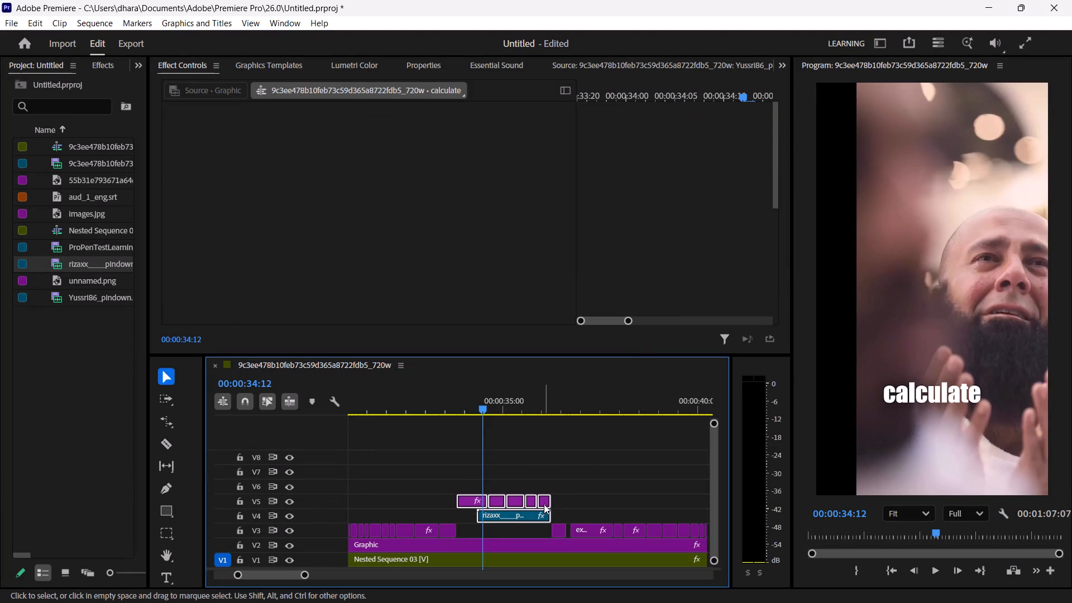
{"action": "left_click_drag", "start_coordinate": [544, 501], "coordinate": [543, 511]}
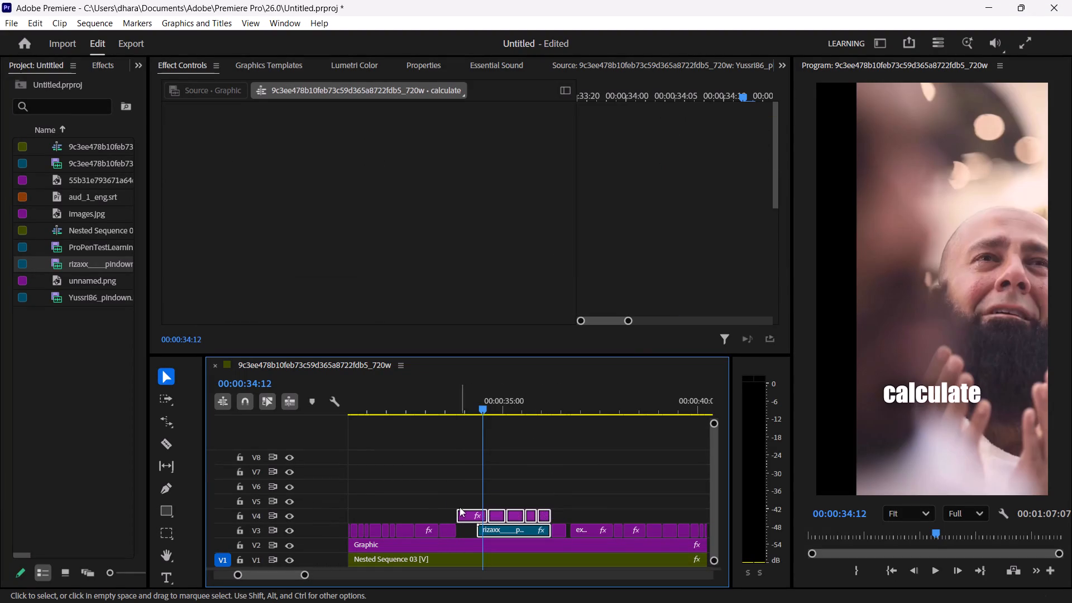
Play back the transition into the B-roll from about 00:00:33:06 with the clips on their lower tracks.
{"action": "left_click", "coordinate": [437, 405]}
{"action": "key", "text": "space"}
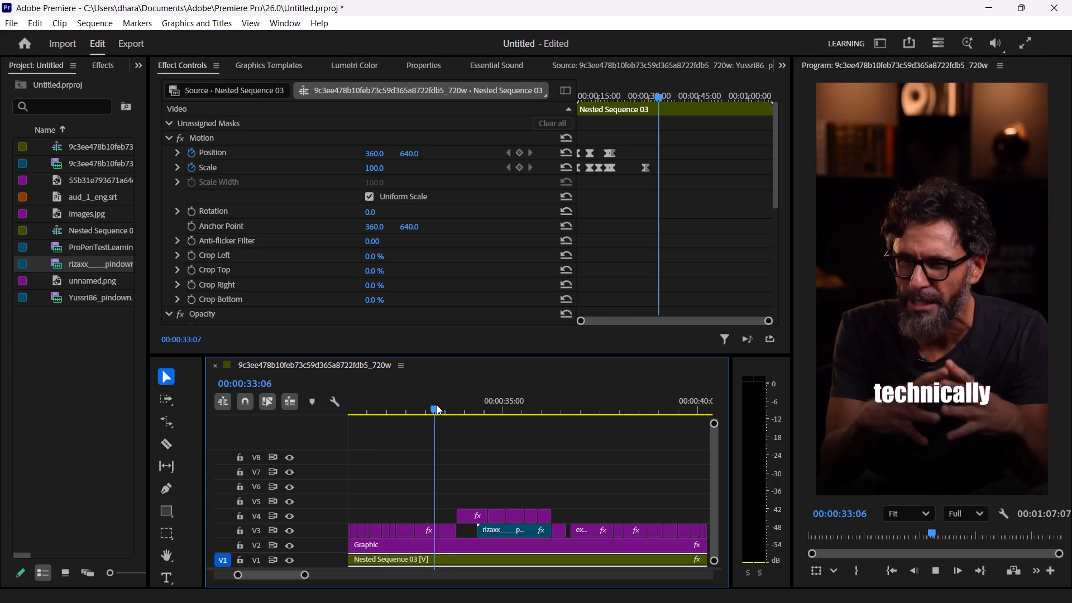
{"action": "key", "text": "space"}
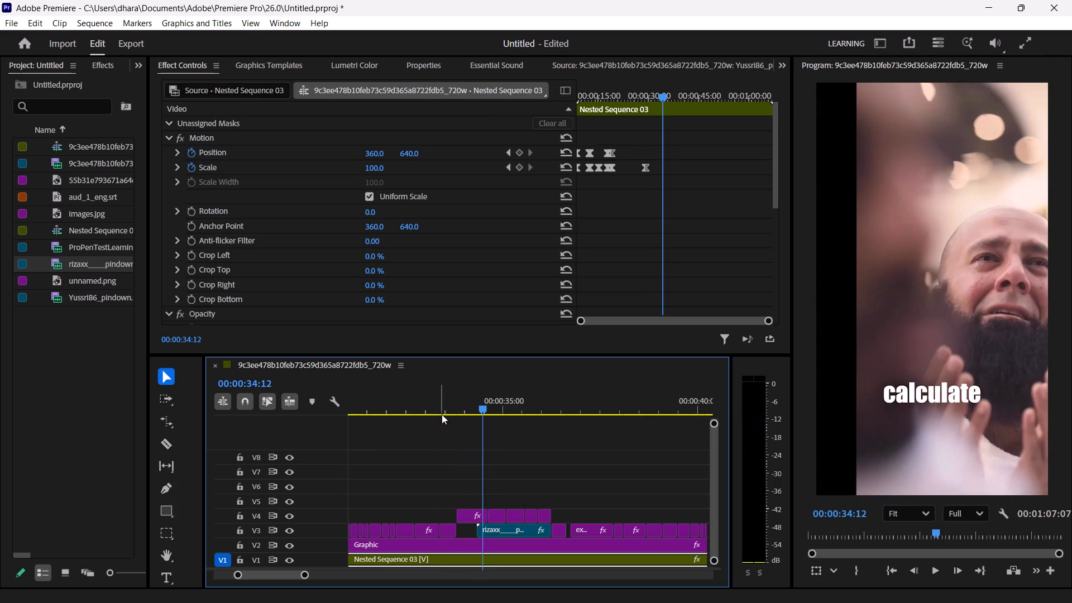
Lengthen the outgoing Bezier handle of Nested Sequence 03's first Opacity keyframe, keeping it nearly level, for a gentler start to the fade.
{"action": "left_click", "coordinate": [452, 401]}
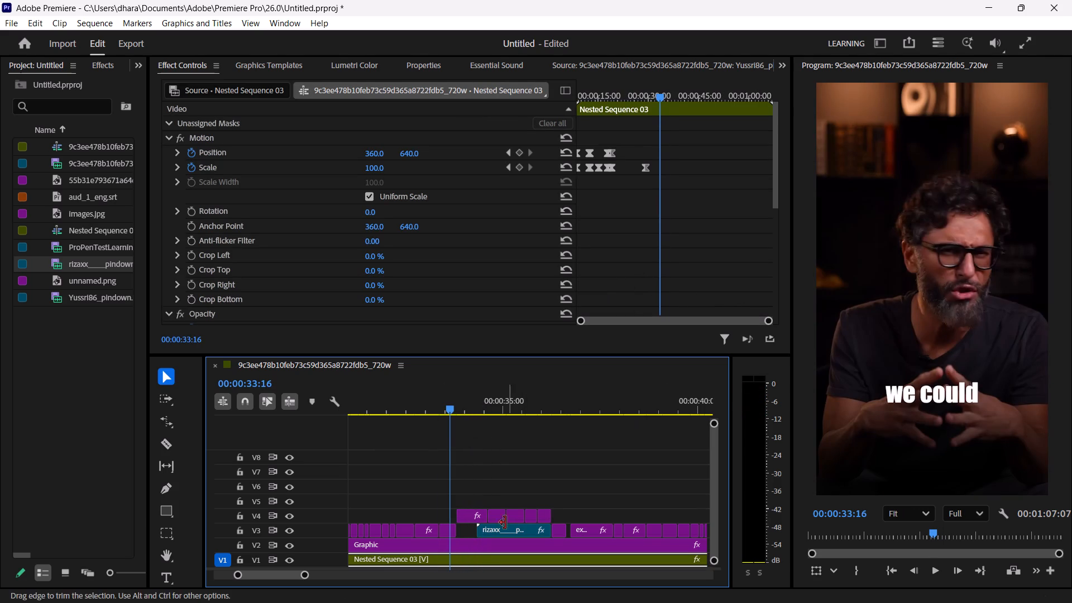
{"action": "left_click", "coordinate": [767, 326]}
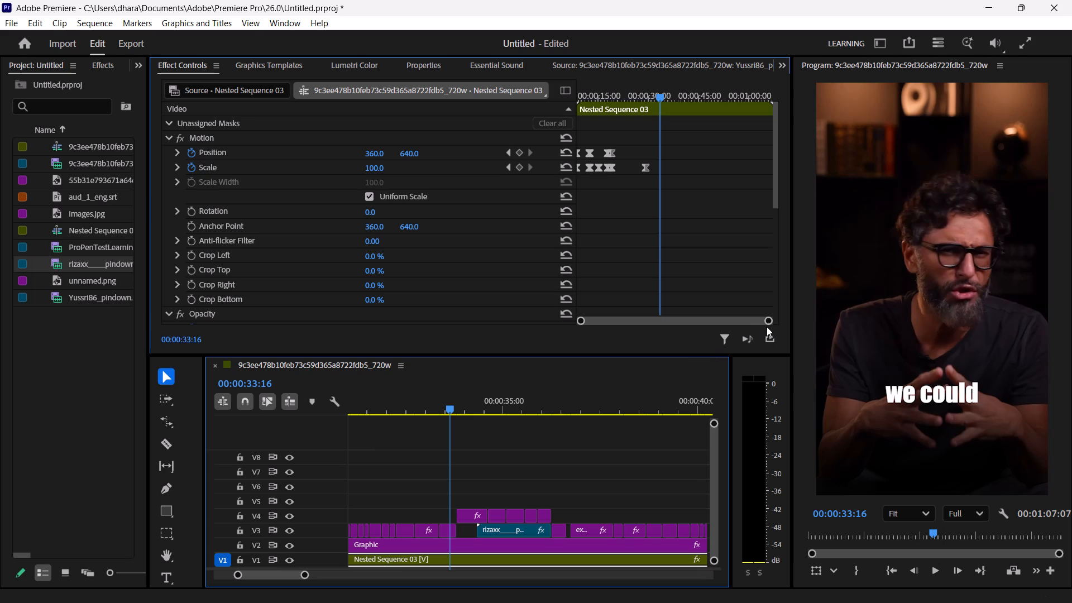
{"action": "scroll", "coordinate": [740, 296], "scroll_direction": "down", "scroll_amount": 1}
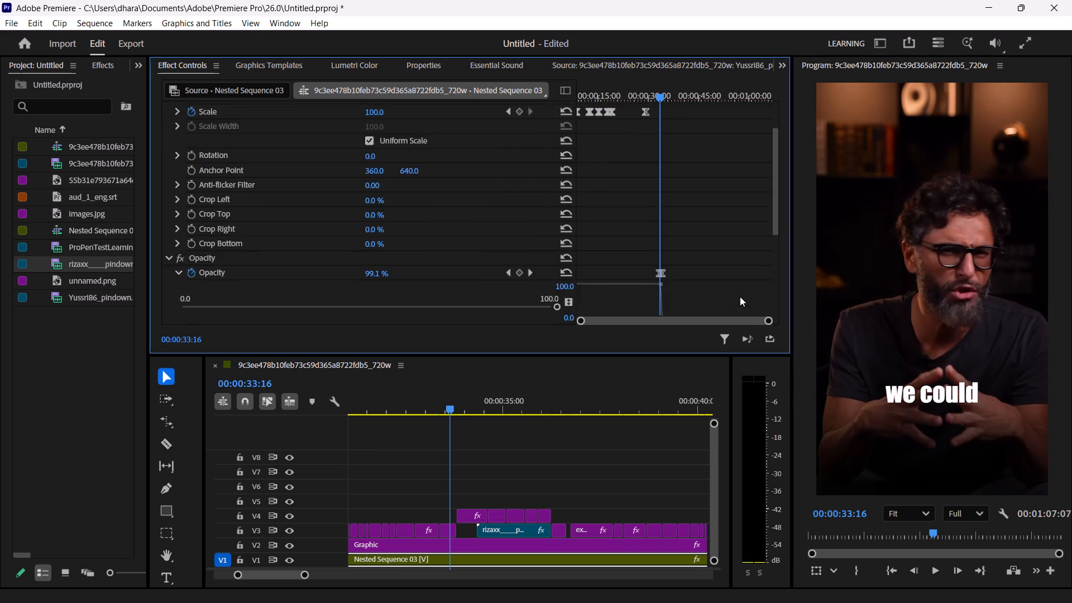
{"action": "scroll", "coordinate": [740, 296], "scroll_direction": "down", "scroll_amount": 1}
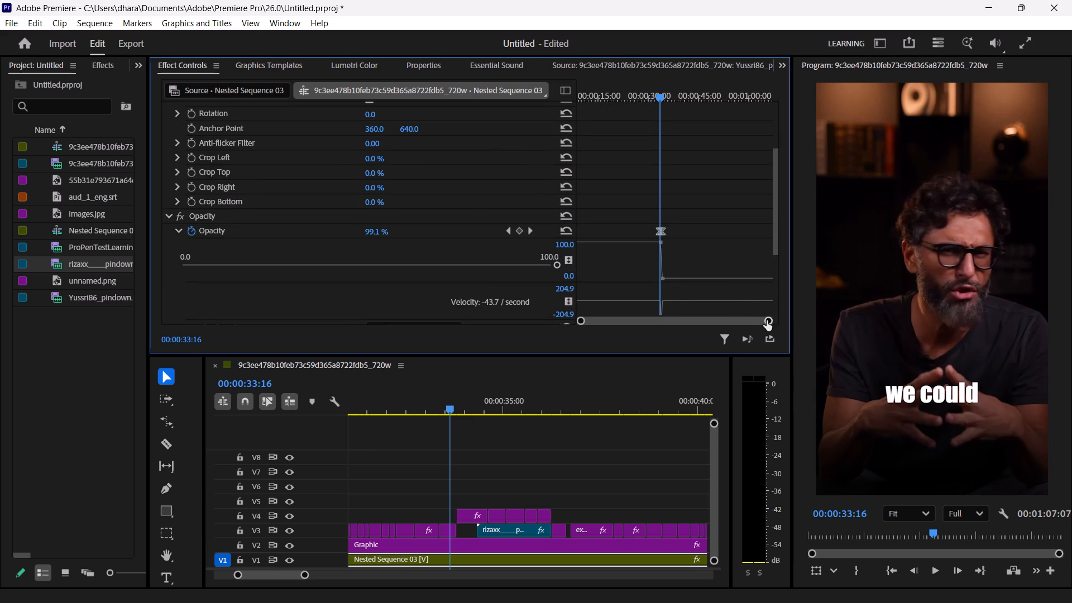
{"action": "left_click_drag", "start_coordinate": [767, 320], "coordinate": [604, 337]}
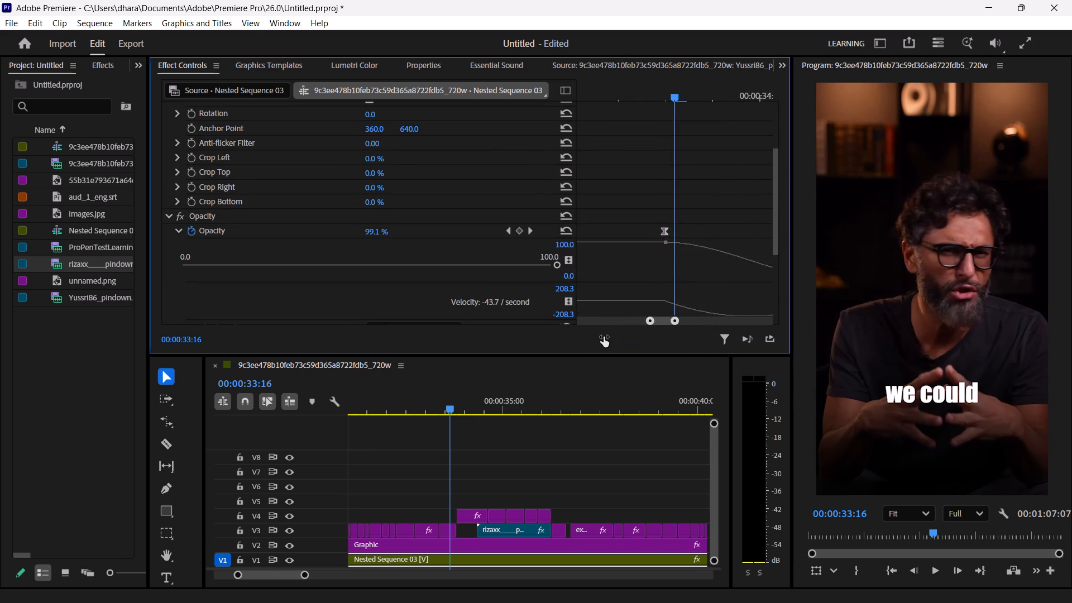
{"action": "left_click_drag", "start_coordinate": [604, 337], "coordinate": [621, 335]}
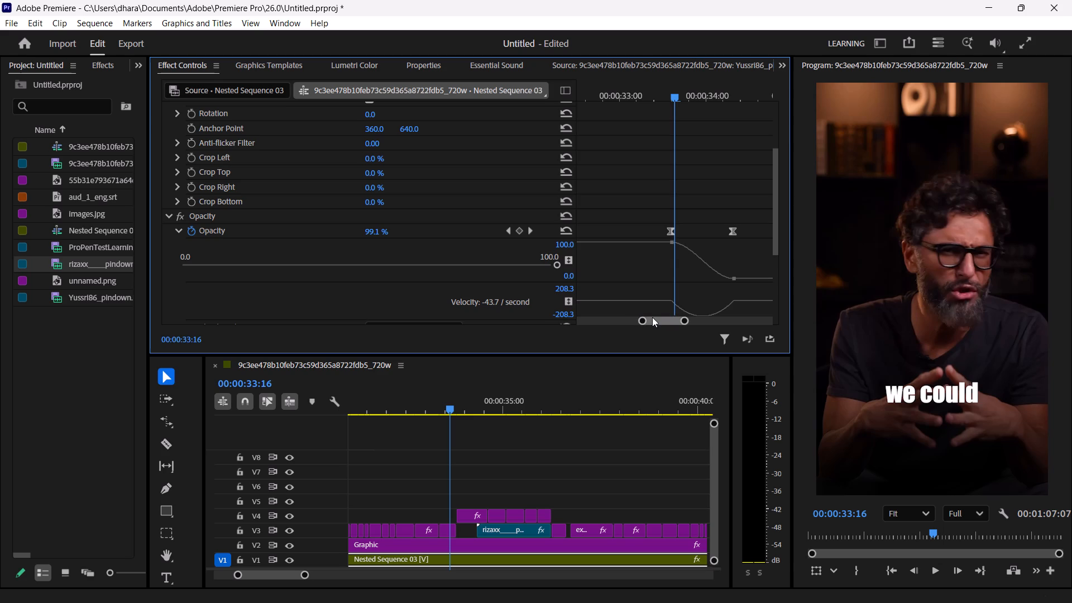
{"action": "left_click", "coordinate": [652, 318]}
{"action": "left_click_drag", "start_coordinate": [682, 318], "coordinate": [686, 318]}
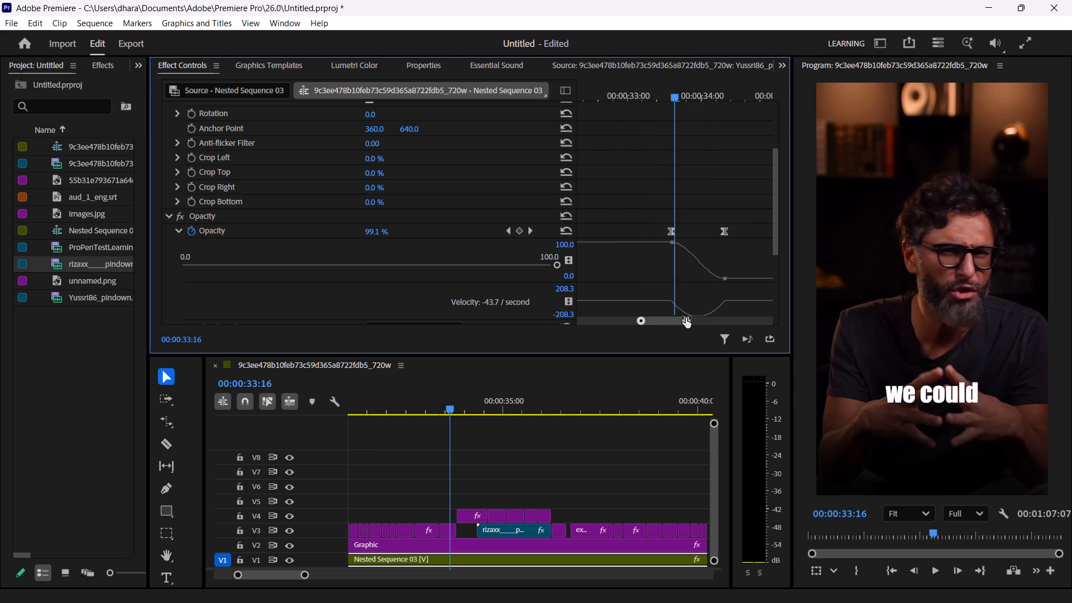
{"action": "left_click_drag", "start_coordinate": [686, 318], "coordinate": [663, 328]}
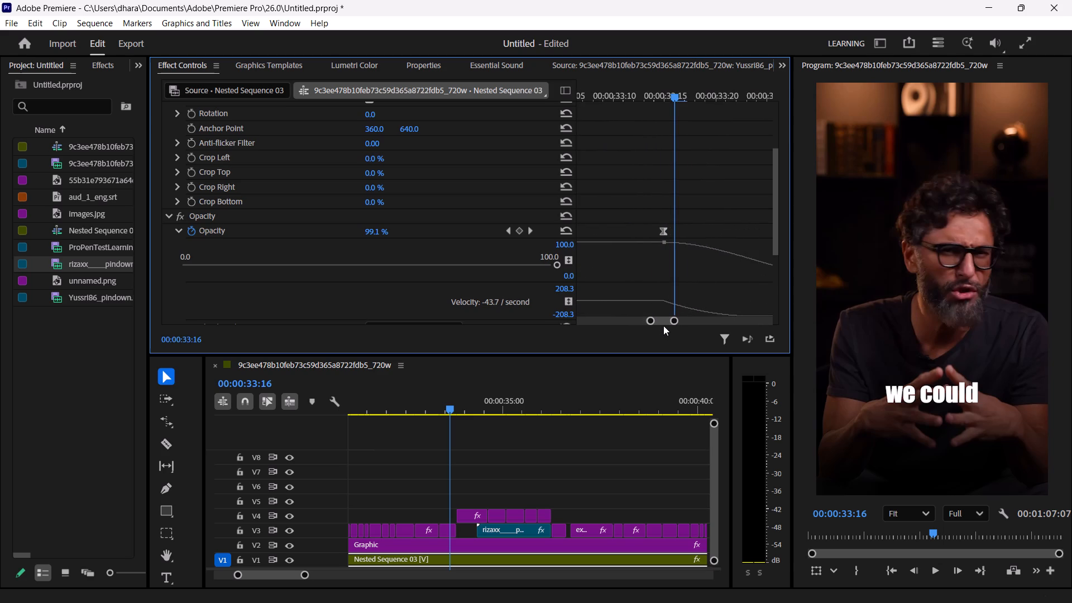
{"action": "left_click", "coordinate": [663, 322]}
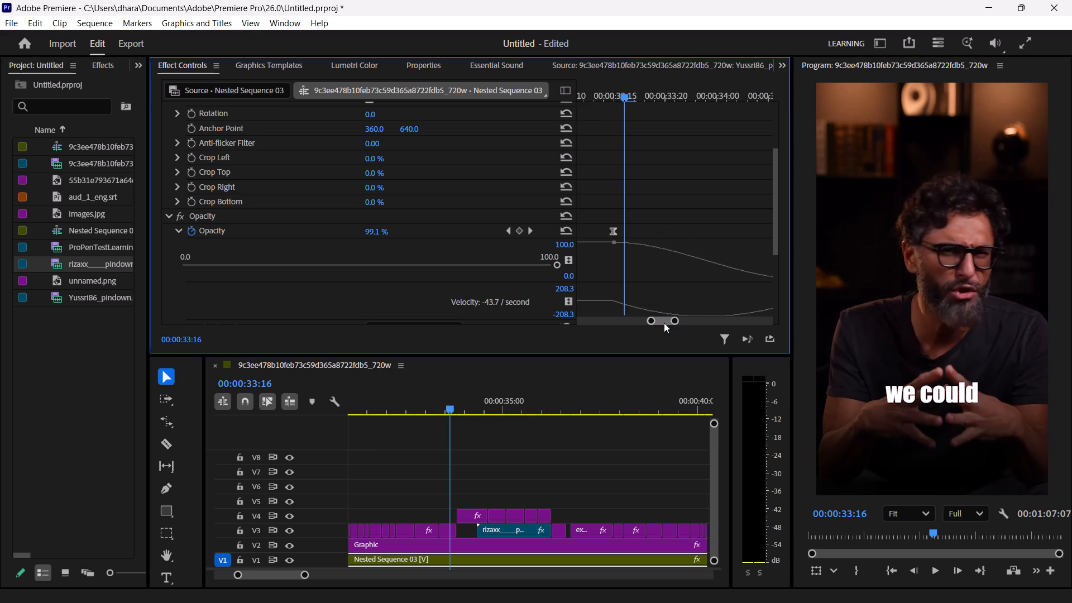
{"action": "left_click", "coordinate": [674, 322]}
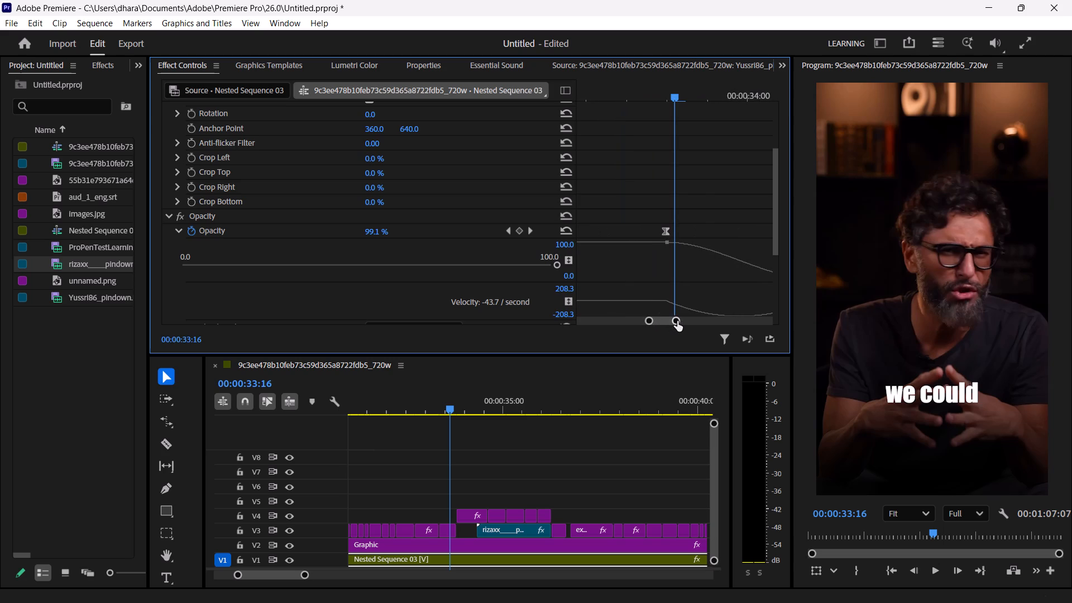
{"action": "left_click", "coordinate": [667, 321]}
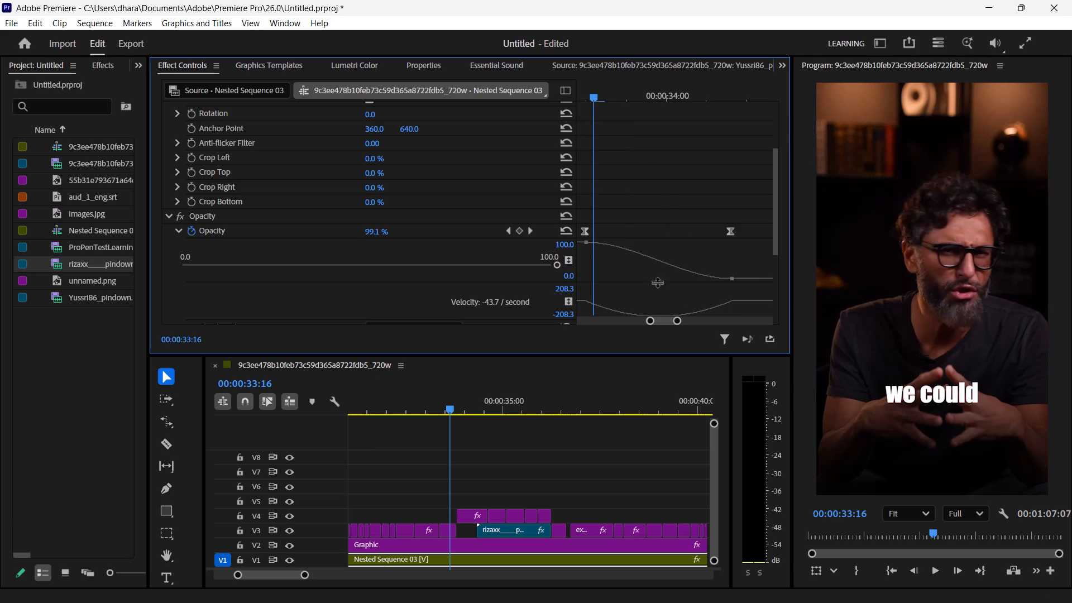
{"action": "left_click", "coordinate": [586, 243]}
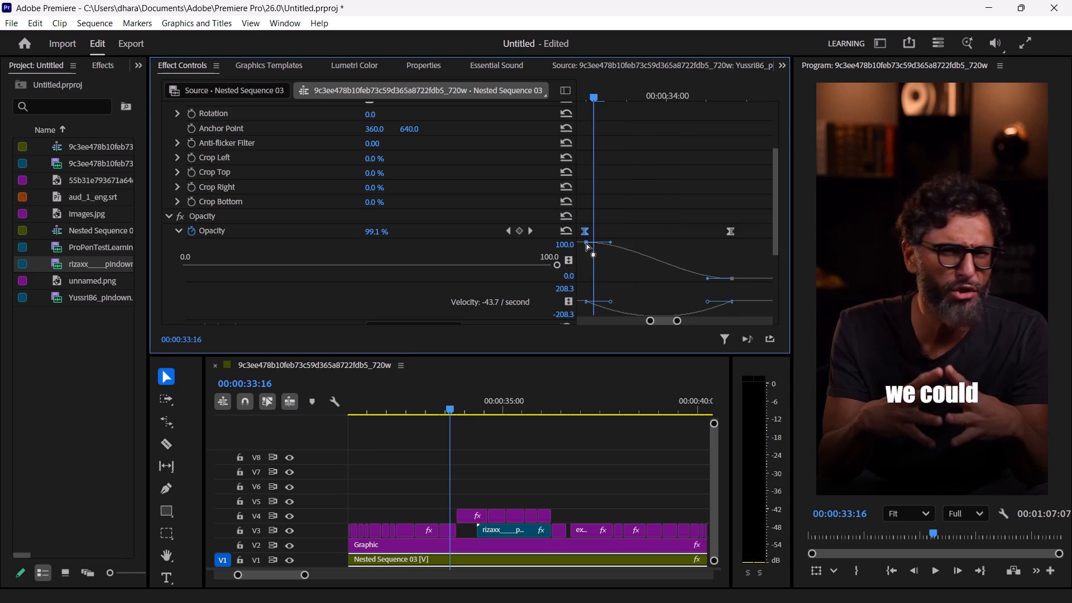
{"action": "left_click_drag", "start_coordinate": [610, 242], "coordinate": [618, 240]}
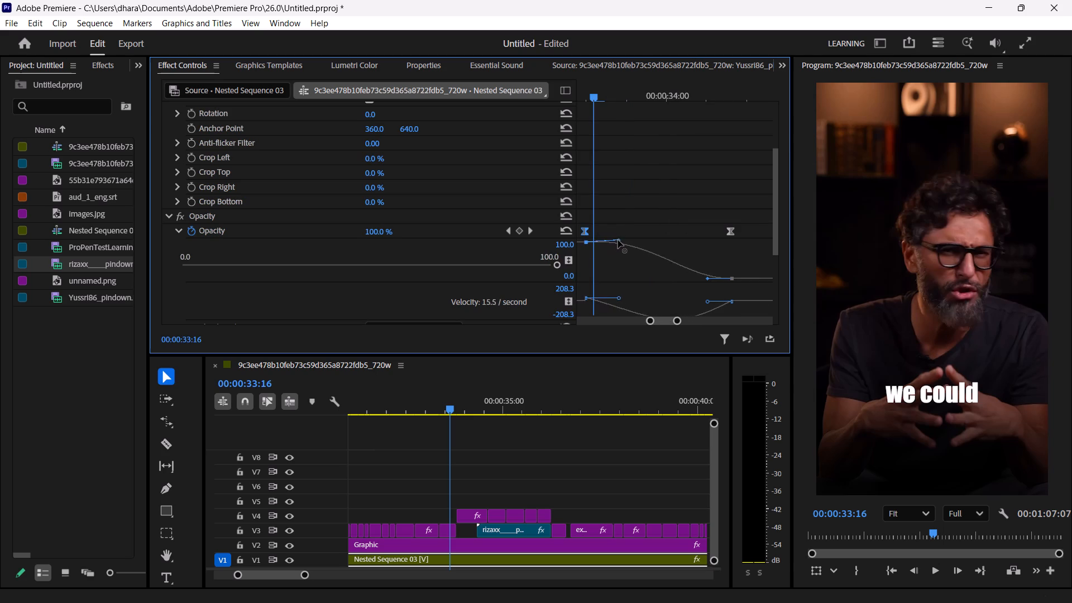
{"action": "left_click_drag", "start_coordinate": [618, 240], "coordinate": [624, 229]}
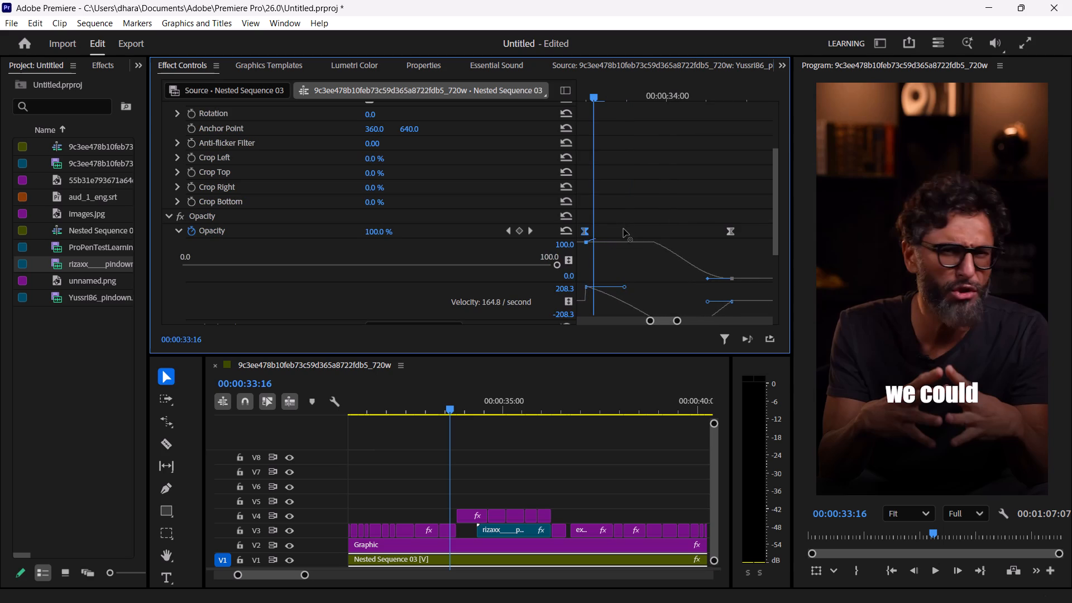
{"action": "left_click_drag", "start_coordinate": [624, 229], "coordinate": [626, 243]}
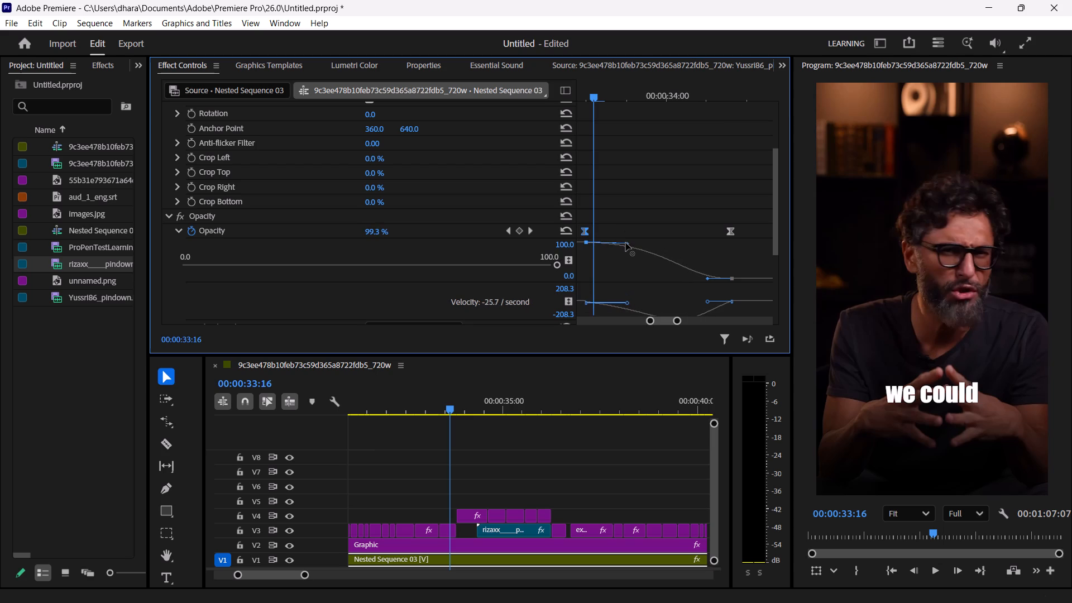
{"action": "left_click_drag", "start_coordinate": [626, 243], "coordinate": [625, 244]}
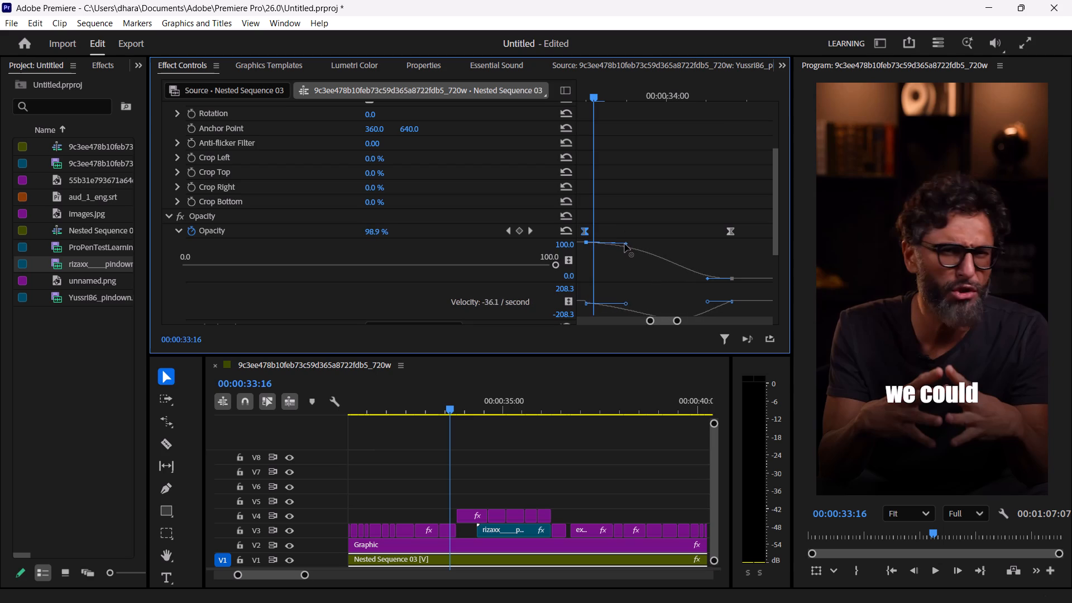
{"action": "left_click_drag", "start_coordinate": [625, 244], "coordinate": [631, 241]}
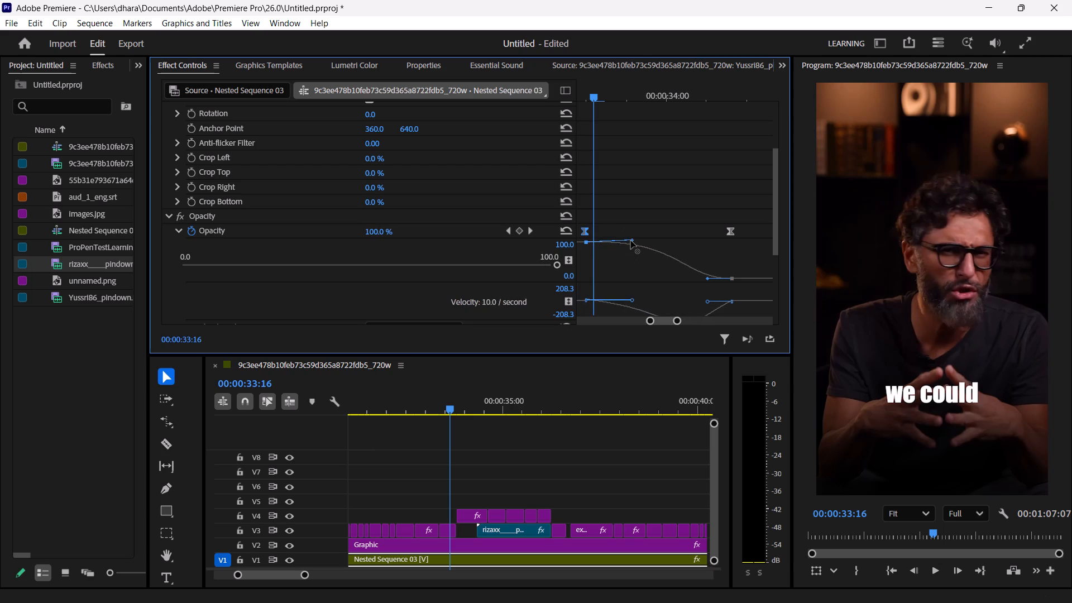
{"action": "left_click_drag", "start_coordinate": [631, 241], "coordinate": [629, 241]}
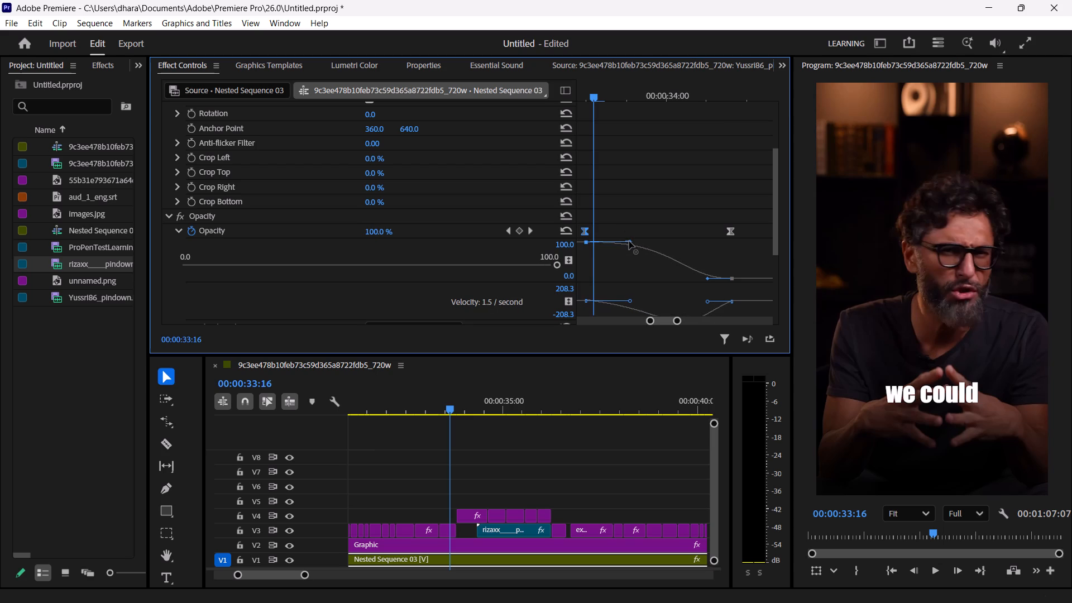
{"action": "left_click_drag", "start_coordinate": [629, 241], "coordinate": [638, 238]}
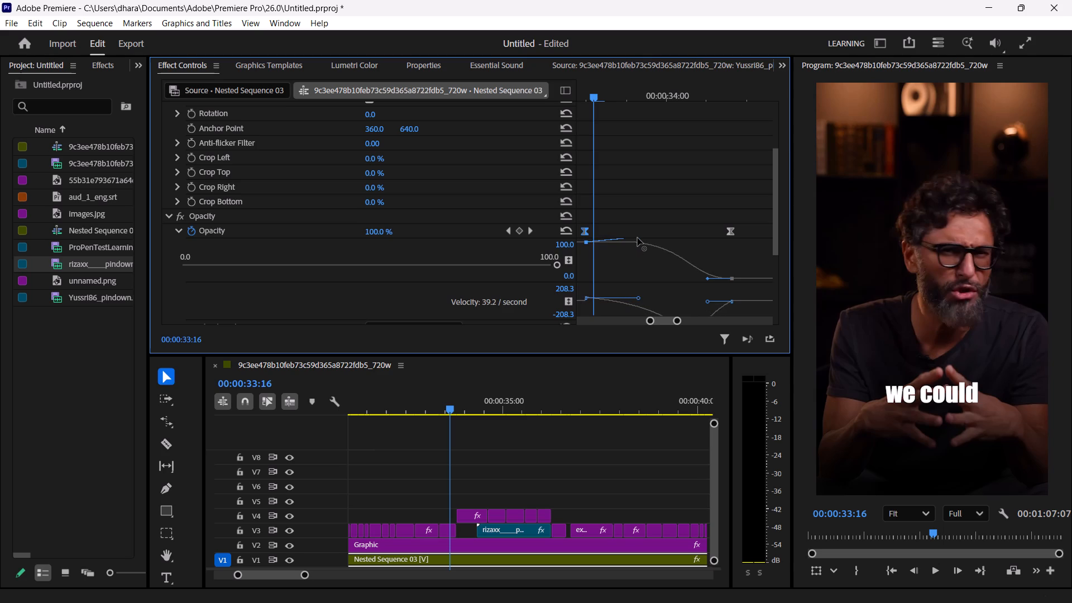
{"action": "left_click_drag", "start_coordinate": [638, 238], "coordinate": [635, 242]}
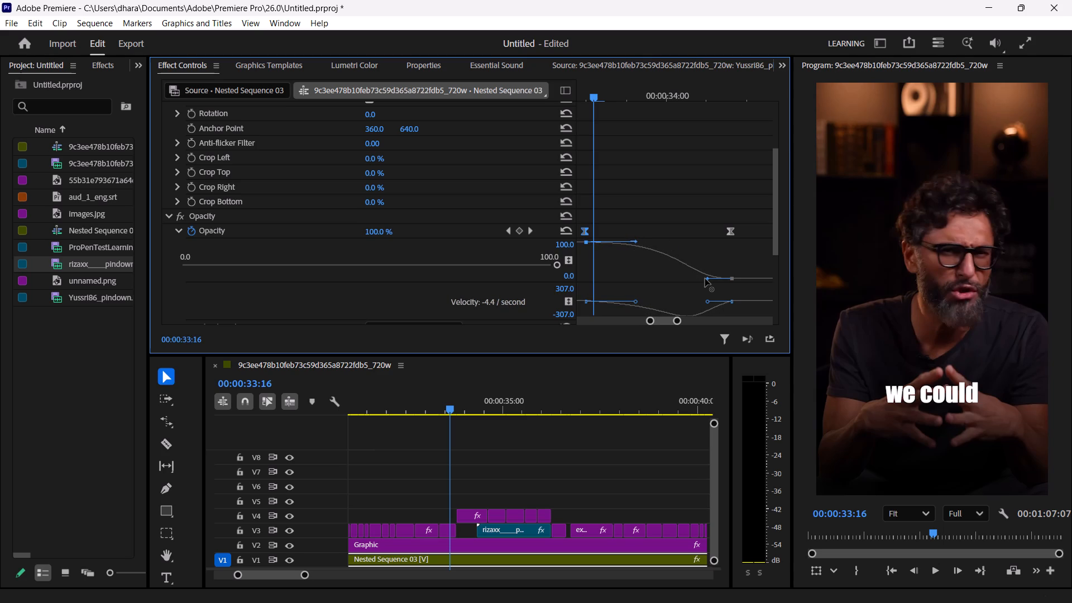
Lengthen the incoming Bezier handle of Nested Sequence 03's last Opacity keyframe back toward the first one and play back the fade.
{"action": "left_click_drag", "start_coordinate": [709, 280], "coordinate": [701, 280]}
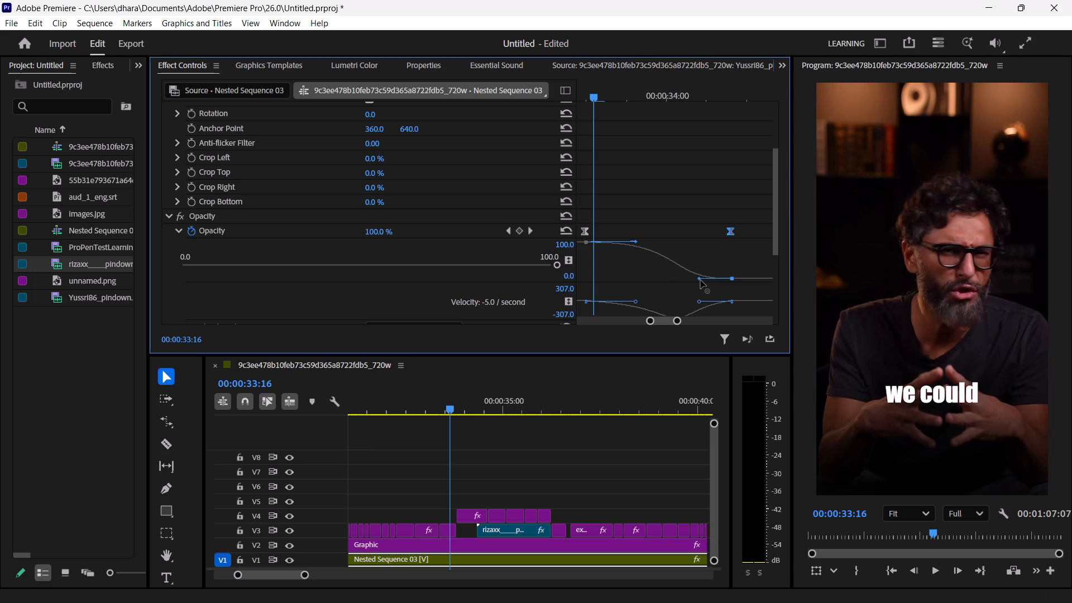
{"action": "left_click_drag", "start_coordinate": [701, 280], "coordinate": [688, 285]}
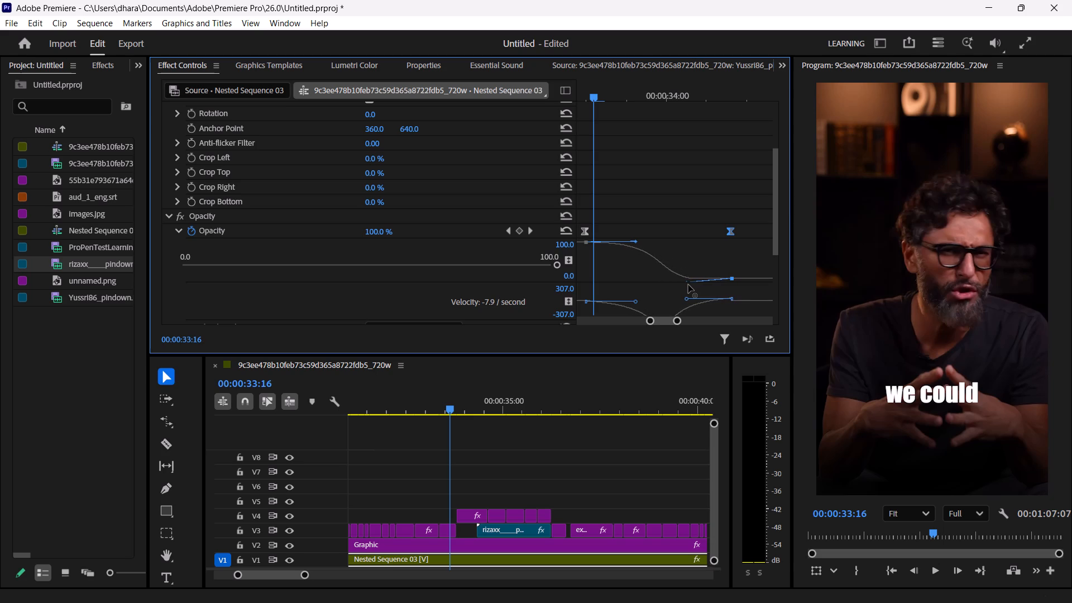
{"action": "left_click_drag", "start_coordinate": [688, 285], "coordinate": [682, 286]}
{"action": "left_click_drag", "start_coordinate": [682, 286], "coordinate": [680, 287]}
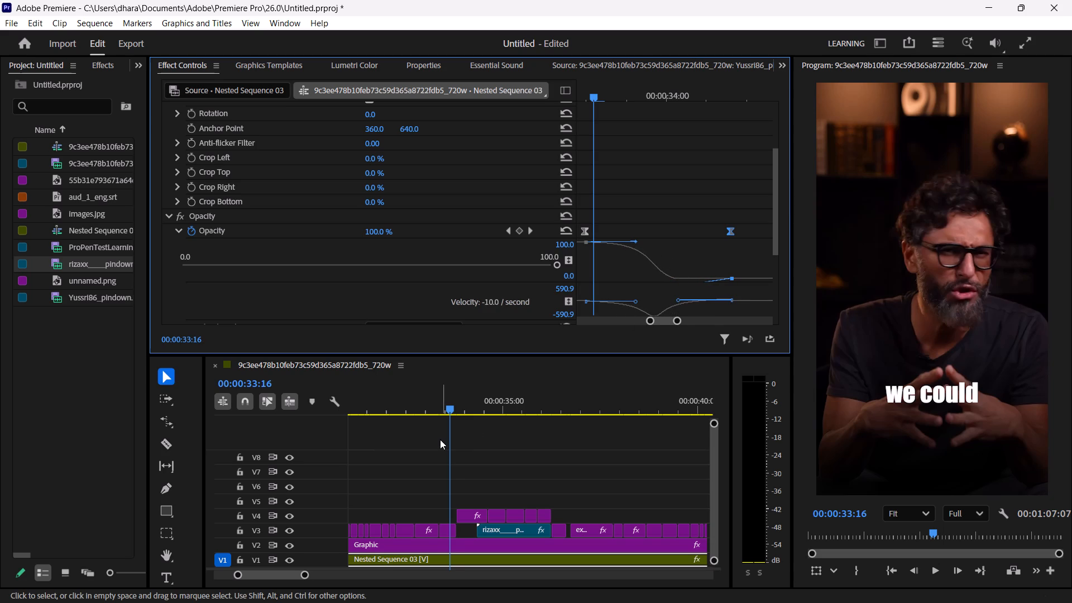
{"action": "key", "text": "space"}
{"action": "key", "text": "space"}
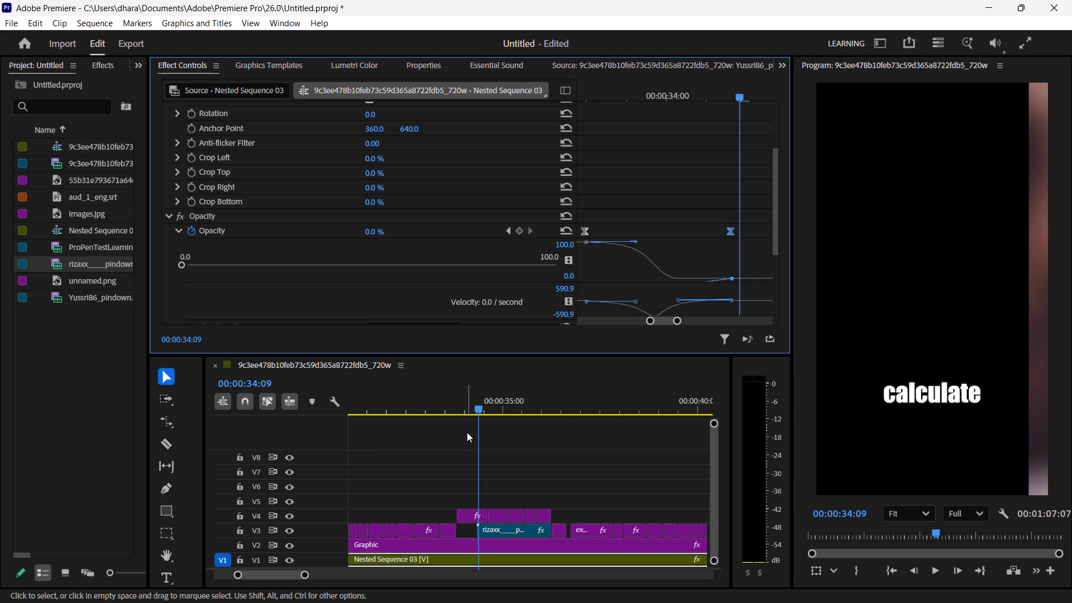
Lengthen the first Opacity keyframe's outgoing Bezier handle further, angled slightly upward, to delay the fade, and play it back.
{"action": "left_click", "coordinate": [460, 408]}
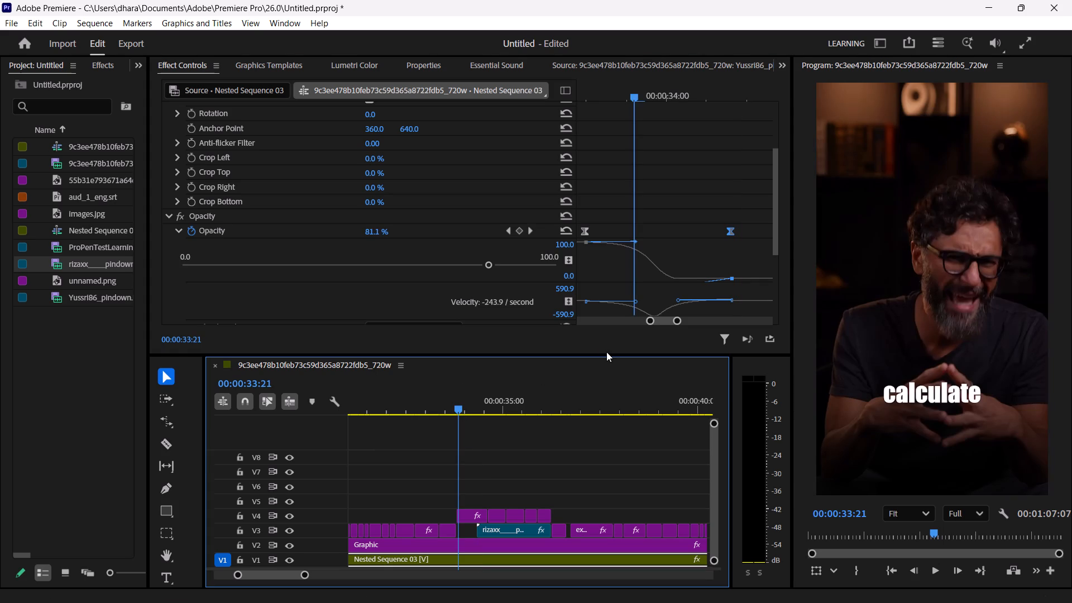
{"action": "left_click_drag", "start_coordinate": [635, 240], "coordinate": [668, 236]}
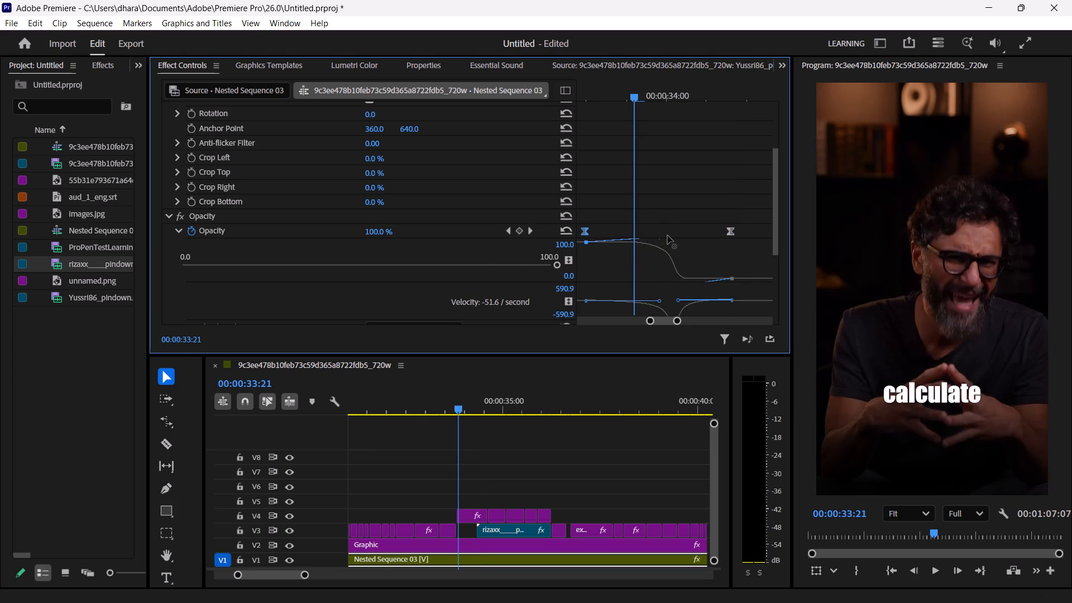
{"action": "left_click_drag", "start_coordinate": [668, 236], "coordinate": [673, 237]}
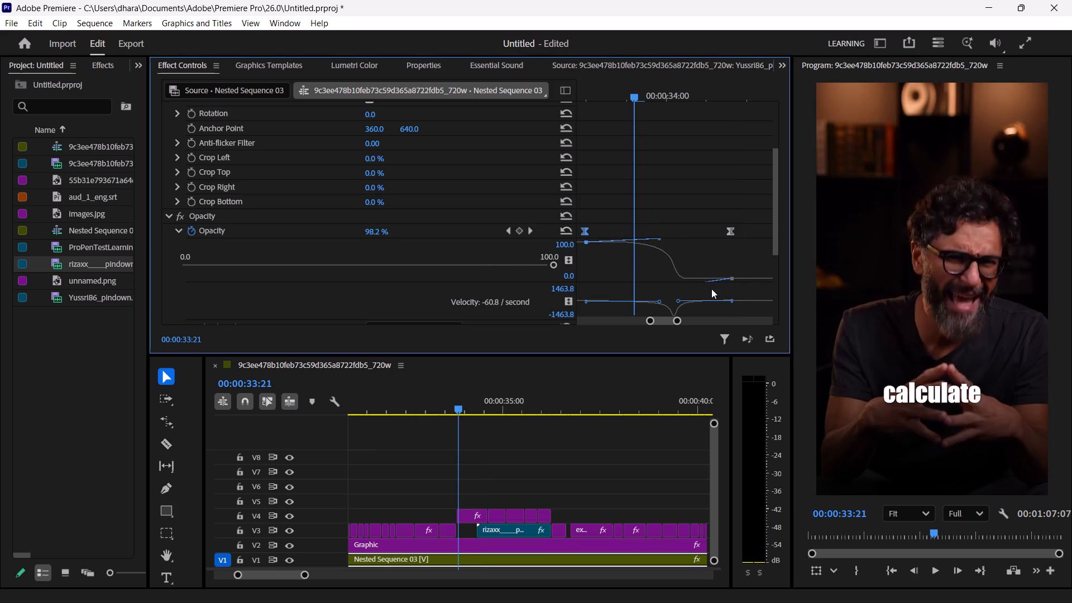
{"action": "key", "text": "space"}
{"action": "key", "text": "space"}
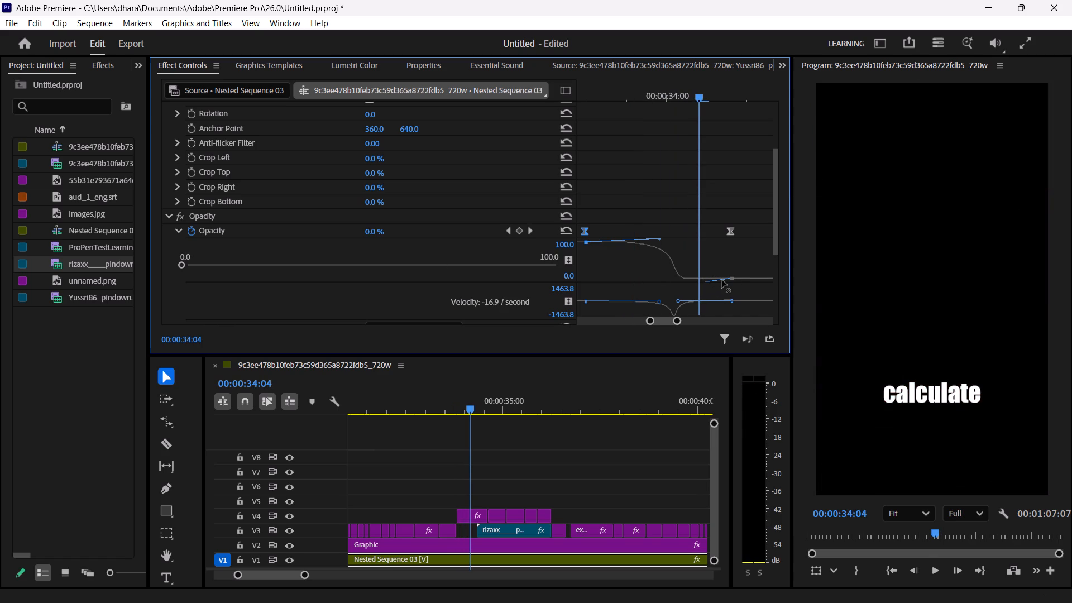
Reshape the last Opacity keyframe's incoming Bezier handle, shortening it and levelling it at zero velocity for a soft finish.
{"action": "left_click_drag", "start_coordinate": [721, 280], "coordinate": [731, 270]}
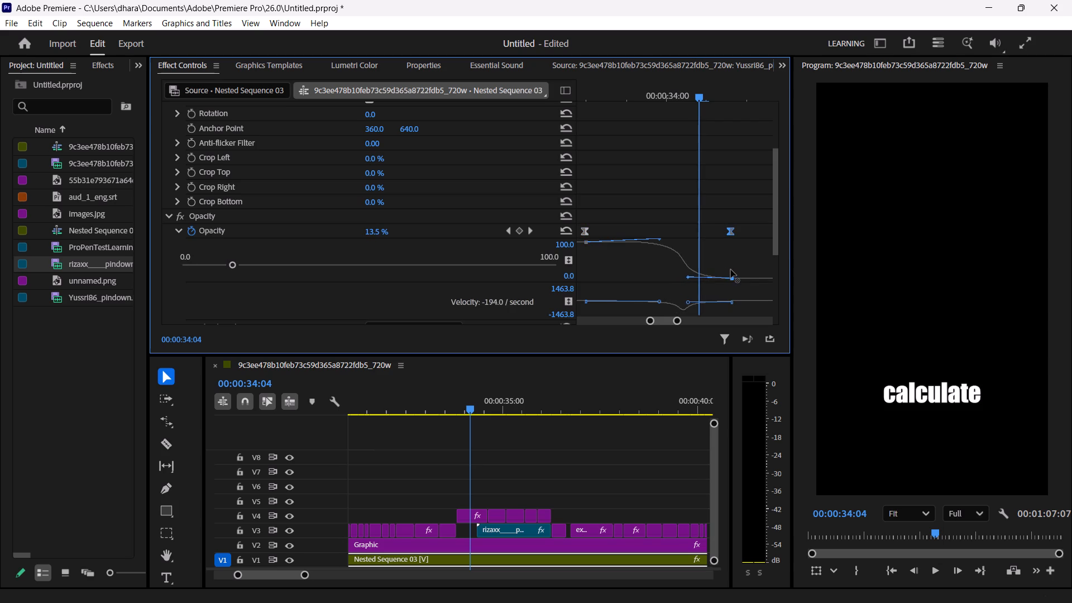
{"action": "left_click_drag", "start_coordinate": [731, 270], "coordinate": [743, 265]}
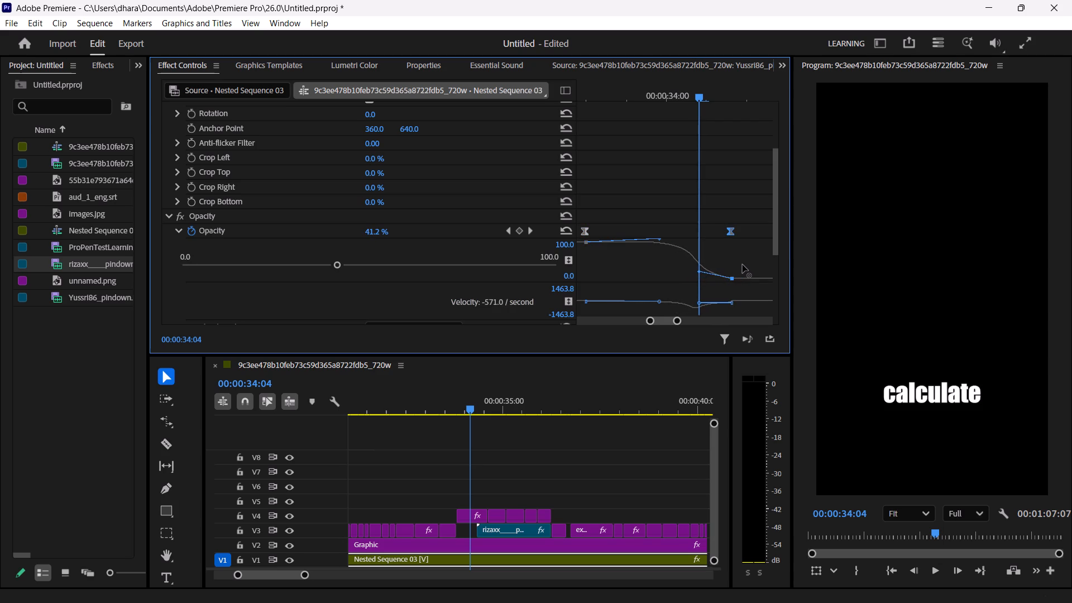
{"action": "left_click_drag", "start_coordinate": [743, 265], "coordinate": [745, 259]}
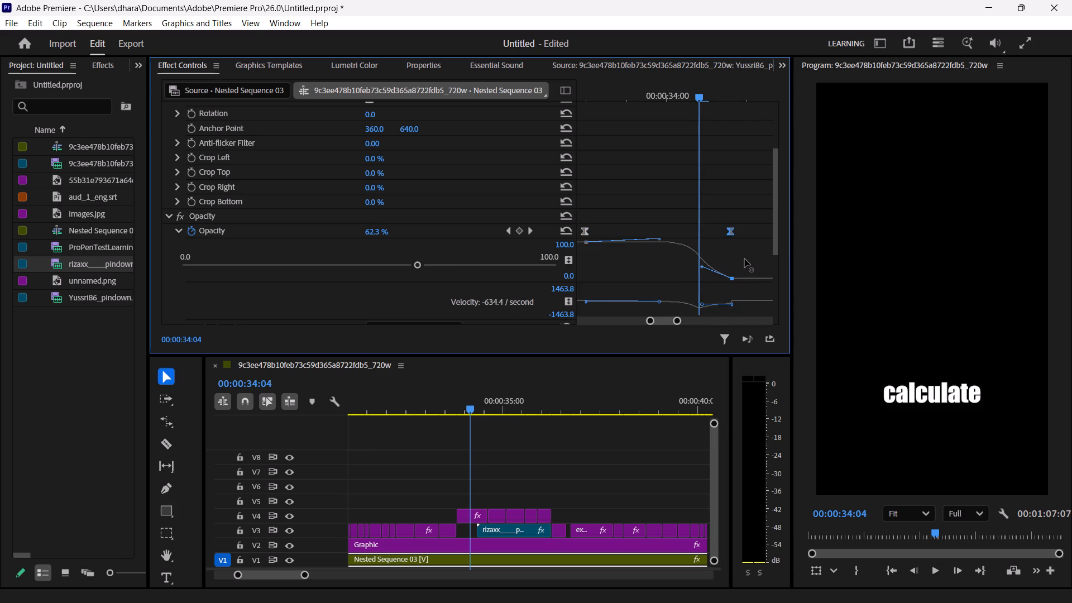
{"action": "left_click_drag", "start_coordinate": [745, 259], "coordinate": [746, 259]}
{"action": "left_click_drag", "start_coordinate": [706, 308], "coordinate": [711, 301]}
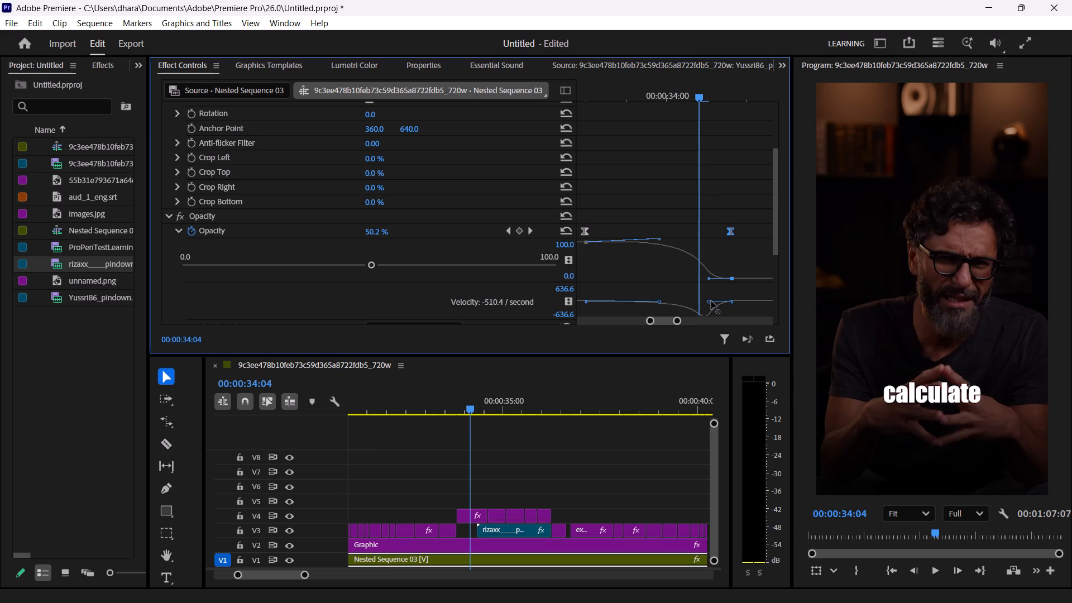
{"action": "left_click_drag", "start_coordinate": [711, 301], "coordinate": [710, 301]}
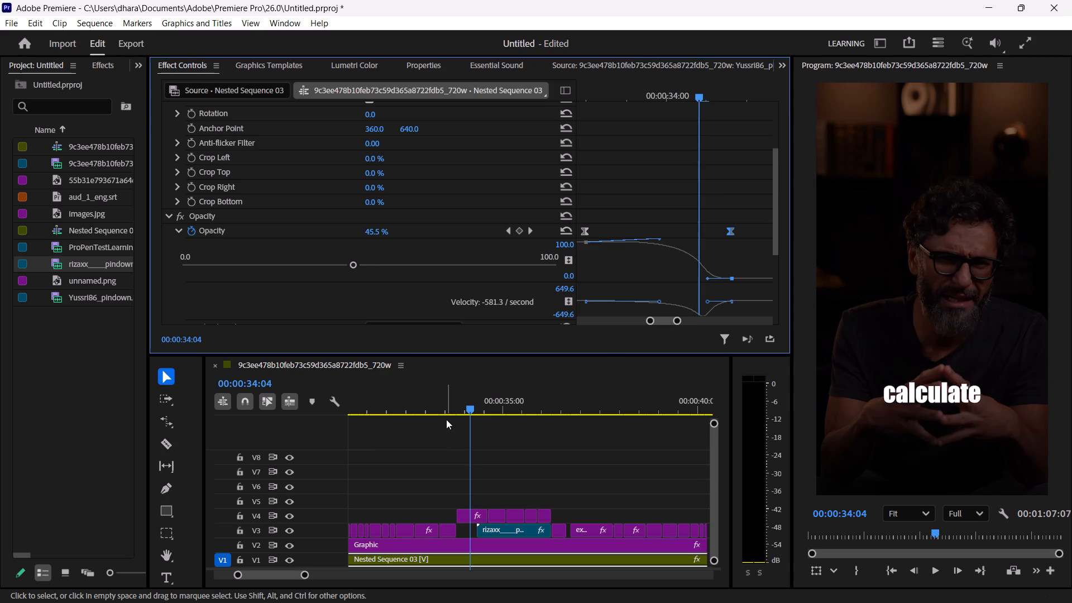
Play back the fade into the B-roll twice, starting just before the speaker begins to darken.
{"action": "left_click", "coordinate": [452, 408]}
{"action": "key", "text": "space"}
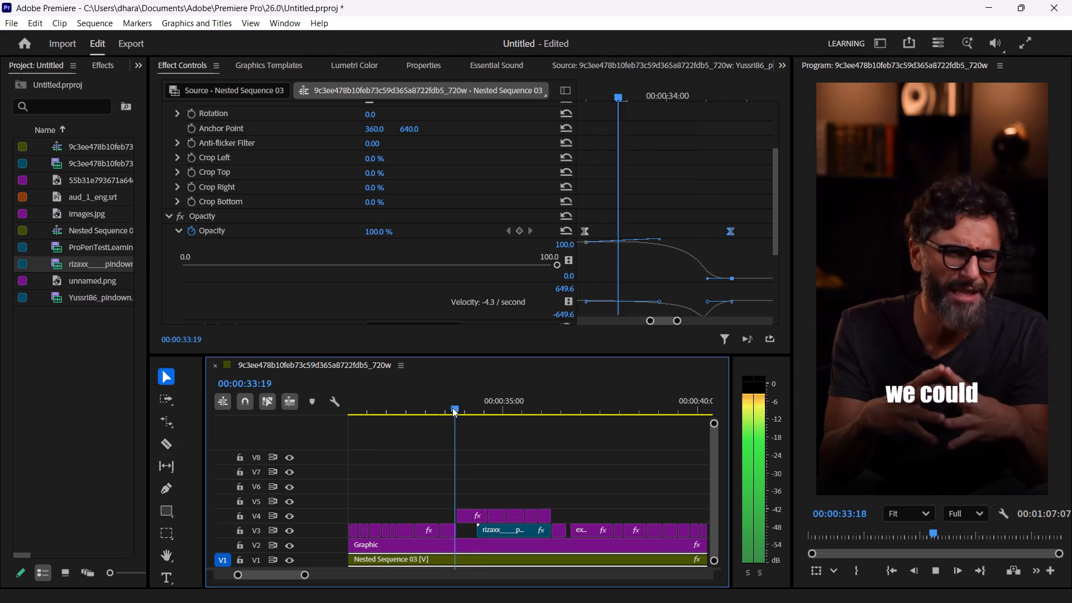
{"action": "key", "text": "space"}
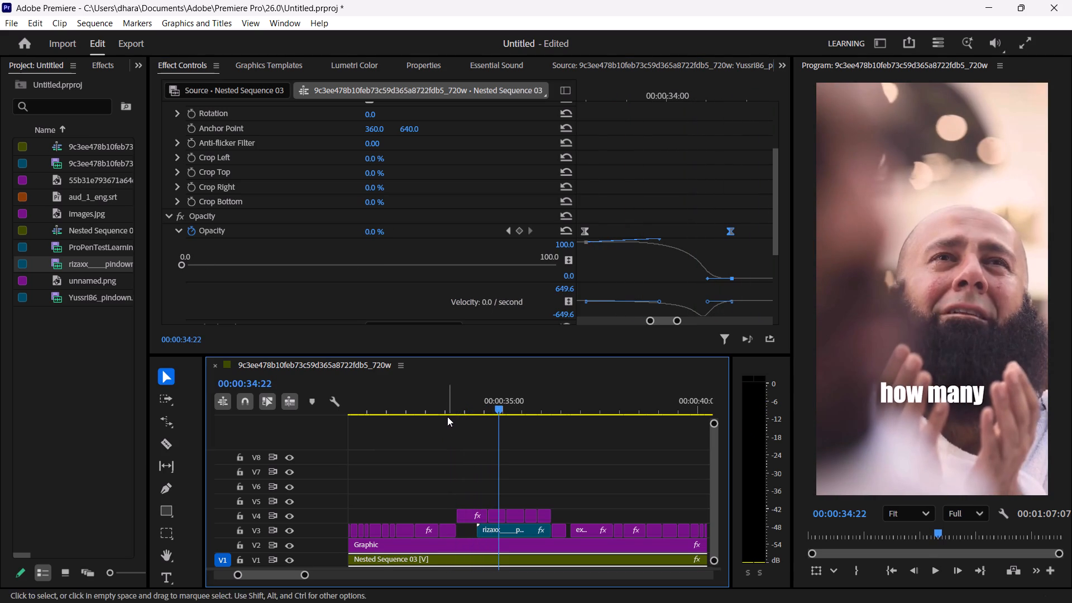
{"action": "left_click", "coordinate": [456, 399]}
{"action": "key", "text": "space"}
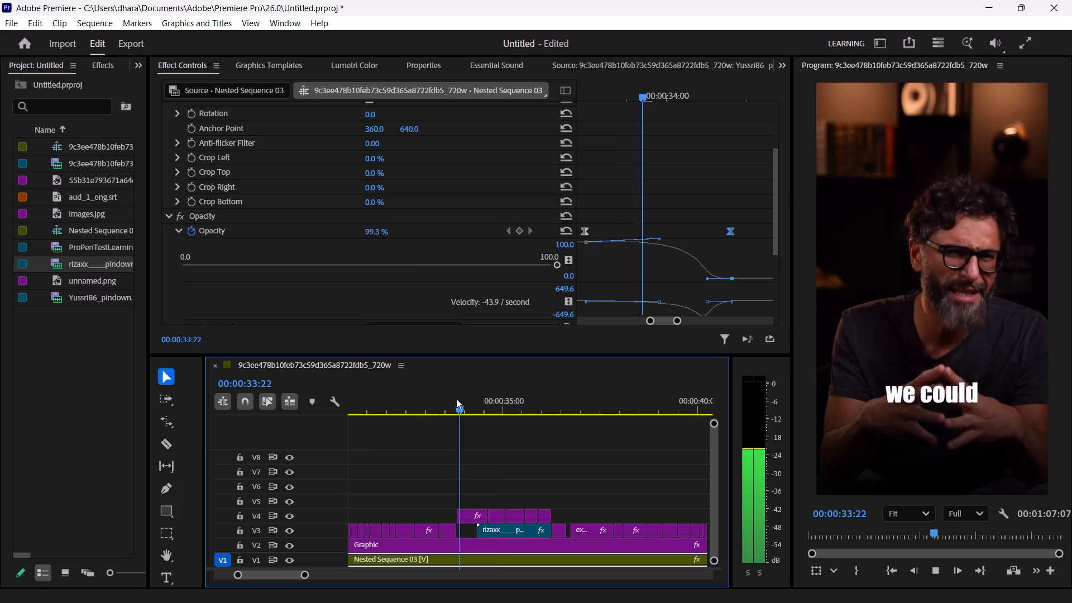
{"action": "key", "text": "space"}
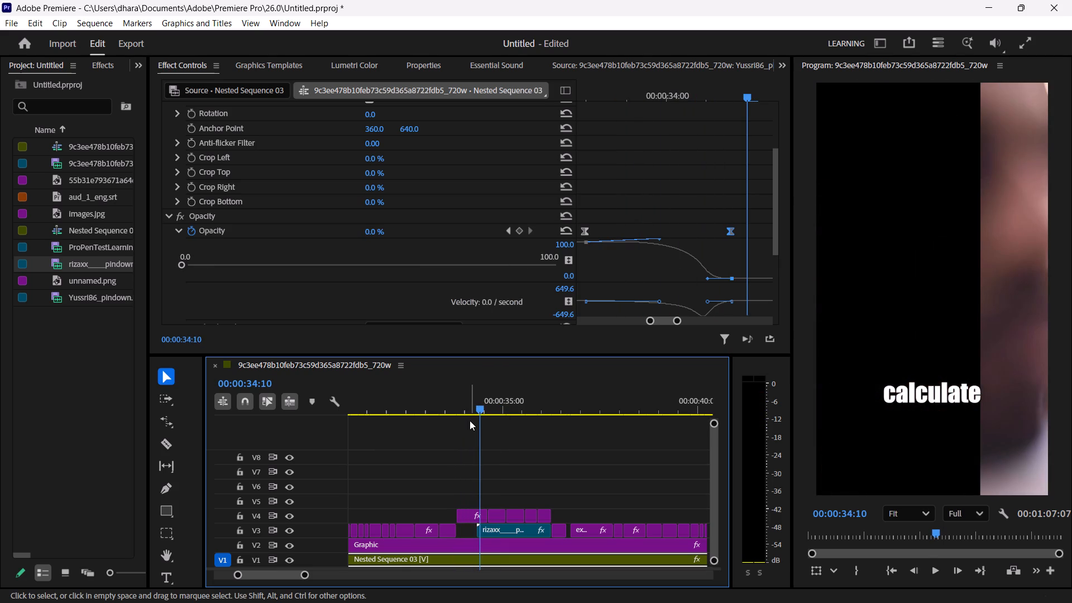
Shorten and steepen the last Opacity keyframe's incoming Bezier handle so the fade drops sharply just before 00:00:34:08.
{"action": "key", "text": "Left"}
{"action": "key", "text": "Left"}
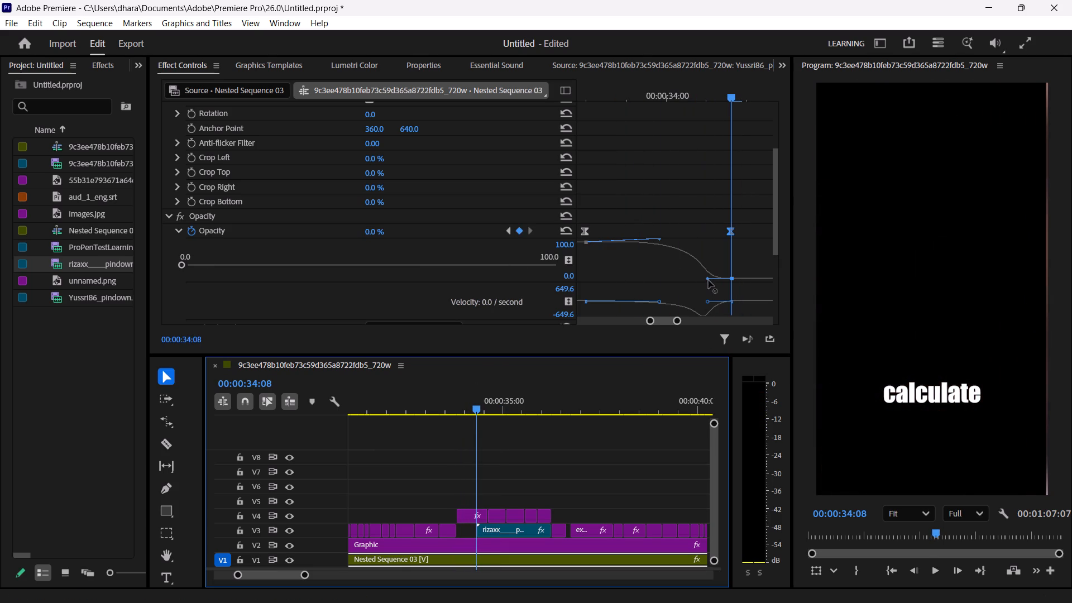
{"action": "left_click_drag", "start_coordinate": [710, 281], "coordinate": [715, 268]}
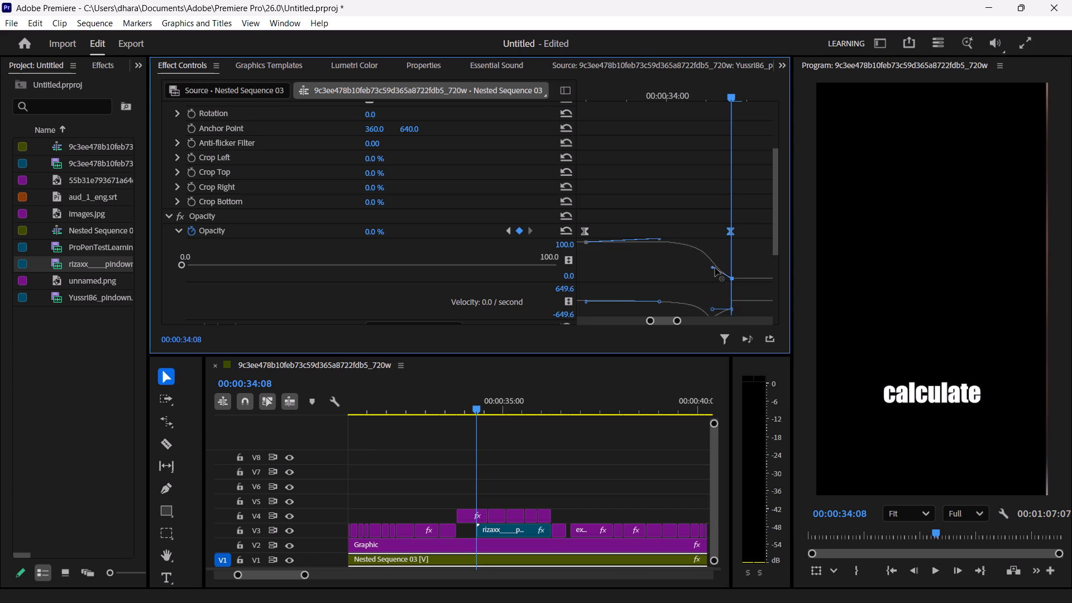
{"action": "left_click_drag", "start_coordinate": [715, 268], "coordinate": [723, 266]}
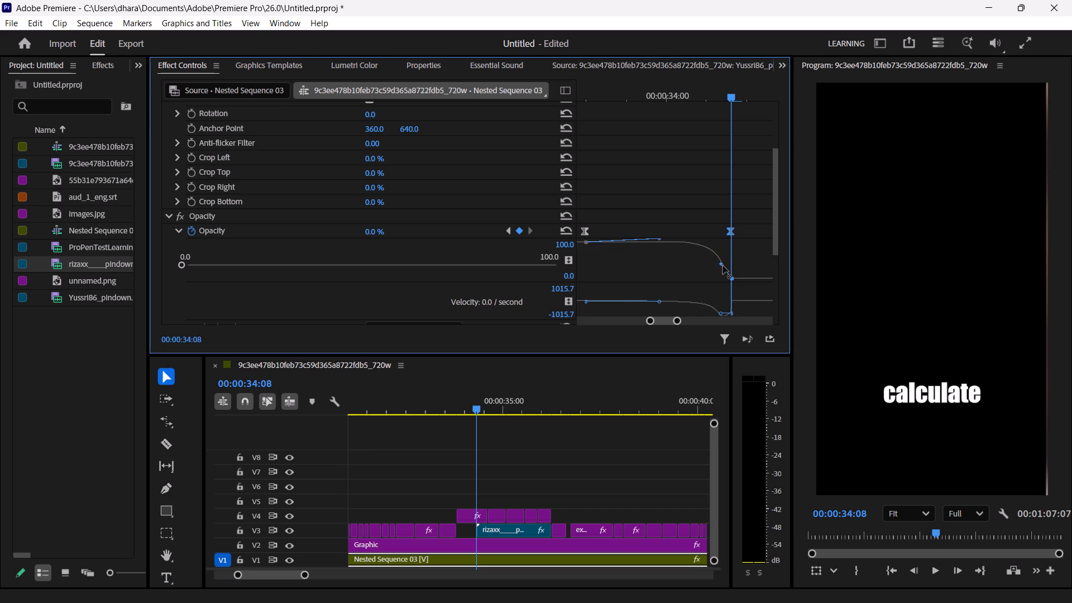
Play back the transition from before the fade, and again from the B-roll's start, to check the sharper drop and slide-in.
{"action": "key", "text": "Left"}
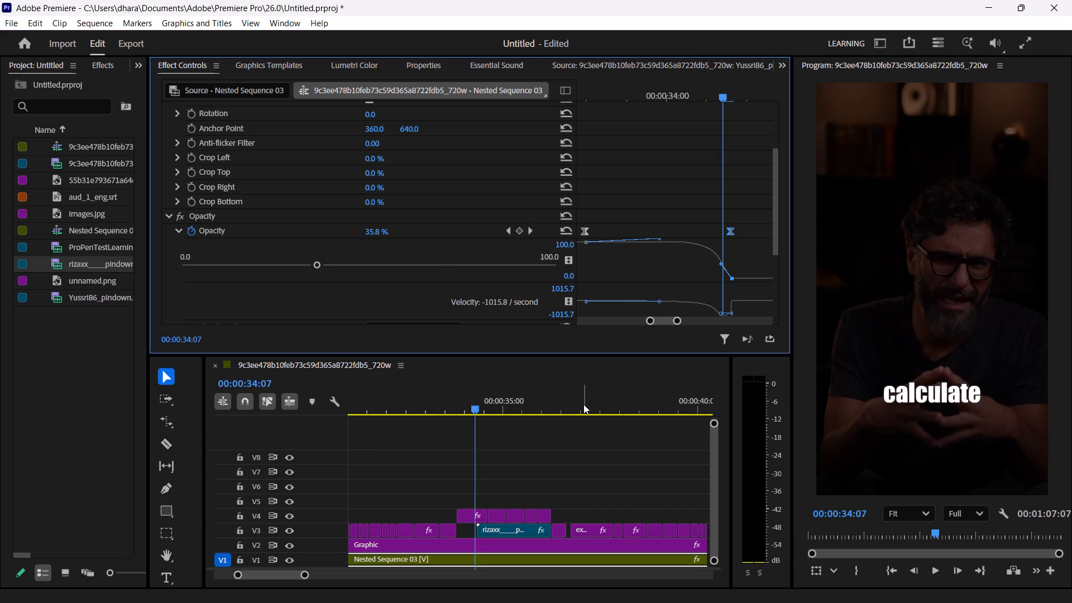
{"action": "key", "text": "Left"}
{"action": "key", "text": "Left"}
{"action": "key", "text": "Left"}
{"action": "key", "text": "Left"}
{"action": "key", "text": "Left"}
{"action": "key", "text": "Left"}
{"action": "key", "text": "Left"}
{"action": "key", "text": "Left"}
{"action": "key", "text": "Left"}
{"action": "key", "text": "Left"}
{"action": "key", "text": "Left"}
{"action": "key", "text": "Left"}
{"action": "key", "text": "space"}
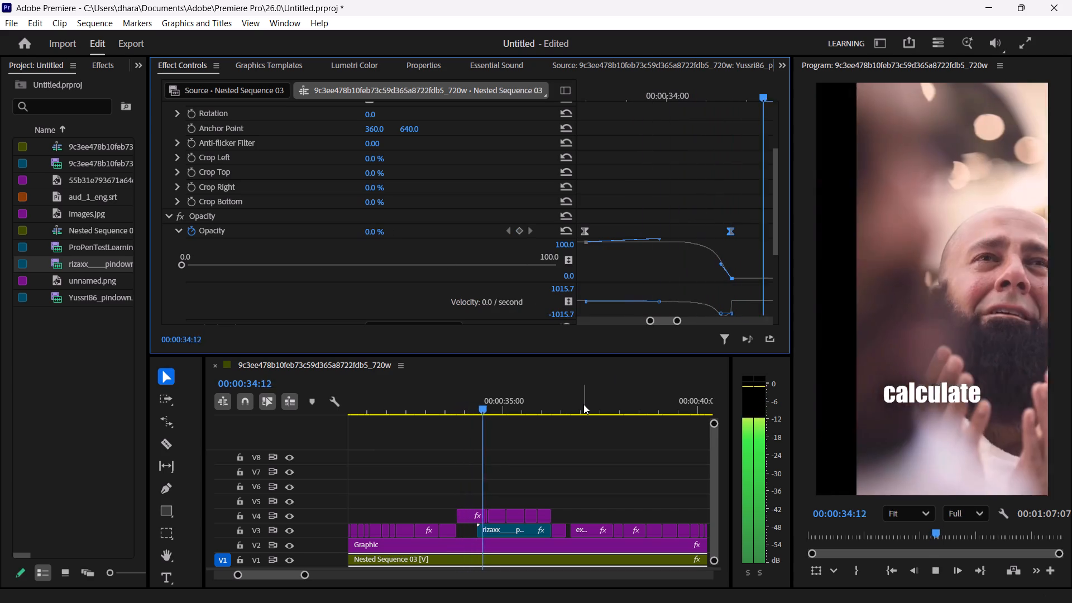
{"action": "key", "text": "space"}
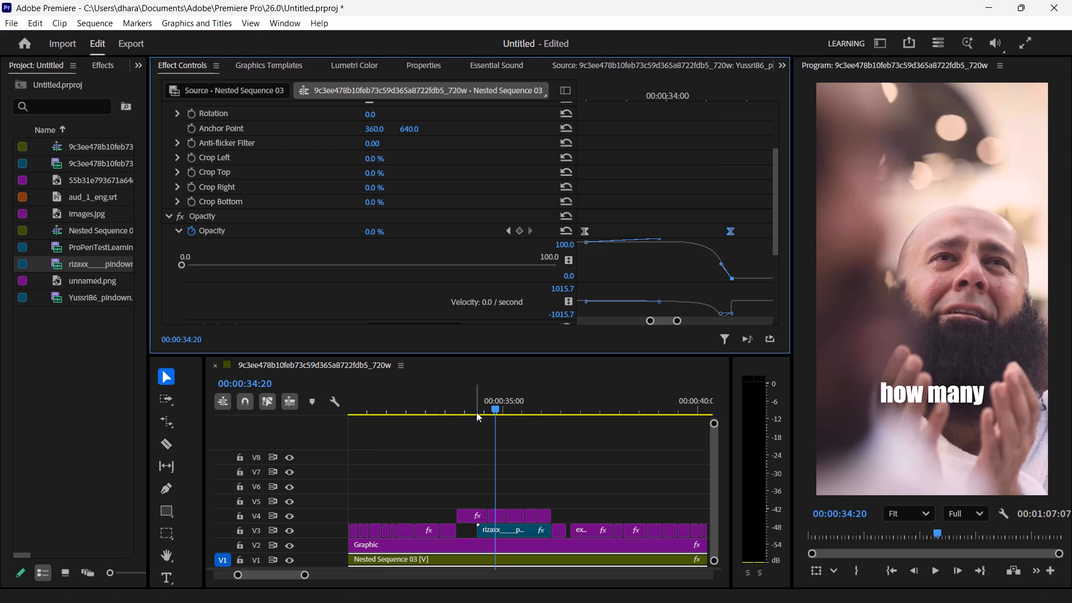
{"action": "left_click", "coordinate": [476, 408]}
{"action": "key", "text": "space"}
{"action": "key", "text": "space"}
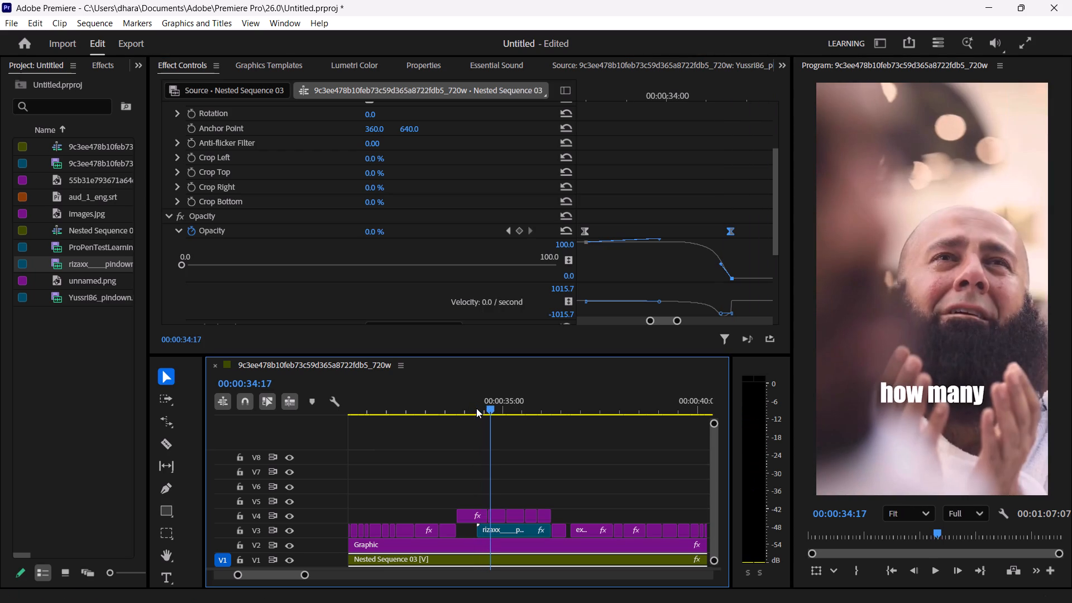
Delete all the Position keyframes of the praying-man B-roll clip on V3.
{"action": "left_click", "coordinate": [502, 529]}
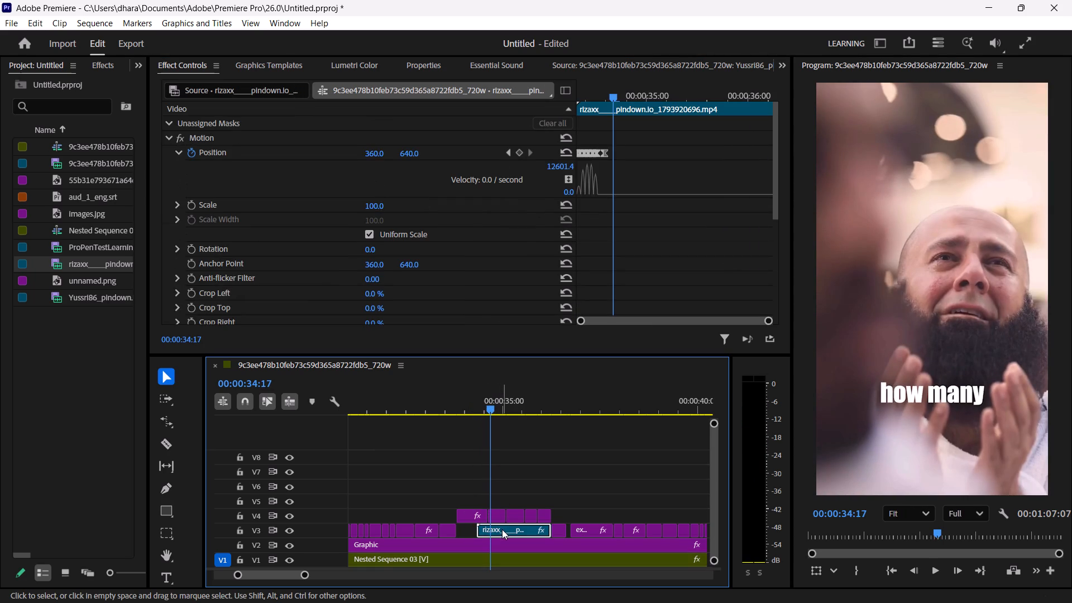
{"action": "left_click_drag", "start_coordinate": [658, 160], "coordinate": [638, 157]}
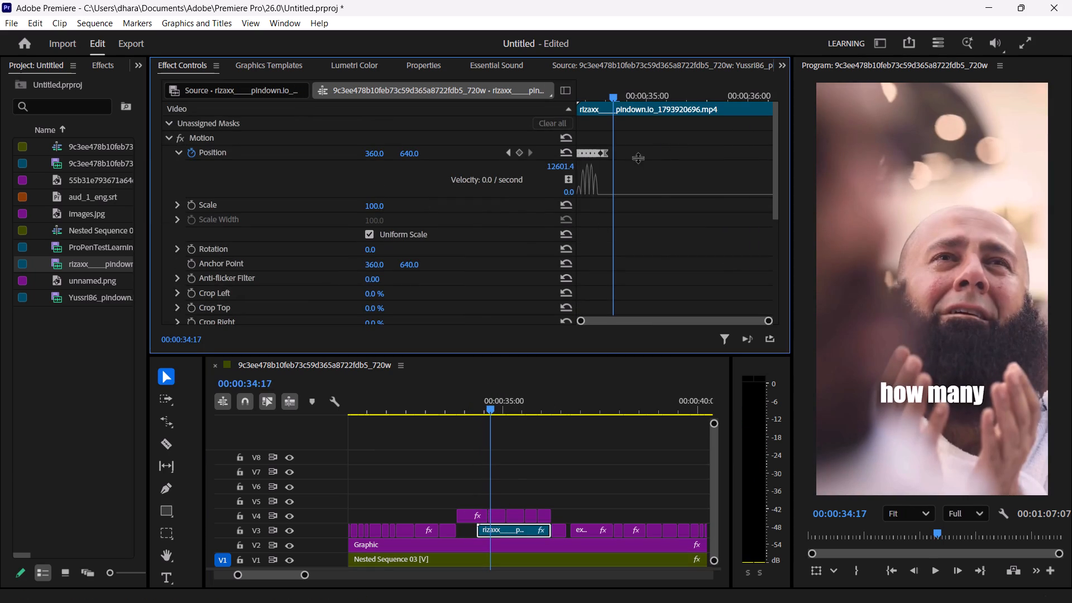
{"action": "left_click_drag", "start_coordinate": [638, 157], "coordinate": [632, 168]}
{"action": "left_click_drag", "start_coordinate": [632, 168], "coordinate": [620, 167]}
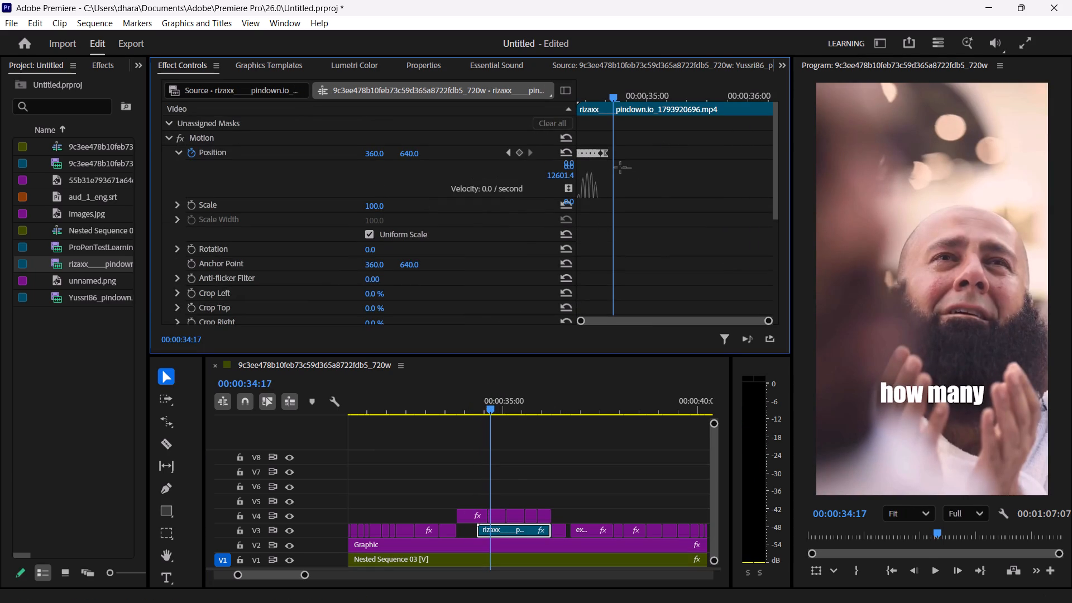
{"action": "left_click_drag", "start_coordinate": [620, 167], "coordinate": [620, 167]}
{"action": "left_click_drag", "start_coordinate": [620, 167], "coordinate": [546, 125]}
{"action": "key", "text": "Delete"}
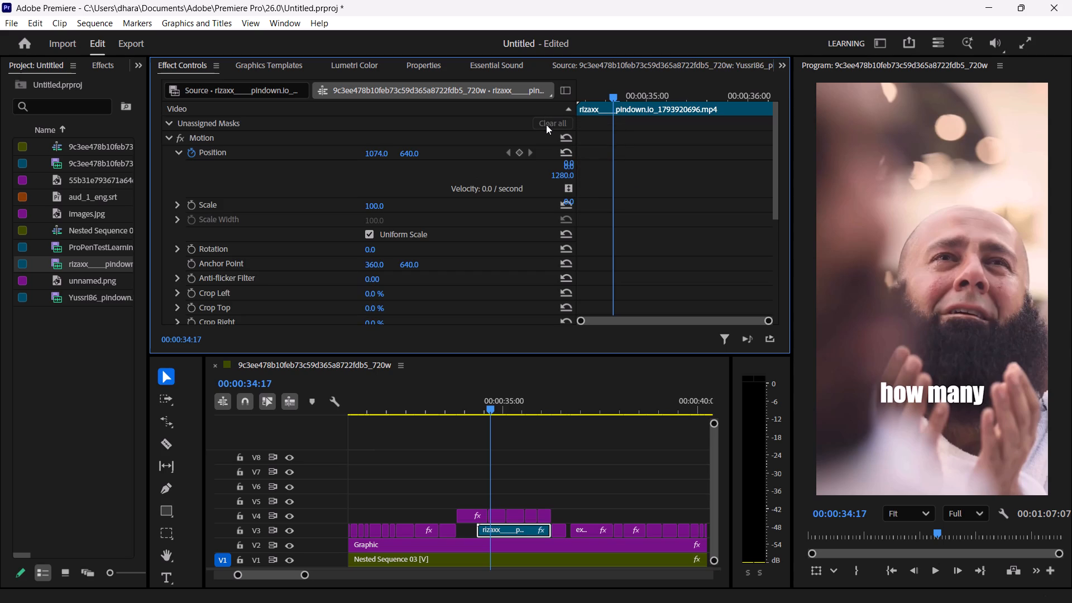
At 00:00:34:09, reset the B-roll clip's Position to 360.0, 640.0, setting a keyframe one frame after its start.
{"action": "key", "text": "Left"}
{"action": "key", "text": "Left"}
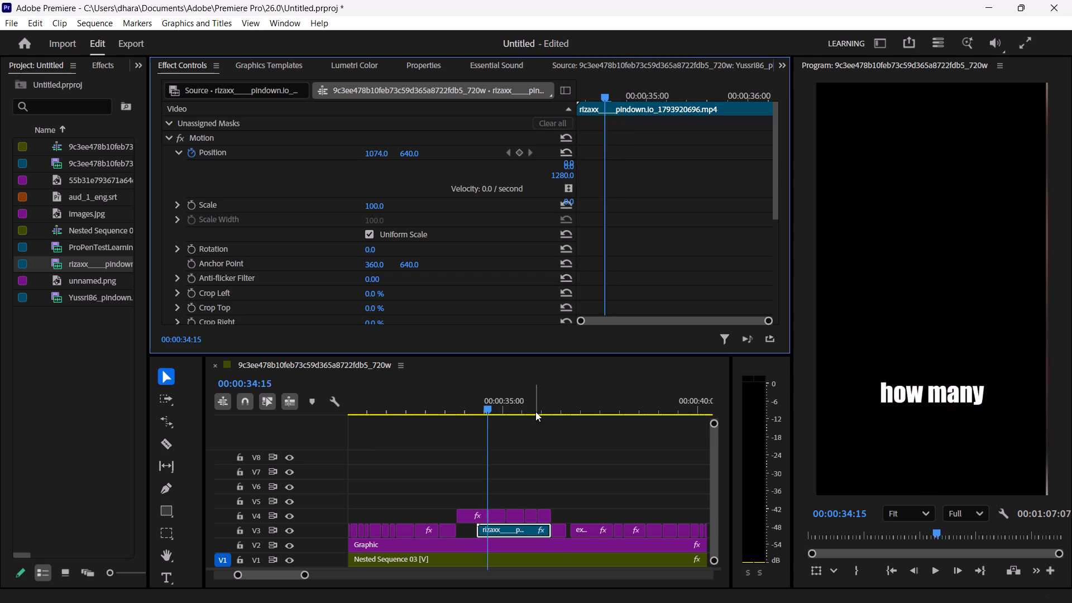
{"action": "key", "text": "Left"}
{"action": "key", "text": "Left"}
{"action": "key", "text": "Left"}
{"action": "key", "text": "Left"}
{"action": "key", "text": "Left"}
{"action": "key", "text": "Left"}
{"action": "key", "text": "Left"}
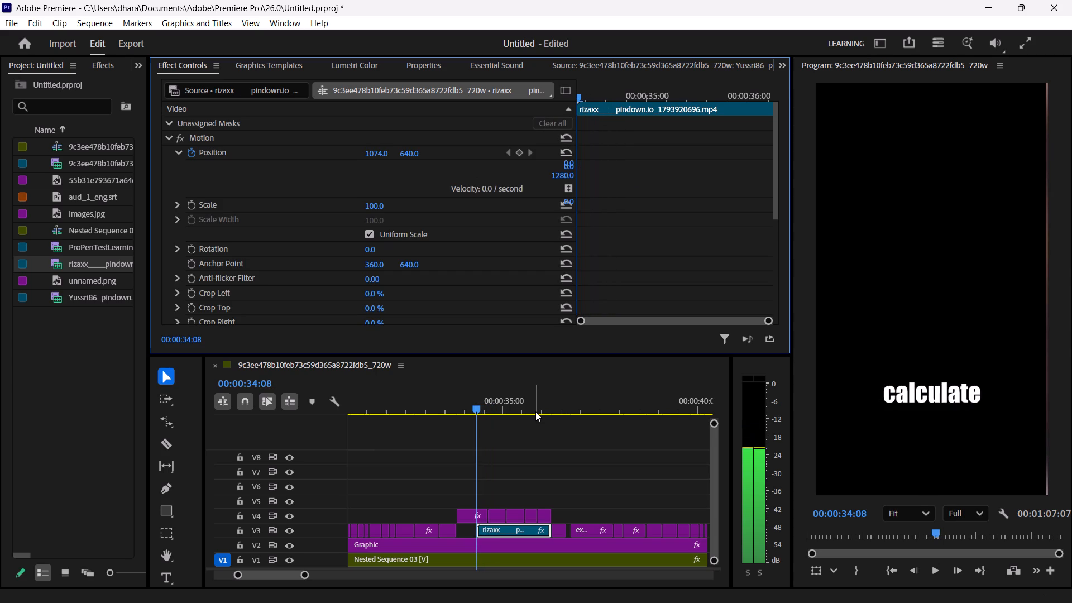
{"action": "key", "text": "Right"}
{"action": "key", "text": "Left"}
{"action": "key", "text": "Right"}
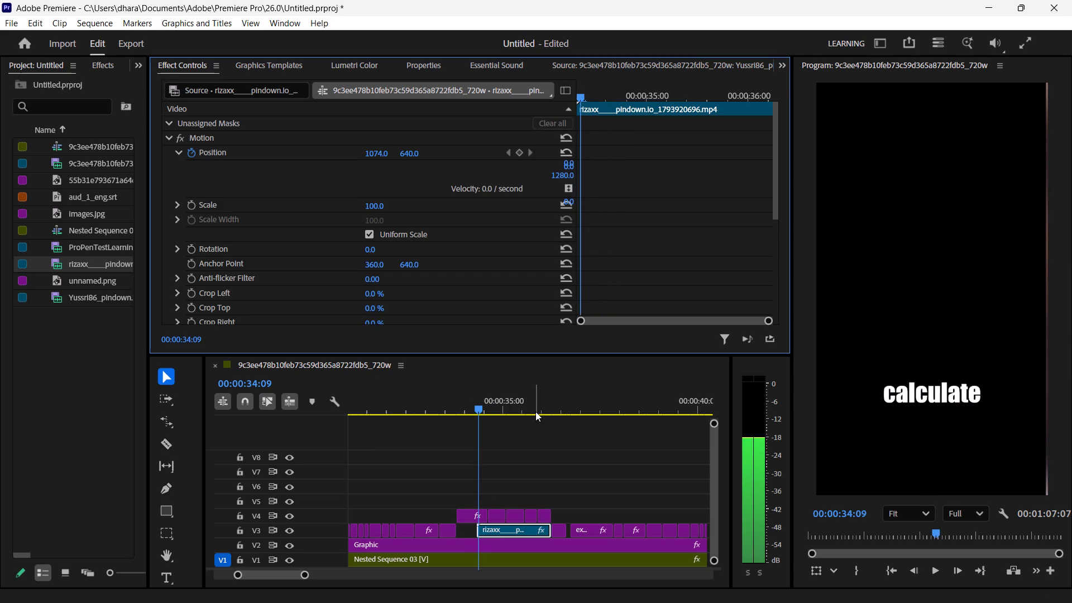
{"action": "left_click", "coordinate": [566, 151]}
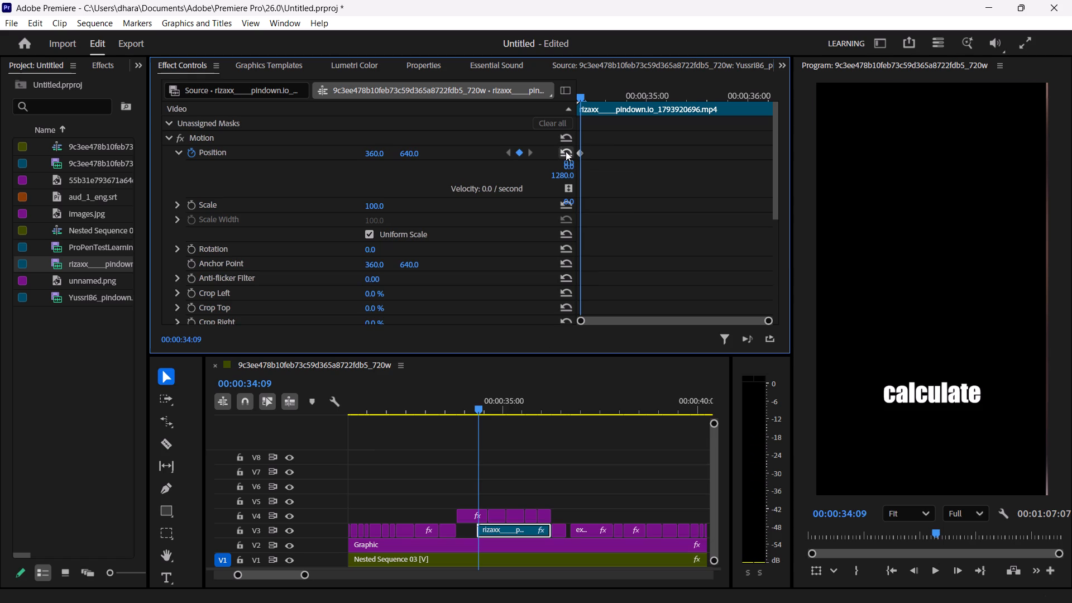
{"action": "left_click", "coordinate": [567, 207]}
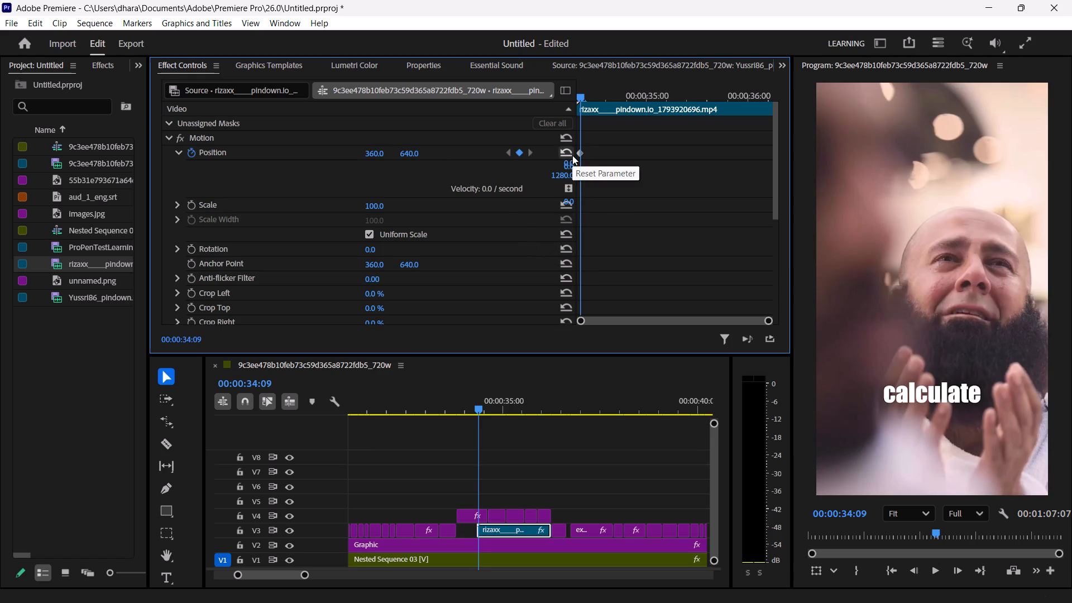
Clear the B-roll clip's Position animation completely and reset its Position to 360.0, 640.0 at 00:00:34:08.
{"action": "key", "text": "Left"}
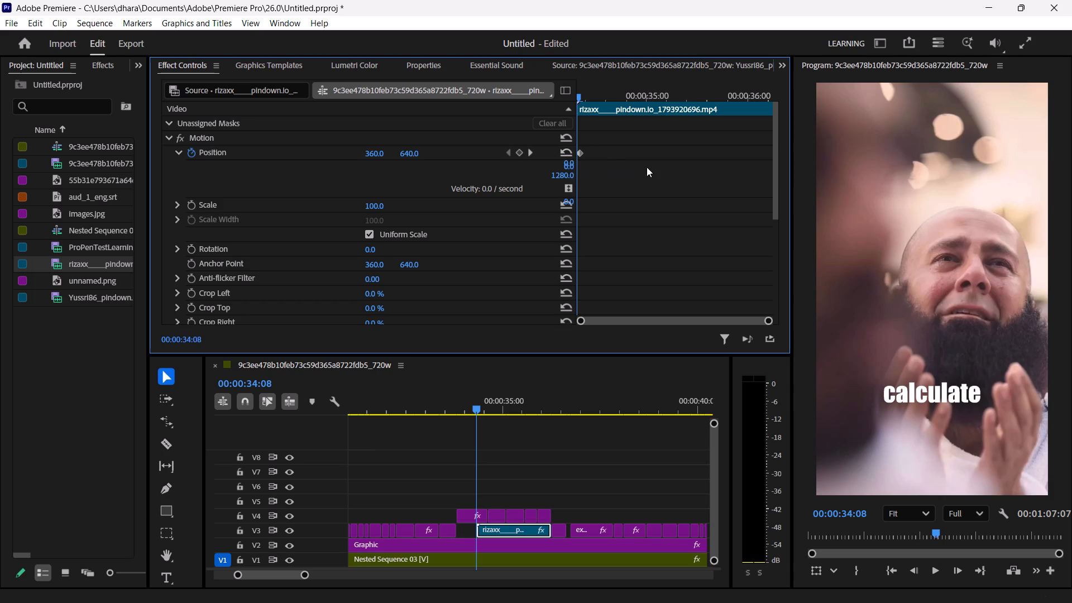
{"action": "left_click_drag", "start_coordinate": [647, 167], "coordinate": [567, 132]}
{"action": "key", "text": "Delete"}
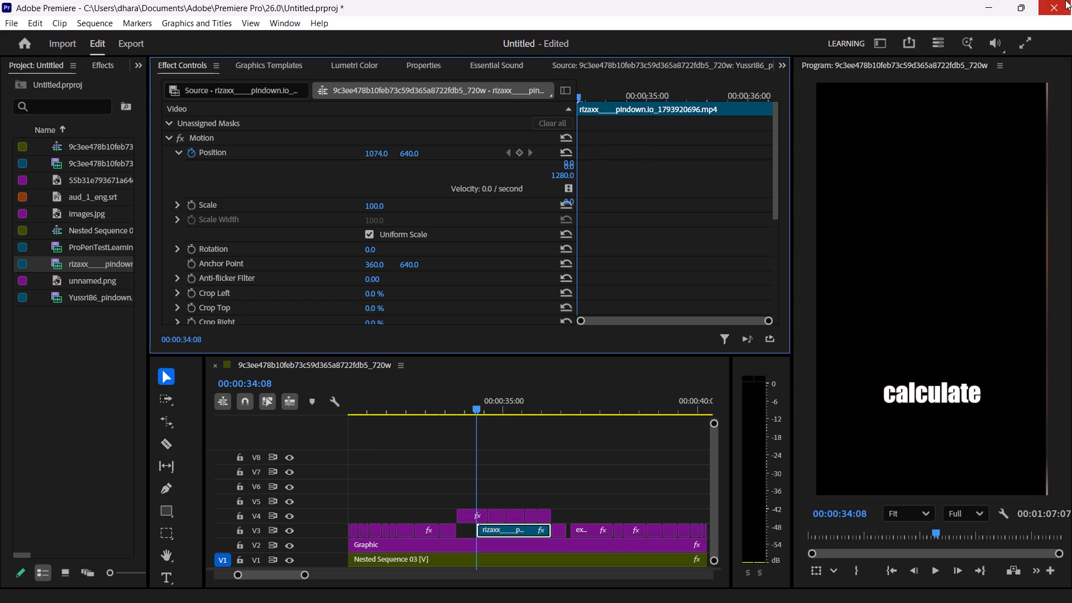
{"action": "key", "text": "Right"}
{"action": "key", "text": "Left"}
{"action": "key", "text": "Left"}
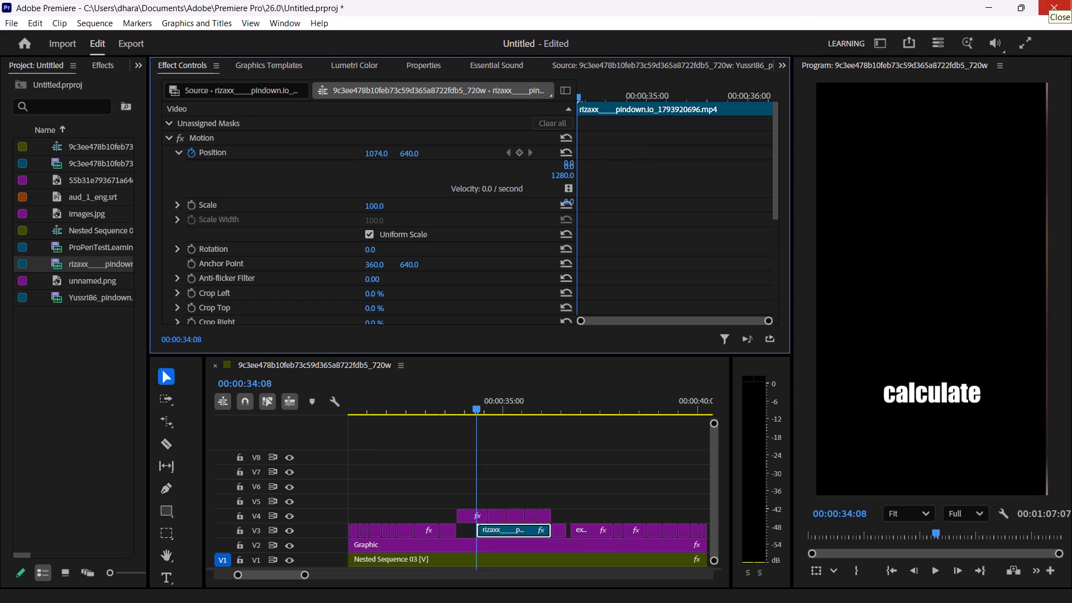
{"action": "left_click", "coordinate": [563, 154]}
{"action": "left_click_drag", "start_coordinate": [638, 180], "coordinate": [543, 140]}
{"action": "key", "text": "Delete"}
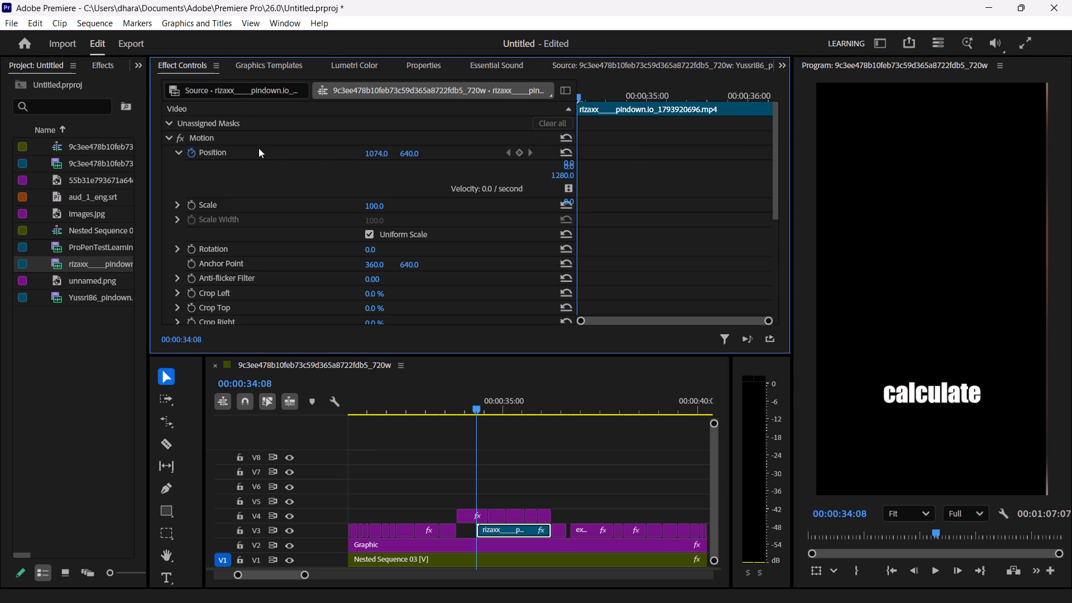
{"action": "left_click", "coordinate": [193, 154]}
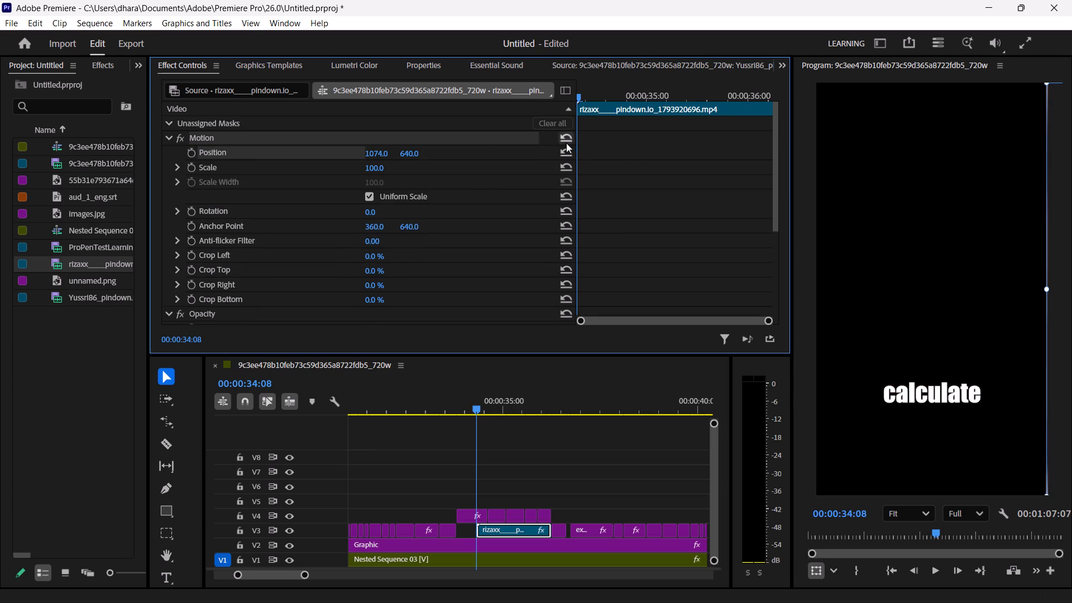
{"action": "left_click", "coordinate": [569, 151]}
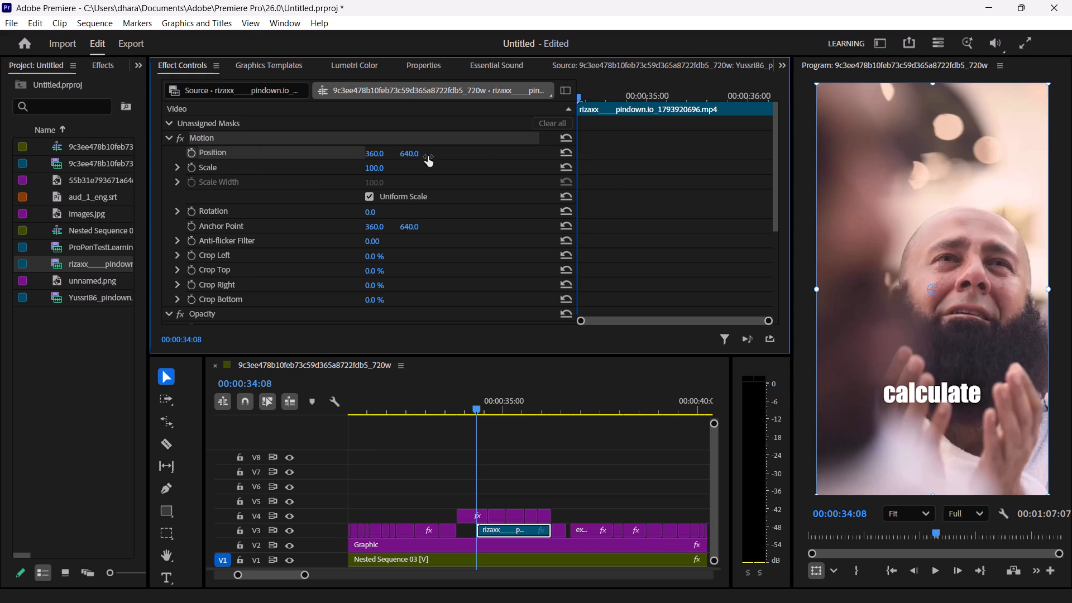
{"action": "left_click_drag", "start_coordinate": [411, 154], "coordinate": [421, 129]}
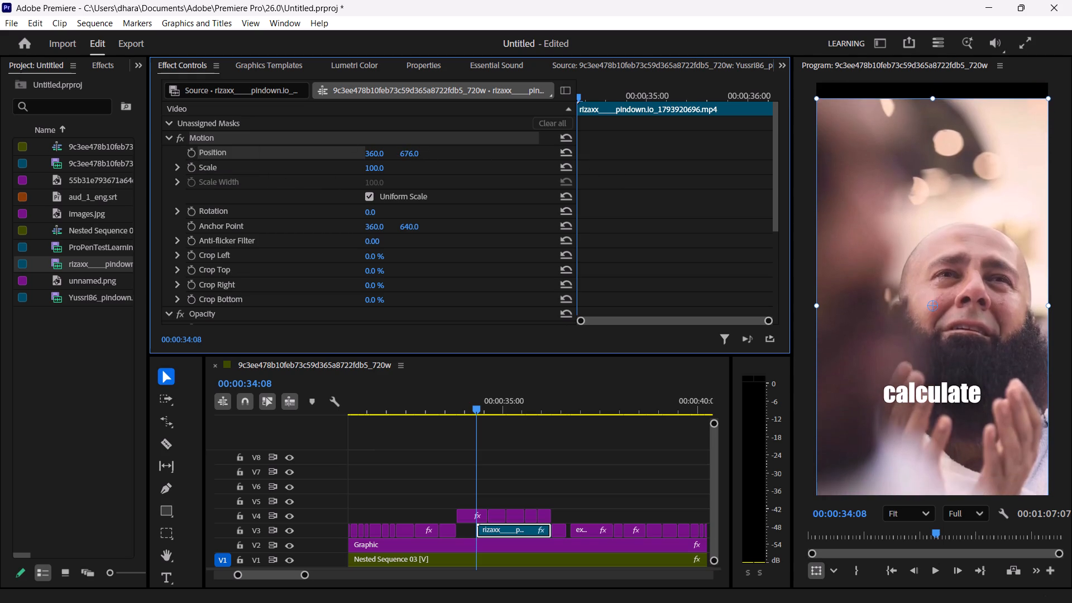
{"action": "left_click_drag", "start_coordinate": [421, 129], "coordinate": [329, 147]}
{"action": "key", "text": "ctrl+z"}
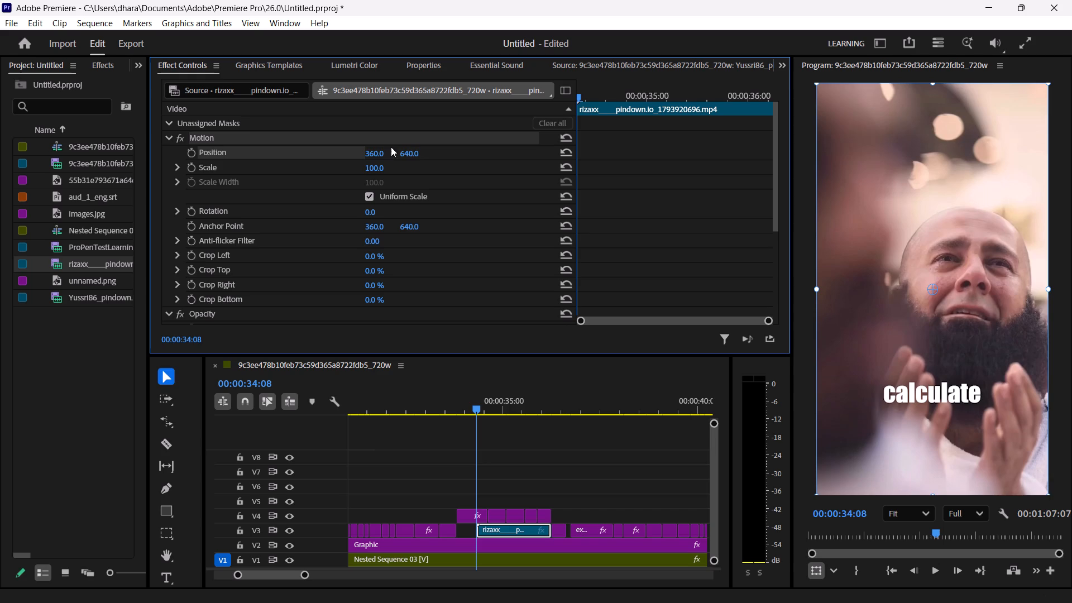
At 00:00:34:08, set the B-roll clip's Position to 719.0, 640.0 and start keyframing it there.
{"action": "left_click_drag", "start_coordinate": [370, 156], "coordinate": [431, 148]}
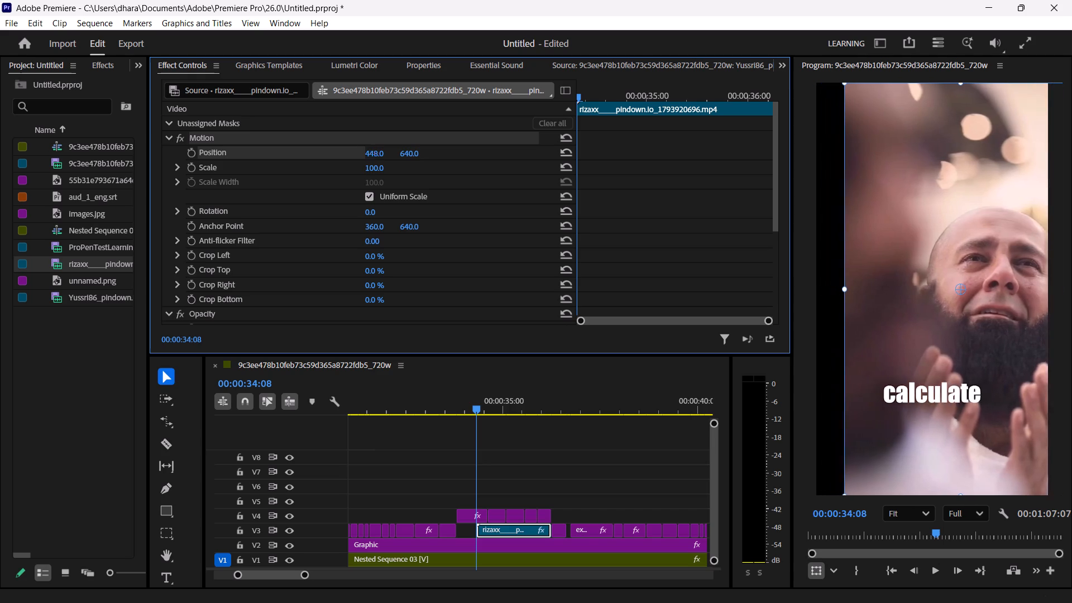
{"action": "left_click_drag", "start_coordinate": [431, 148], "coordinate": [548, 47]}
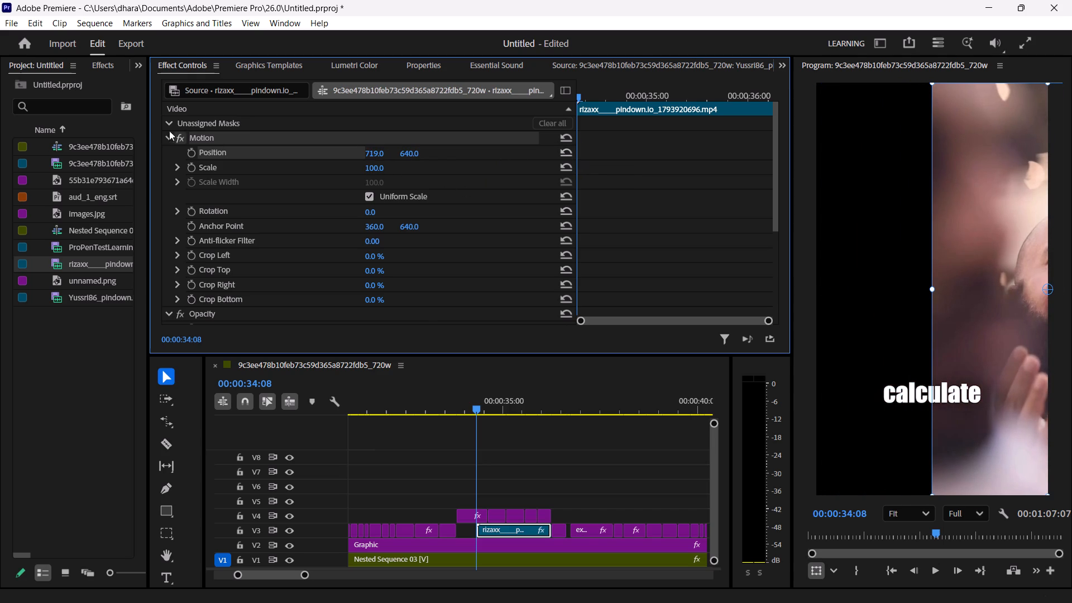
{"action": "left_click", "coordinate": [195, 151]}
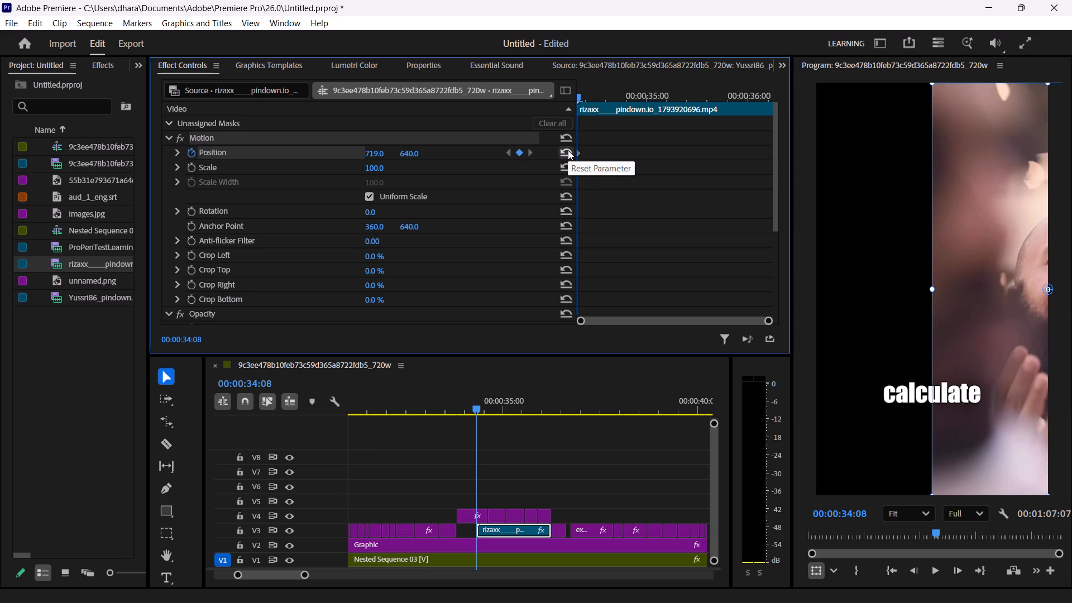
Seven frames further, at 00:00:34:15, reset the B-roll clip's Position to 360.0, 640.0, adding the ending keyframe of the slide-in.
{"action": "key", "text": "Right"}
{"action": "key", "text": "Right"}
{"action": "key", "text": "Right"}
{"action": "key", "text": "Right"}
{"action": "key", "text": "Right"}
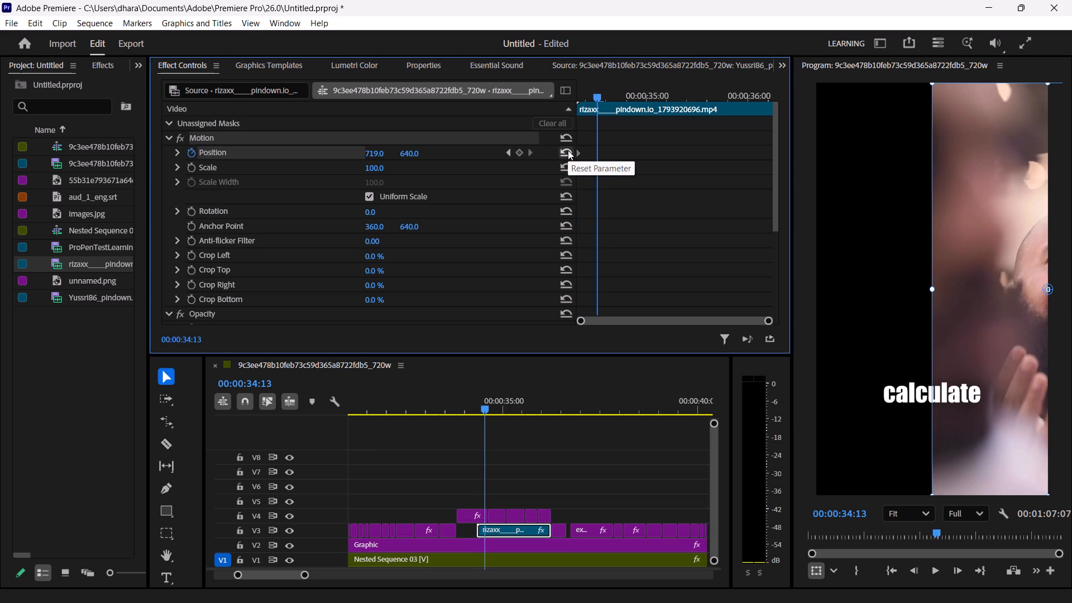
{"action": "key", "text": "Right"}
{"action": "key", "text": "Right"}
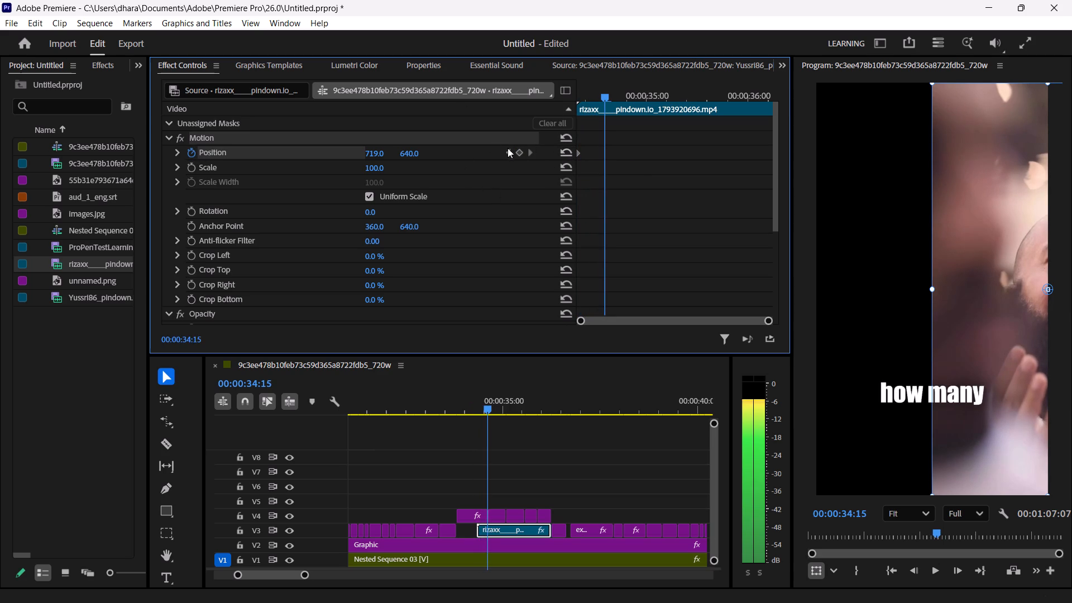
{"action": "left_click", "coordinate": [563, 153]}
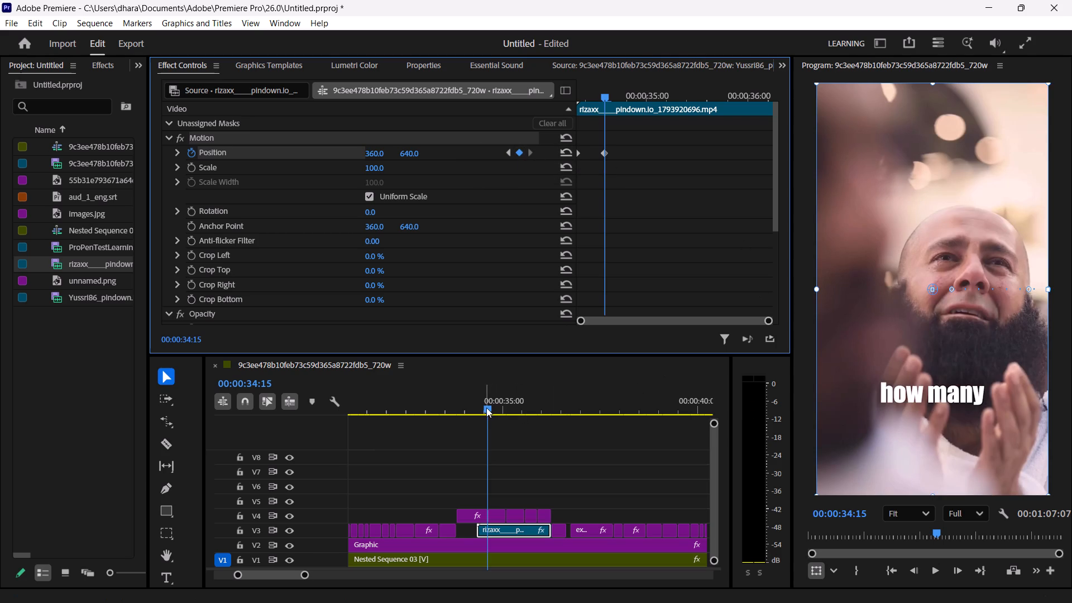
Play back from about 00:00:33:17 to check the B-roll's new slide-in.
{"action": "left_click_drag", "start_coordinate": [486, 408], "coordinate": [452, 414]}
{"action": "key", "text": "space"}
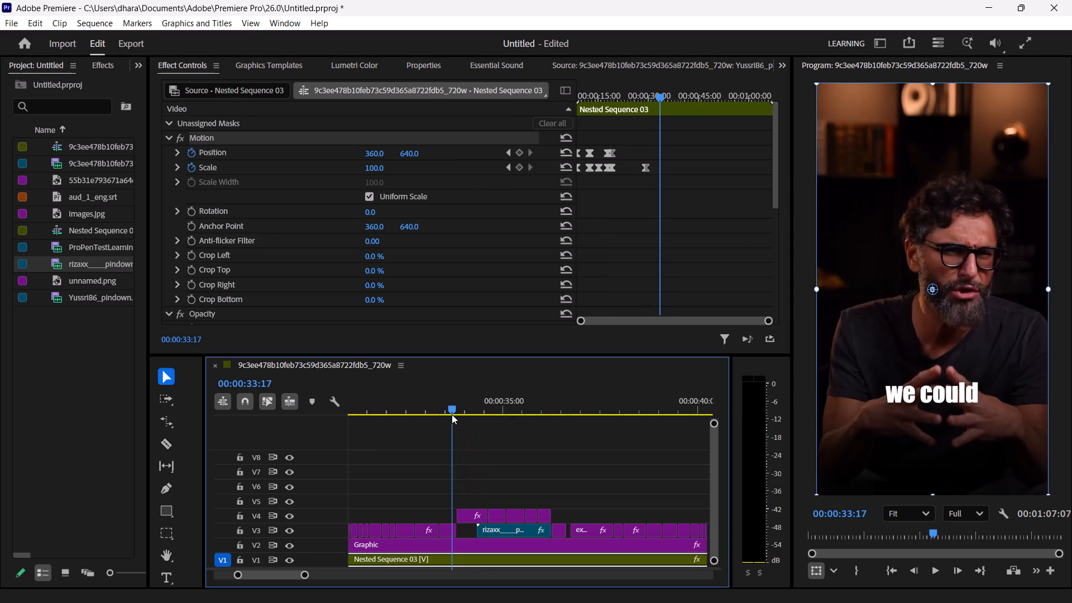
{"action": "key", "text": "space"}
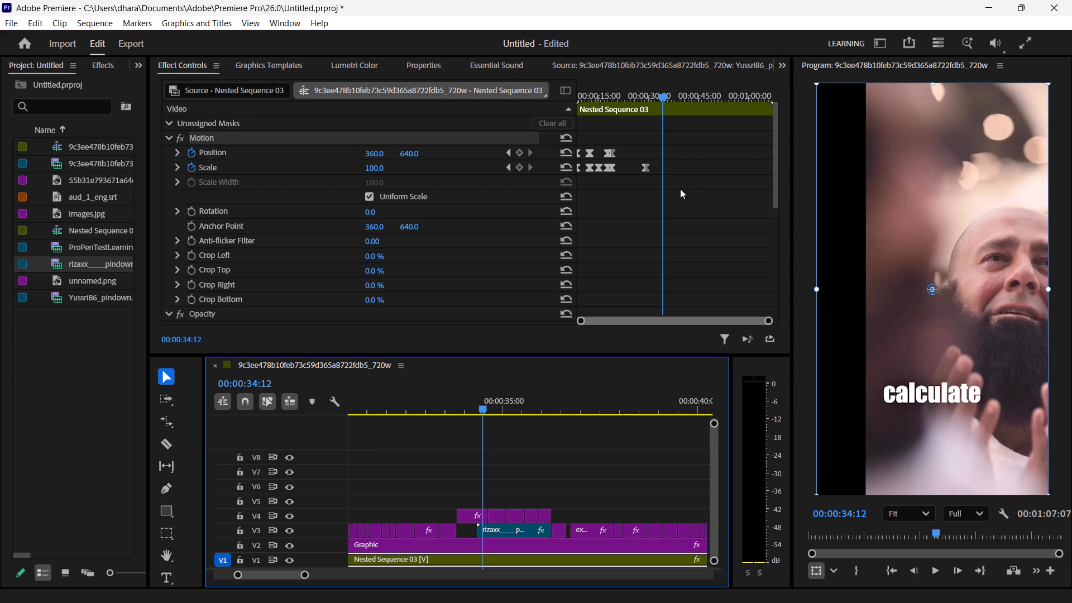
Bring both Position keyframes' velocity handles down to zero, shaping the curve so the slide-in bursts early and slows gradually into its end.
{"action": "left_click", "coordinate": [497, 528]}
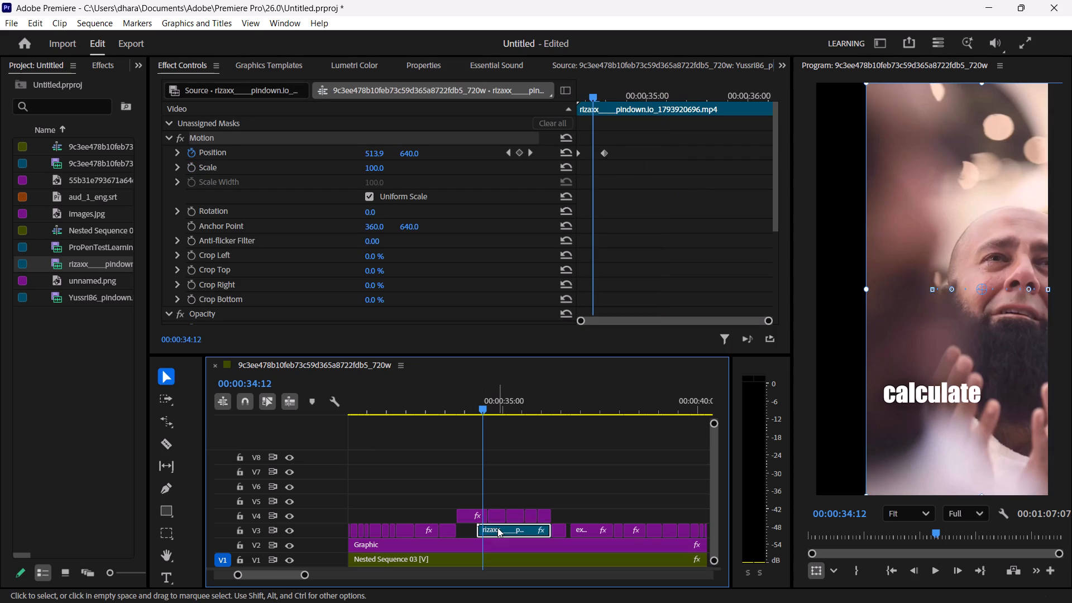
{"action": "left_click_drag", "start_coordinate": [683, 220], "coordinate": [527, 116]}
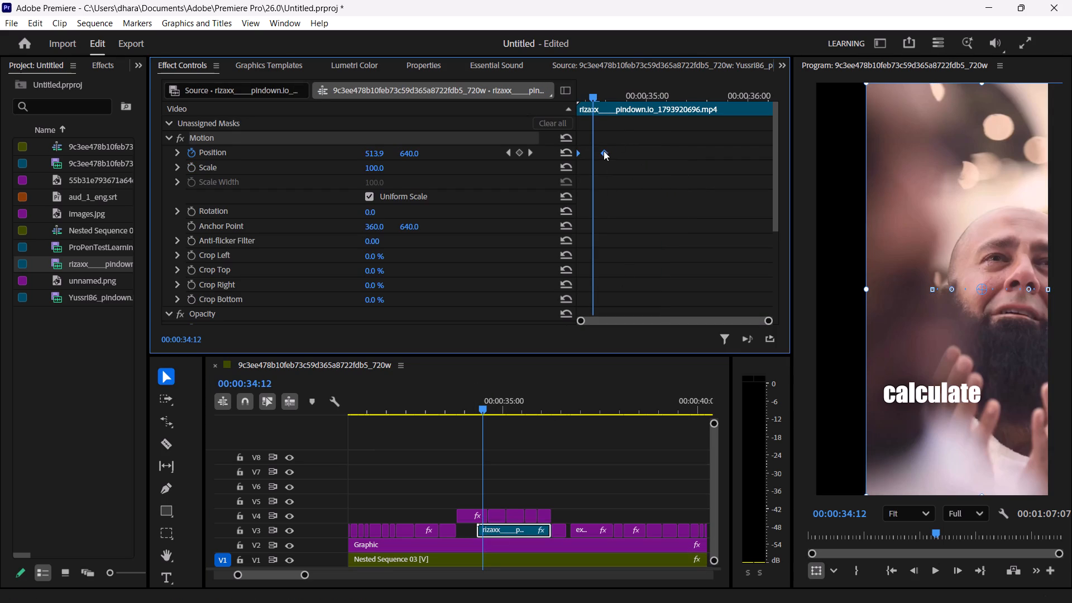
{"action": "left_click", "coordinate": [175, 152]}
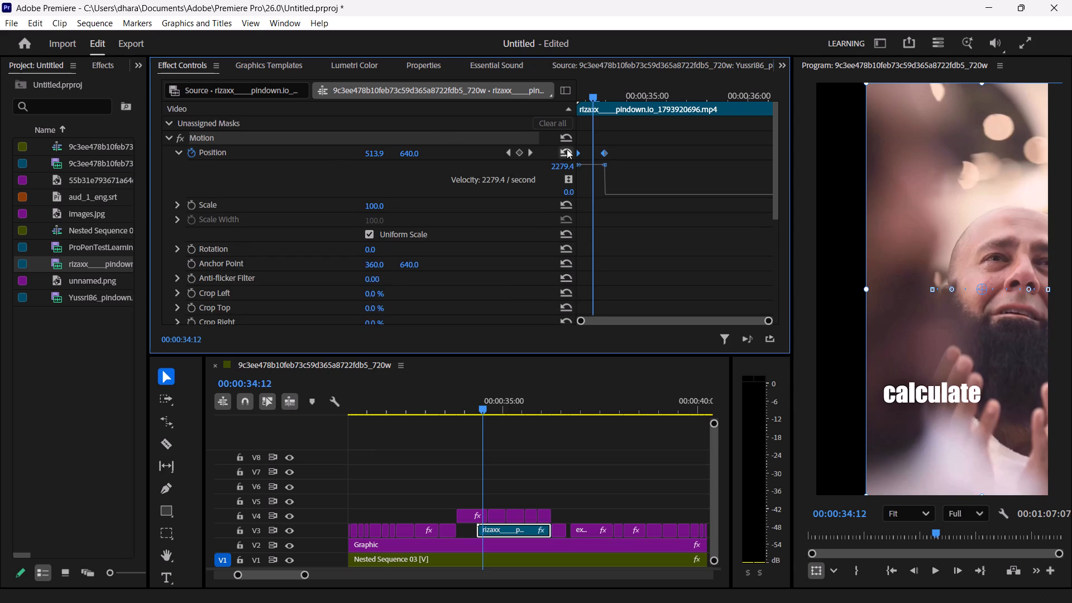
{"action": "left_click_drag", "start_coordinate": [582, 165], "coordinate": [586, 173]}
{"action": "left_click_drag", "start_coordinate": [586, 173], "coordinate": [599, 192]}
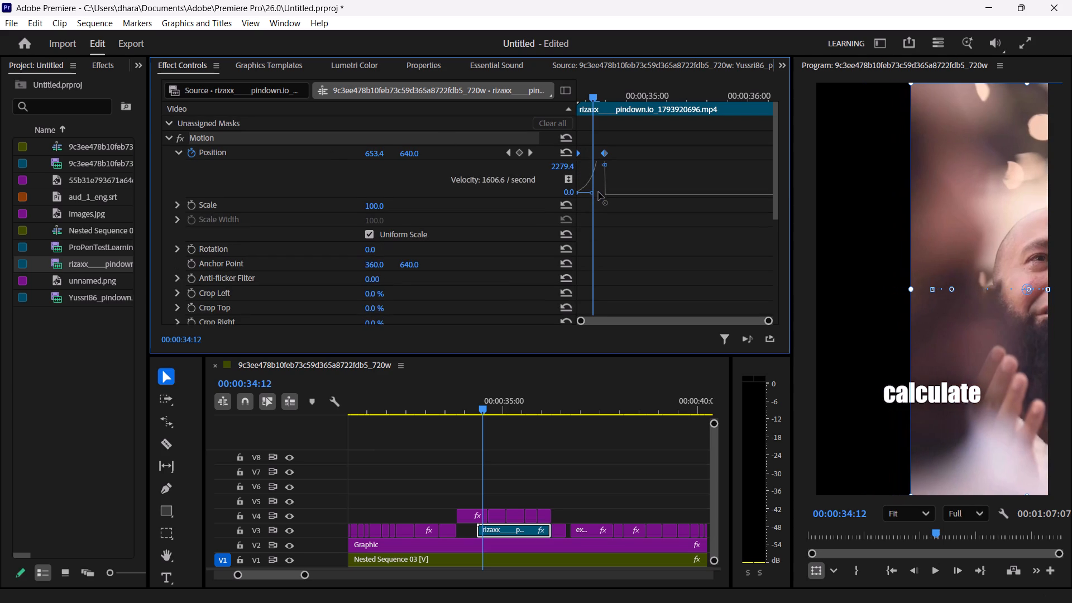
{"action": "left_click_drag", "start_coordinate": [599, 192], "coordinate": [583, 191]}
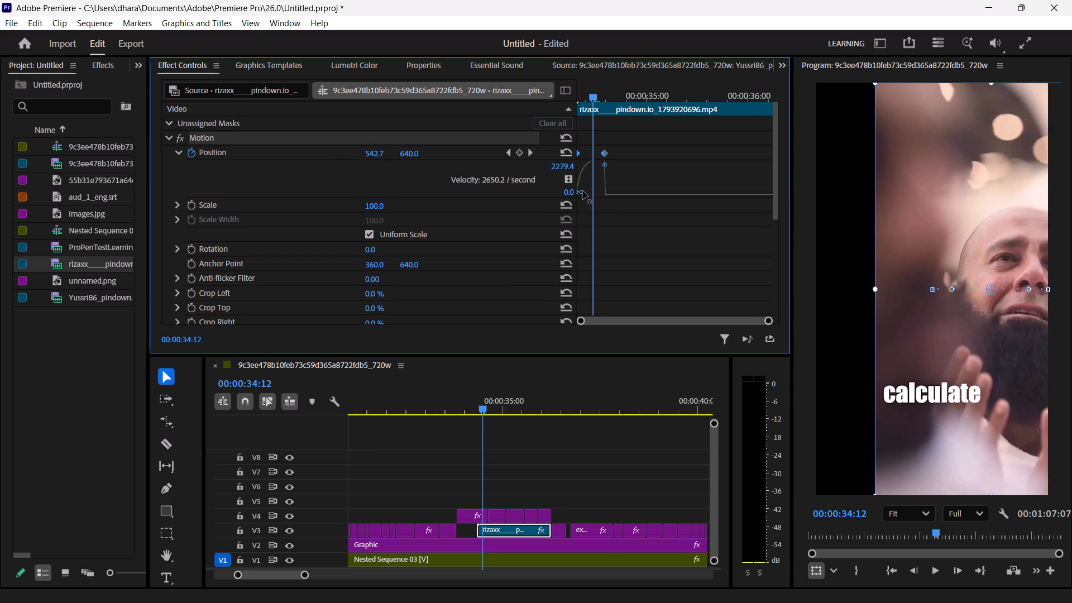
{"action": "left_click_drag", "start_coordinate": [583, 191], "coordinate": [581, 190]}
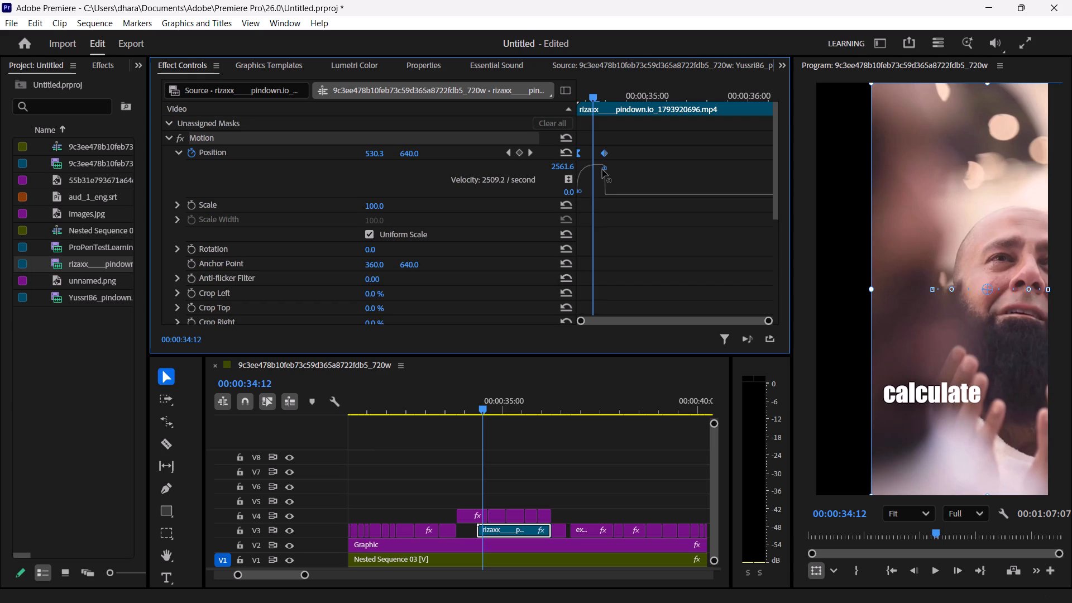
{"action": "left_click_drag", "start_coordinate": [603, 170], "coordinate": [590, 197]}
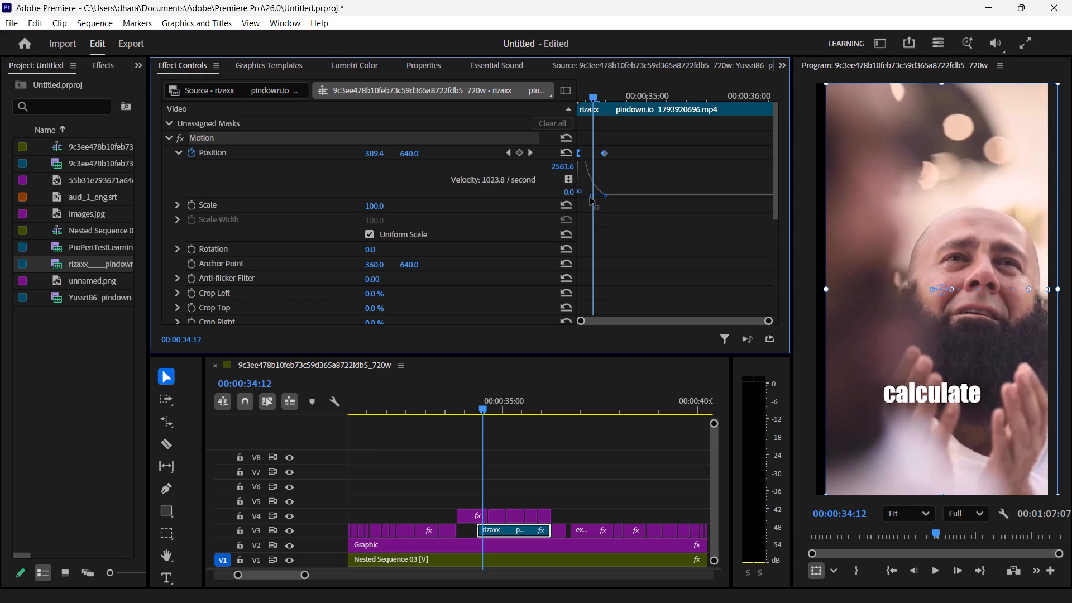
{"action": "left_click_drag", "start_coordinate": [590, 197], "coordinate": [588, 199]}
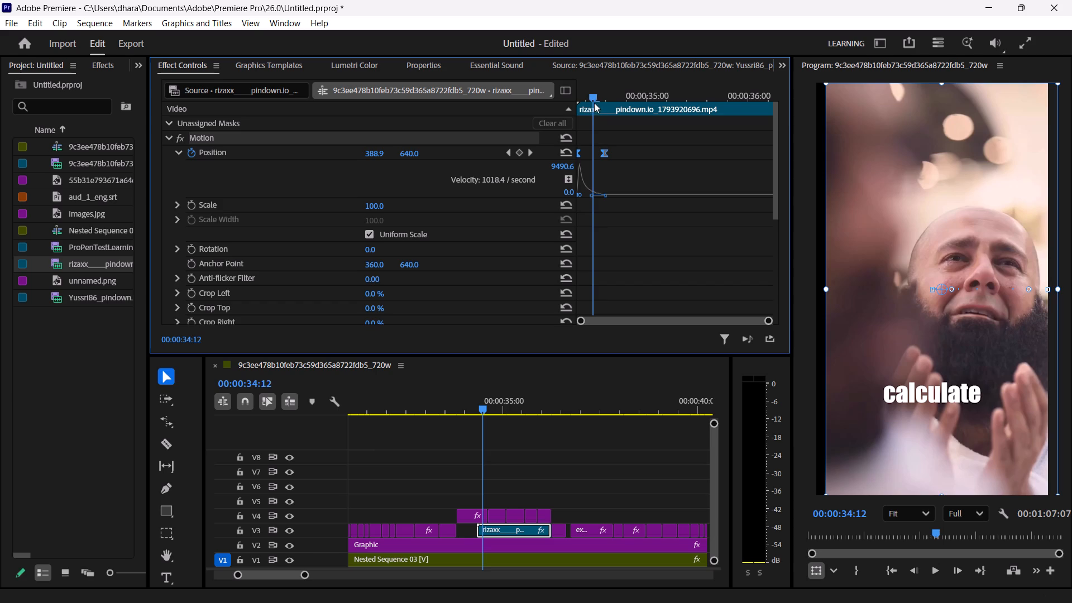
Play back the slide-in from the B-roll's start, and again from before the transition, to check the reshaped motion.
{"action": "left_click_drag", "start_coordinate": [592, 97], "coordinate": [547, 107]}
{"action": "key", "text": "space"}
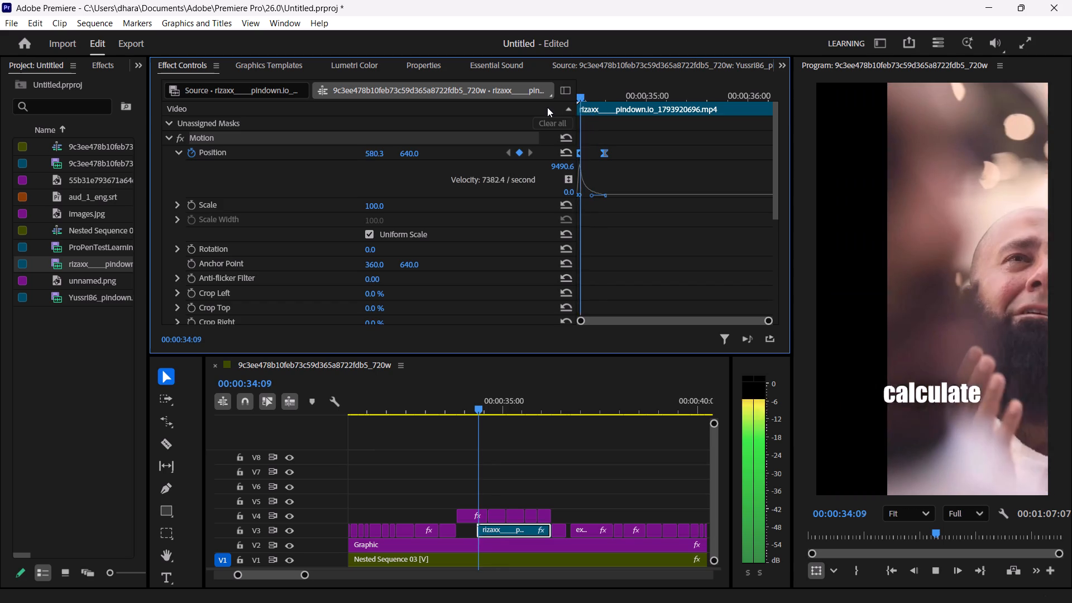
{"action": "key", "text": "space"}
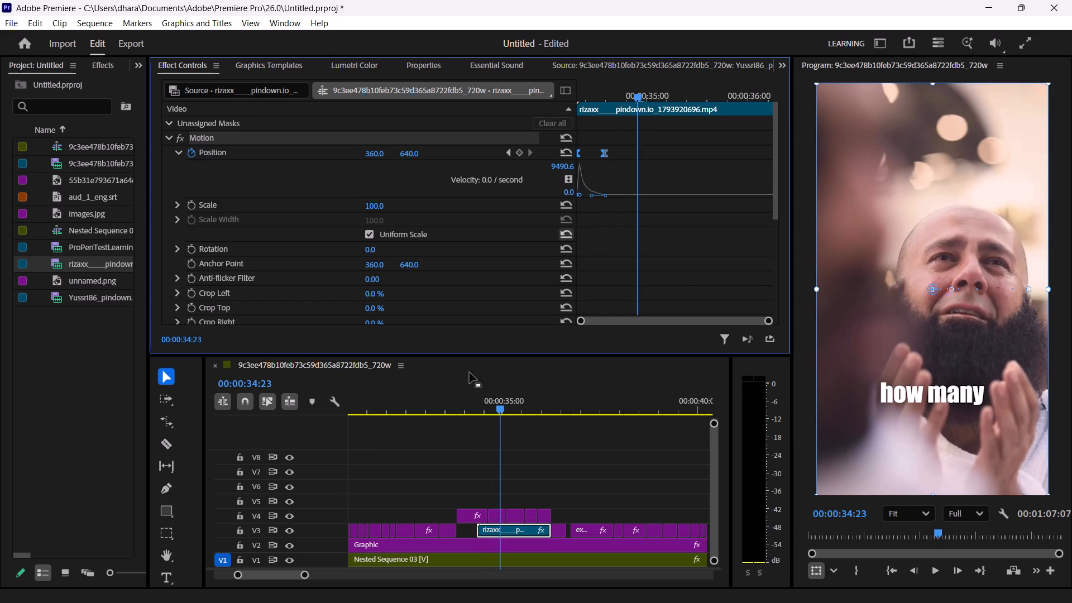
{"action": "left_click", "coordinate": [447, 406]}
{"action": "key", "text": "space"}
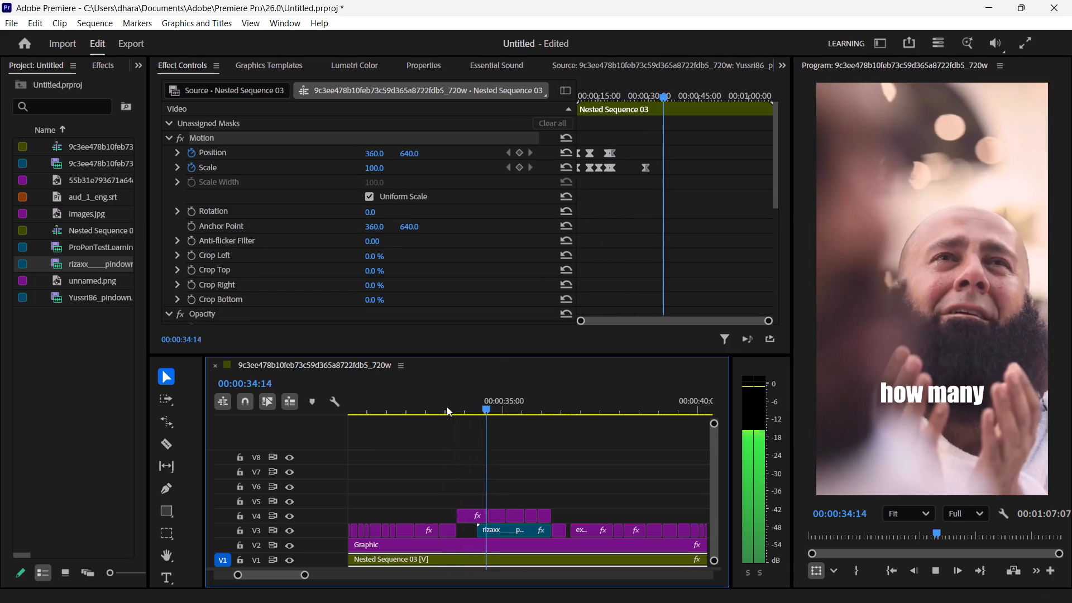
{"action": "key", "text": "space"}
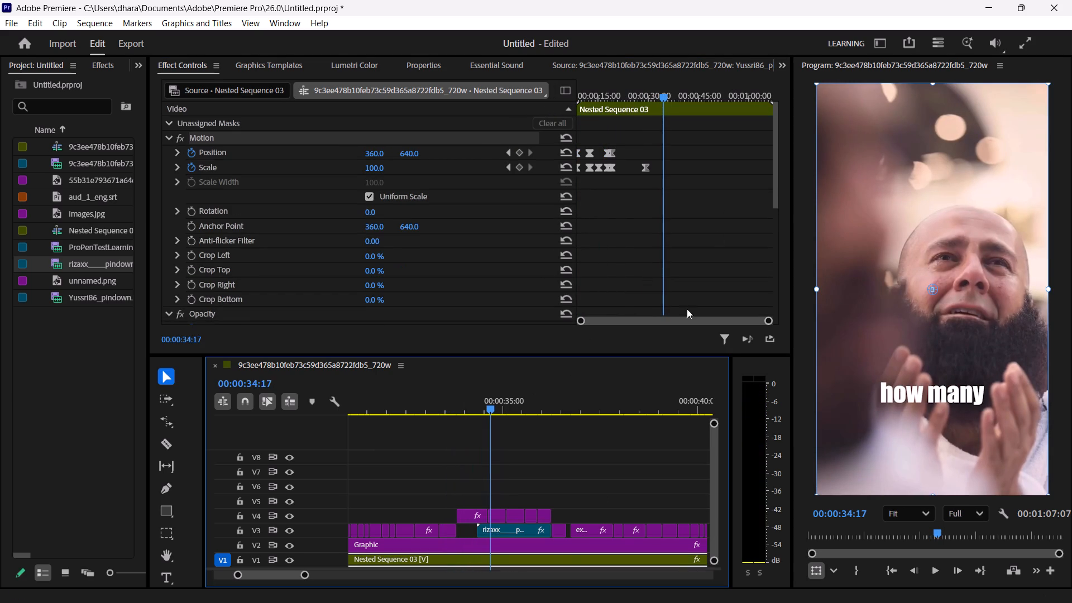
Apply Ease In and Ease Out temporal interpolation to both Position keyframes of the B-roll clip.
{"action": "left_click", "coordinate": [522, 528]}
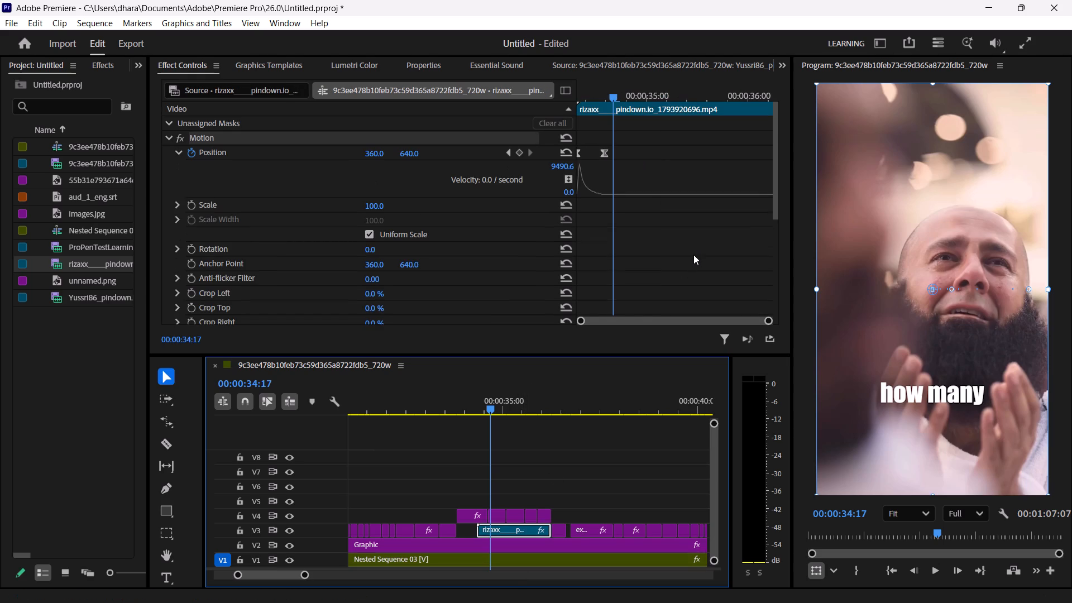
{"action": "left_click_drag", "start_coordinate": [698, 249], "coordinate": [548, 134]}
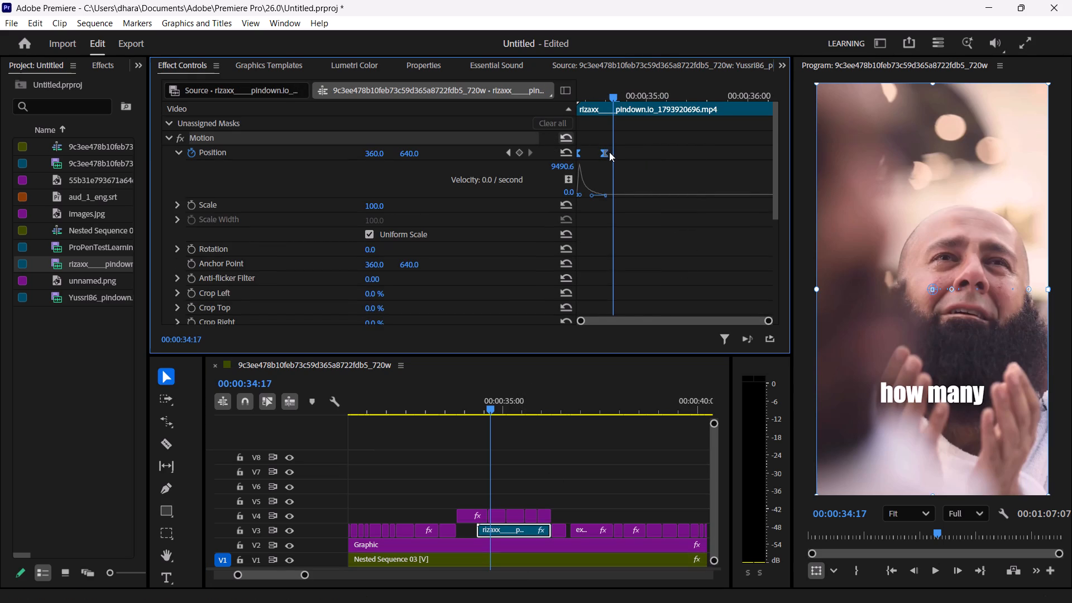
{"action": "right_click", "coordinate": [604, 152]}
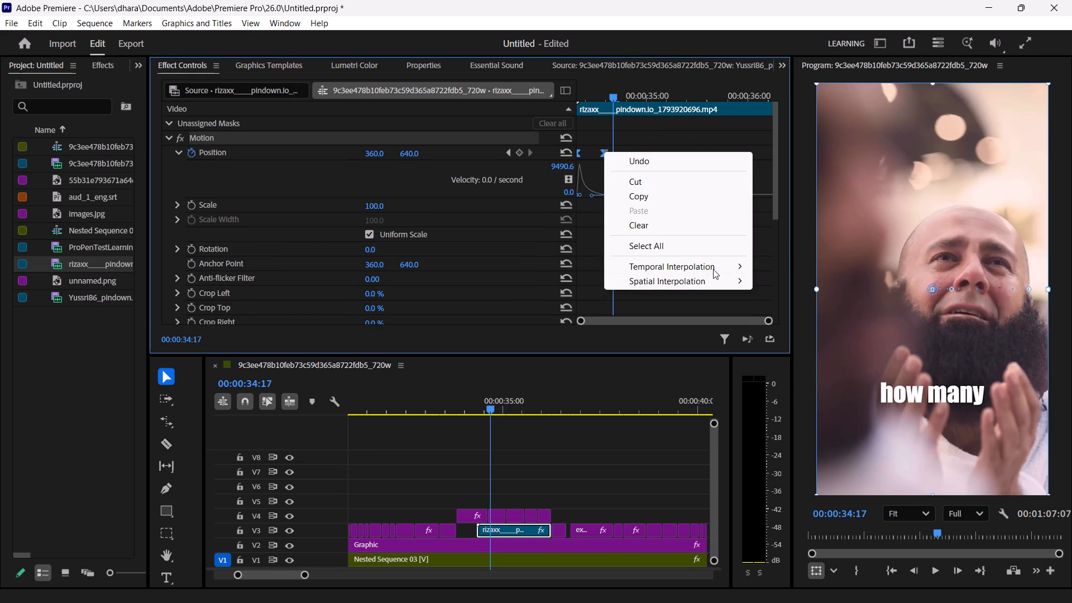
{"action": "left_click", "coordinate": [806, 341]}
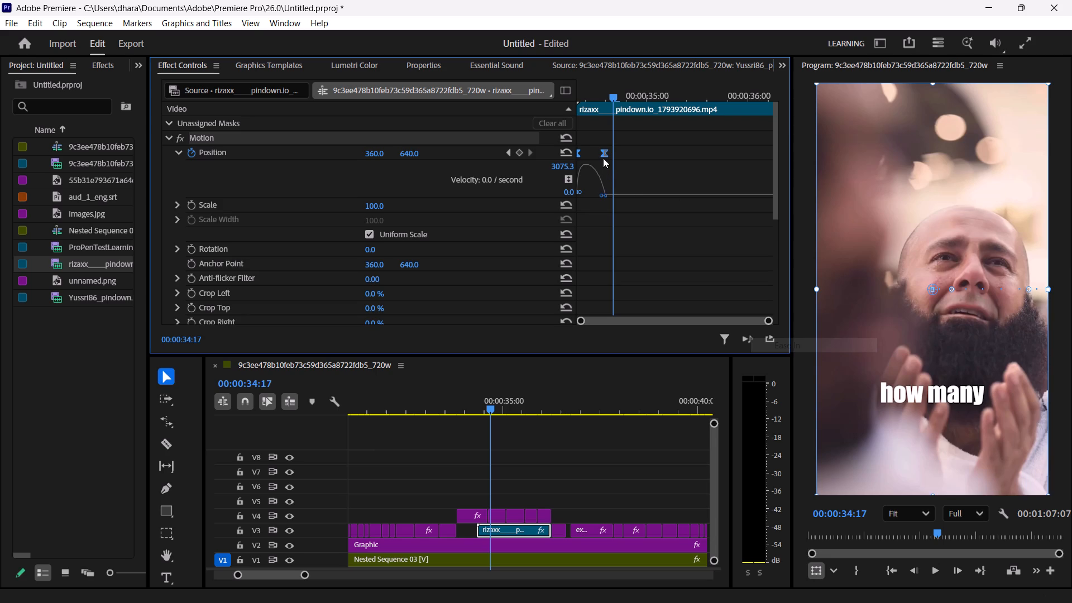
{"action": "right_click", "coordinate": [602, 154]}
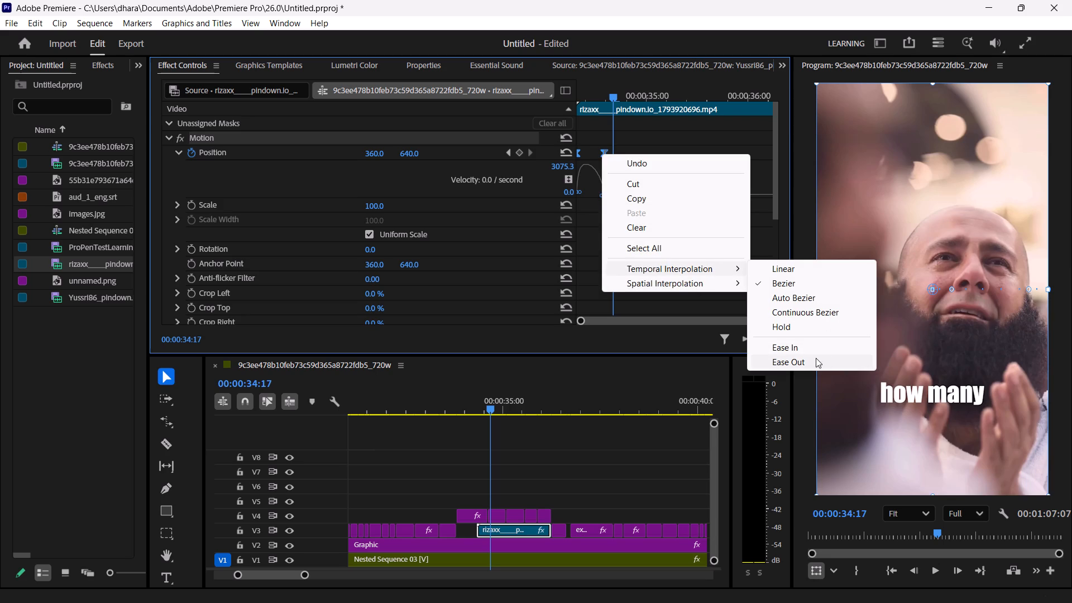
{"action": "left_click", "coordinate": [810, 364]}
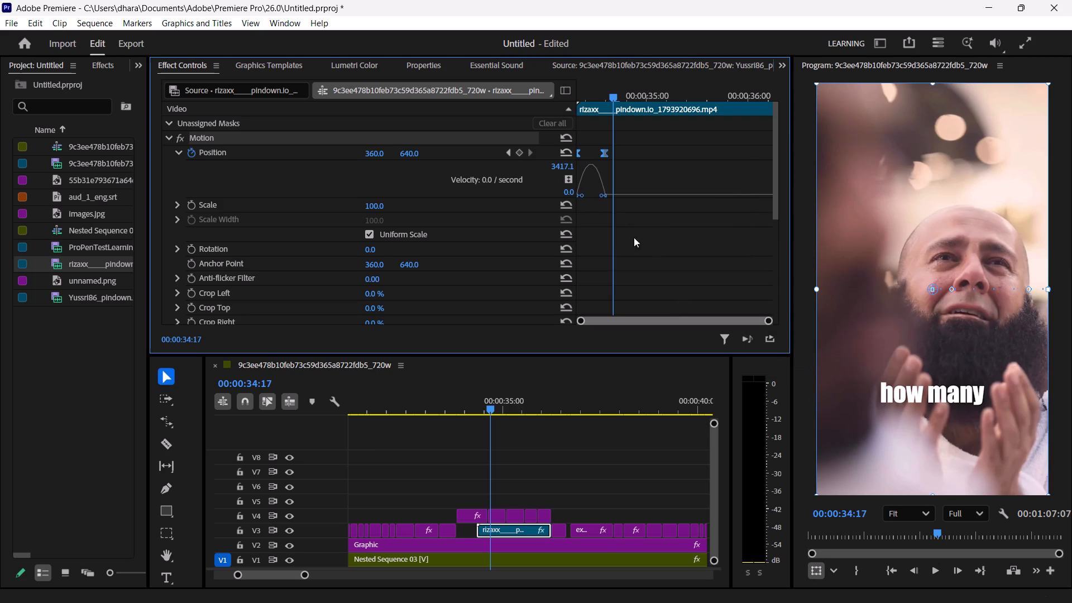
Play back from 00:00:33:16 to check the B-roll's eased slide-in.
{"action": "left_click", "coordinate": [449, 403]}
{"action": "key", "text": "space"}
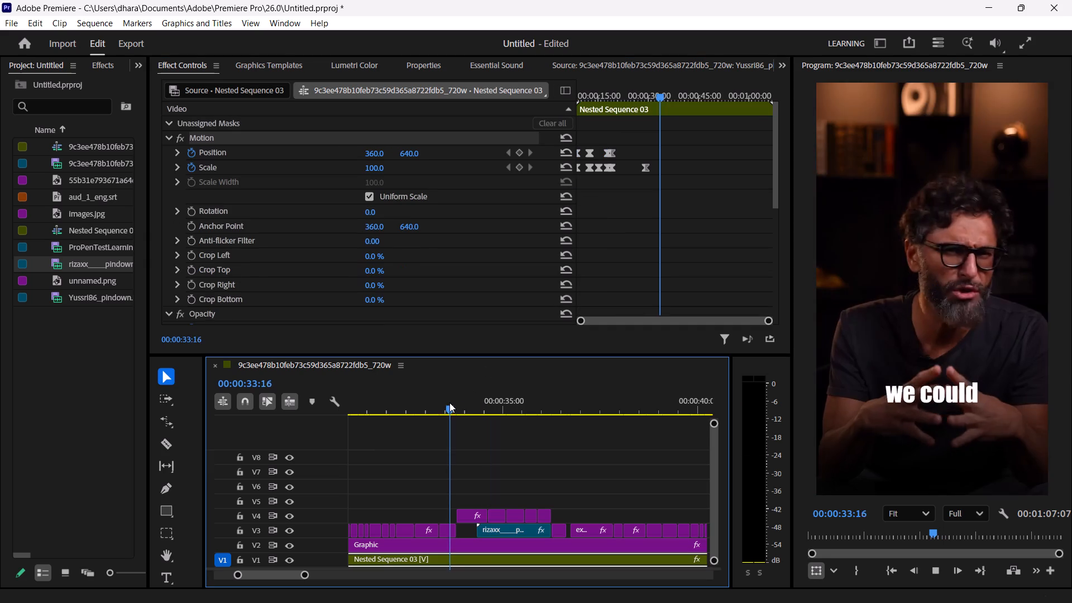
{"action": "key", "text": "space"}
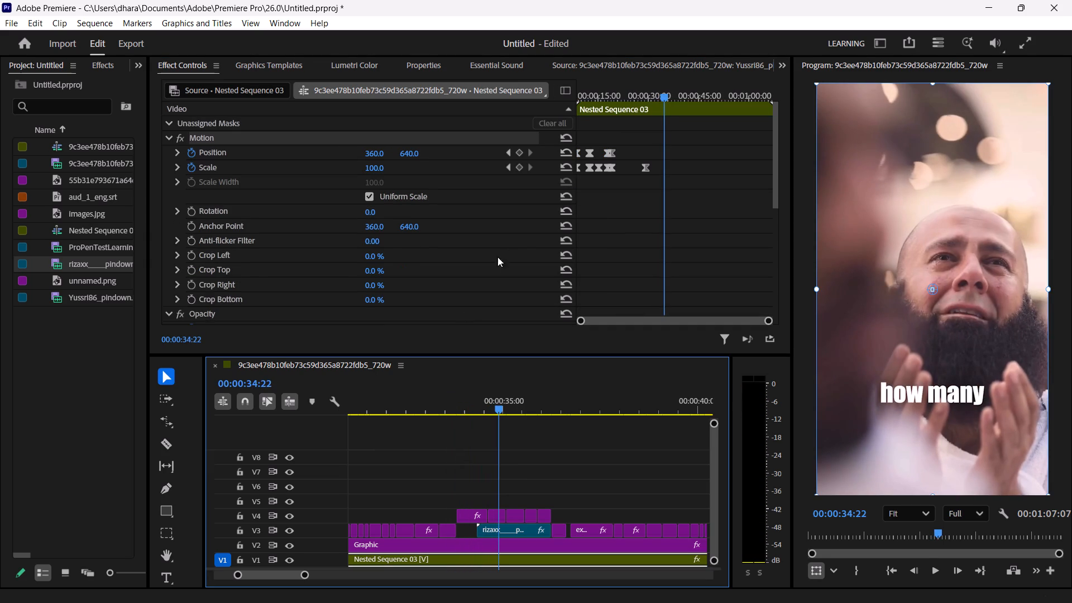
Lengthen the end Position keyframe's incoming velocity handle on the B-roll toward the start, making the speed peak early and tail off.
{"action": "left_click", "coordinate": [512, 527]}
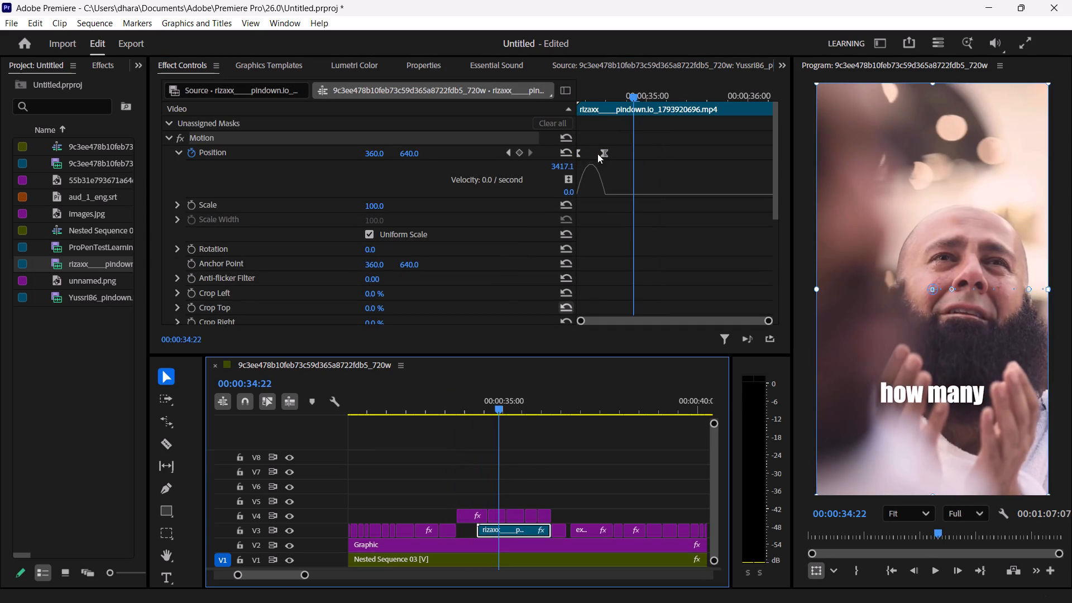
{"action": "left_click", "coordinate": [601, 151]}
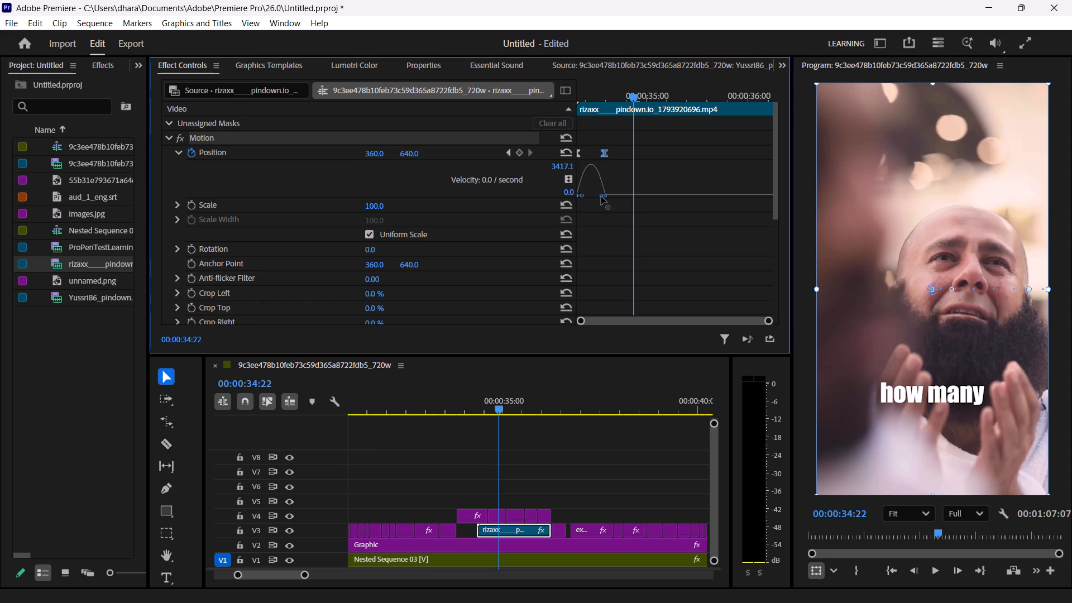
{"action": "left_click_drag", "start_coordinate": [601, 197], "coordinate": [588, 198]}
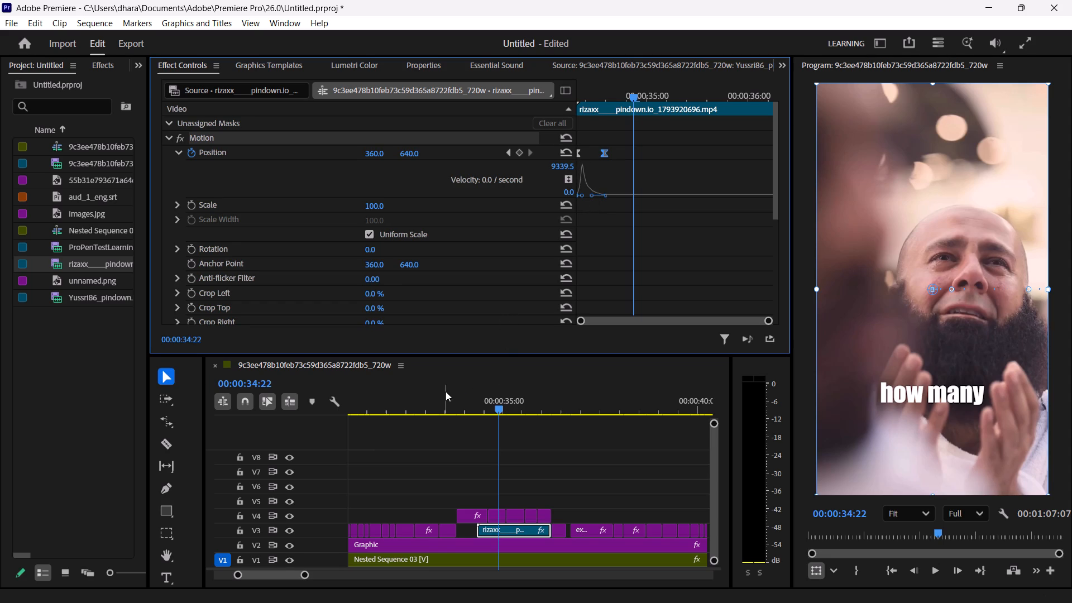
Play back from just before the speaker's fade-out to check the early-peaking slide-in.
{"action": "left_click", "coordinate": [446, 391]}
{"action": "key", "text": "space"}
{"action": "key", "text": "space"}
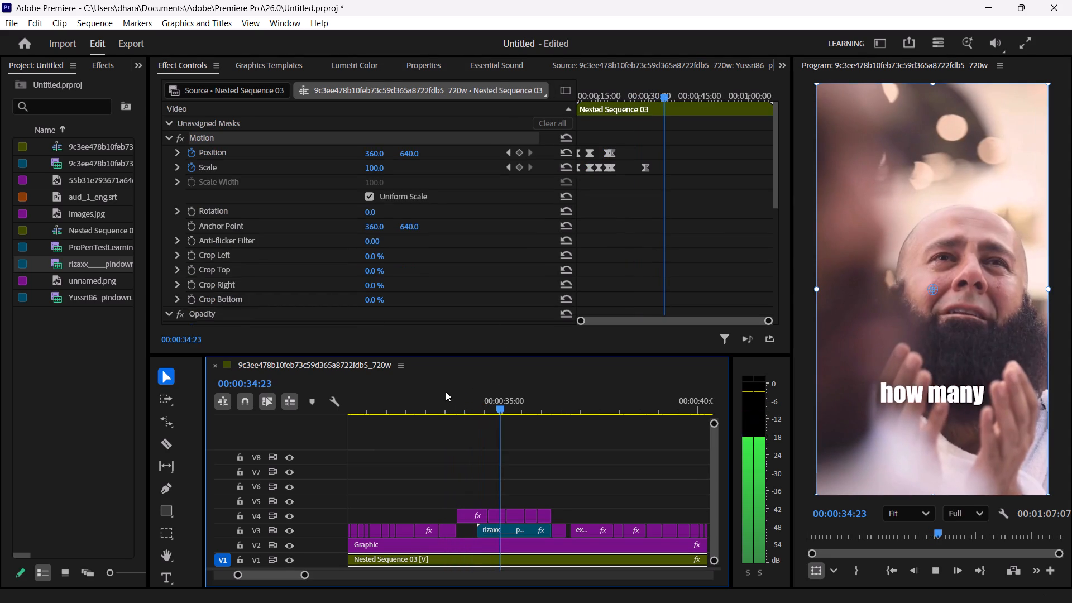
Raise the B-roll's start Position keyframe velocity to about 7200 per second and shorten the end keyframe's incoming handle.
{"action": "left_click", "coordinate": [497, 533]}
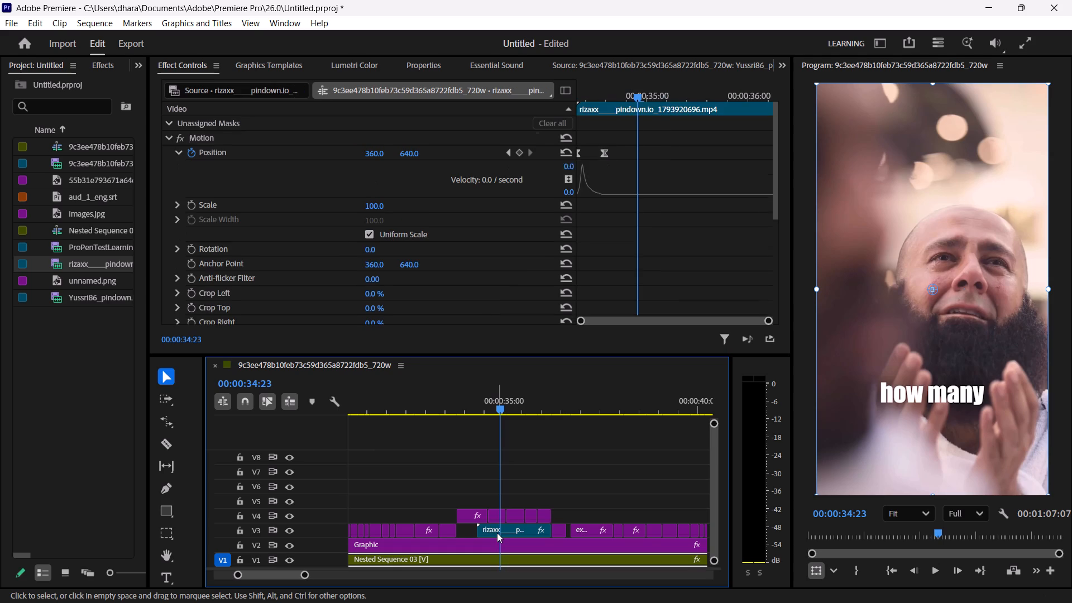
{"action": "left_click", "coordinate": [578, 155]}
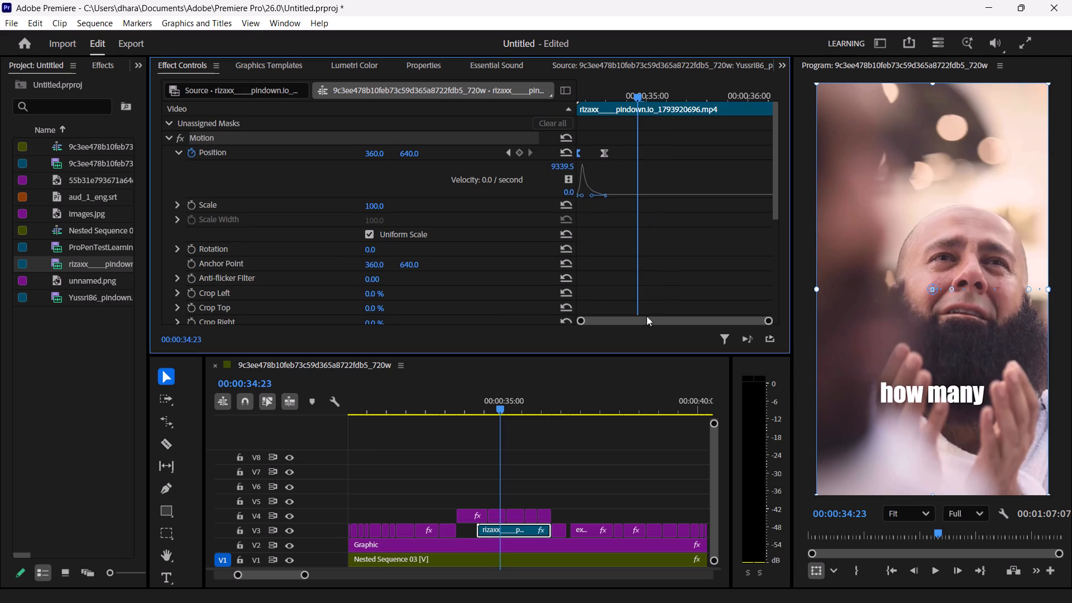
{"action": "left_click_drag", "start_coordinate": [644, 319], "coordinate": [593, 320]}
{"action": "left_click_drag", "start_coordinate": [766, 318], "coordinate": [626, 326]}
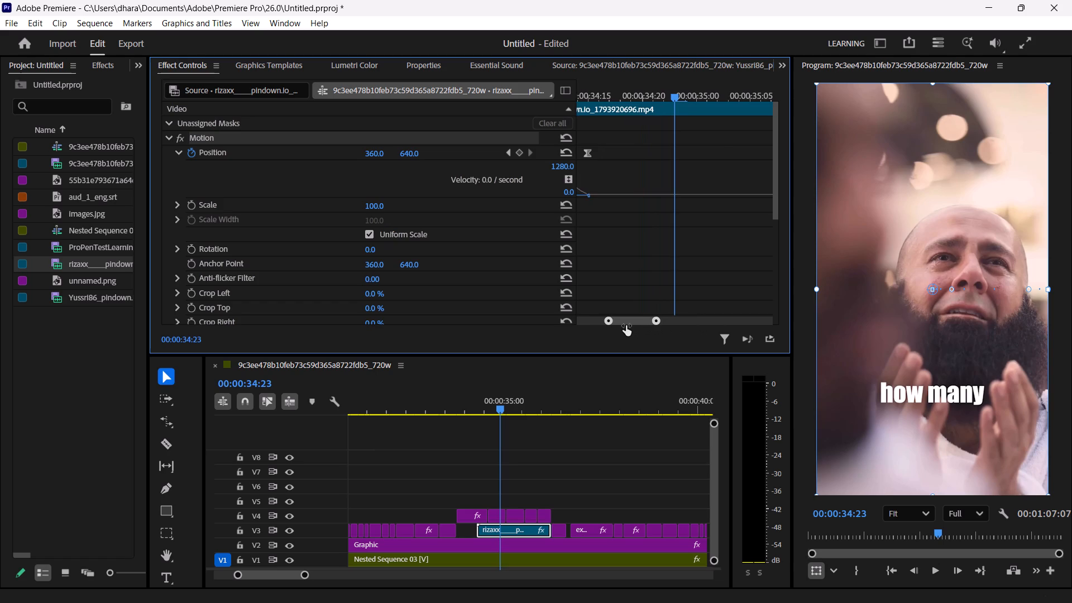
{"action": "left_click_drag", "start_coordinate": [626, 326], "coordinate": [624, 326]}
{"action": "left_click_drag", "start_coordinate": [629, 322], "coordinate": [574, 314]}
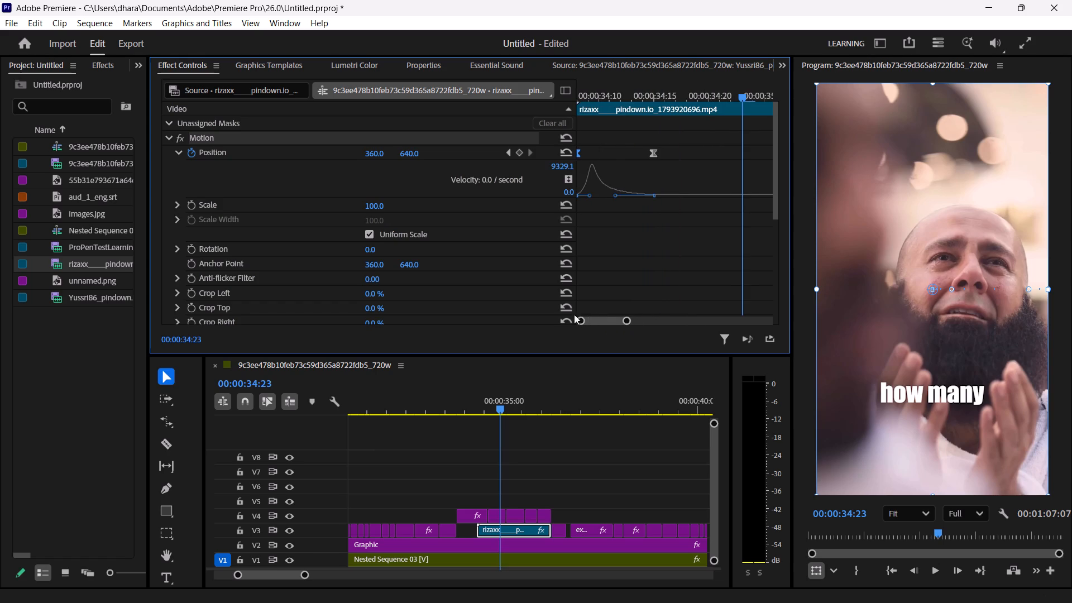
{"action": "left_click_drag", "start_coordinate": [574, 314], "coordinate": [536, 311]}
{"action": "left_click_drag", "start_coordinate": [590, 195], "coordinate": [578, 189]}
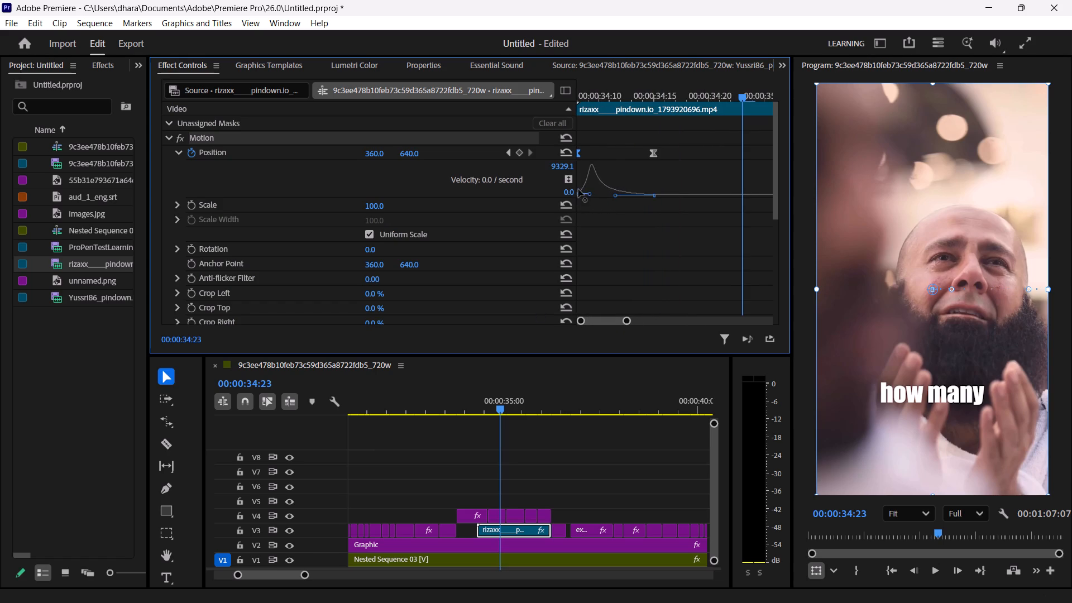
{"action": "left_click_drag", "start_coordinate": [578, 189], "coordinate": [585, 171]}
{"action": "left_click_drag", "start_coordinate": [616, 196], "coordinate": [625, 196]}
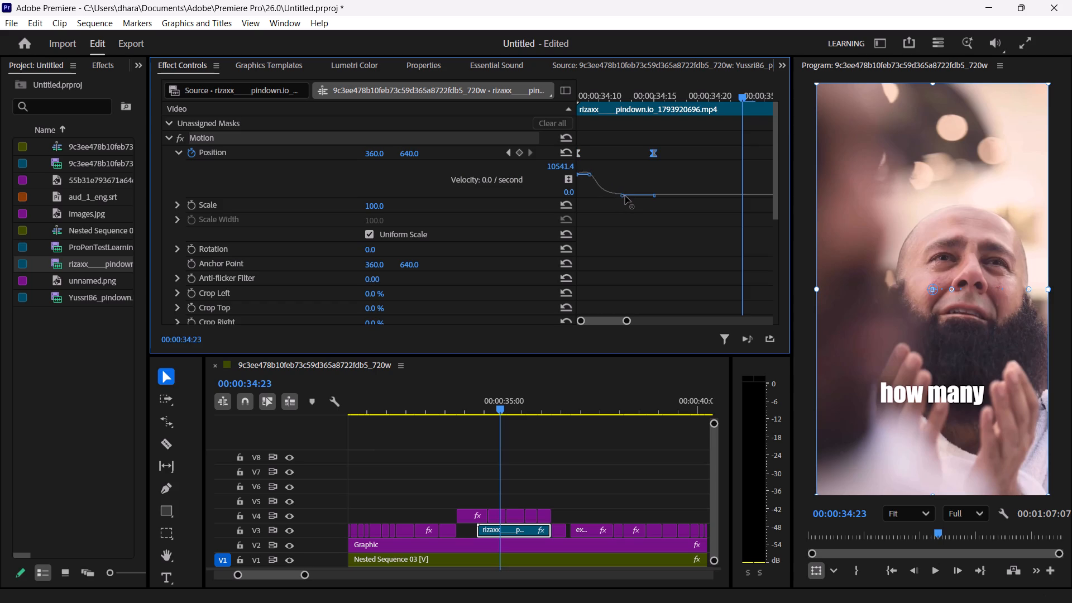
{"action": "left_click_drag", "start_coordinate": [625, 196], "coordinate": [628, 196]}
Play back from just before the transition to check the fast-start slide-in.
{"action": "left_click", "coordinate": [451, 408]}
{"action": "key", "text": "space"}
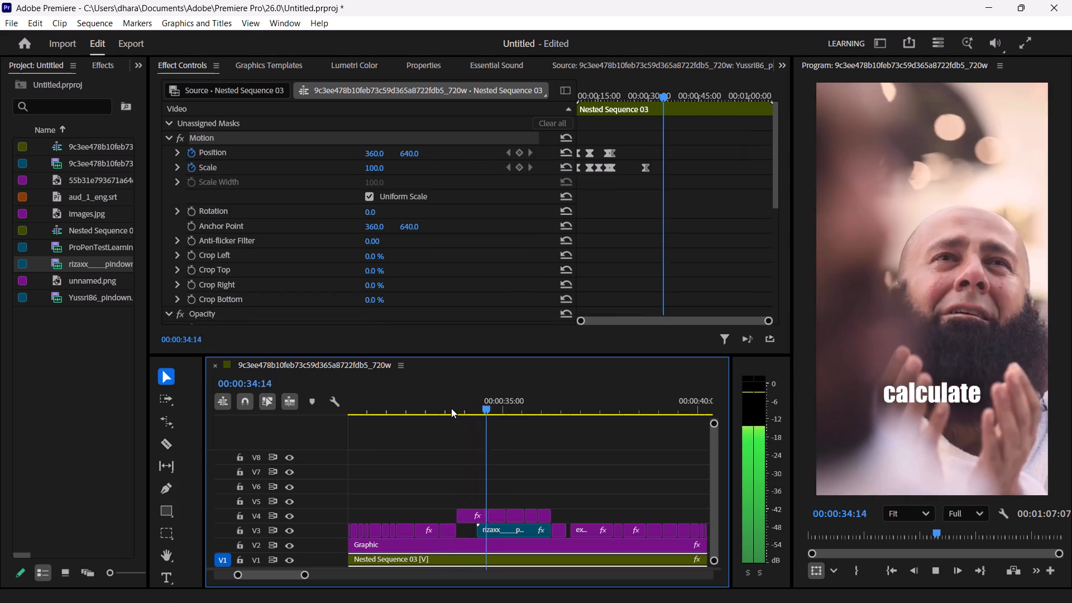
{"action": "key", "text": "space"}
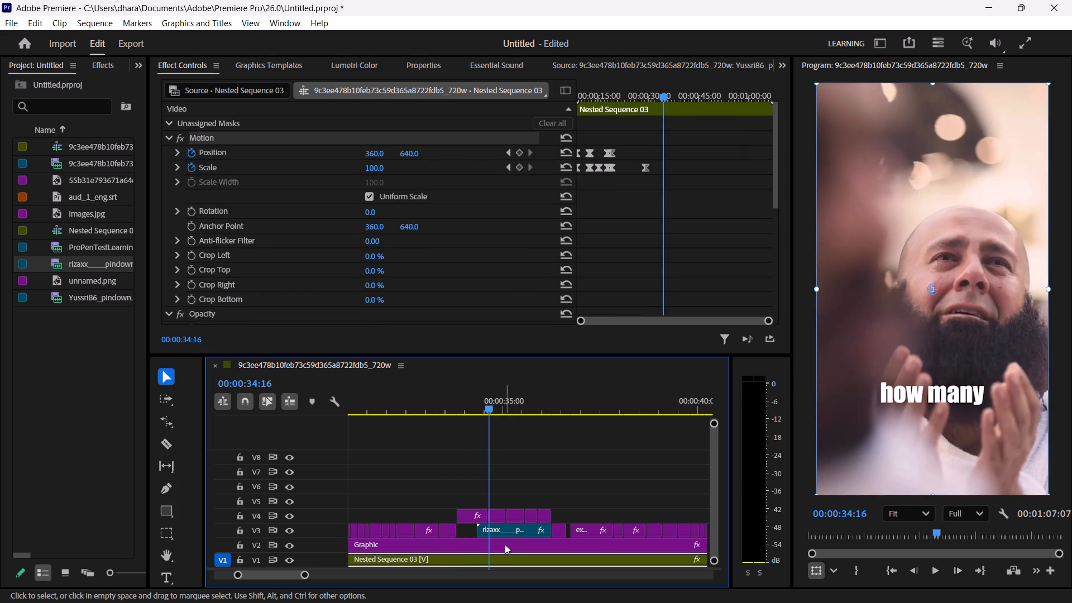
With the playhead at 00:00:34:09, drop the B-roll's start Position keyframe velocity to zero and lengthen both keyframes' handles toward each other.
{"action": "left_click", "coordinate": [509, 528]}
{"action": "key", "text": "Left"}
{"action": "key", "text": "Left"}
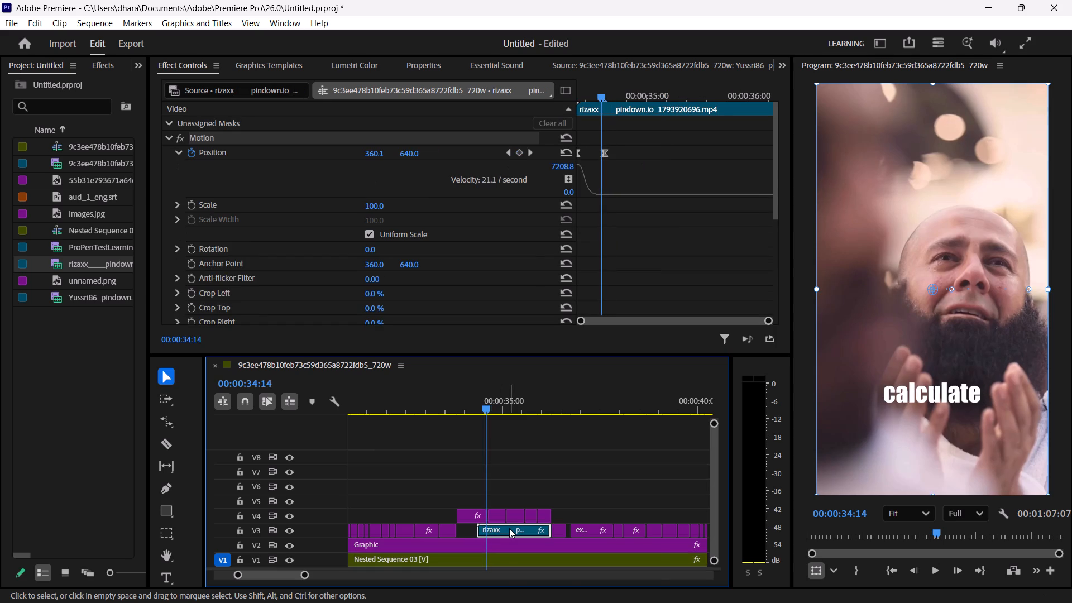
{"action": "key", "text": "Left"}
{"action": "key", "text": "Left"}
{"action": "key", "text": "Left"}
{"action": "key", "text": "Left"}
{"action": "key", "text": "Left"}
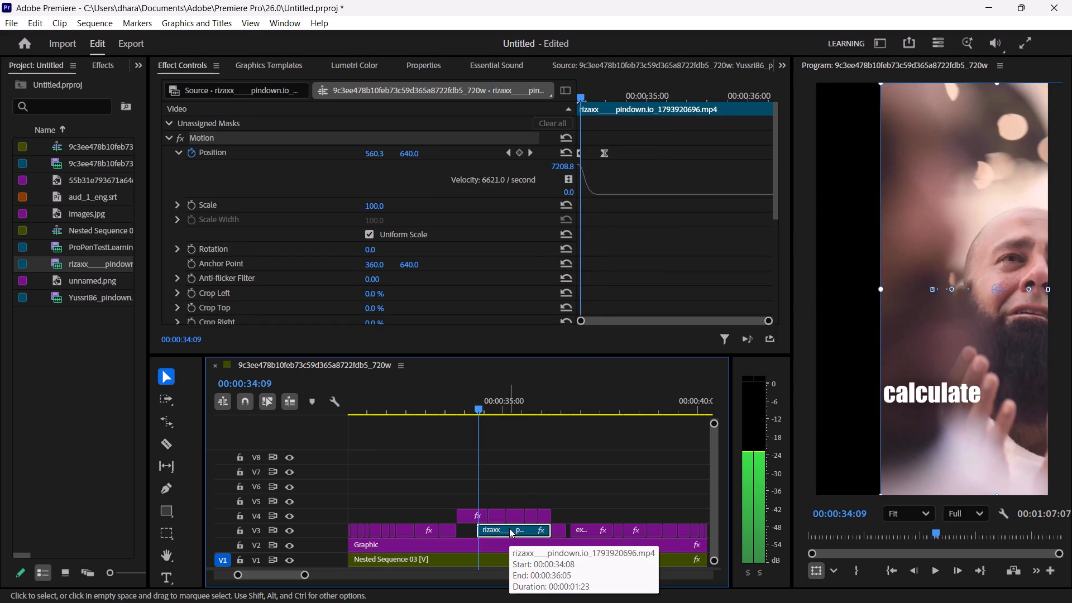
{"action": "left_click_drag", "start_coordinate": [769, 321], "coordinate": [591, 324]}
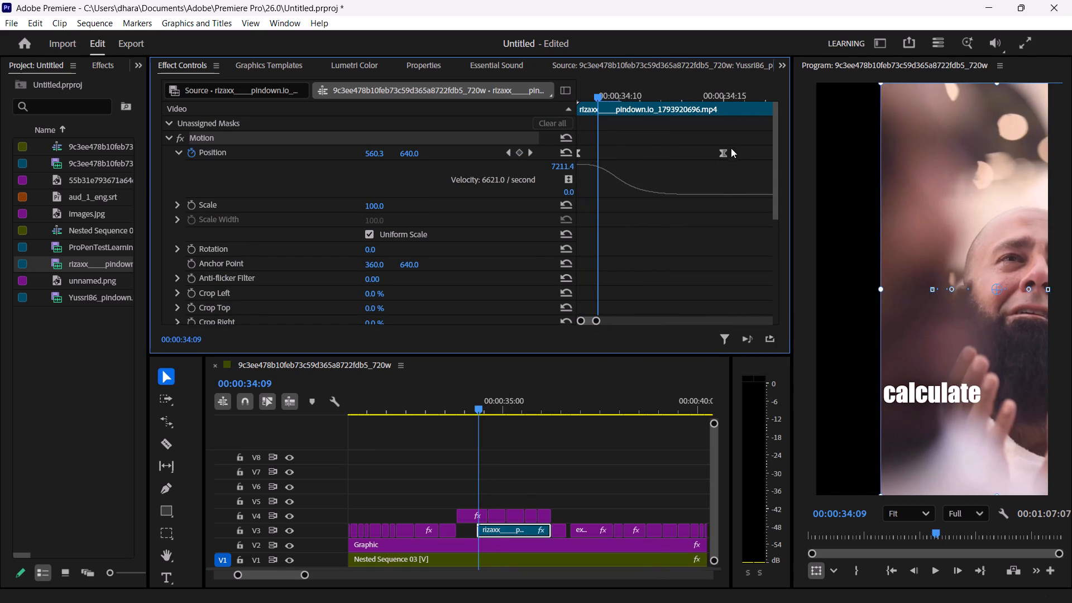
{"action": "left_click", "coordinate": [724, 151]}
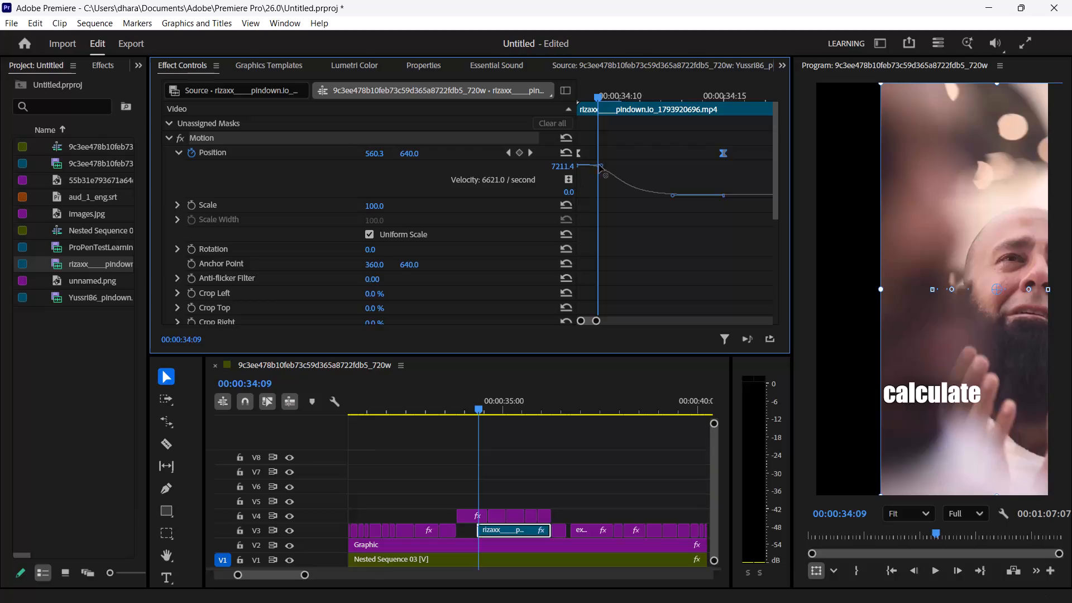
{"action": "left_click_drag", "start_coordinate": [602, 165], "coordinate": [615, 194]}
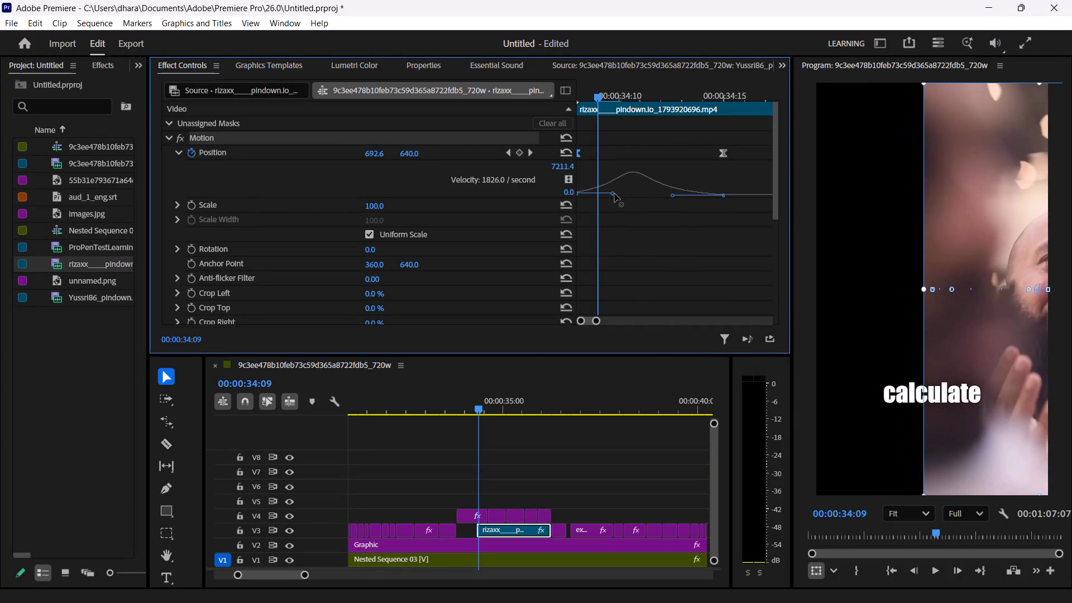
{"action": "left_click_drag", "start_coordinate": [615, 194], "coordinate": [623, 211]}
{"action": "left_click_drag", "start_coordinate": [673, 195], "coordinate": [594, 200]}
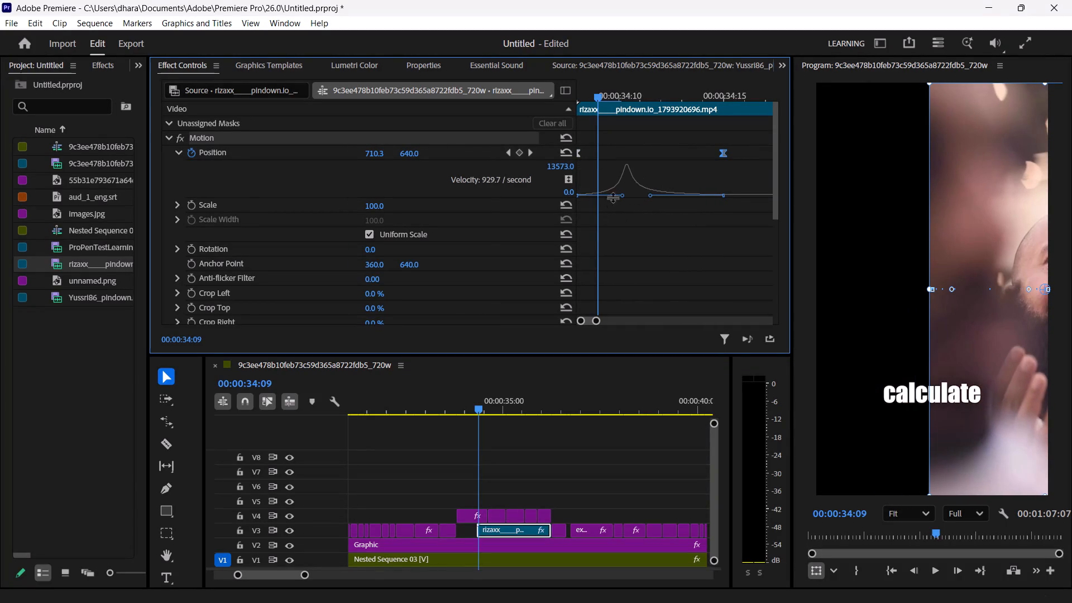
Raise the start Position keyframe's velocity to about 32500 per second, keeping the end keyframe at zero for a steep slowdown.
{"action": "left_click_drag", "start_coordinate": [623, 197], "coordinate": [605, 189]}
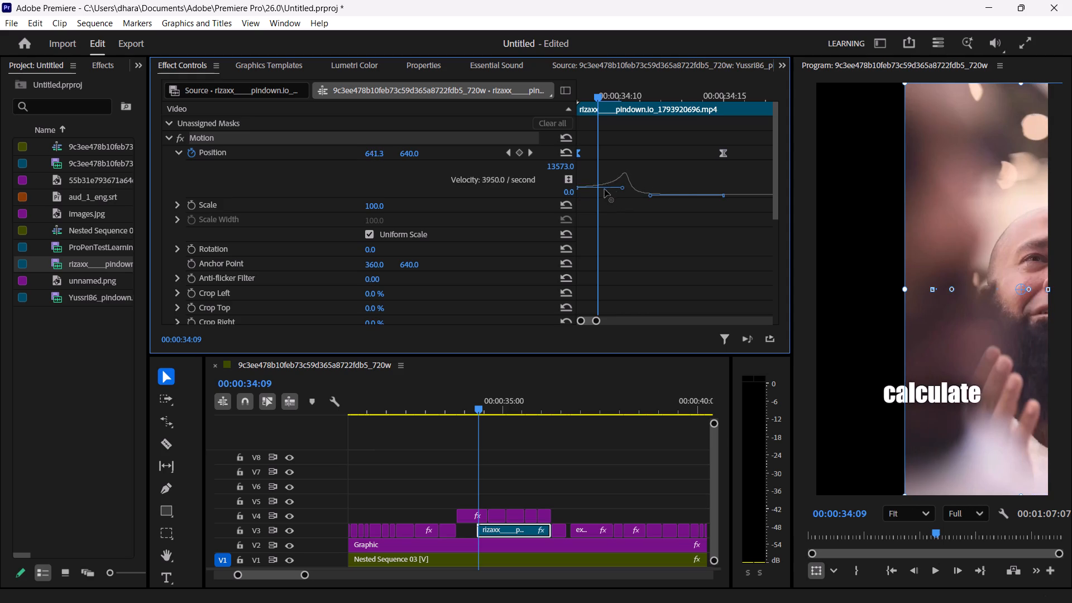
{"action": "left_click_drag", "start_coordinate": [605, 189], "coordinate": [597, 181]}
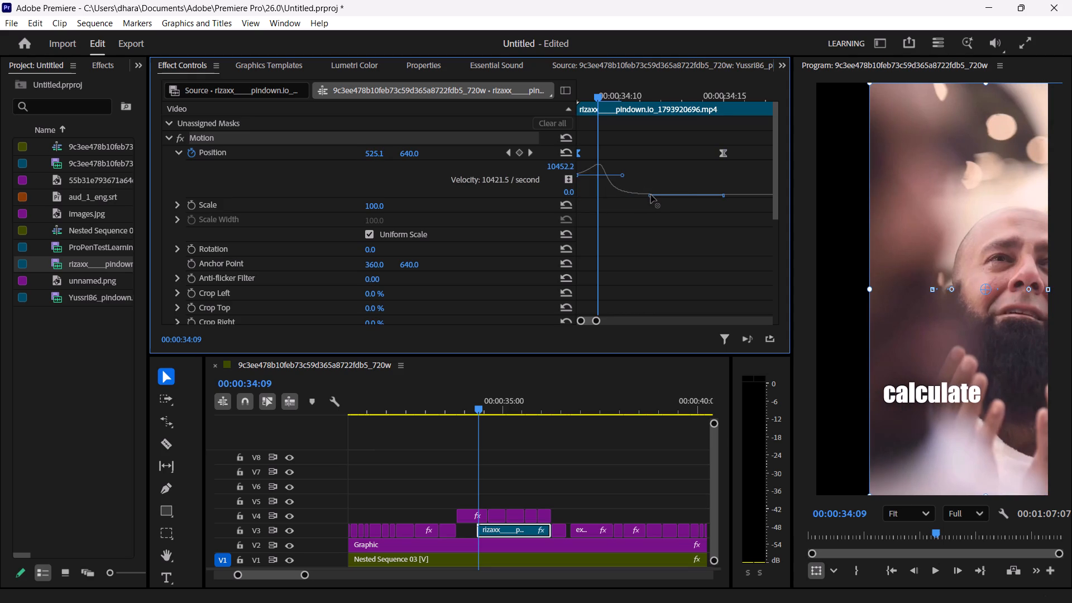
{"action": "left_click_drag", "start_coordinate": [651, 196], "coordinate": [650, 193]}
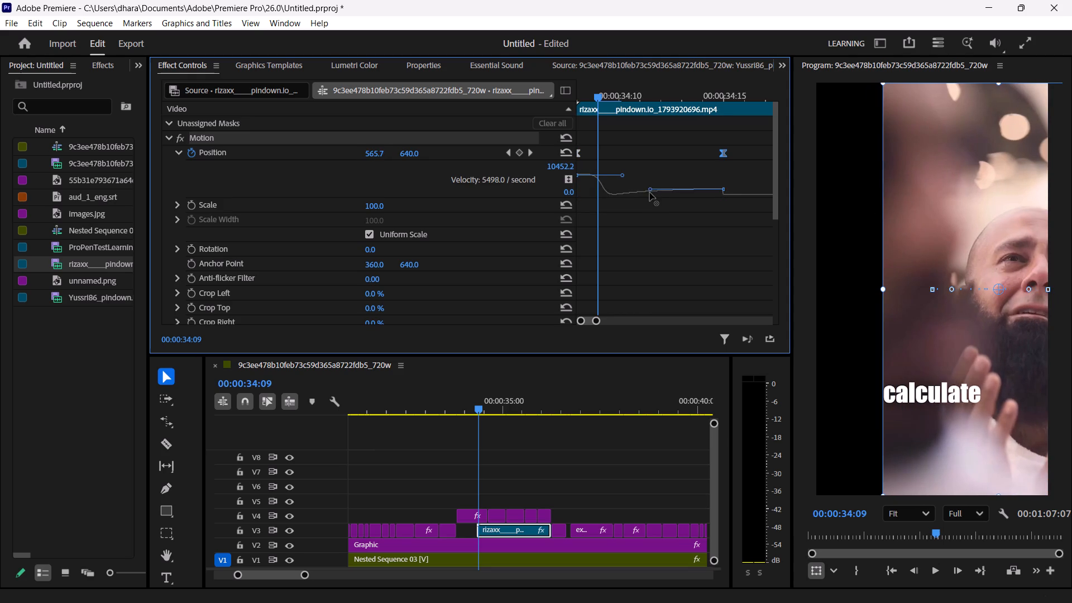
{"action": "left_click_drag", "start_coordinate": [650, 193], "coordinate": [652, 173]}
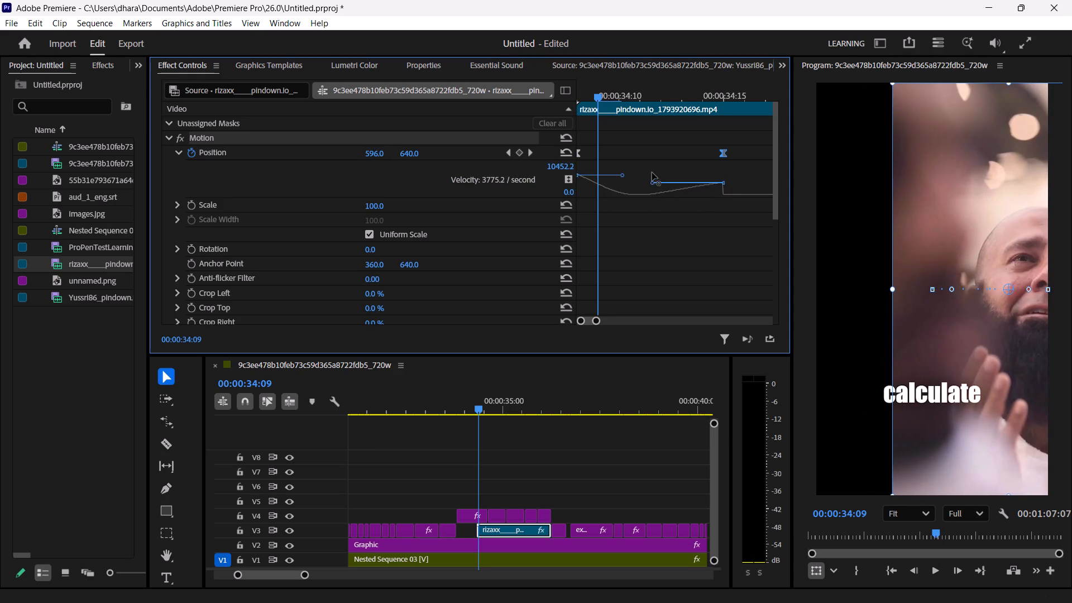
{"action": "left_click_drag", "start_coordinate": [652, 173], "coordinate": [643, 224]}
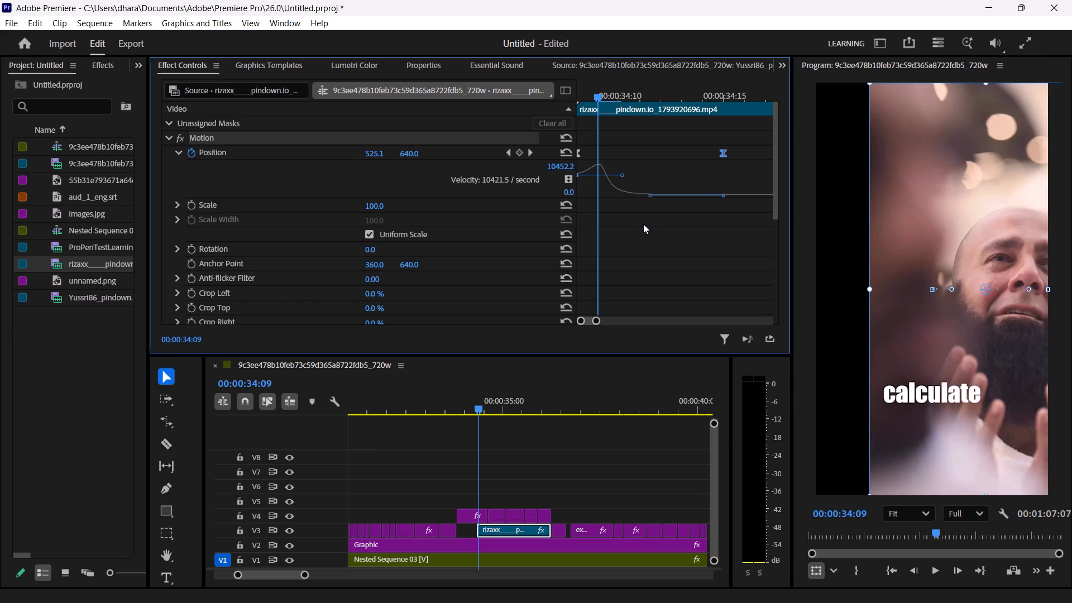
{"action": "left_click_drag", "start_coordinate": [623, 176], "coordinate": [623, 175]}
{"action": "left_click_drag", "start_coordinate": [623, 175], "coordinate": [621, 167]}
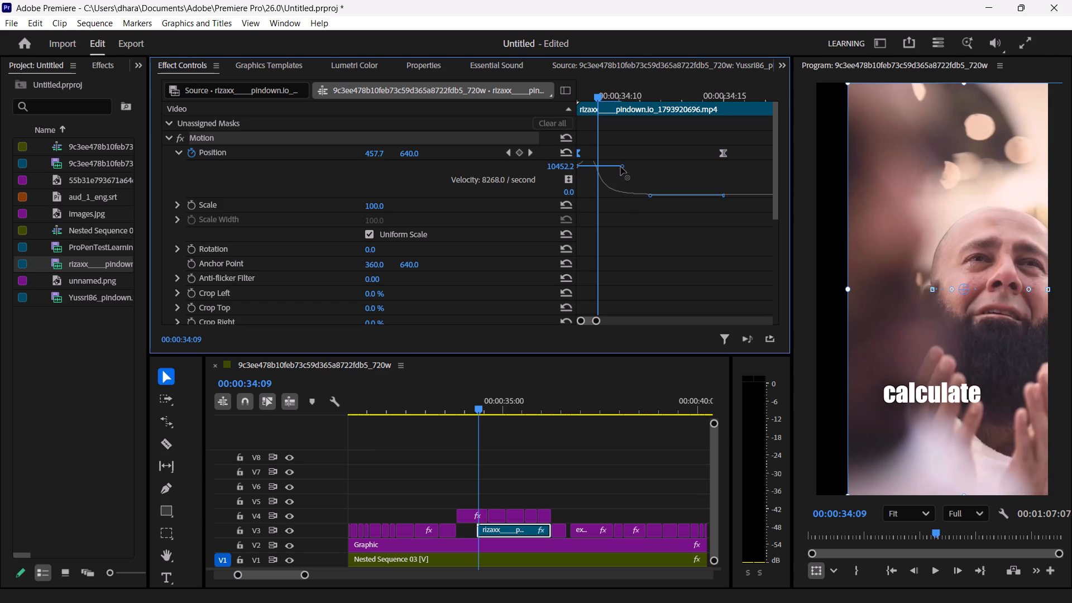
{"action": "left_click_drag", "start_coordinate": [621, 167], "coordinate": [621, 155]}
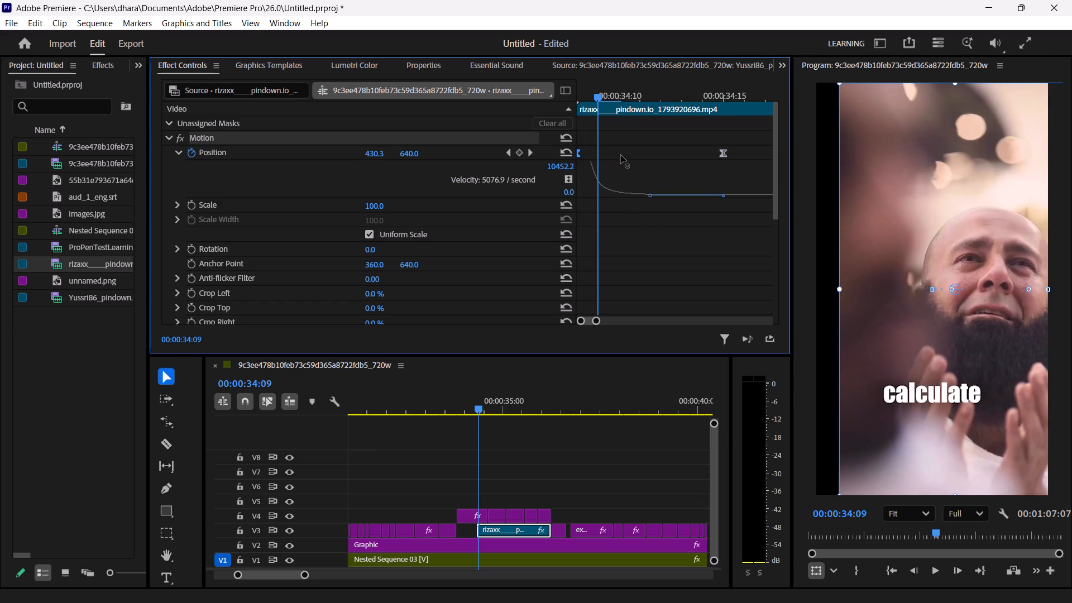
{"action": "left_click_drag", "start_coordinate": [621, 155], "coordinate": [615, 102]}
Play back the praying-man slide-in from its start keyframe and from 00:00:33:08, continuing past the end of the B-roll.
{"action": "key", "text": "Left"}
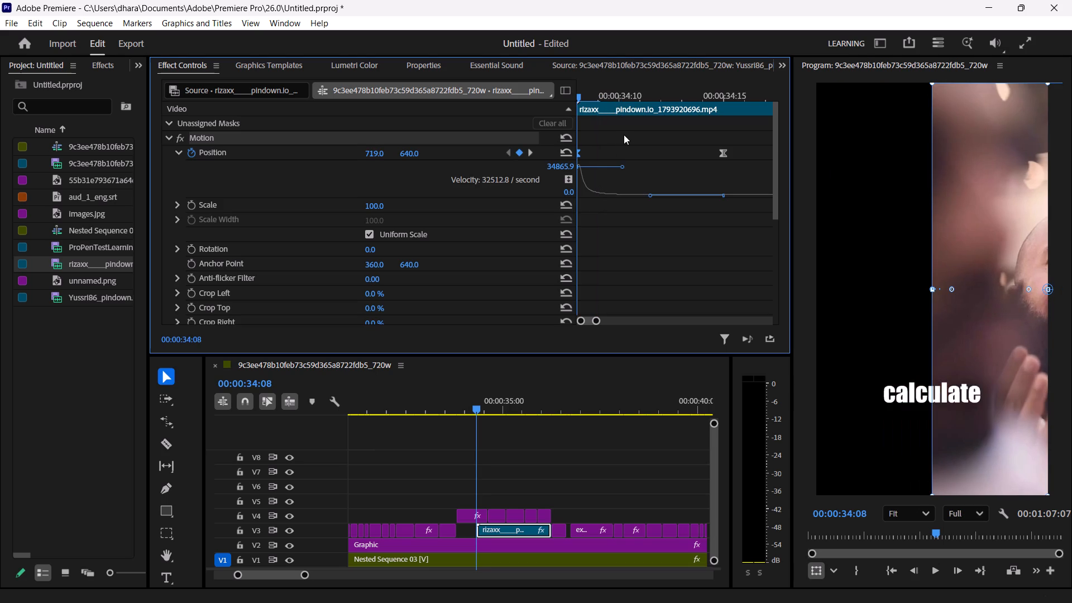
{"action": "key", "text": "space"}
{"action": "key", "text": "space"}
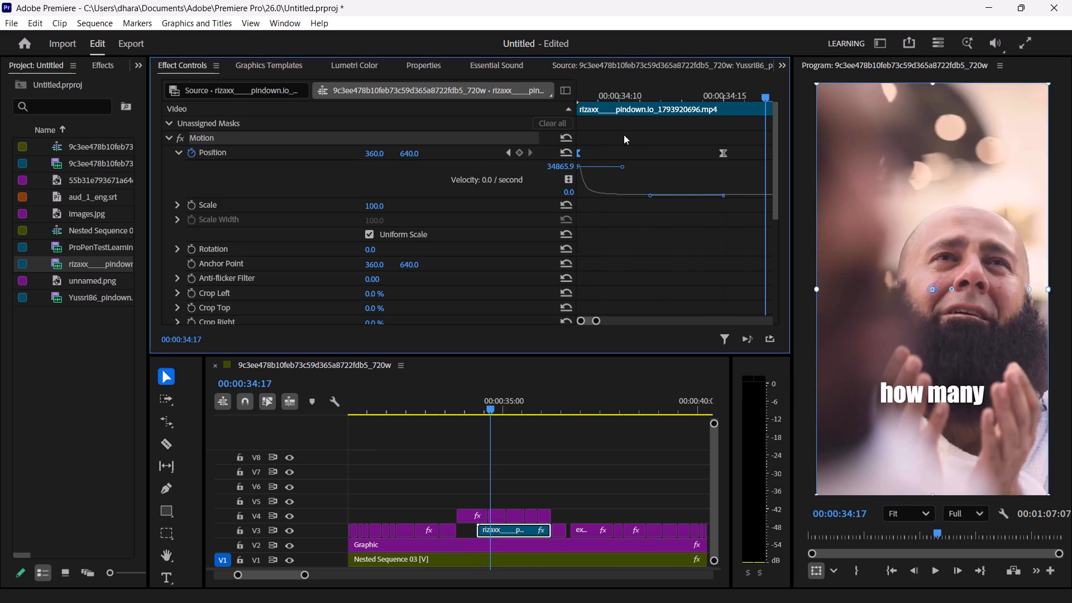
{"action": "left_click", "coordinate": [438, 413]}
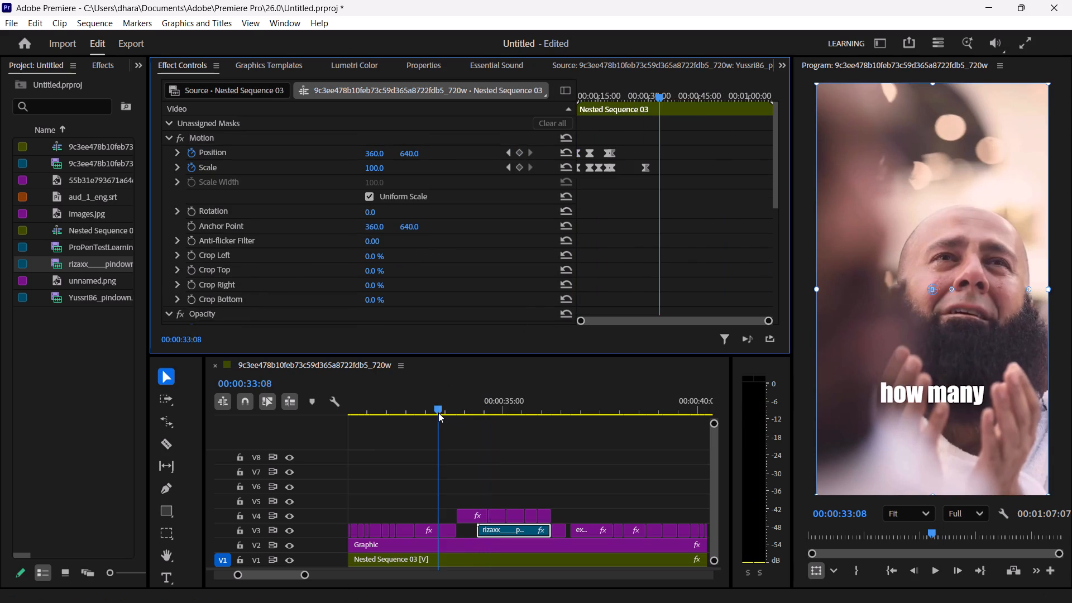
{"action": "key", "text": "space"}
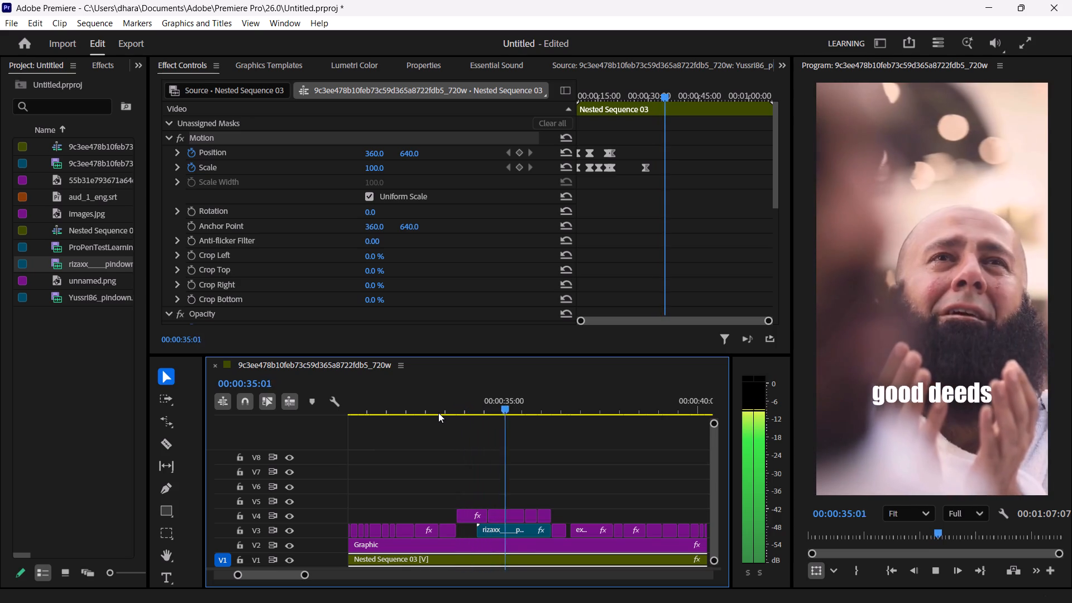
{"action": "key", "text": "space"}
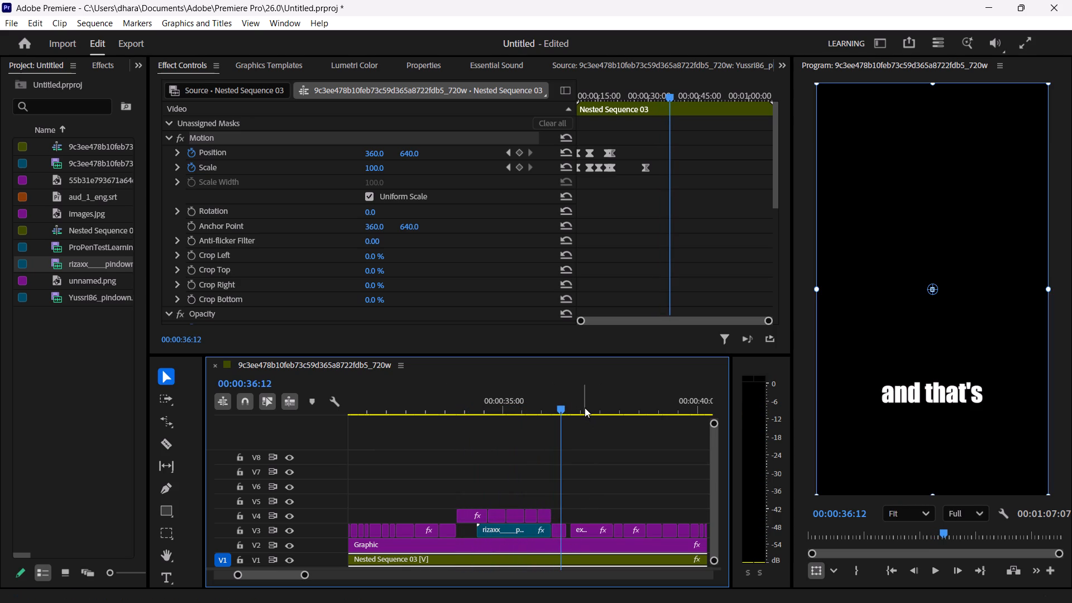
{"action": "key", "text": "space"}
{"action": "key", "text": "space"}
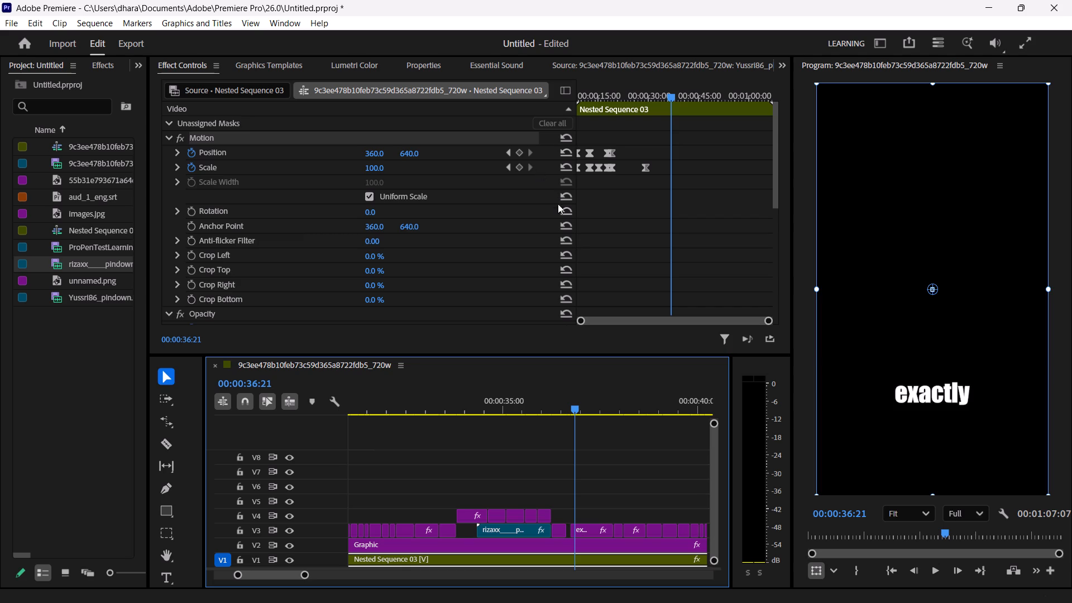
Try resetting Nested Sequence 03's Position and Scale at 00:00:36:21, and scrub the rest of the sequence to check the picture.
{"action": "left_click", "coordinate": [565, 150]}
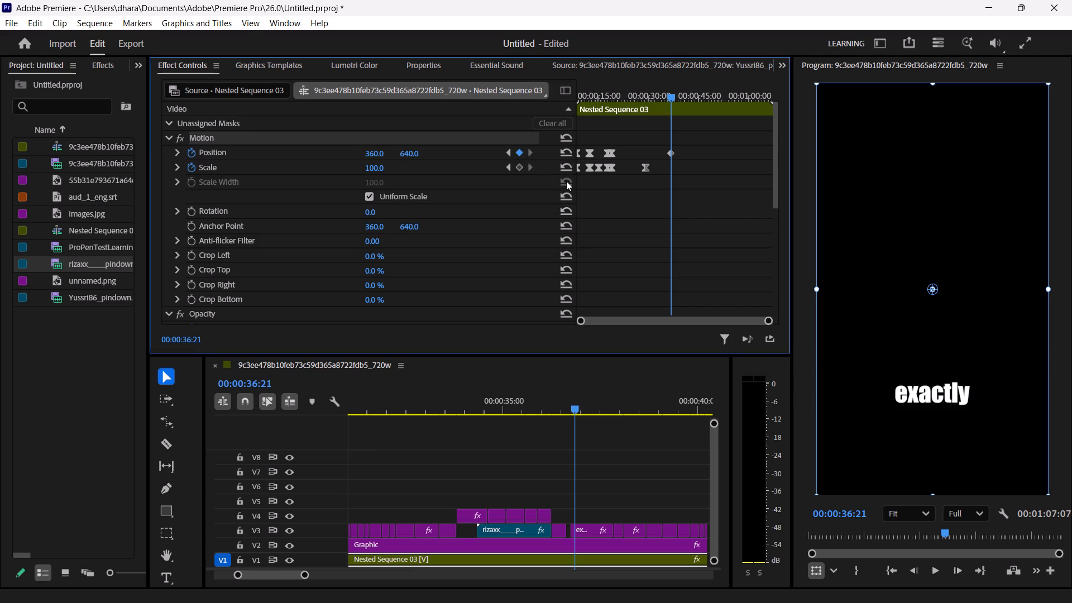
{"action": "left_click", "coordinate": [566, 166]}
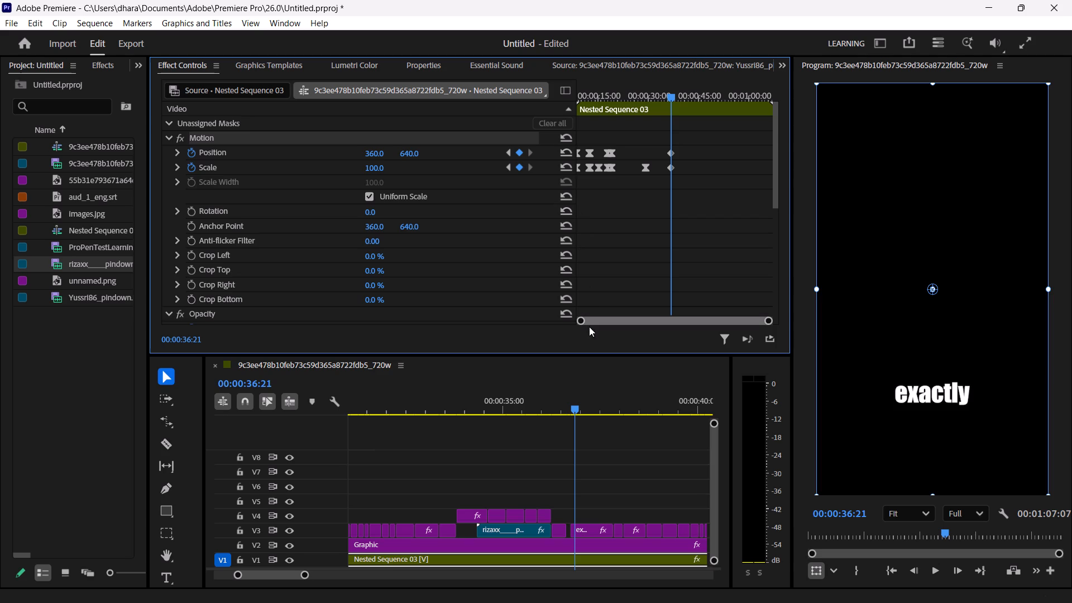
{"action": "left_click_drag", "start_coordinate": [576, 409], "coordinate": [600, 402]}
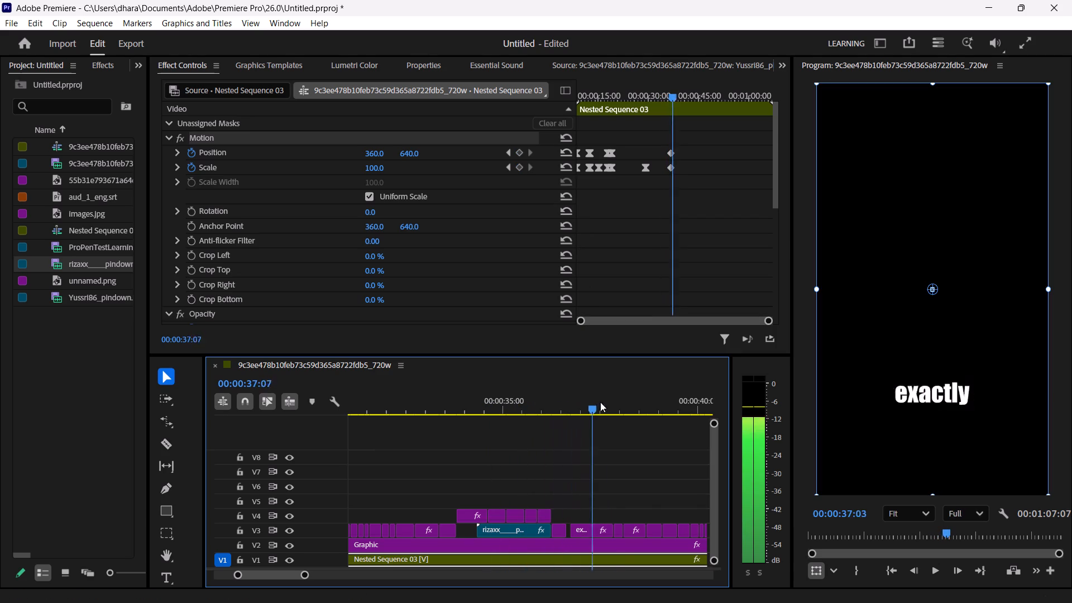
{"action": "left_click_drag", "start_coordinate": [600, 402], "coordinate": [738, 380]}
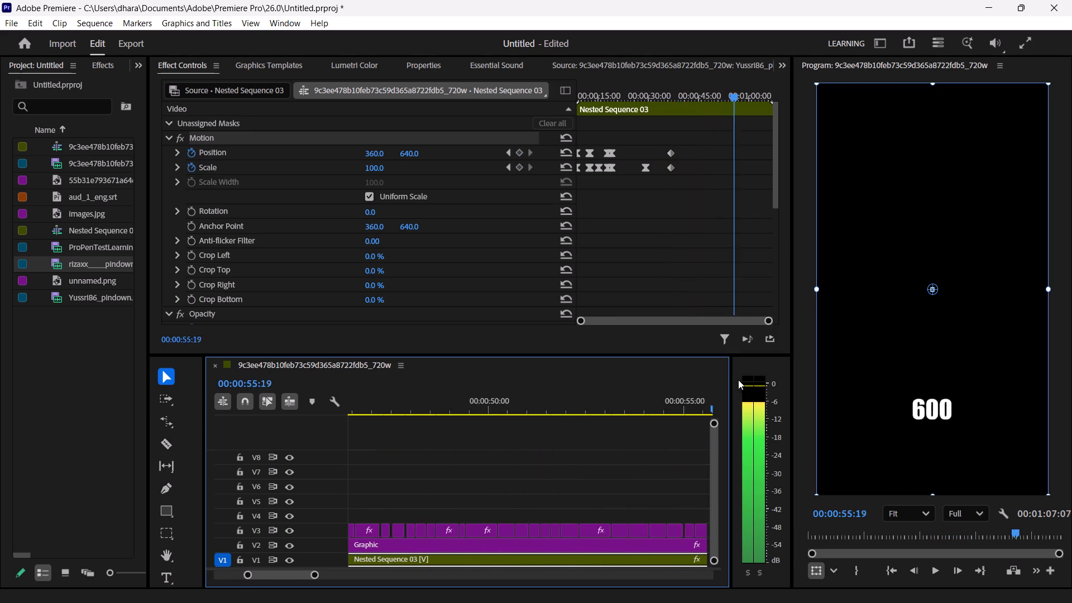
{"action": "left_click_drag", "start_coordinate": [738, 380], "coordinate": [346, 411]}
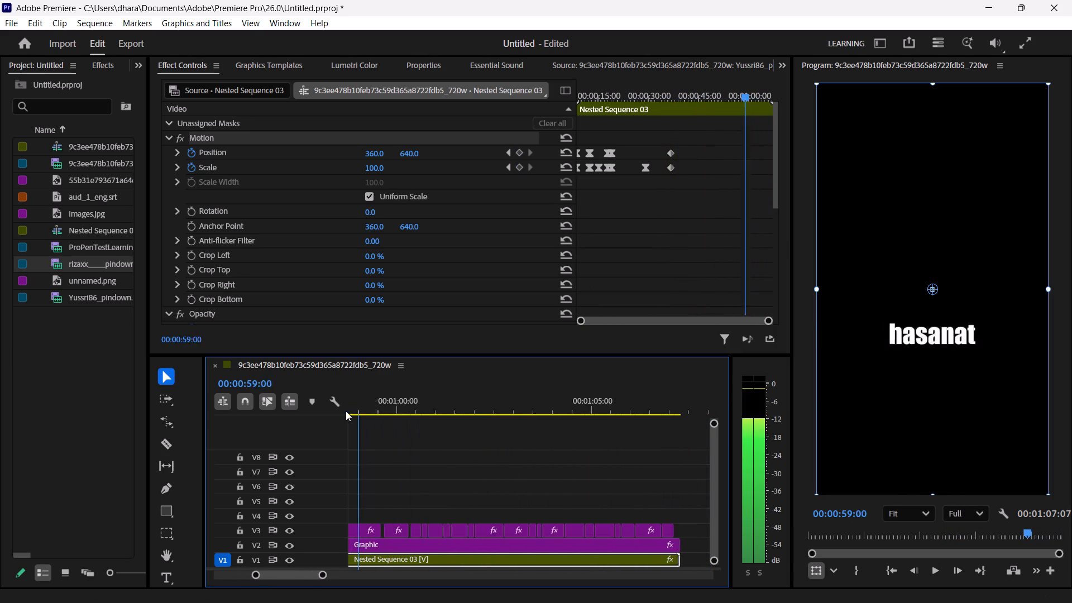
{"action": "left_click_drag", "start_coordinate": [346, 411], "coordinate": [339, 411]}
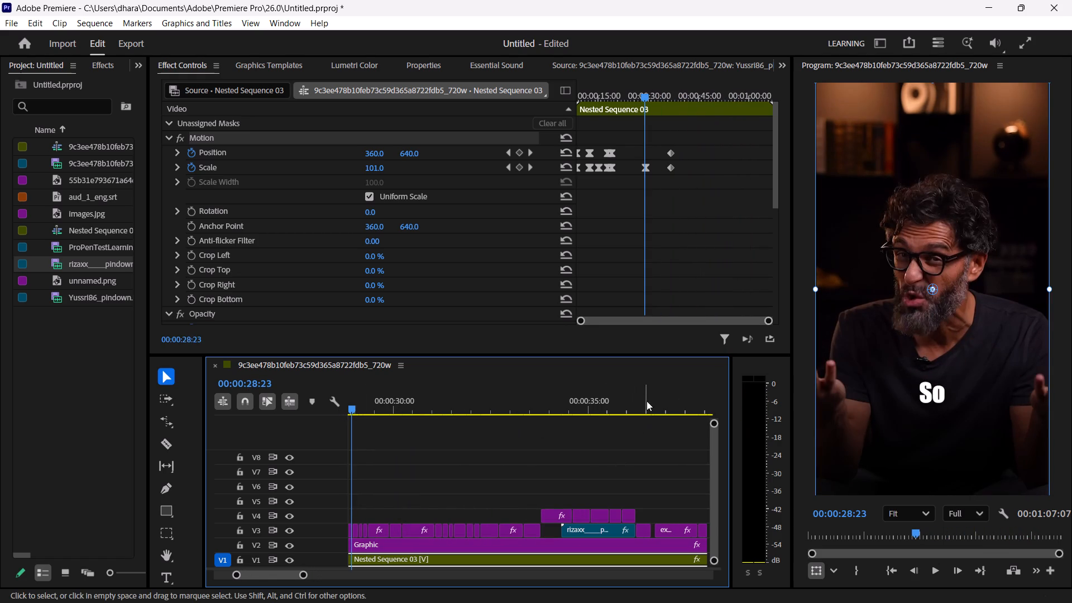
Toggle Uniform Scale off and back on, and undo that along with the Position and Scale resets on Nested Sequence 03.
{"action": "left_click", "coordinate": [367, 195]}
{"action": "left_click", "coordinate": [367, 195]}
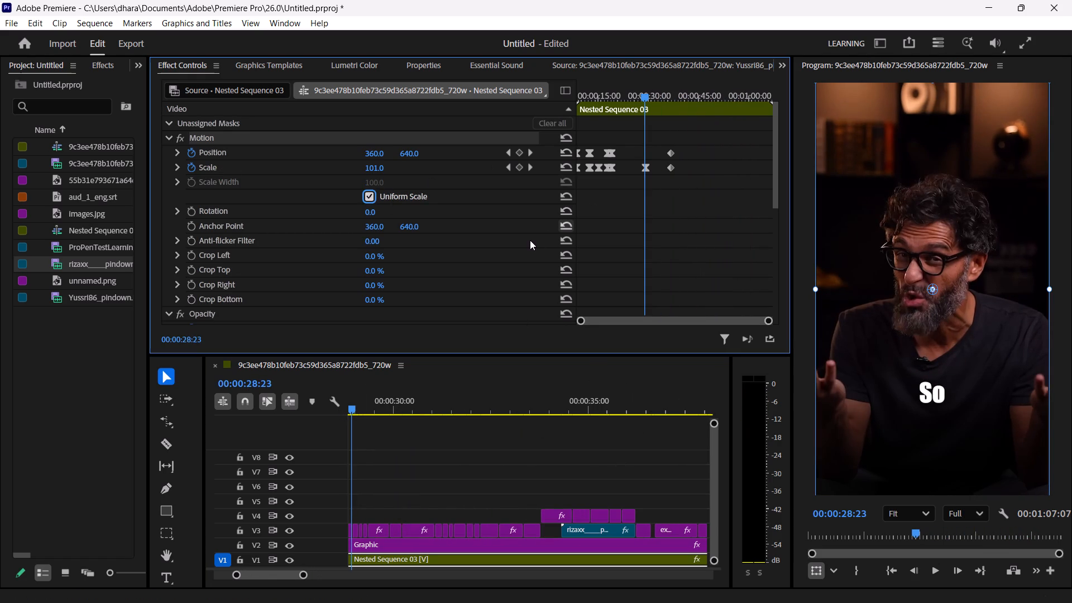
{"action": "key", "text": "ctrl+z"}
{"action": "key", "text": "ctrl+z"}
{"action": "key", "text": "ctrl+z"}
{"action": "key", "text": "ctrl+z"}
Fit the whole sequence in the timeline and play from 00:00:28:23 through the praying-man B-roll to check the picture after it.
{"action": "left_click_drag", "start_coordinate": [300, 577], "coordinate": [355, 576]}
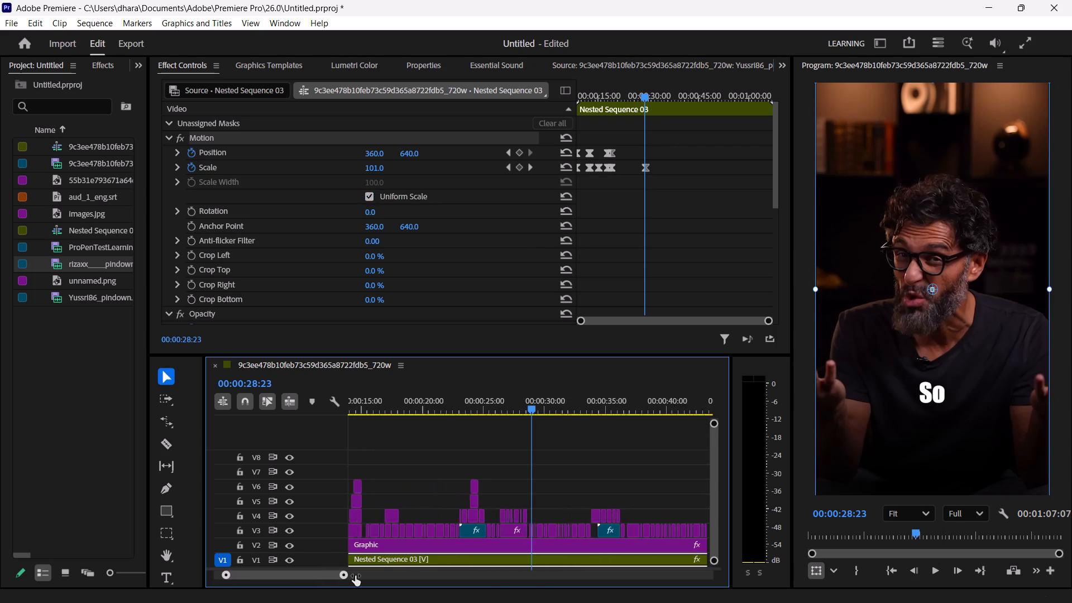
{"action": "left_click_drag", "start_coordinate": [355, 576], "coordinate": [425, 561]}
{"action": "key", "text": "space"}
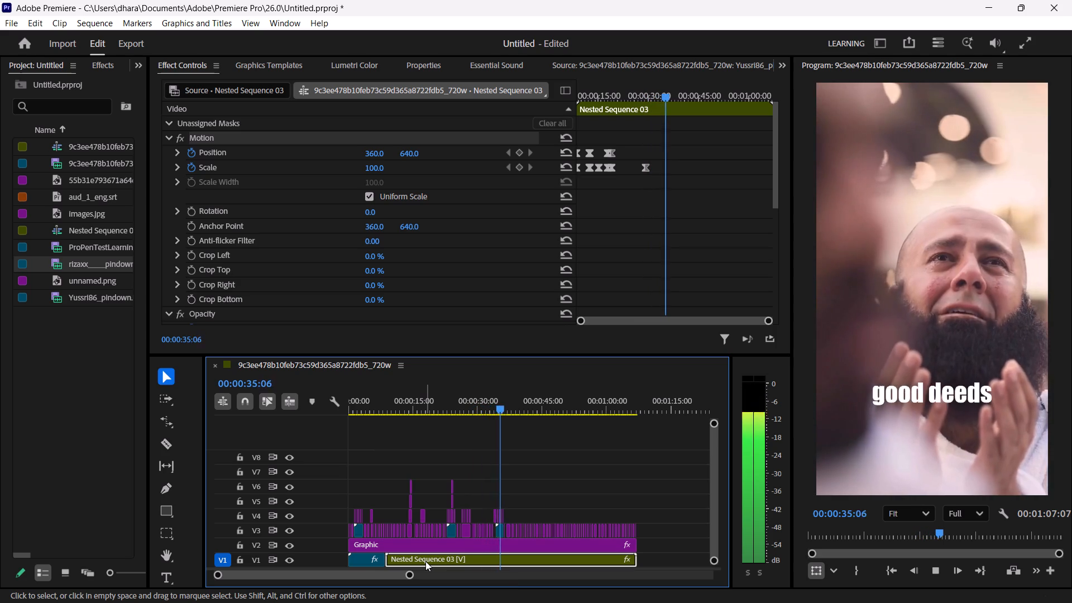
{"action": "key", "text": "space"}
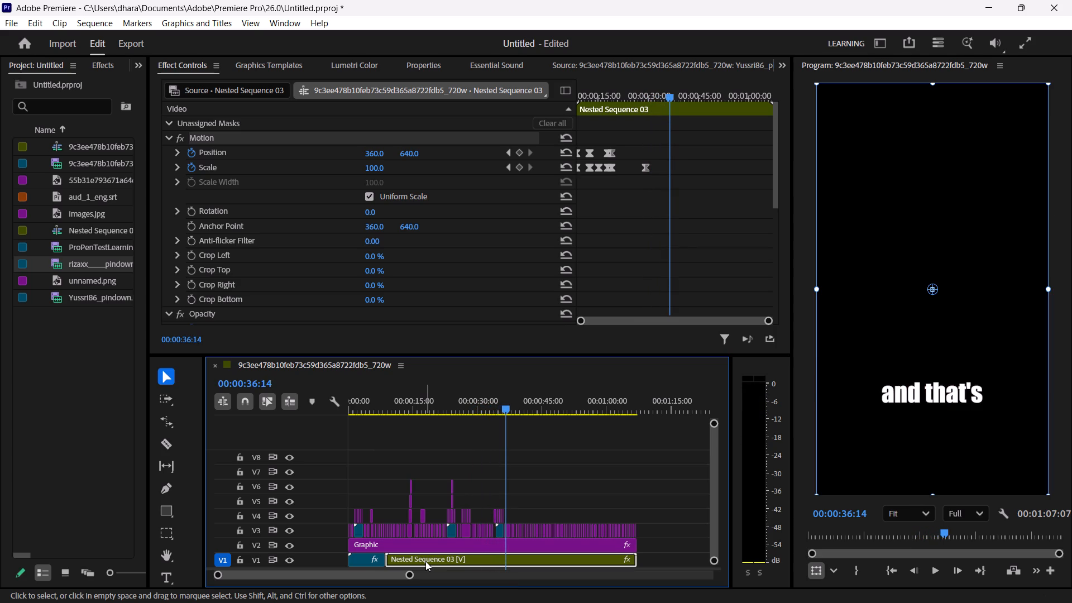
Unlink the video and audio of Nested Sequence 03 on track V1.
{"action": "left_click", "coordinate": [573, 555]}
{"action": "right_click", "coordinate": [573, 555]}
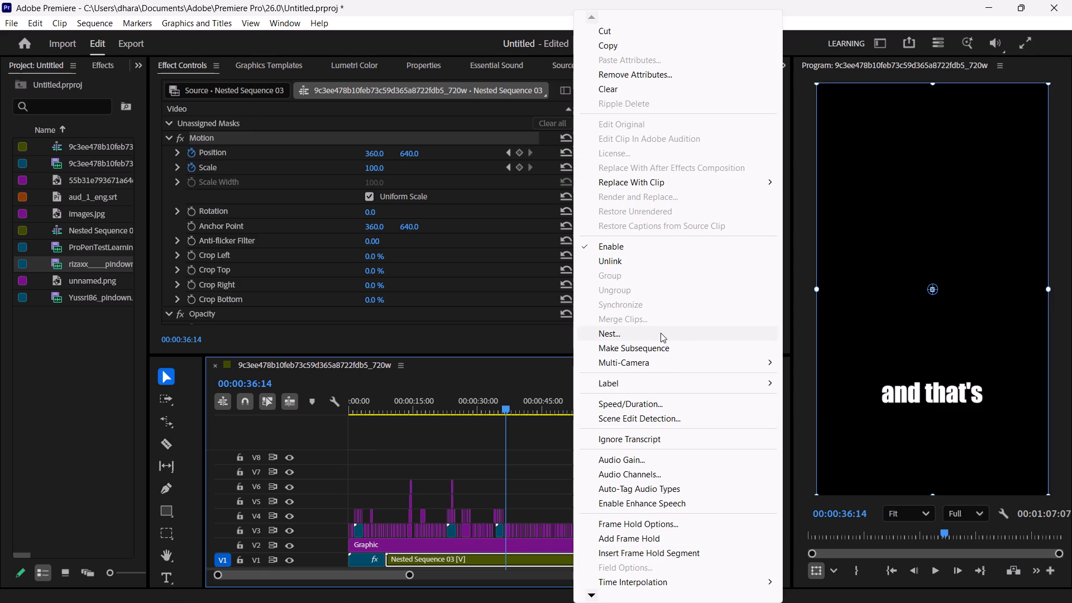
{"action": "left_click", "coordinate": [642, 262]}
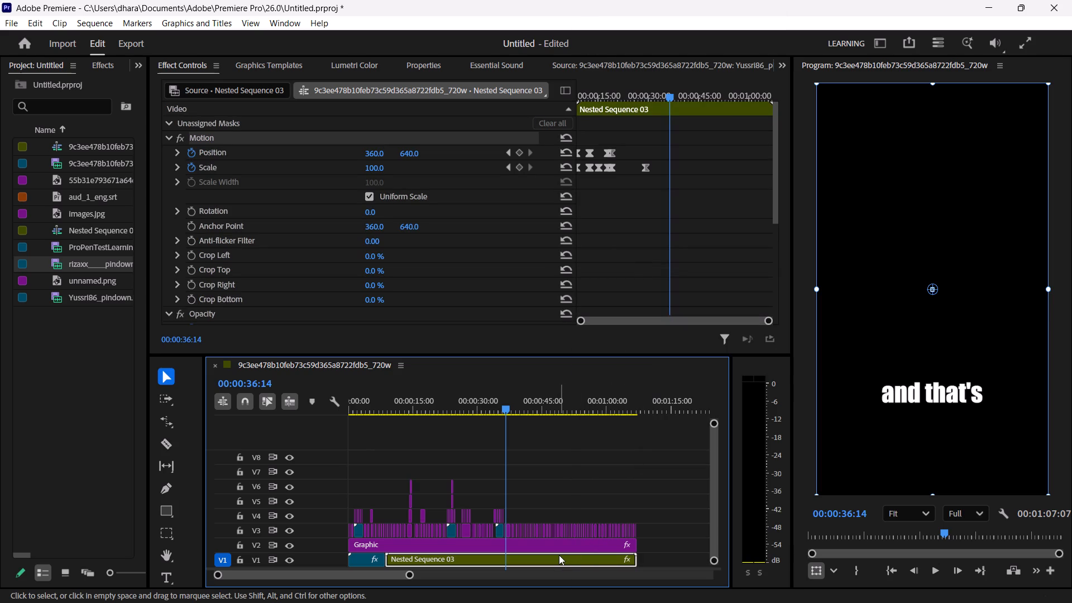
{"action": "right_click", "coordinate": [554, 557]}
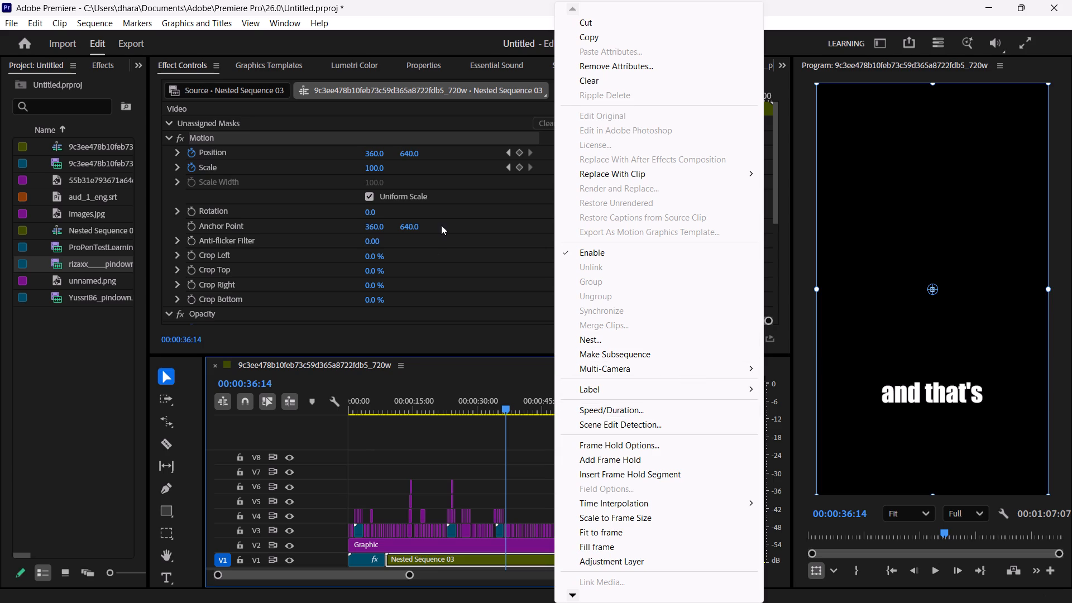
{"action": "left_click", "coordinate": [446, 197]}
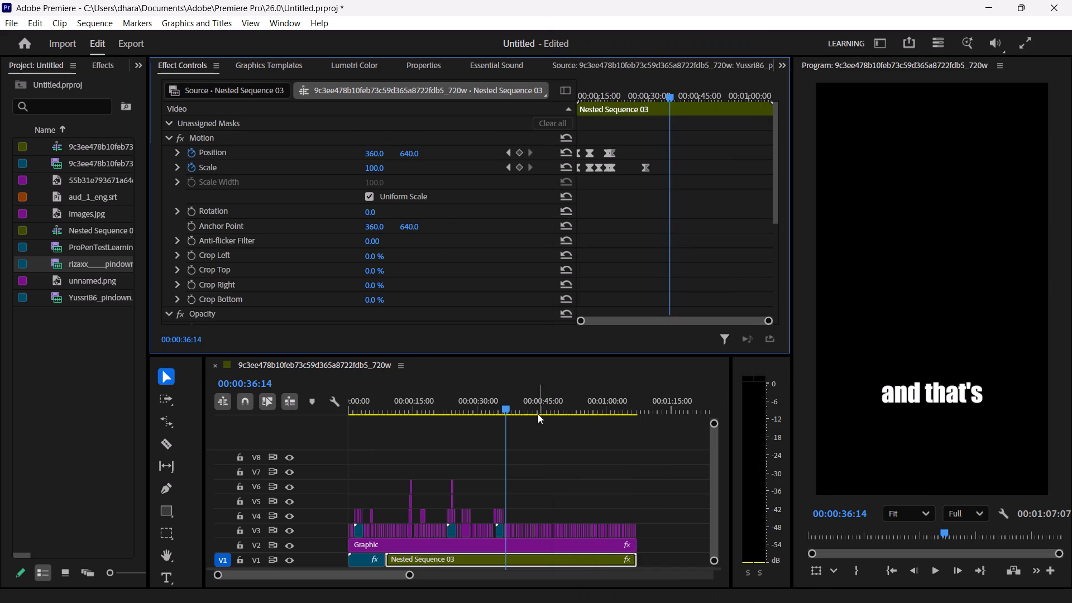
Scrub between about 00:00:25 and 00:00:42 and play from about 00:00:30 to examine where the talking-head picture is present.
{"action": "left_click_drag", "start_coordinate": [505, 410], "coordinate": [459, 411]}
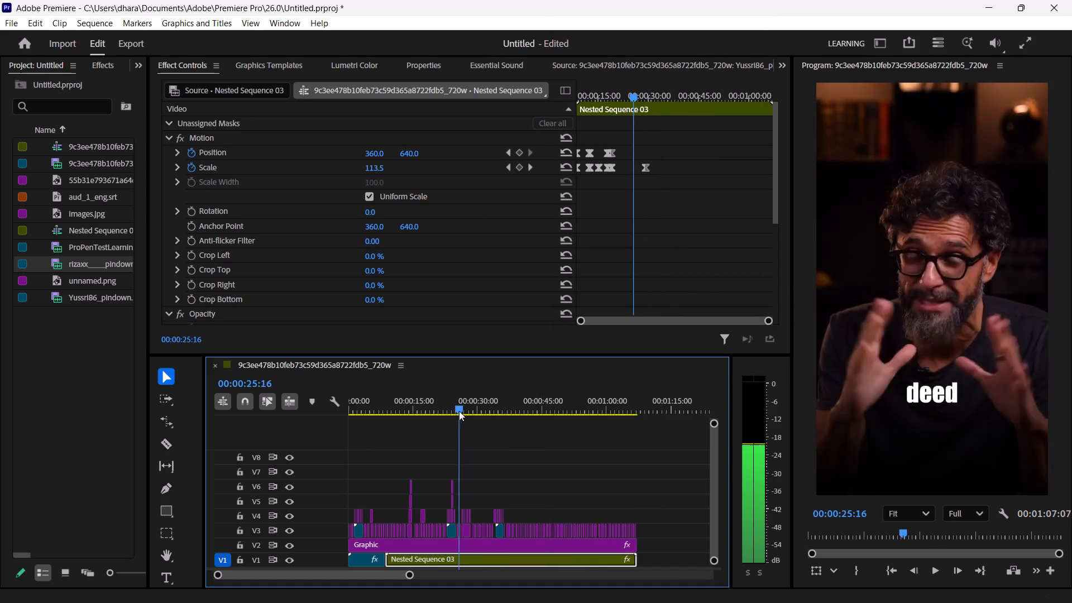
{"action": "left_click_drag", "start_coordinate": [459, 411], "coordinate": [533, 388]}
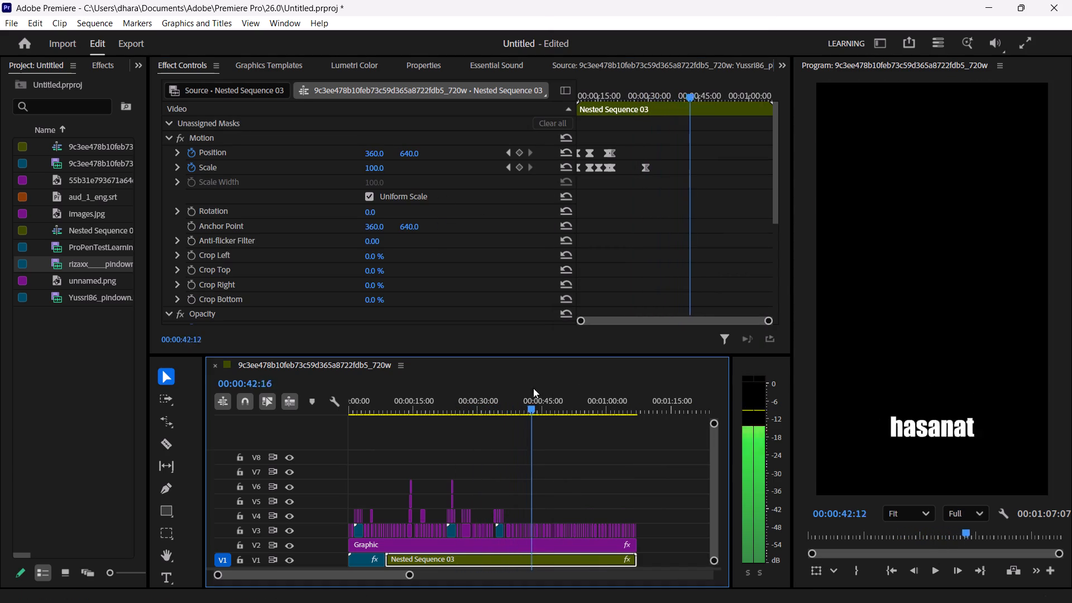
{"action": "left_click_drag", "start_coordinate": [533, 388], "coordinate": [485, 387]}
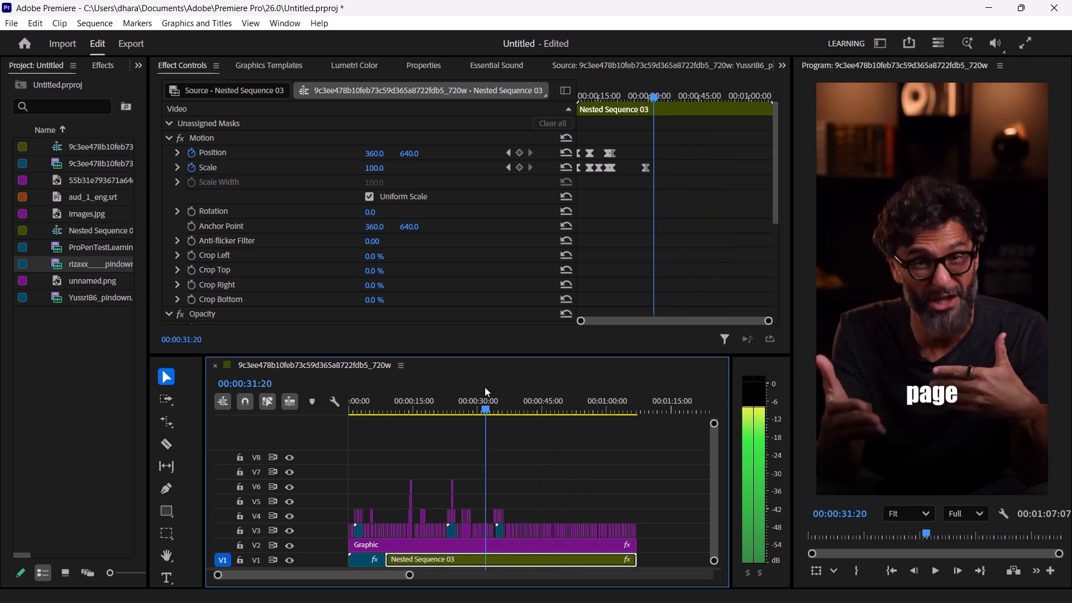
{"action": "left_click_drag", "start_coordinate": [485, 387], "coordinate": [478, 387]}
{"action": "key", "text": "Right"}
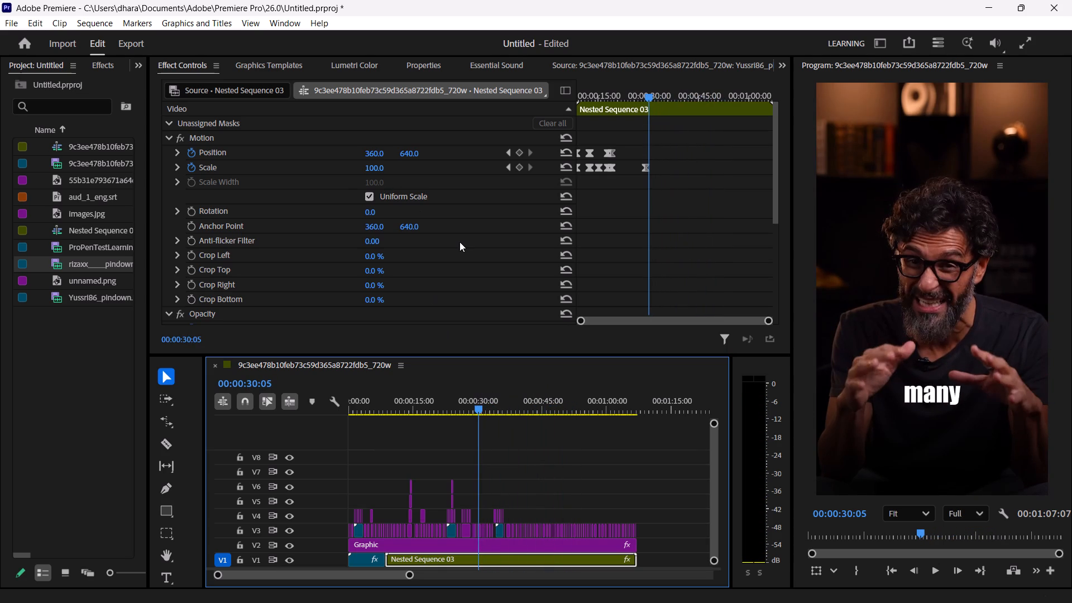
{"action": "key", "text": "Right"}
{"action": "key", "text": "space"}
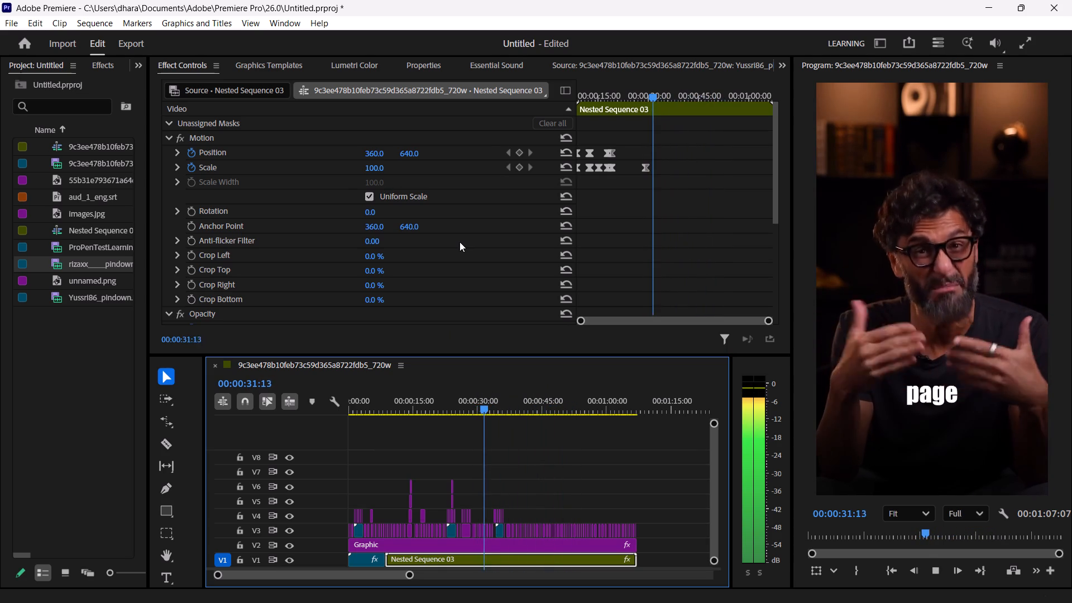
{"action": "key", "text": "space"}
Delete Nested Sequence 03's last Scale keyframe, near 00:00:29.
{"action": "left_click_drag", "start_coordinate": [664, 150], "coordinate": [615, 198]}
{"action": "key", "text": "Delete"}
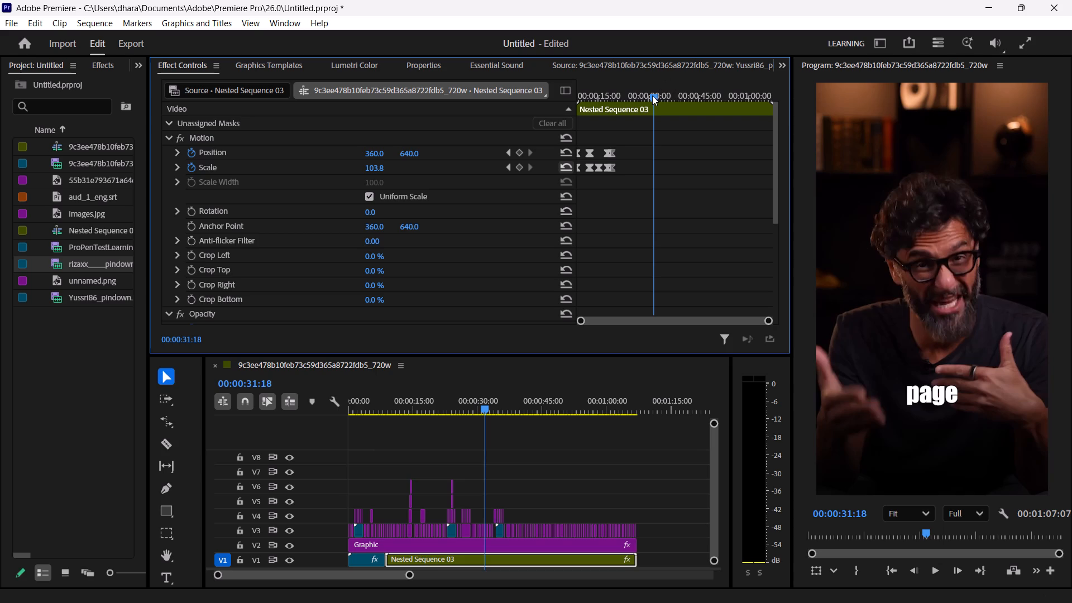
Scrub through Nested Sequence 03's keyframes and its later section, back to its start, to examine where the picture drops out.
{"action": "left_click_drag", "start_coordinate": [652, 95], "coordinate": [597, 97]}
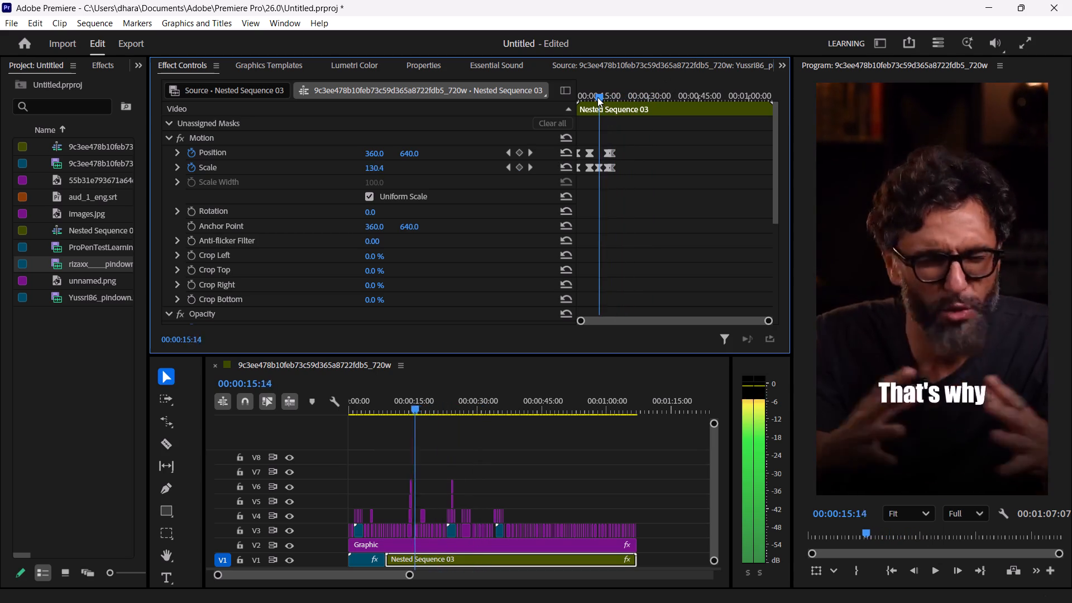
{"action": "left_click_drag", "start_coordinate": [597, 97], "coordinate": [608, 96]}
{"action": "key", "text": "Down"}
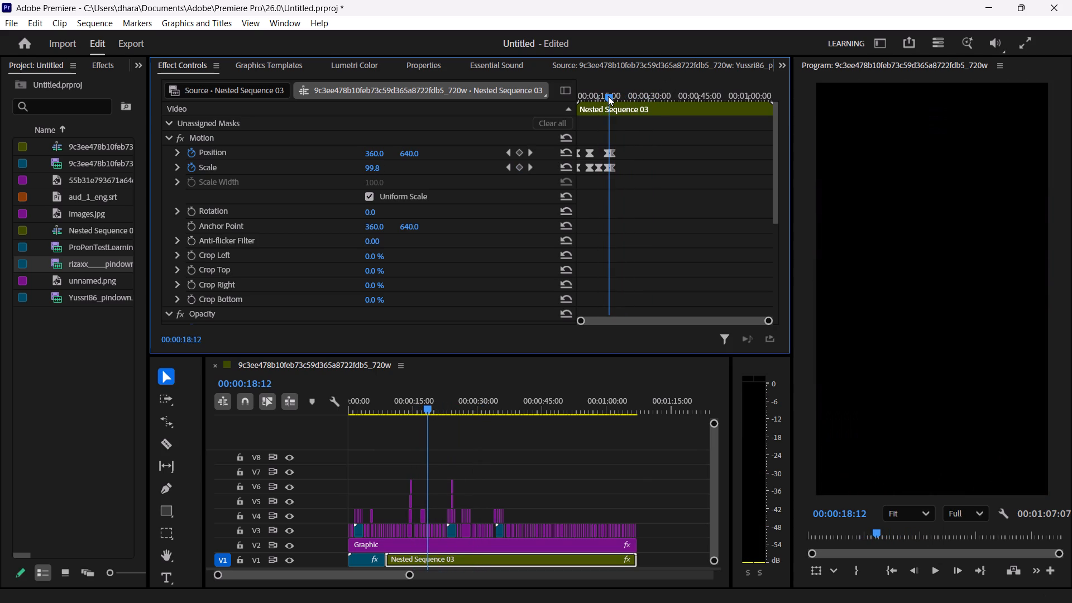
{"action": "left_click", "coordinate": [615, 84]}
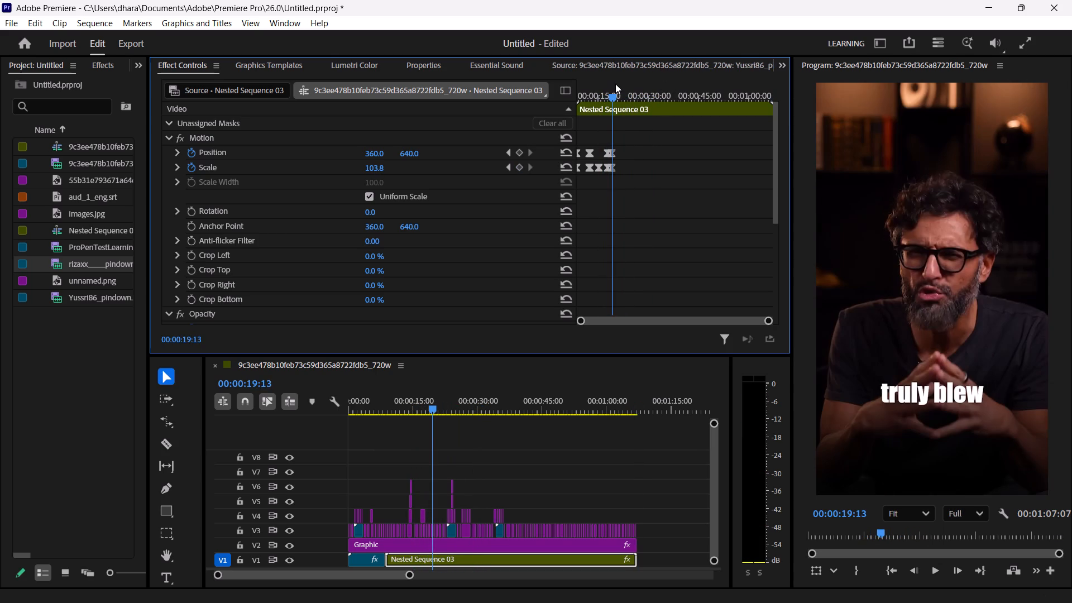
{"action": "left_click", "coordinate": [725, 92]}
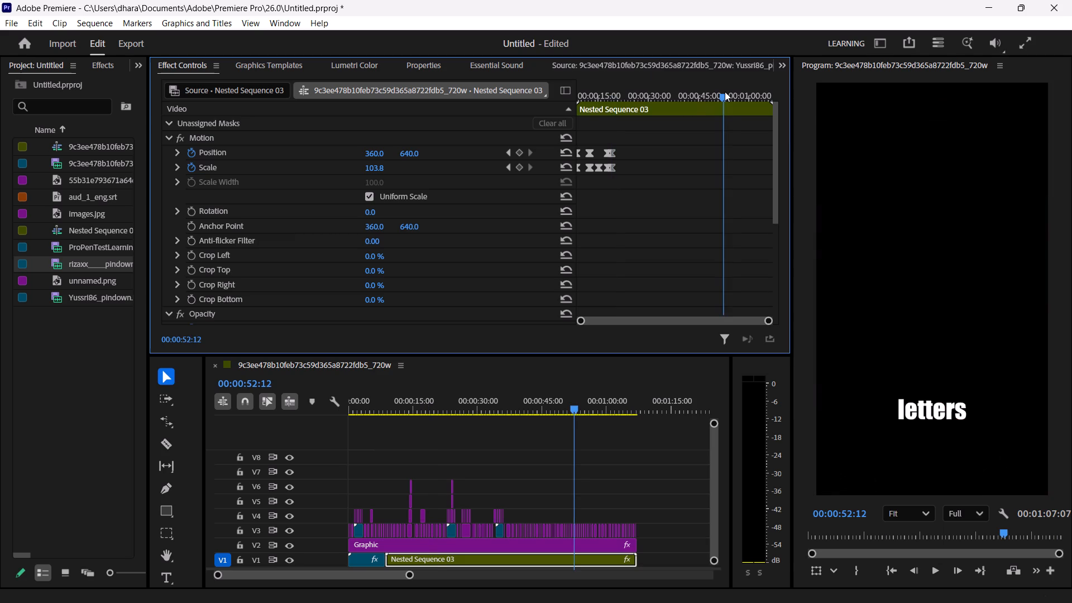
{"action": "left_click_drag", "start_coordinate": [707, 99], "coordinate": [710, 108]}
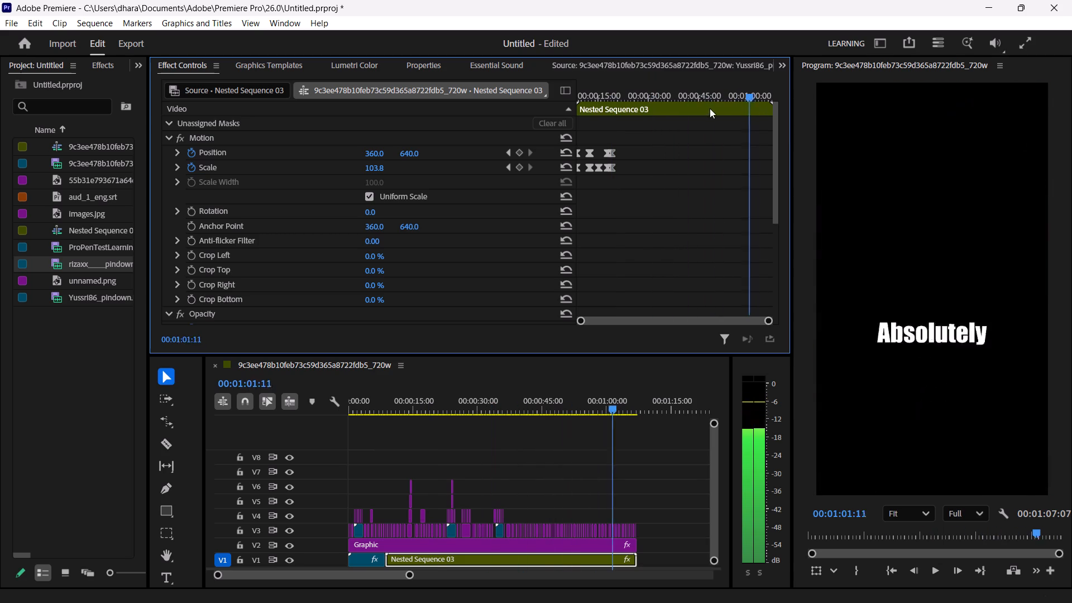
{"action": "left_click_drag", "start_coordinate": [710, 108], "coordinate": [488, 112]}
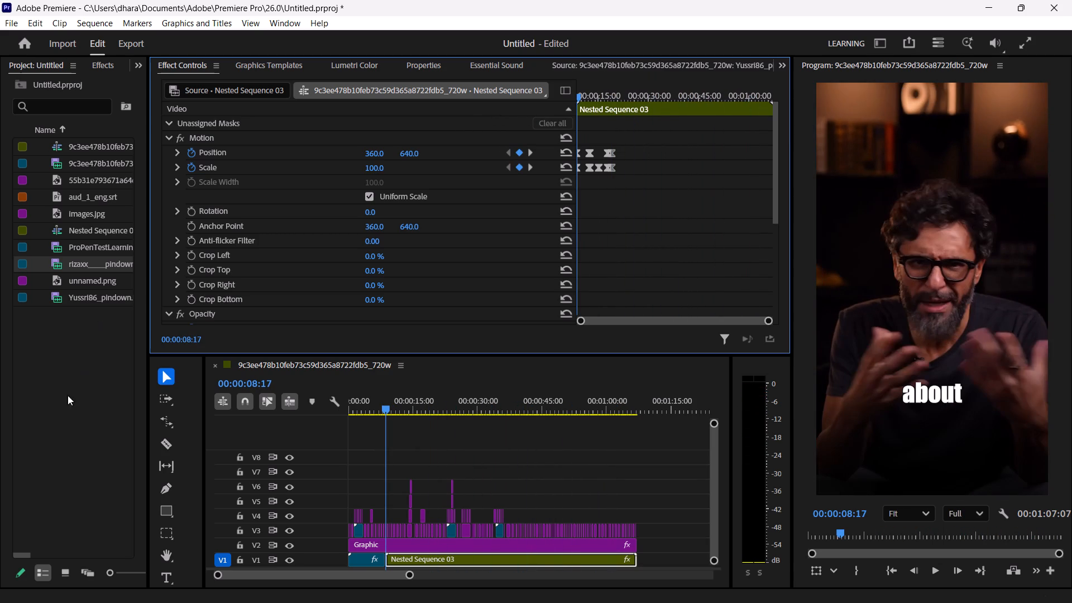
Close Premiere without saving the changes to Untitled.prproj.
{"action": "left_click", "coordinate": [1071, 0]}
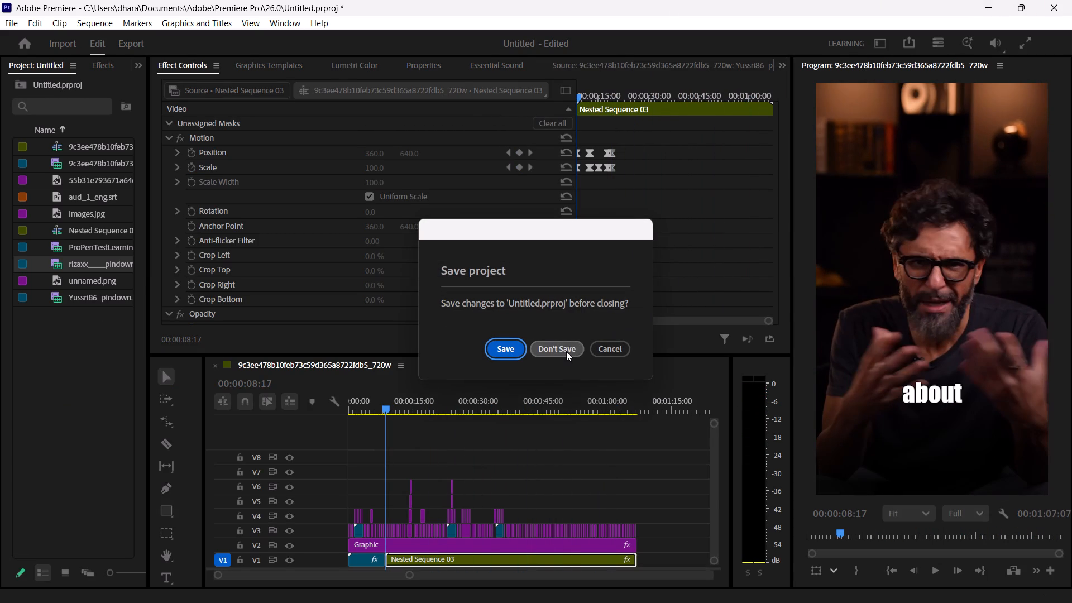
{"action": "left_click", "coordinate": [566, 351]}
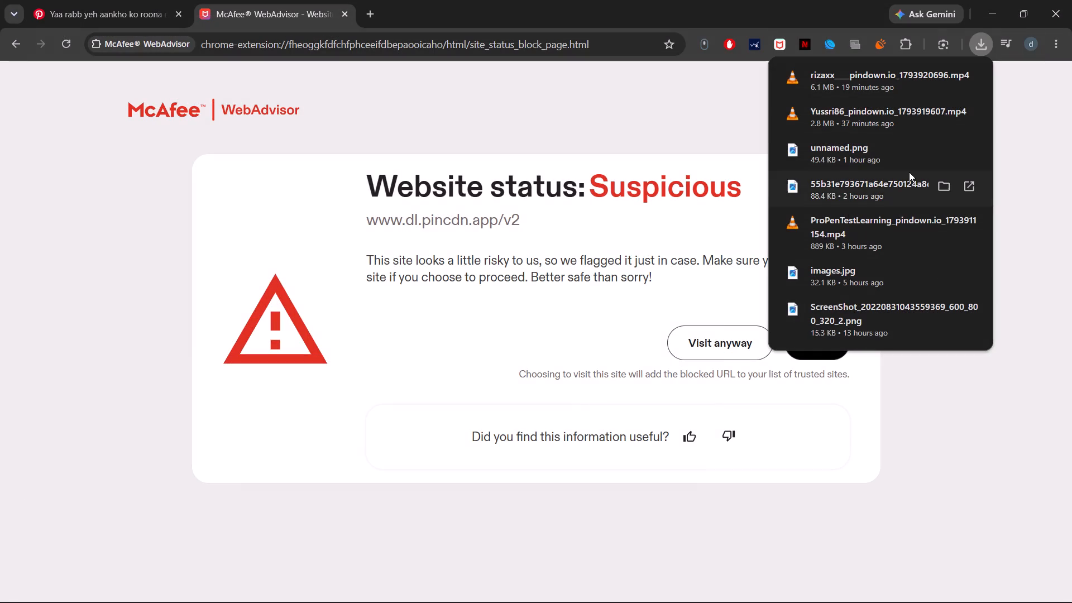
Close the Chrome window.
{"action": "left_click", "coordinate": [1071, 0]}
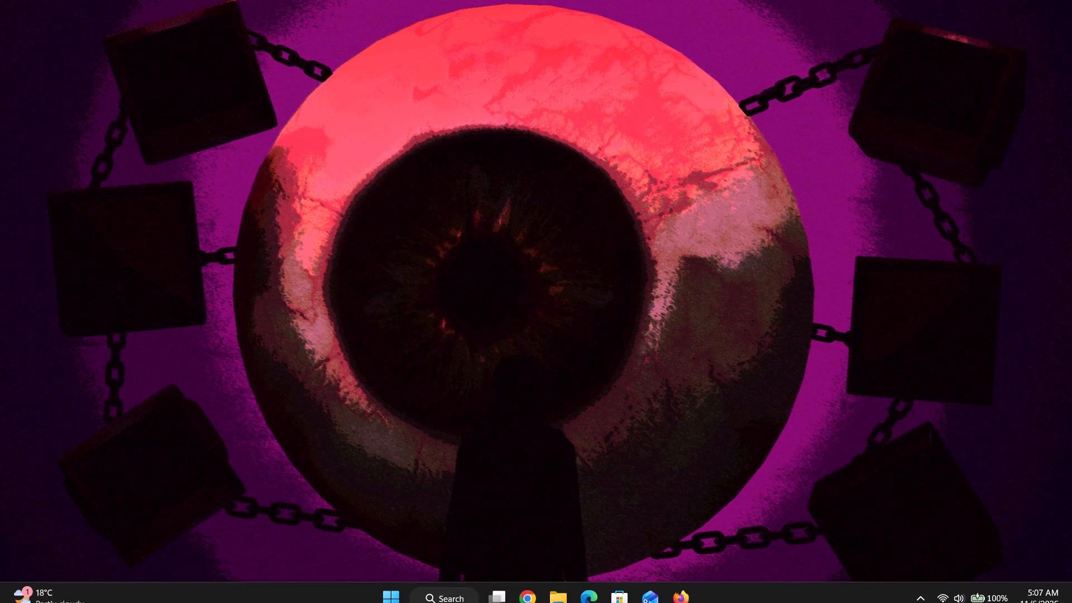
Open the computer's power options to shut it down.
{"action": "left_click", "coordinate": [394, 588]}
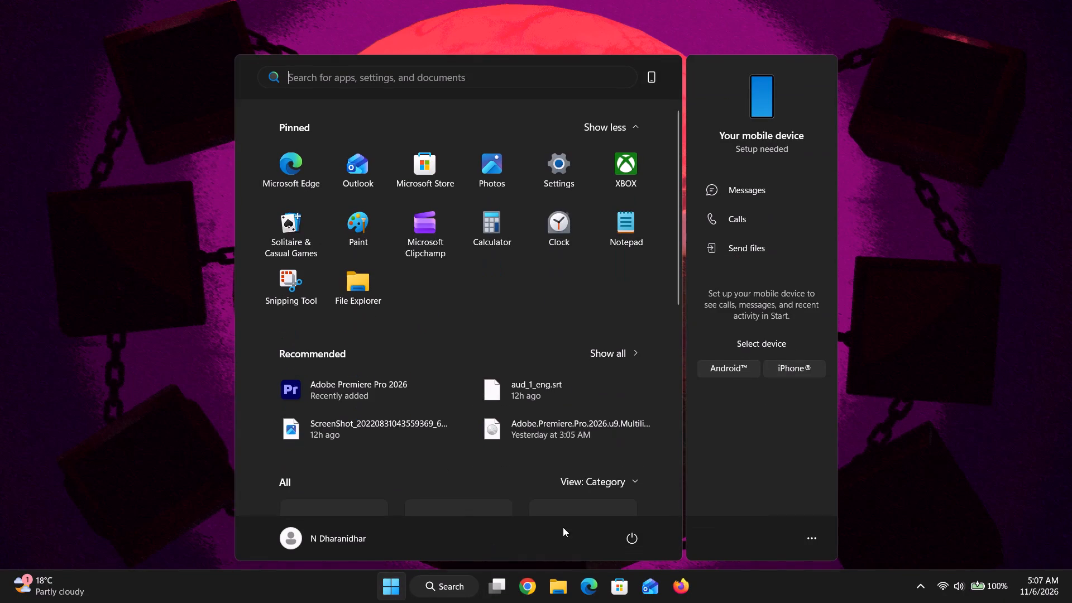
{"action": "left_click", "coordinate": [629, 535]}
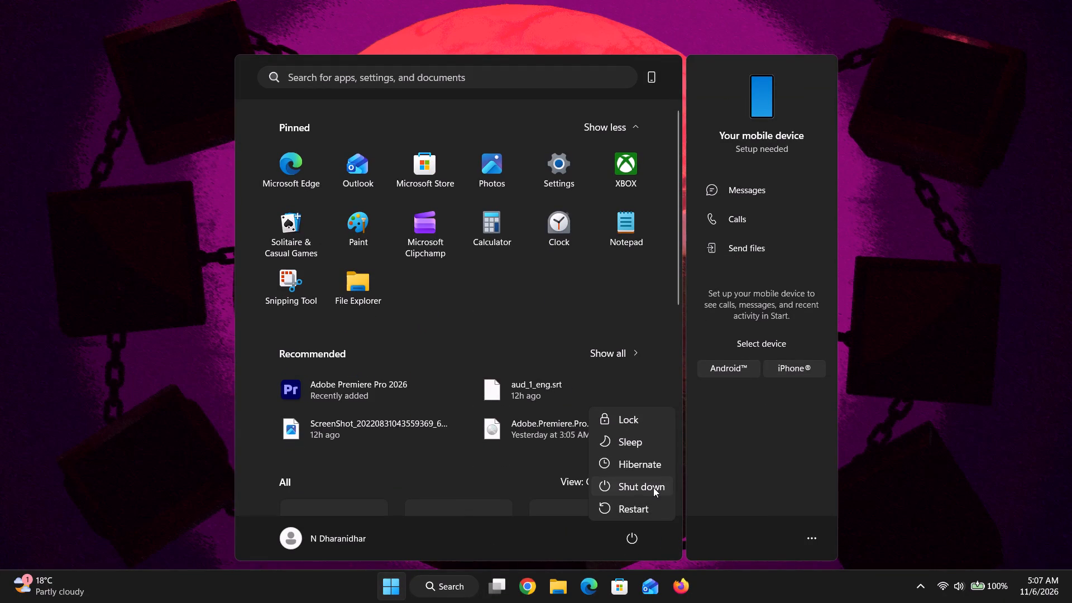